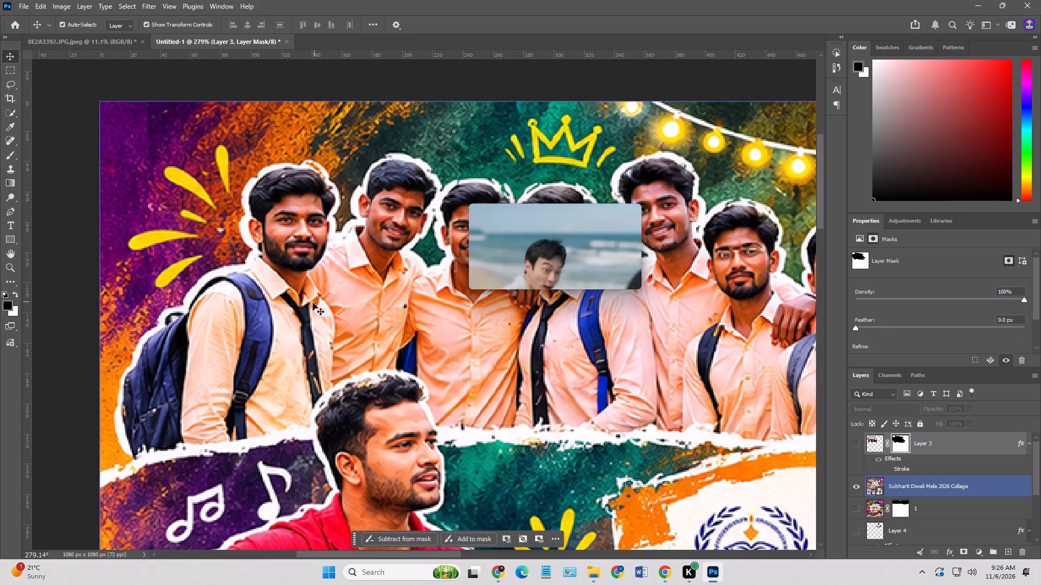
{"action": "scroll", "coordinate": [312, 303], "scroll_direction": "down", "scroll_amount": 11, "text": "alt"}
Move the floating video window up, clear of the collage artwork.
{"action": "left_click_drag", "start_coordinate": [614, 245], "coordinate": [629, 227]}
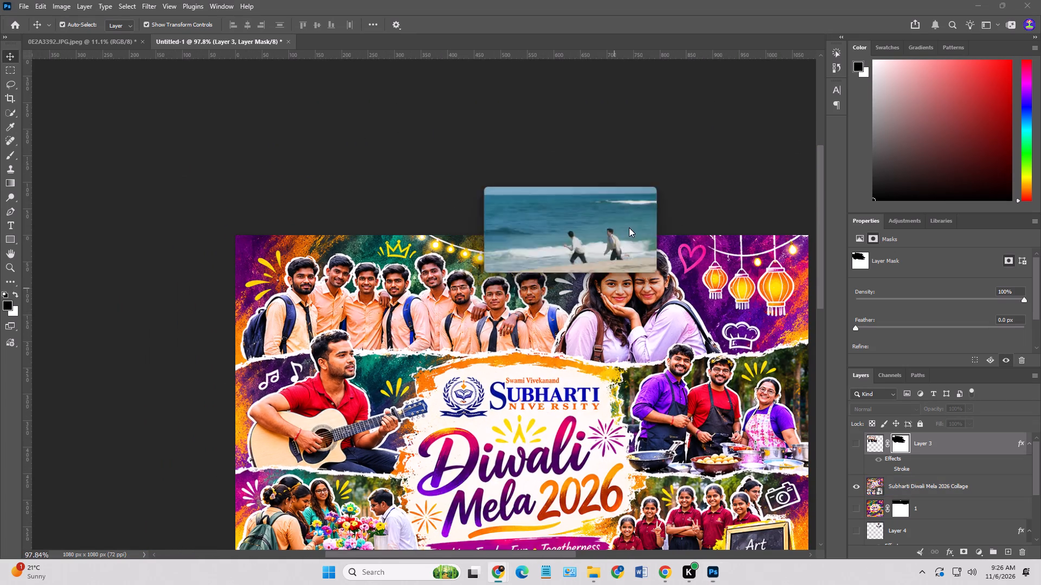
{"action": "left_click_drag", "start_coordinate": [629, 227], "coordinate": [652, 140]}
Copy the student group graphic from Chrome again and paste it into Photoshop's Untitled-1 document as a new layer above Layer 3.
{"action": "key", "text": "alt+Tab"}
{"action": "key", "text": "alt+Tab"}
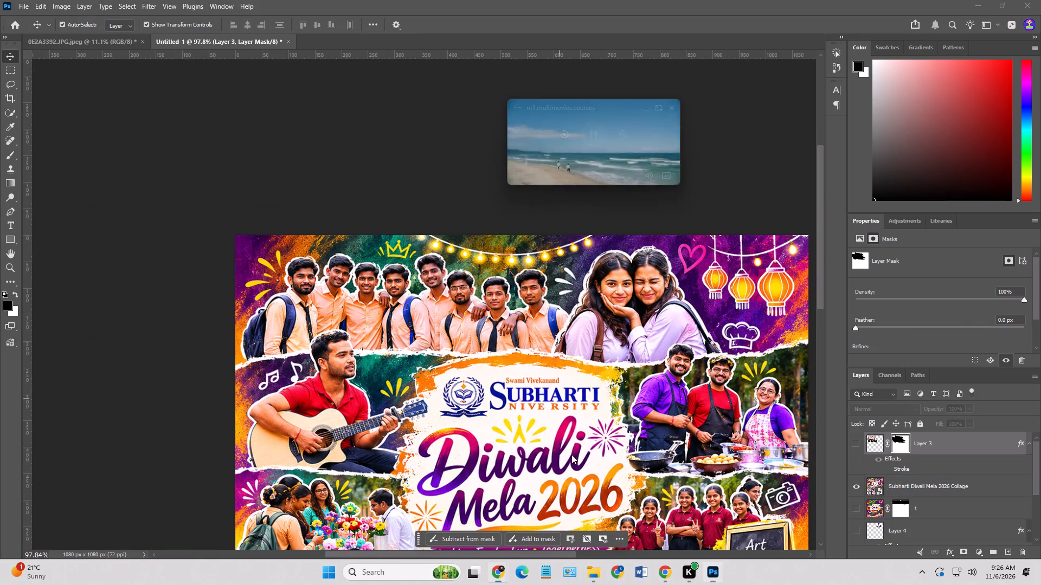
{"action": "left_click", "coordinate": [505, 574]}
{"action": "left_click", "coordinate": [465, 524]}
{"action": "right_click", "coordinate": [426, 236]}
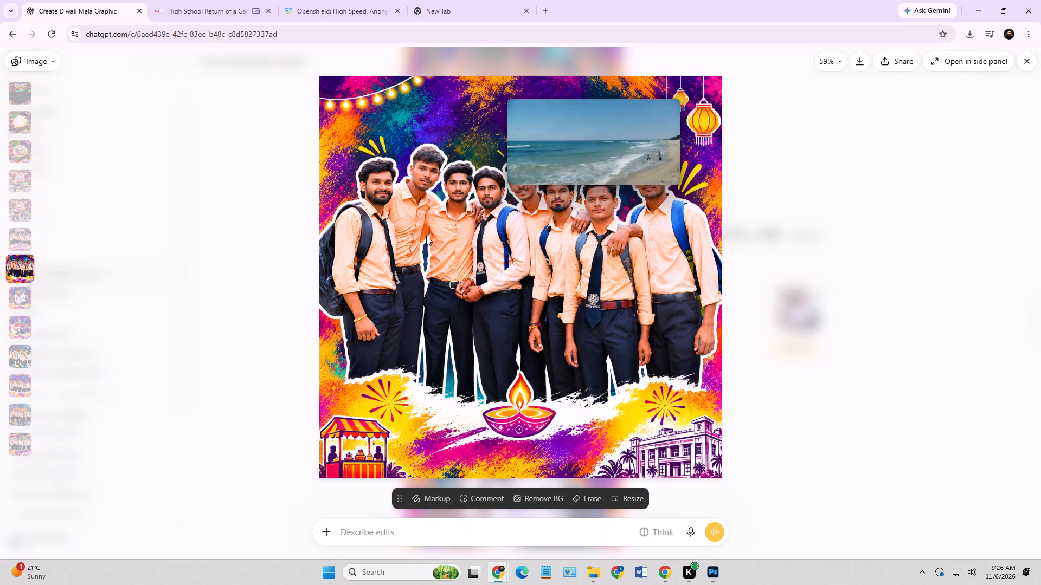
{"action": "left_click", "coordinate": [478, 280]}
{"action": "key", "text": "alt+Tab"}
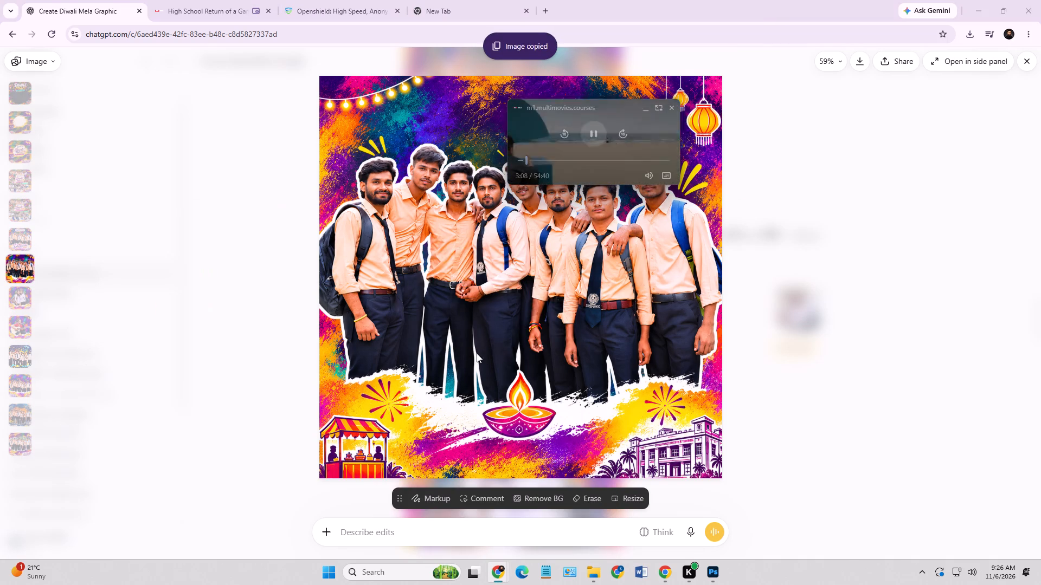
{"action": "left_click", "coordinate": [721, 575]}
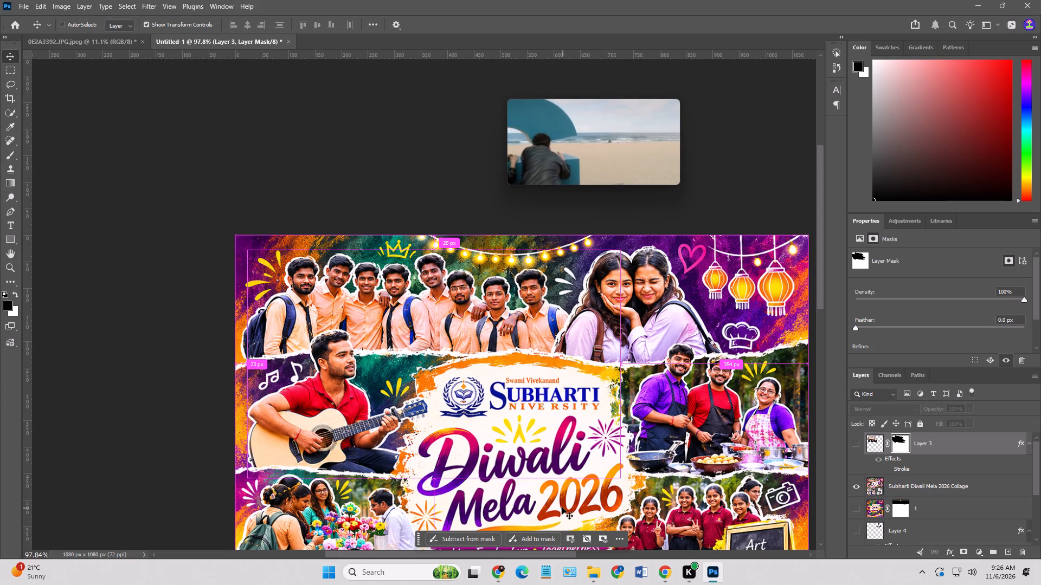
{"action": "key", "text": "ctrl+v"}
{"action": "left_click", "coordinate": [958, 466]}
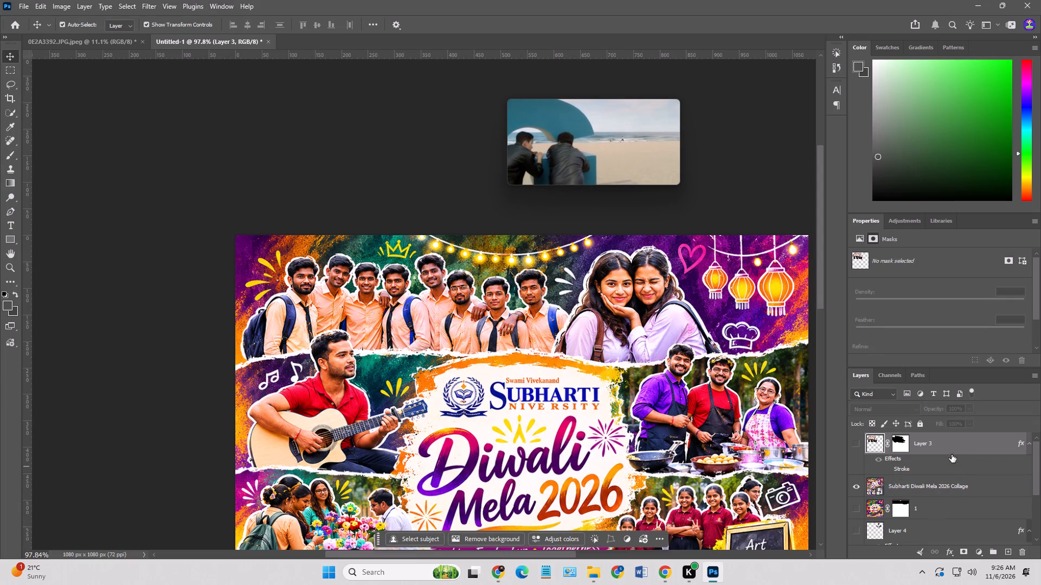
{"action": "key", "text": "ctrl+v"}
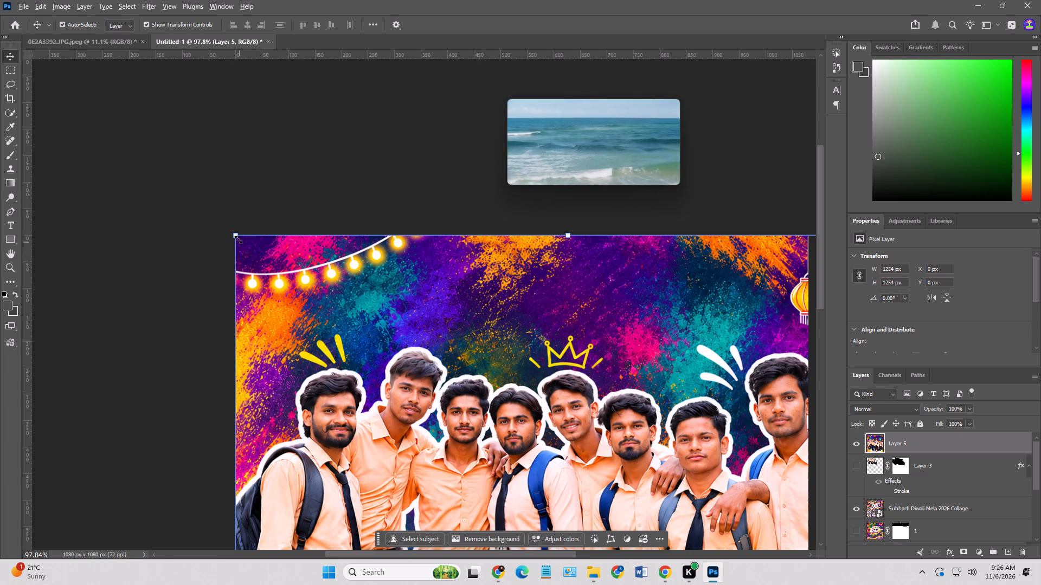
Scale the pasted group graphic proportionally to about 645 × 645 px and place it over the collage's top-left corner.
{"action": "left_click_drag", "start_coordinate": [236, 235], "coordinate": [446, 443], "text": "alt"}
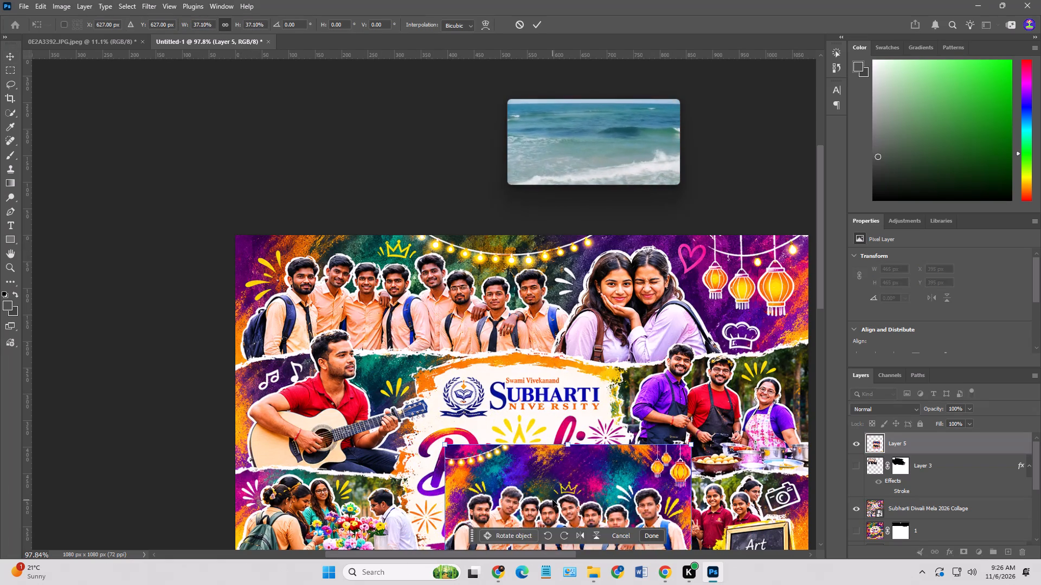
{"action": "left_click_drag", "start_coordinate": [552, 499], "coordinate": [394, 288]}
{"action": "left_click_drag", "start_coordinate": [530, 359], "coordinate": [531, 359], "text": "alt"}
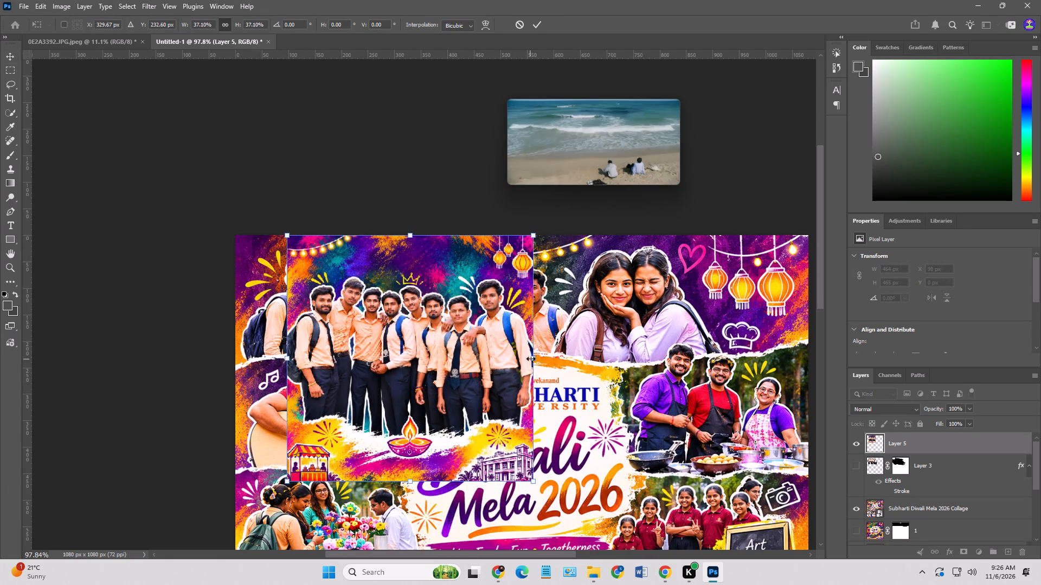
{"action": "left_click_drag", "start_coordinate": [531, 359], "coordinate": [567, 366], "text": "alt"}
{"action": "left_click_drag", "start_coordinate": [539, 350], "coordinate": [527, 352]}
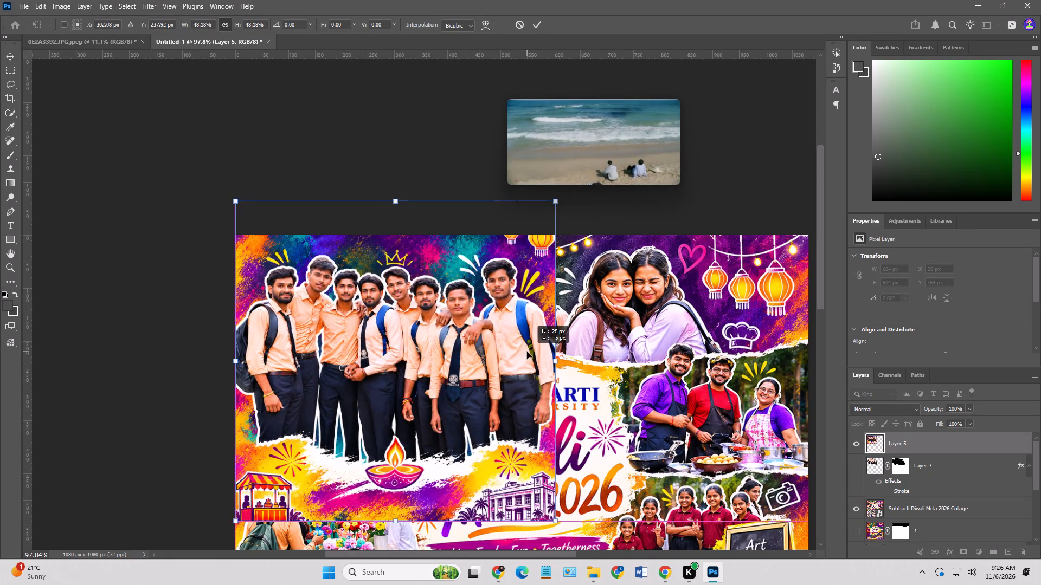
{"action": "left_click_drag", "start_coordinate": [527, 352], "coordinate": [531, 351]}
{"action": "left_click_drag", "start_coordinate": [560, 359], "coordinate": [568, 361], "text": "alt"}
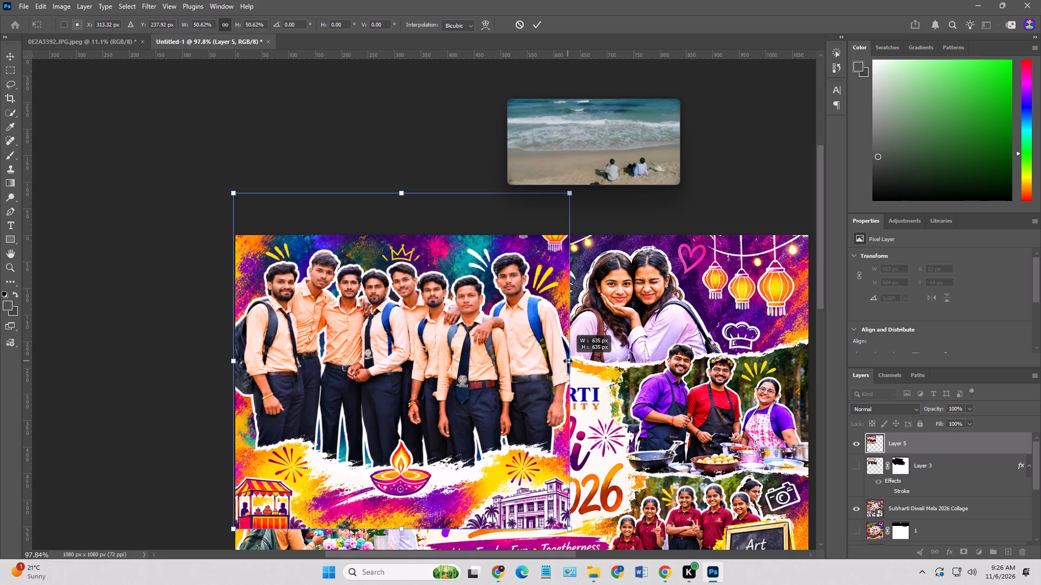
{"action": "left_click_drag", "start_coordinate": [568, 361], "coordinate": [570, 361], "text": "alt"}
{"action": "left_click_drag", "start_coordinate": [563, 361], "coordinate": [568, 398]}
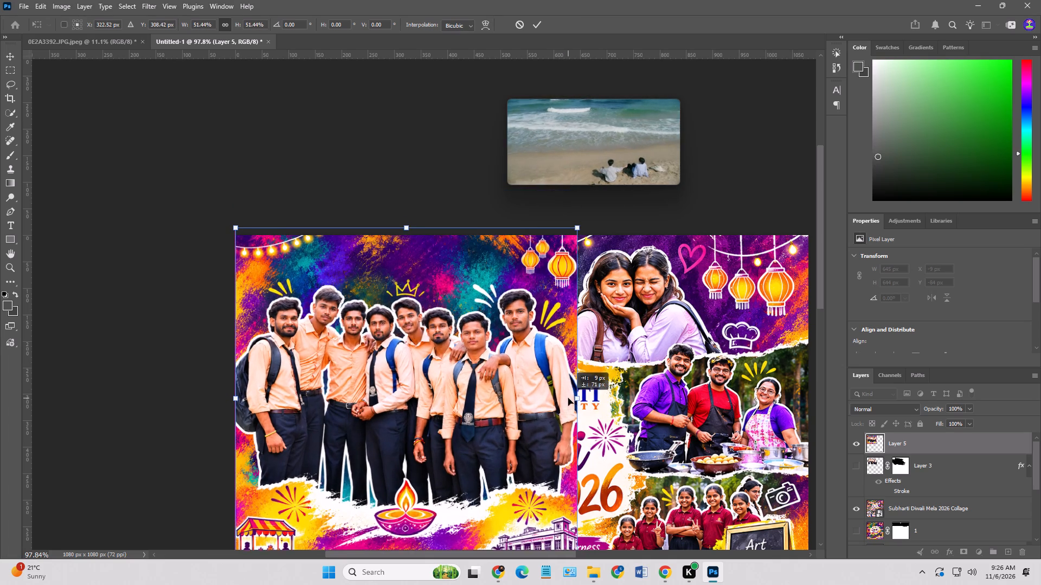
{"action": "left_click_drag", "start_coordinate": [568, 398], "coordinate": [566, 403]}
{"action": "key", "text": "Return"}
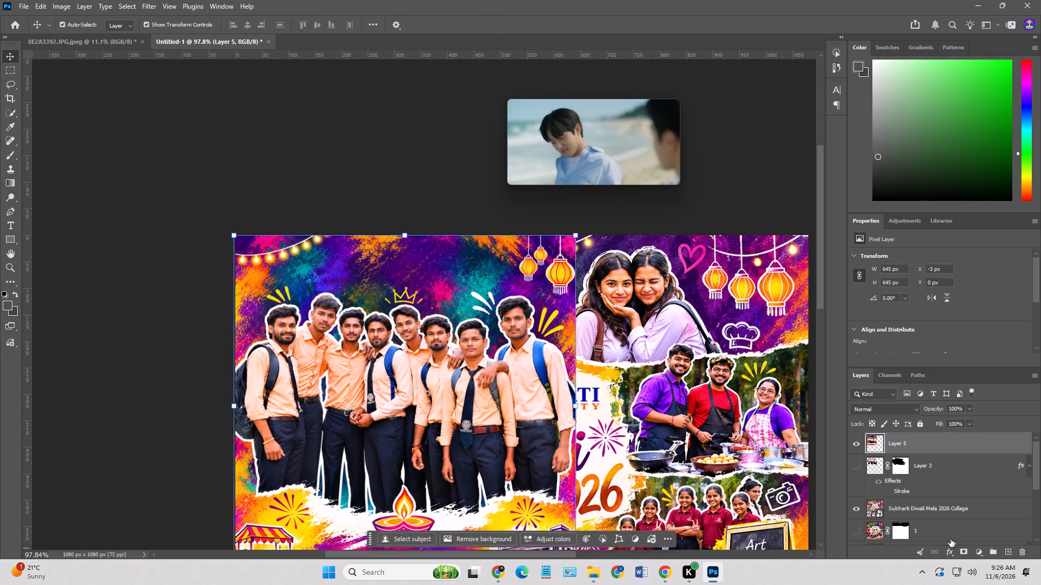
Add a layer mask to the pasted graphic and paint out its bottom strip with a hard round 45 px black brush.
{"action": "left_click", "coordinate": [963, 549]}
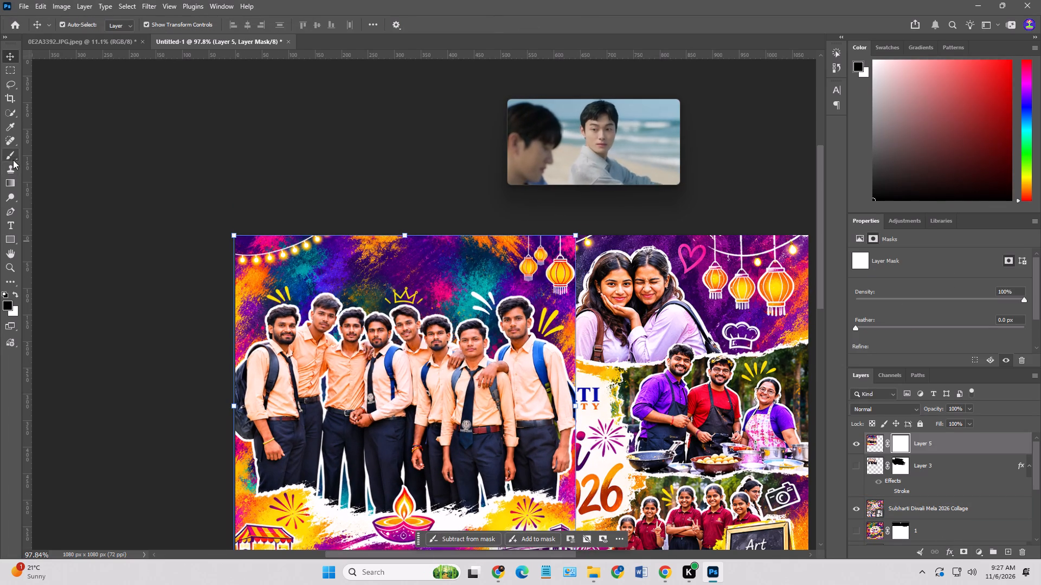
{"action": "left_click", "coordinate": [9, 153]}
{"action": "left_click", "coordinate": [74, 21]}
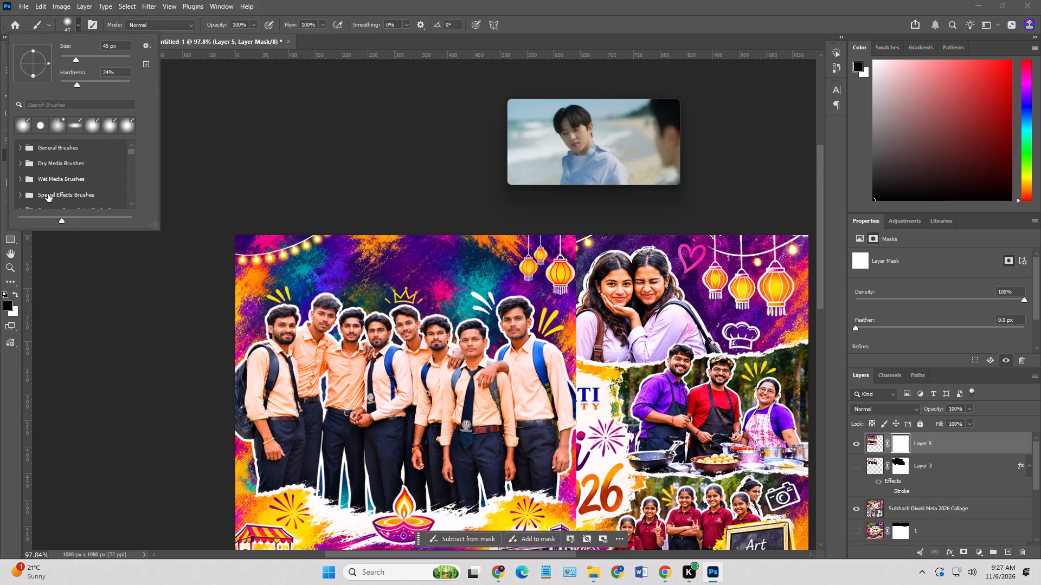
{"action": "left_click", "coordinate": [39, 129]}
{"action": "left_click", "coordinate": [22, 125]}
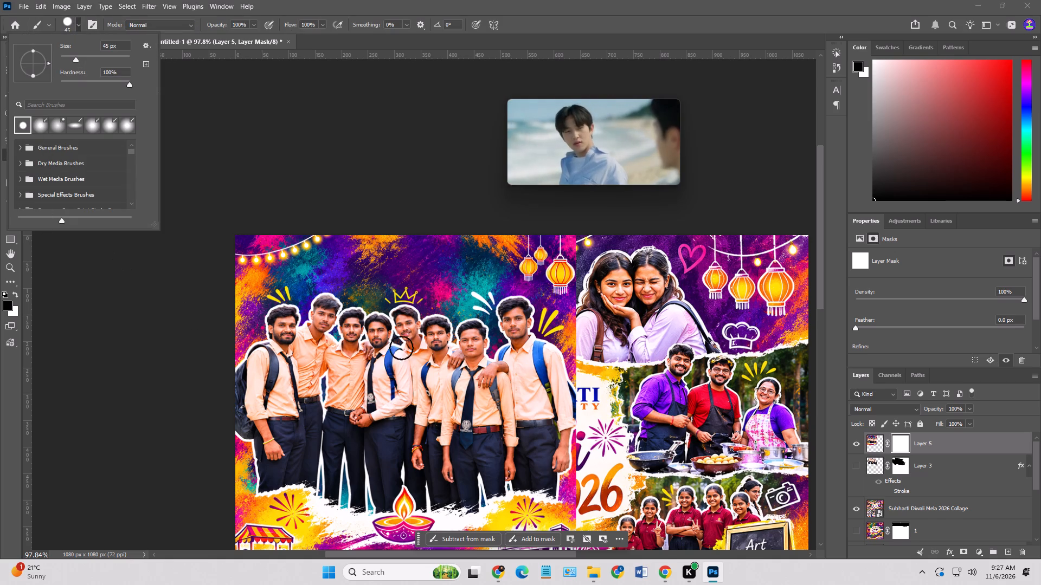
{"action": "scroll", "coordinate": [423, 333], "scroll_direction": "down", "scroll_amount": 7}
{"action": "left_click_drag", "start_coordinate": [616, 461], "coordinate": [453, 518]}
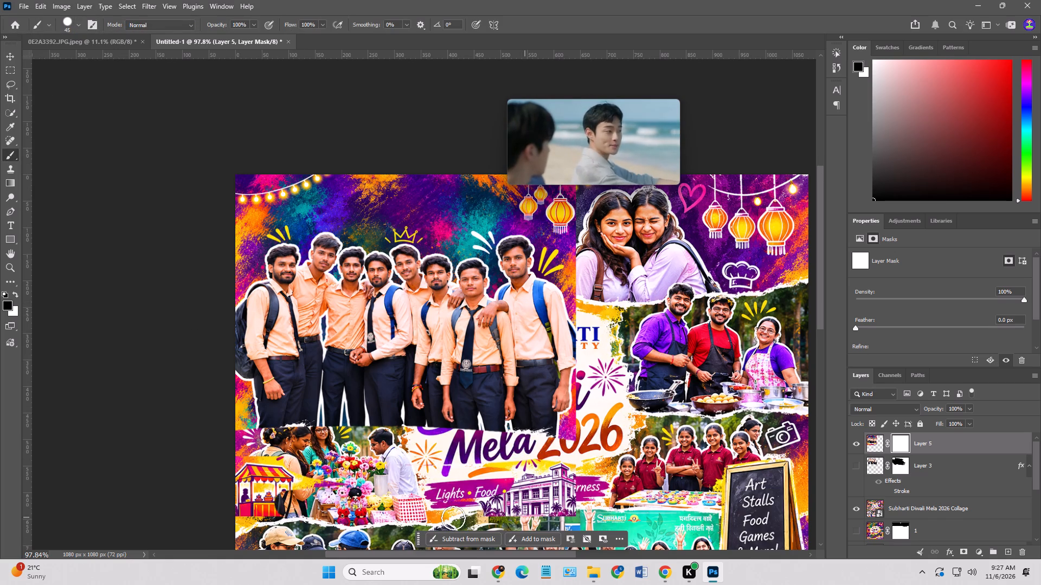
{"action": "left_click_drag", "start_coordinate": [453, 518], "coordinate": [386, 492]}
{"action": "scroll", "coordinate": [375, 461], "scroll_direction": "down", "scroll_amount": 10}
Enlarge the brush to 600 px and mask out the pasted graphic's lower half, uncovering the guitarist panel and the Subharti Diwali Mela title.
{"action": "key", "text": "bracketright"}
{"action": "key", "text": "bracketright"}
{"action": "key", "text": "bracketright"}
{"action": "key", "text": "bracketright"}
{"action": "key", "text": "bracketright"}
{"action": "key", "text": "bracketright"}
{"action": "key", "text": "bracketright"}
{"action": "key", "text": "bracketright"}
{"action": "key", "text": "bracketright"}
{"action": "key", "text": "bracketright"}
{"action": "key", "text": "bracketright"}
{"action": "key", "text": "bracketright"}
{"action": "key", "text": "bracketright"}
{"action": "key", "text": "bracketright"}
{"action": "key", "text": "bracketright"}
{"action": "key", "text": "bracketright"}
{"action": "key", "text": "bracketright"}
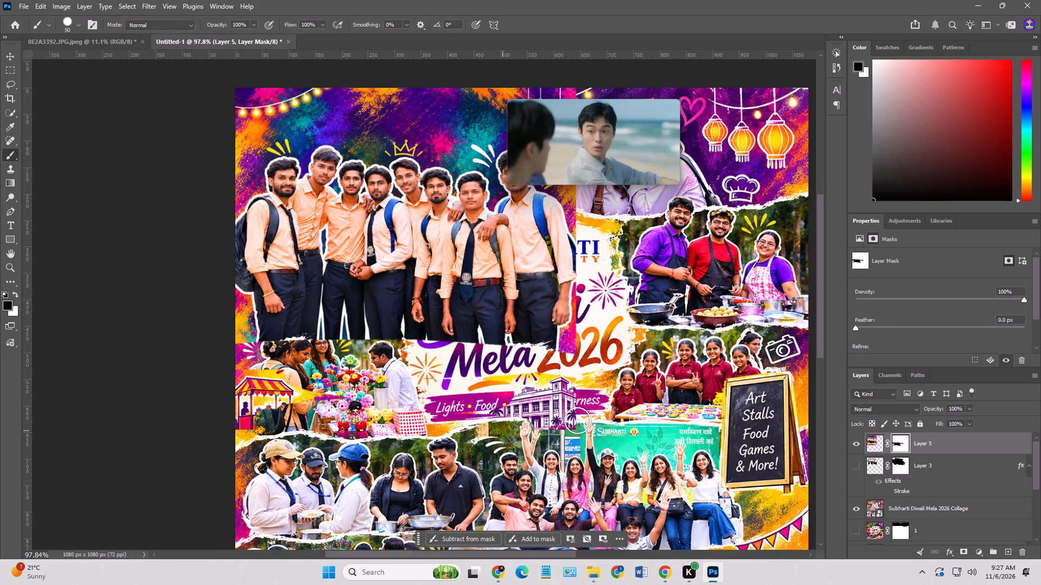
{"action": "left_click_drag", "start_coordinate": [676, 453], "coordinate": [412, 463]}
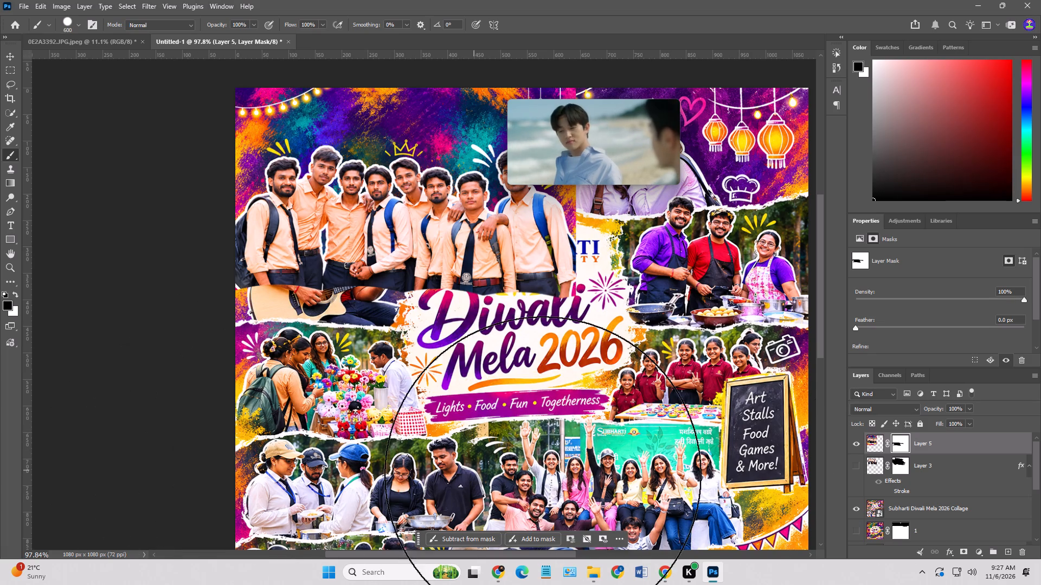
{"action": "scroll", "coordinate": [604, 462], "scroll_direction": "up", "scroll_amount": 4}
{"action": "left_click", "coordinate": [525, 395]}
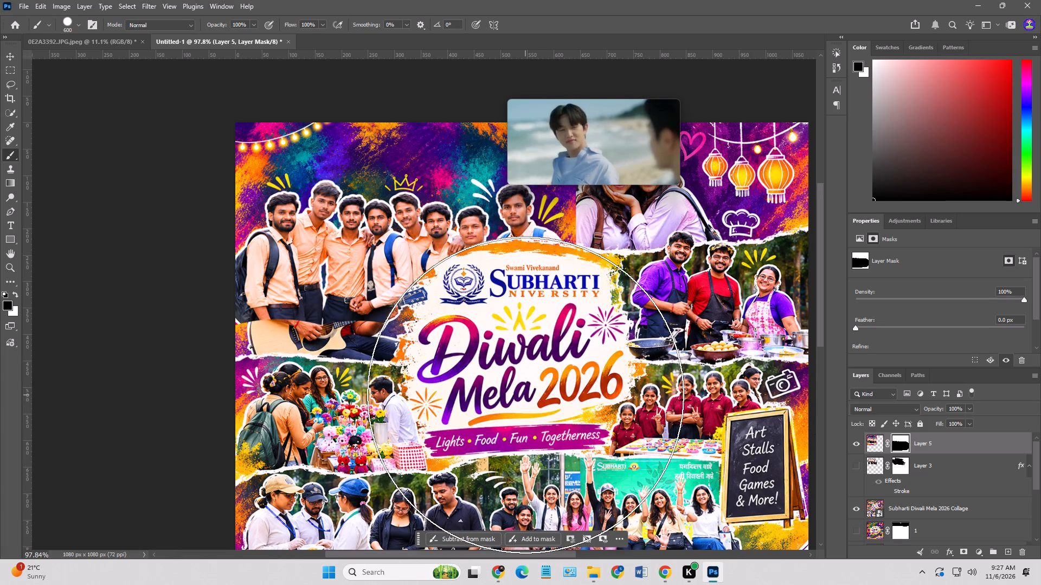
{"action": "left_click", "coordinate": [395, 443]}
{"action": "left_click_drag", "start_coordinate": [431, 429], "coordinate": [391, 427]}
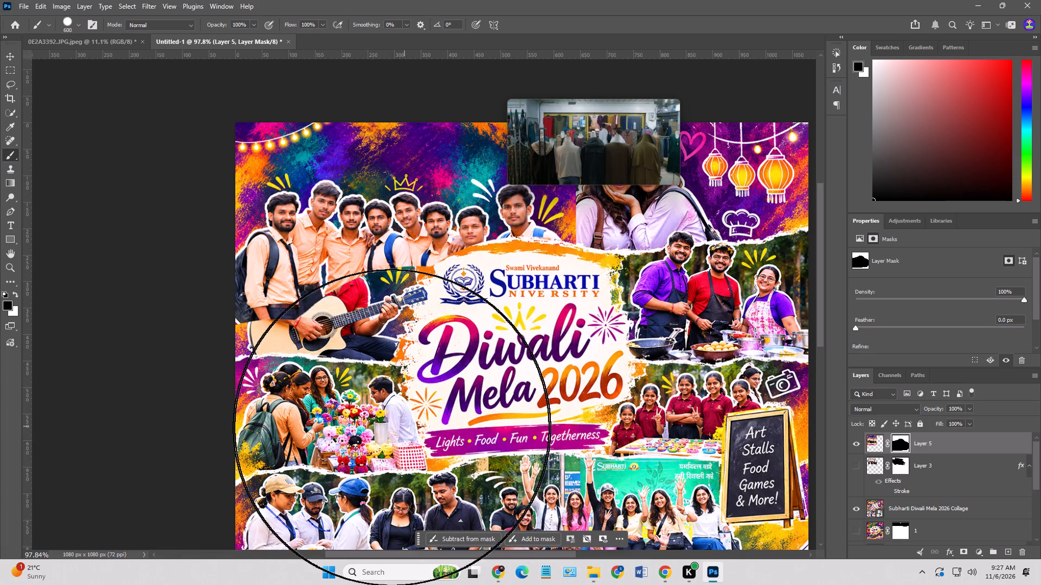
{"action": "left_click_drag", "start_coordinate": [391, 427], "coordinate": [266, 388]}
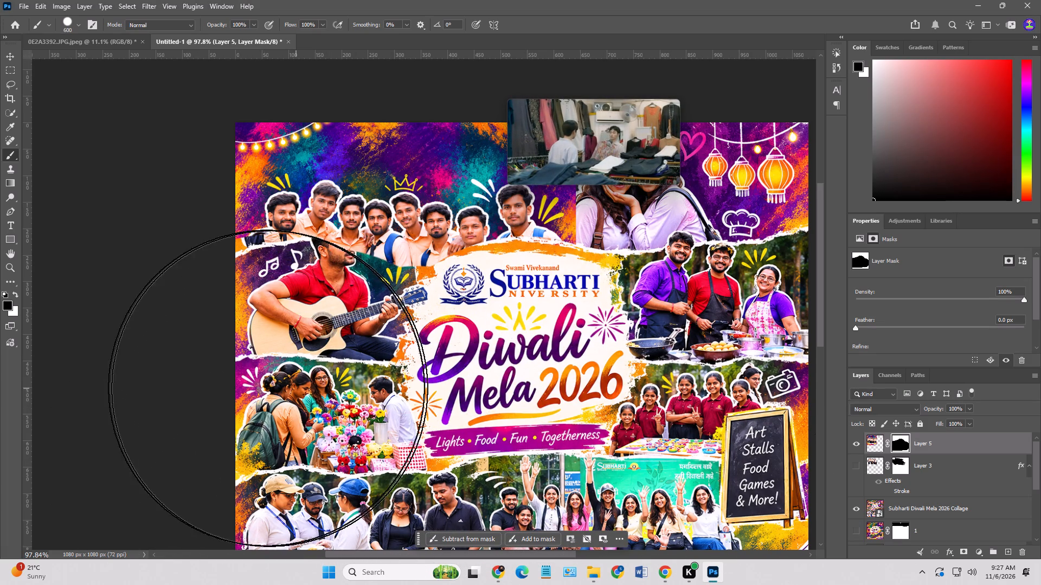
{"action": "left_click_drag", "start_coordinate": [266, 388], "coordinate": [556, 437]}
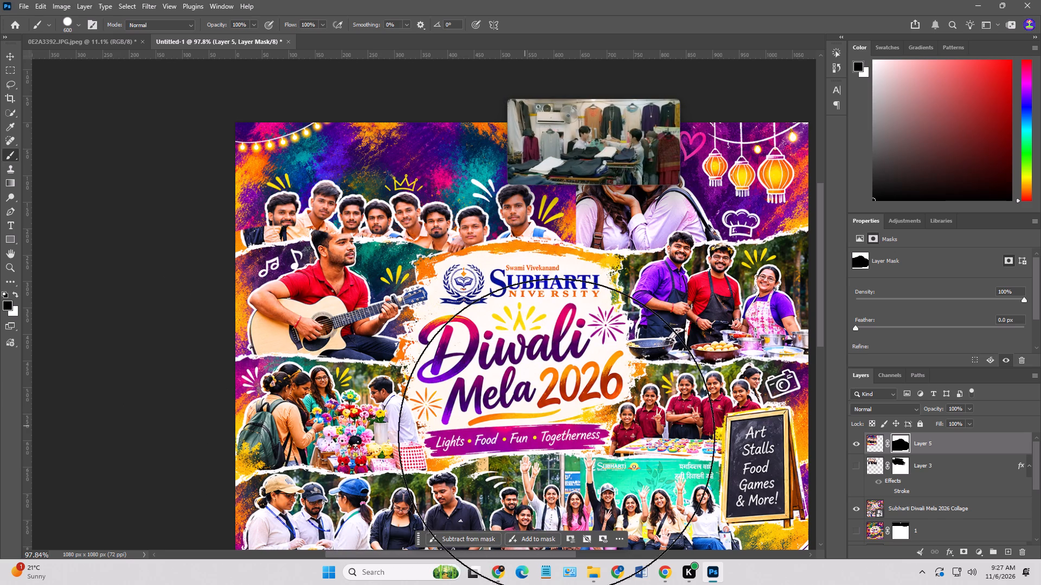
{"action": "left_click_drag", "start_coordinate": [556, 437], "coordinate": [551, 446]}
{"action": "left_click", "coordinate": [333, 390]}
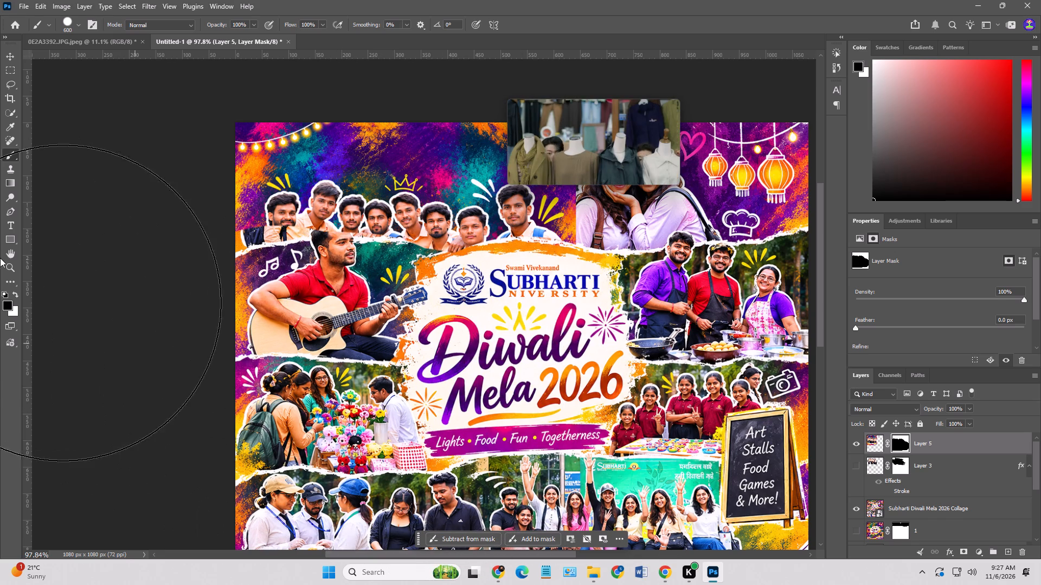
Move the masked group graphic straight up to about Y 236 px at its centre, within the collage's top photo strip.
{"action": "left_click", "coordinate": [5, 59]}
{"action": "scroll", "coordinate": [148, 266], "scroll_direction": "up", "scroll_amount": 9}
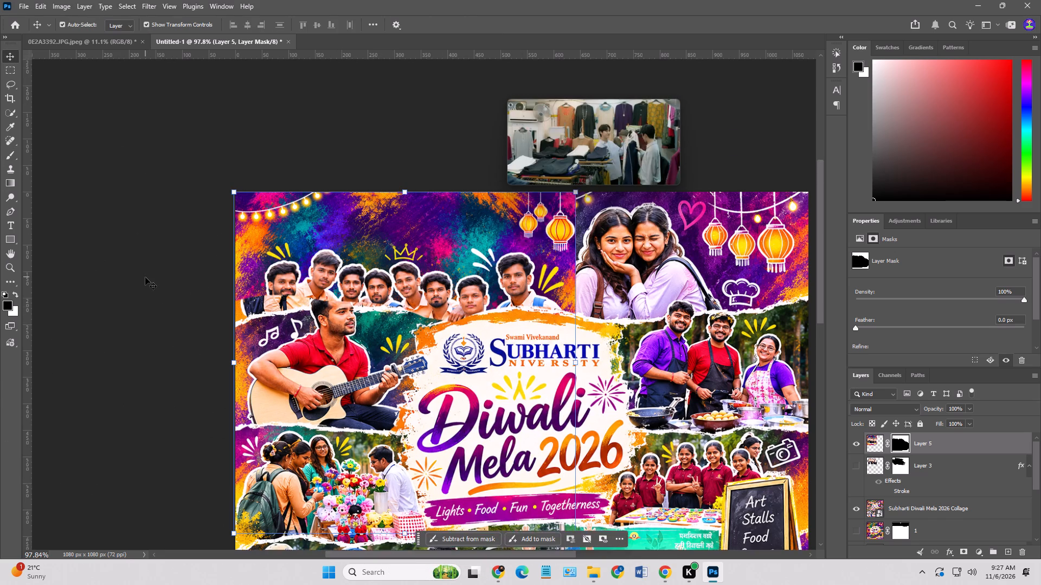
{"action": "scroll", "coordinate": [145, 277], "scroll_direction": "up", "scroll_amount": 2}
{"action": "left_click_drag", "start_coordinate": [388, 279], "coordinate": [384, 226]}
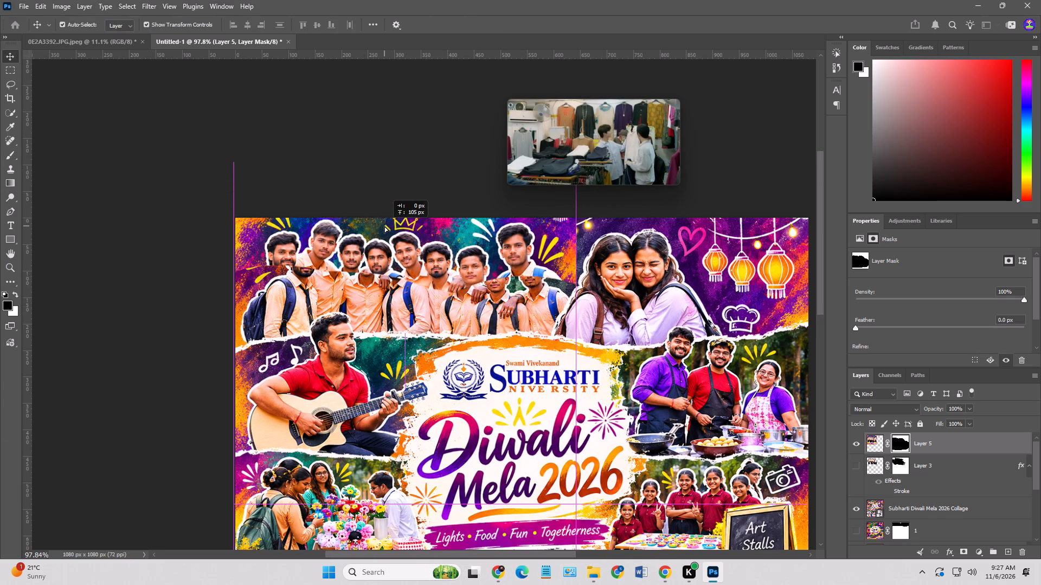
{"action": "left_click_drag", "start_coordinate": [384, 226], "coordinate": [383, 233]}
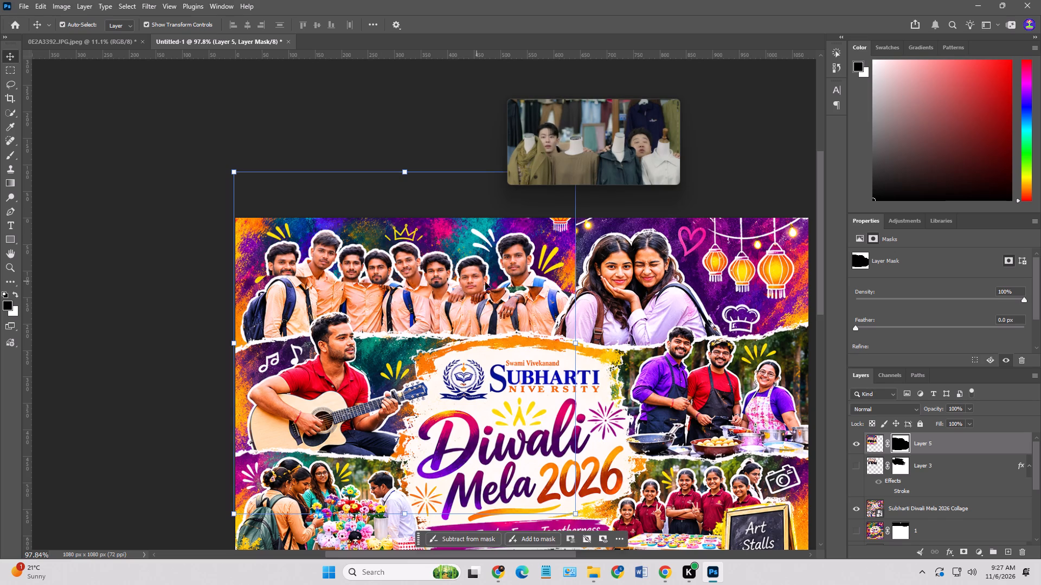
Switch to a white 600 px brush and reveal the pasted graphic's hidden left edge, including the leftmost student's backpack, on the layer mask.
{"action": "left_click", "coordinate": [579, 346]}
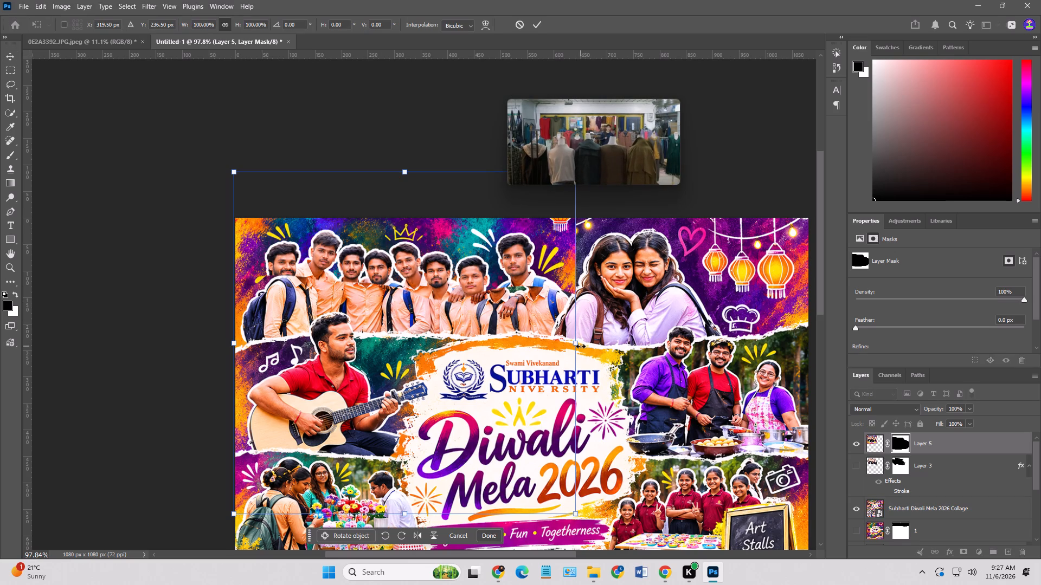
{"action": "left_click", "coordinate": [319, 278]}
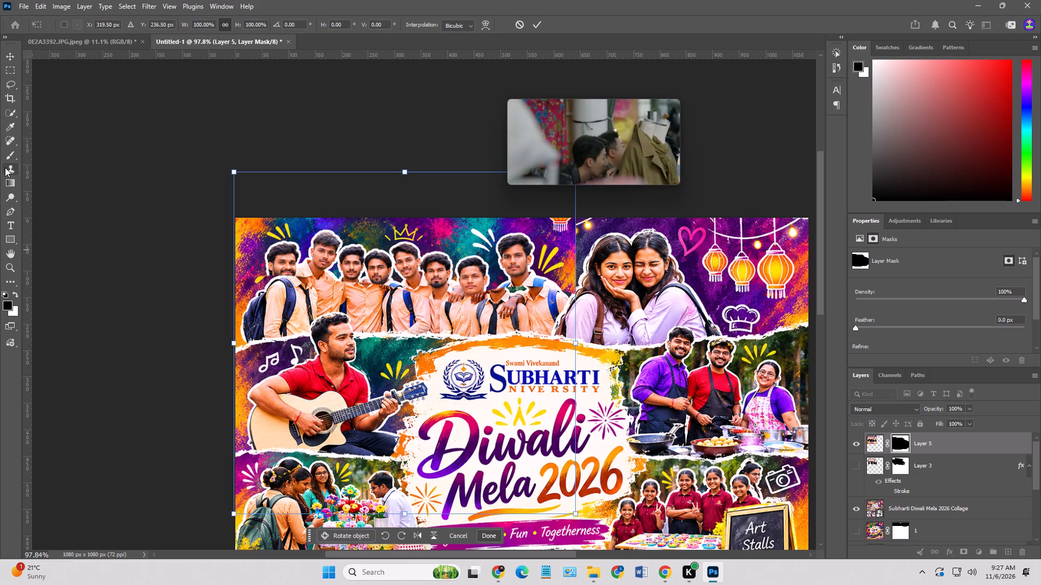
{"action": "left_click", "coordinate": [10, 158]}
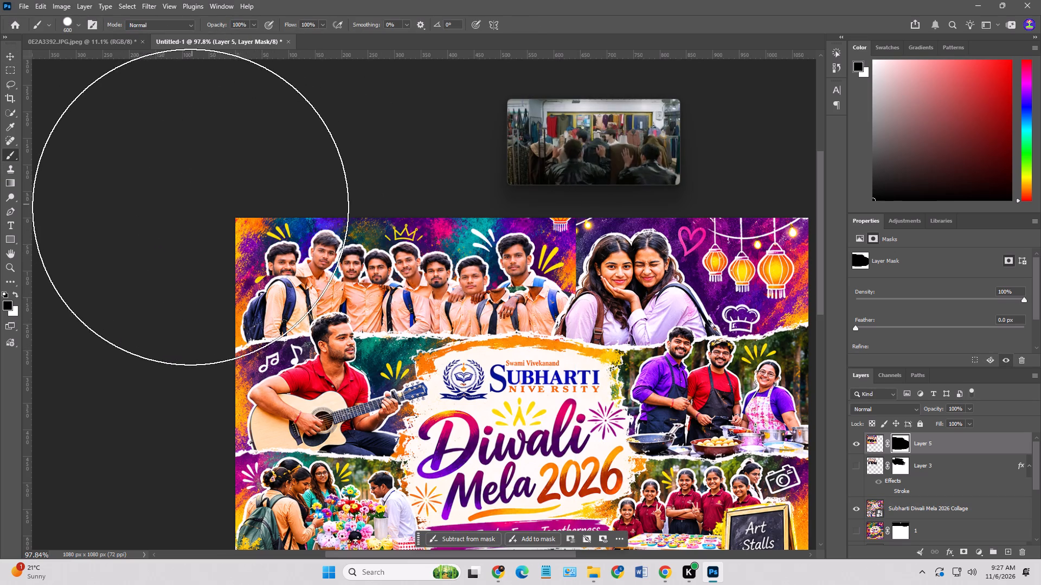
{"action": "left_click", "coordinate": [15, 292]}
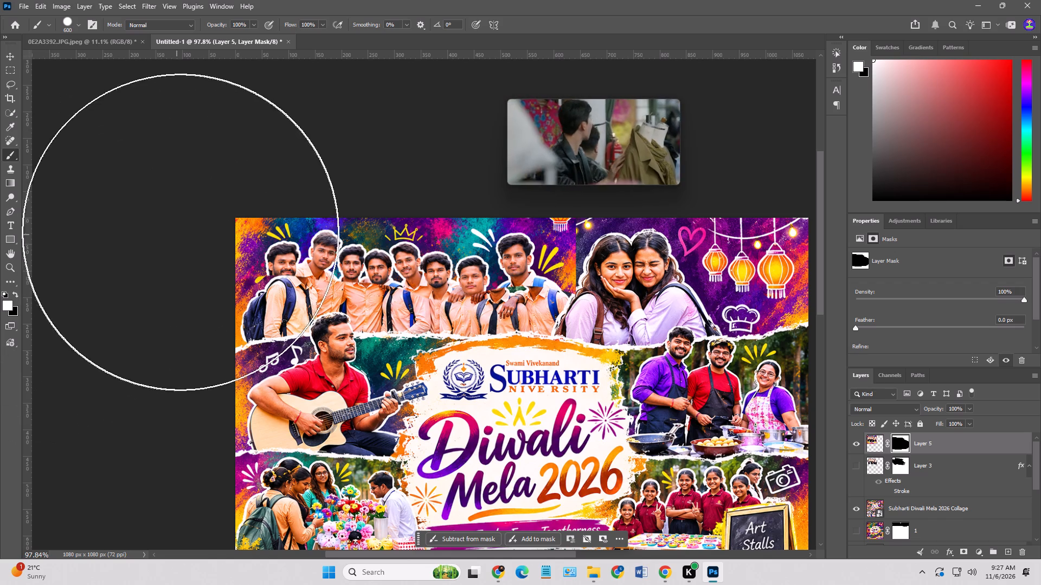
{"action": "left_click", "coordinate": [214, 190]}
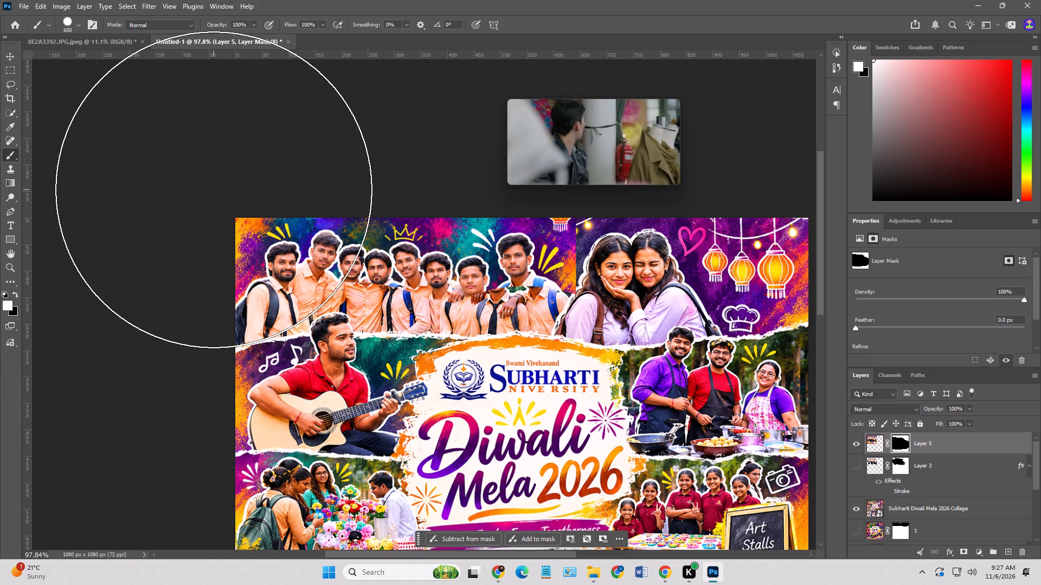
Shrink the white brush to 60 px and restore the lower shirt areas of the two leftmost students on the layer mask.
{"action": "key", "text": "bracketleft"}
{"action": "key", "text": "bracketleft"}
{"action": "key", "text": "bracketleft"}
{"action": "key", "text": "bracketleft"}
{"action": "key", "text": "bracketleft"}
{"action": "key", "text": "bracketleft"}
{"action": "key", "text": "bracketleft"}
{"action": "key", "text": "bracketleft"}
{"action": "key", "text": "bracketleft"}
{"action": "key", "text": "bracketleft"}
{"action": "key", "text": "bracketleft"}
{"action": "key", "text": "bracketleft"}
{"action": "key", "text": "bracketleft"}
{"action": "key", "text": "bracketleft"}
{"action": "key", "text": "bracketleft"}
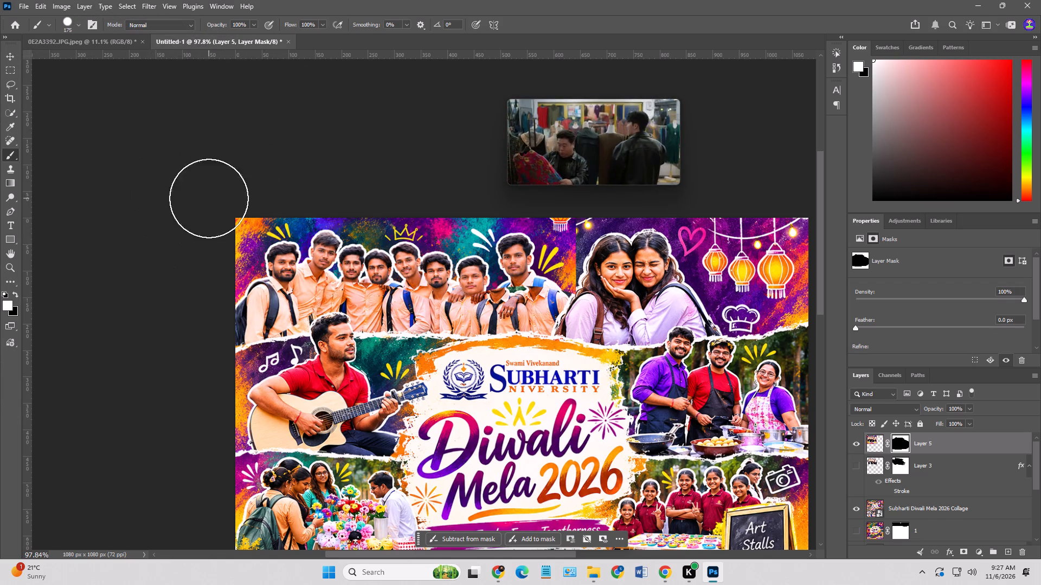
{"action": "left_click_drag", "start_coordinate": [271, 322], "coordinate": [256, 320]}
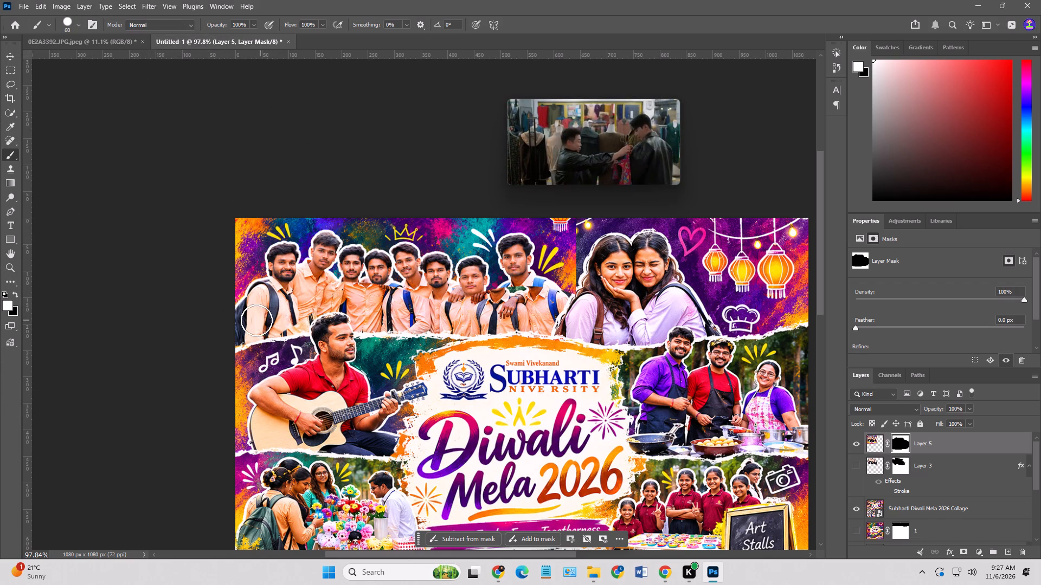
{"action": "left_click_drag", "start_coordinate": [256, 320], "coordinate": [298, 315]}
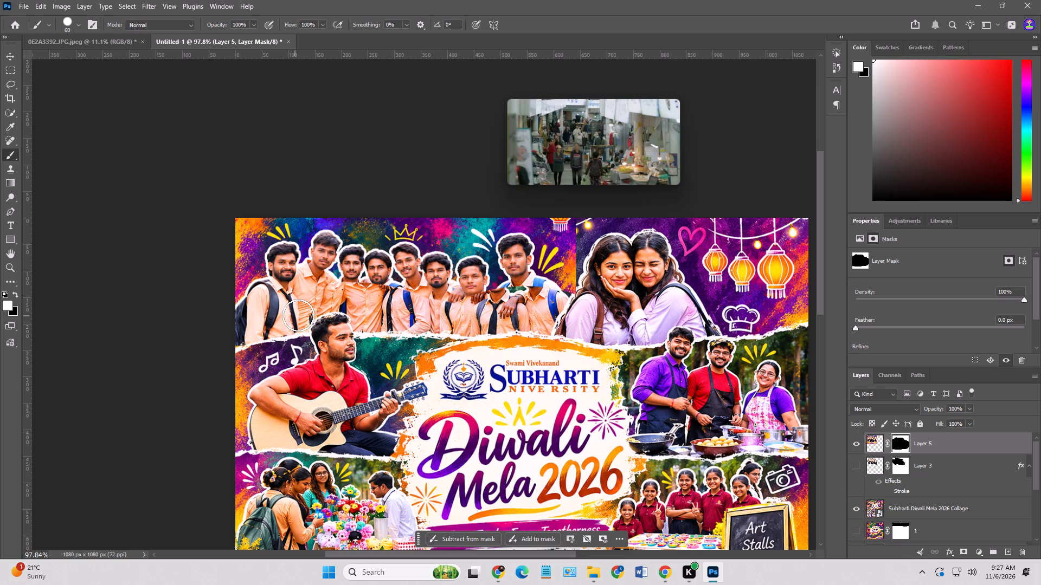
{"action": "left_click_drag", "start_coordinate": [298, 315], "coordinate": [292, 313]}
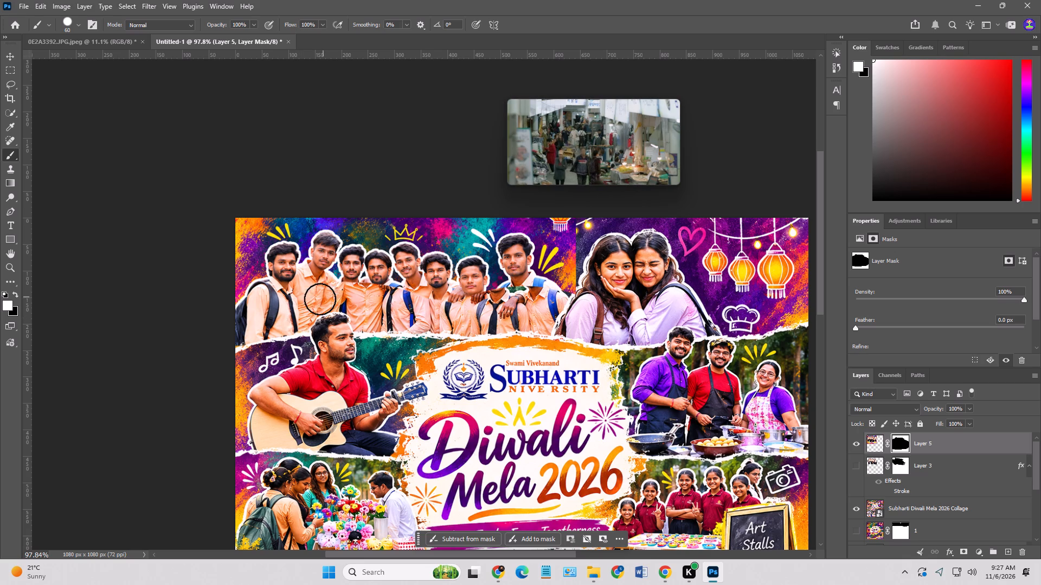
Mask out the pasted graphic over the guitarist's hair with the 60 px brush in black.
{"action": "left_click_drag", "start_coordinate": [17, 296], "coordinate": [35, 300]}
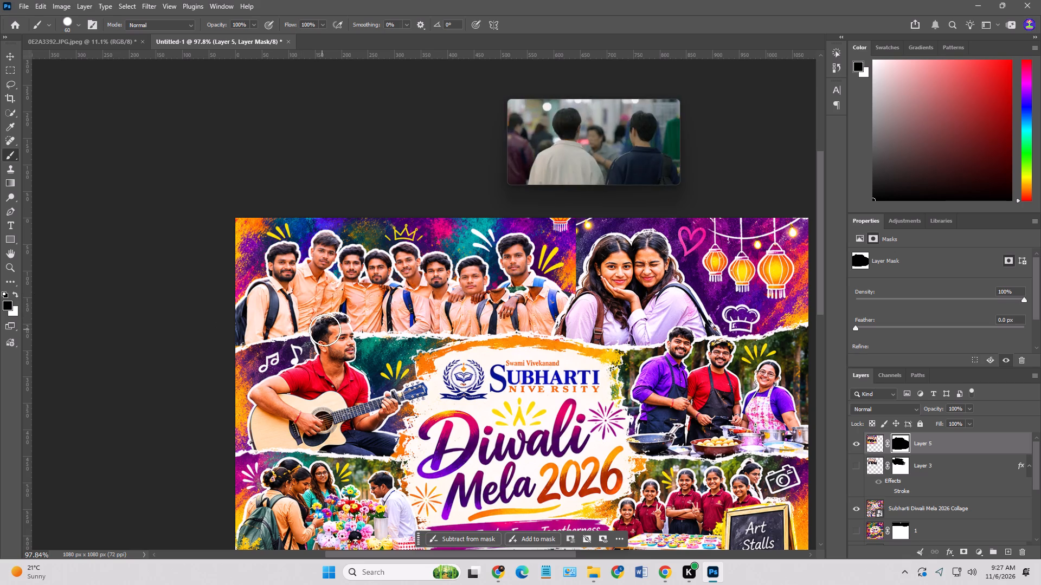
{"action": "left_click", "coordinate": [326, 331]}
{"action": "left_click", "coordinate": [324, 332]}
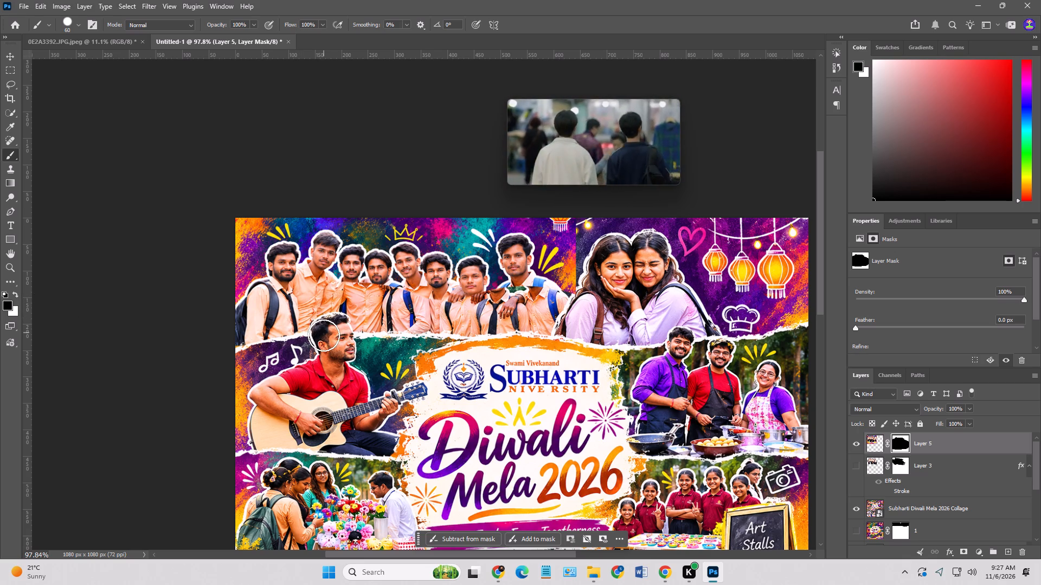
Switch the brush back to white and reveal the student's shirt just beside the guitarist's head.
{"action": "left_click", "coordinate": [15, 296]}
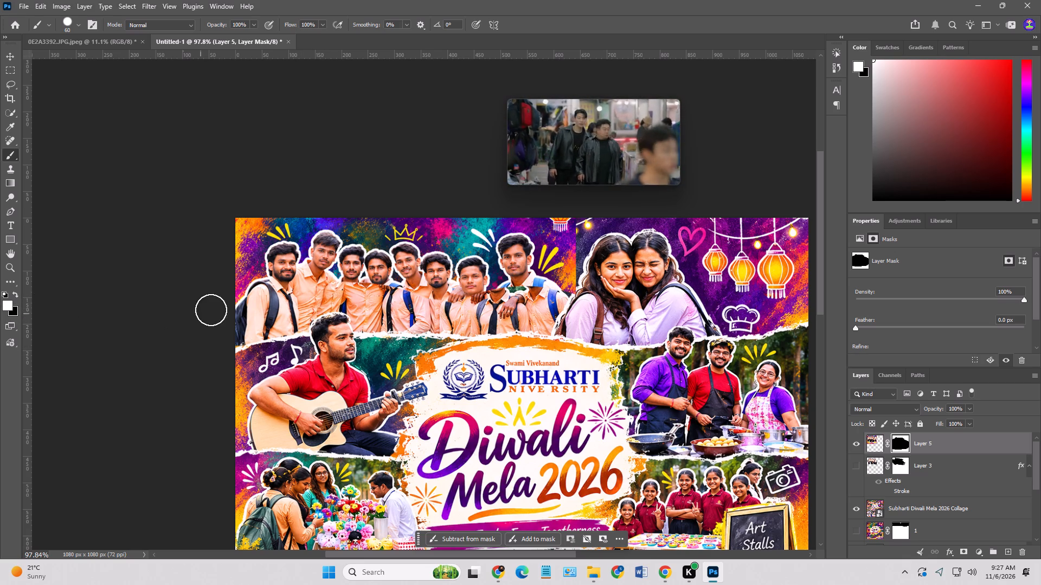
{"action": "left_click", "coordinate": [298, 315]}
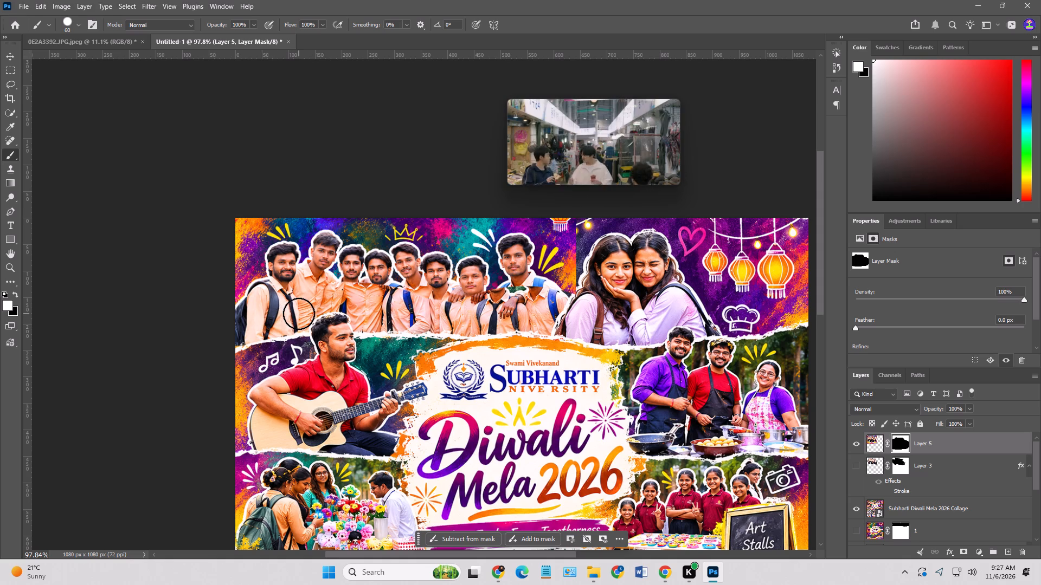
{"action": "left_click", "coordinate": [299, 314]}
{"action": "left_click", "coordinate": [299, 314]}
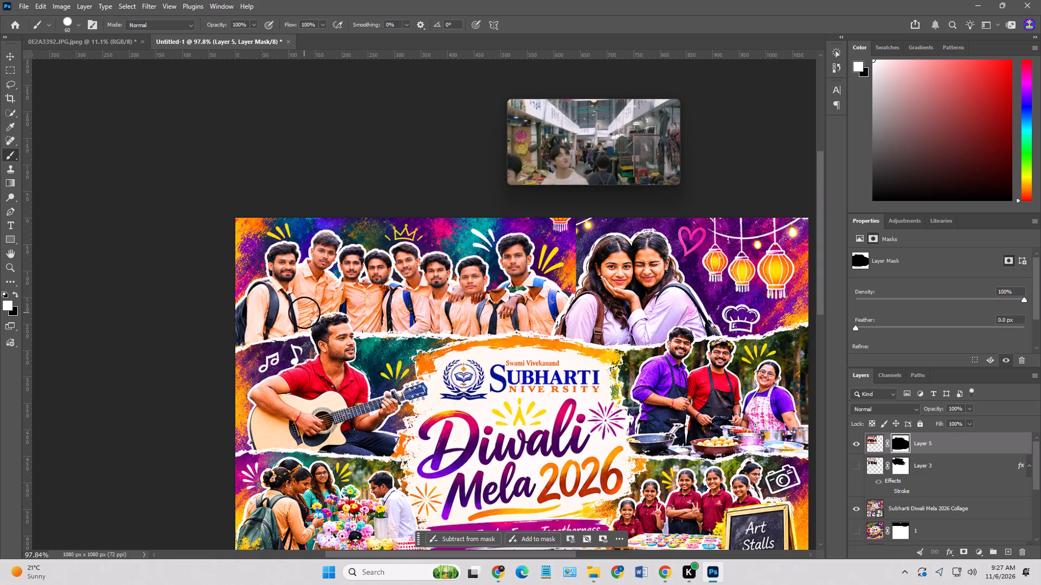
{"action": "left_click", "coordinate": [300, 314]}
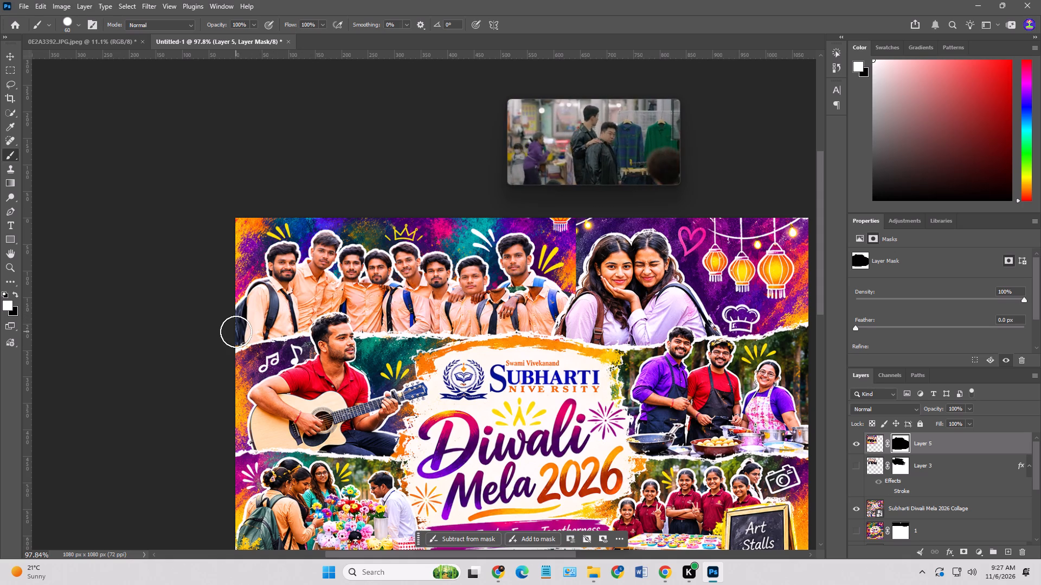
Touch up the mask in white around the bottom of the leftmost student's backpack, undoing and repainting the strokes.
{"action": "left_click", "coordinate": [236, 331]}
{"action": "left_click", "coordinate": [230, 337]}
{"action": "left_click", "coordinate": [242, 330]}
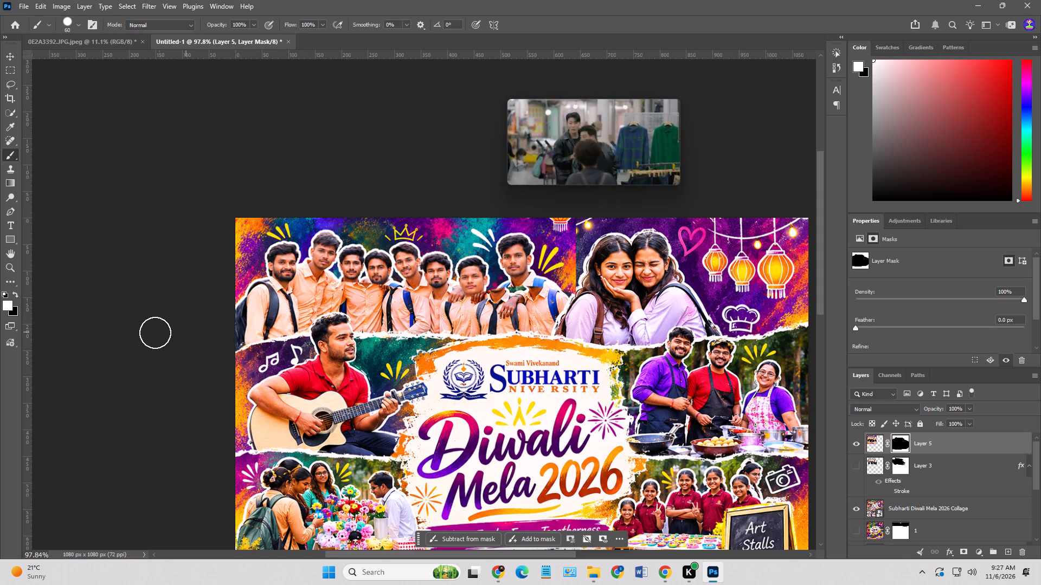
{"action": "key", "text": "ctrl+z"}
{"action": "key", "text": "ctrl+z"}
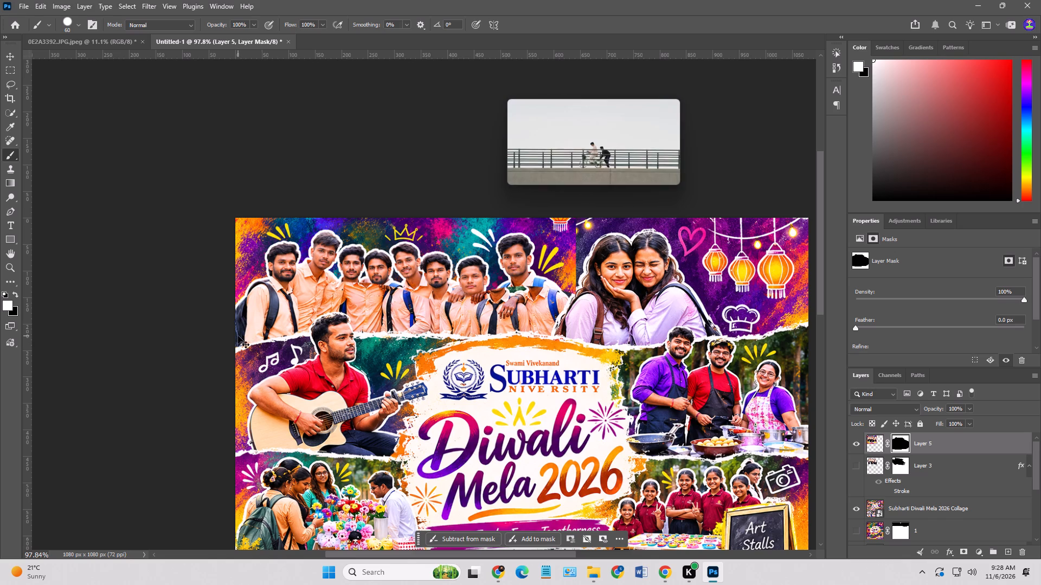
{"action": "left_click", "coordinate": [236, 333]}
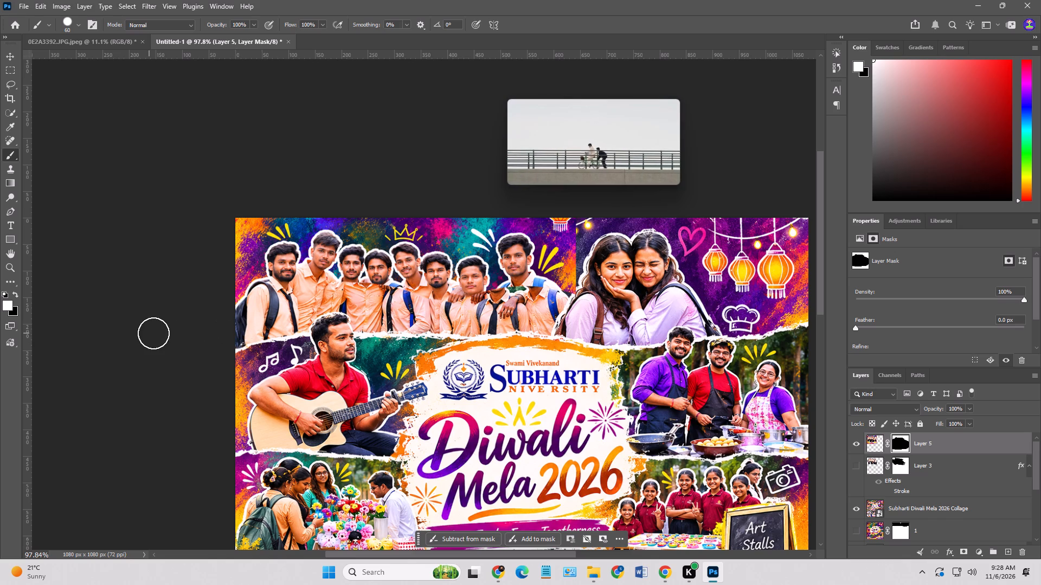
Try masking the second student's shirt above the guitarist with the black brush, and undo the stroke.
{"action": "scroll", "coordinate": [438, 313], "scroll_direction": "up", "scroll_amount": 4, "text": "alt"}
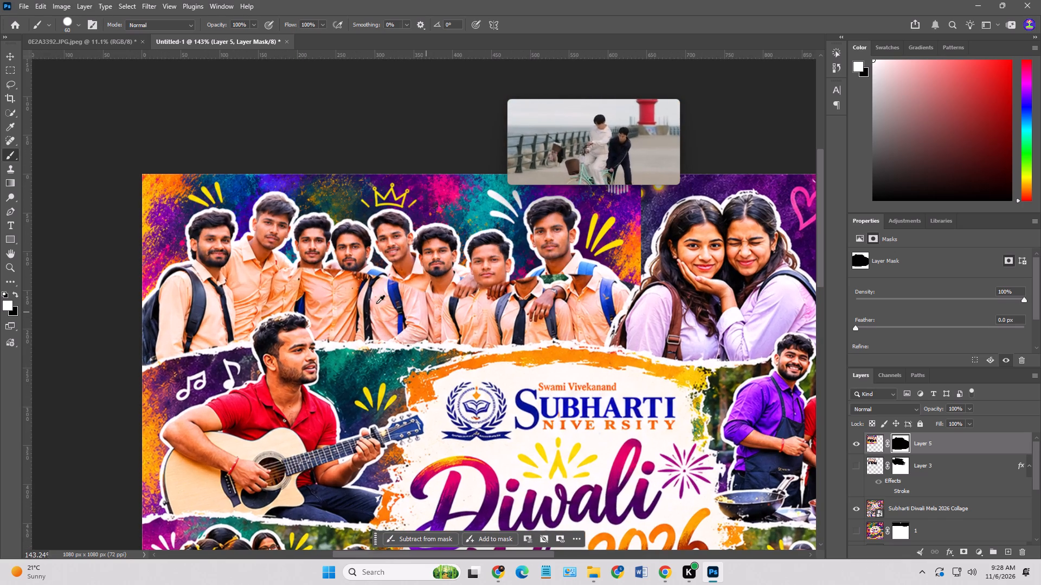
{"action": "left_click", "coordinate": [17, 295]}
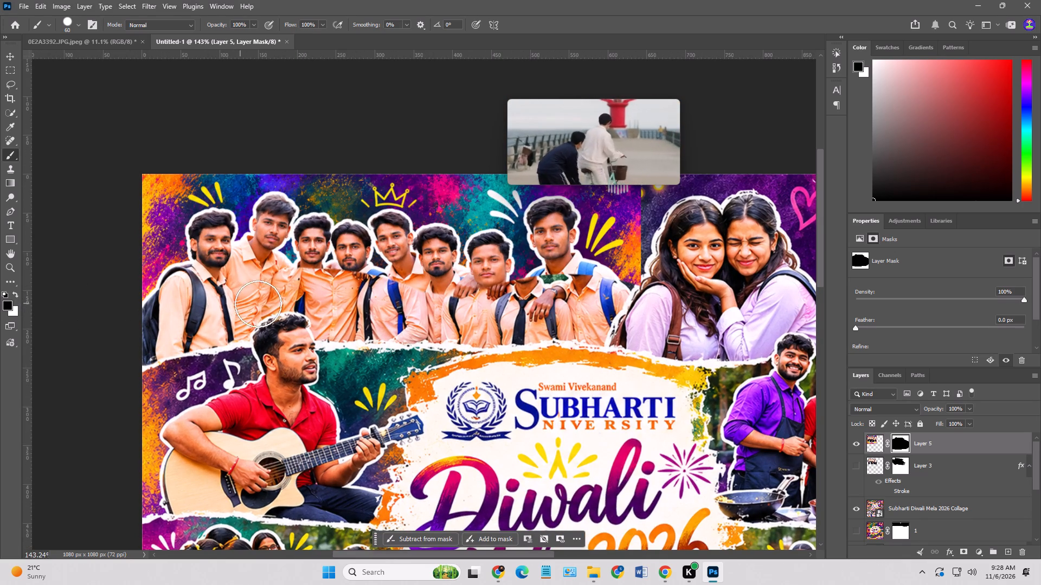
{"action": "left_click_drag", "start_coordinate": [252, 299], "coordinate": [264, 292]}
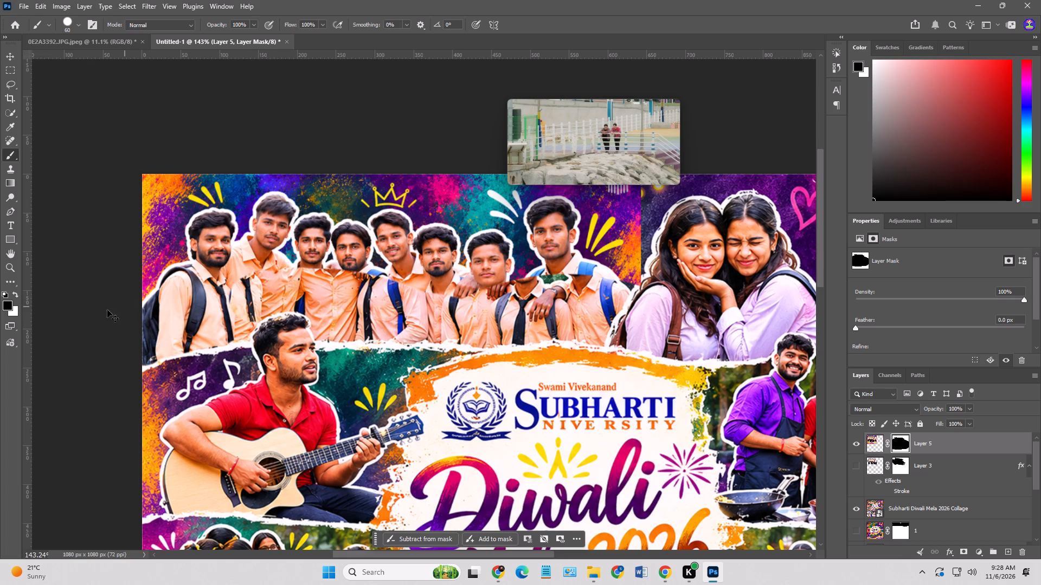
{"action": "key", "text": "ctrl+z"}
Paint in white on the mask to restore the shirts of the second and third students above the guitarist.
{"action": "left_click", "coordinate": [14, 294]}
{"action": "left_click_drag", "start_coordinate": [248, 297], "coordinate": [284, 288]}
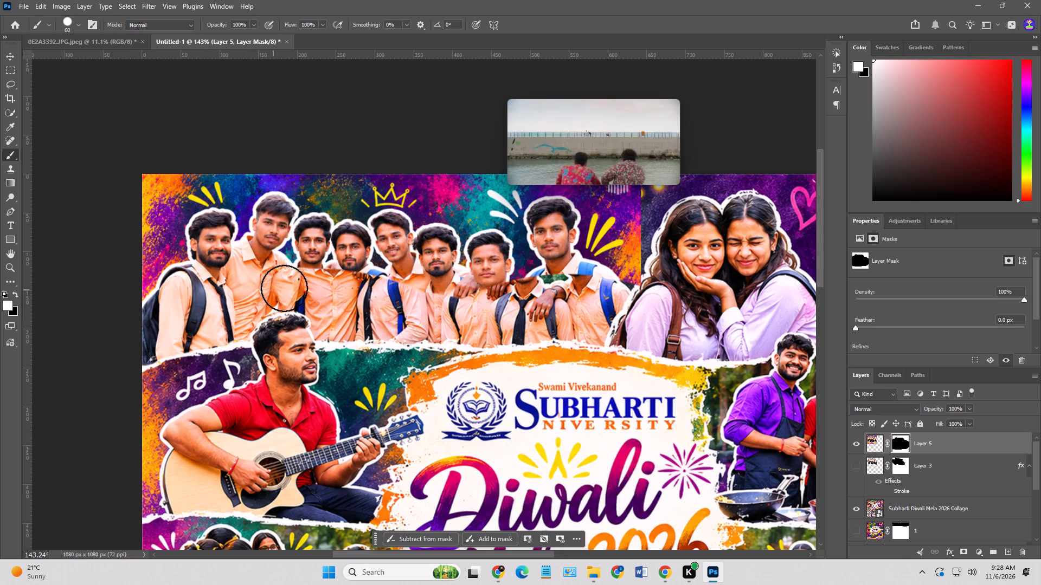
{"action": "left_click_drag", "start_coordinate": [284, 288], "coordinate": [326, 301]}
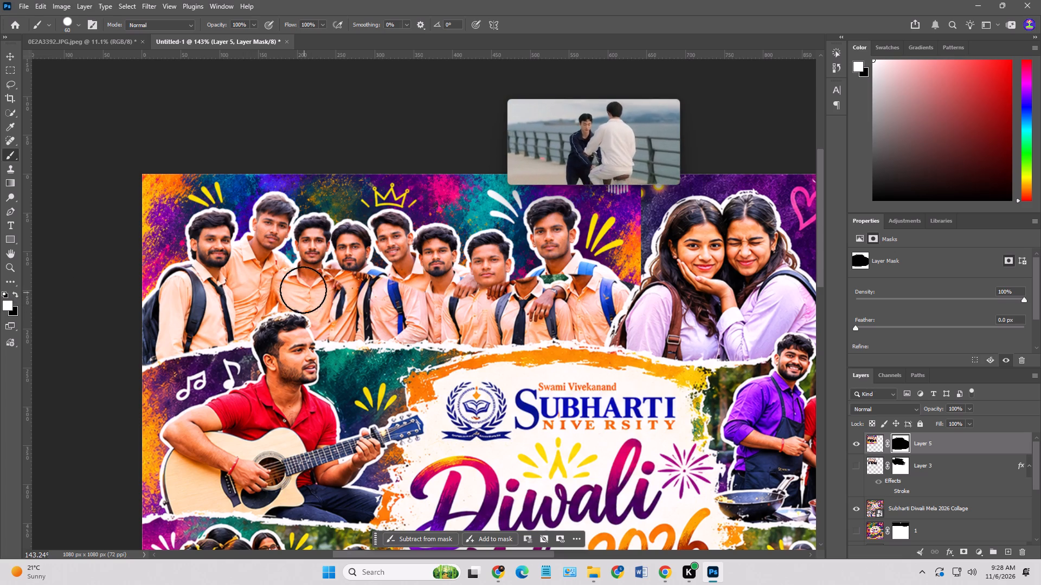
{"action": "left_click", "coordinate": [300, 290]}
{"action": "left_click", "coordinate": [282, 290]}
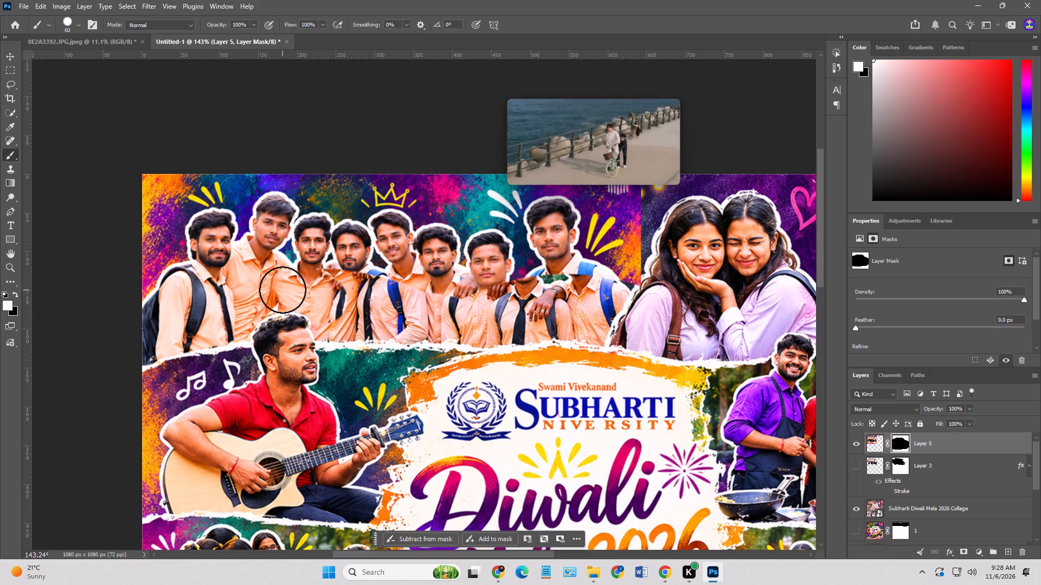
{"action": "left_click", "coordinate": [261, 295]}
{"action": "left_click", "coordinate": [249, 301]}
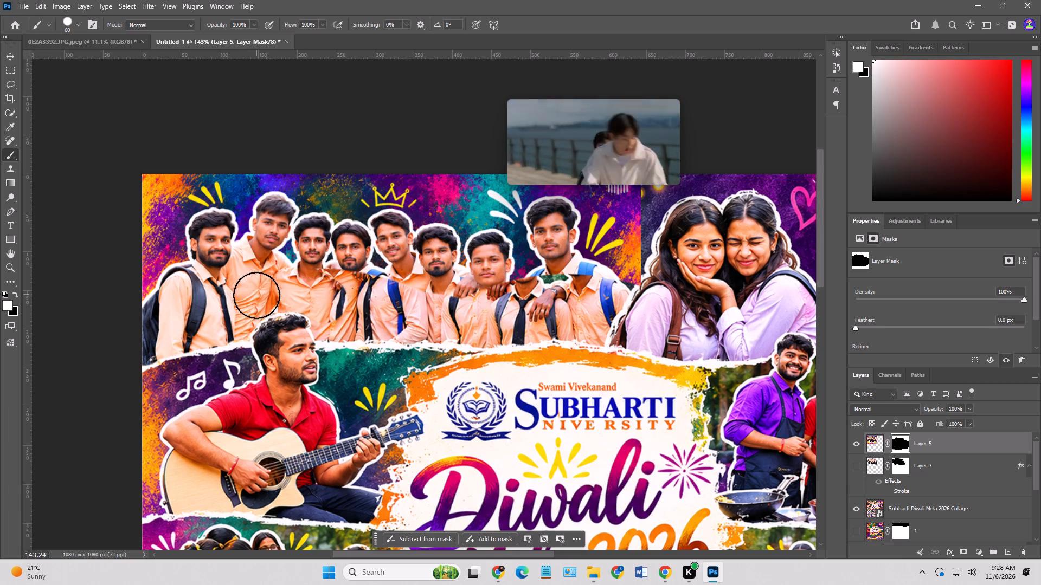
Extend the white mask painting across the remaining students' torsos to reveal the rightmost student's shirt and blue backpack.
{"action": "left_click_drag", "start_coordinate": [256, 297], "coordinate": [409, 288]}
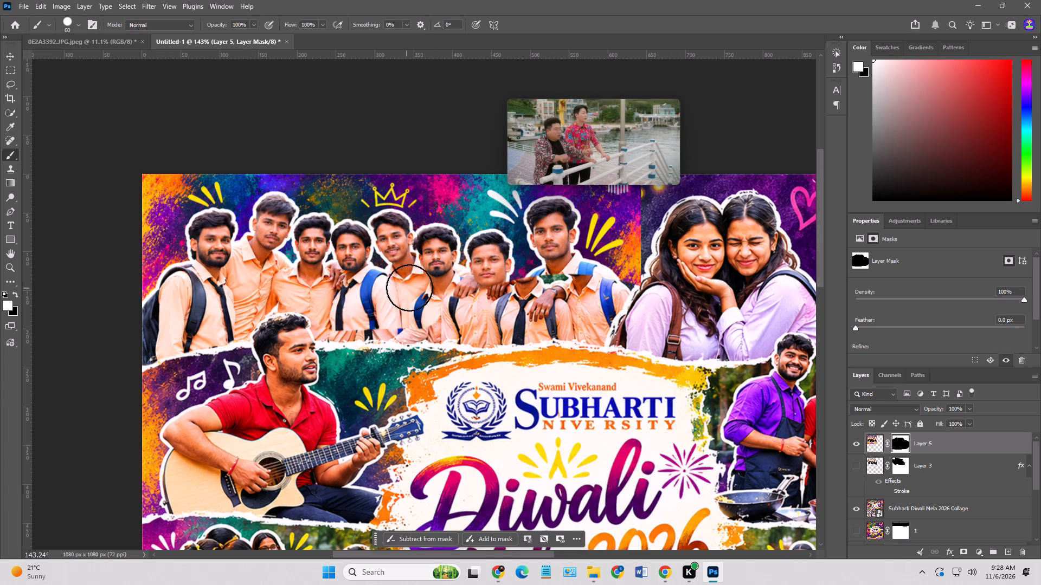
{"action": "left_click_drag", "start_coordinate": [409, 288], "coordinate": [597, 288]}
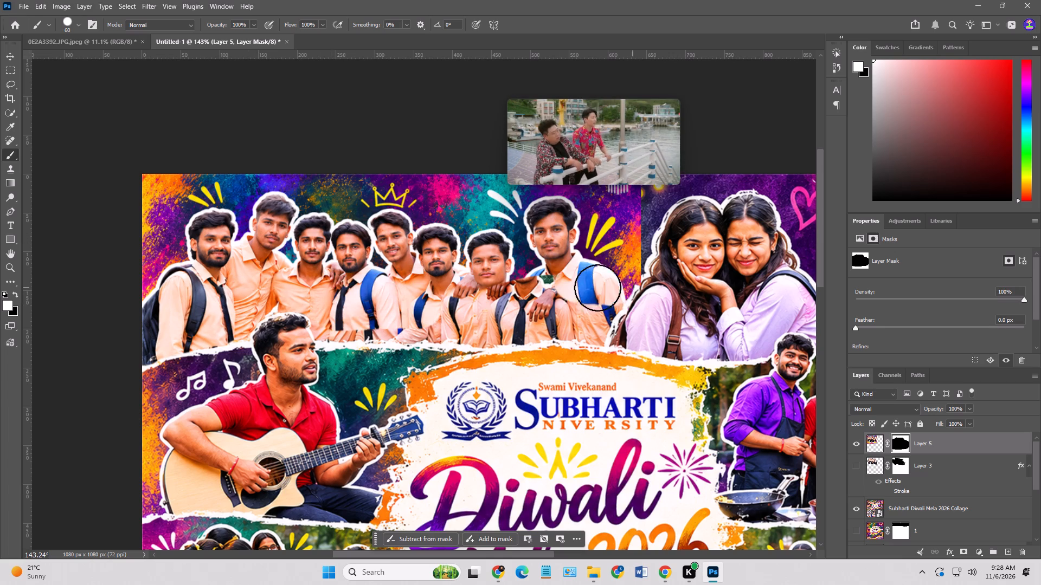
{"action": "left_click_drag", "start_coordinate": [597, 288], "coordinate": [647, 330]}
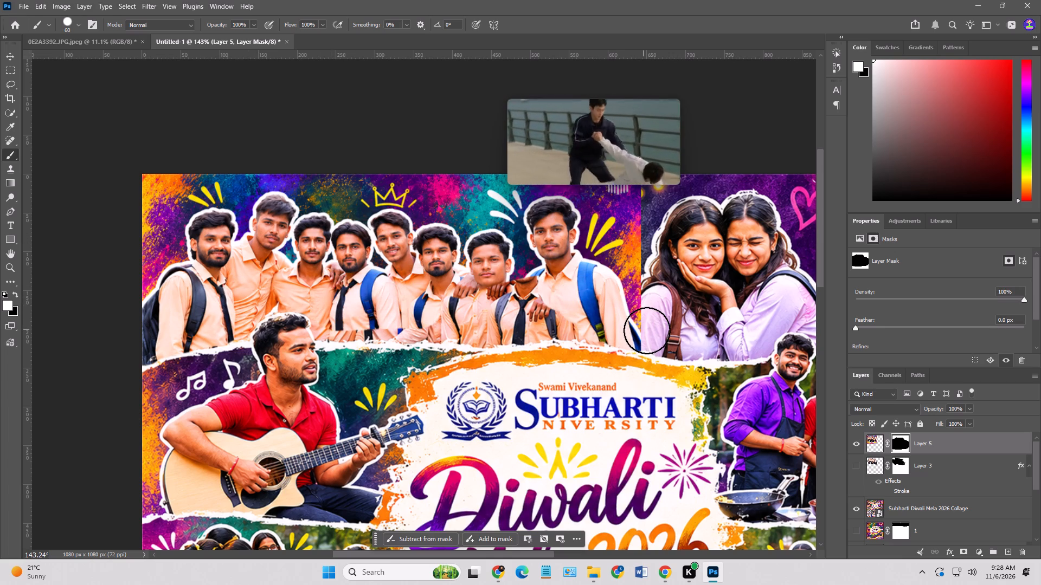
{"action": "left_click_drag", "start_coordinate": [647, 330], "coordinate": [644, 329]}
Restore the students' lower shirts, ties and backpack straps down to the torn paper edge by painting the mask white.
{"action": "scroll", "coordinate": [600, 318], "scroll_direction": "up", "scroll_amount": 7, "text": "alt"}
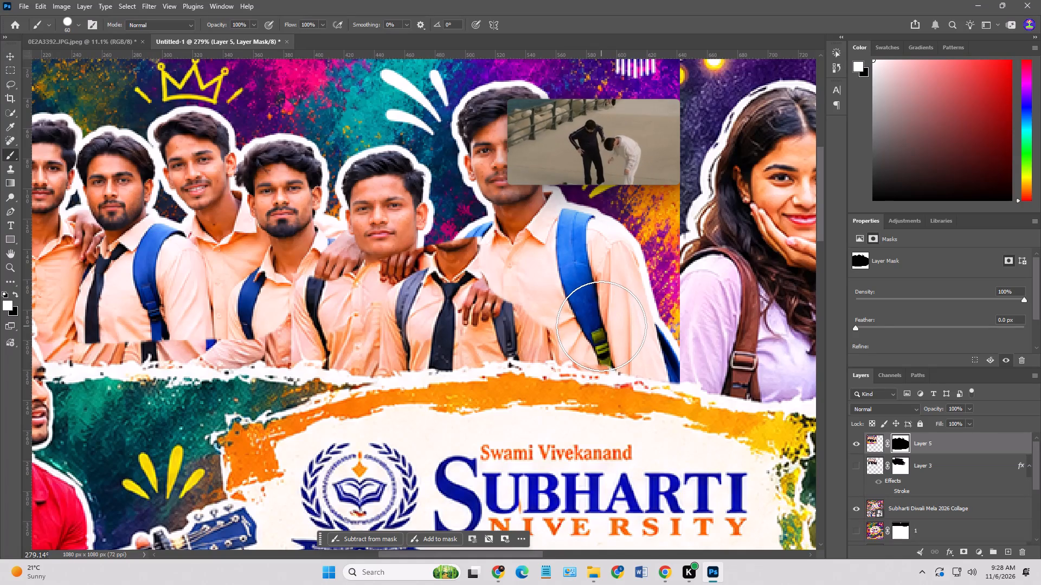
{"action": "left_click", "coordinate": [601, 327]}
{"action": "left_click_drag", "start_coordinate": [579, 323], "coordinate": [443, 324]}
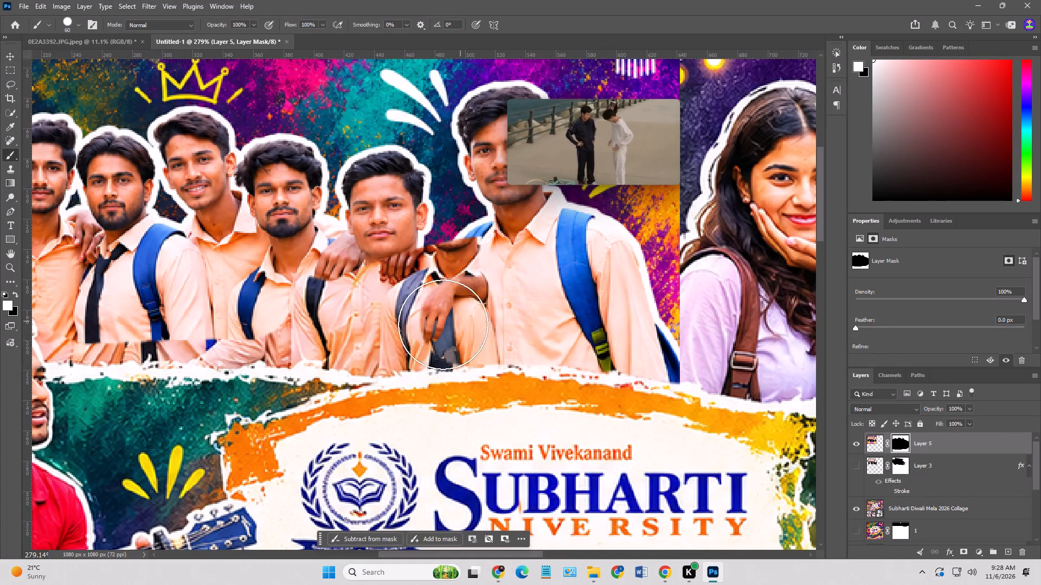
{"action": "left_click_drag", "start_coordinate": [443, 324], "coordinate": [252, 318]}
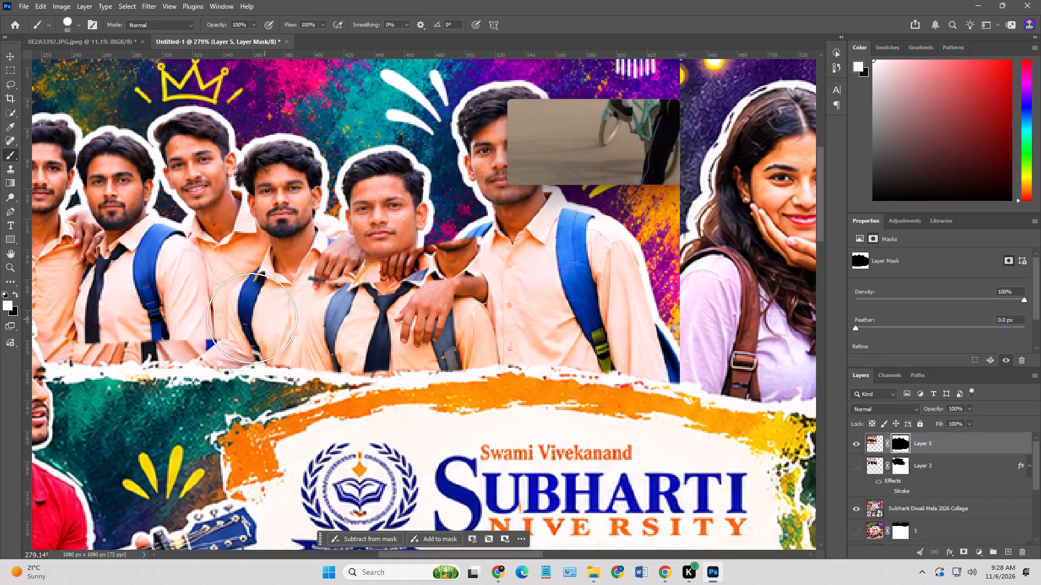
{"action": "left_click_drag", "start_coordinate": [252, 318], "coordinate": [544, 322]}
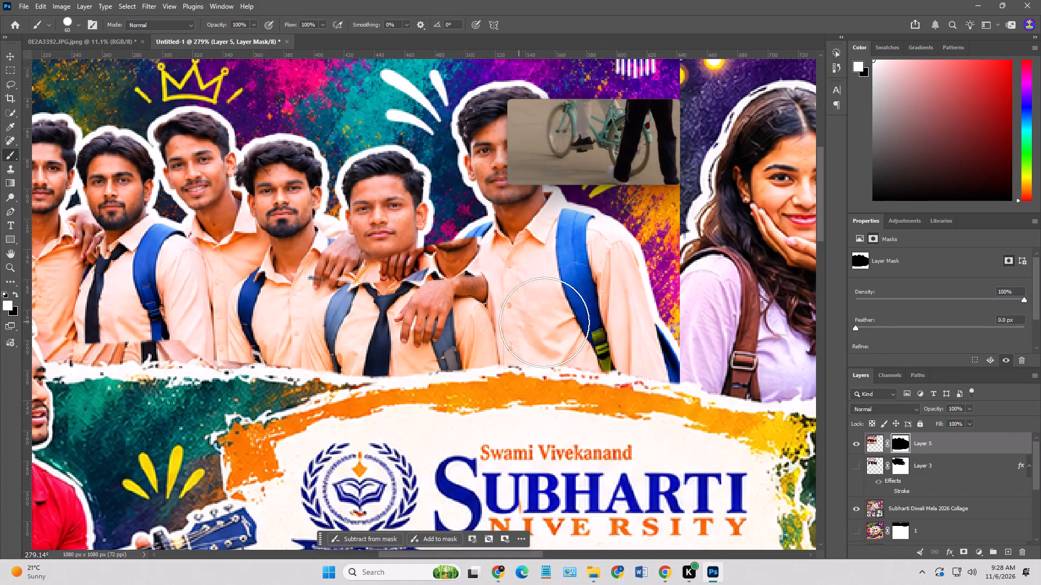
{"action": "left_click_drag", "start_coordinate": [544, 322], "coordinate": [510, 323]}
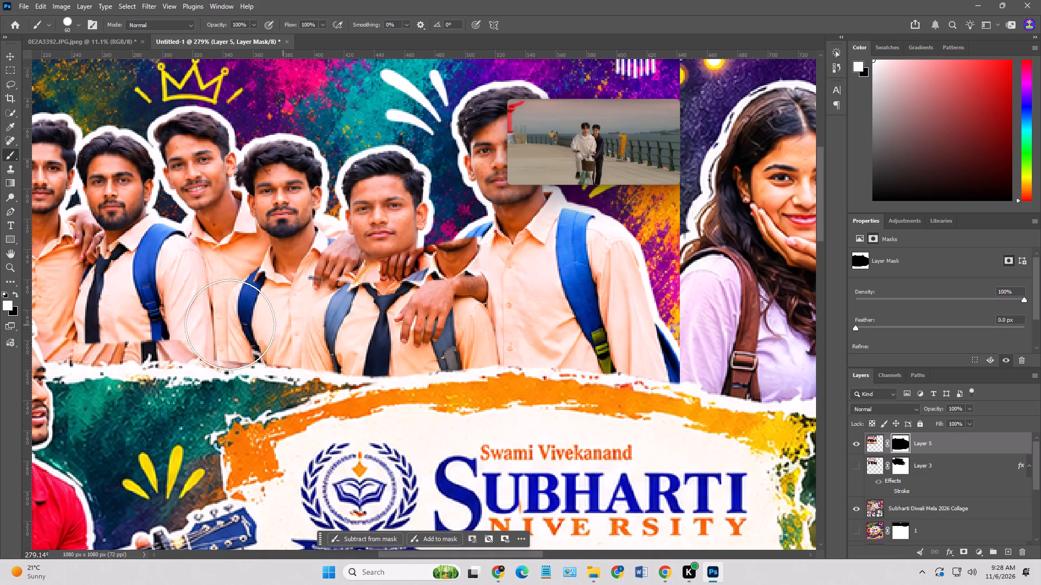
{"action": "left_click_drag", "start_coordinate": [219, 320], "coordinate": [351, 320]}
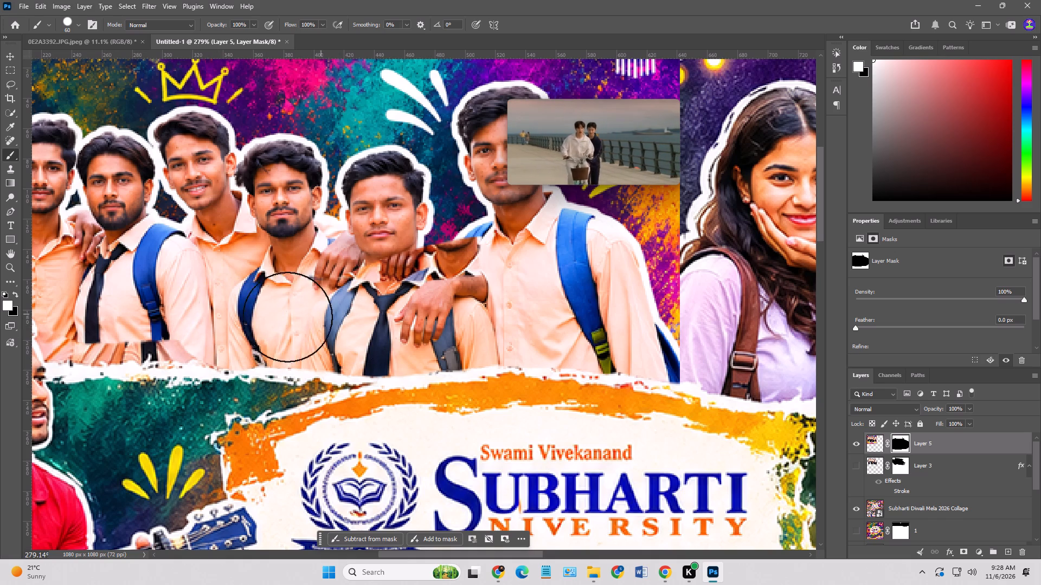
{"action": "left_click_drag", "start_coordinate": [194, 322], "coordinate": [232, 325]}
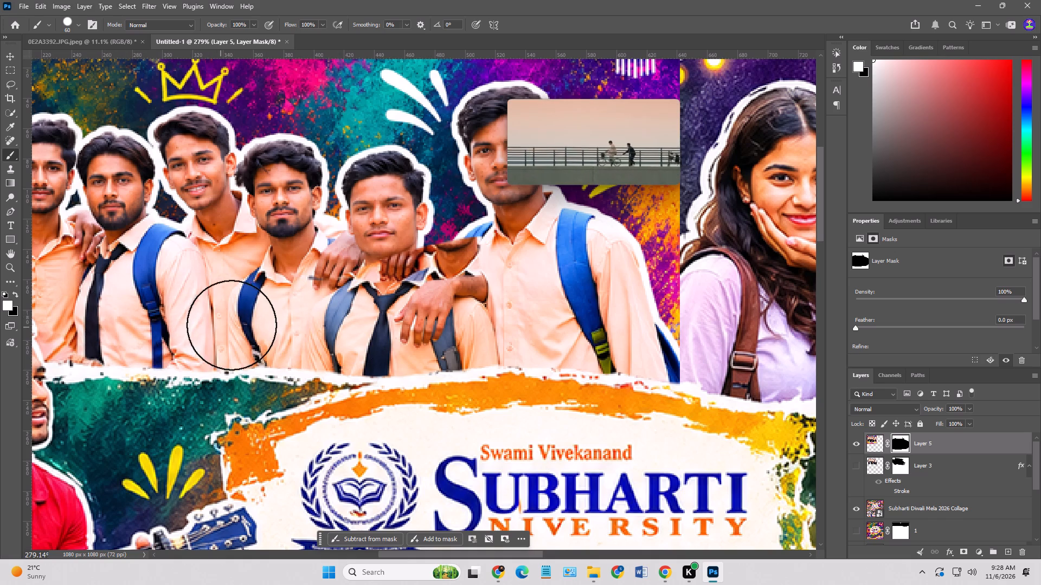
Paint white on Layer 5's mask with a 7 px brush to restore the tie and shirt hem beside the guitarist at the torn edge.
{"action": "left_click_drag", "start_coordinate": [232, 325], "coordinate": [300, 311]}
{"action": "scroll", "coordinate": [484, 318], "scroll_direction": "down", "scroll_amount": 9, "text": "alt"}
{"action": "scroll", "coordinate": [324, 332], "scroll_direction": "up", "scroll_amount": 10, "text": "alt"}
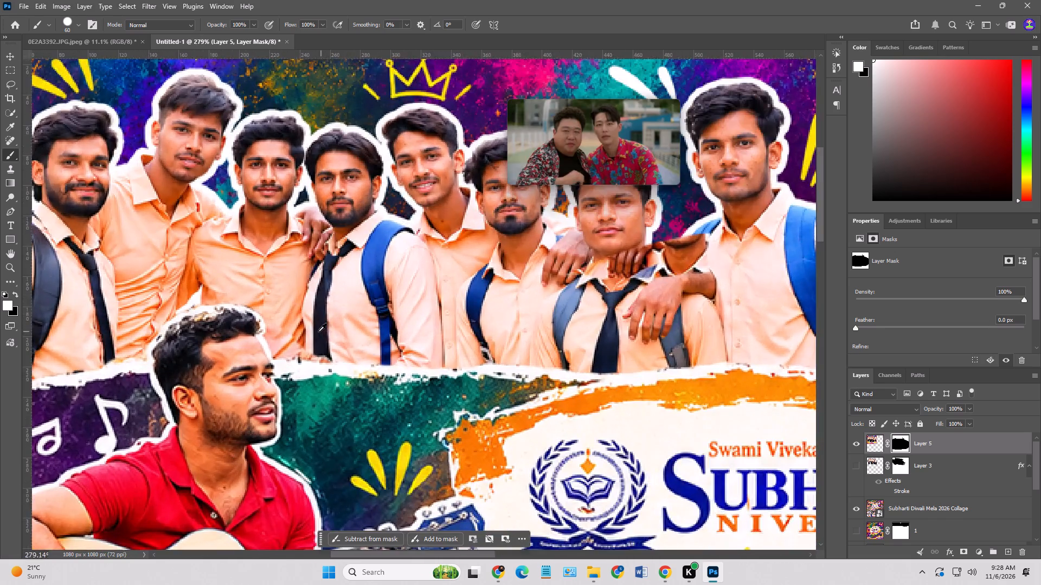
{"action": "scroll", "coordinate": [318, 331], "scroll_direction": "up", "scroll_amount": 4, "text": "alt"}
{"action": "key", "text": "bracketleft"}
{"action": "key", "text": "bracketleft"}
{"action": "key", "text": "bracketleft"}
{"action": "key", "text": "bracketleft"}
{"action": "key", "text": "bracketleft"}
{"action": "key", "text": "bracketleft"}
{"action": "key", "text": "bracketleft"}
{"action": "key", "text": "bracketleft"}
{"action": "key", "text": "bracketleft"}
{"action": "key", "text": "bracketleft"}
{"action": "key", "text": "bracketleft"}
{"action": "key", "text": "bracketleft"}
{"action": "key", "text": "bracketleft"}
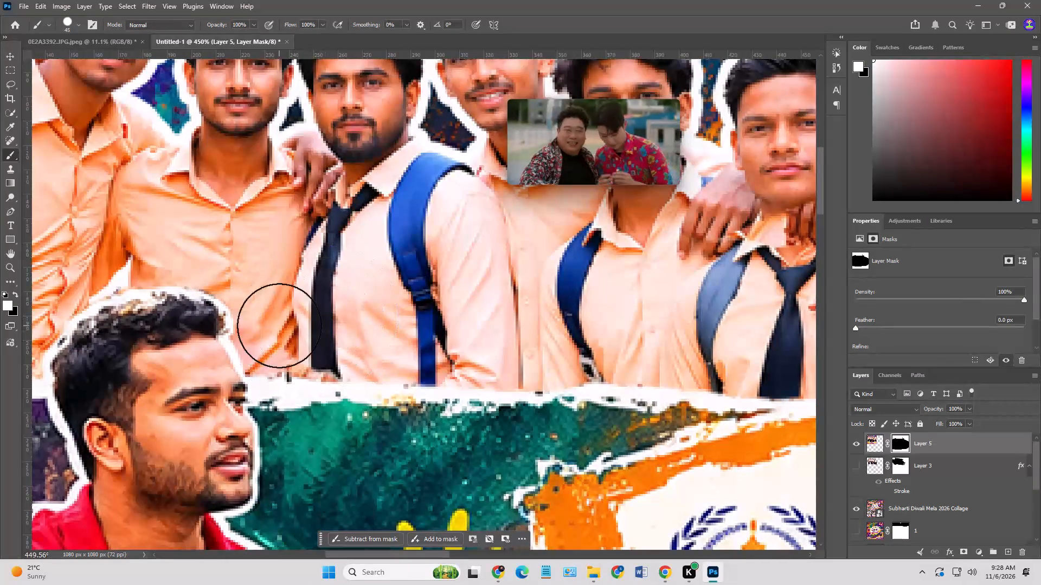
{"action": "key", "text": "bracketleft"}
{"action": "left_click_drag", "start_coordinate": [245, 342], "coordinate": [345, 369]}
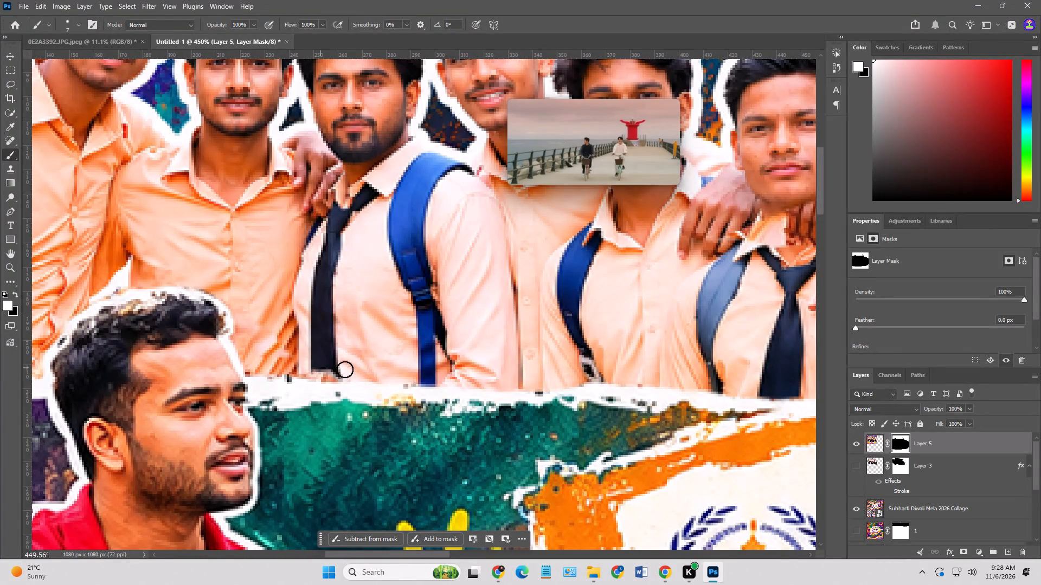
{"action": "left_click_drag", "start_coordinate": [345, 369], "coordinate": [326, 366]}
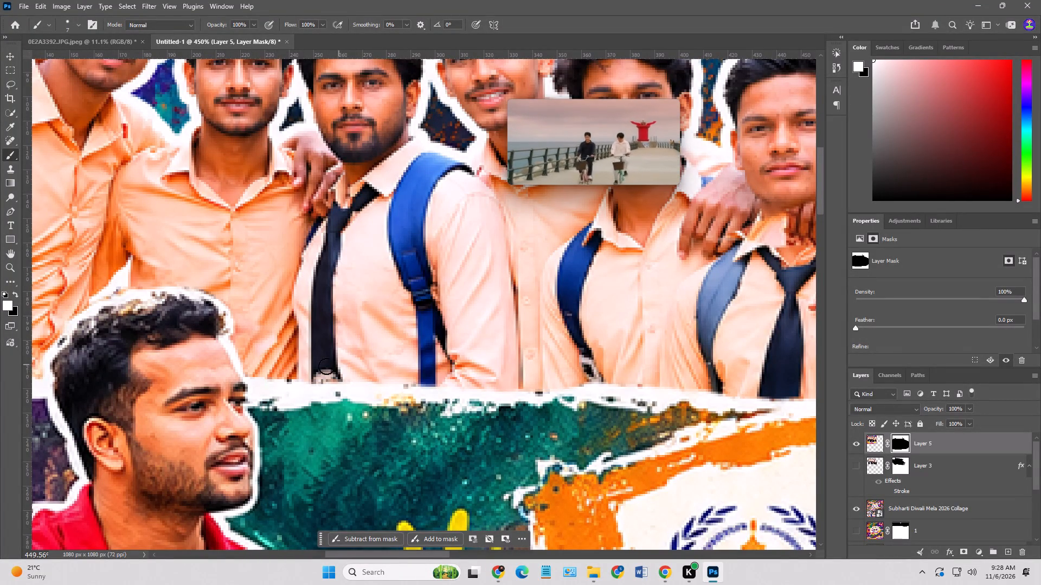
{"action": "left_click_drag", "start_coordinate": [326, 366], "coordinate": [368, 364]}
Paint black on Layer 5's mask with a soft 125 px brush at the top of the panel seam, revealing the string lights.
{"action": "scroll", "coordinate": [383, 324], "scroll_direction": "down", "scroll_amount": 15, "text": "alt"}
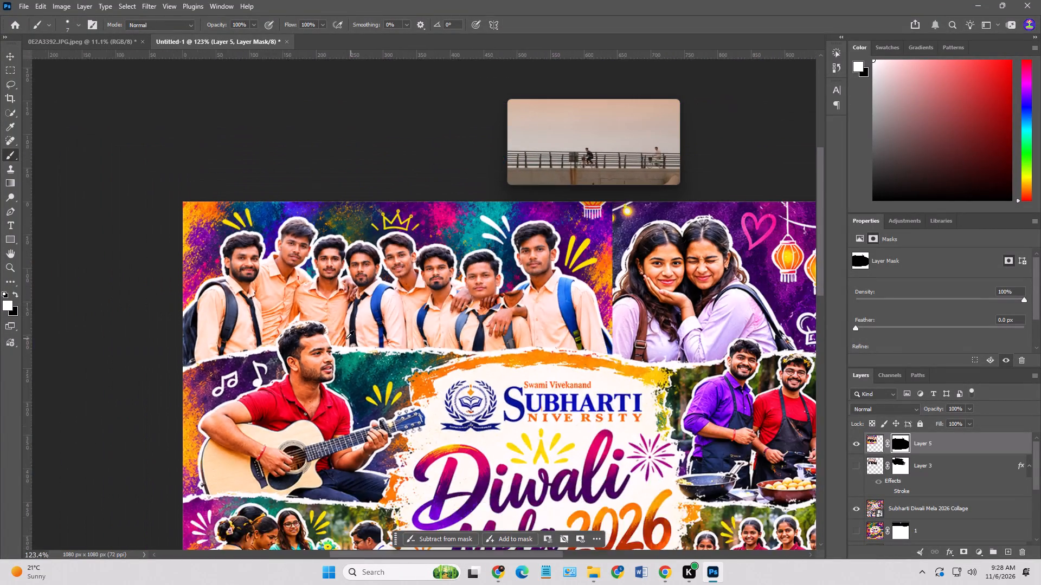
{"action": "scroll", "coordinate": [346, 339], "scroll_direction": "down", "scroll_amount": 2, "text": "alt"}
{"action": "left_click", "coordinate": [8, 54]}
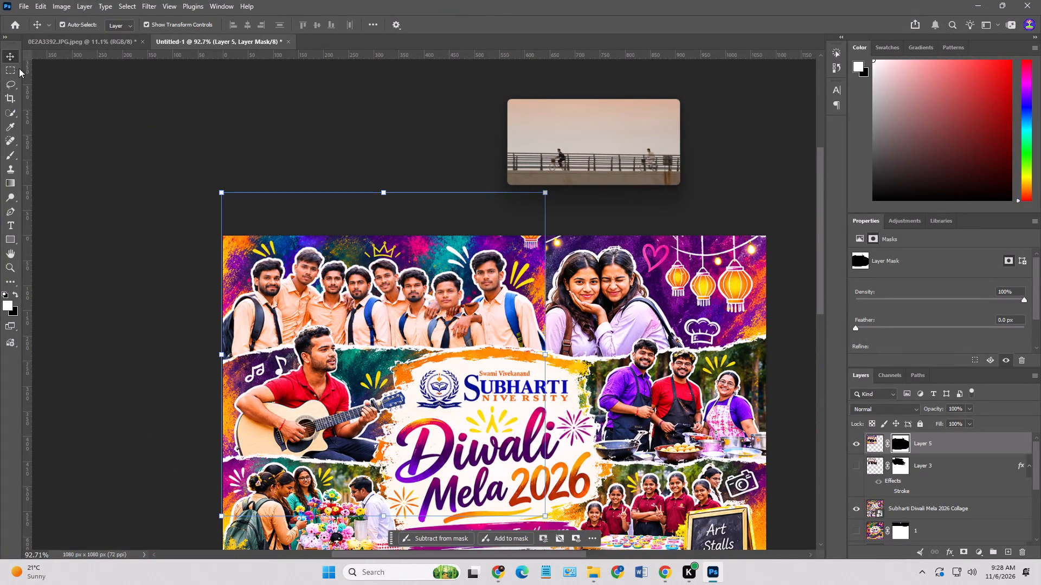
{"action": "scroll", "coordinate": [528, 247], "scroll_direction": "up", "scroll_amount": 2, "text": "alt"}
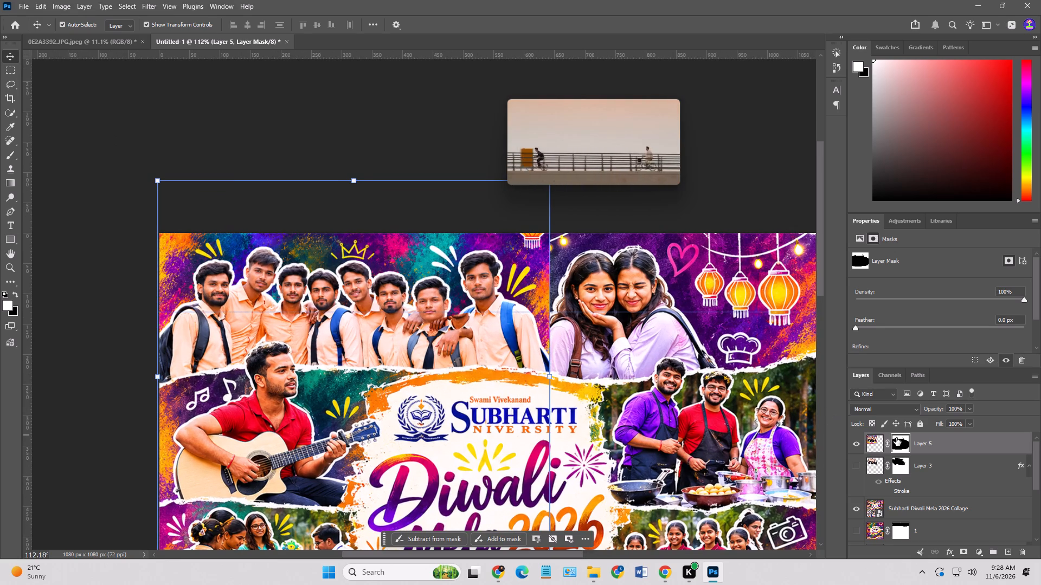
{"action": "left_click", "coordinate": [896, 438]}
{"action": "left_click", "coordinate": [10, 153]}
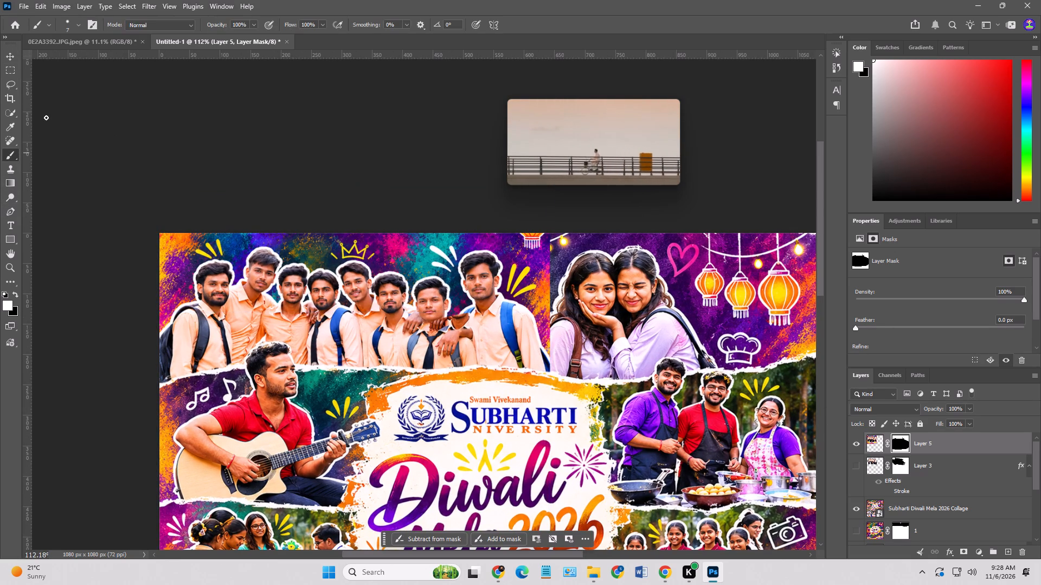
{"action": "left_click", "coordinate": [69, 19]}
{"action": "left_click", "coordinate": [38, 131]}
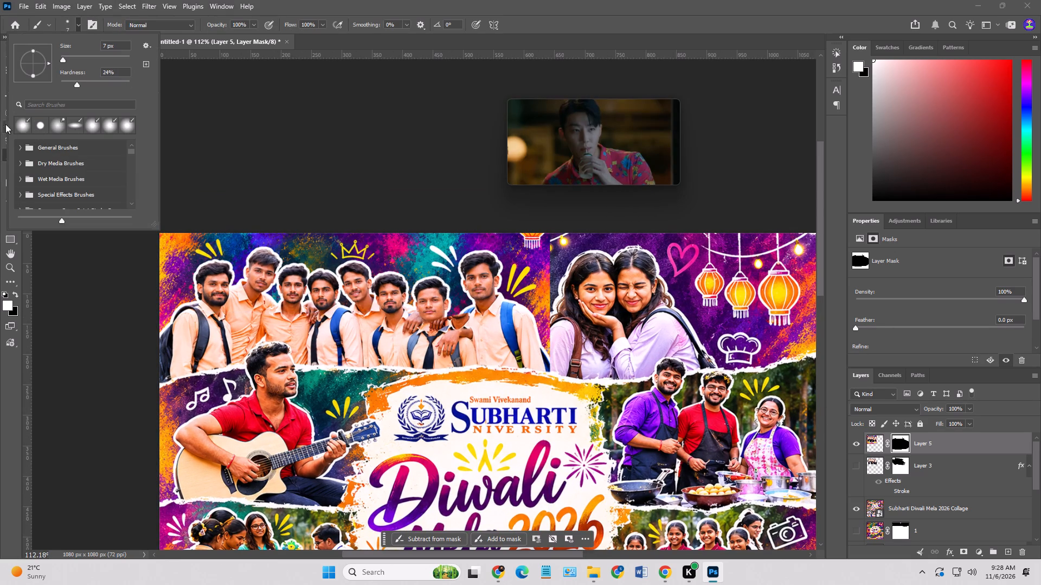
{"action": "double_click", "coordinate": [20, 124]}
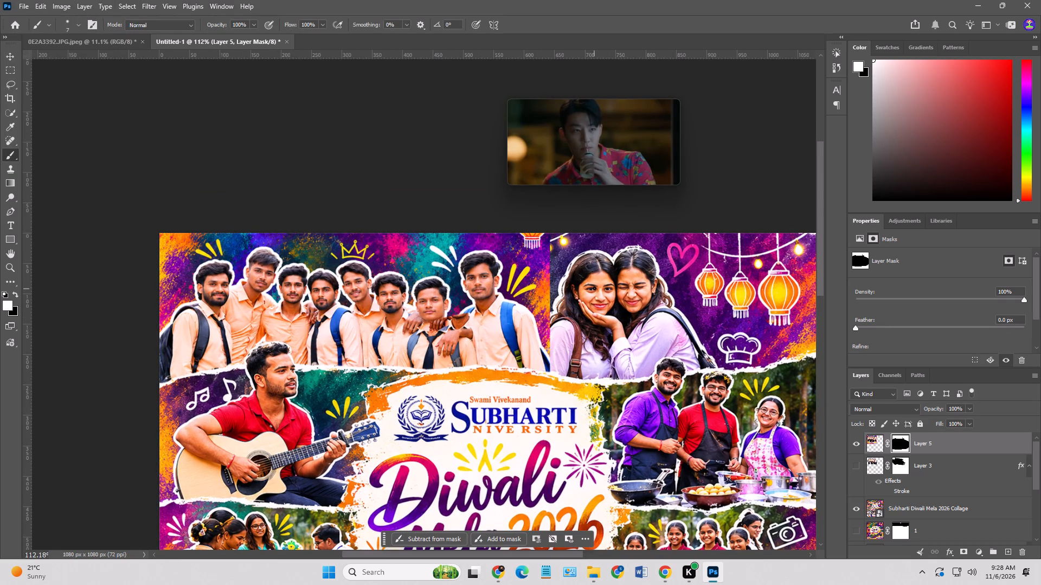
{"action": "key", "text": "bracketright"}
{"action": "key", "text": "bracketright"}
{"action": "key", "text": "bracketright"}
{"action": "key", "text": "bracketright"}
{"action": "key", "text": "bracketright"}
{"action": "key", "text": "bracketright"}
{"action": "key", "text": "bracketright"}
{"action": "key", "text": "bracketright"}
{"action": "key", "text": "bracketright"}
{"action": "key", "text": "bracketright"}
{"action": "key", "text": "bracketright"}
{"action": "key", "text": "bracketright"}
{"action": "key", "text": "bracketright"}
{"action": "key", "text": "bracketright"}
{"action": "key", "text": "bracketright"}
{"action": "key", "text": "bracketright"}
{"action": "key", "text": "bracketright"}
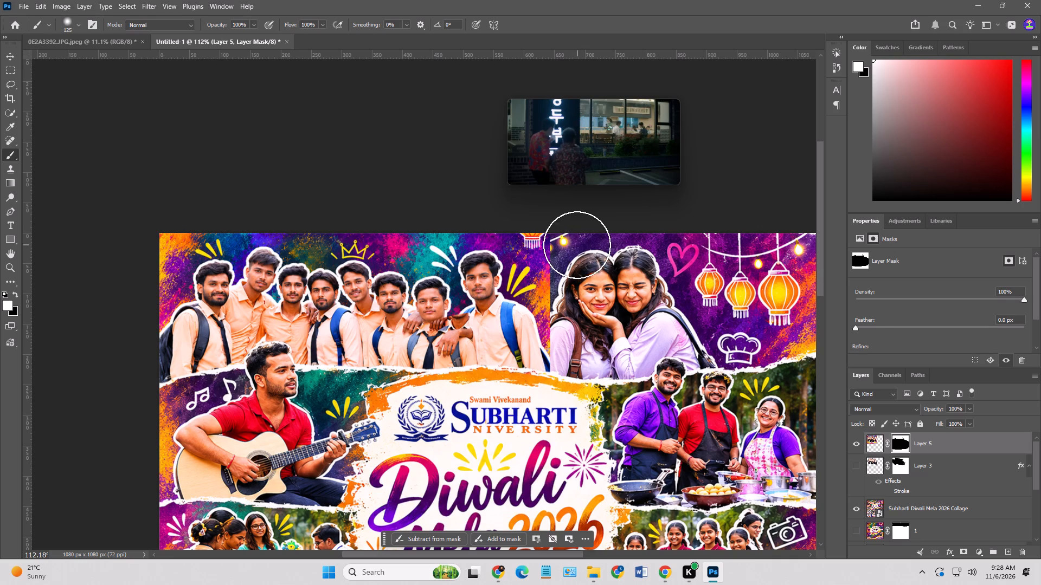
{"action": "left_click", "coordinate": [570, 243]}
{"action": "left_click", "coordinate": [556, 238]}
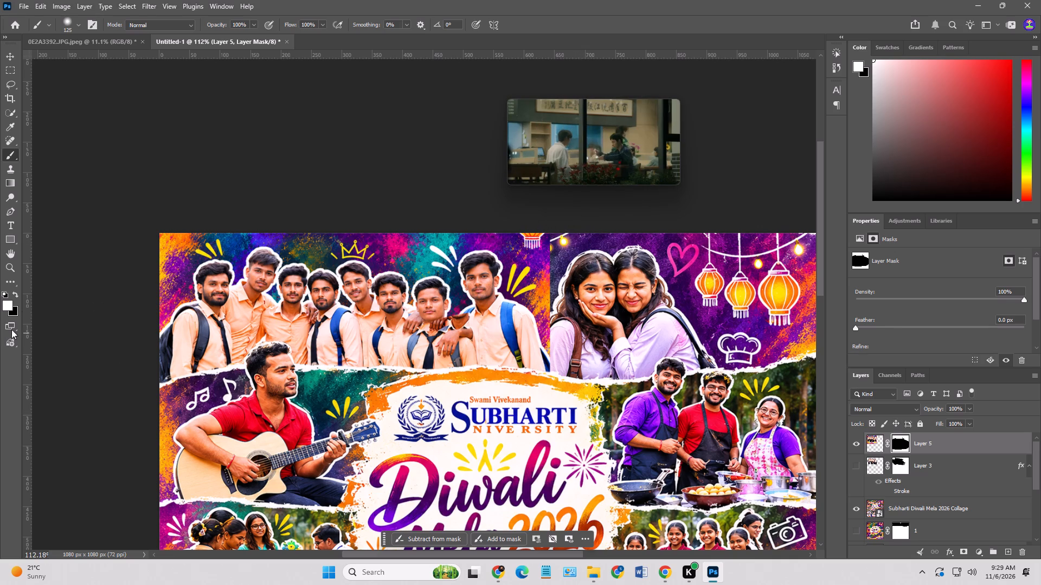
{"action": "left_click", "coordinate": [16, 295]}
{"action": "left_click", "coordinate": [557, 237]}
{"action": "left_click", "coordinate": [550, 237]}
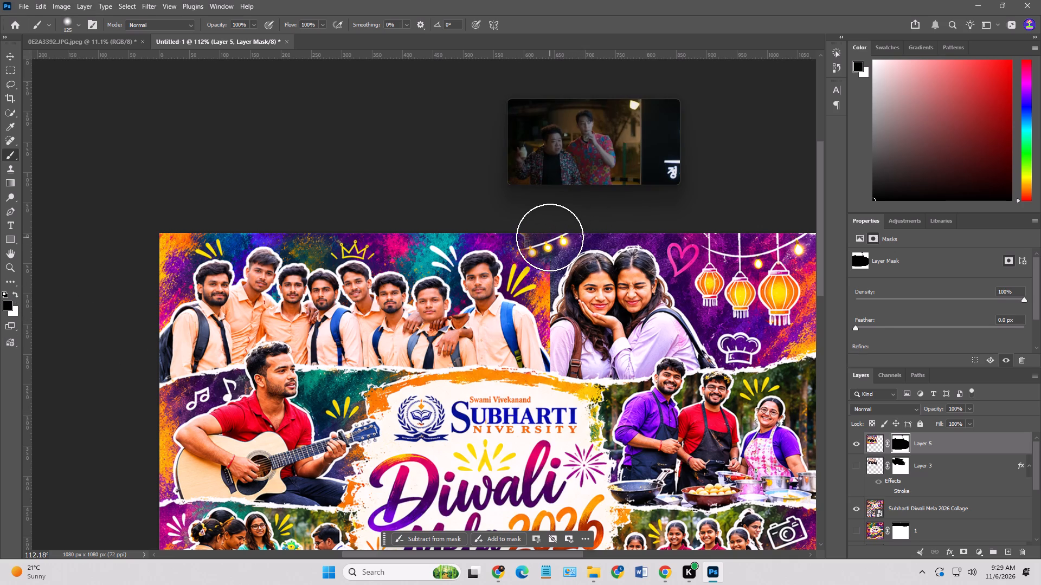
{"action": "left_click_drag", "start_coordinate": [531, 223], "coordinate": [454, 199]}
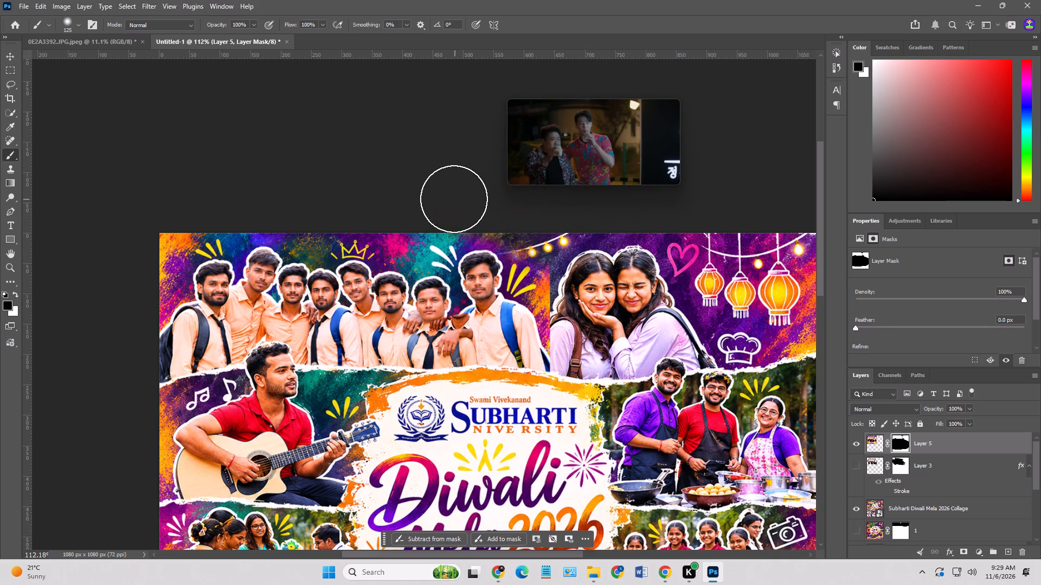
{"action": "left_click_drag", "start_coordinate": [454, 199], "coordinate": [419, 195]}
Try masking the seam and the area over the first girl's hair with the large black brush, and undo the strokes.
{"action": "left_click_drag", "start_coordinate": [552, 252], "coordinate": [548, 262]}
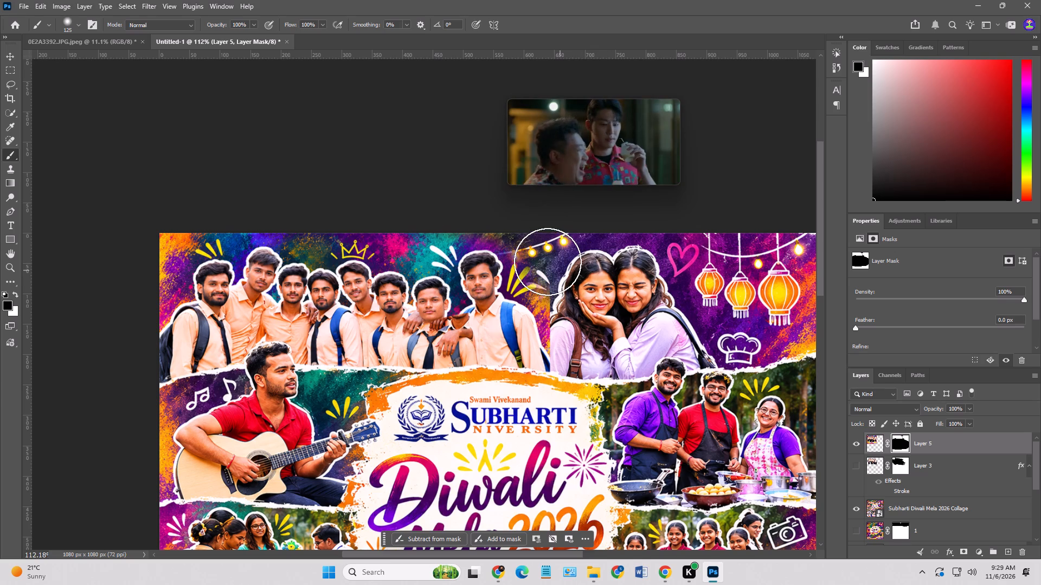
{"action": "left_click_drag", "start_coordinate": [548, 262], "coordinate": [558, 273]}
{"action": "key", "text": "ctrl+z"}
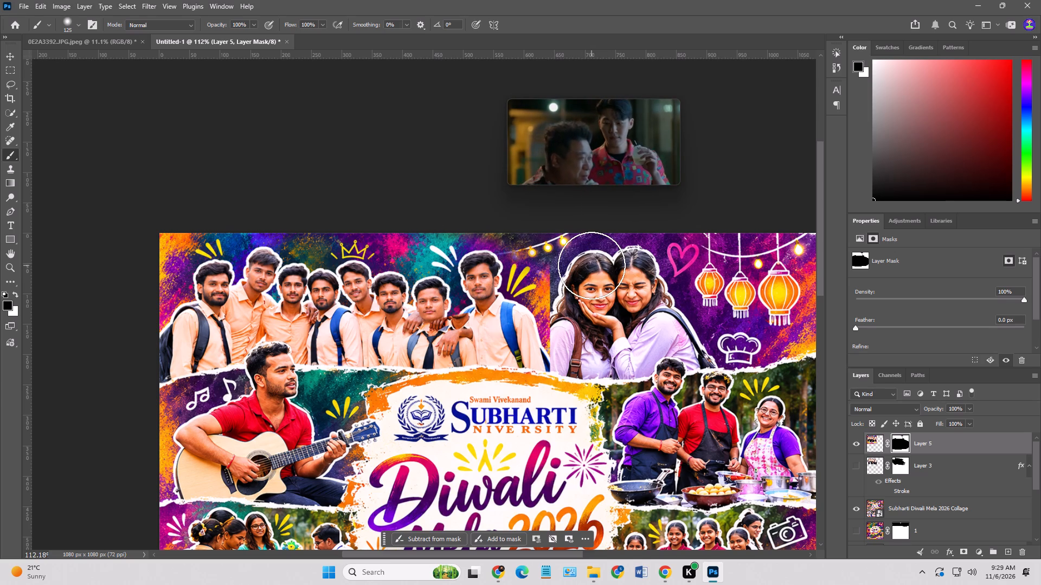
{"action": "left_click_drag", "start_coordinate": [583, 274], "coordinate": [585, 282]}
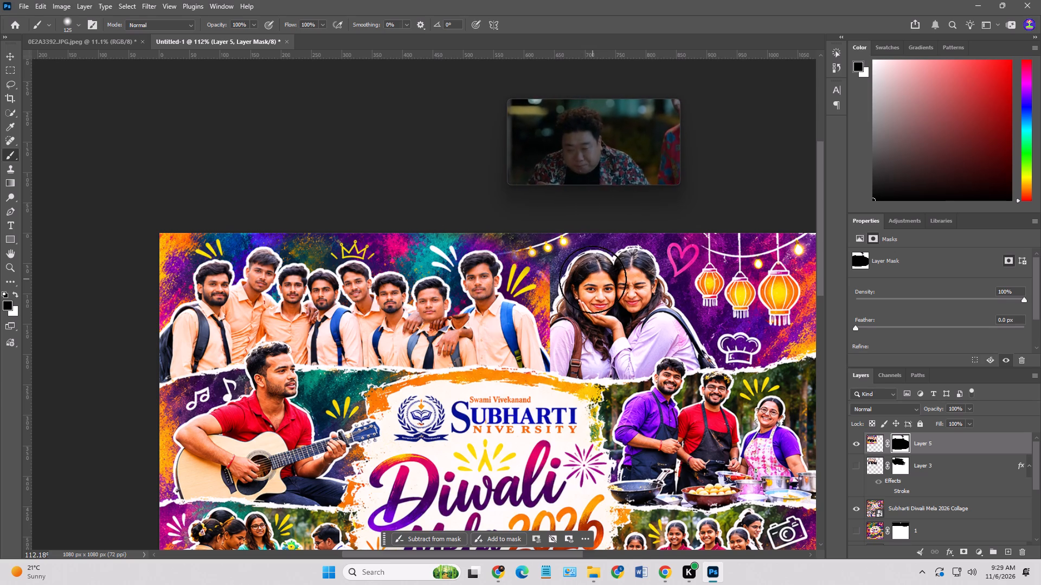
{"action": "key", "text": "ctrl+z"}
Mask the seam beside the first girl's hair with a 40 px black brush, revealing the white accent strokes.
{"action": "key", "text": "bracketleft"}
{"action": "key", "text": "bracketleft"}
{"action": "key", "text": "bracketleft"}
{"action": "key", "text": "bracketleft"}
{"action": "key", "text": "bracketleft"}
{"action": "key", "text": "bracketleft"}
{"action": "key", "text": "bracketleft"}
{"action": "key", "text": "bracketleft"}
{"action": "key", "text": "bracketleft"}
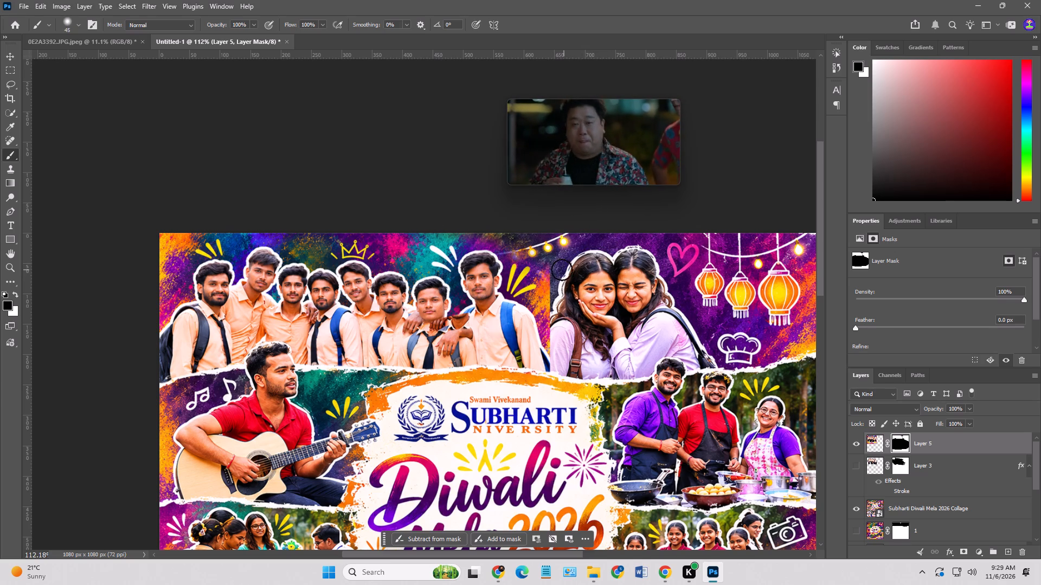
{"action": "left_click_drag", "start_coordinate": [555, 265], "coordinate": [549, 273]}
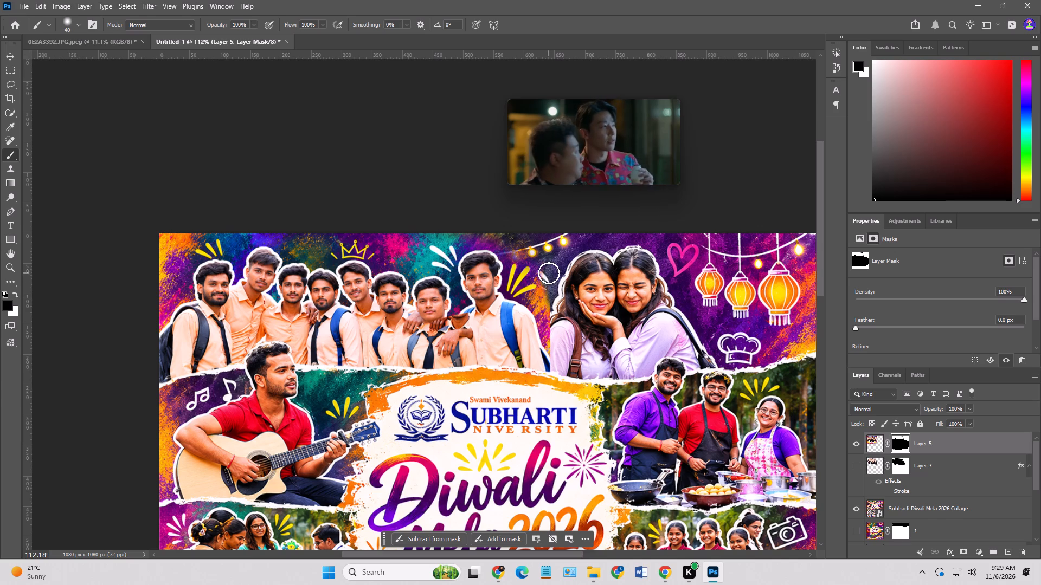
{"action": "left_click_drag", "start_coordinate": [549, 273], "coordinate": [551, 287]}
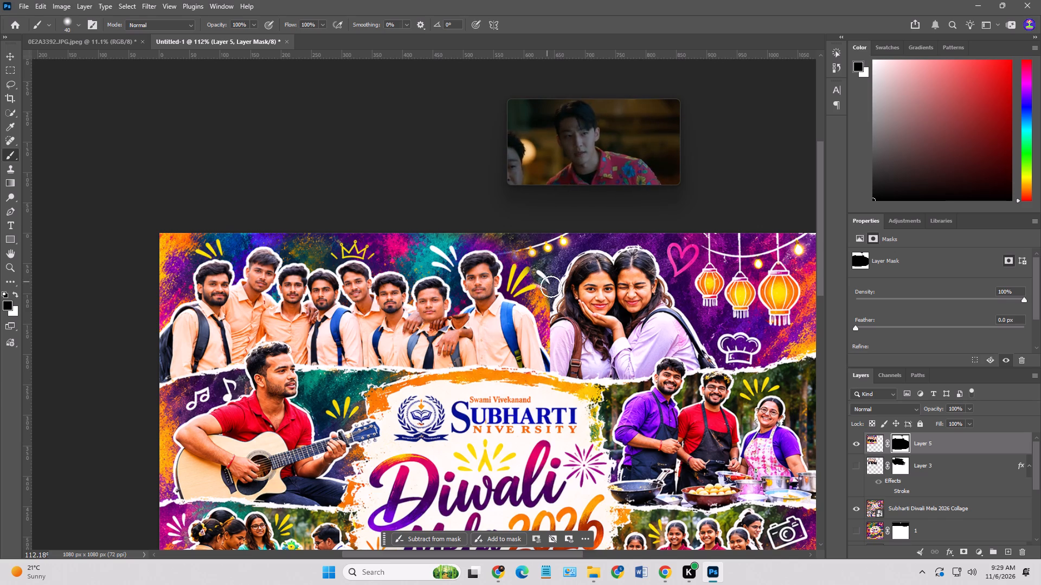
{"action": "left_click_drag", "start_coordinate": [551, 287], "coordinate": [535, 290]}
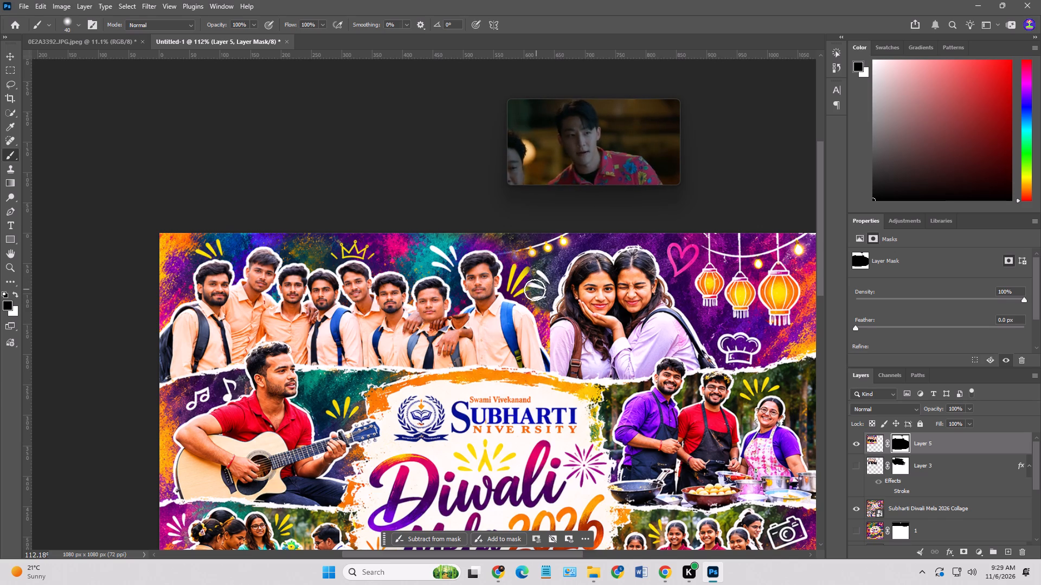
{"action": "left_click_drag", "start_coordinate": [535, 290], "coordinate": [545, 290]}
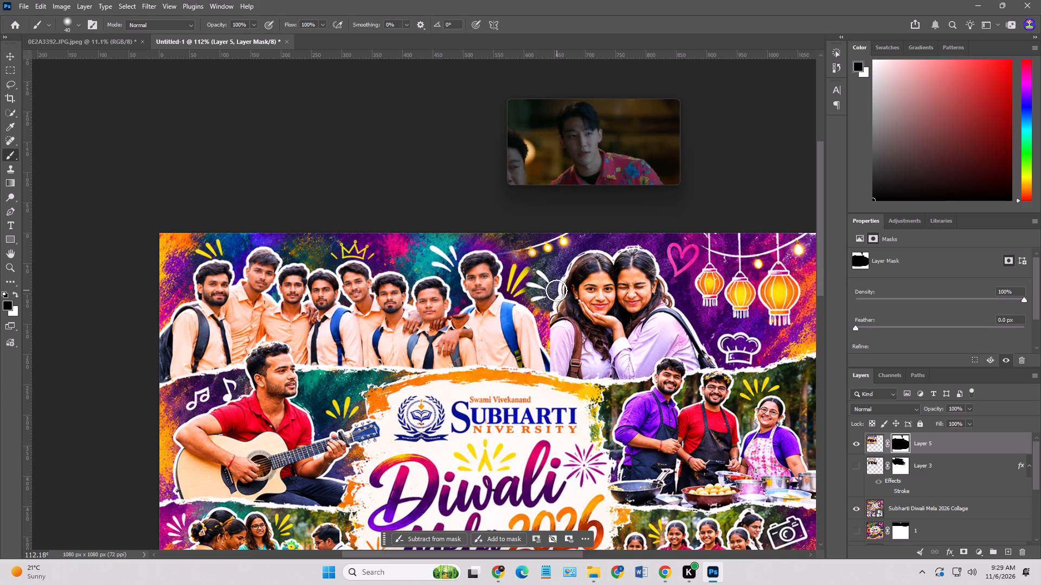
Refine the mask around the lower yellow accent strokes beside the rightmost student with an 8 px black brush.
{"action": "key", "text": "bracketleft"}
{"action": "key", "text": "bracketleft"}
{"action": "key", "text": "bracketleft"}
{"action": "key", "text": "bracketleft"}
{"action": "key", "text": "bracketleft"}
{"action": "key", "text": "bracketleft"}
{"action": "key", "text": "bracketleft"}
{"action": "key", "text": "bracketleft"}
{"action": "key", "text": "bracketleft"}
{"action": "left_click_drag", "start_coordinate": [516, 295], "coordinate": [522, 293]}
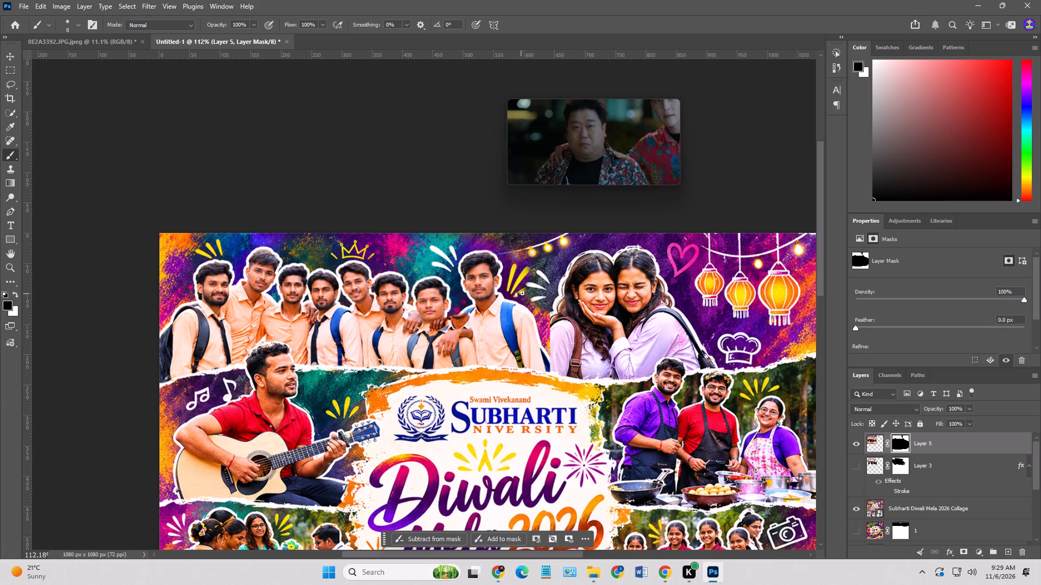
{"action": "left_click_drag", "start_coordinate": [522, 293], "coordinate": [524, 299]}
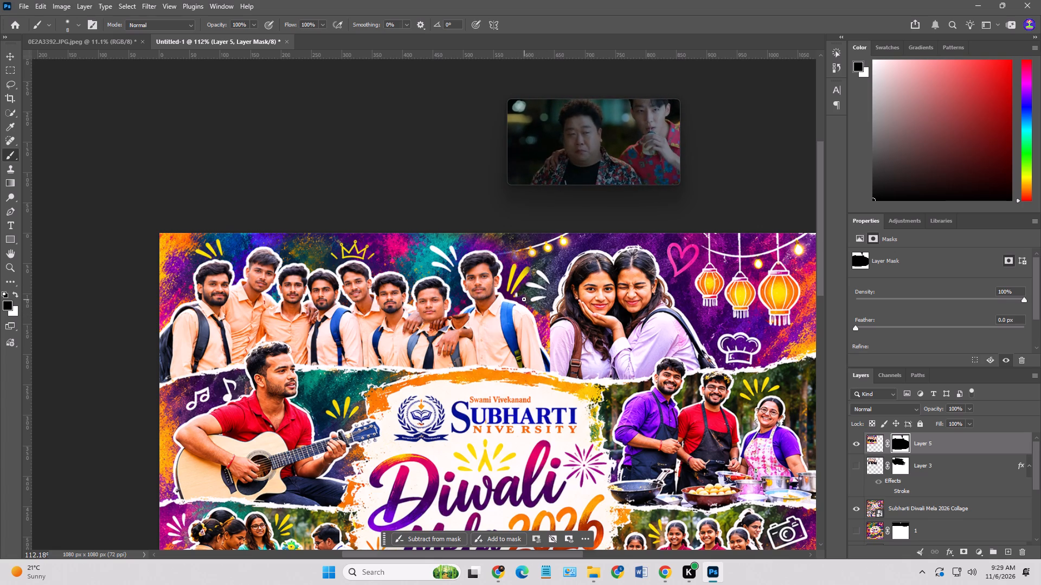
Mask out the rightmost student's arm and backpack edge down to the torn paper, revealing the girl's sleeve, brown bag and white outline.
{"action": "left_click_drag", "start_coordinate": [524, 299], "coordinate": [550, 356]}
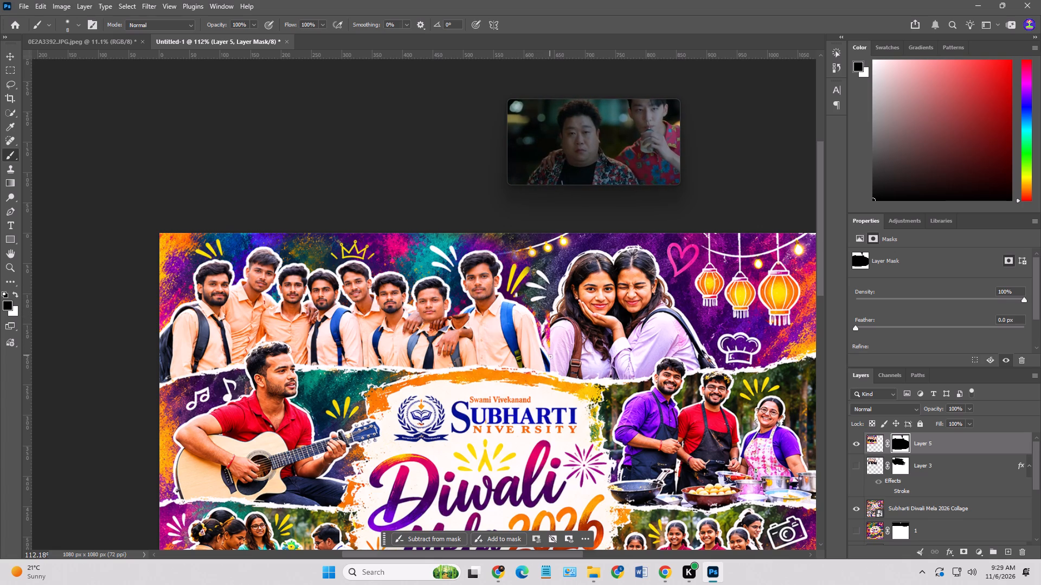
{"action": "left_click_drag", "start_coordinate": [550, 356], "coordinate": [544, 308]}
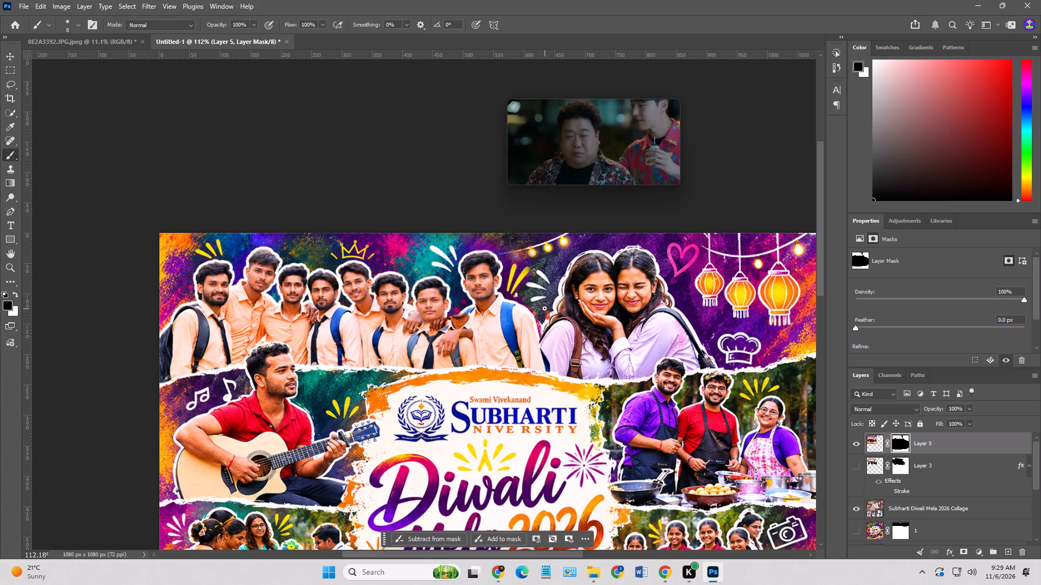
{"action": "left_click_drag", "start_coordinate": [544, 308], "coordinate": [537, 357]}
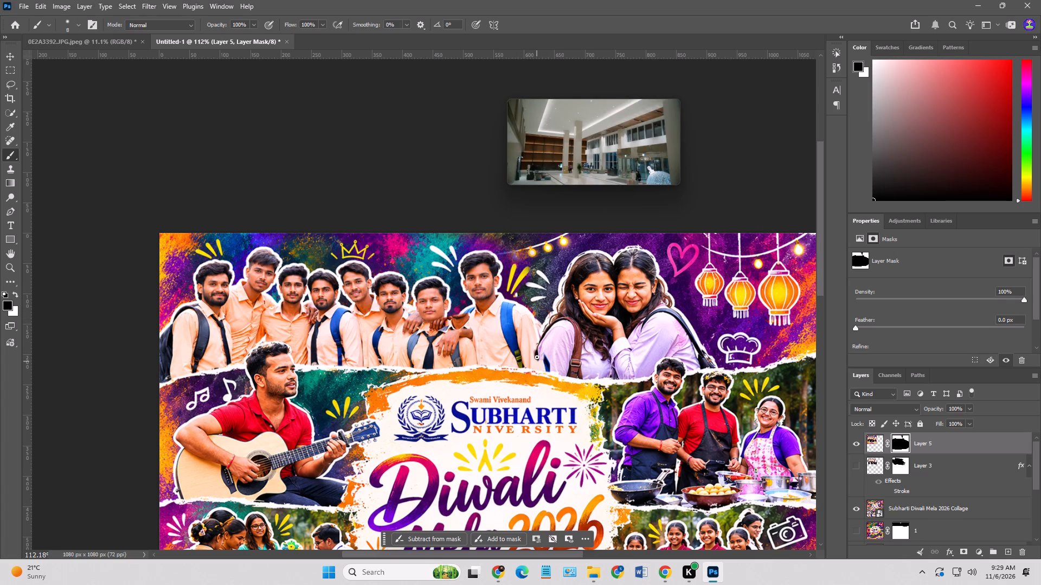
{"action": "left_click_drag", "start_coordinate": [537, 357], "coordinate": [544, 338]}
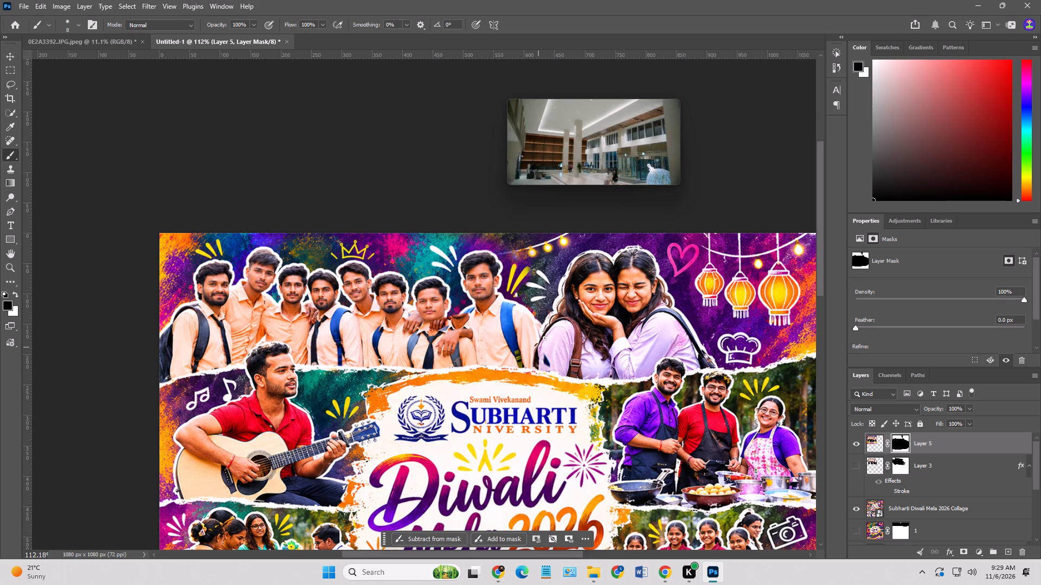
{"action": "left_click_drag", "start_coordinate": [544, 338], "coordinate": [531, 353]}
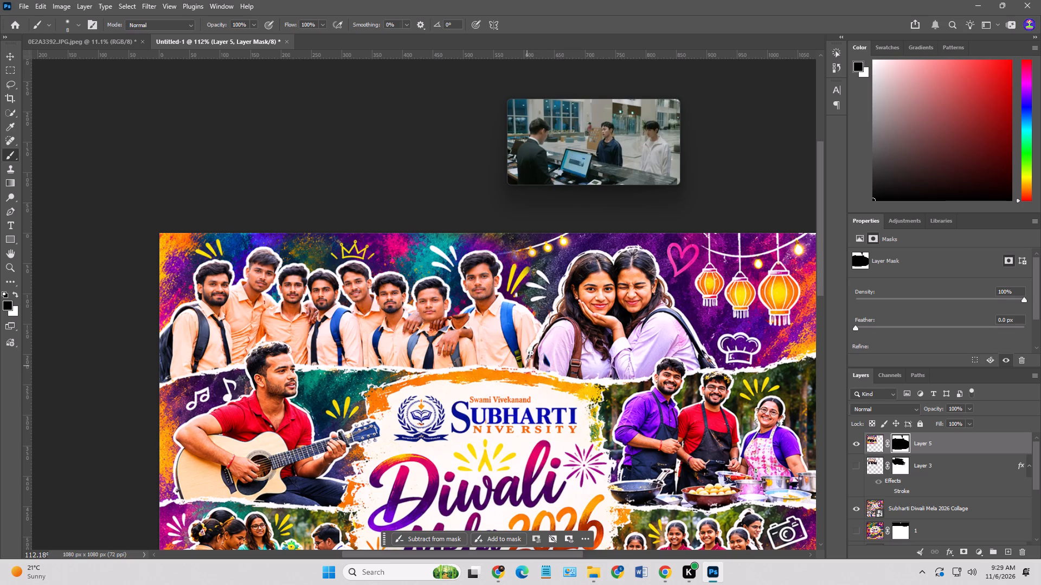
{"action": "left_click_drag", "start_coordinate": [531, 353], "coordinate": [526, 356]}
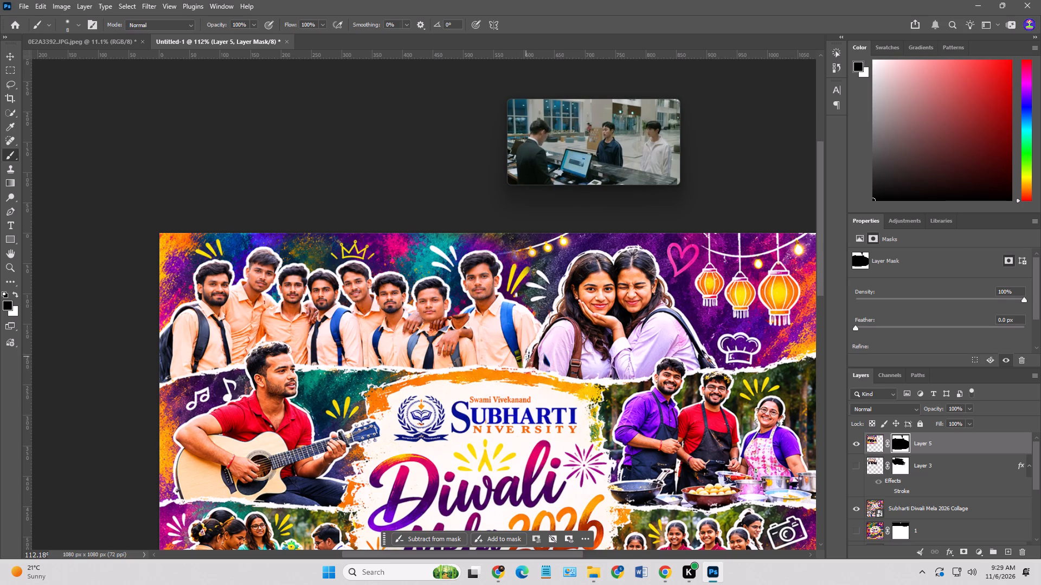
{"action": "left_click_drag", "start_coordinate": [526, 356], "coordinate": [520, 360]}
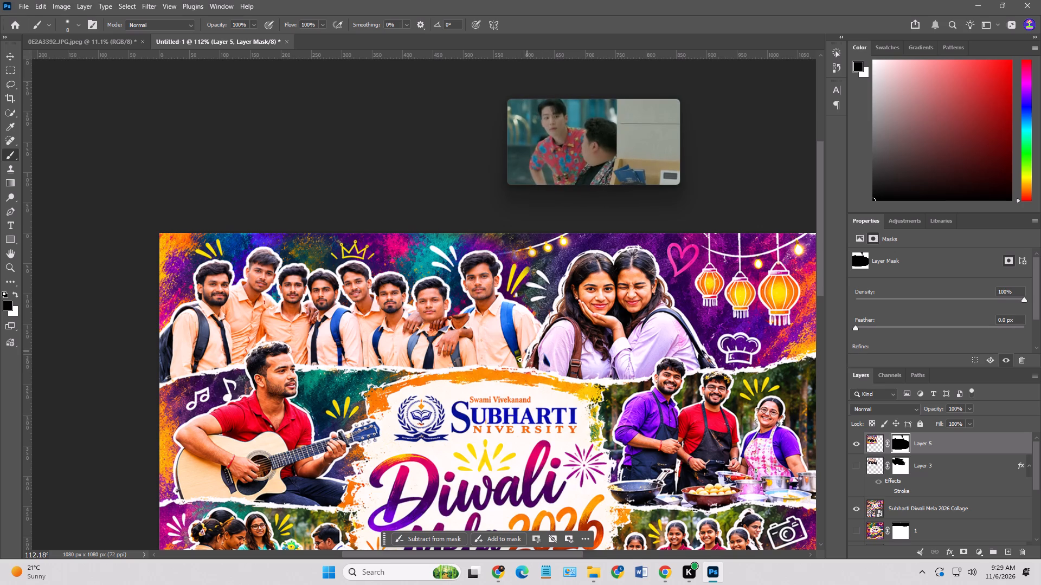
{"action": "left_click_drag", "start_coordinate": [520, 360], "coordinate": [542, 326]}
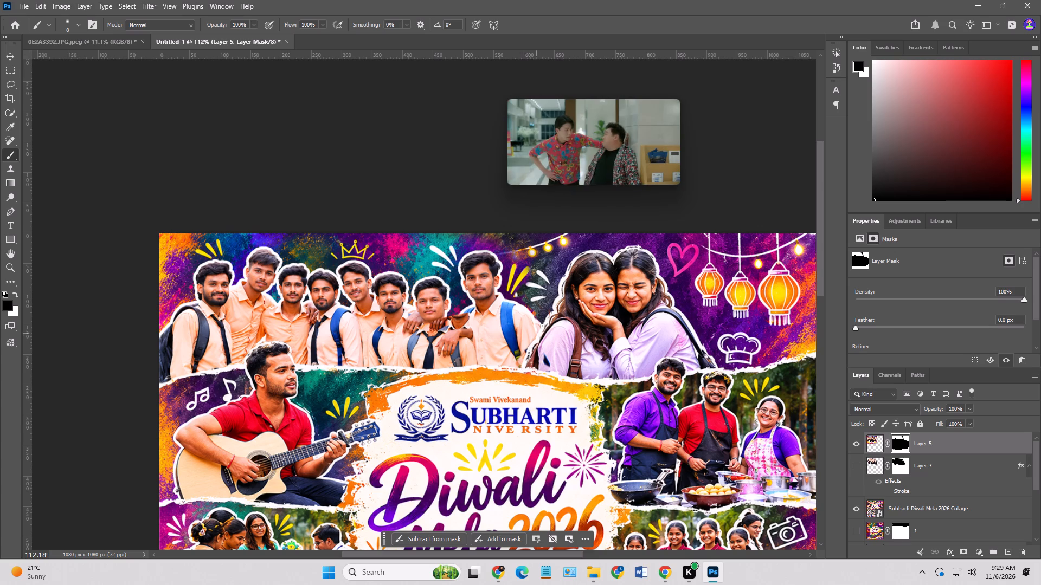
{"action": "left_click_drag", "start_coordinate": [542, 326], "coordinate": [558, 309]}
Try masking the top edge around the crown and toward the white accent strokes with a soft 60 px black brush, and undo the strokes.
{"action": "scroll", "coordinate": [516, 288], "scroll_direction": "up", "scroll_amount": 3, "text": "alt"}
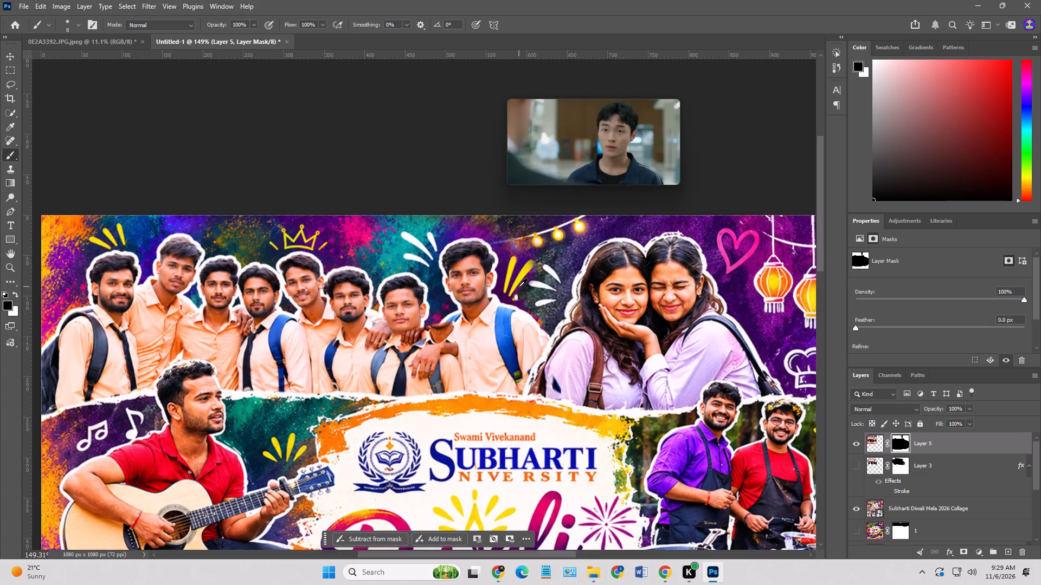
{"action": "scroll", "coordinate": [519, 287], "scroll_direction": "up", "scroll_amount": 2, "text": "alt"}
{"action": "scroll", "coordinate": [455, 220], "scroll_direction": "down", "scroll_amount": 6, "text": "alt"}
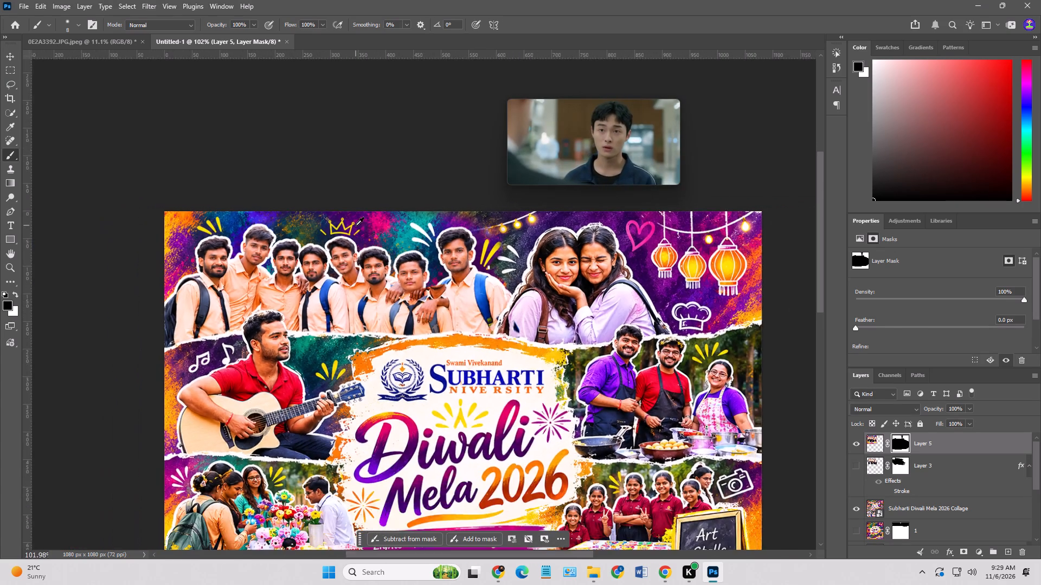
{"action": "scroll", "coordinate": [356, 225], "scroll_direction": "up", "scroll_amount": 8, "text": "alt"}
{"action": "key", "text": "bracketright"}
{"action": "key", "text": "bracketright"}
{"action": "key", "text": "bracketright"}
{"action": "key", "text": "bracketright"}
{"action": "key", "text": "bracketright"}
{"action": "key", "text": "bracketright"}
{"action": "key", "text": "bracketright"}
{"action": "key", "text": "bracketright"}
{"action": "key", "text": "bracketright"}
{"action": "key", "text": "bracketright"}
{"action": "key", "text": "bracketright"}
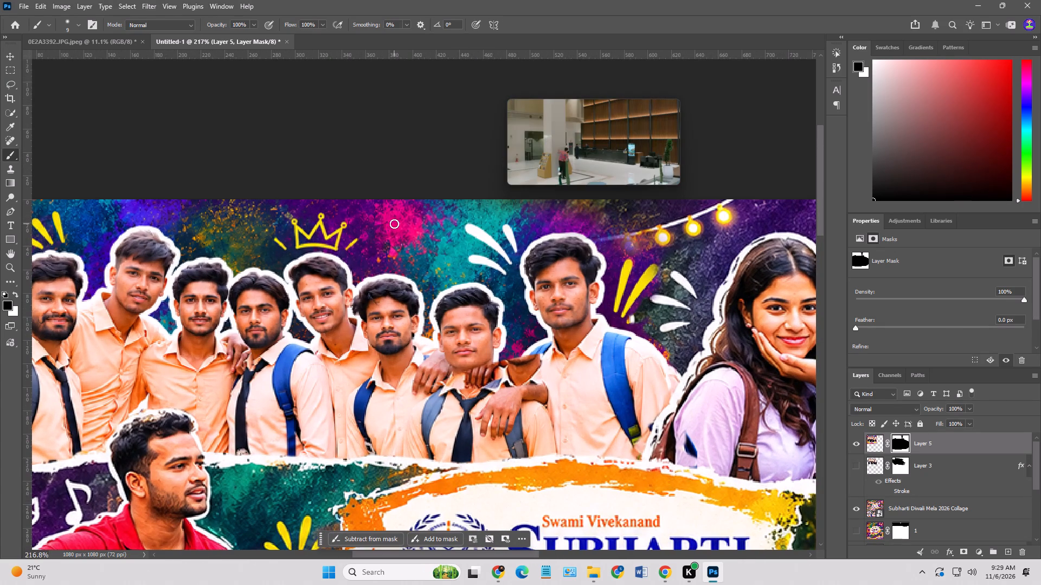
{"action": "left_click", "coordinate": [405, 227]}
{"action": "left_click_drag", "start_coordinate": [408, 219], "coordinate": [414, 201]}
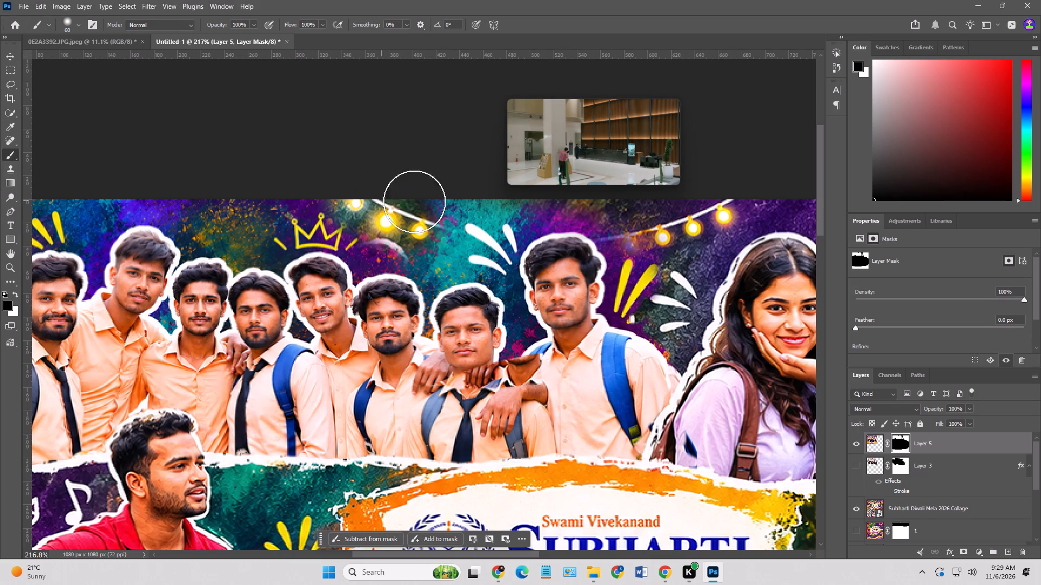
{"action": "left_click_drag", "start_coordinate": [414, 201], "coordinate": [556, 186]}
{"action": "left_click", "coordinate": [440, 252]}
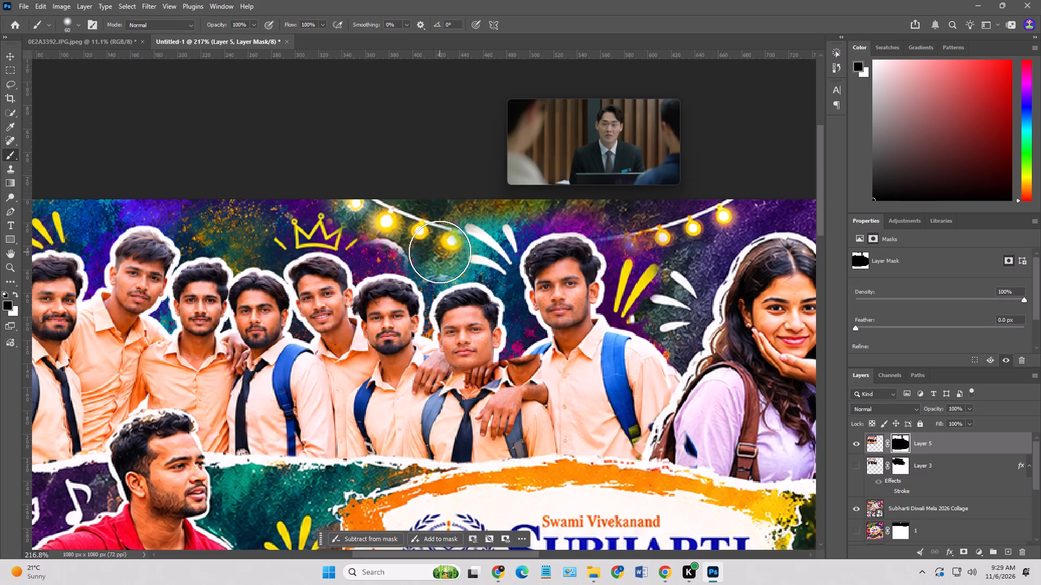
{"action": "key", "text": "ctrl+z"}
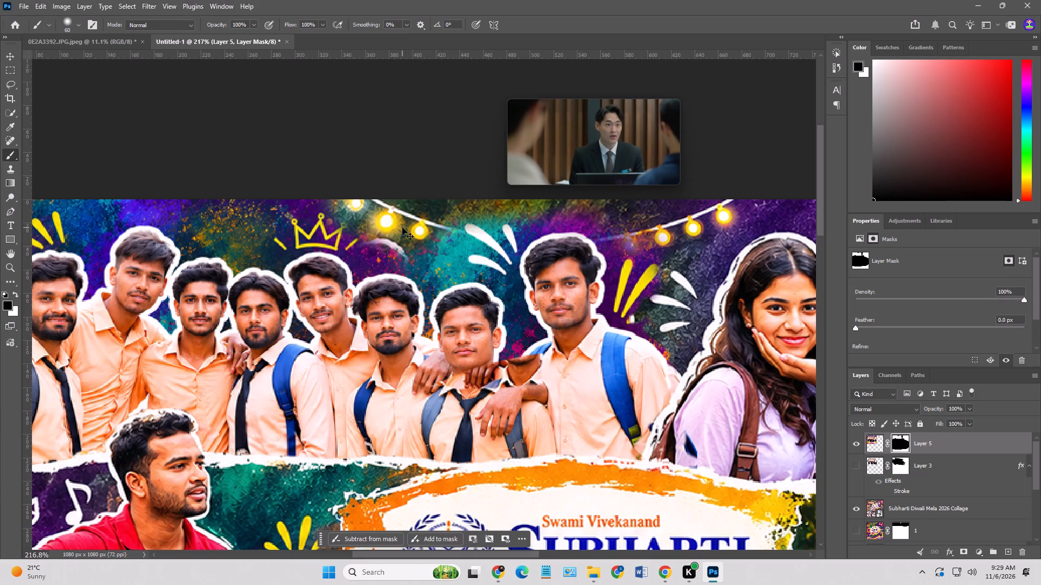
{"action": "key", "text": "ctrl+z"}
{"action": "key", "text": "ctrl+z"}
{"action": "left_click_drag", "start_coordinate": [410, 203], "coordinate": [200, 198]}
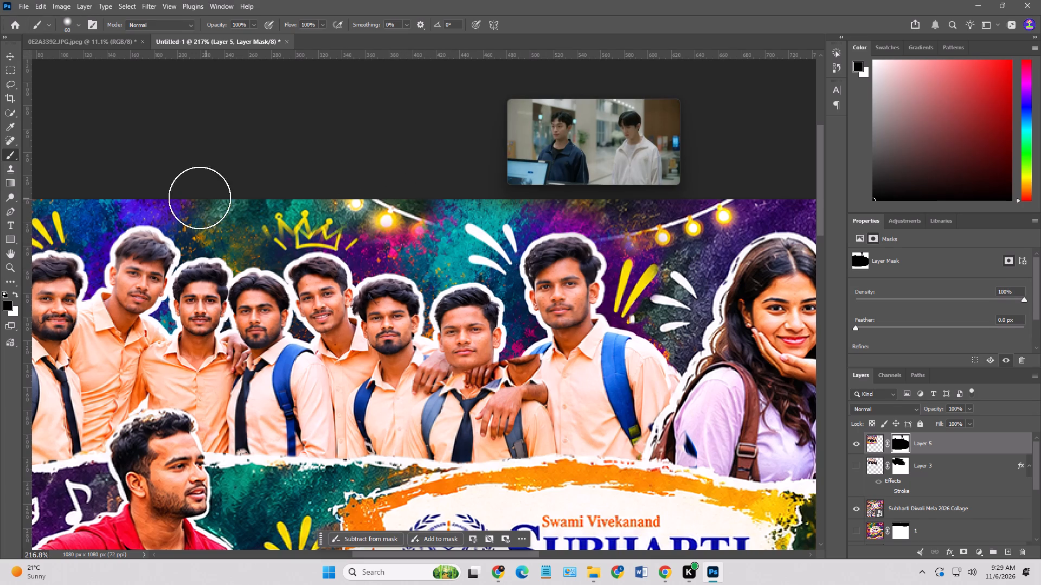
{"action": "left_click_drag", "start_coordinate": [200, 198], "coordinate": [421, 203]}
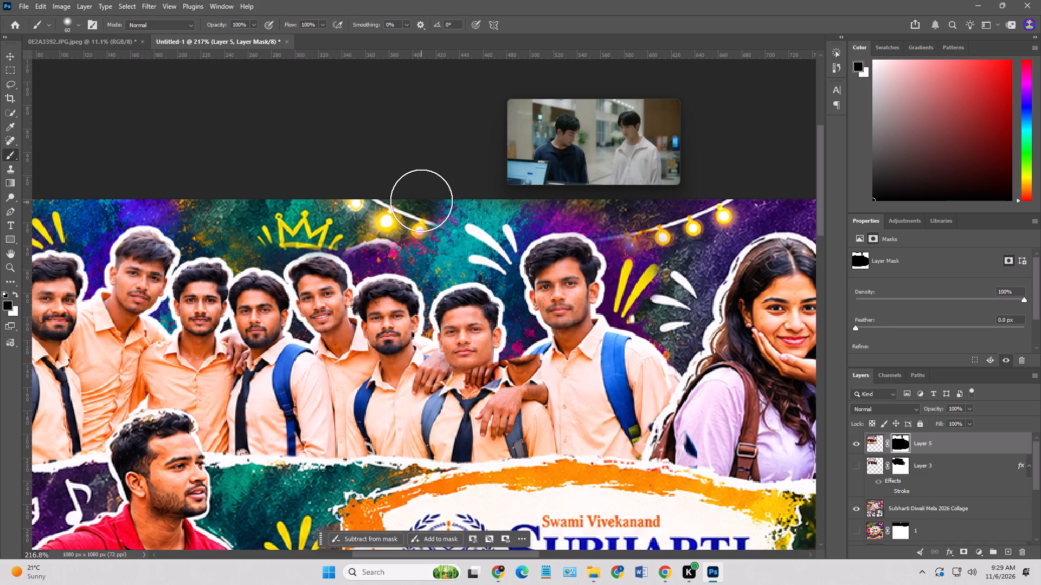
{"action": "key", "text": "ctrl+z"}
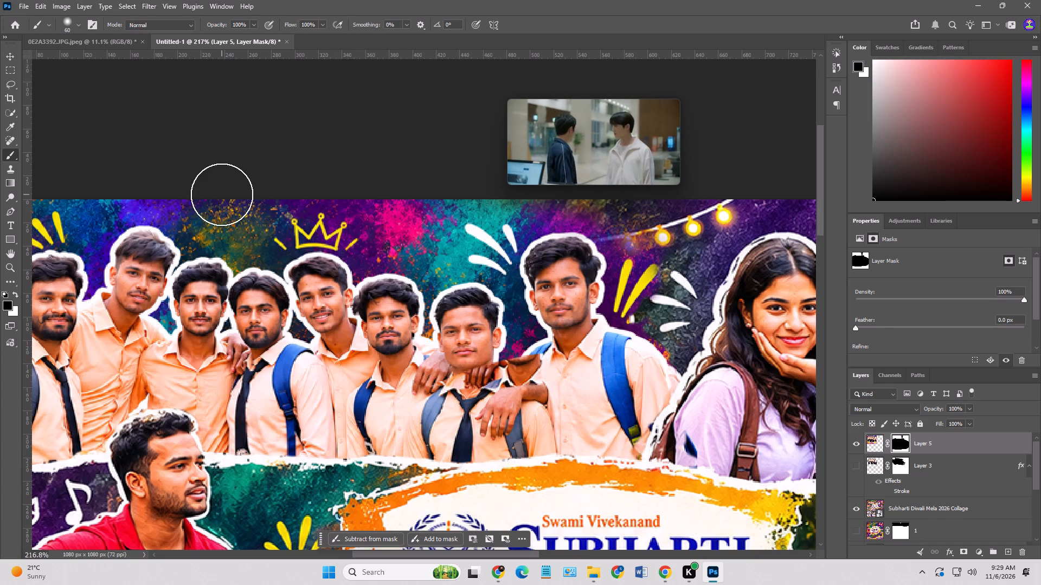
Mask the collage's top edge above the first two students with the soft 60 px black brush, revealing the orange paint texture.
{"action": "left_click", "coordinate": [222, 194]}
{"action": "left_click", "coordinate": [232, 213]}
{"action": "left_click", "coordinate": [185, 193]}
{"action": "left_click", "coordinate": [155, 185]}
{"action": "left_click", "coordinate": [114, 183]}
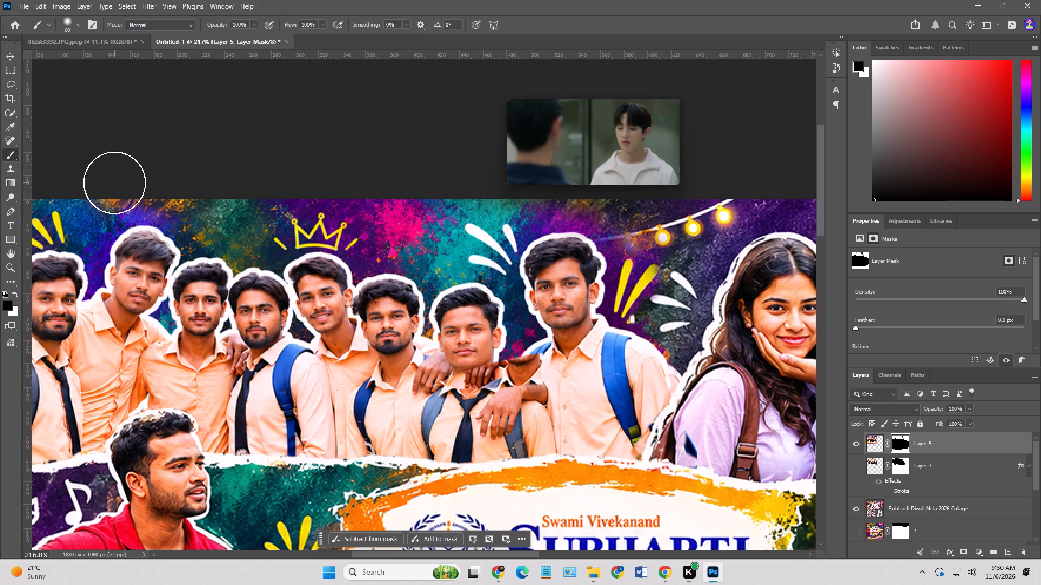
{"action": "left_click_drag", "start_coordinate": [101, 181], "coordinate": [106, 181]}
{"action": "left_click_drag", "start_coordinate": [136, 183], "coordinate": [78, 185]}
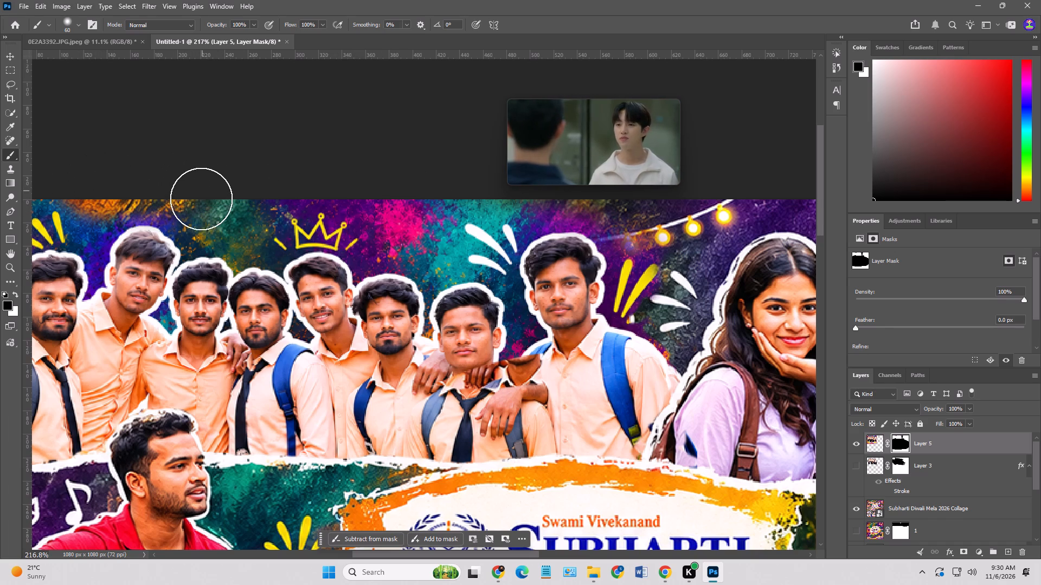
{"action": "left_click", "coordinate": [204, 201]}
{"action": "left_click", "coordinate": [223, 193]}
Mask the background just above the second student's hair and toward the third student, undoing the extra stroke near the upper-left corner.
{"action": "scroll", "coordinate": [234, 189], "scroll_direction": "down", "scroll_amount": 6, "text": "alt"}
{"action": "scroll", "coordinate": [217, 241], "scroll_direction": "up", "scroll_amount": 4, "text": "alt"}
{"action": "left_click", "coordinate": [220, 245]}
{"action": "left_click", "coordinate": [248, 236]}
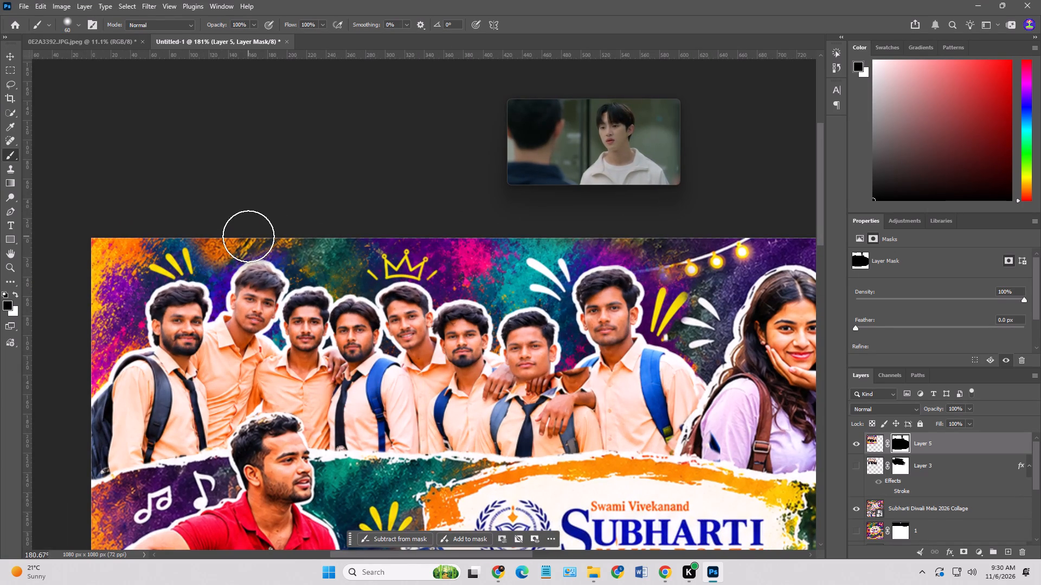
{"action": "left_click", "coordinate": [275, 237]}
{"action": "left_click", "coordinate": [293, 243]}
{"action": "left_click", "coordinate": [299, 244]}
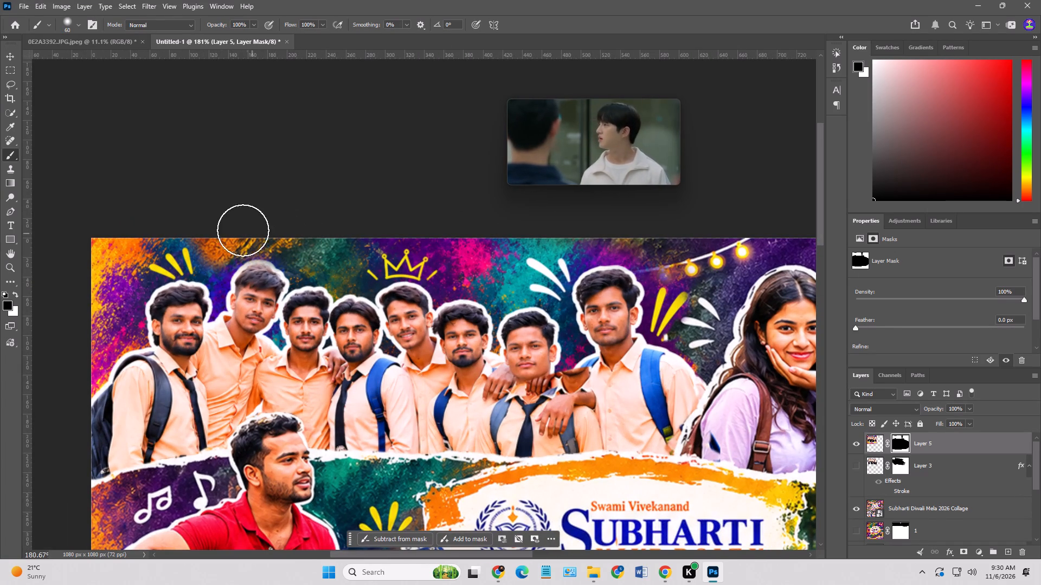
{"action": "left_click_drag", "start_coordinate": [157, 224], "coordinate": [120, 214]}
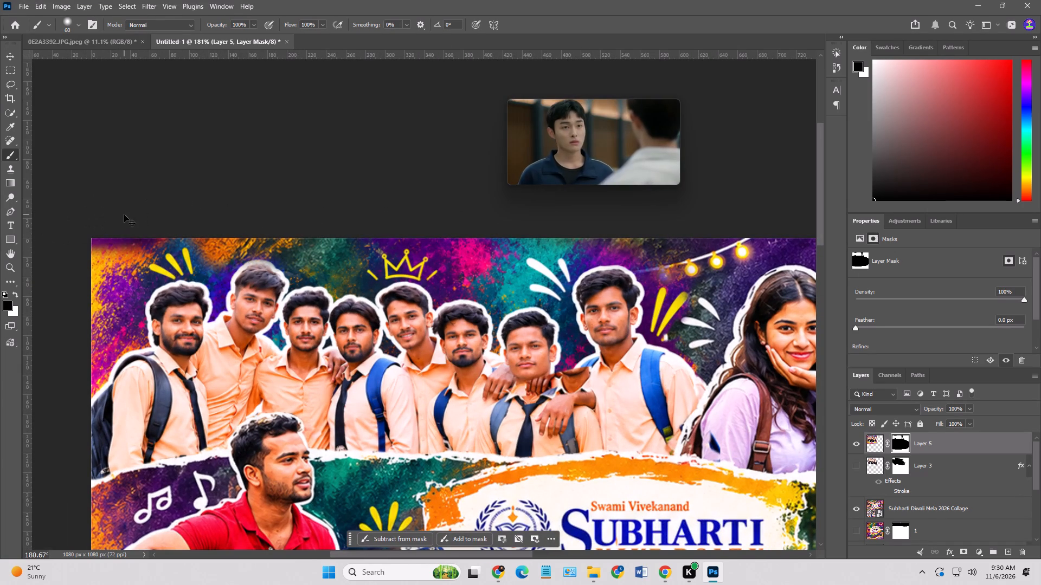
{"action": "key", "text": "ctrl+z"}
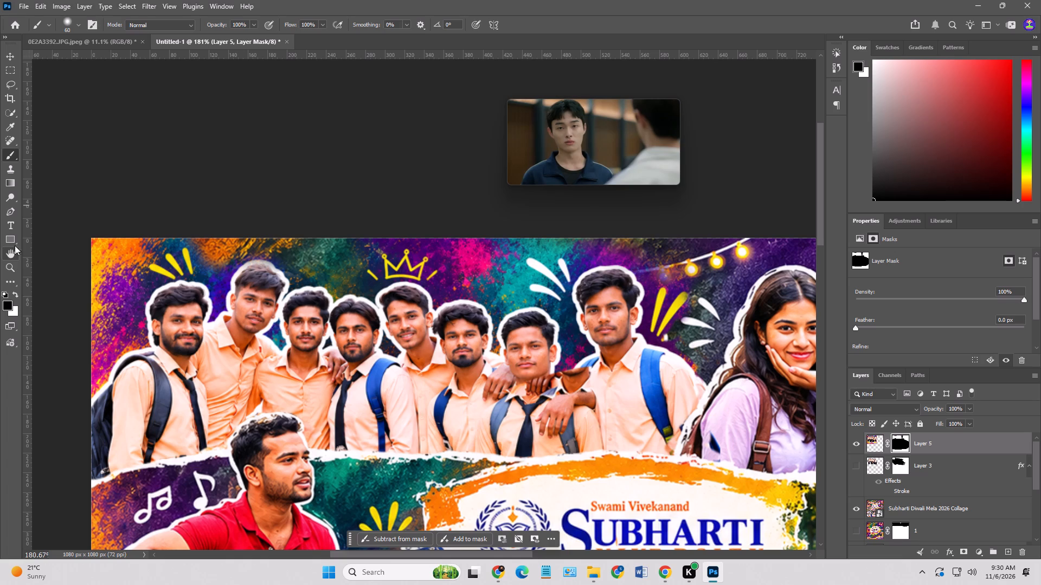
Switch to the hard round 60 px brush and mask the top edge between the second student and the crown, undoing the misplaced strokes.
{"action": "left_click", "coordinate": [62, 23]}
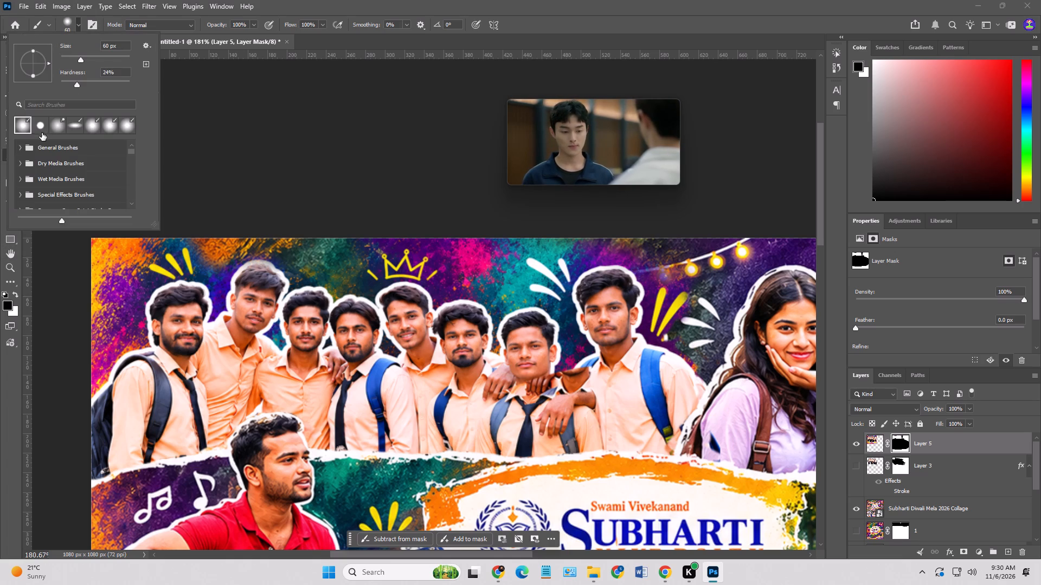
{"action": "left_click", "coordinate": [40, 131]}
{"action": "left_click", "coordinate": [22, 128]}
{"action": "left_click_drag", "start_coordinate": [22, 128], "coordinate": [31, 133]}
{"action": "left_click", "coordinate": [219, 240]}
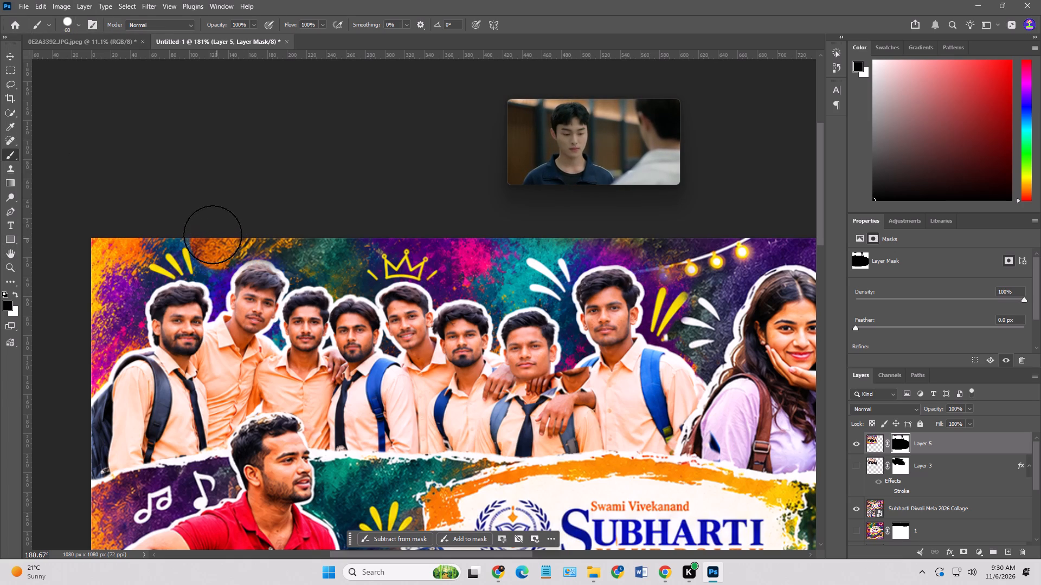
{"action": "left_click", "coordinate": [201, 226]}
{"action": "key", "text": "ctrl+z"}
{"action": "key", "text": "ctrl+z"}
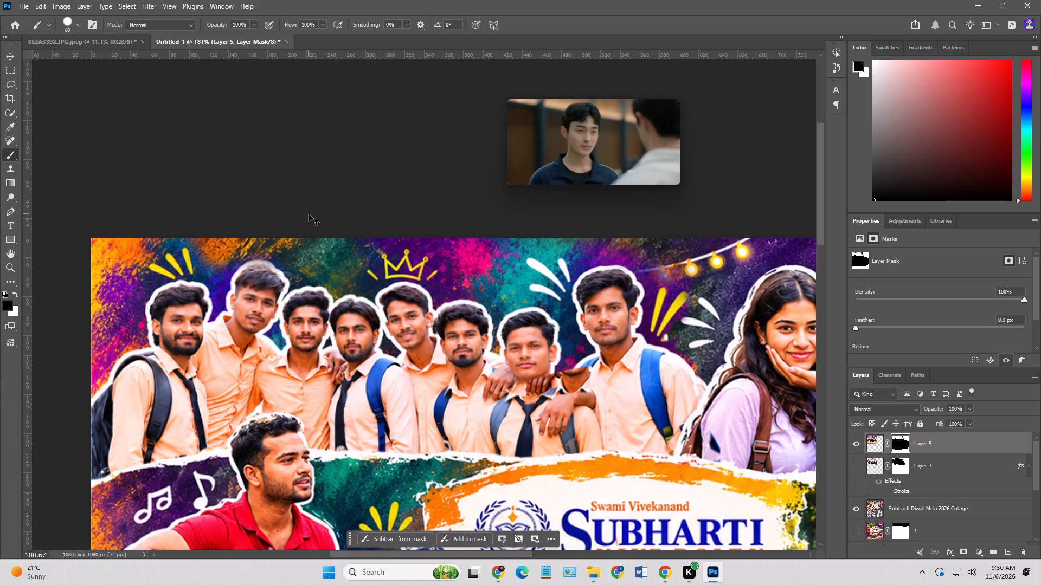
{"action": "left_click", "coordinate": [307, 257]}
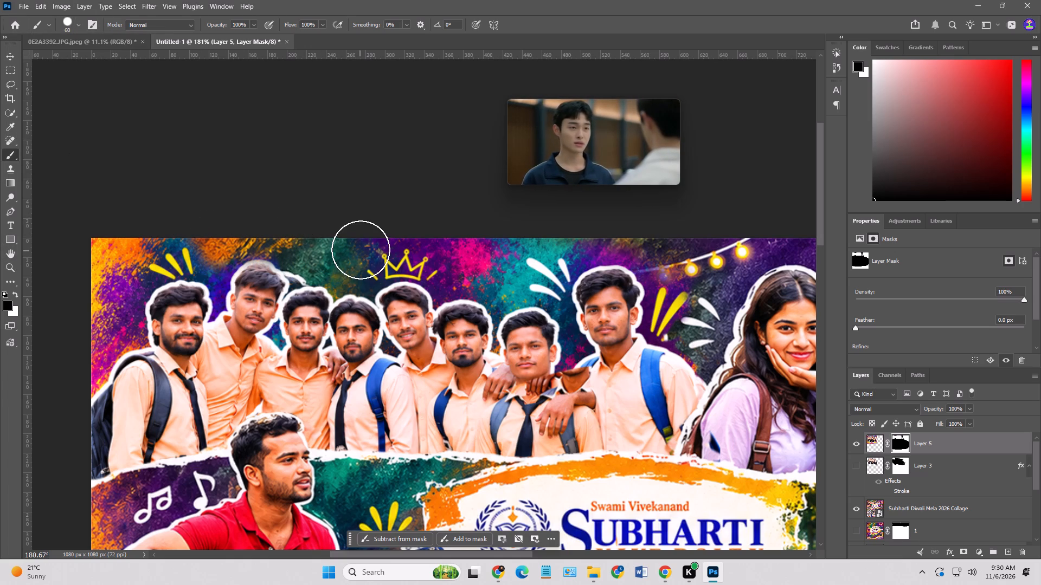
{"action": "key", "text": "ctrl+z"}
{"action": "left_click", "coordinate": [310, 238]}
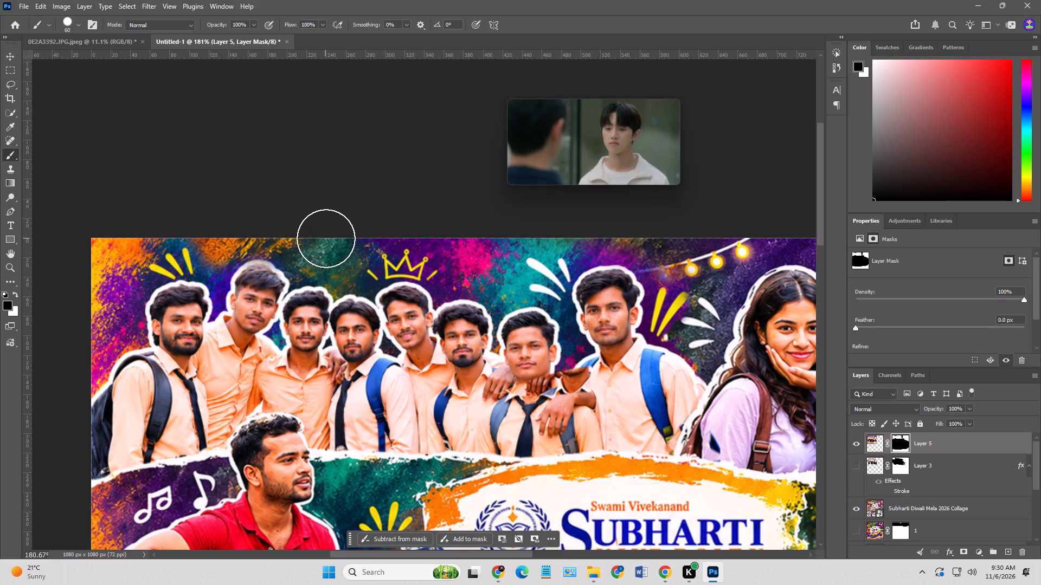
Restore the second student's hair and white outline on the mask with the 60 px white brush.
{"action": "left_click", "coordinate": [16, 295]}
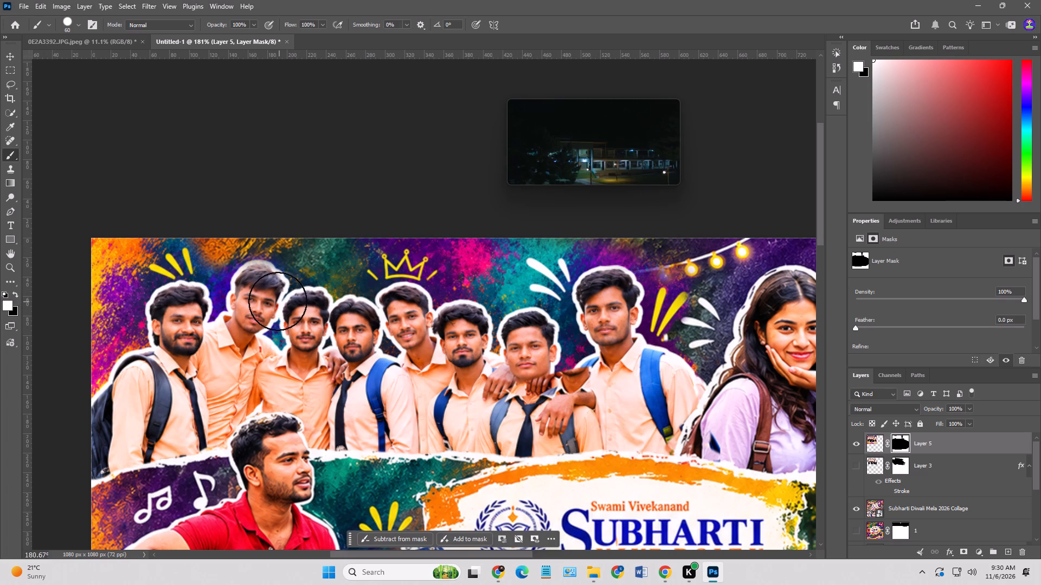
{"action": "left_click", "coordinate": [276, 298]}
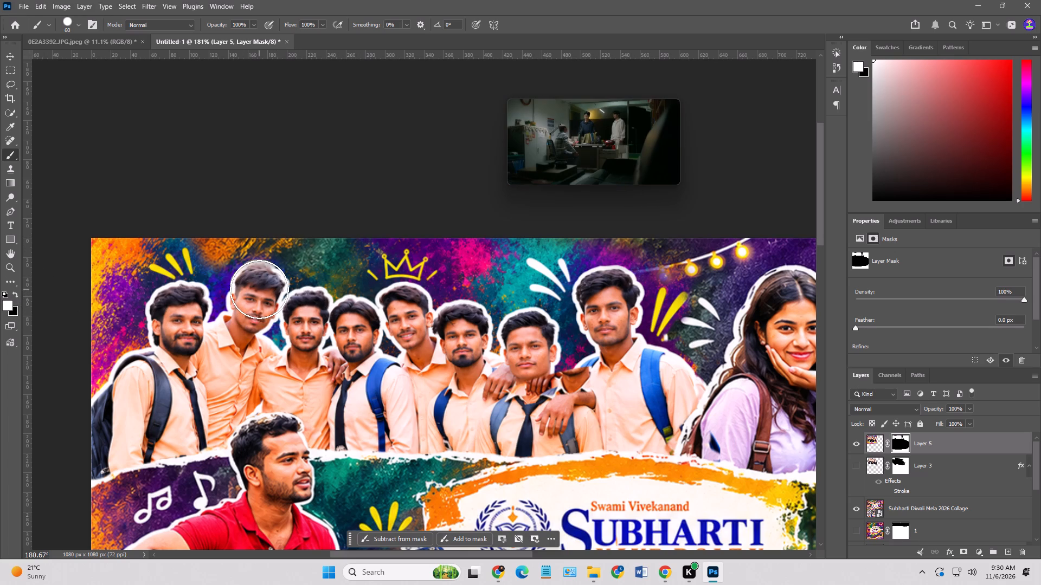
{"action": "left_click", "coordinate": [259, 289]}
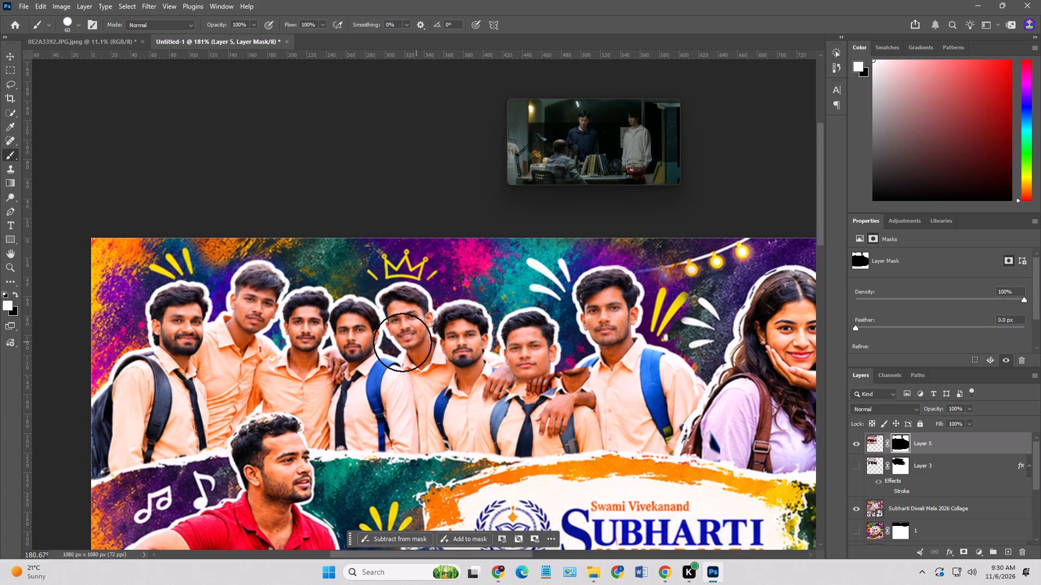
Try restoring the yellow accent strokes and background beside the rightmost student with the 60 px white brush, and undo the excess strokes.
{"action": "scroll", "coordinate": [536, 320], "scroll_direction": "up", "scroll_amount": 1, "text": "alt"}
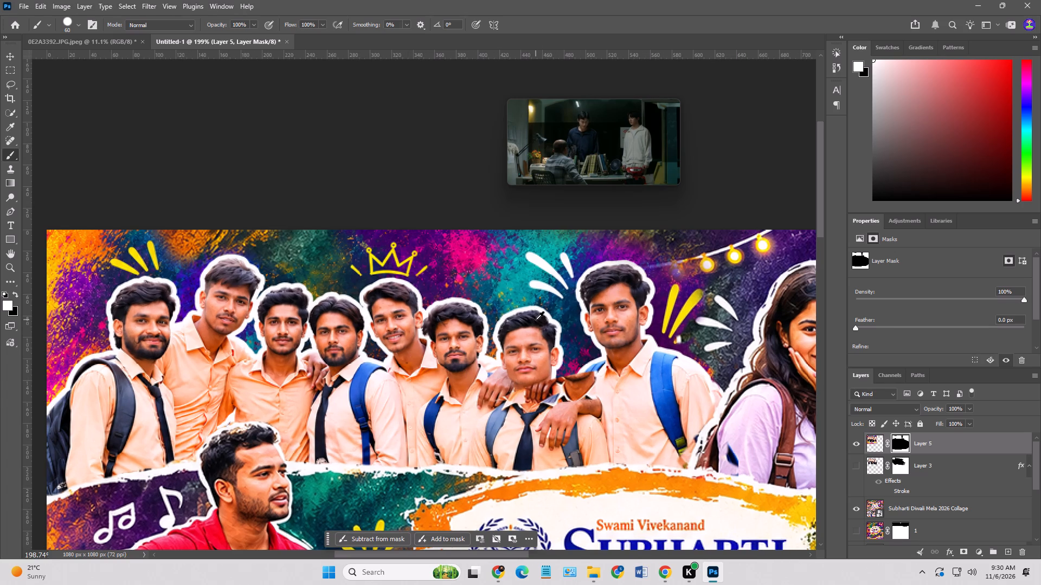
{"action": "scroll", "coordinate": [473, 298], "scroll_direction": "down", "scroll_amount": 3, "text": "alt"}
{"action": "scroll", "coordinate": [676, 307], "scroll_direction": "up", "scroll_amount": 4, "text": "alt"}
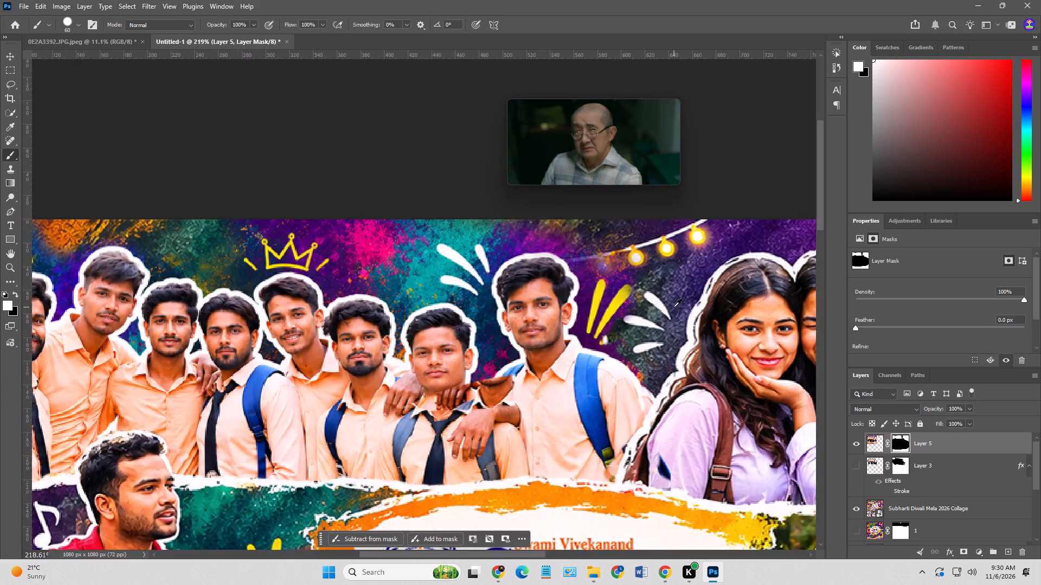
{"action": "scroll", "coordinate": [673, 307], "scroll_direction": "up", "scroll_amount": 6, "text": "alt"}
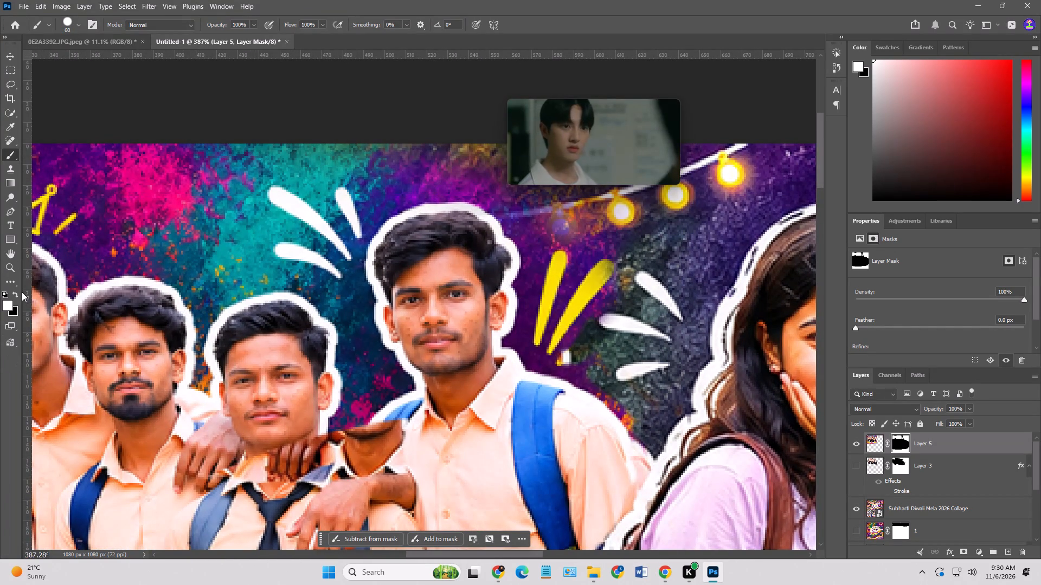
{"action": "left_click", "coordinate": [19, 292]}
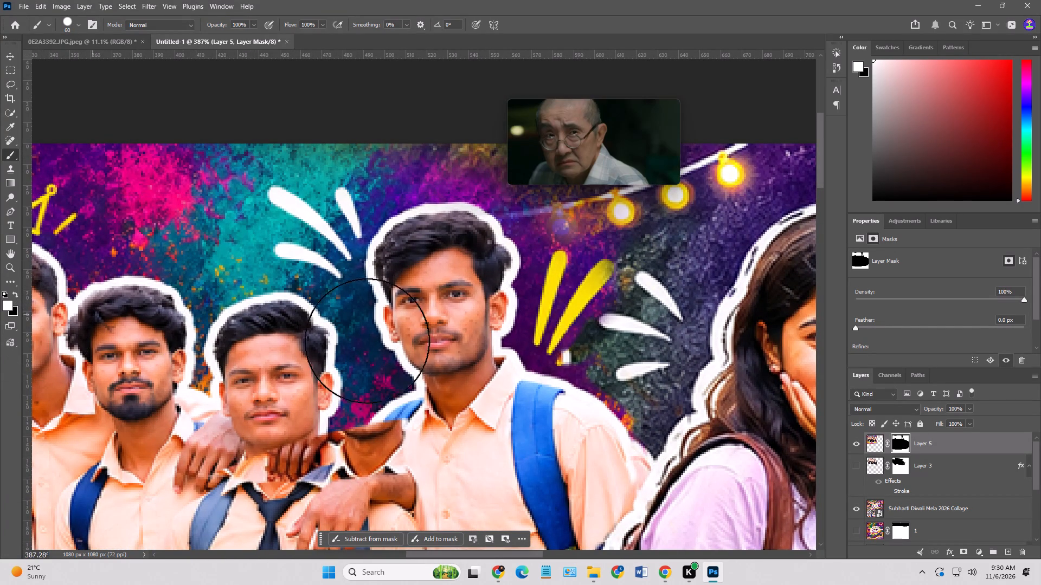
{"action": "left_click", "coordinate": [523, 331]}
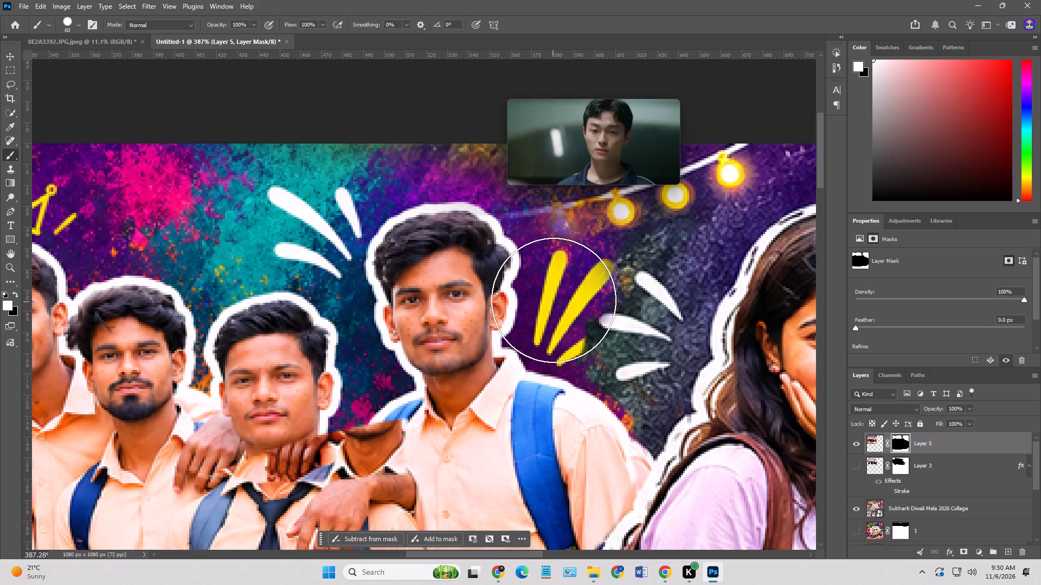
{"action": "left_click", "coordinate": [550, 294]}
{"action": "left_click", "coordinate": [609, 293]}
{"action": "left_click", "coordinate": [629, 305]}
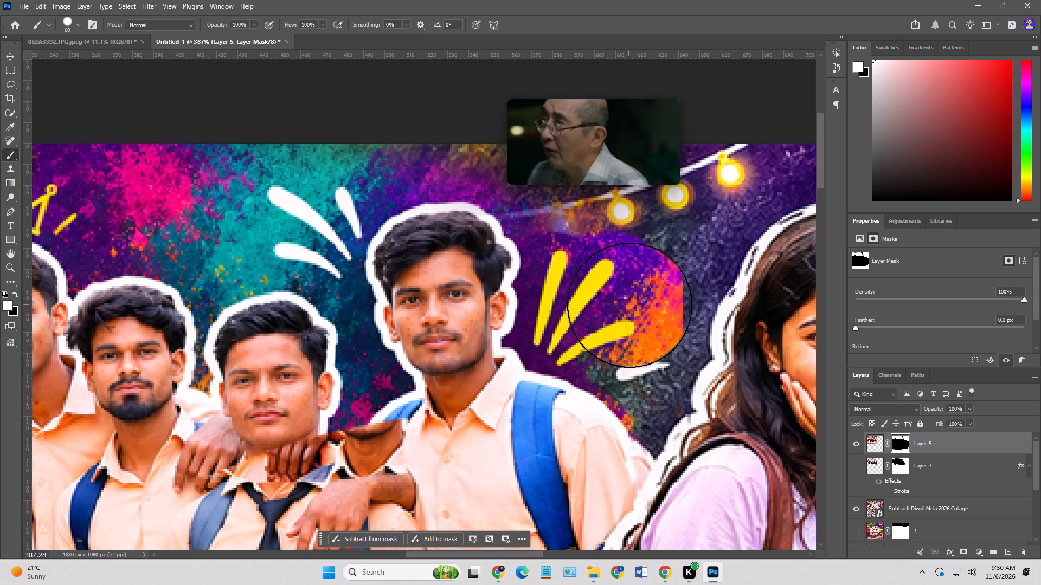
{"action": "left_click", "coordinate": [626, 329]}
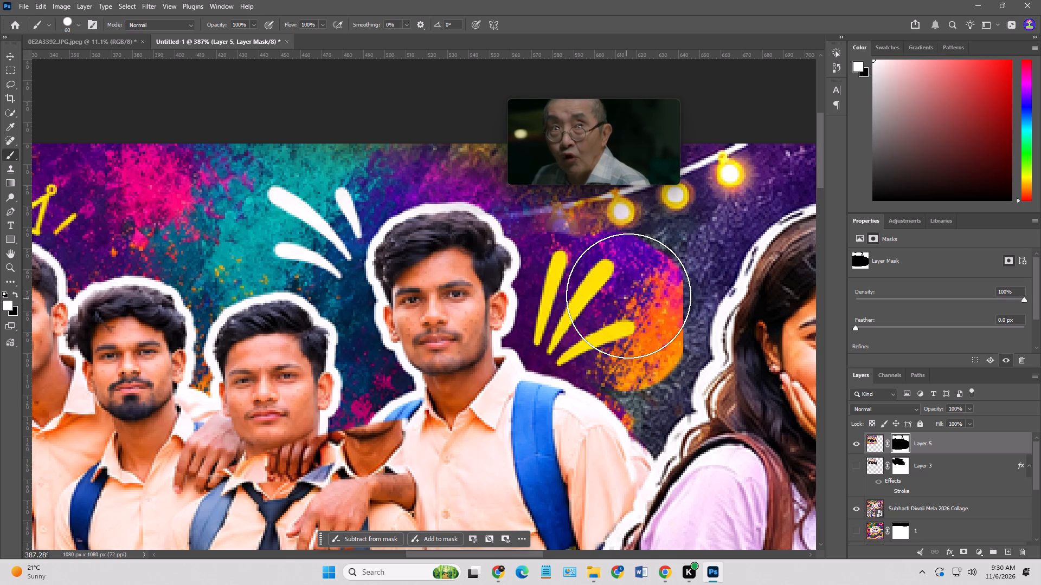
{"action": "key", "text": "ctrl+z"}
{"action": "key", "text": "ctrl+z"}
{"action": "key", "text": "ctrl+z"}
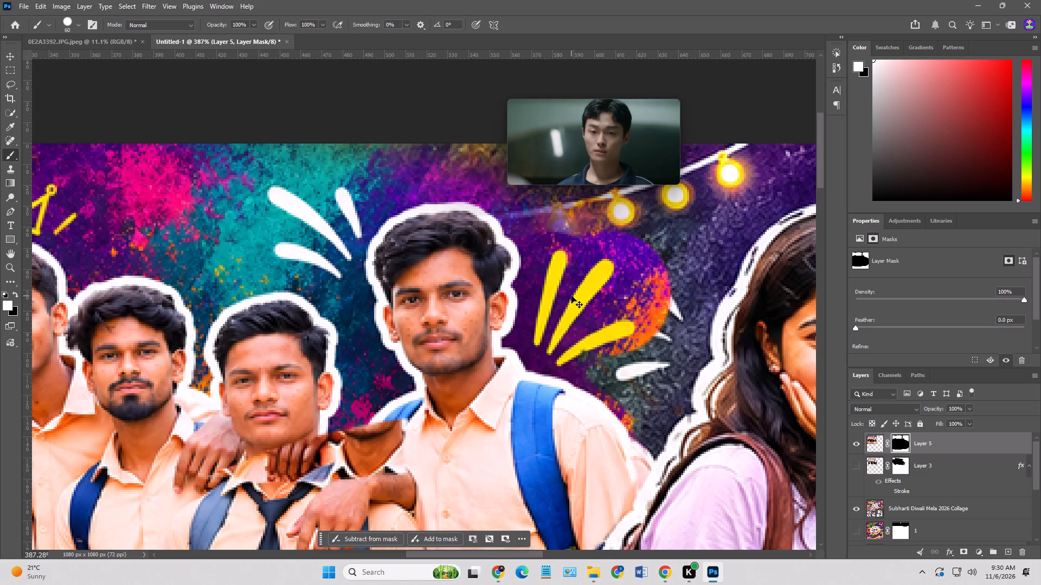
Mask out the yellow accent strokes beside the rightmost student with the 60 px black brush, revealing the string light and dark background.
{"action": "left_click", "coordinate": [15, 296]}
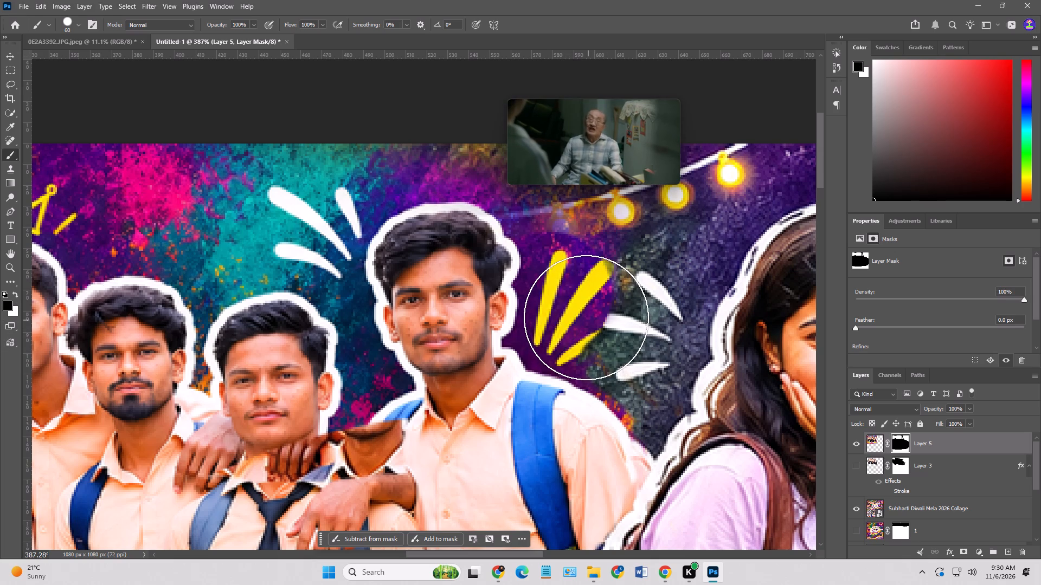
{"action": "left_click", "coordinate": [585, 315]}
{"action": "left_click", "coordinate": [593, 285]}
Reduce the black brush to 8 px and mask the purple remnants over the hair, face and outline of the student behind the tallest student.
{"action": "scroll", "coordinate": [593, 322], "scroll_direction": "up", "scroll_amount": 7}
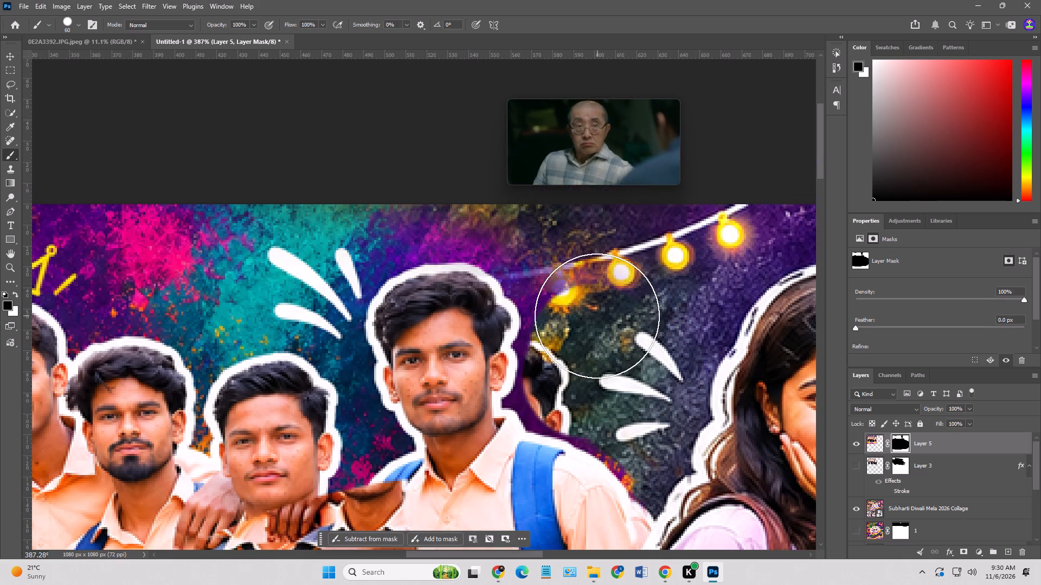
{"action": "key", "text": "bracketleft"}
{"action": "key", "text": "bracketleft"}
{"action": "key", "text": "bracketleft"}
{"action": "key", "text": "bracketleft"}
{"action": "key", "text": "bracketleft"}
{"action": "key", "text": "bracketleft"}
{"action": "key", "text": "bracketleft"}
{"action": "key", "text": "bracketleft"}
{"action": "key", "text": "bracketleft"}
{"action": "key", "text": "bracketleft"}
{"action": "key", "text": "bracketleft"}
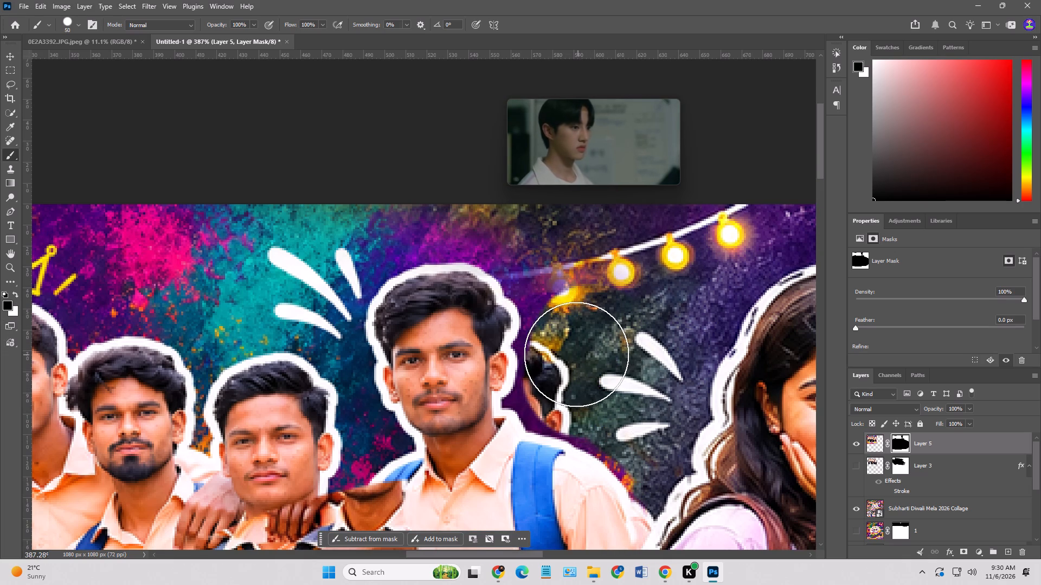
{"action": "left_click_drag", "start_coordinate": [521, 346], "coordinate": [538, 319]}
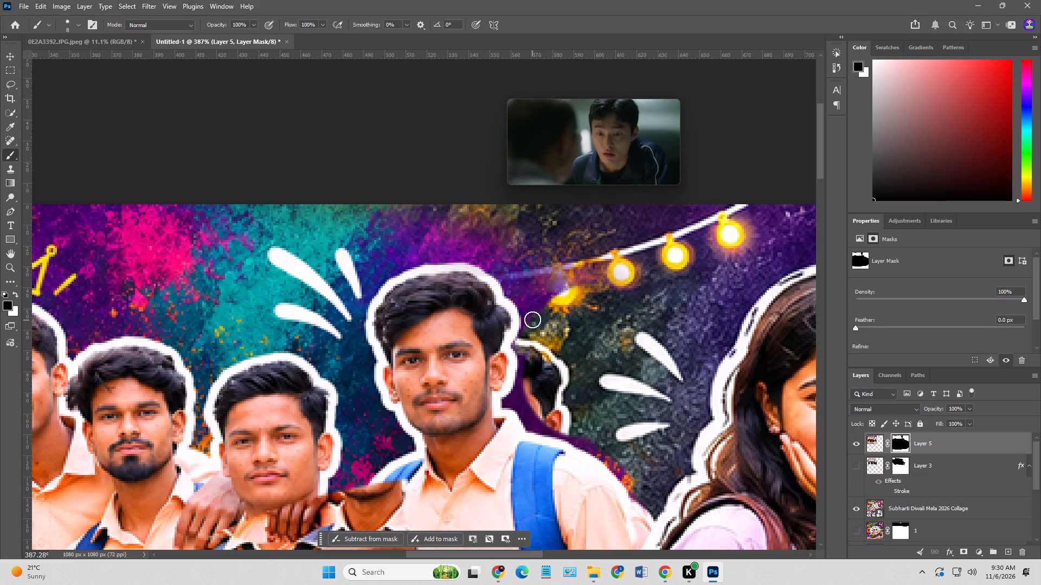
{"action": "left_click_drag", "start_coordinate": [532, 318], "coordinate": [520, 346]}
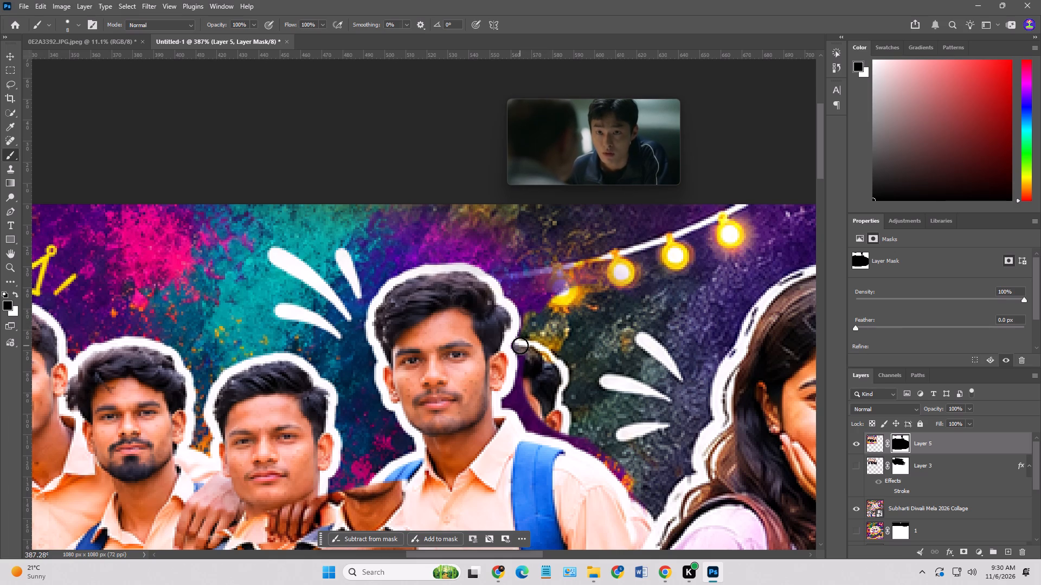
{"action": "left_click", "coordinate": [520, 346]}
{"action": "left_click_drag", "start_coordinate": [524, 353], "coordinate": [516, 400]}
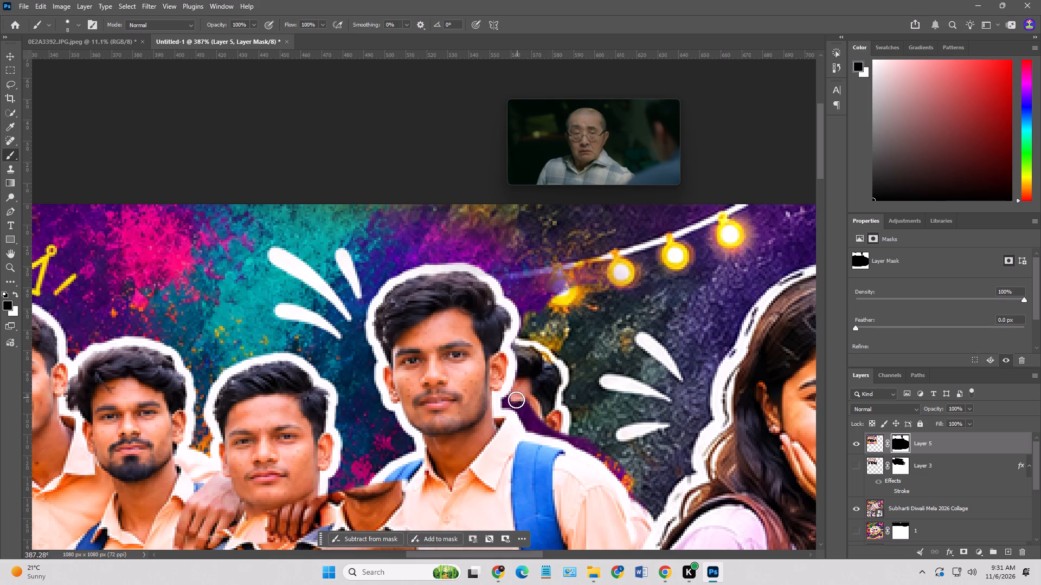
{"action": "left_click_drag", "start_coordinate": [516, 400], "coordinate": [509, 403]}
{"action": "left_click_drag", "start_coordinate": [509, 403], "coordinate": [520, 408]}
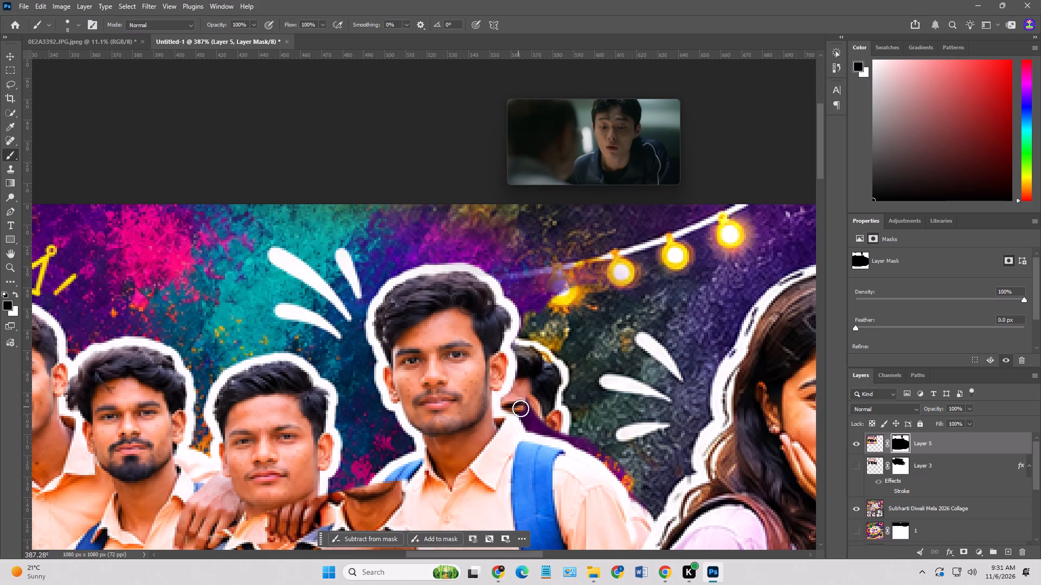
{"action": "left_click_drag", "start_coordinate": [520, 408], "coordinate": [580, 437]}
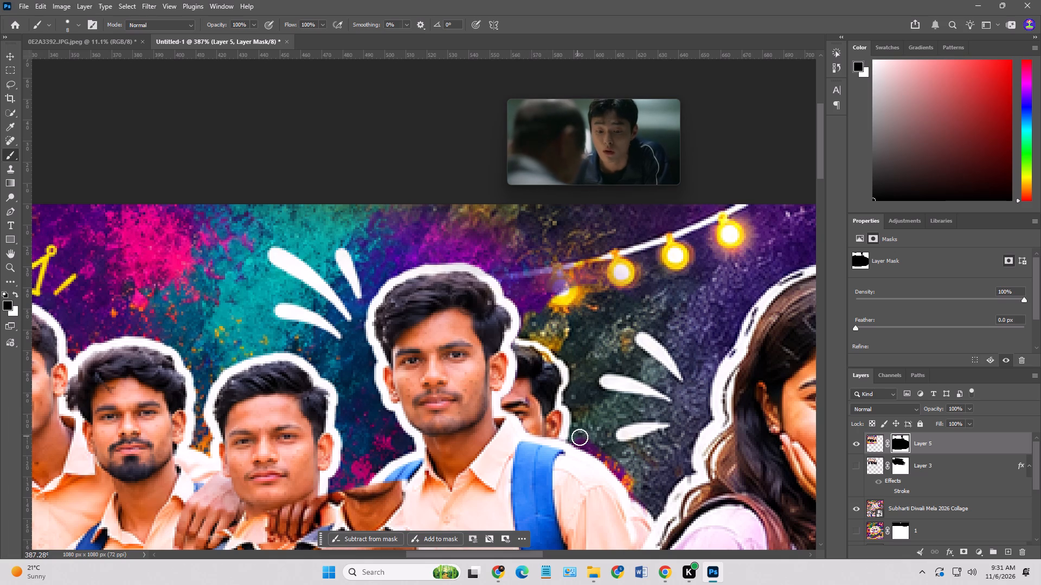
Mask out the purple and orange remnants along the tallest student's shoulder outline with the 8 px brush, undoing the misplaced stroke.
{"action": "left_click_drag", "start_coordinate": [580, 437], "coordinate": [654, 501]}
{"action": "left_click_drag", "start_coordinate": [652, 504], "coordinate": [640, 493]}
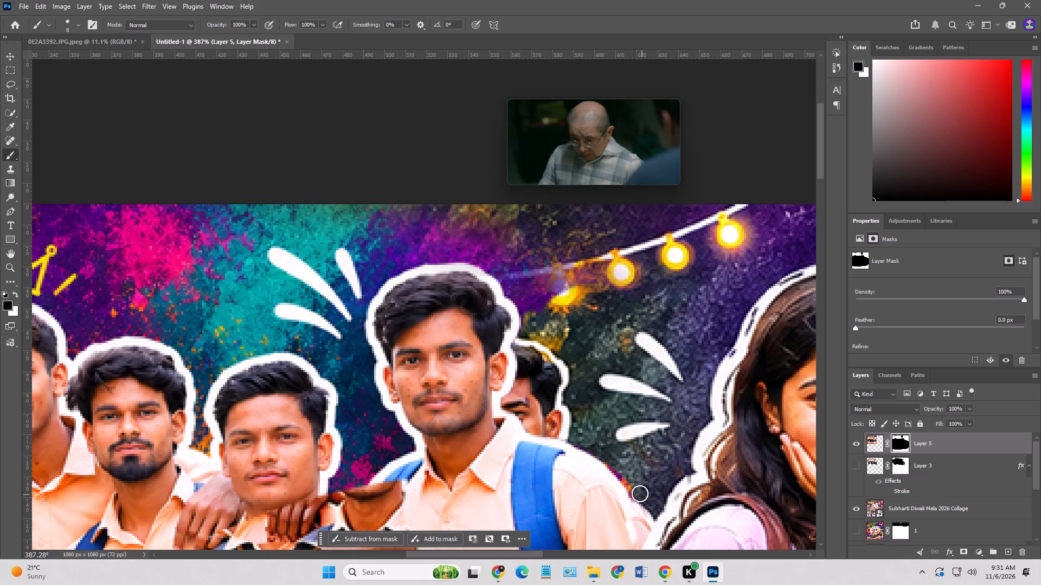
{"action": "left_click_drag", "start_coordinate": [640, 493], "coordinate": [544, 422]}
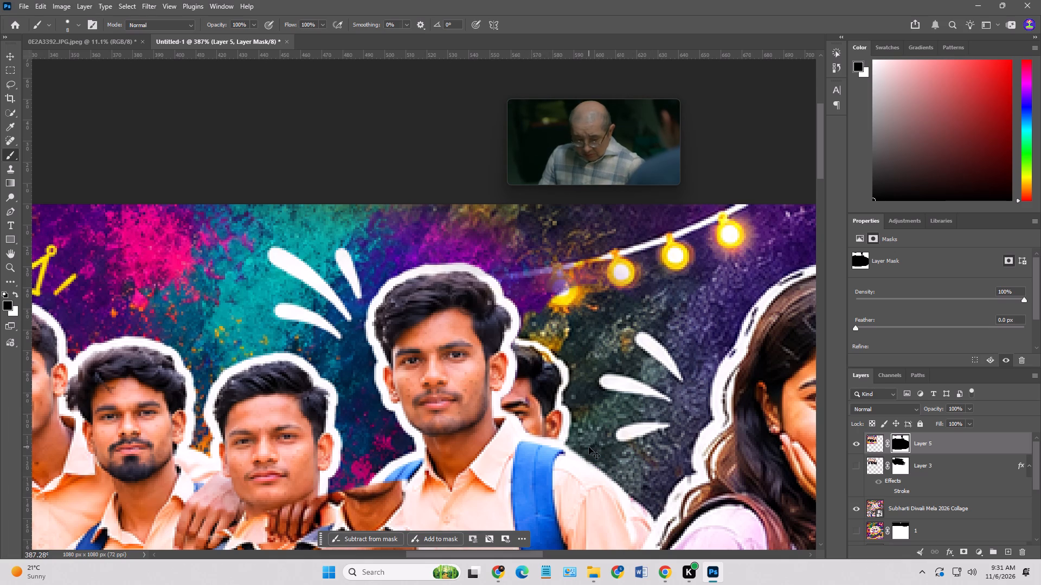
{"action": "key", "text": "ctrl+z"}
{"action": "left_click_drag", "start_coordinate": [565, 433], "coordinate": [612, 463]}
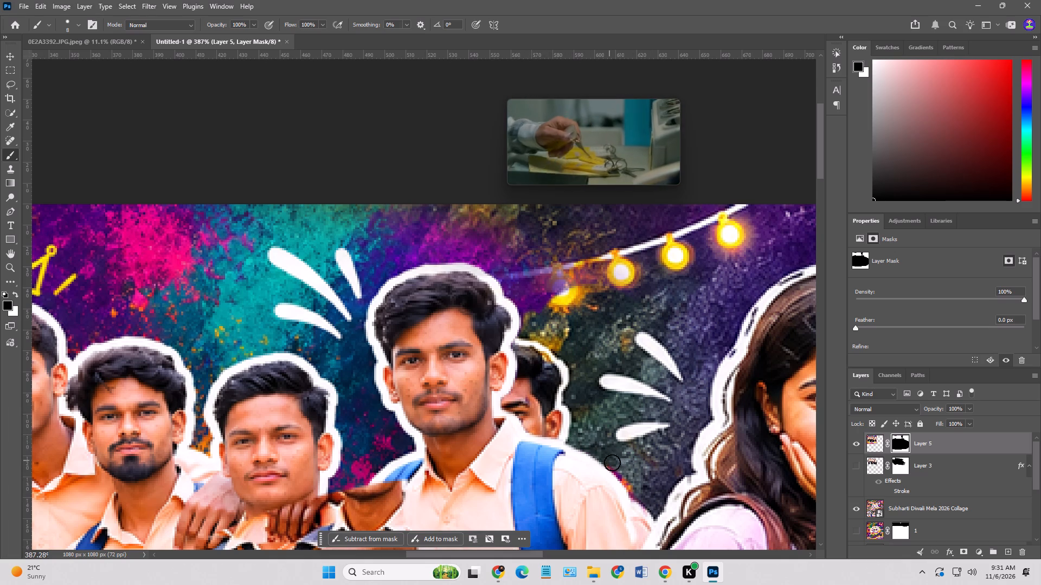
{"action": "left_click_drag", "start_coordinate": [612, 463], "coordinate": [629, 478]}
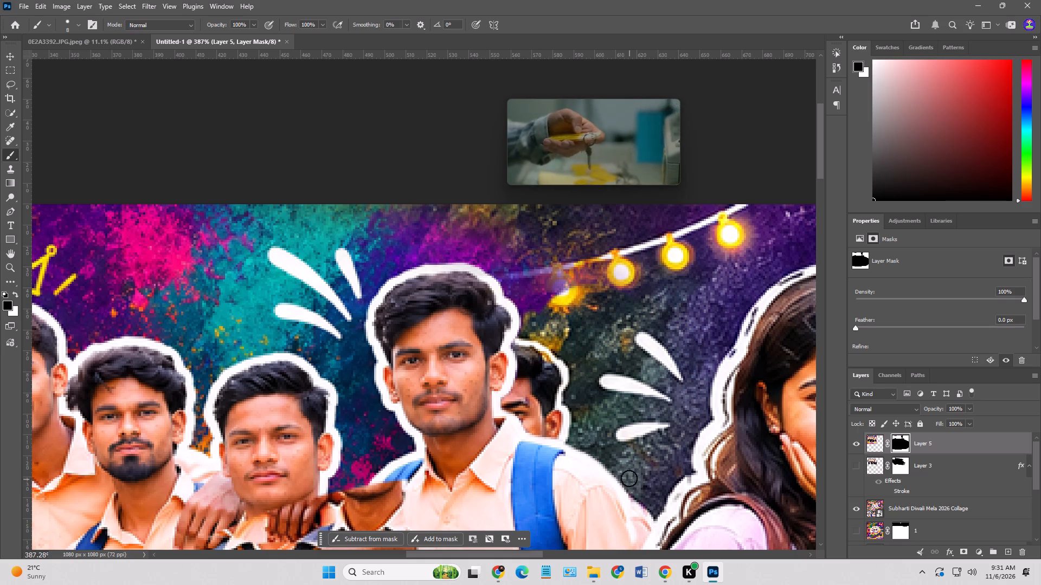
{"action": "left_click_drag", "start_coordinate": [629, 478], "coordinate": [615, 350]}
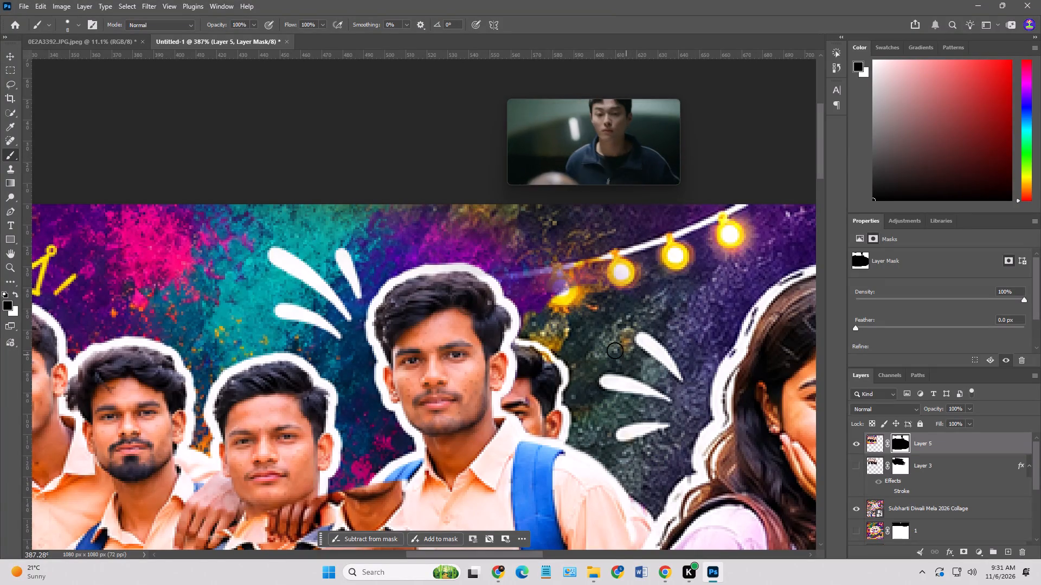
Mask out the purple background over the string light and bulb beside the tallest student's head with the 8 px brush.
{"action": "left_click_drag", "start_coordinate": [615, 350], "coordinate": [531, 323]}
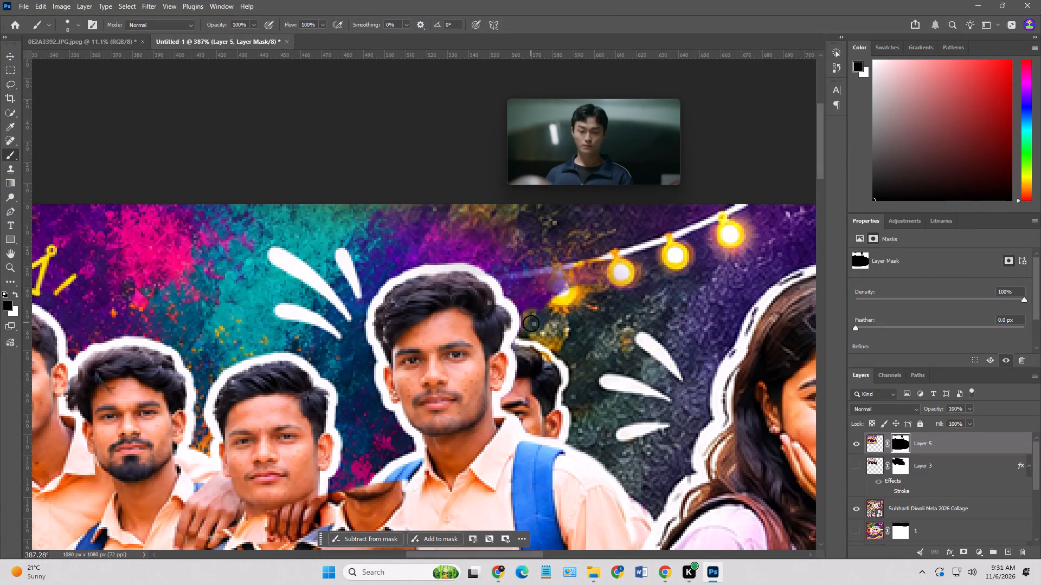
{"action": "left_click_drag", "start_coordinate": [531, 323], "coordinate": [325, 193]}
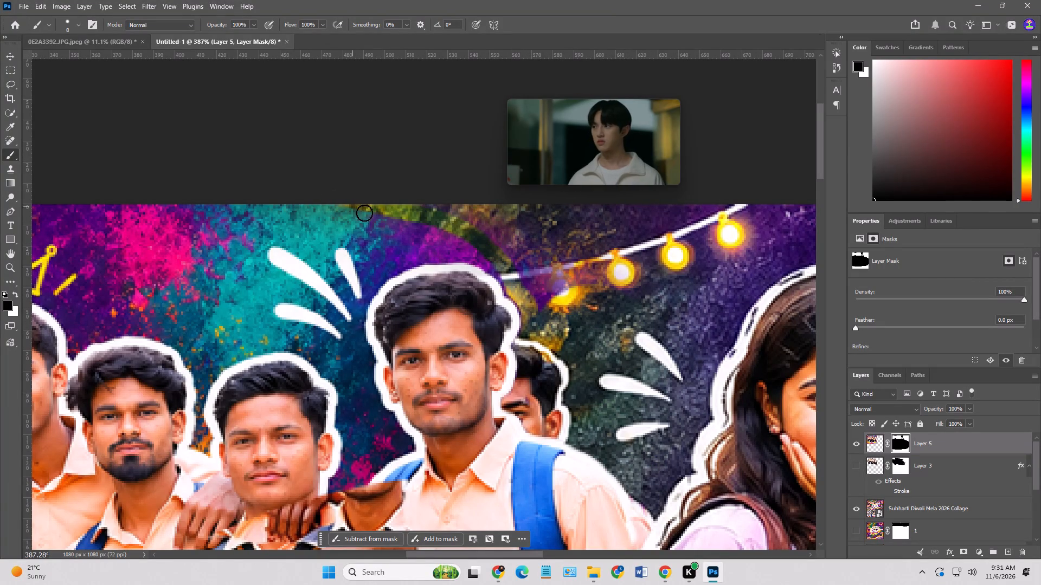
{"action": "left_click_drag", "start_coordinate": [375, 205], "coordinate": [550, 313]}
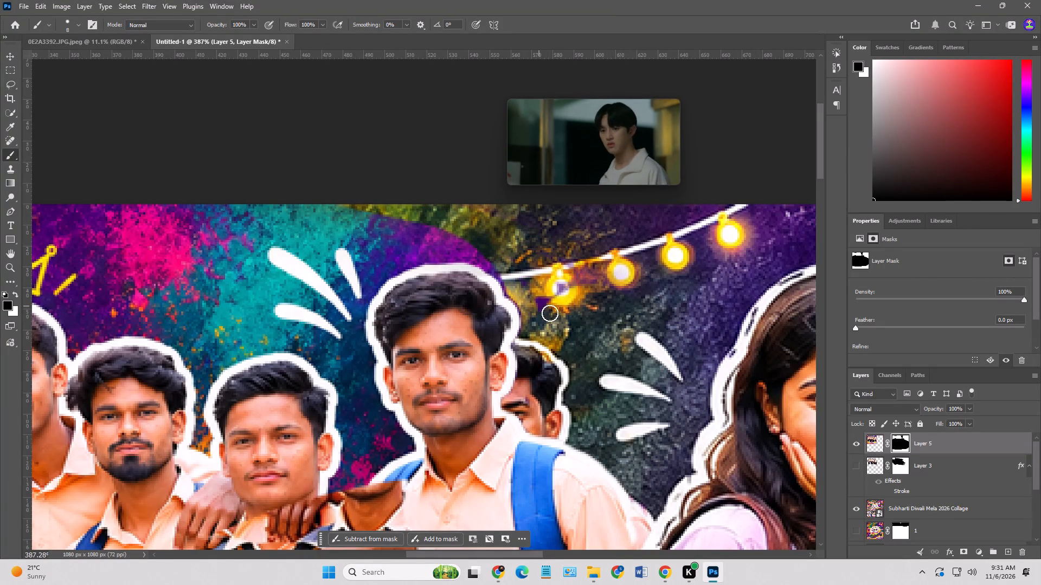
{"action": "left_click_drag", "start_coordinate": [550, 313], "coordinate": [544, 304]}
{"action": "left_click_drag", "start_coordinate": [513, 291], "coordinate": [532, 318]}
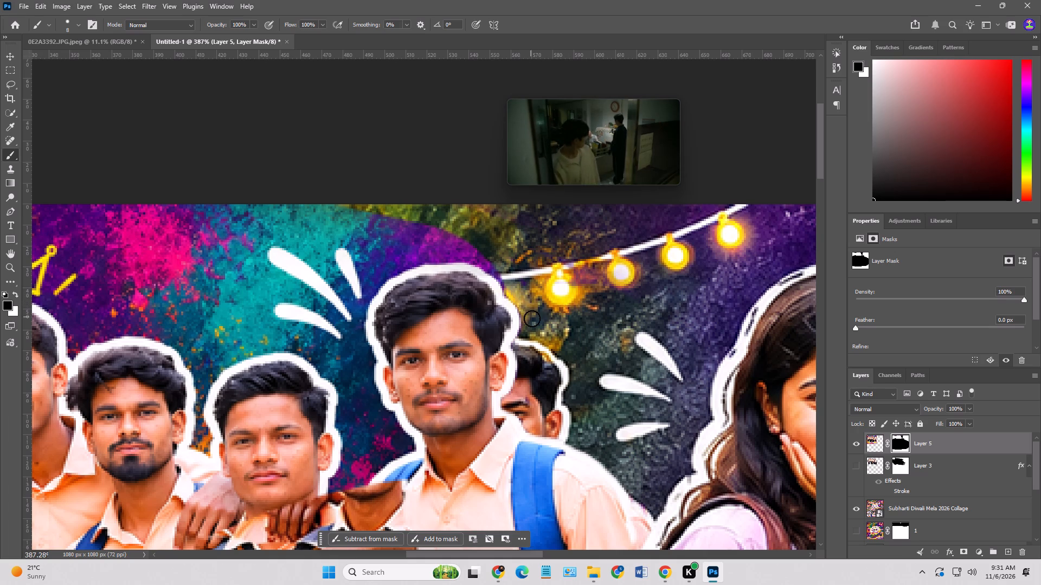
{"action": "left_click_drag", "start_coordinate": [532, 318], "coordinate": [532, 319]}
Extend the 8 px masking from the string light above the tallest student's hair to the collage's top edge.
{"action": "left_click_drag", "start_coordinate": [515, 292], "coordinate": [486, 262]}
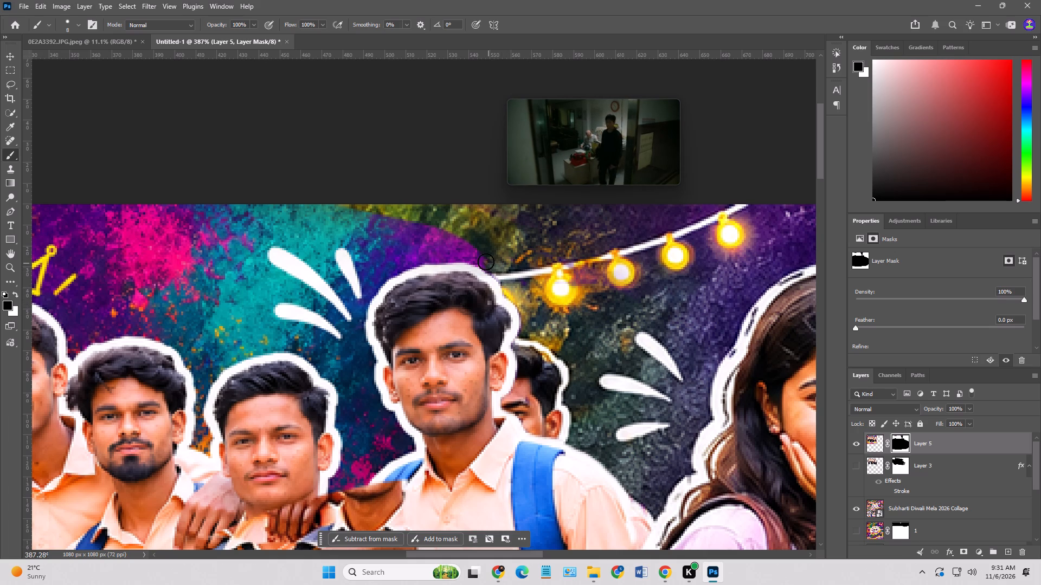
{"action": "left_click_drag", "start_coordinate": [486, 262], "coordinate": [395, 229]}
{"action": "left_click_drag", "start_coordinate": [462, 251], "coordinate": [527, 297]}
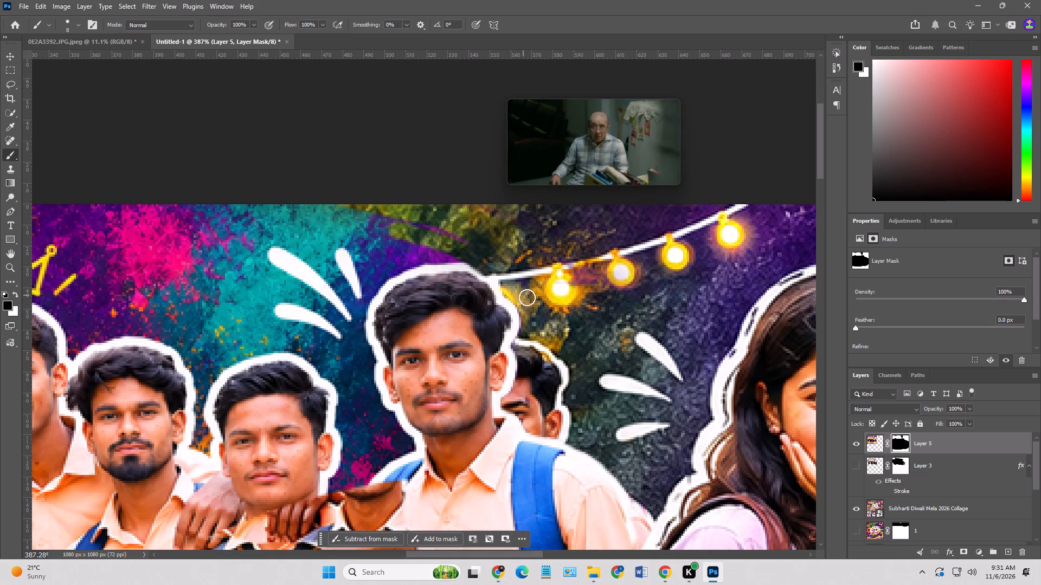
{"action": "left_click_drag", "start_coordinate": [527, 297], "coordinate": [614, 278]}
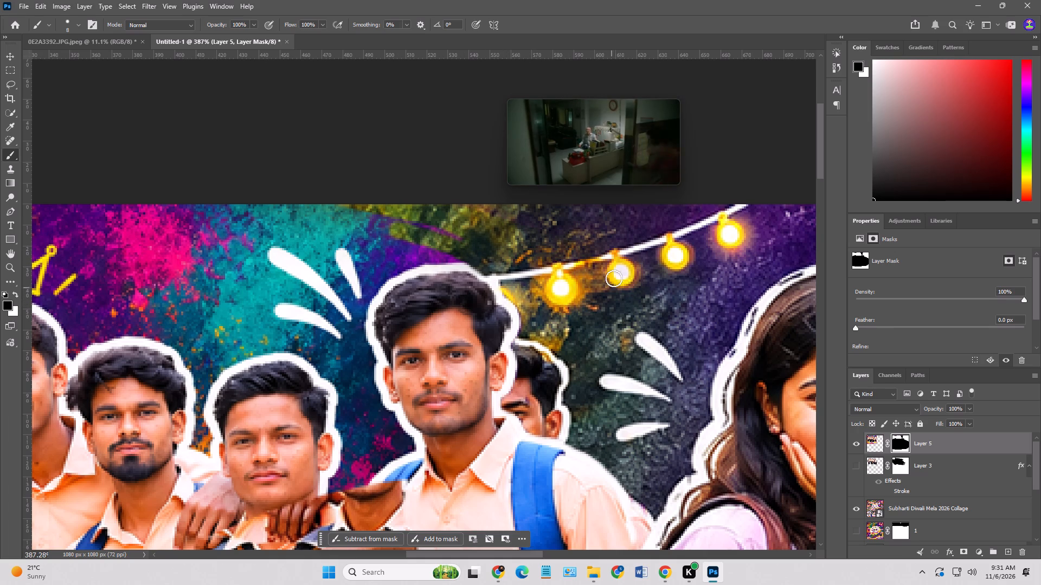
{"action": "left_click_drag", "start_coordinate": [614, 278], "coordinate": [428, 230]}
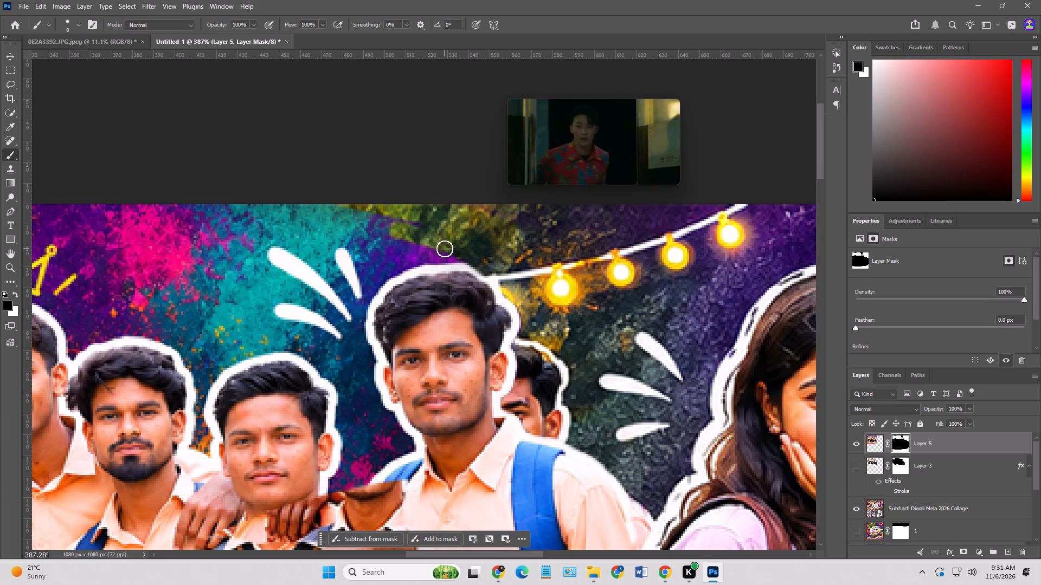
{"action": "left_click_drag", "start_coordinate": [443, 232], "coordinate": [306, 201]}
{"action": "left_click_drag", "start_coordinate": [331, 211], "coordinate": [210, 179]}
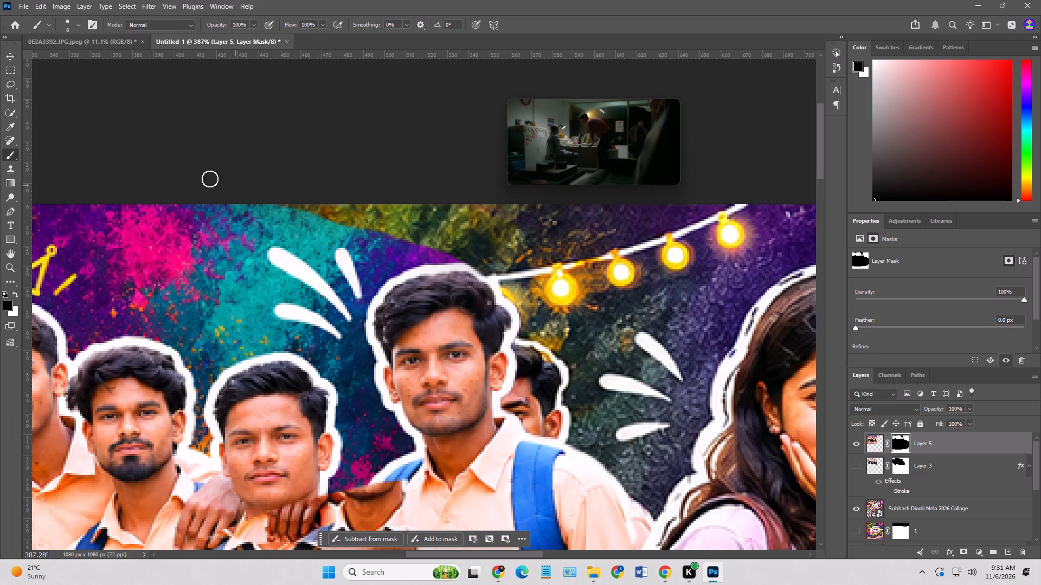
{"action": "left_click_drag", "start_coordinate": [210, 179], "coordinate": [181, 174]}
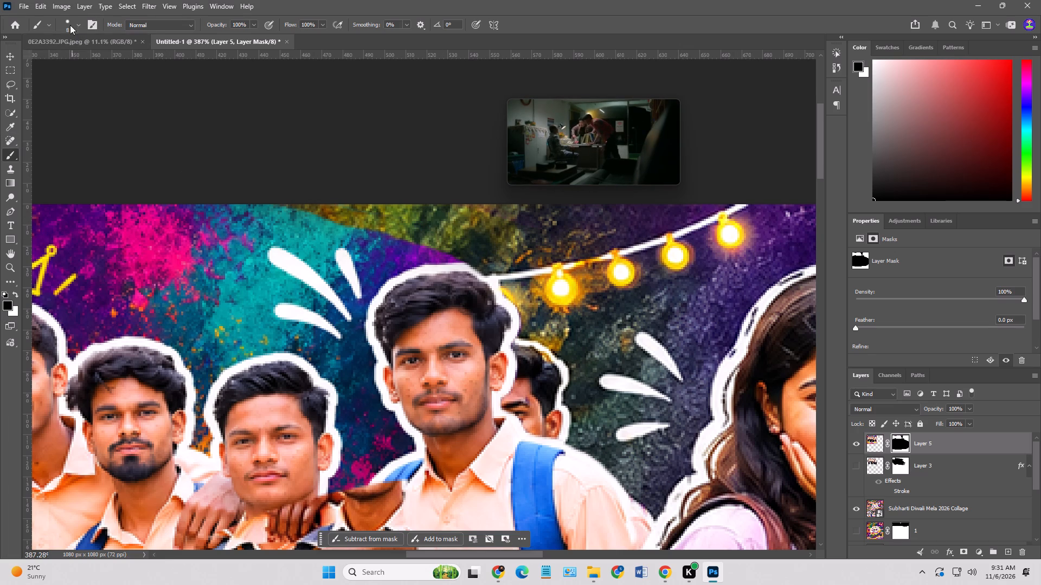
Switch to the soft round brush at 40 px and blend the hard mask edge along the top above the tallest student.
{"action": "left_click", "coordinate": [69, 21]}
{"action": "left_click", "coordinate": [43, 125]}
{"action": "double_click", "coordinate": [22, 126]}
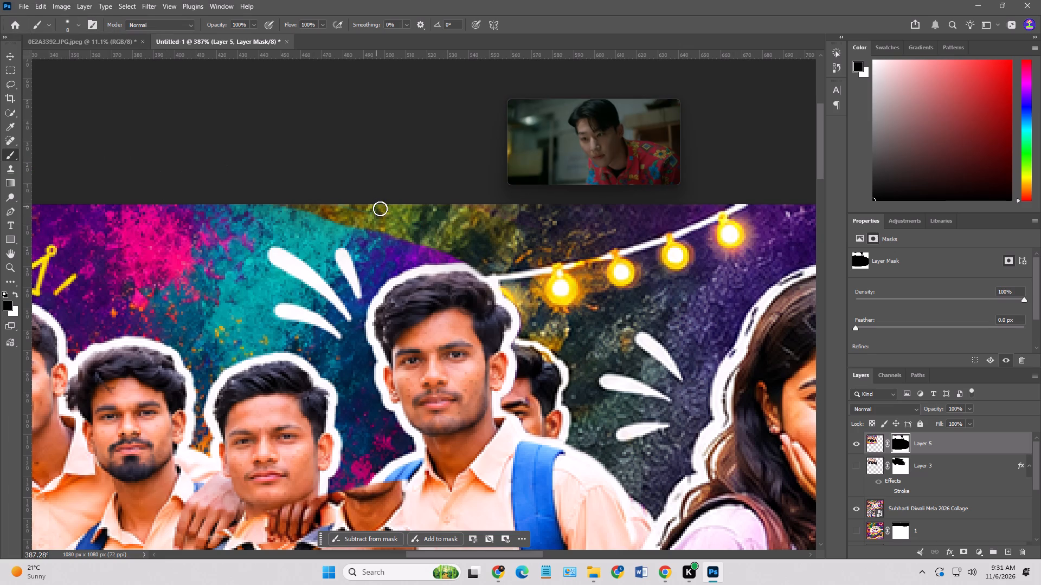
{"action": "key", "text": "bracketright"}
{"action": "key", "text": "bracketright"}
{"action": "key", "text": "bracketright"}
{"action": "key", "text": "bracketright"}
{"action": "key", "text": "bracketright"}
{"action": "key", "text": "bracketright"}
{"action": "key", "text": "bracketright"}
{"action": "key", "text": "bracketright"}
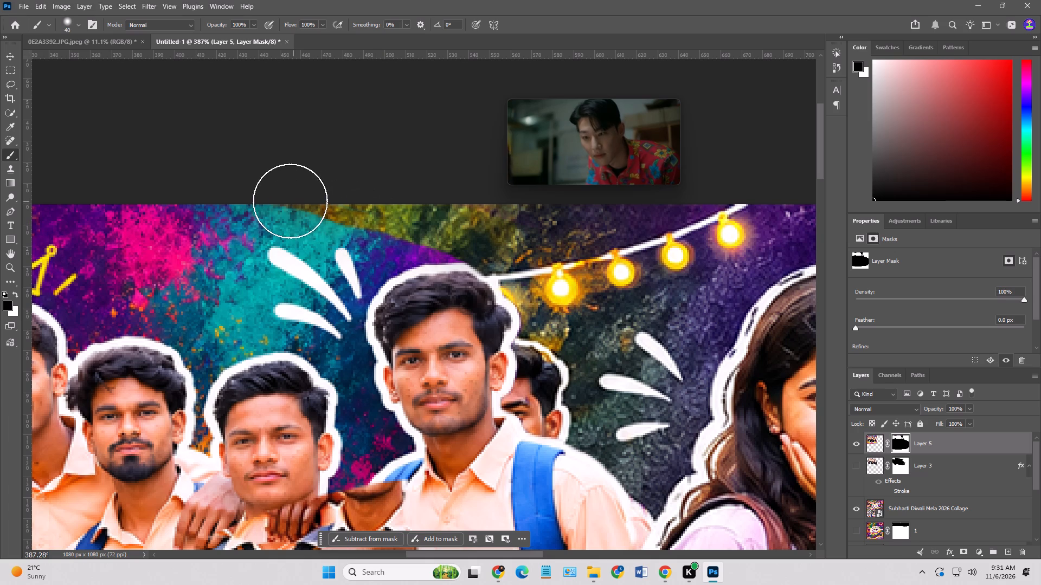
{"action": "left_click", "coordinate": [290, 200]}
{"action": "left_click", "coordinate": [355, 204]}
{"action": "left_click_drag", "start_coordinate": [328, 200], "coordinate": [391, 220]}
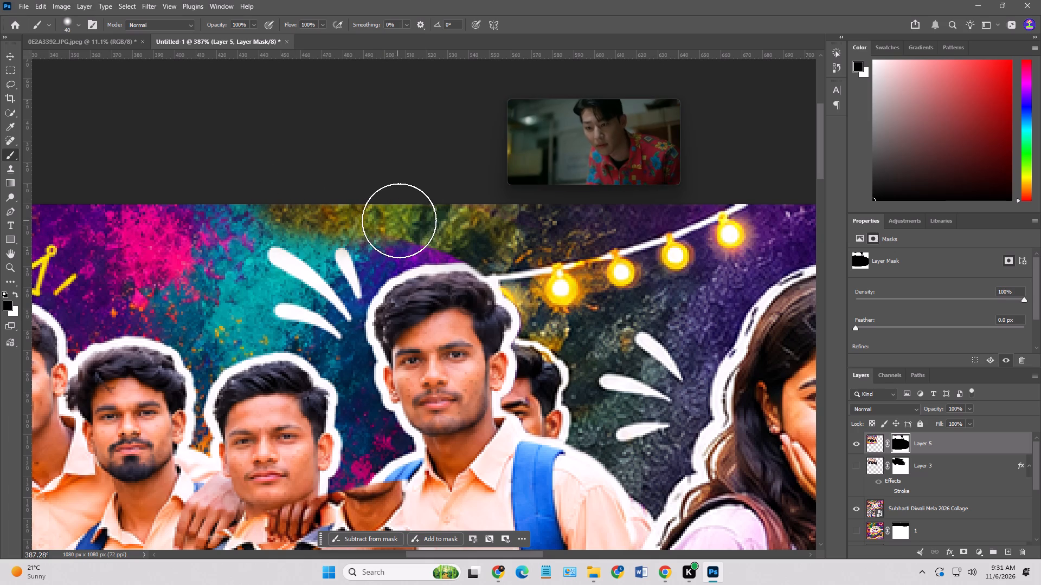
{"action": "double_click", "coordinate": [401, 220]}
Reduce the soft brush to 10 px and mask the remaining purple background around the top of the tallest student's hair outline.
{"action": "key", "text": "bracketleft"}
{"action": "key", "text": "bracketleft"}
{"action": "key", "text": "bracketleft"}
{"action": "key", "text": "bracketleft"}
{"action": "key", "text": "bracketleft"}
{"action": "key", "text": "bracketleft"}
{"action": "key", "text": "bracketleft"}
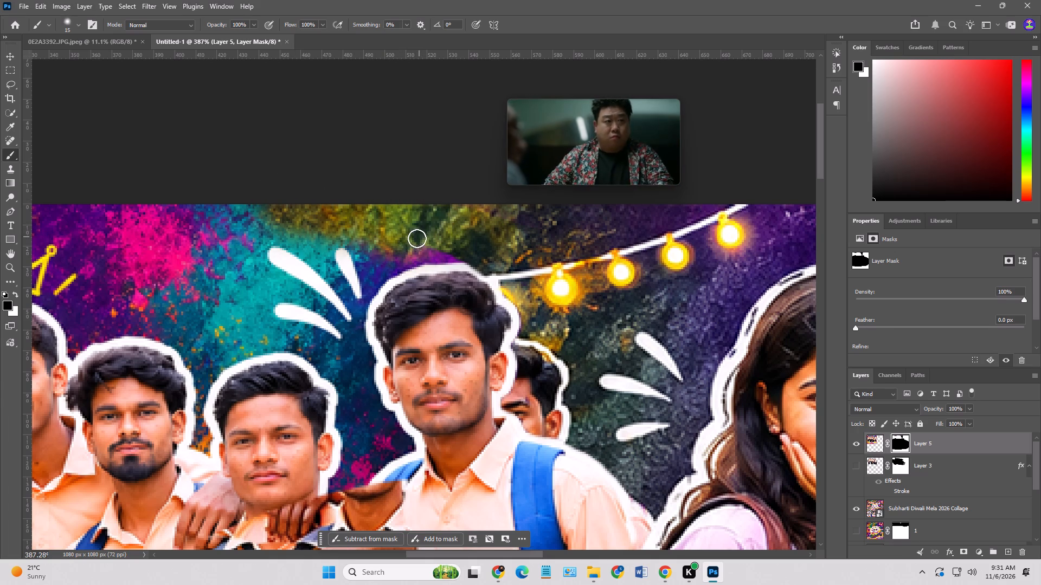
{"action": "left_click_drag", "start_coordinate": [409, 249], "coordinate": [373, 256]}
{"action": "left_click_drag", "start_coordinate": [394, 263], "coordinate": [381, 263]}
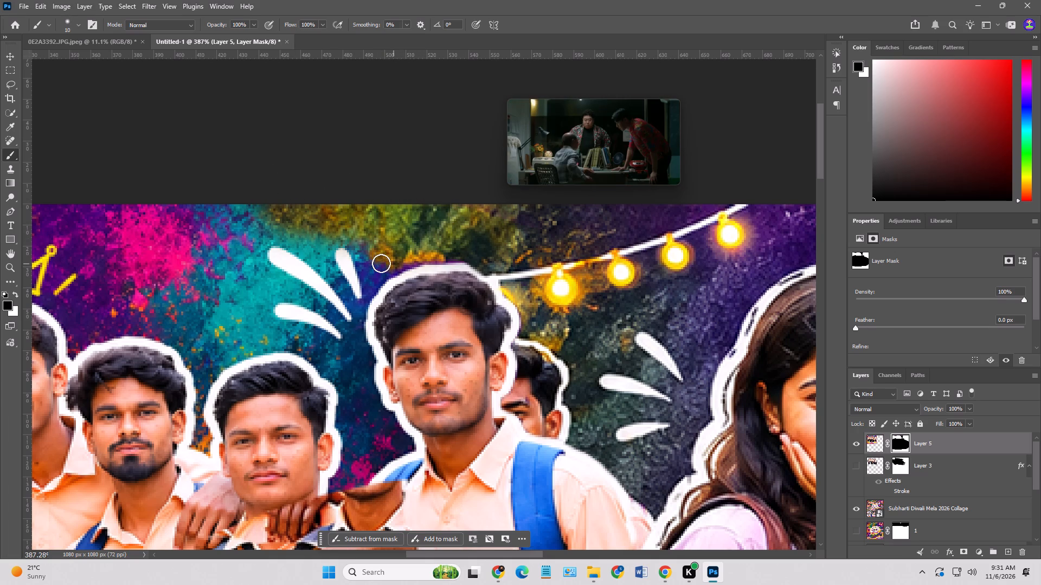
{"action": "left_click_drag", "start_coordinate": [381, 263], "coordinate": [431, 252]}
{"action": "left_click_drag", "start_coordinate": [436, 257], "coordinate": [485, 258]}
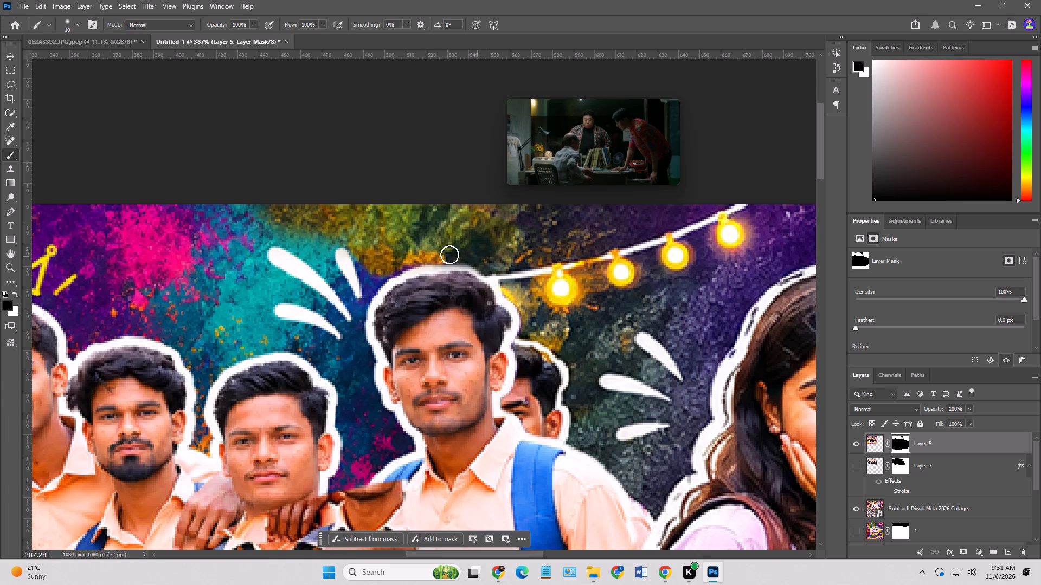
{"action": "left_click_drag", "start_coordinate": [406, 258], "coordinate": [364, 247]}
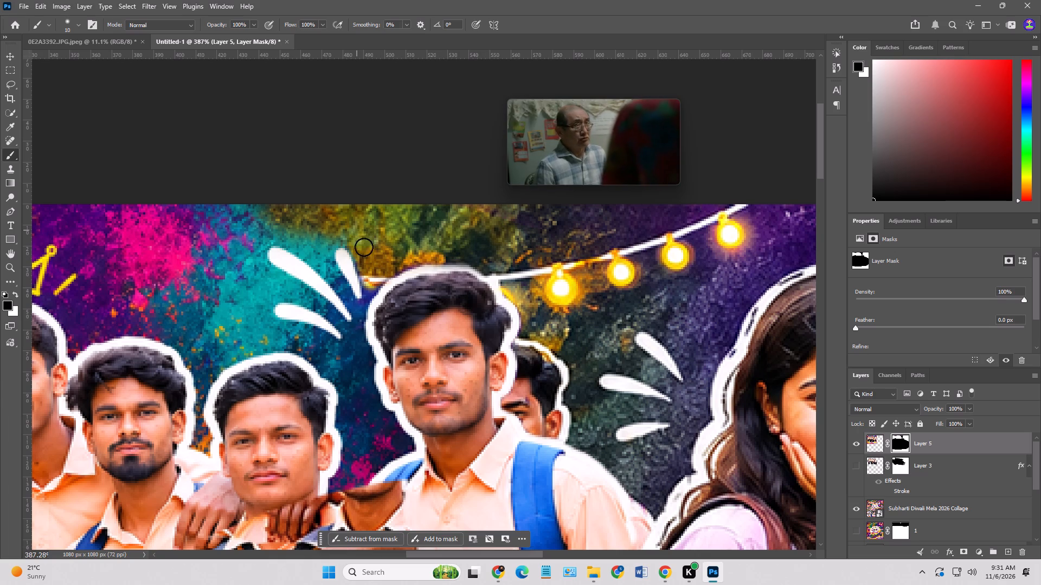
{"action": "left_click_drag", "start_coordinate": [364, 247], "coordinate": [373, 274]}
Mask out the purple background and white burst strokes over the string lights beside the tallest student with the 10 px soft brush.
{"action": "scroll", "coordinate": [391, 229], "scroll_direction": "down", "scroll_amount": 4}
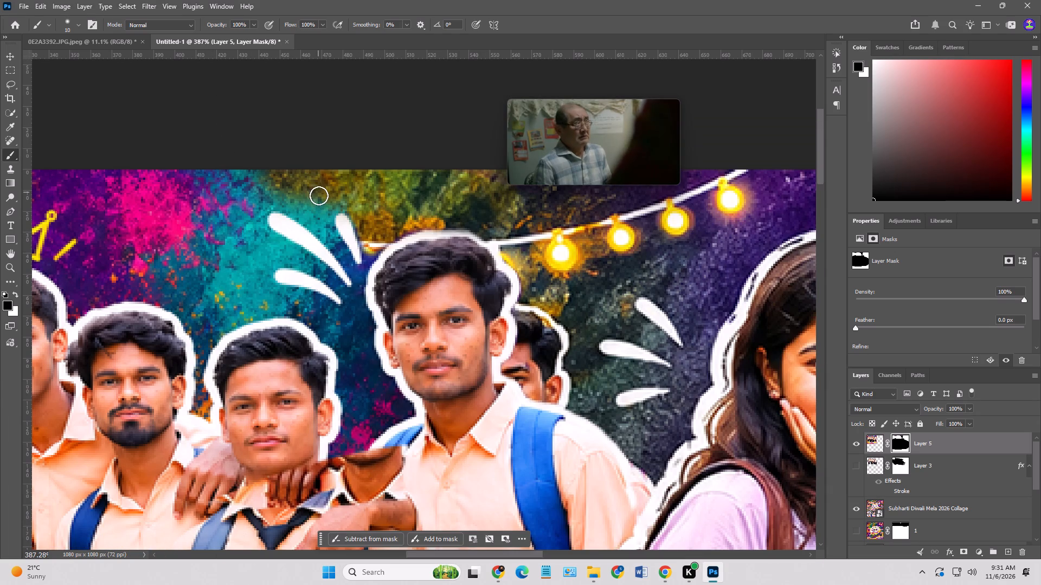
{"action": "left_click_drag", "start_coordinate": [304, 201], "coordinate": [339, 327]}
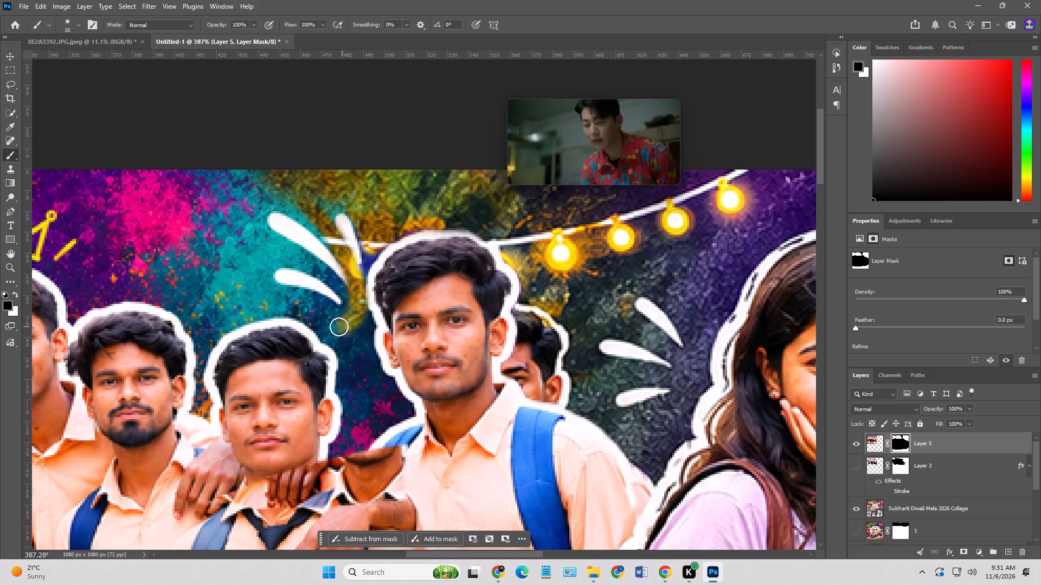
{"action": "left_click_drag", "start_coordinate": [339, 327], "coordinate": [260, 256]}
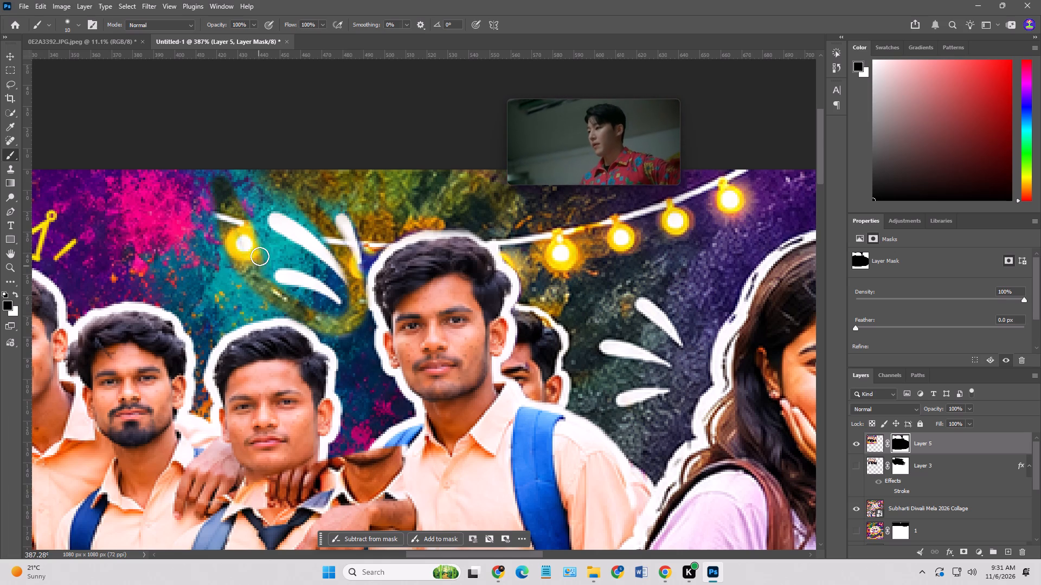
{"action": "left_click_drag", "start_coordinate": [260, 256], "coordinate": [332, 238]}
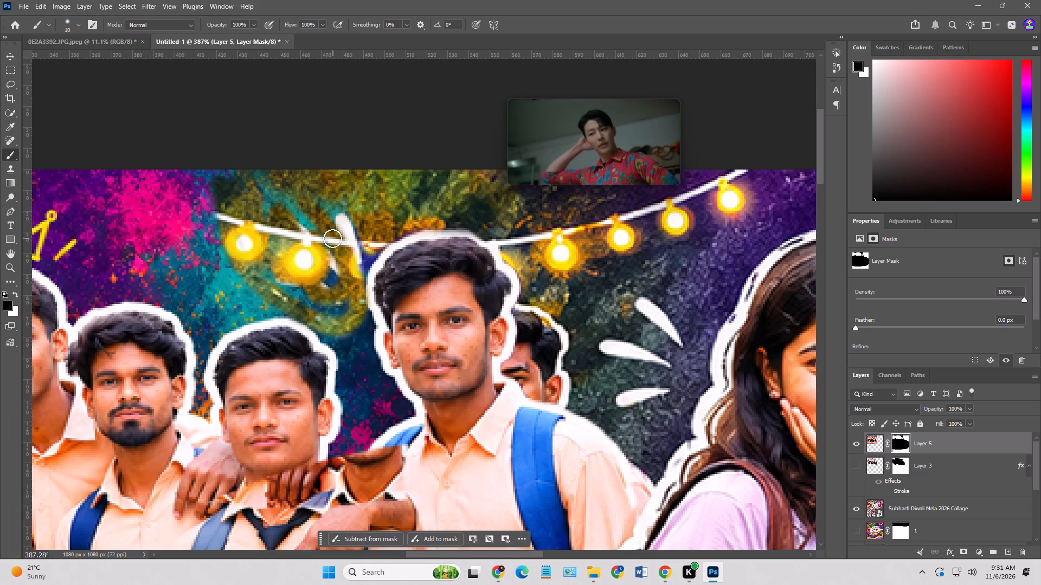
{"action": "left_click_drag", "start_coordinate": [332, 238], "coordinate": [343, 230]}
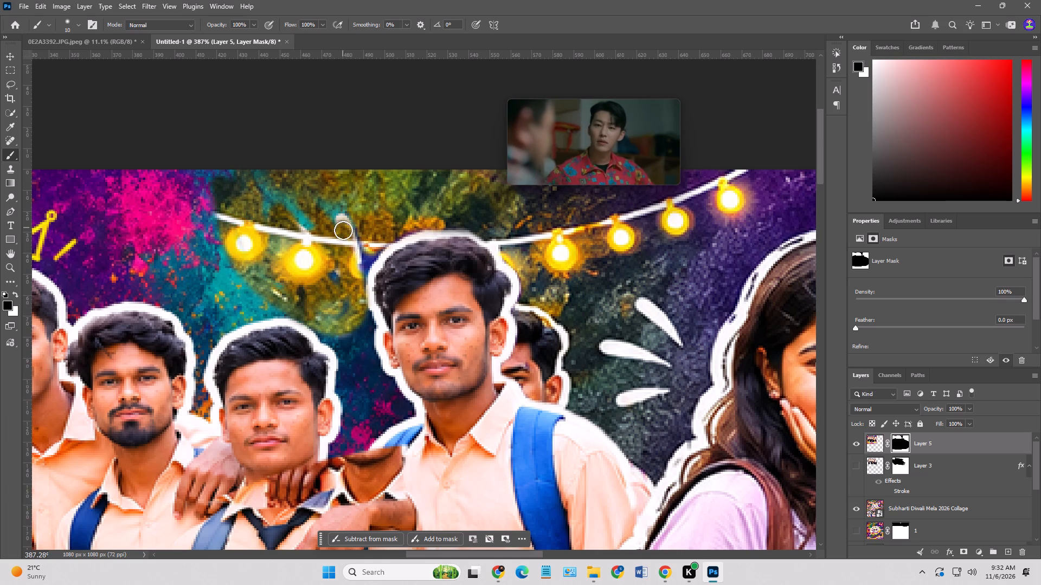
{"action": "left_click_drag", "start_coordinate": [343, 230], "coordinate": [343, 310]}
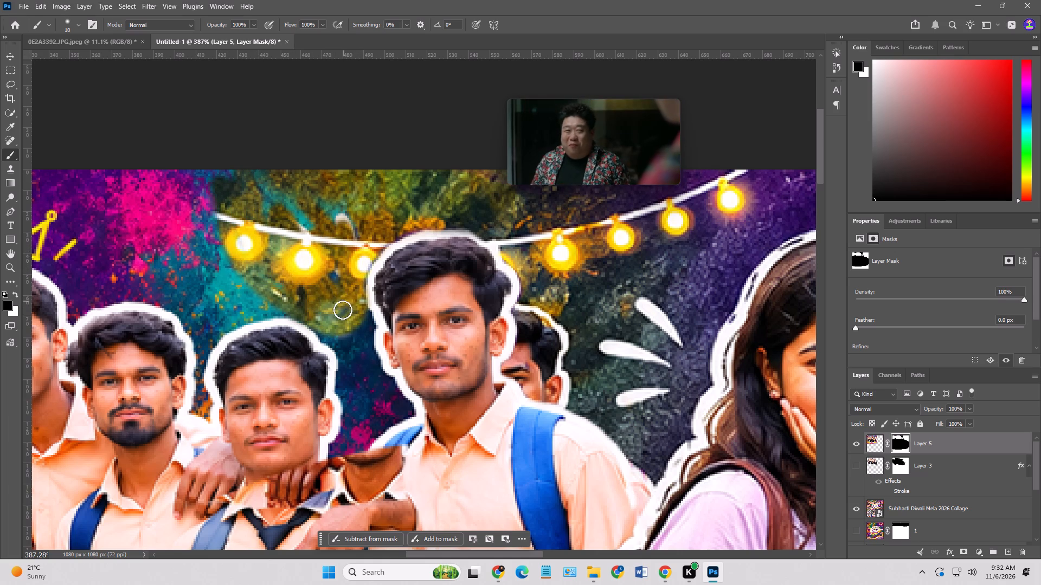
{"action": "left_click_drag", "start_coordinate": [343, 310], "coordinate": [329, 211]}
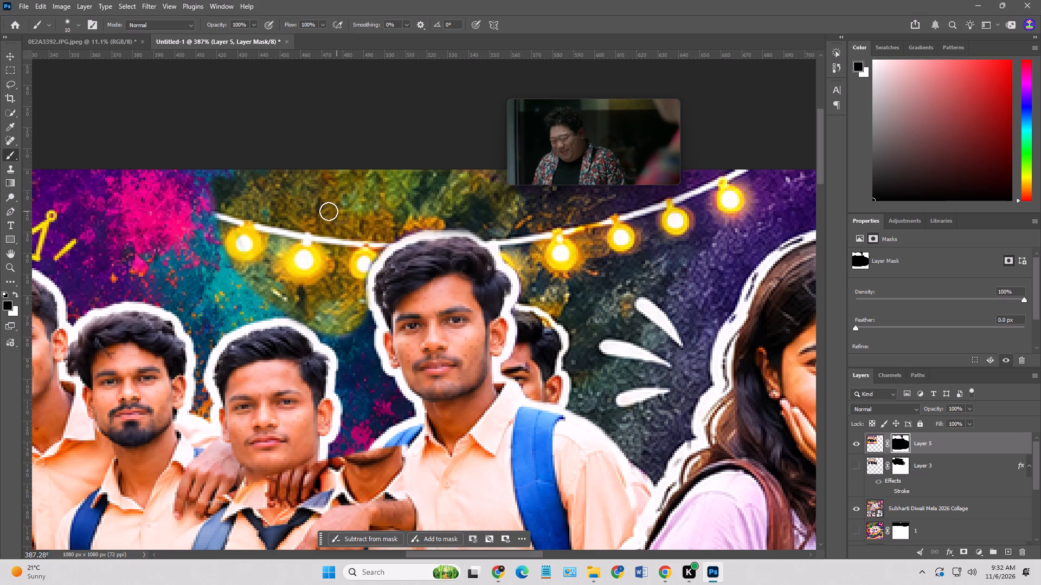
{"action": "left_click_drag", "start_coordinate": [329, 211], "coordinate": [445, 194]}
Enlarge the soft brush to 25 px and mask the pink and purple background over the string lights between the crown and tallest student.
{"action": "scroll", "coordinate": [453, 204], "scroll_direction": "down", "scroll_amount": 8, "text": "alt"}
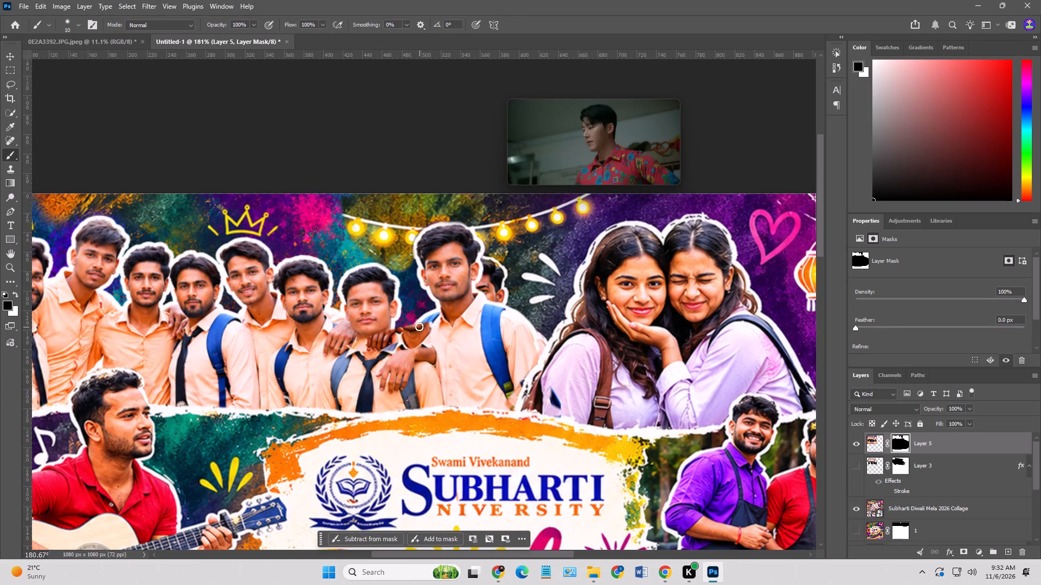
{"action": "key", "text": "bracketright"}
{"action": "key", "text": "bracketright"}
{"action": "key", "text": "bracketright"}
{"action": "left_click", "coordinate": [414, 306]}
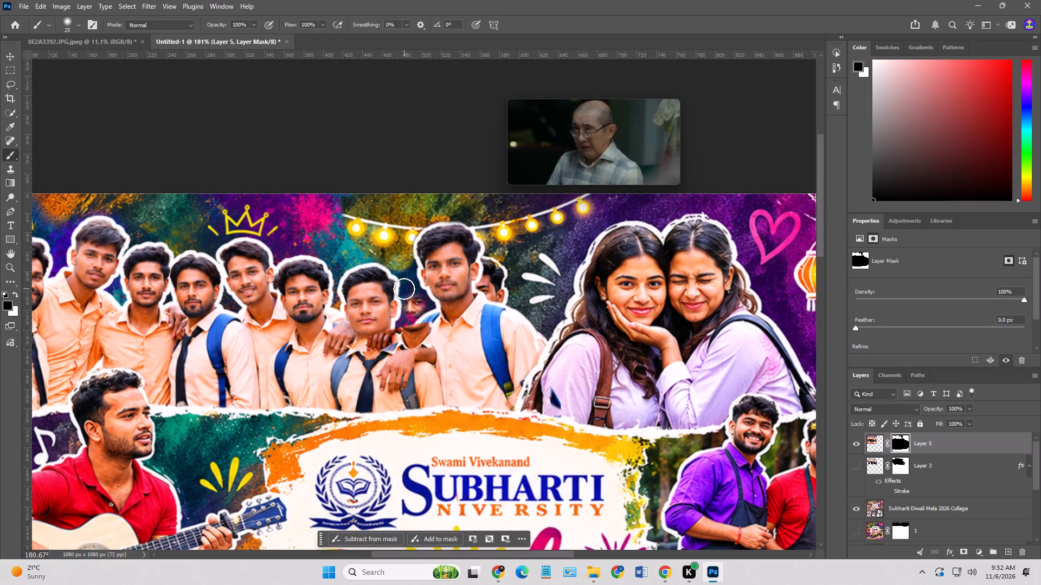
{"action": "key", "text": "ctrl+z"}
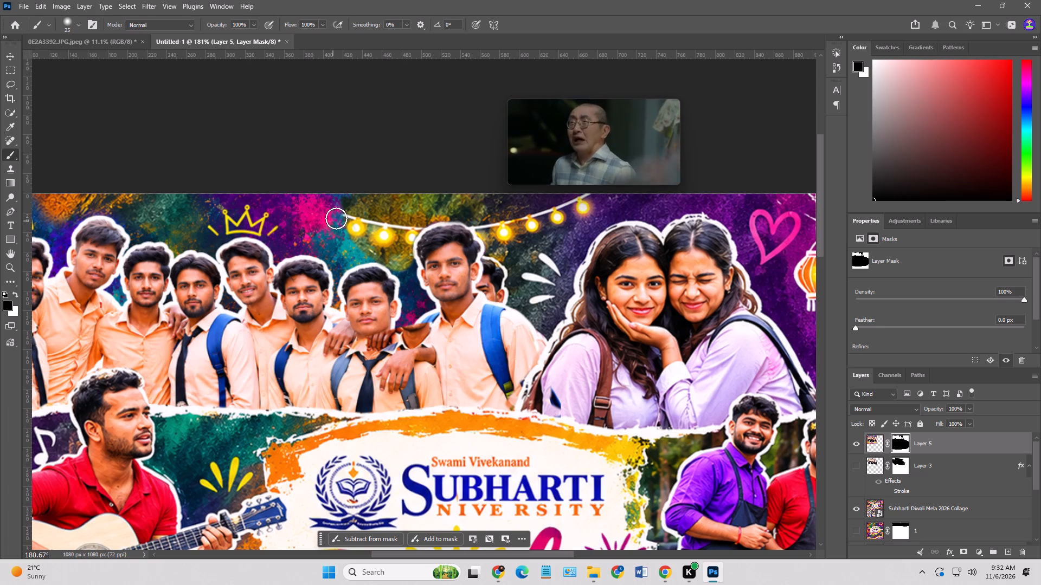
{"action": "left_click_drag", "start_coordinate": [339, 213], "coordinate": [333, 229]}
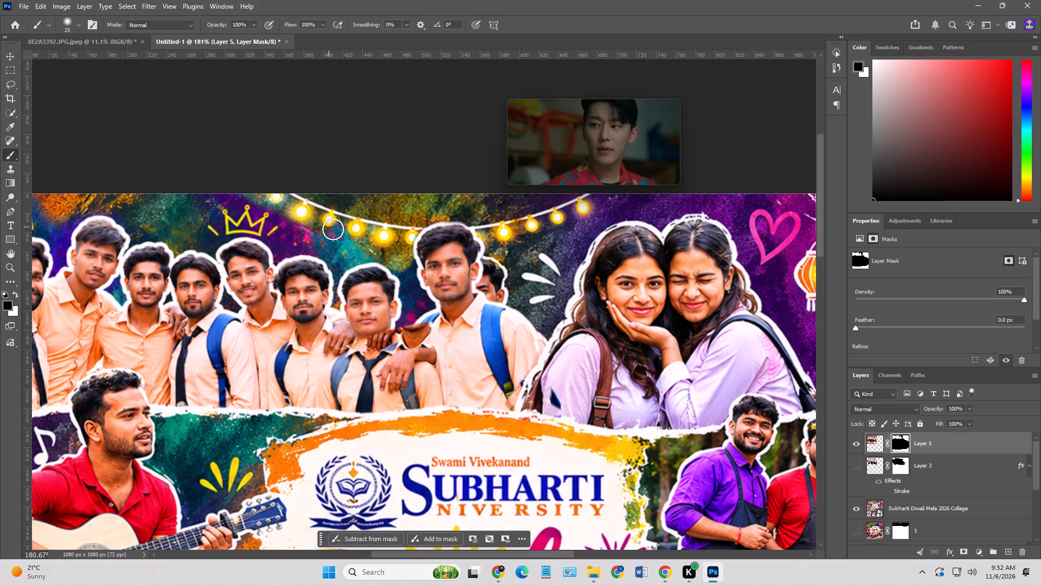
{"action": "left_click_drag", "start_coordinate": [333, 229], "coordinate": [350, 238]}
{"action": "key", "text": "ctrl+z"}
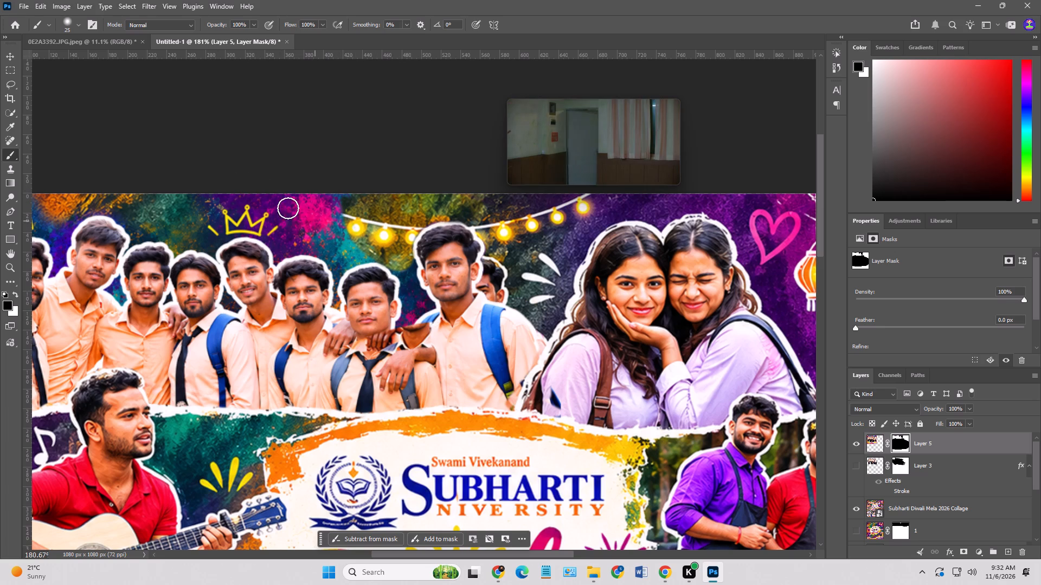
{"action": "left_click_drag", "start_coordinate": [272, 193], "coordinate": [362, 242]}
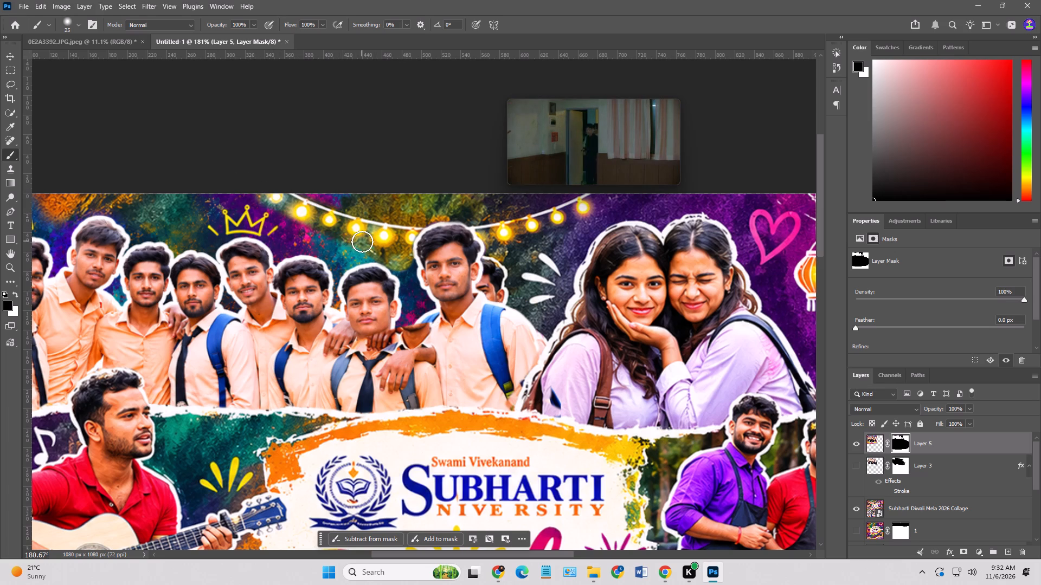
{"action": "left_click_drag", "start_coordinate": [362, 242], "coordinate": [277, 196]}
{"action": "left_click_drag", "start_coordinate": [348, 195], "coordinate": [322, 200]}
Blend the mask with the 25 px brush along the collage's top edge from the string lights past the crown towards the yellow burst.
{"action": "scroll", "coordinate": [462, 217], "scroll_direction": "down", "scroll_amount": 3, "text": "alt"}
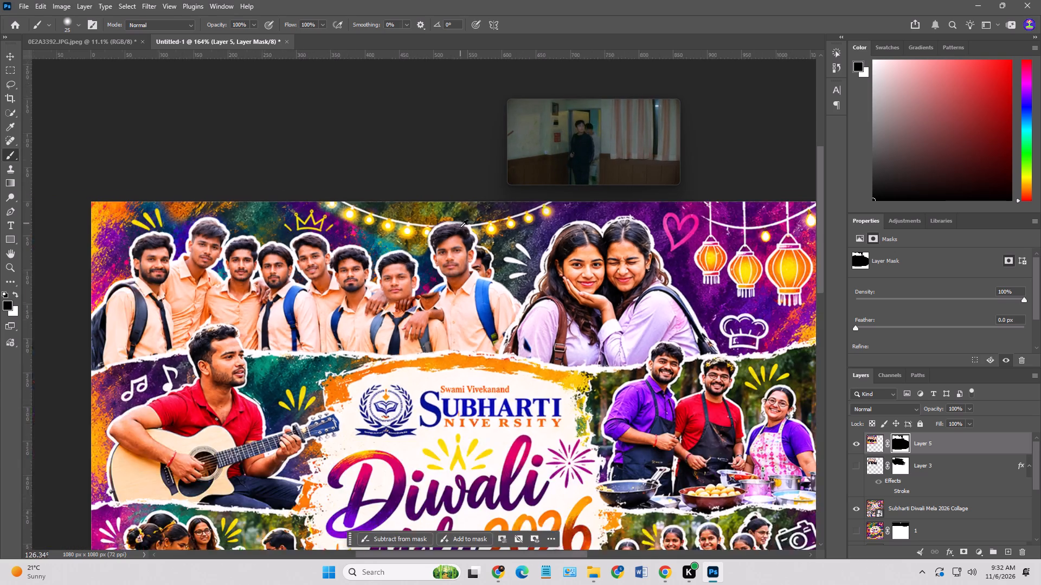
{"action": "scroll", "coordinate": [460, 227], "scroll_direction": "down", "scroll_amount": 7, "text": "alt"}
{"action": "scroll", "coordinate": [350, 219], "scroll_direction": "up", "scroll_amount": 7, "text": "alt"}
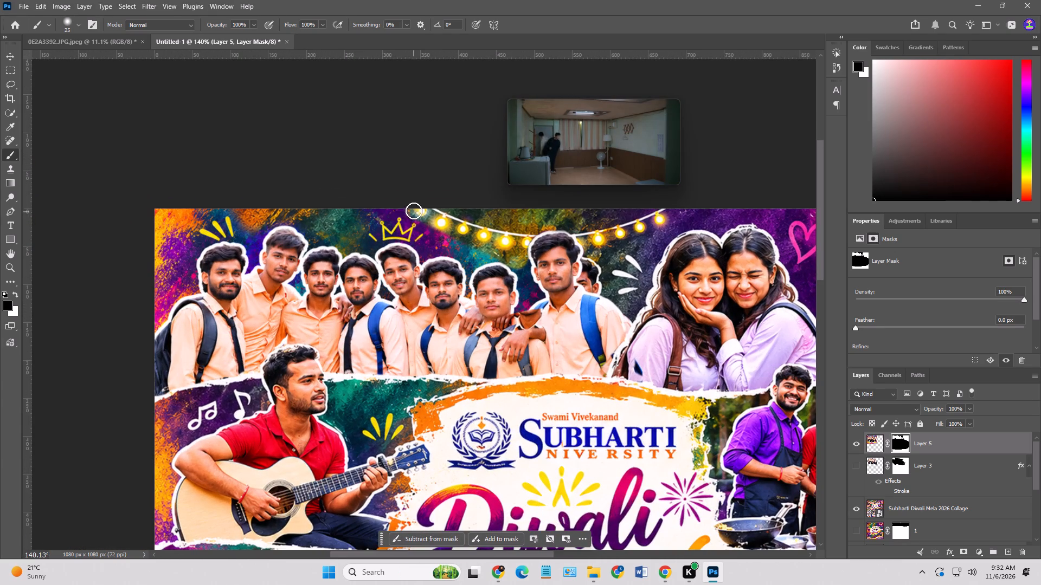
{"action": "left_click_drag", "start_coordinate": [408, 209], "coordinate": [248, 198]}
{"action": "left_click", "coordinate": [370, 208]}
{"action": "left_click", "coordinate": [386, 212]}
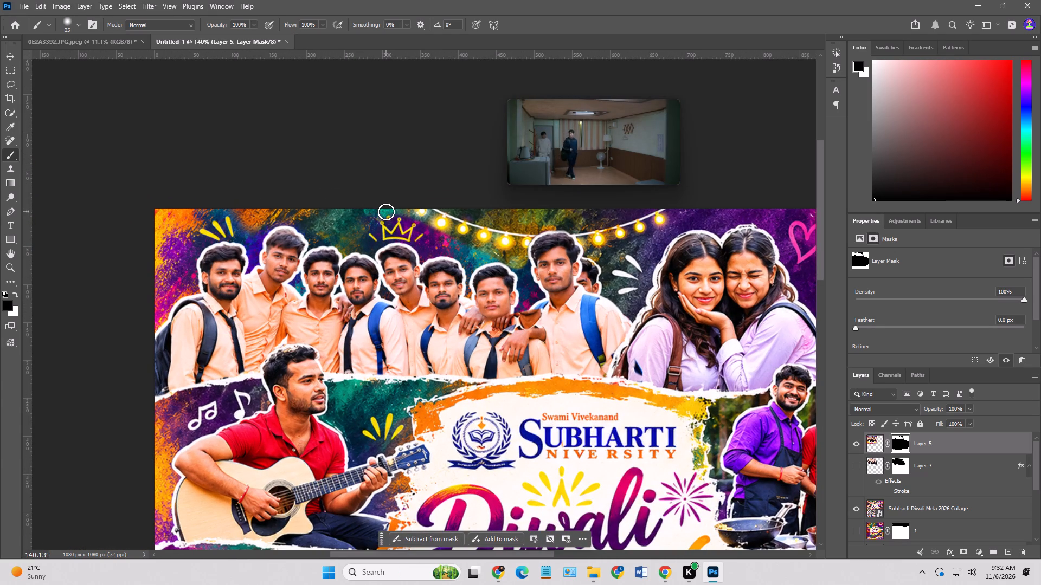
{"action": "key", "text": "ctrl+z"}
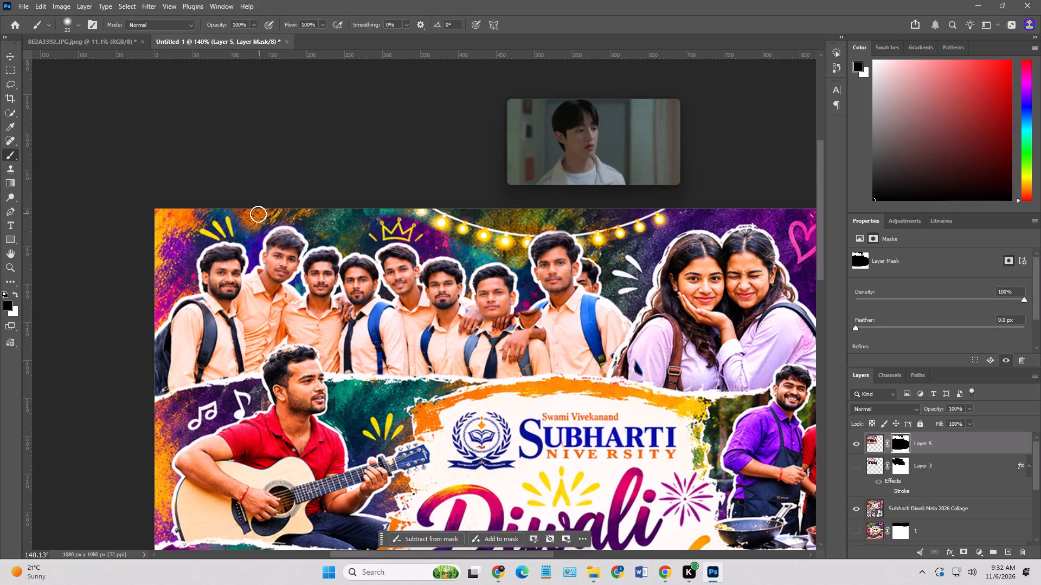
{"action": "left_click_drag", "start_coordinate": [252, 219], "coordinate": [309, 213]}
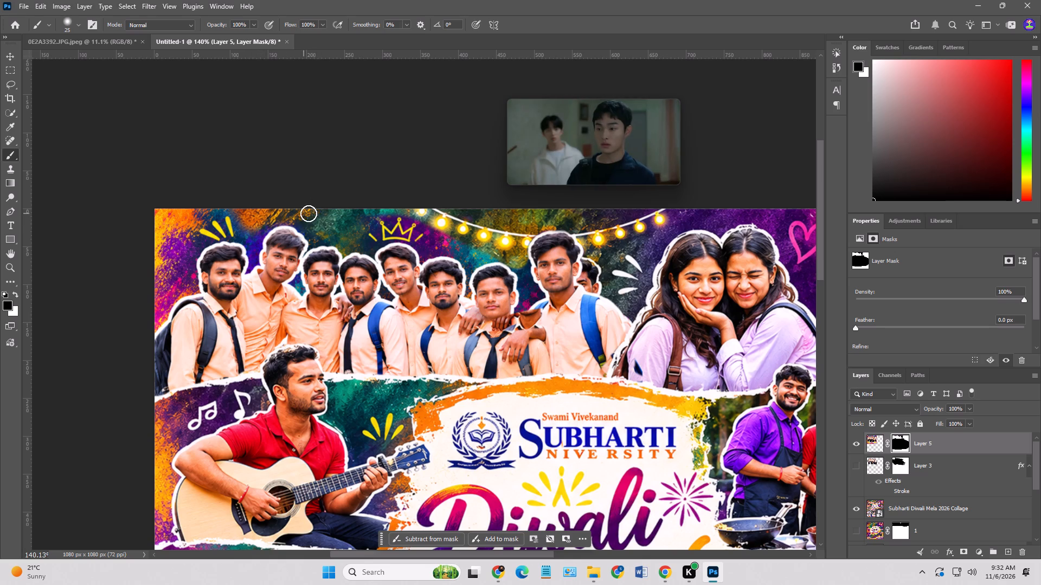
{"action": "left_click_drag", "start_coordinate": [309, 213], "coordinate": [310, 226]}
{"action": "left_click", "coordinate": [252, 232]}
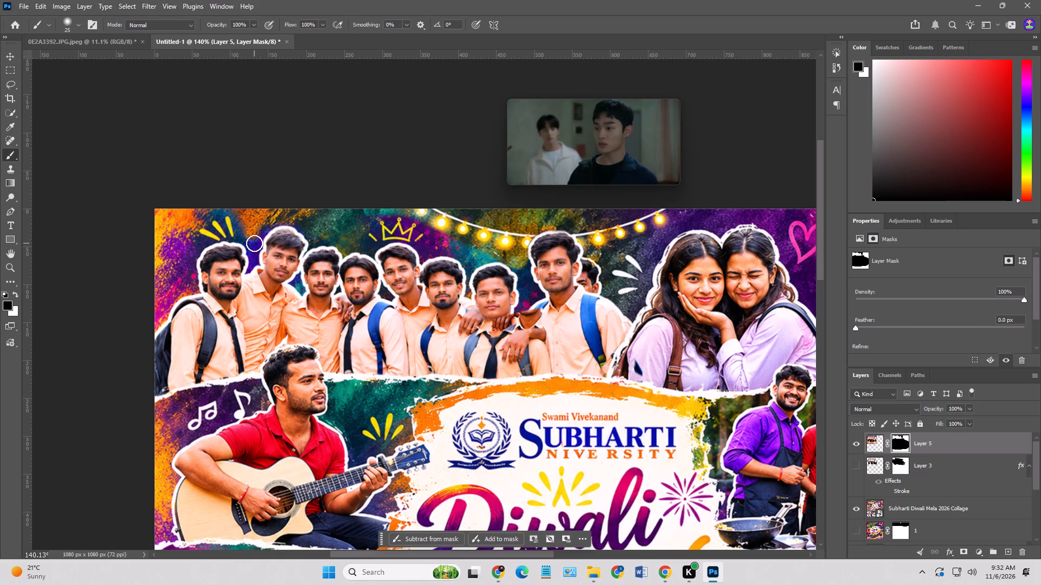
{"action": "key", "text": "ctrl+z"}
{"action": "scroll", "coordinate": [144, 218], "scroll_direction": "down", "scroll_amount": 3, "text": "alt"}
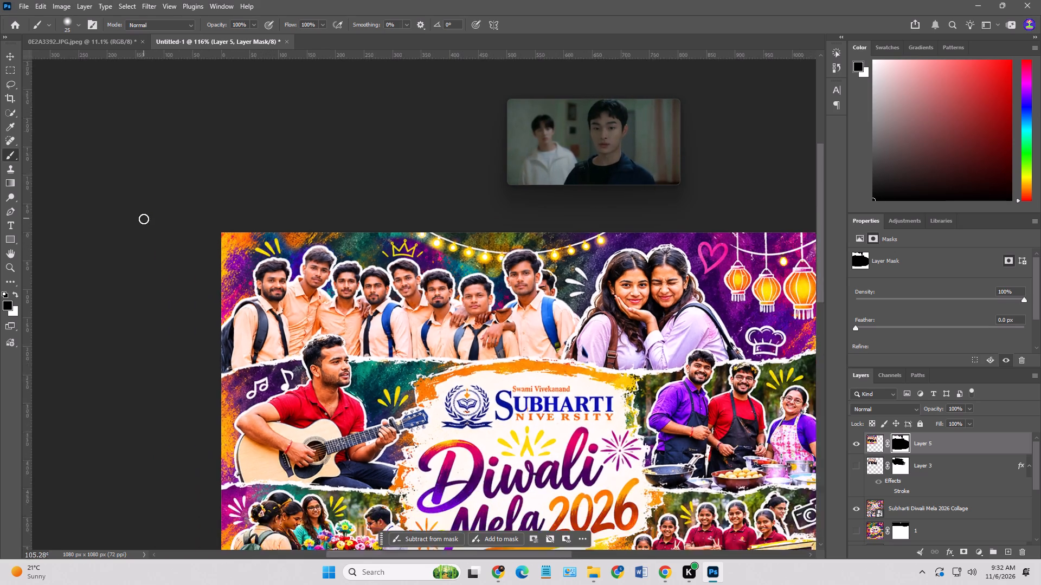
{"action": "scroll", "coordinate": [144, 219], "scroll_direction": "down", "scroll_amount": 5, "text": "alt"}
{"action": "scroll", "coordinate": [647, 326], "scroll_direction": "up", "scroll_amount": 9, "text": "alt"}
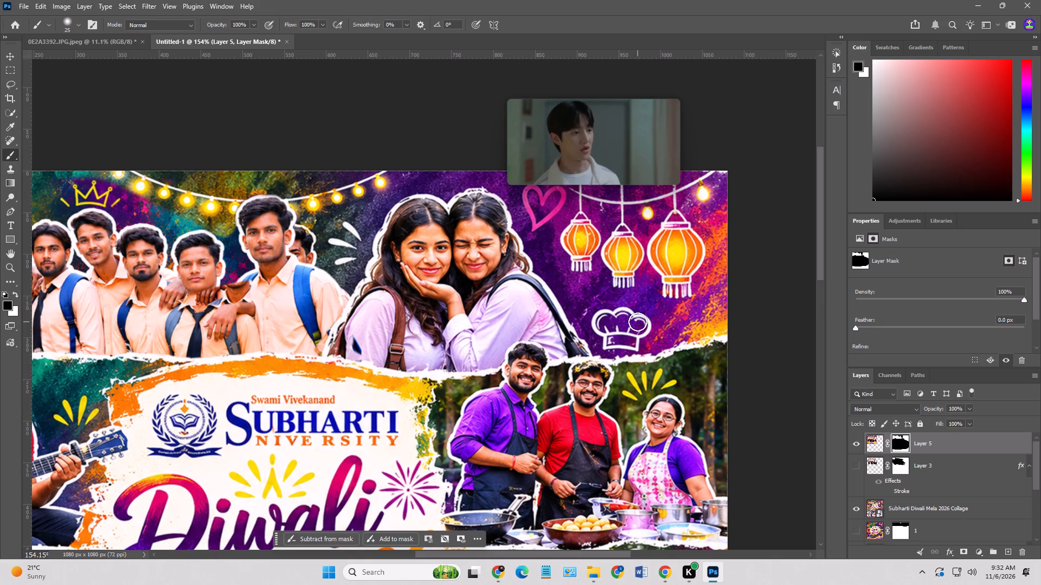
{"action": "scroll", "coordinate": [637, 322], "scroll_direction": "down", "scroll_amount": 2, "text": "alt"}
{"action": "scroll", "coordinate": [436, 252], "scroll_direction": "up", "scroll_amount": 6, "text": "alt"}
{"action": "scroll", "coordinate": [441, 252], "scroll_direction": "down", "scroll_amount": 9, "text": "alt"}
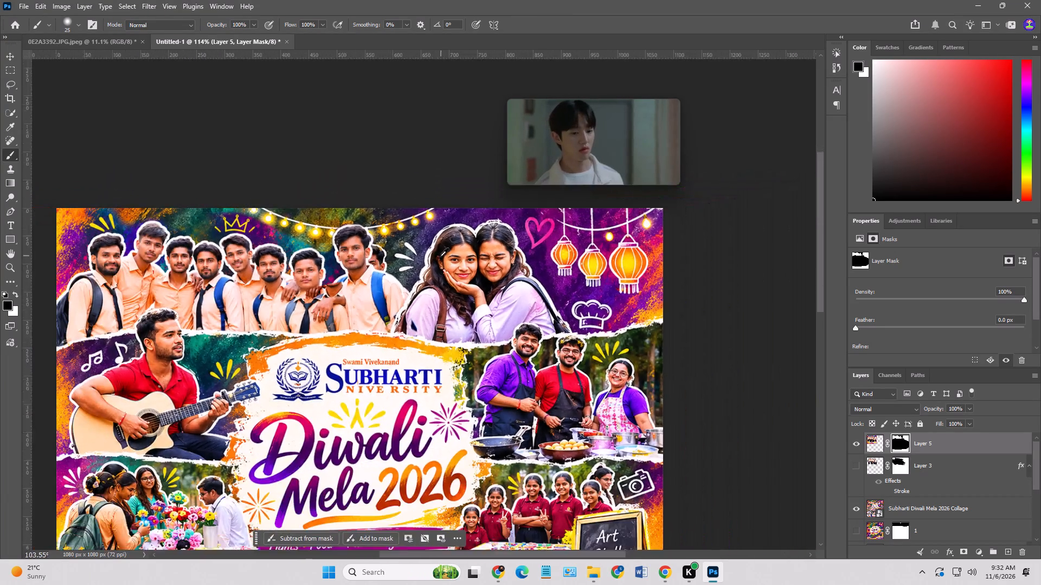
Switch to Chrome, copy the graphic of the two hugging female students from ChatGPT, and paste it into the Photoshop collage.
{"action": "left_click", "coordinate": [3, 58]}
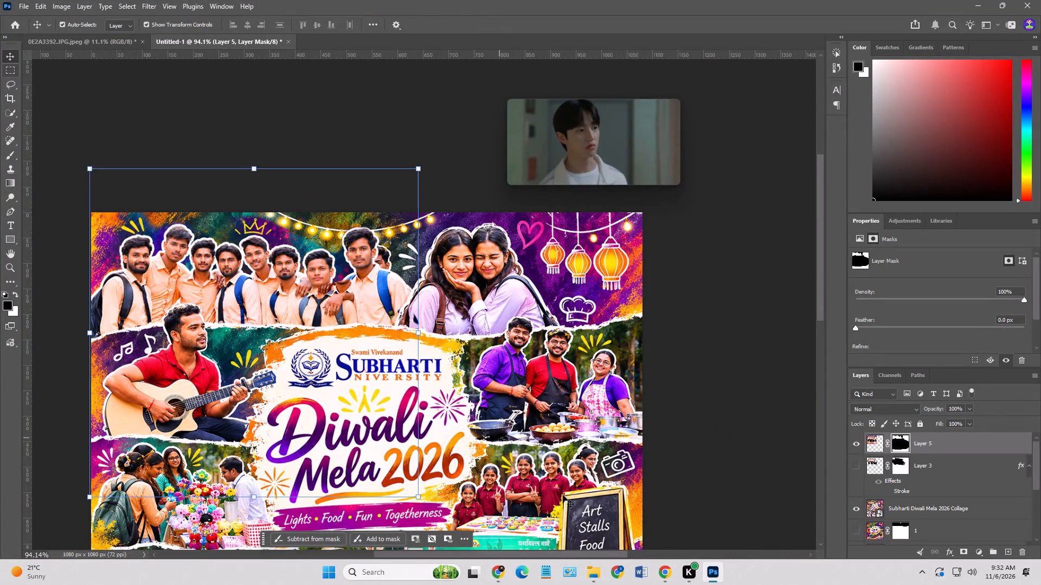
{"action": "left_click", "coordinate": [501, 572]}
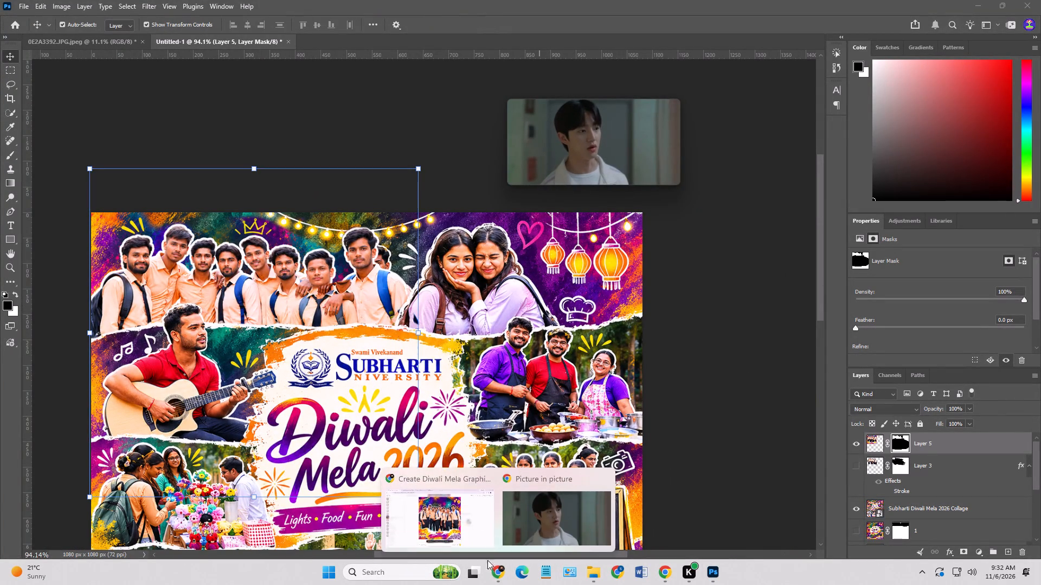
{"action": "left_click", "coordinate": [452, 526]}
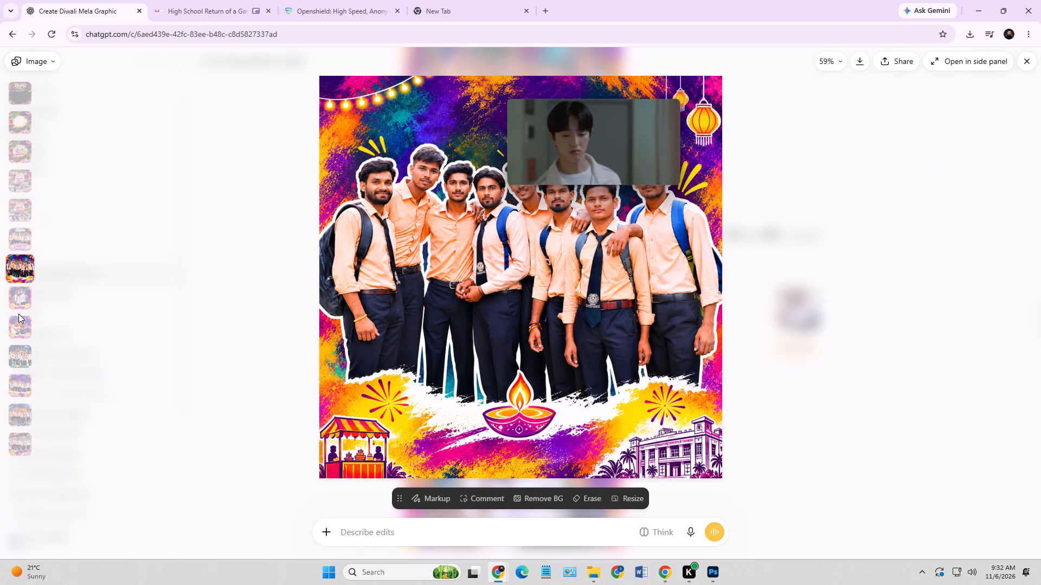
{"action": "left_click", "coordinate": [22, 301]}
{"action": "right_click", "coordinate": [497, 261]}
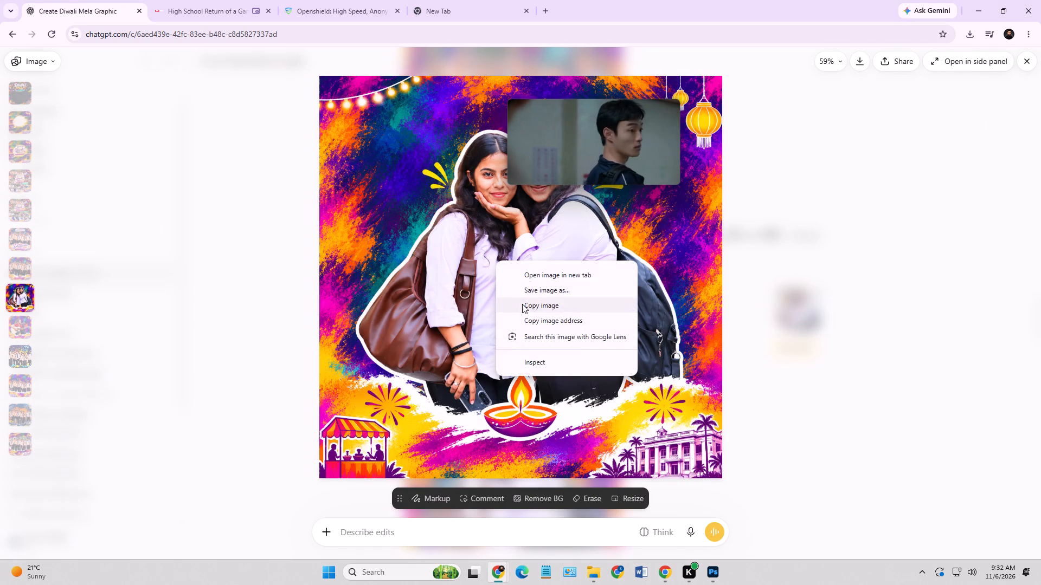
{"action": "left_click", "coordinate": [528, 301]}
{"action": "key", "text": "alt+Tab"}
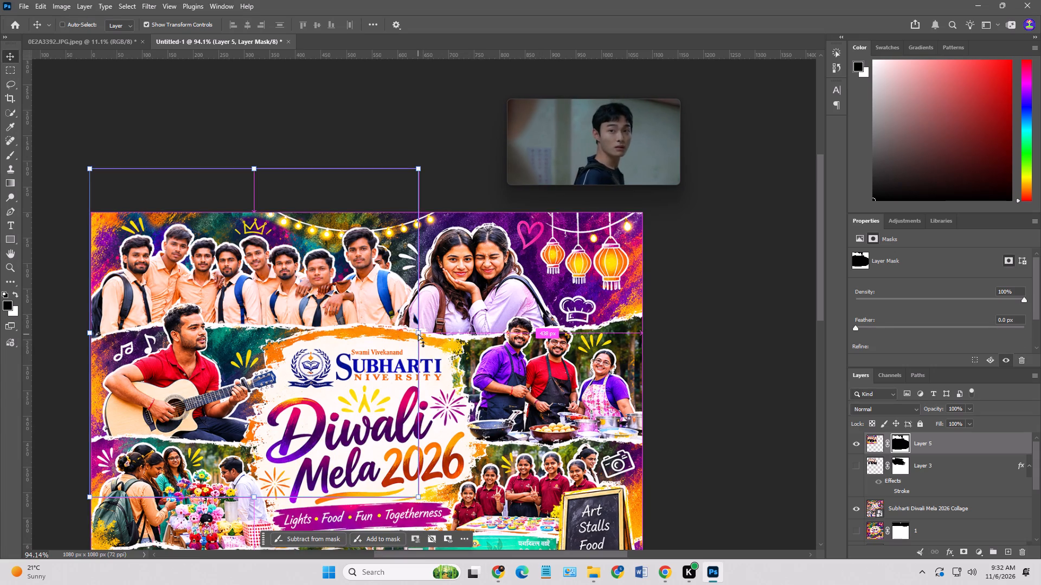
{"action": "key", "text": "ctrl+v"}
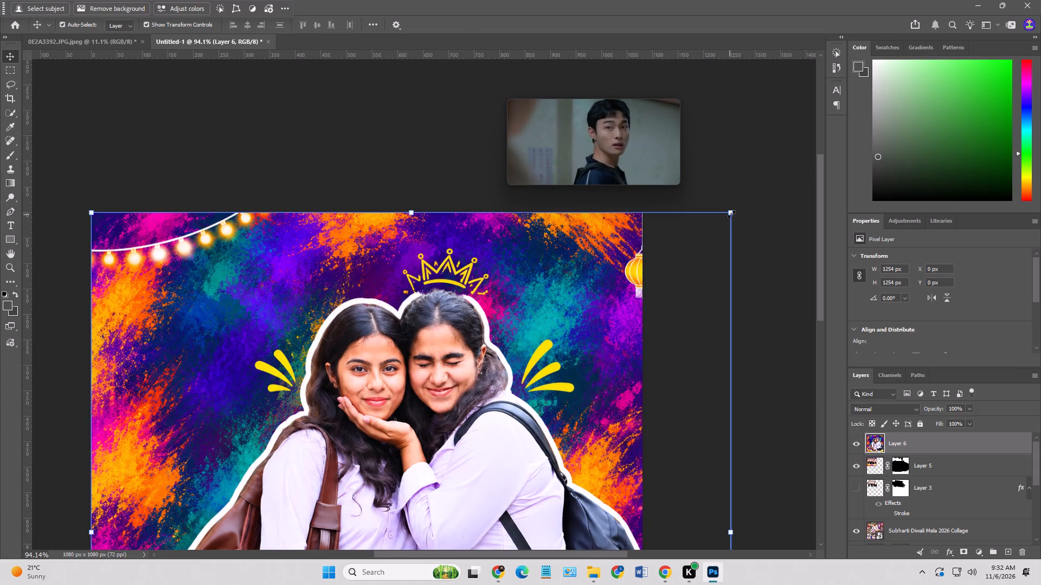
Scale the pasted graphic to about 43.3% and position it over the two female students in the collage's top panel.
{"action": "left_click_drag", "start_coordinate": [732, 213], "coordinate": [503, 401], "text": "alt"}
{"action": "left_click_drag", "start_coordinate": [477, 467], "coordinate": [550, 281]}
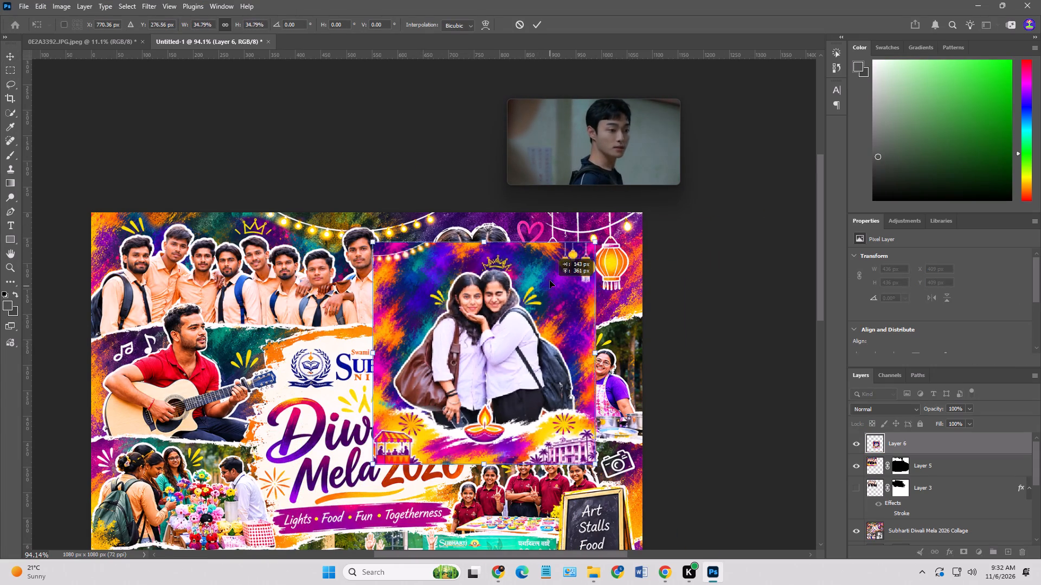
{"action": "left_click_drag", "start_coordinate": [550, 281], "coordinate": [546, 263]}
{"action": "scroll", "coordinate": [509, 287], "scroll_direction": "up", "scroll_amount": 6, "text": "alt"}
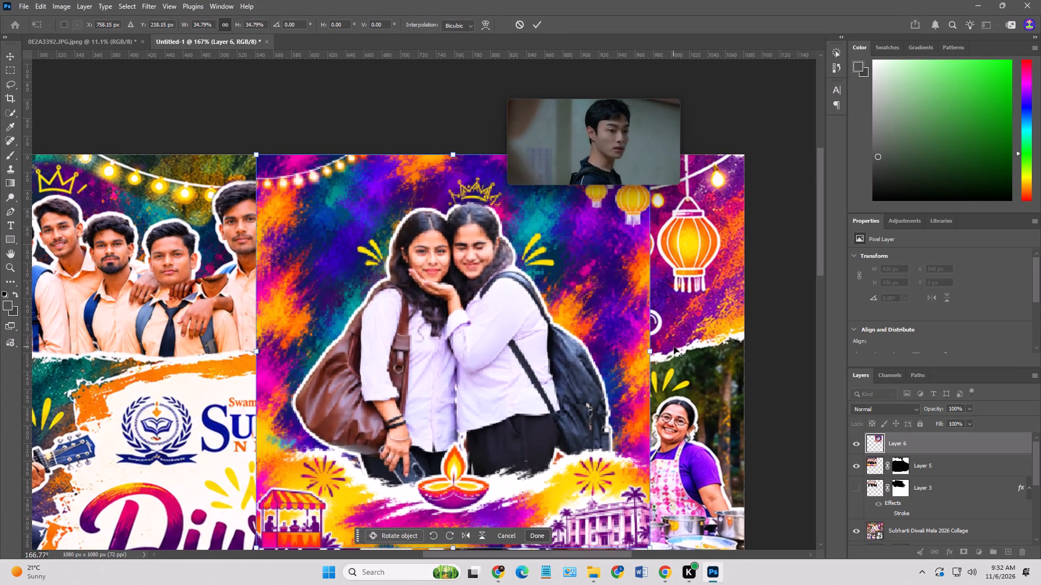
{"action": "left_click_drag", "start_coordinate": [652, 351], "coordinate": [701, 346], "text": "alt"}
{"action": "left_click_drag", "start_coordinate": [675, 340], "coordinate": [675, 375]}
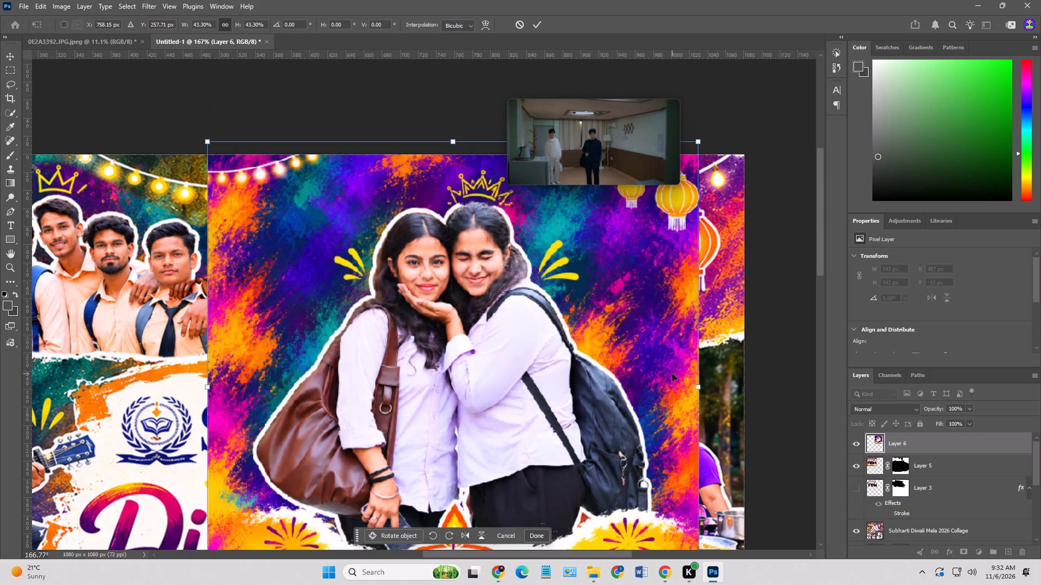
{"action": "key", "text": "Return"}
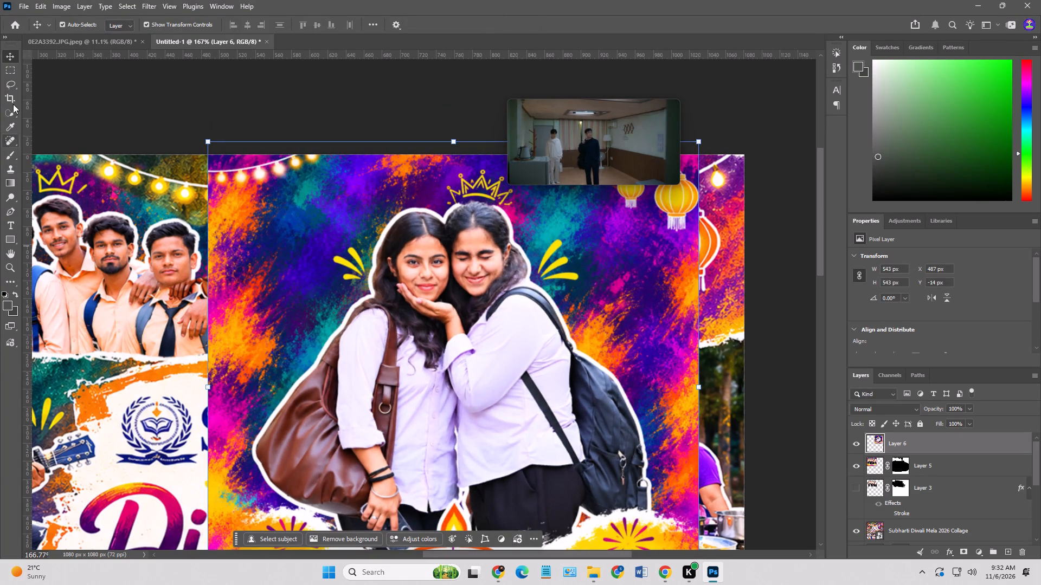
Select a rectangle of about 295 x 204 px around the two female students' upper bodies and copy it to a new layer.
{"action": "left_click", "coordinate": [11, 80]}
{"action": "left_click", "coordinate": [11, 70]}
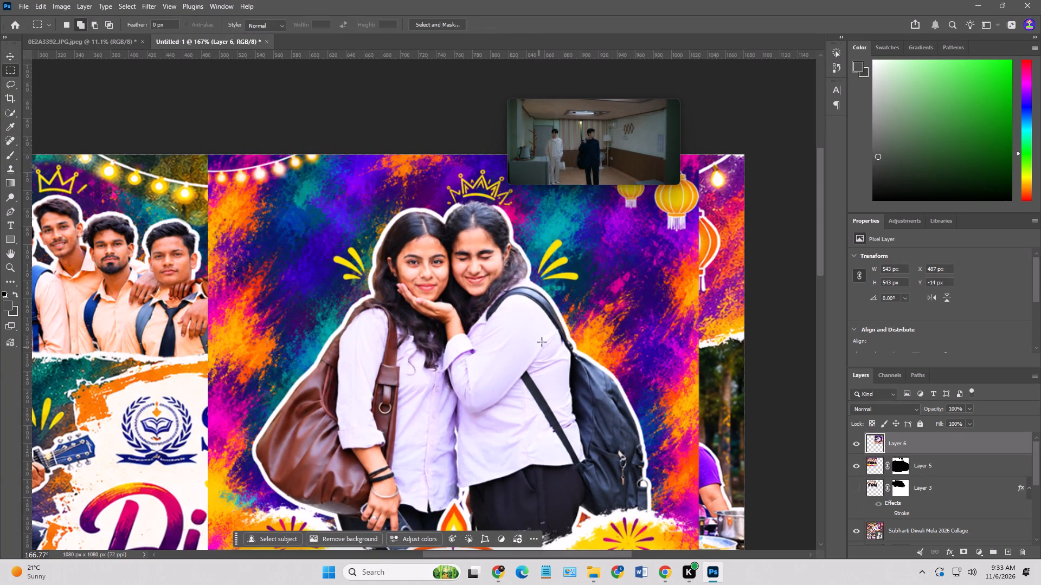
{"action": "left_click_drag", "start_coordinate": [571, 380], "coordinate": [305, 199]}
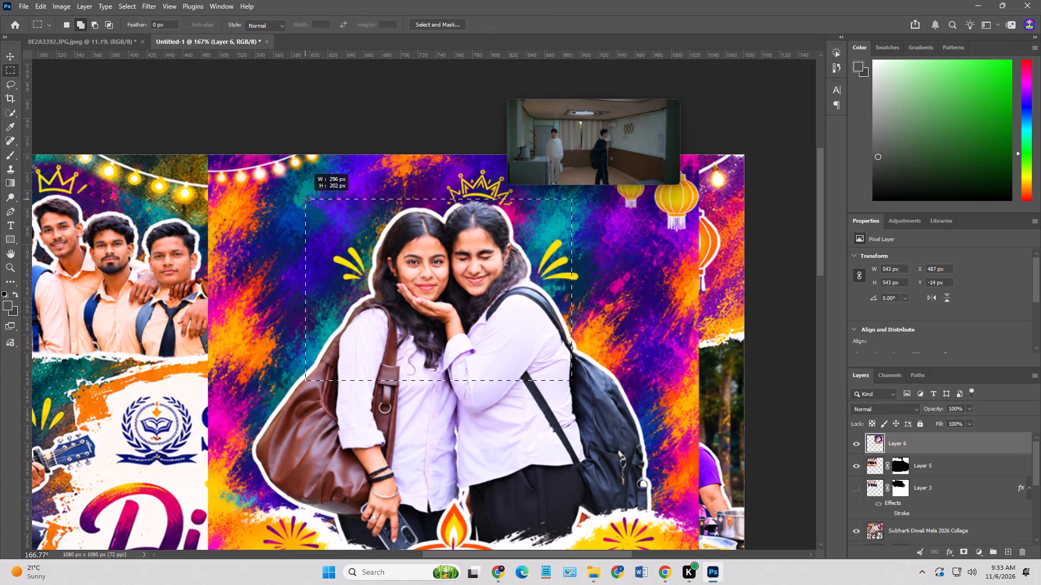
{"action": "left_click_drag", "start_coordinate": [305, 199], "coordinate": [306, 198]}
{"action": "key", "text": "ctrl+j"}
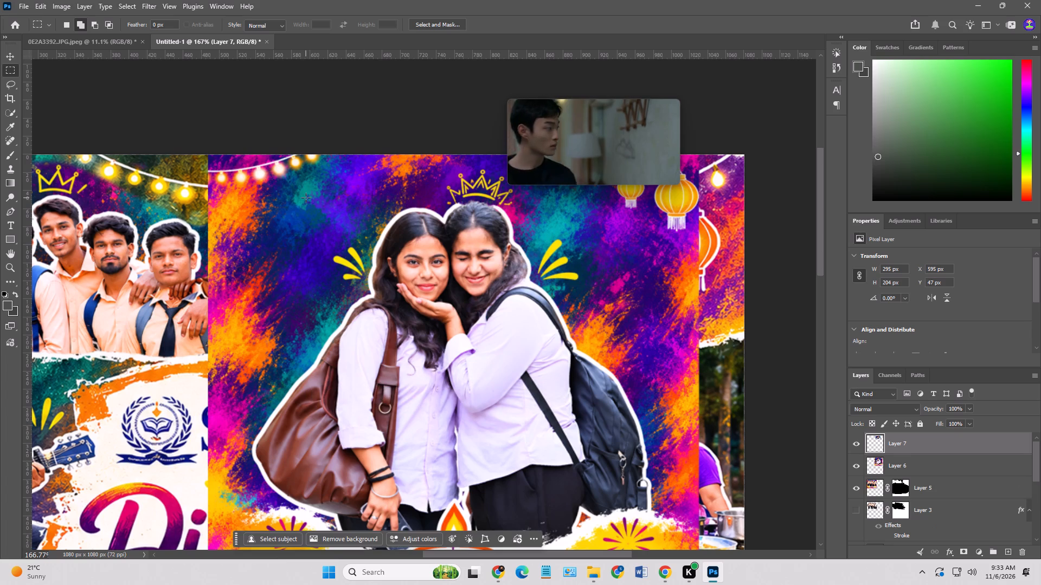
Delete the layer holding the full pasted graphic of the two female students, keeping its cropped copy.
{"action": "left_click", "coordinate": [888, 469]}
{"action": "key", "text": "Delete"}
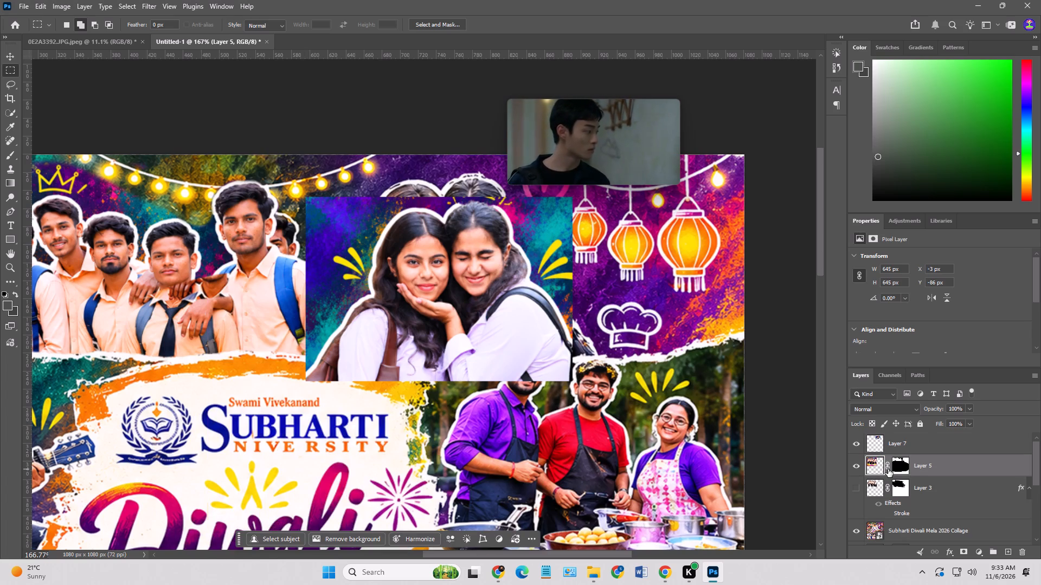
Move the cropped graphic up over the original two female students, to about X 588 px, Y 18 px.
{"action": "left_click", "coordinate": [11, 50]}
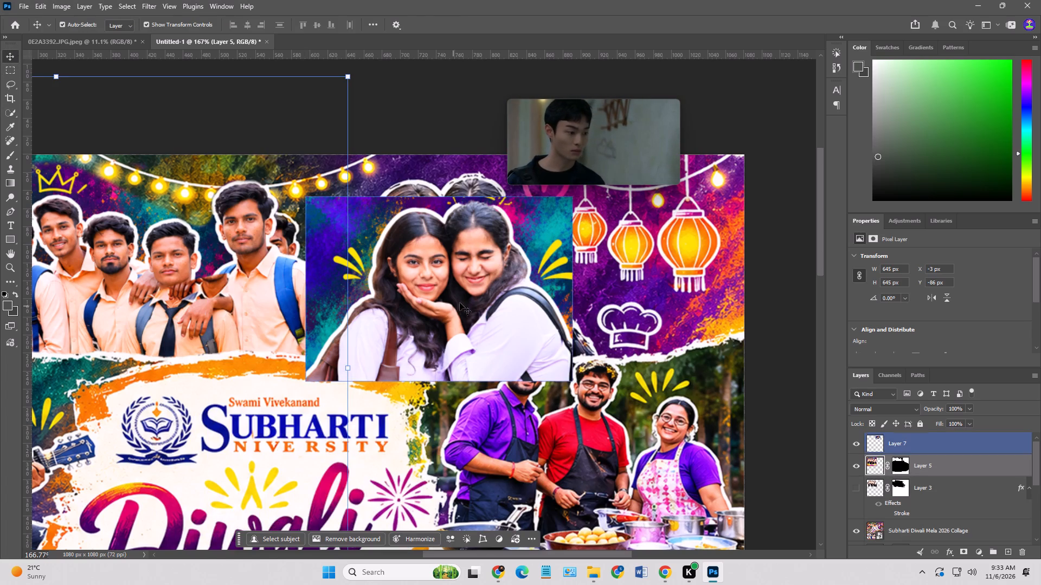
{"action": "left_click_drag", "start_coordinate": [467, 295], "coordinate": [465, 269]}
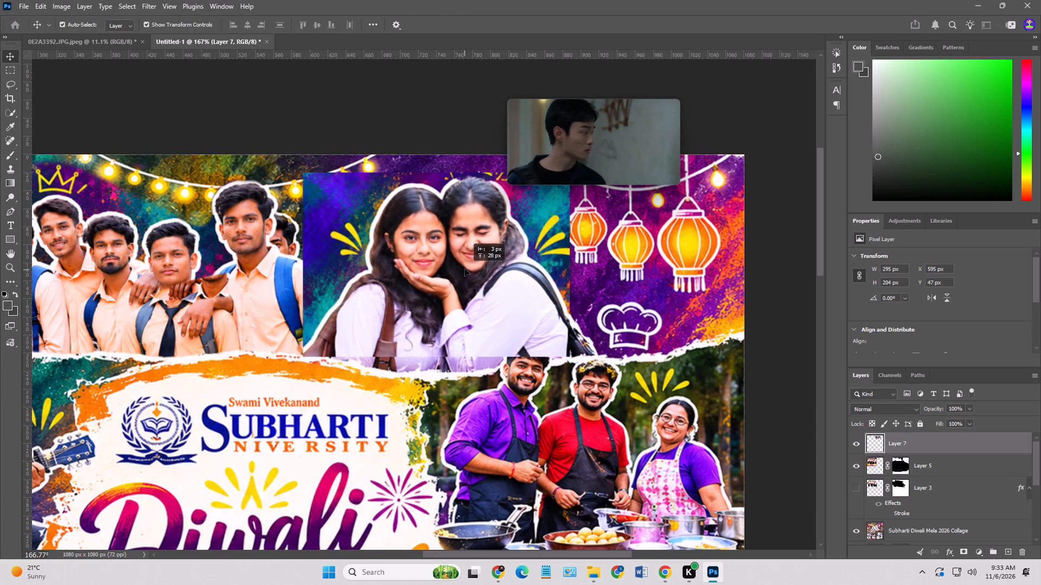
{"action": "left_click_drag", "start_coordinate": [465, 269], "coordinate": [467, 269]}
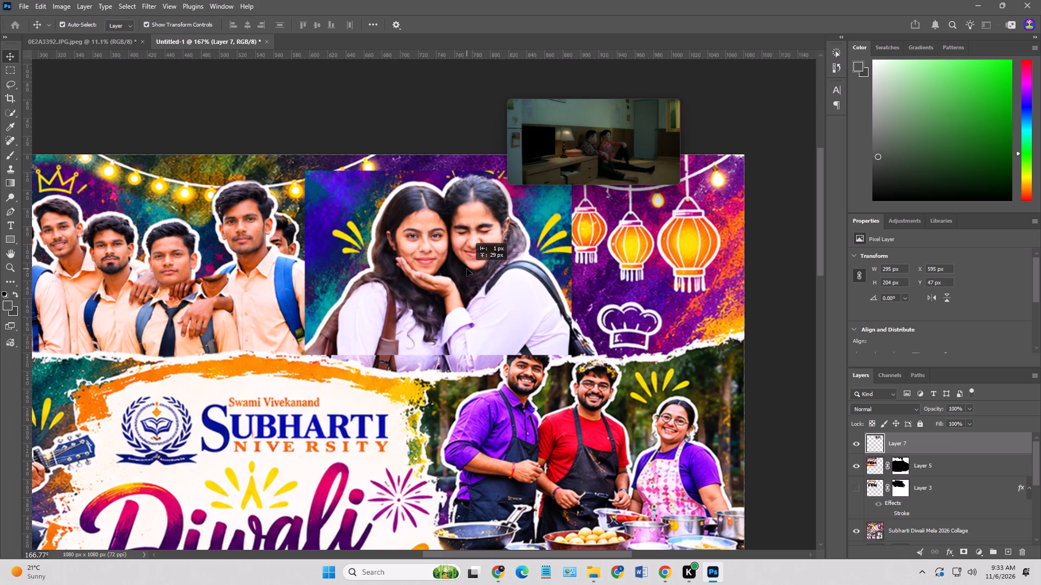
{"action": "left_click_drag", "start_coordinate": [467, 269], "coordinate": [461, 269]}
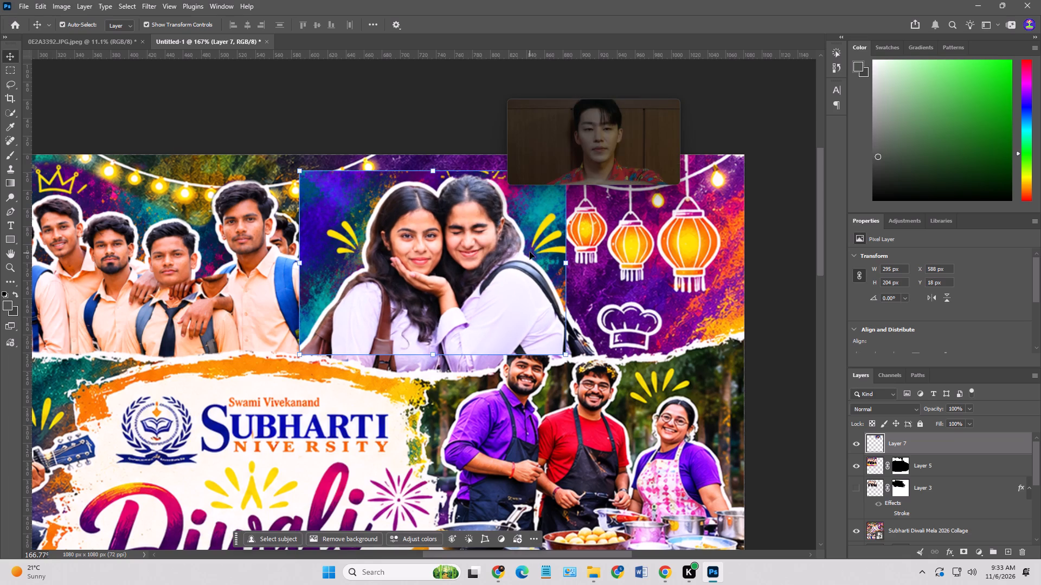
Scale the cropped graphic down to about 28% so the collage's original two female students are uncovered.
{"action": "left_click", "coordinate": [568, 195]}
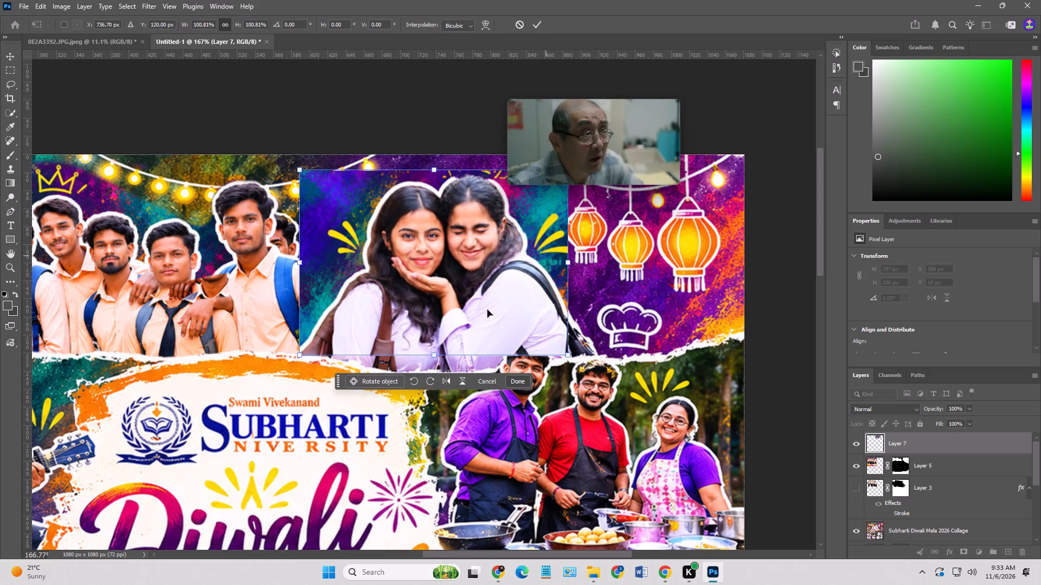
{"action": "left_click_drag", "start_coordinate": [300, 355], "coordinate": [306, 355]}
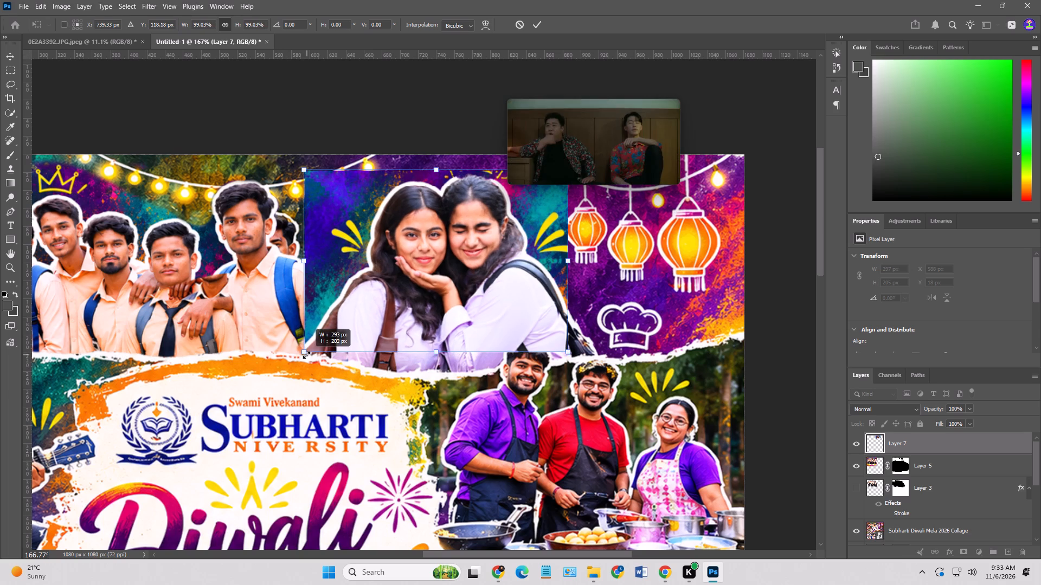
{"action": "left_click_drag", "start_coordinate": [306, 355], "coordinate": [344, 318]}
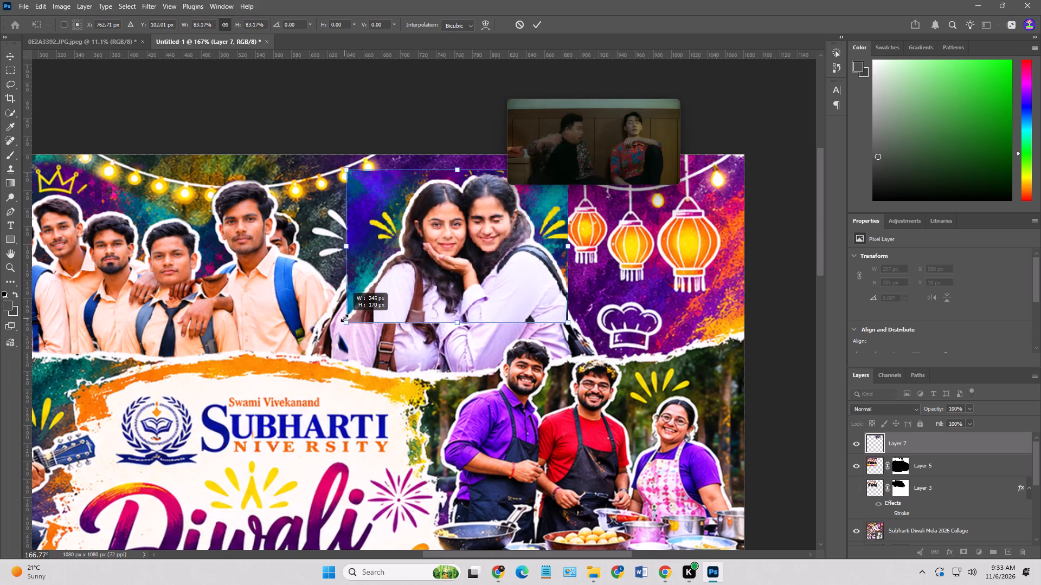
{"action": "left_click_drag", "start_coordinate": [344, 318], "coordinate": [373, 298]}
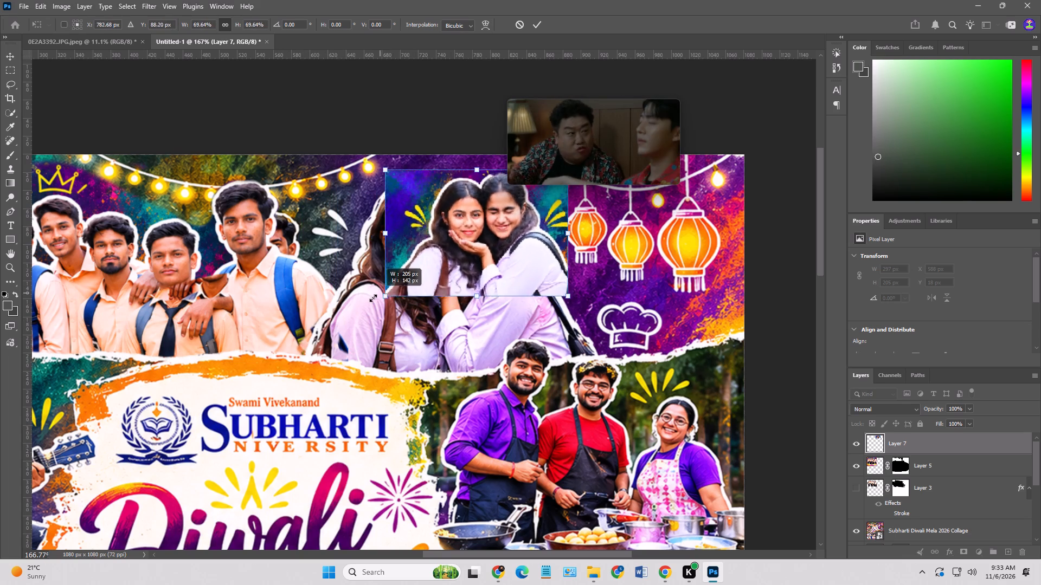
{"action": "left_click_drag", "start_coordinate": [373, 298], "coordinate": [317, 343]}
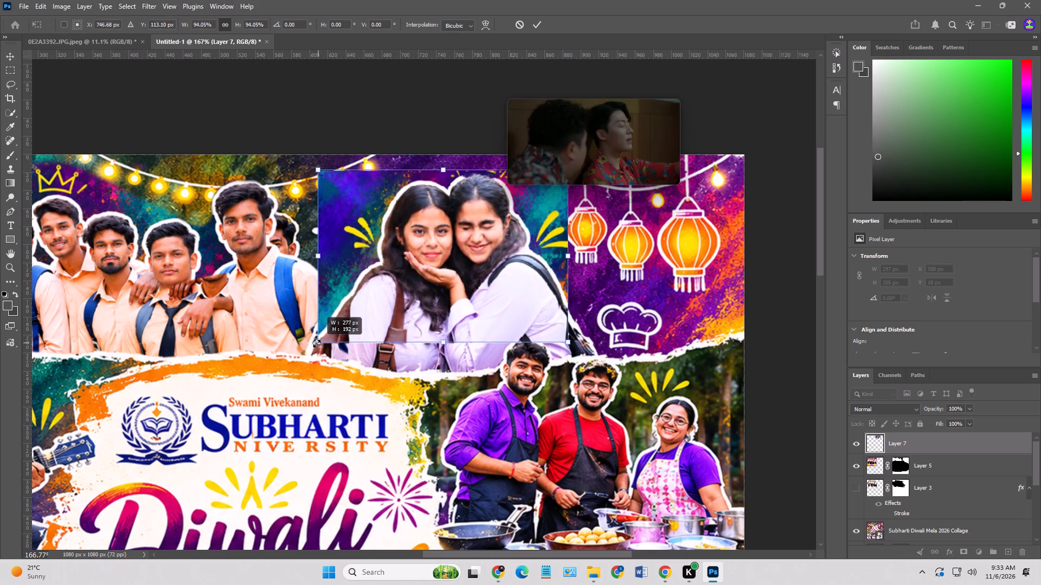
{"action": "left_click_drag", "start_coordinate": [317, 343], "coordinate": [300, 355]}
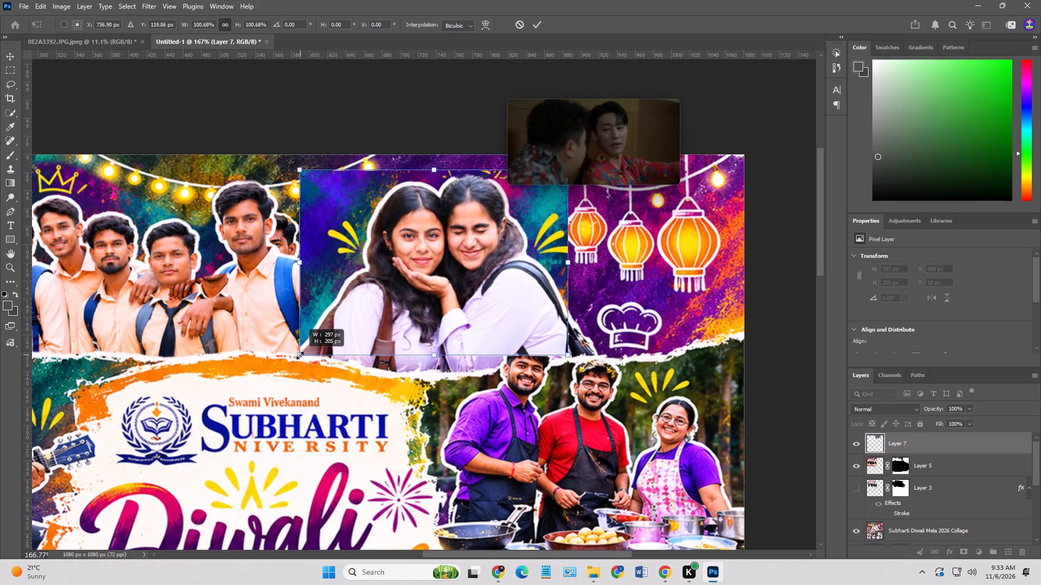
{"action": "left_click_drag", "start_coordinate": [300, 355], "coordinate": [299, 355]}
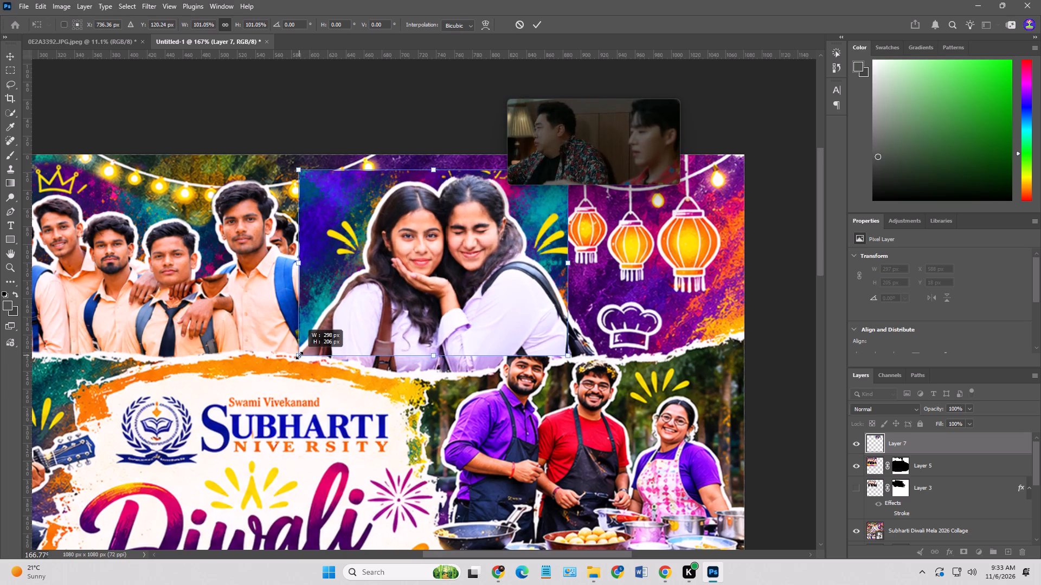
{"action": "left_click_drag", "start_coordinate": [299, 355], "coordinate": [262, 392]}
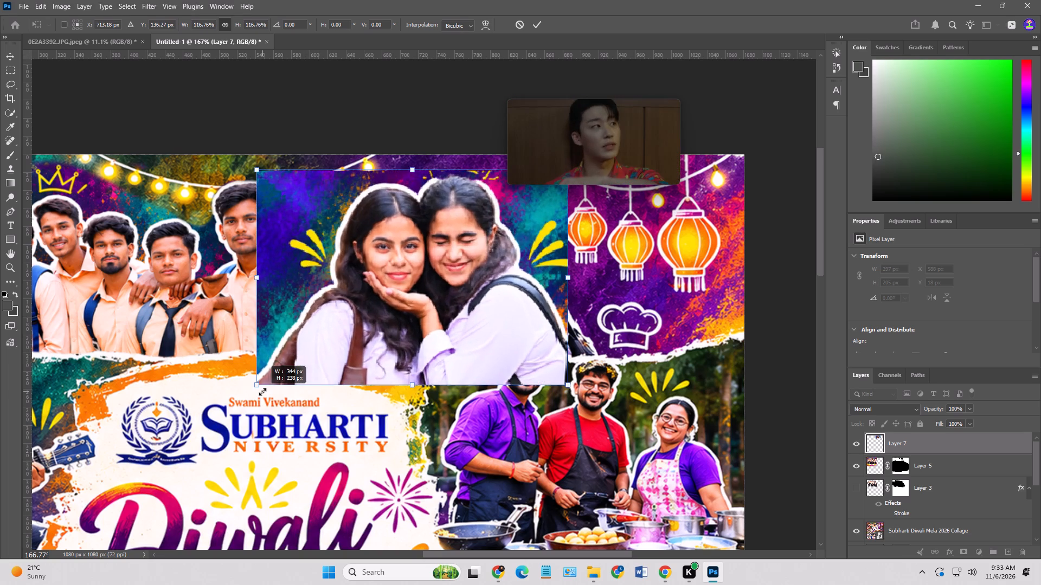
{"action": "left_click_drag", "start_coordinate": [262, 392], "coordinate": [336, 372]}
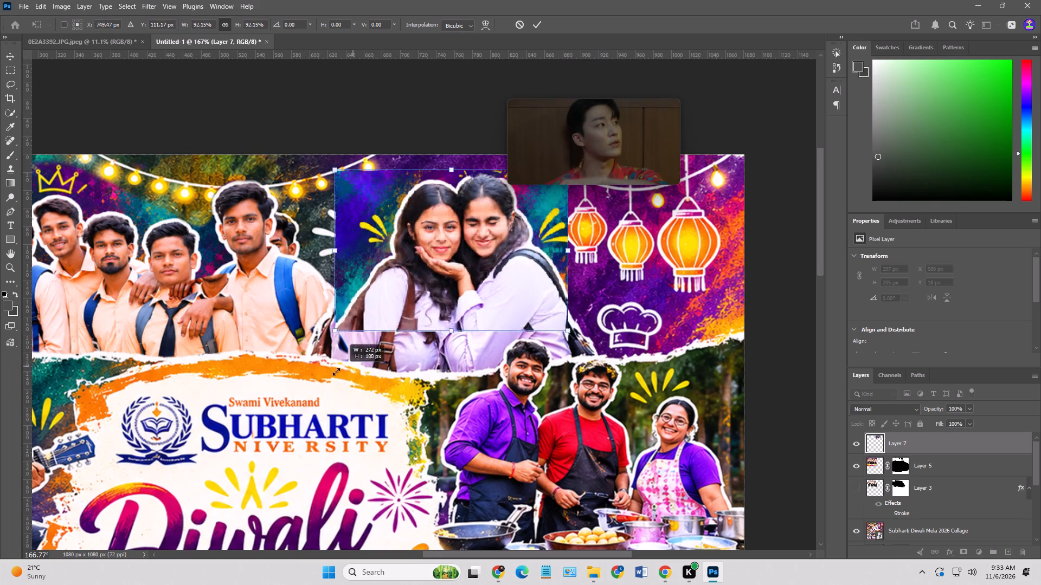
{"action": "left_click_drag", "start_coordinate": [336, 372], "coordinate": [542, 289]}
Apply the scaling and place horizontal guides across the tops of the original female students' heads and below their chins.
{"action": "left_click_drag", "start_coordinate": [426, 55], "coordinate": [430, 172]}
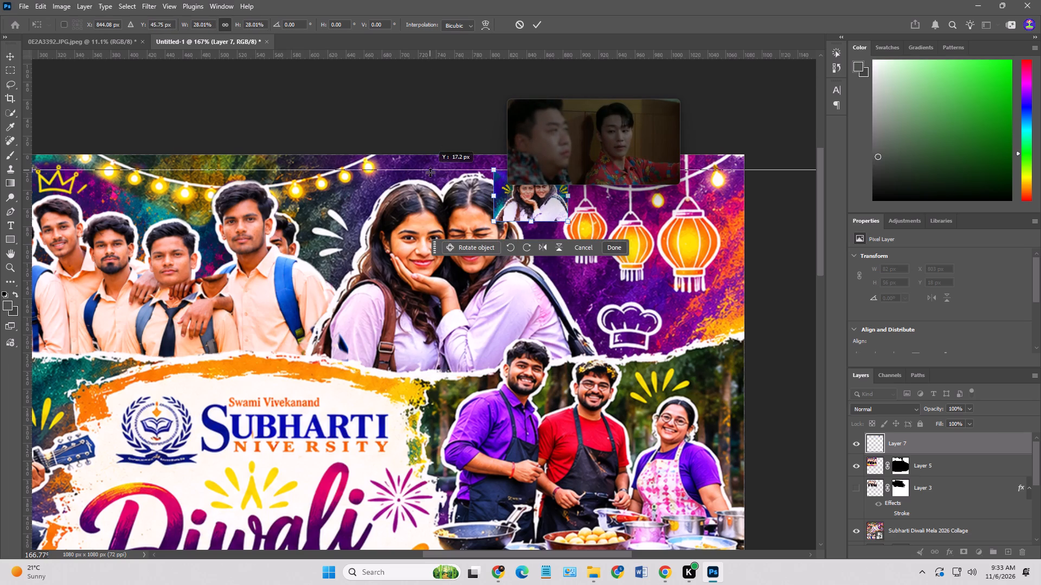
{"action": "left_click_drag", "start_coordinate": [430, 172], "coordinate": [430, 180]}
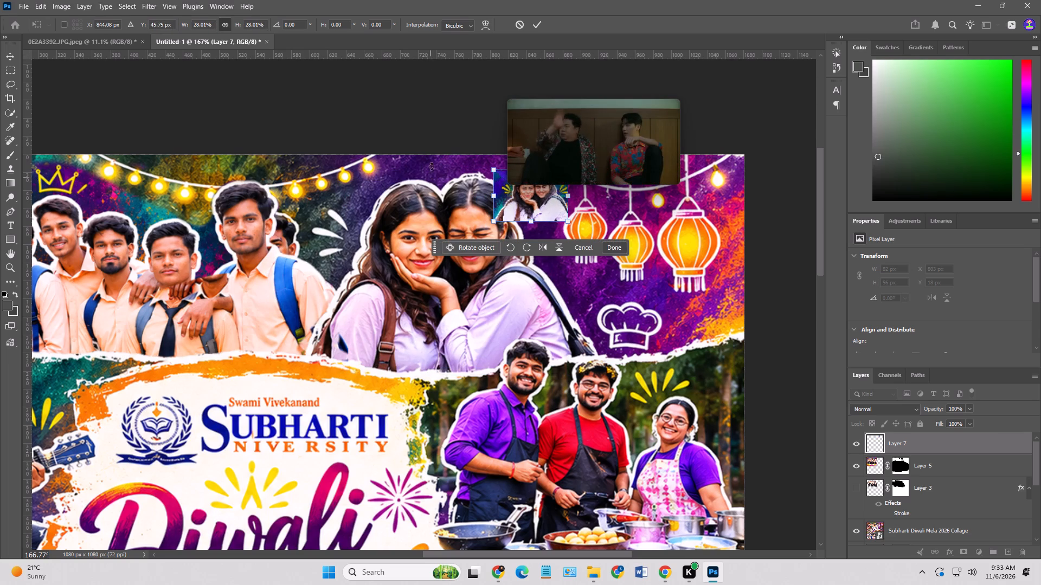
{"action": "left_click_drag", "start_coordinate": [403, 53], "coordinate": [407, 255]}
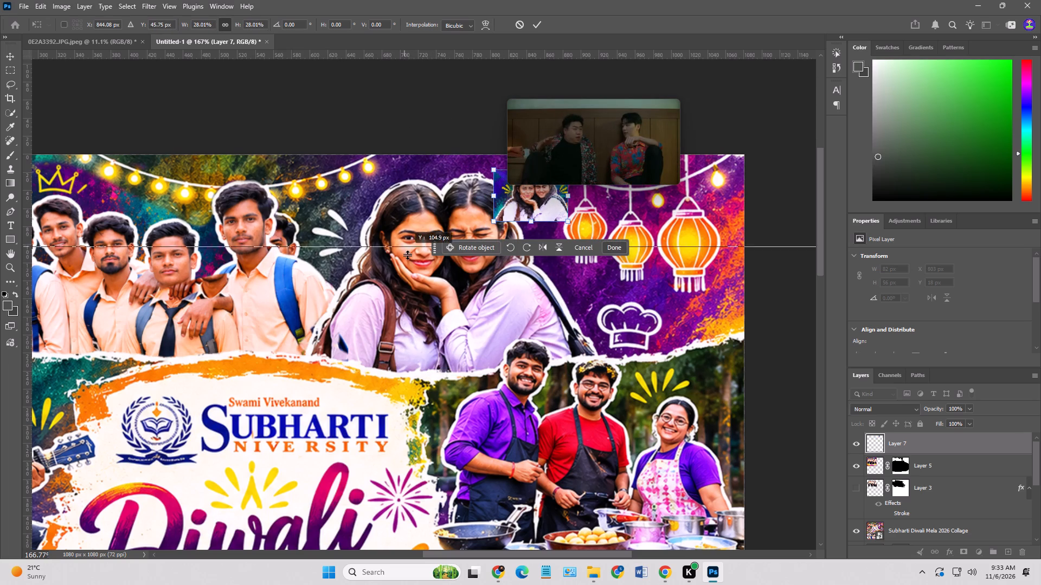
{"action": "left_click_drag", "start_coordinate": [407, 255], "coordinate": [422, 291]}
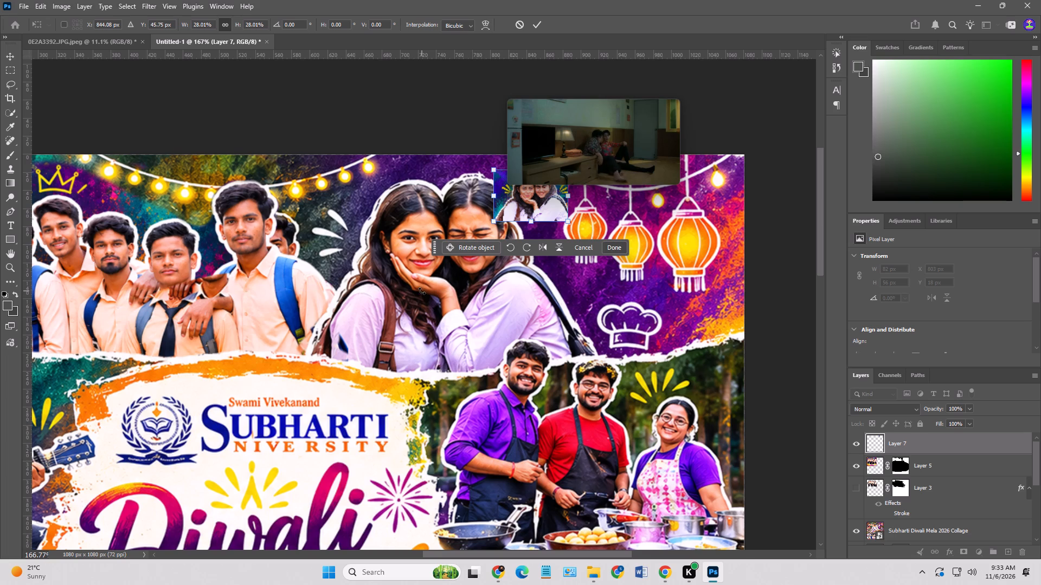
{"action": "left_click", "coordinate": [297, 96]}
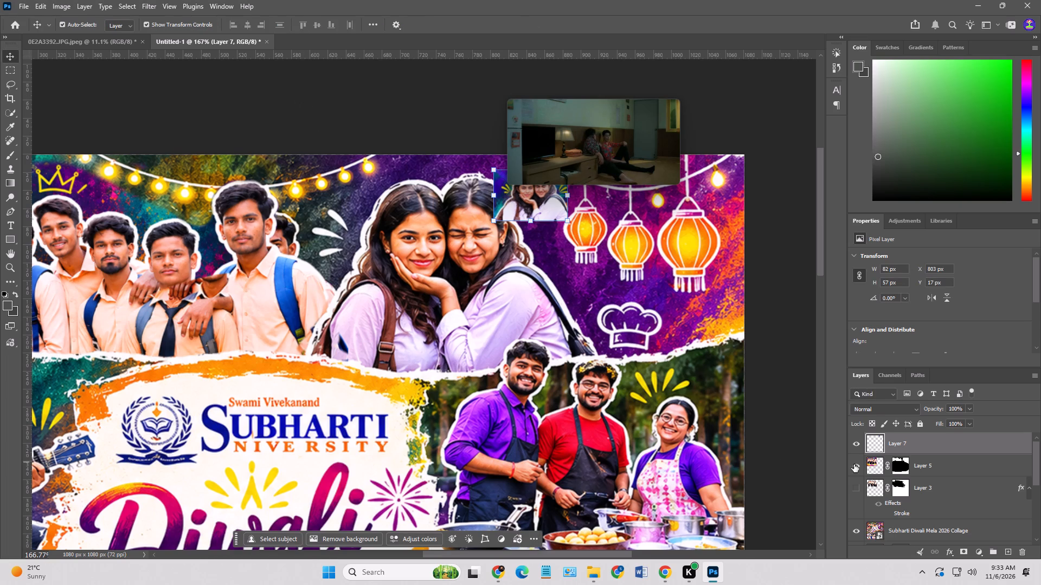
{"action": "left_click", "coordinate": [873, 464]}
{"action": "left_click", "coordinate": [402, 132]}
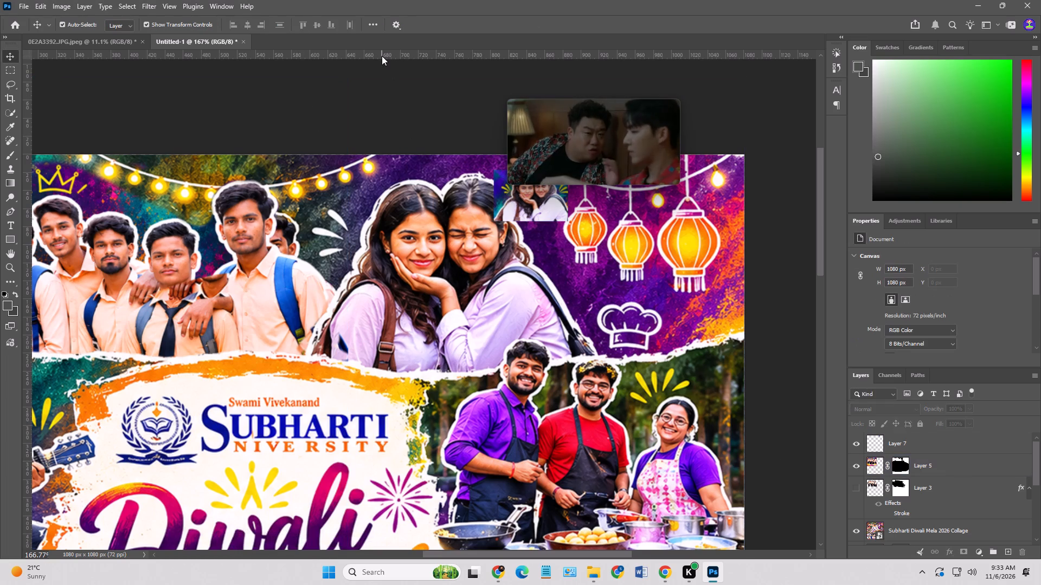
{"action": "left_click_drag", "start_coordinate": [382, 56], "coordinate": [414, 179]}
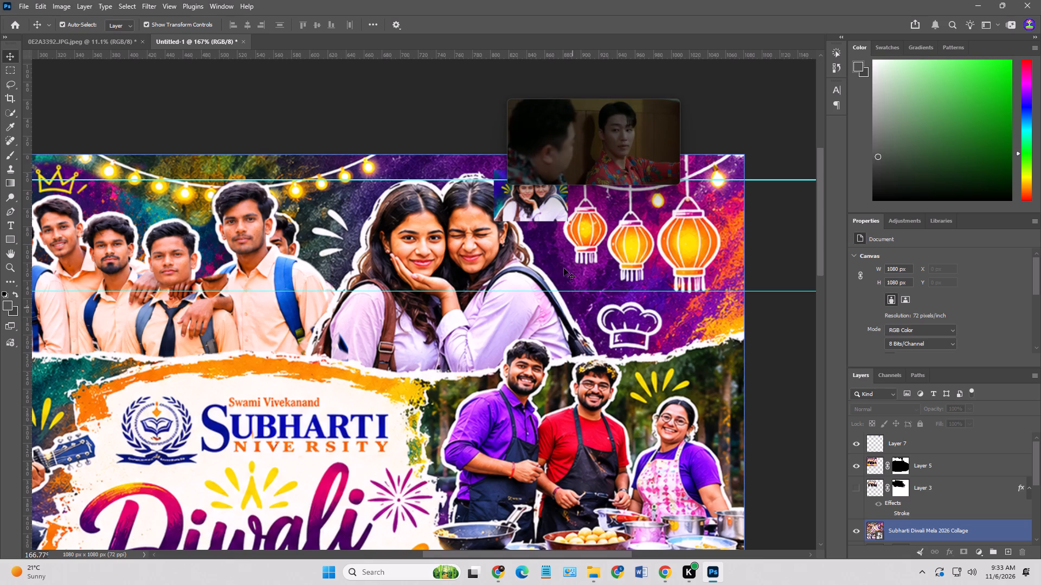
Move the small graphic onto the original female students' faces and enlarge it to about 114%.
{"action": "left_click", "coordinate": [536, 209]}
{"action": "left_click_drag", "start_coordinate": [537, 199], "coordinate": [428, 253]}
{"action": "left_click_drag", "start_coordinate": [461, 277], "coordinate": [460, 290], "text": "alt"}
Place vertical guides along both outer sides of the original female students' hair, the first at about X 655 px.
{"action": "left_click_drag", "start_coordinate": [29, 178], "coordinate": [324, 259]}
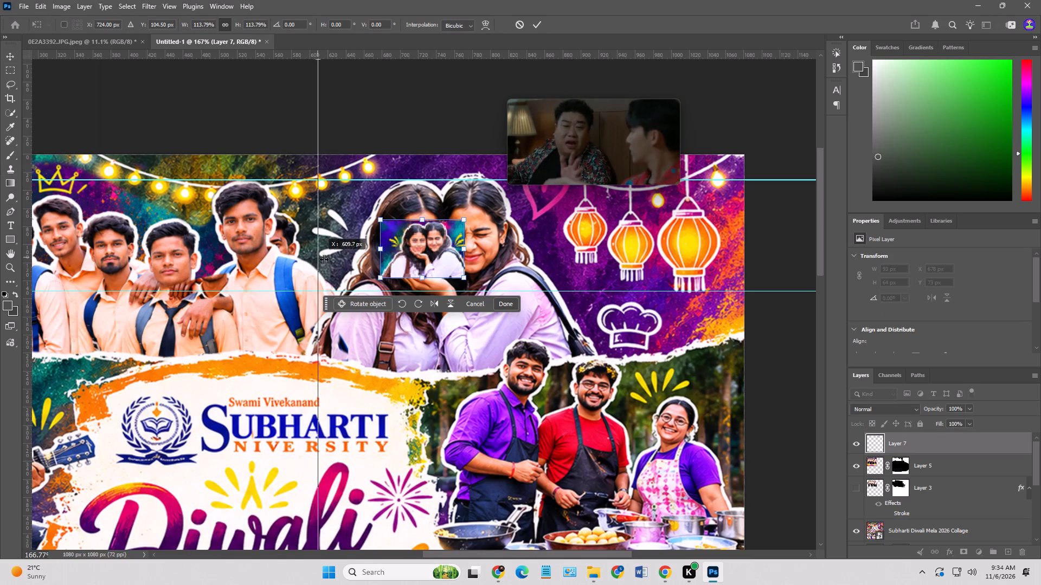
{"action": "left_click_drag", "start_coordinate": [324, 259], "coordinate": [359, 265]}
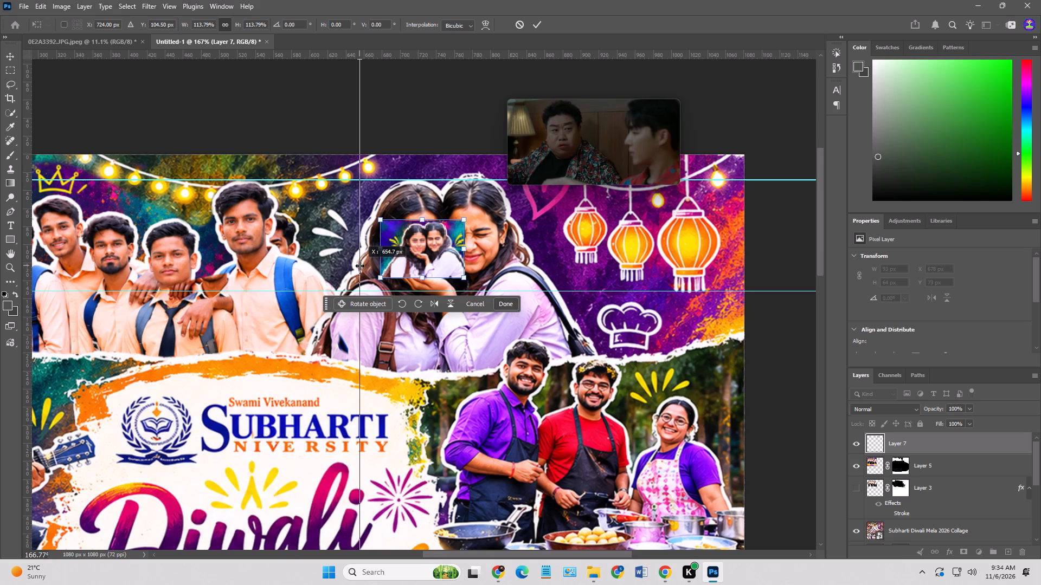
{"action": "left_click_drag", "start_coordinate": [359, 265], "coordinate": [360, 265]}
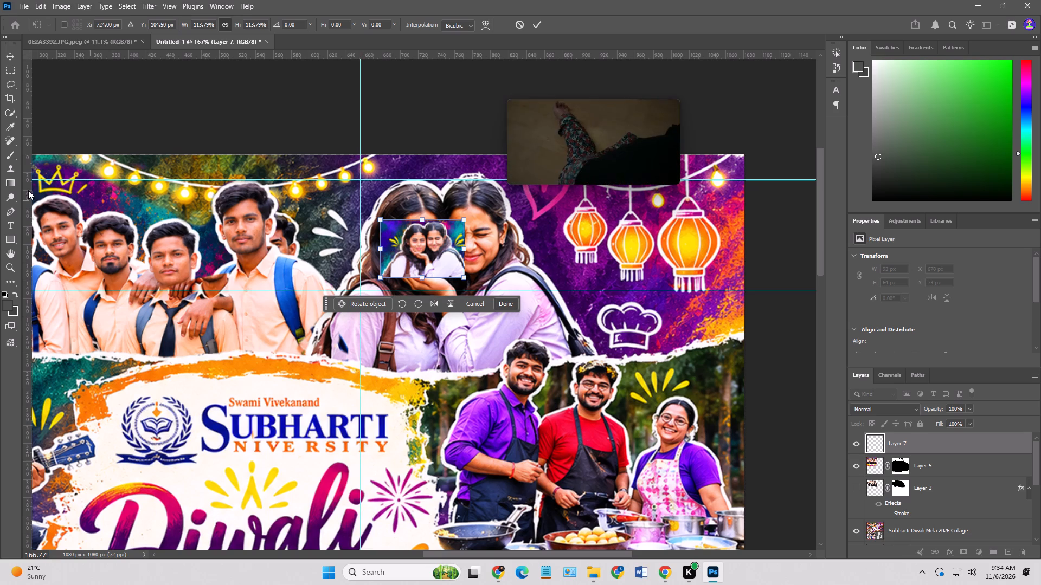
{"action": "left_click_drag", "start_coordinate": [27, 185], "coordinate": [539, 262]}
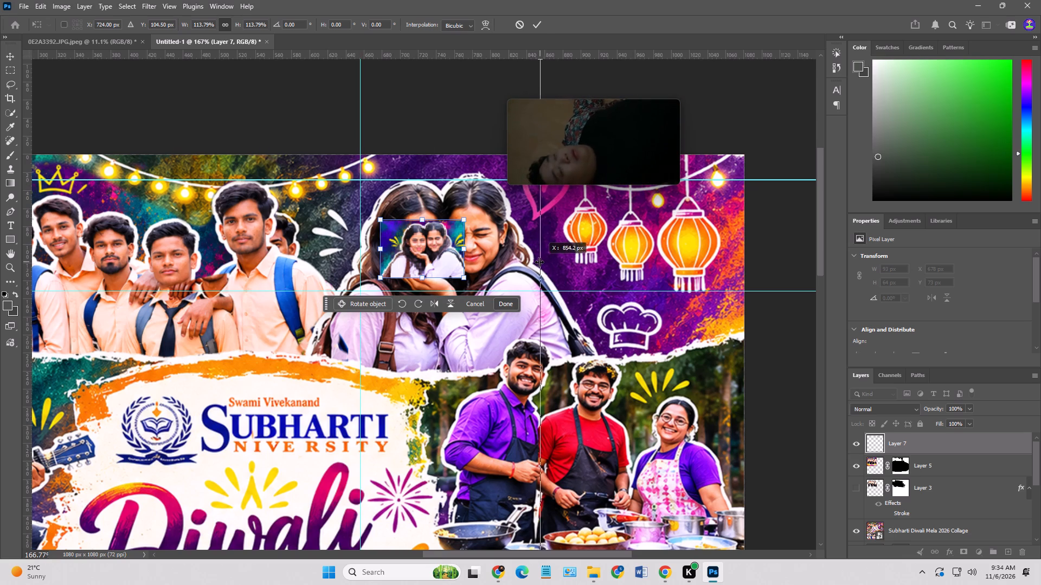
{"action": "left_click_drag", "start_coordinate": [539, 262], "coordinate": [533, 264]}
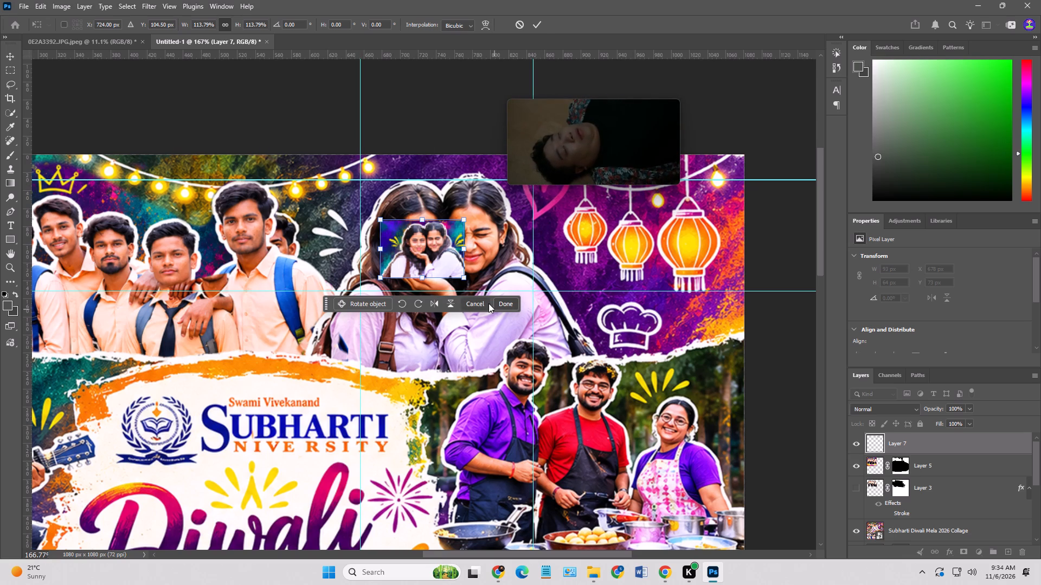
Enlarge the graphic to about 441% and move it back over the two original female students between the guides.
{"action": "left_click_drag", "start_coordinate": [467, 282], "coordinate": [503, 318], "text": "alt"}
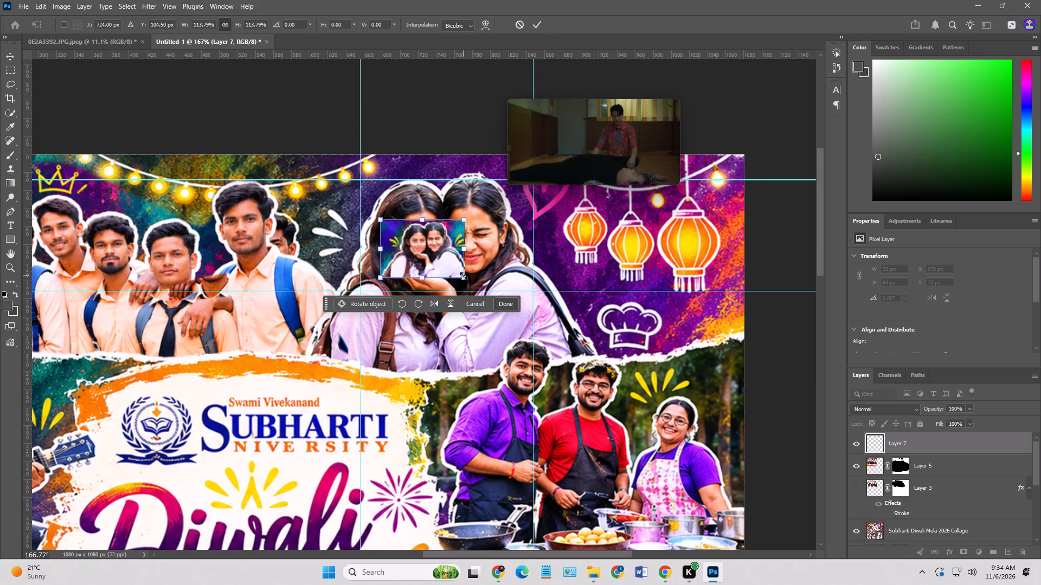
{"action": "left_click_drag", "start_coordinate": [464, 276], "coordinate": [702, 452]}
{"action": "left_click_drag", "start_coordinate": [658, 420], "coordinate": [579, 361]}
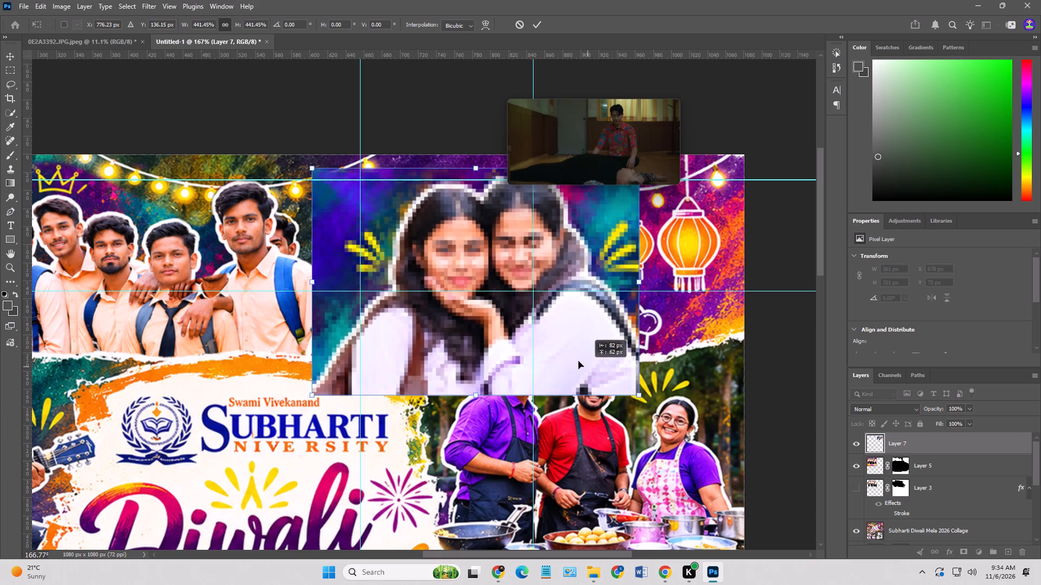
{"action": "left_click_drag", "start_coordinate": [579, 361], "coordinate": [551, 366]}
Fit the graphic's two heads to the guides at about 388%, nudge it down slightly, and apply the transform.
{"action": "left_click_drag", "start_coordinate": [597, 395], "coordinate": [579, 379]}
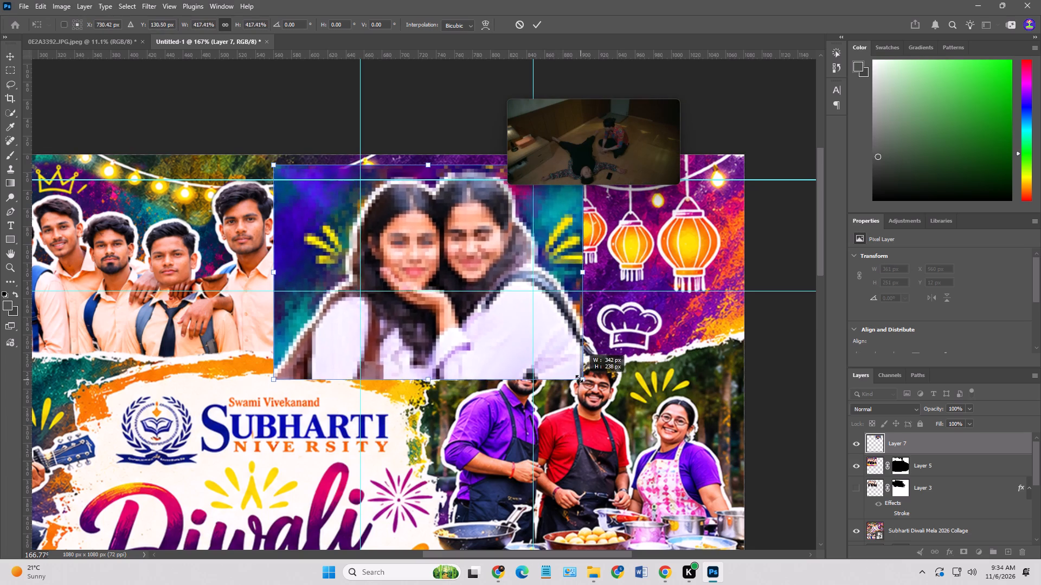
{"action": "left_click_drag", "start_coordinate": [579, 379], "coordinate": [555, 368]}
{"action": "left_click_drag", "start_coordinate": [543, 357], "coordinate": [555, 356]}
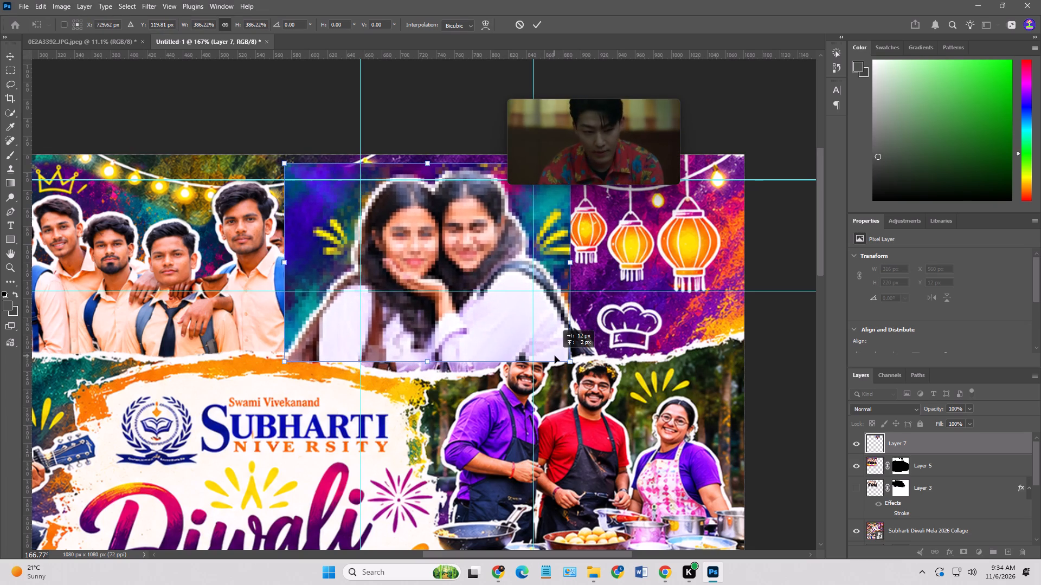
{"action": "left_click_drag", "start_coordinate": [555, 356], "coordinate": [558, 356]}
{"action": "left_click_drag", "start_coordinate": [290, 363], "coordinate": [290, 359]}
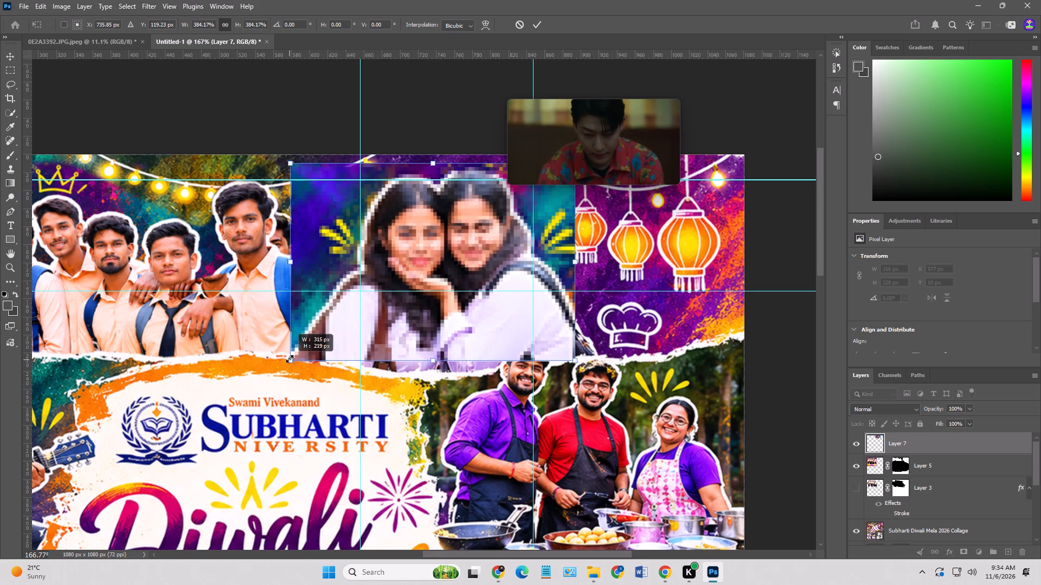
{"action": "left_click_drag", "start_coordinate": [290, 359], "coordinate": [289, 354]}
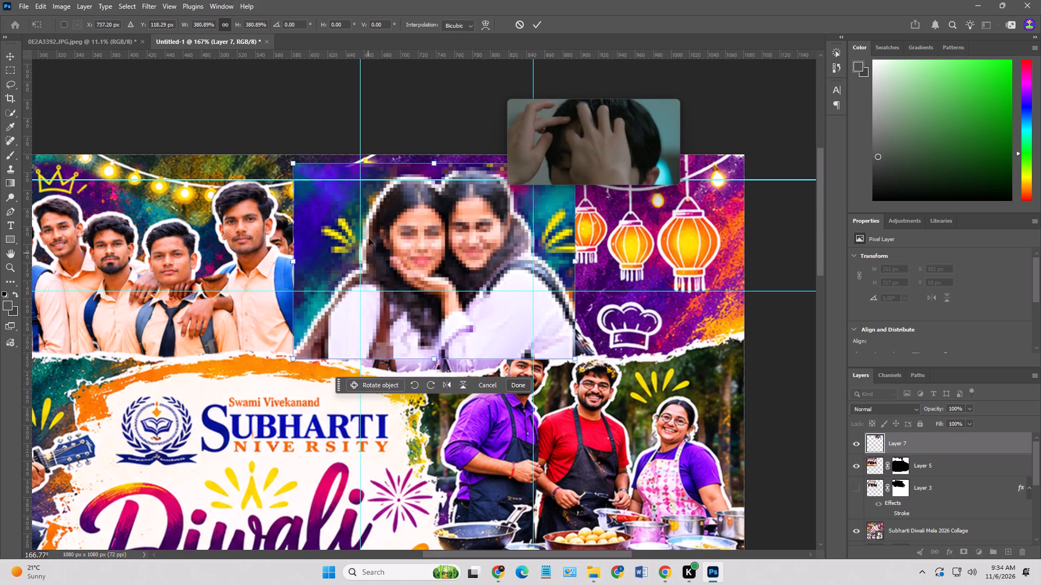
{"action": "left_click_drag", "start_coordinate": [290, 168], "coordinate": [291, 171]}
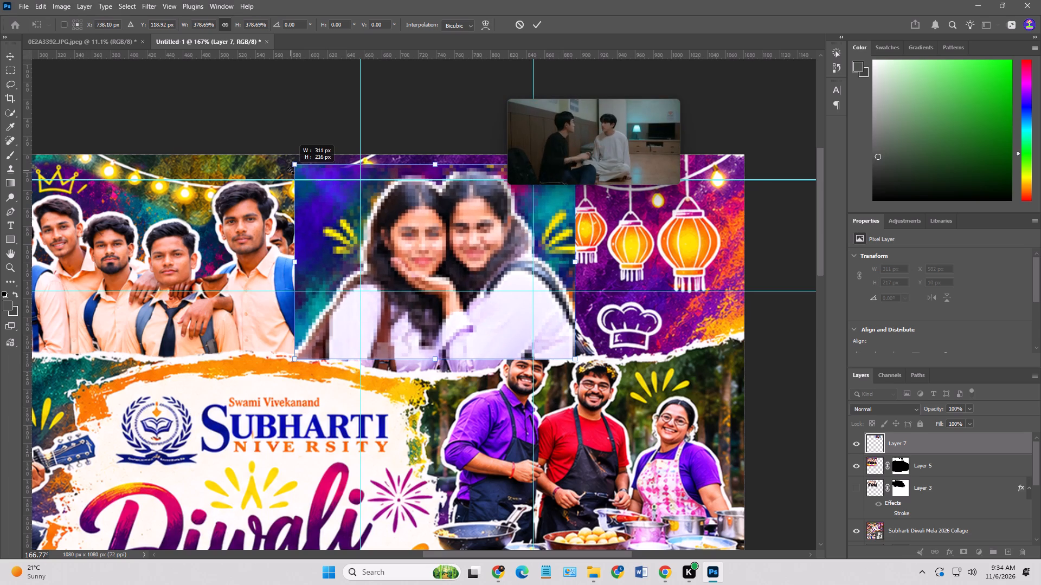
{"action": "left_click_drag", "start_coordinate": [291, 171], "coordinate": [281, 168]}
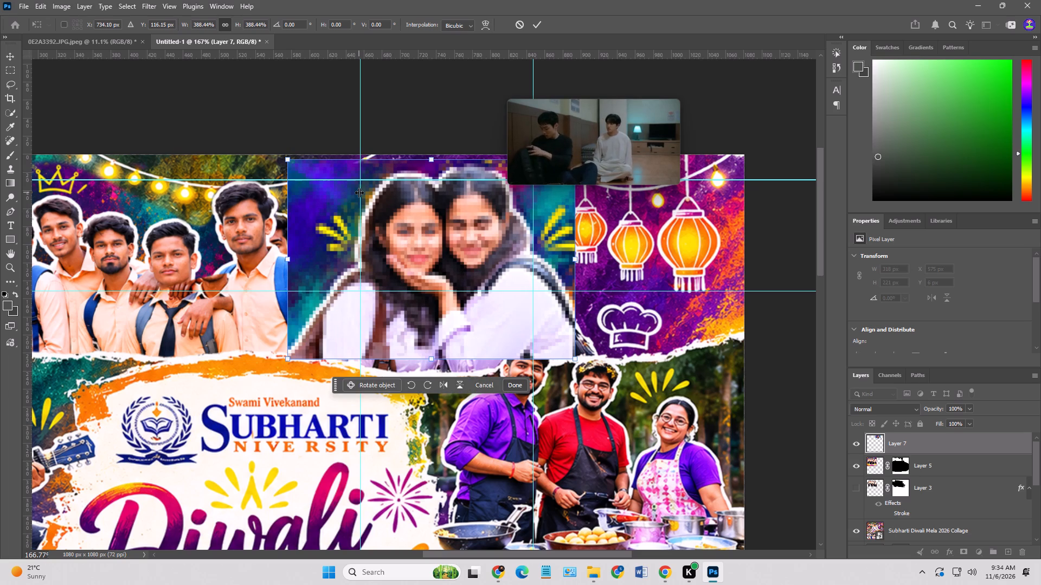
{"action": "key", "text": "Down"}
{"action": "key", "text": "Down"}
{"action": "key", "text": "Return"}
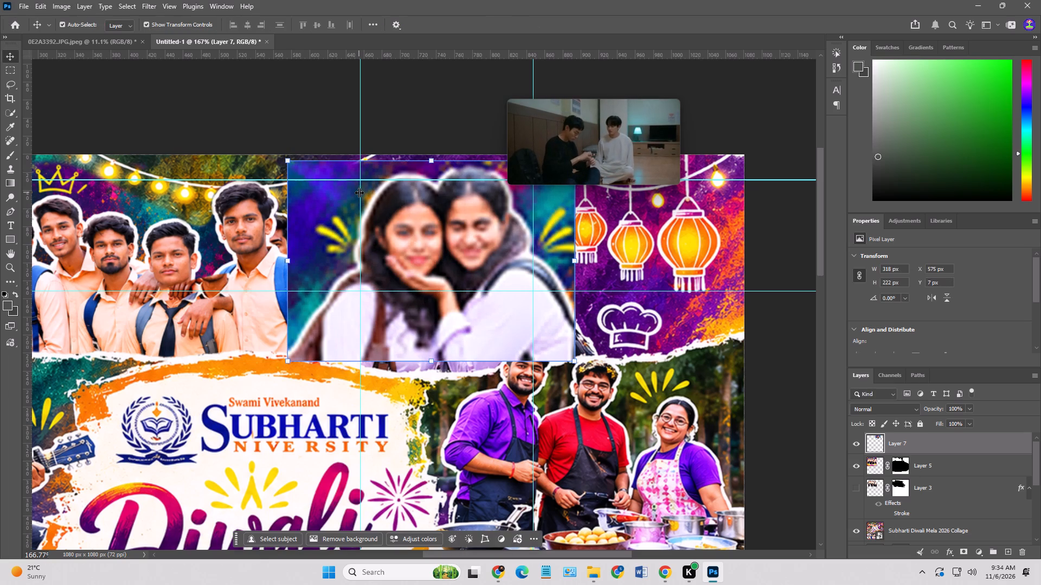
Undo the graphic's resizing and guide placement, returning to its sharp 295 by 204 px version.
{"action": "left_click", "coordinate": [810, 356]}
{"action": "scroll", "coordinate": [483, 303], "scroll_direction": "down", "scroll_amount": 2, "text": "alt"}
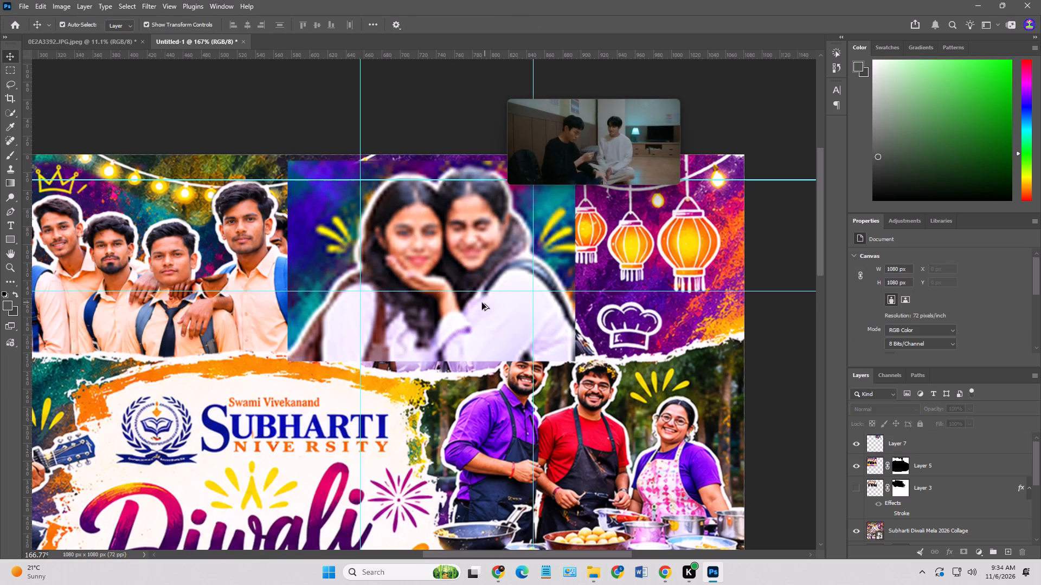
{"action": "scroll", "coordinate": [482, 303], "scroll_direction": "down", "scroll_amount": 7, "text": "alt"}
{"action": "left_click", "coordinate": [678, 367]}
{"action": "left_click", "coordinate": [475, 288]}
{"action": "scroll", "coordinate": [475, 288], "scroll_direction": "up", "scroll_amount": 3}
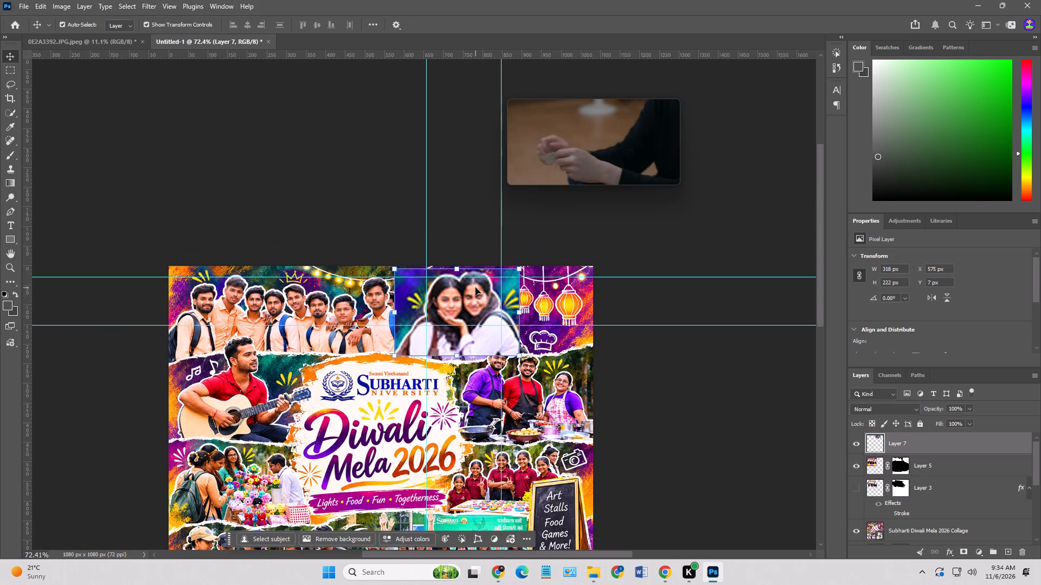
{"action": "scroll", "coordinate": [474, 291], "scroll_direction": "up", "scroll_amount": 6, "text": "alt"}
{"action": "key", "text": "ctrl+z"}
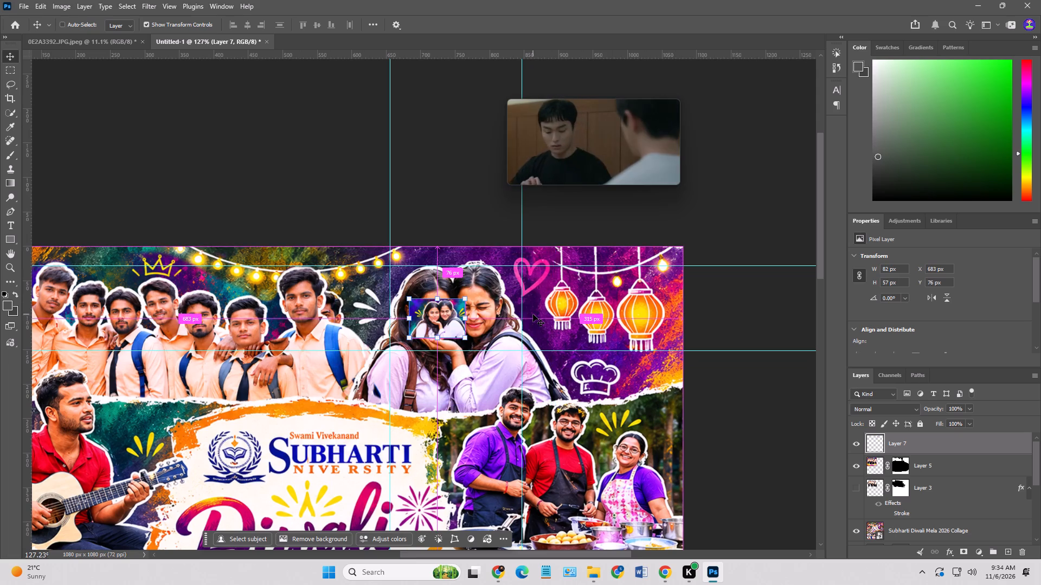
{"action": "key", "text": "ctrl+z"}
{"action": "key", "text": "ctrl+z"}
{"action": "key", "text": "ctrl+z"}
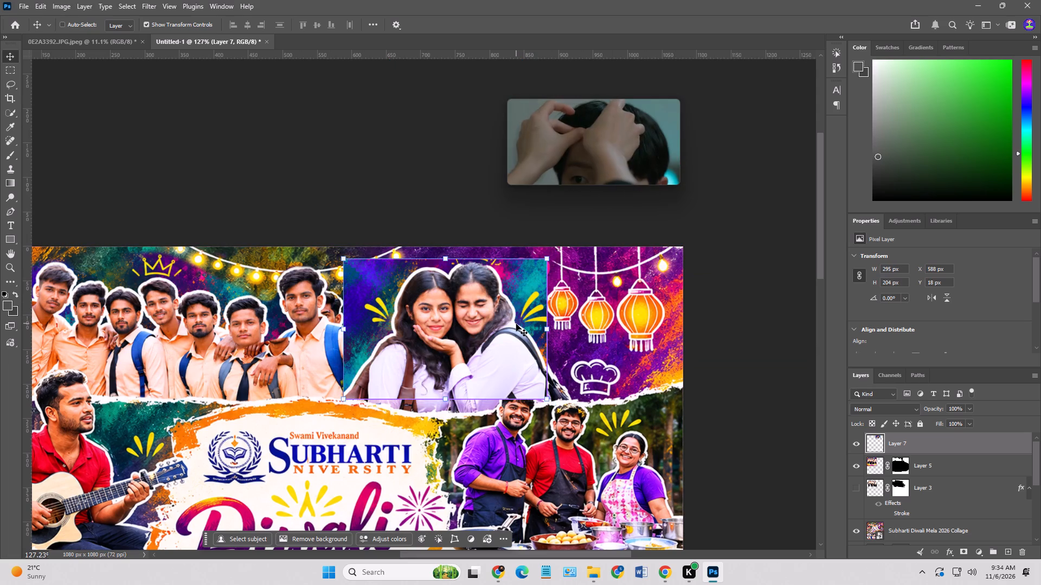
Move the students' graphic down until the original female students' faces are uncovered.
{"action": "left_click_drag", "start_coordinate": [484, 316], "coordinate": [526, 385]}
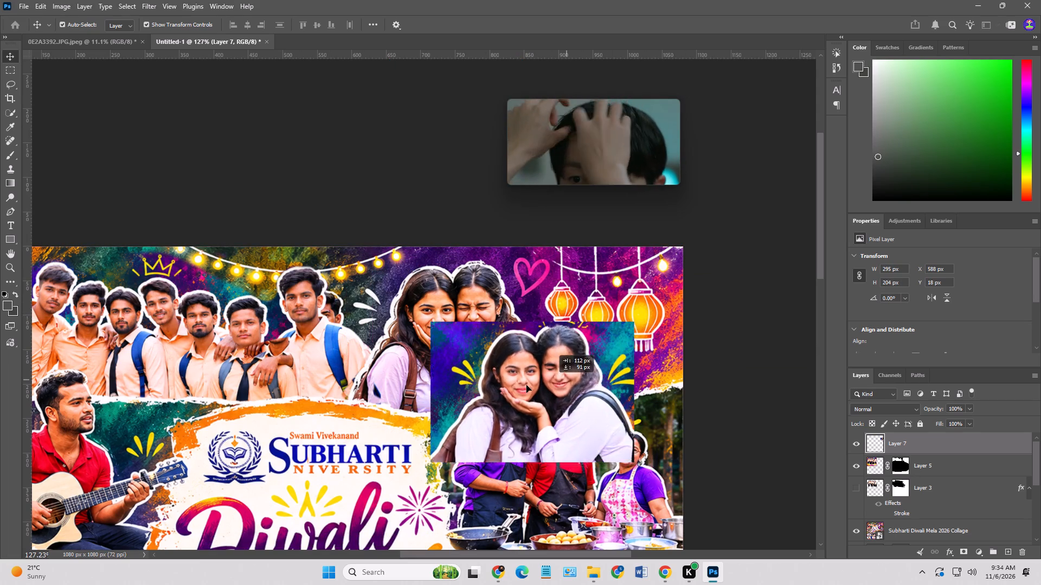
{"action": "left_click_drag", "start_coordinate": [526, 385], "coordinate": [491, 391]}
{"action": "scroll", "coordinate": [489, 391], "scroll_direction": "up", "scroll_amount": 5, "text": "alt"}
{"action": "scroll", "coordinate": [490, 386], "scroll_direction": "down", "scroll_amount": 4, "text": "alt"}
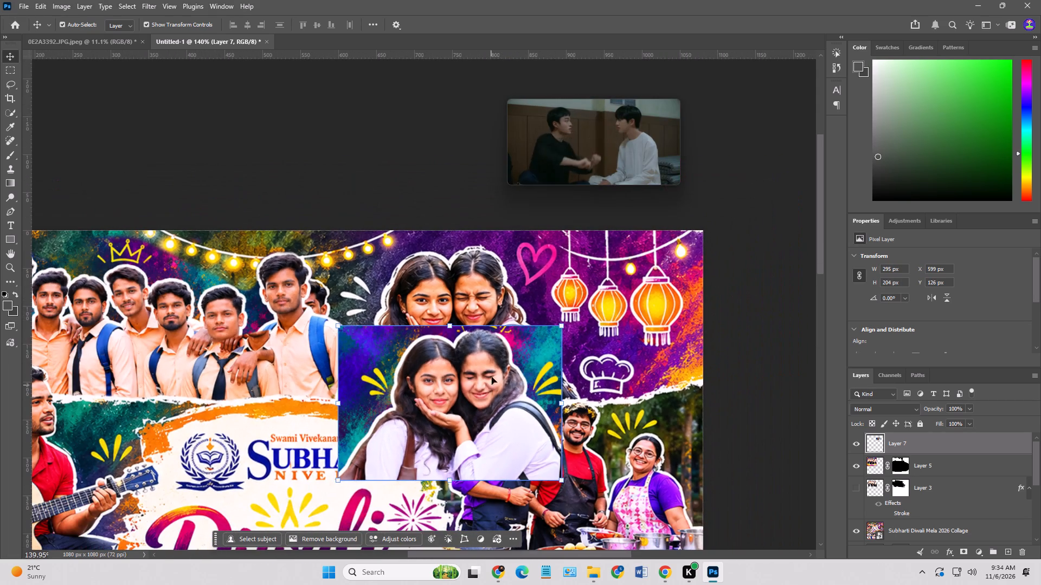
Place horizontal guides at the top of the original students' hair and below their chins, moving the graphic further down out of the way.
{"action": "left_click_drag", "start_coordinate": [341, 55], "coordinate": [355, 94]}
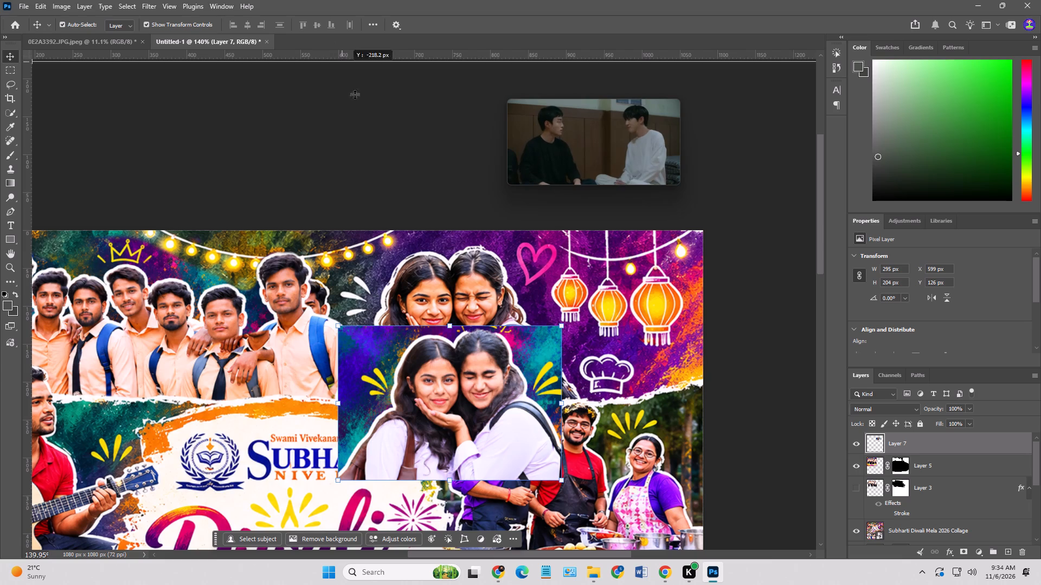
{"action": "left_click_drag", "start_coordinate": [355, 94], "coordinate": [457, 251]}
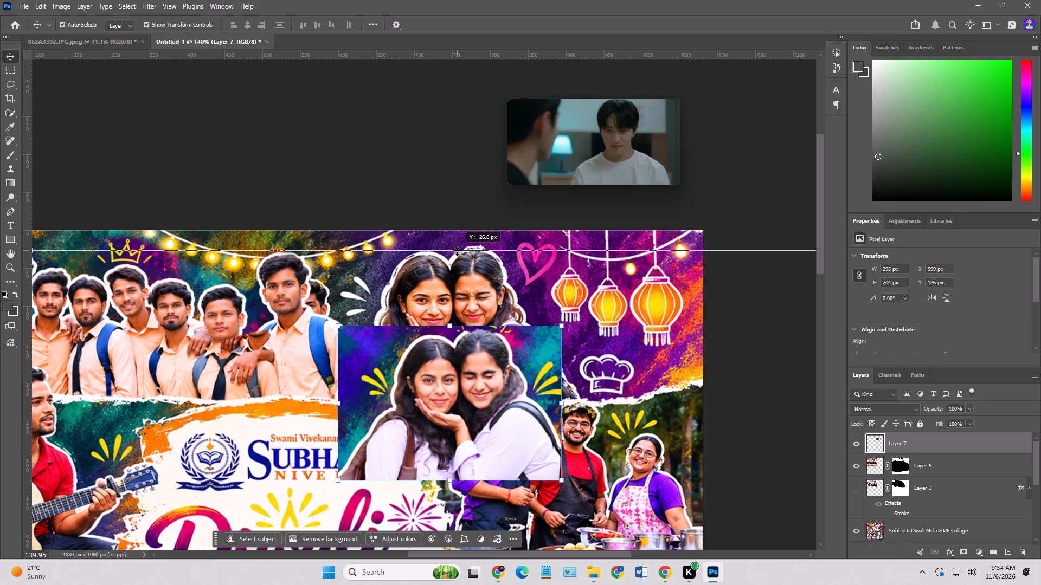
{"action": "left_click_drag", "start_coordinate": [457, 251], "coordinate": [457, 252]}
{"action": "scroll", "coordinate": [458, 252], "scroll_direction": "down", "scroll_amount": 8}
{"action": "left_click_drag", "start_coordinate": [450, 289], "coordinate": [446, 374]}
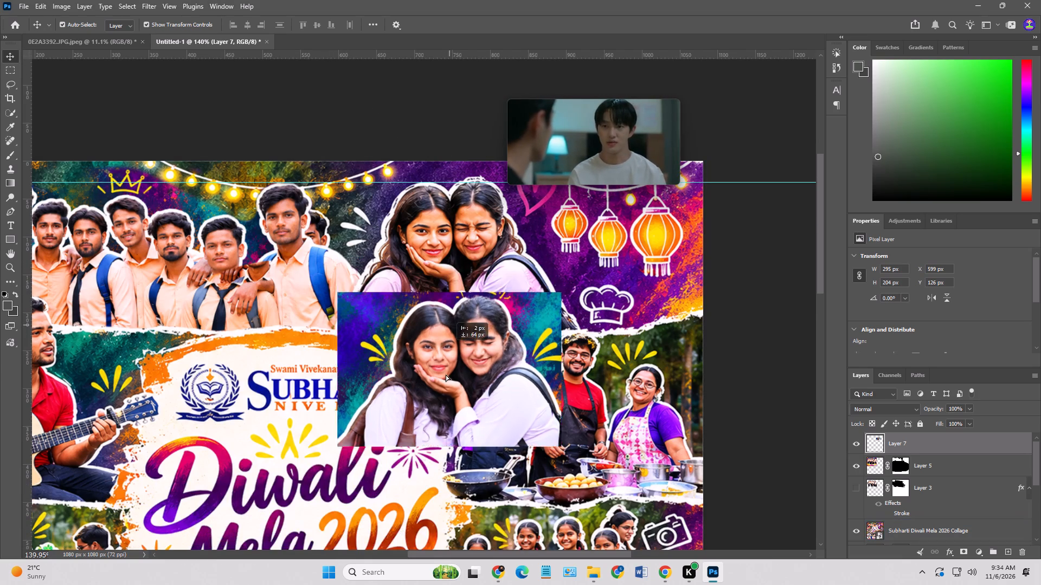
{"action": "left_click_drag", "start_coordinate": [446, 374], "coordinate": [446, 379]}
{"action": "left_click_drag", "start_coordinate": [414, 53], "coordinate": [458, 315]}
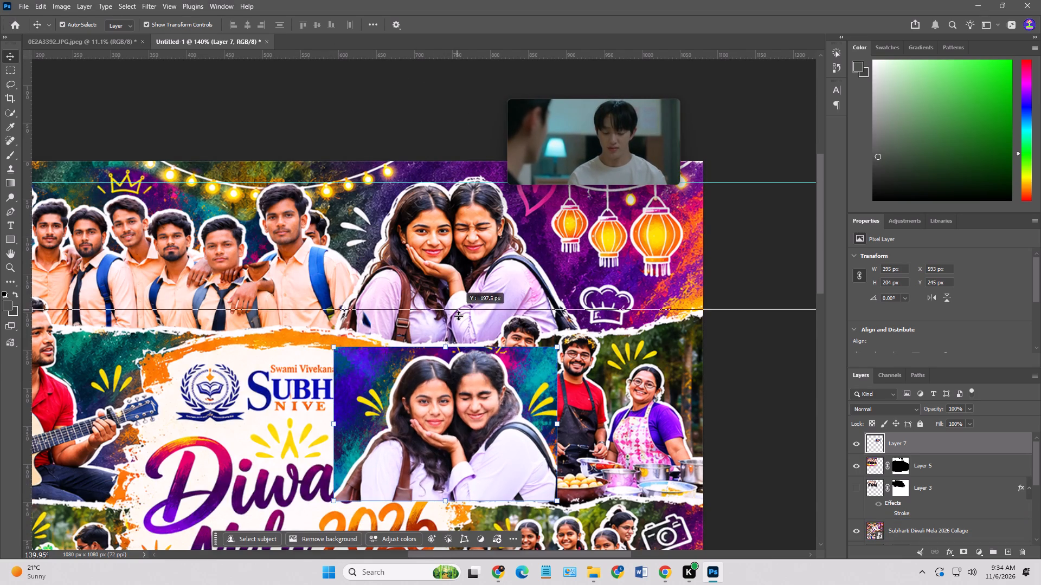
{"action": "left_click_drag", "start_coordinate": [458, 315], "coordinate": [446, 277]}
Place vertical guides along both outer sides of the original female students' hair.
{"action": "left_click_drag", "start_coordinate": [22, 219], "coordinate": [35, 220]}
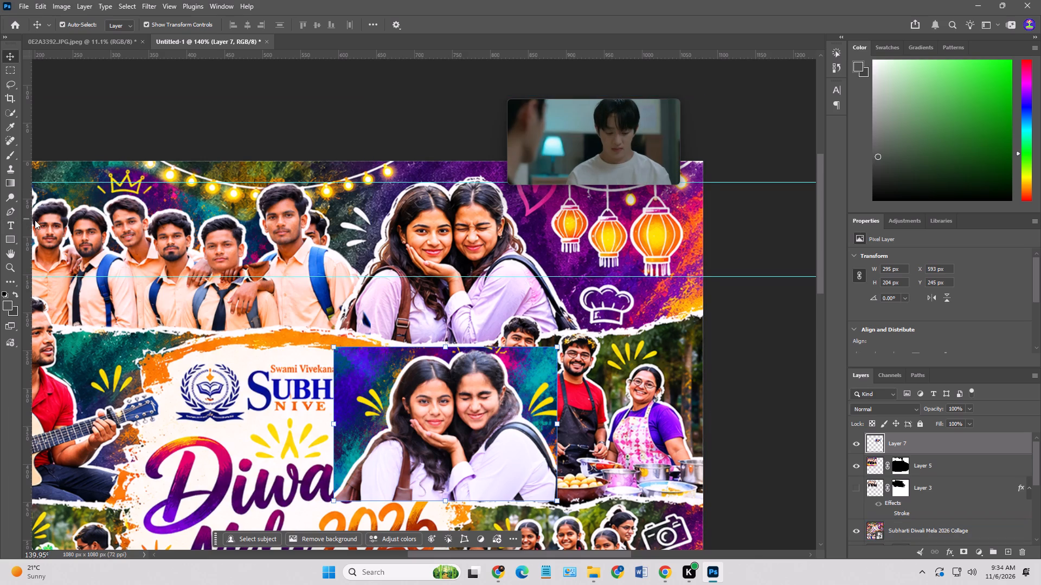
{"action": "left_click_drag", "start_coordinate": [35, 220], "coordinate": [351, 250]}
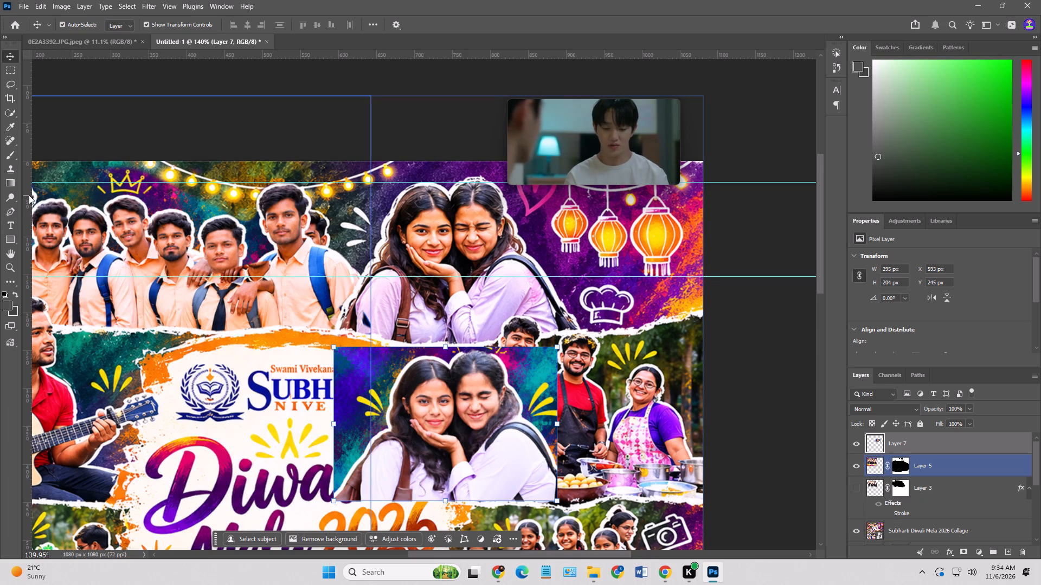
{"action": "left_click_drag", "start_coordinate": [29, 195], "coordinate": [389, 237]}
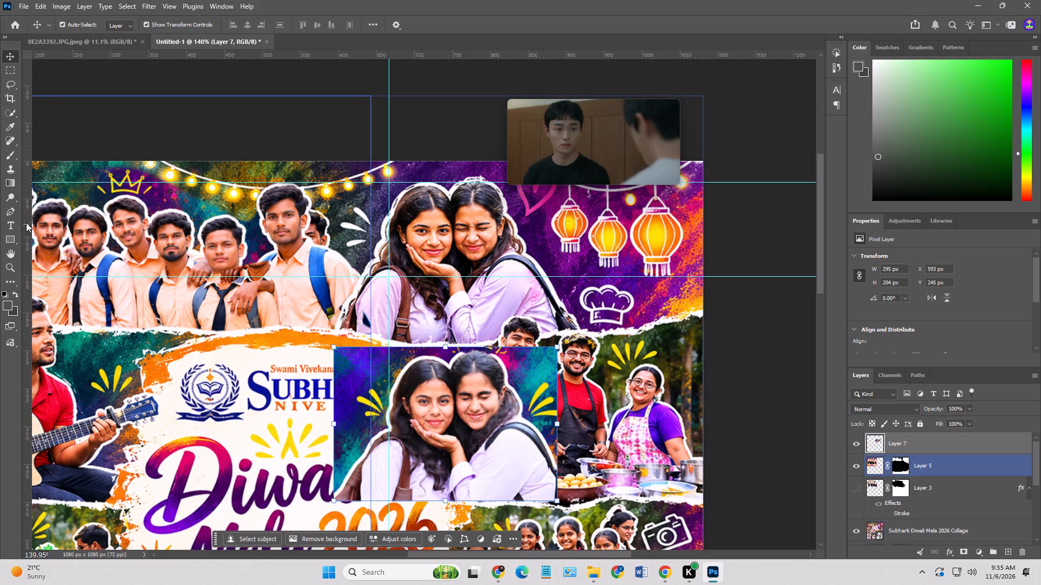
{"action": "left_click_drag", "start_coordinate": [26, 223], "coordinate": [523, 245]}
Move the graphic up over the original students so its heads fit the guides, at about X 595, Y 18 px.
{"action": "left_click_drag", "start_coordinate": [455, 423], "coordinate": [470, 271]}
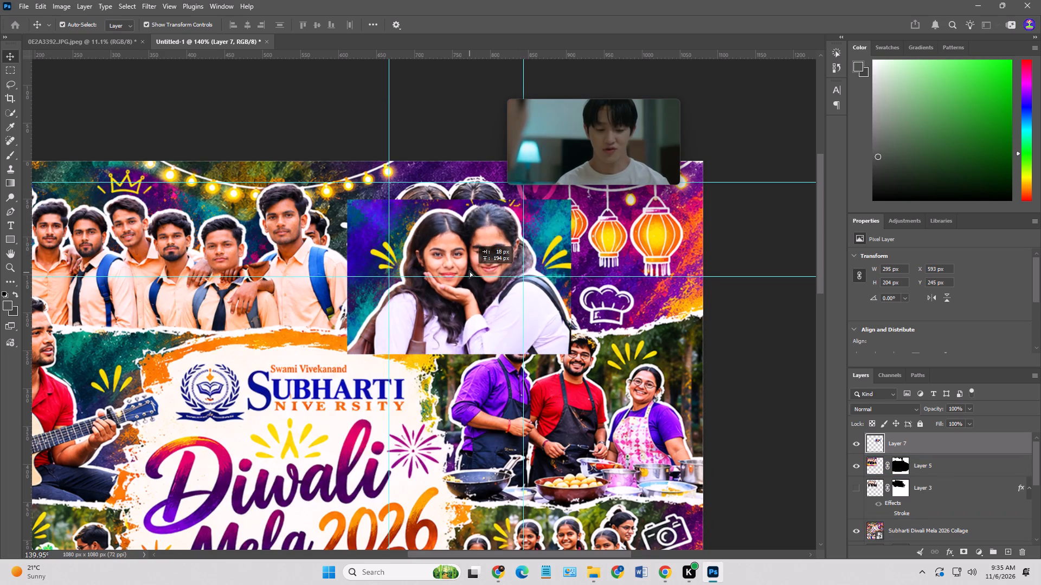
{"action": "left_click_drag", "start_coordinate": [470, 271], "coordinate": [453, 249]}
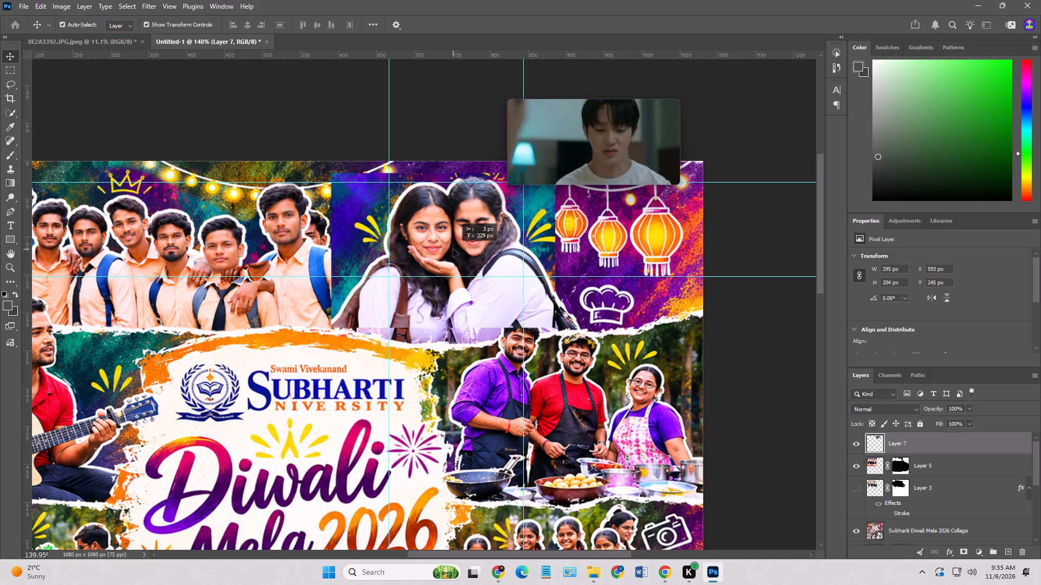
{"action": "left_click_drag", "start_coordinate": [453, 249], "coordinate": [454, 254]}
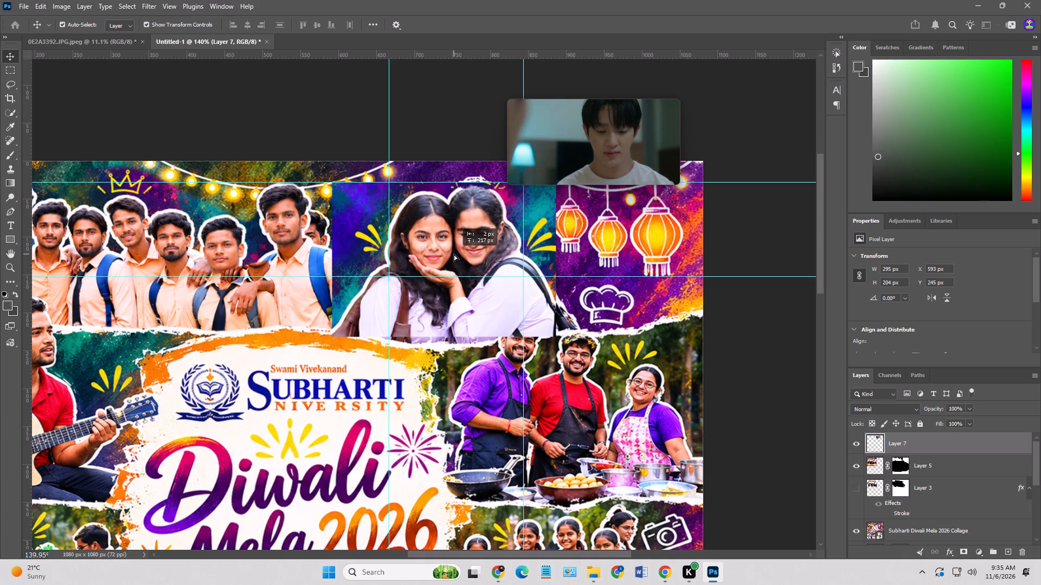
{"action": "left_click_drag", "start_coordinate": [454, 254], "coordinate": [455, 251]}
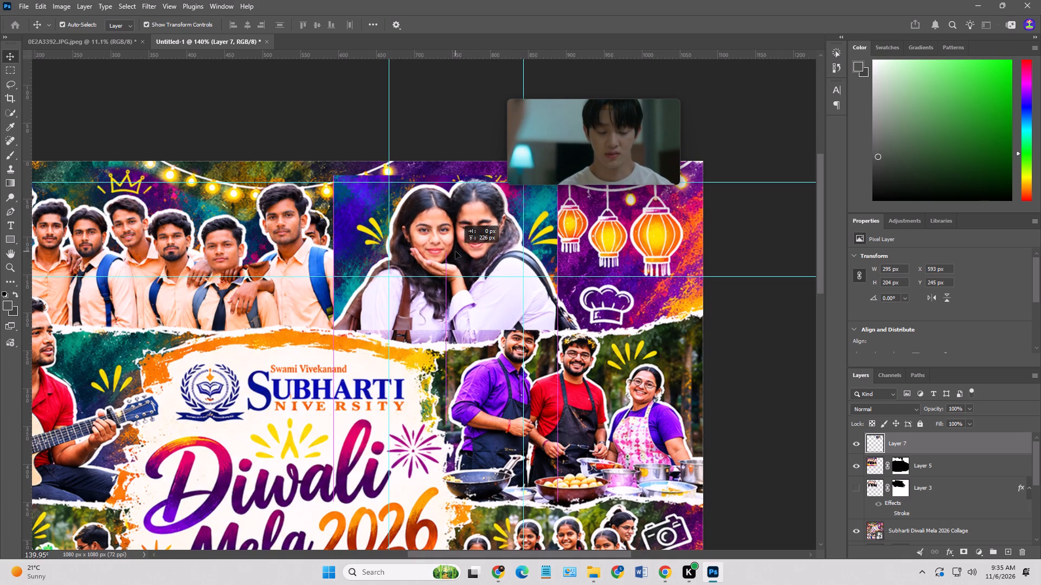
{"action": "left_click_drag", "start_coordinate": [455, 251], "coordinate": [457, 251]}
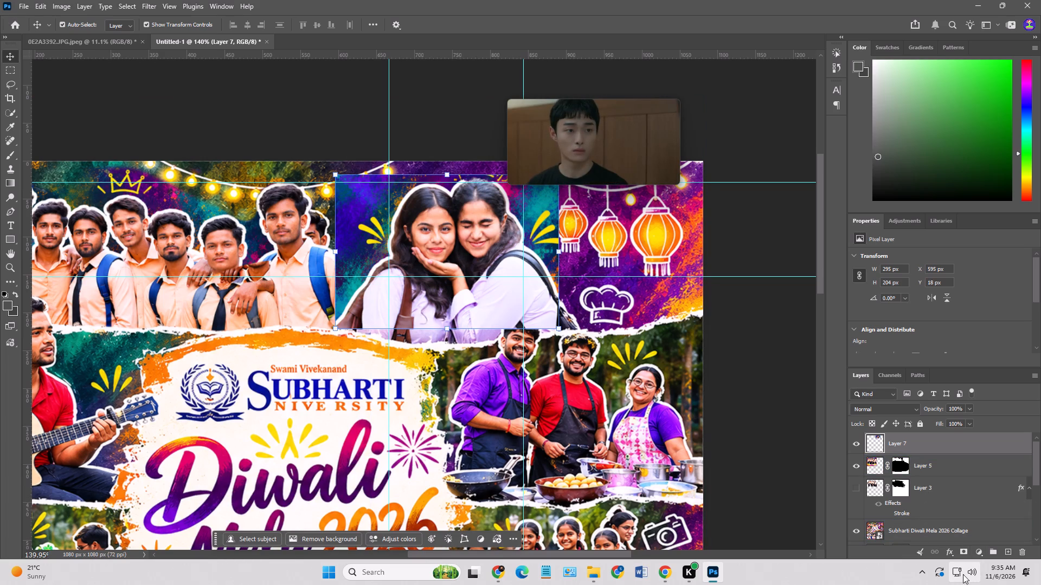
Add a layer mask to the graphic and paint away its background above the two heads with a black 25 px brush.
{"action": "left_click", "coordinate": [964, 556]}
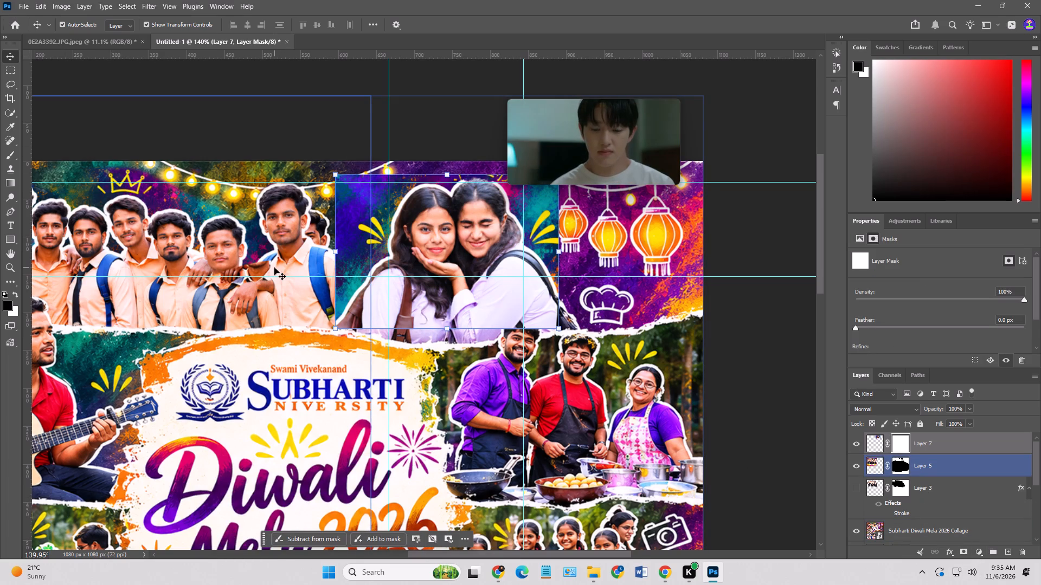
{"action": "left_click", "coordinate": [0, 159]}
{"action": "left_click", "coordinate": [20, 156]}
{"action": "left_click", "coordinate": [4, 155]}
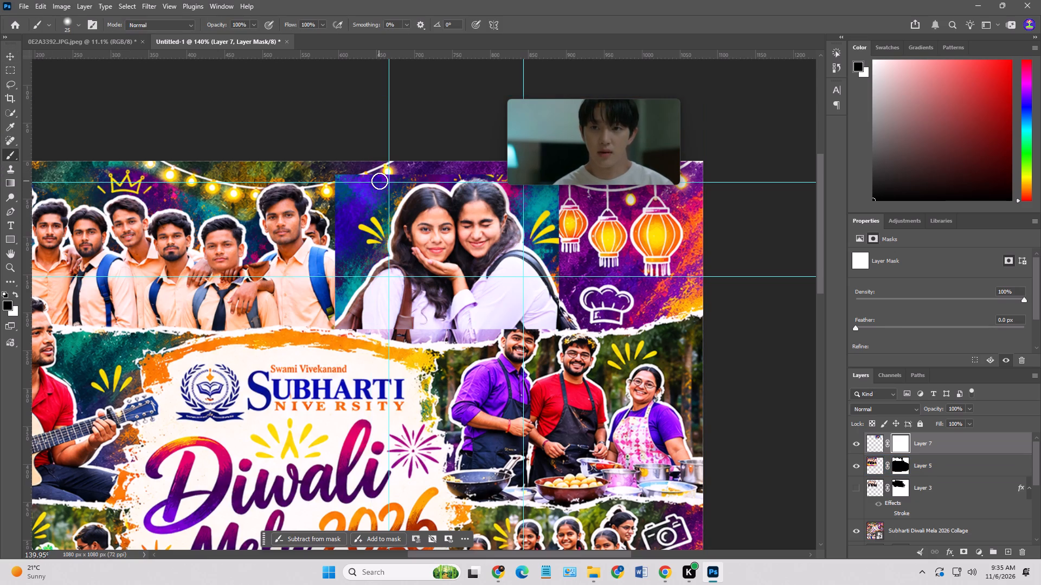
{"action": "left_click_drag", "start_coordinate": [410, 178], "coordinate": [349, 170]}
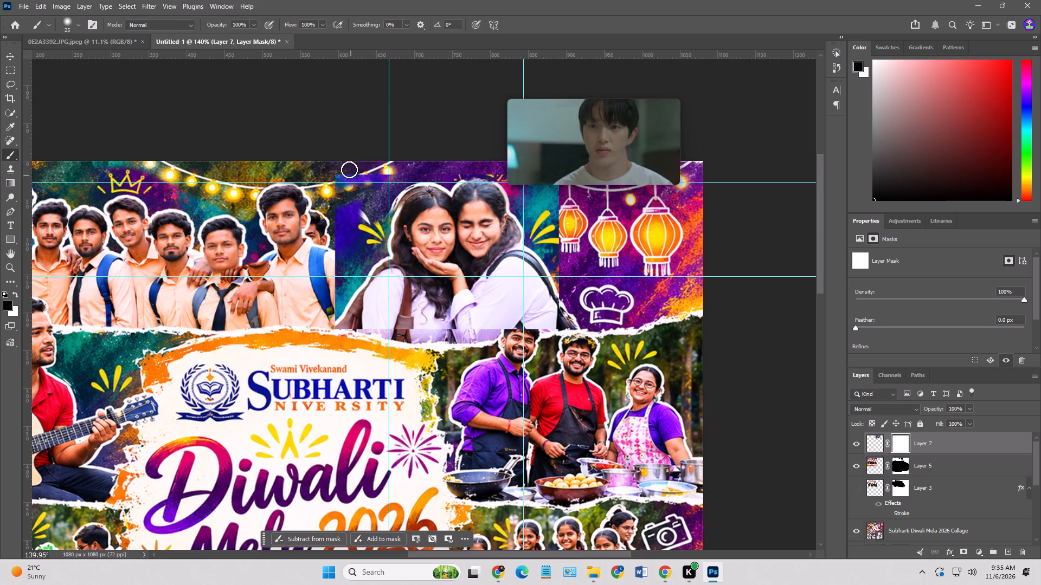
{"action": "left_click_drag", "start_coordinate": [349, 170], "coordinate": [499, 180]}
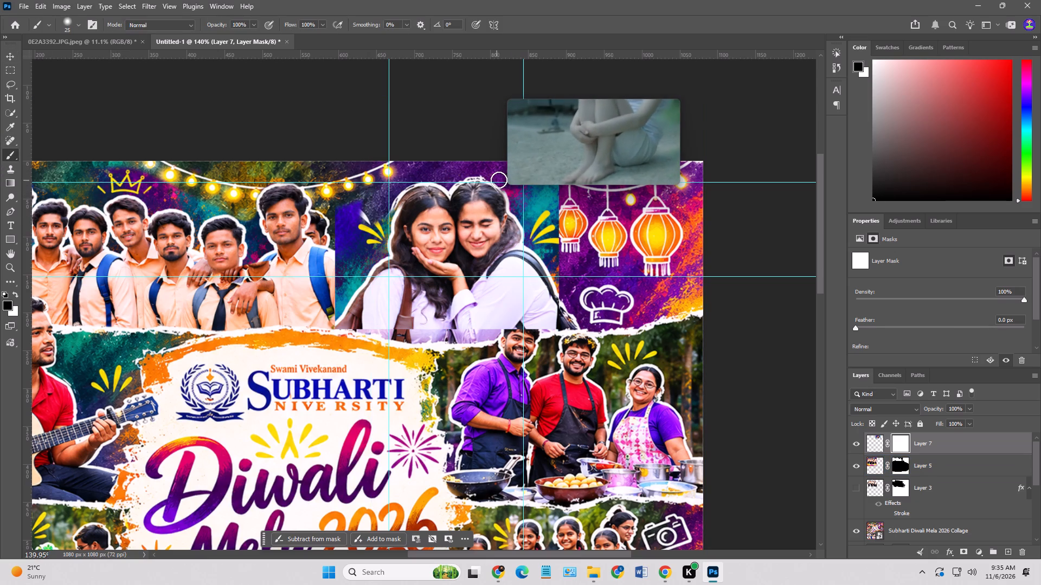
{"action": "left_click_drag", "start_coordinate": [499, 180], "coordinate": [446, 198]}
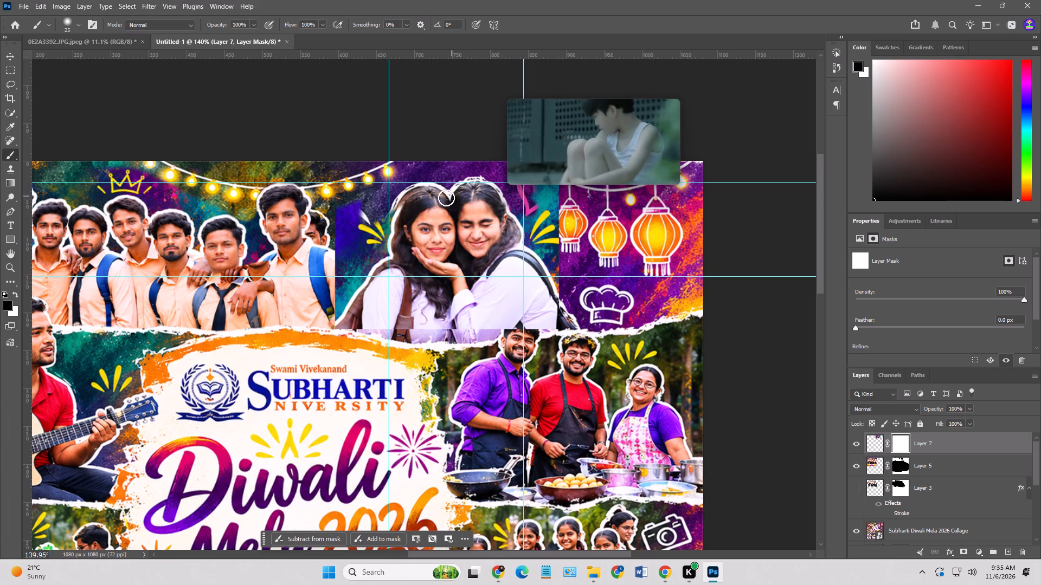
Mask out the graphic's remaining background and clothing around both students, blending the shoulders and bags into the original figures.
{"action": "left_click_drag", "start_coordinate": [446, 198], "coordinate": [372, 287]}
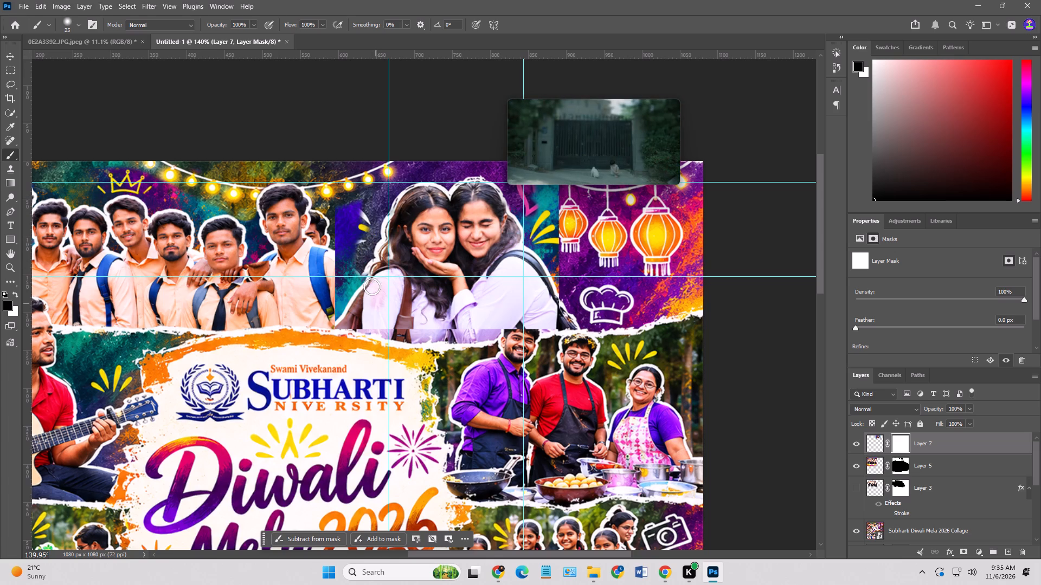
{"action": "left_click_drag", "start_coordinate": [372, 287], "coordinate": [375, 311]}
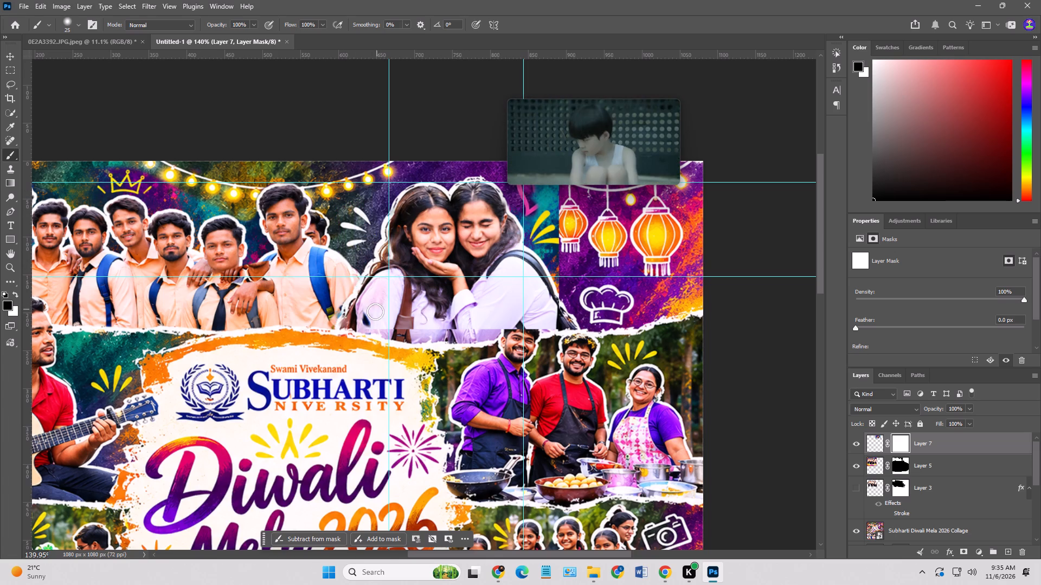
{"action": "left_click_drag", "start_coordinate": [375, 311], "coordinate": [400, 323]}
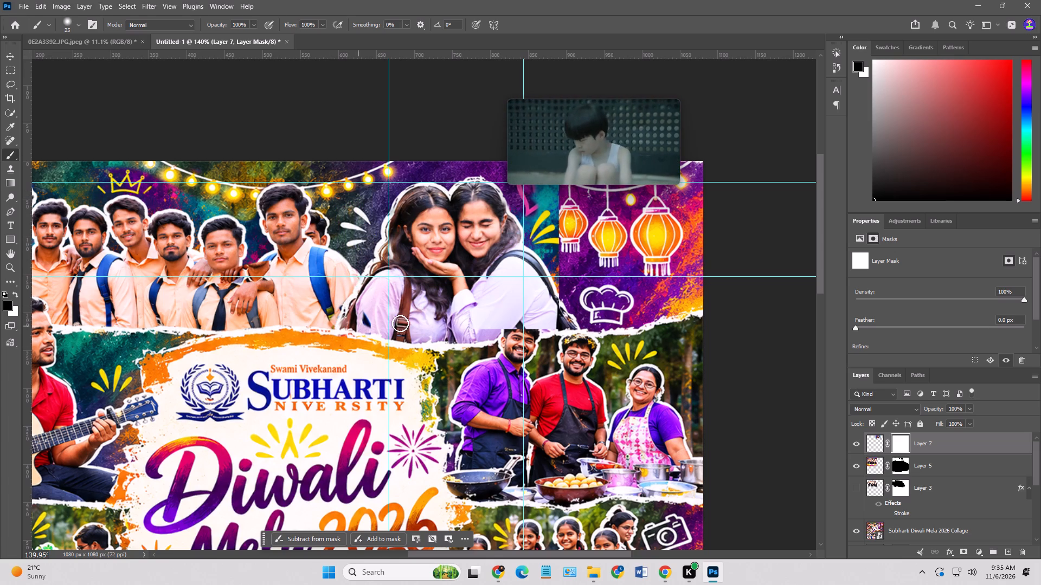
{"action": "left_click_drag", "start_coordinate": [400, 323], "coordinate": [505, 268]}
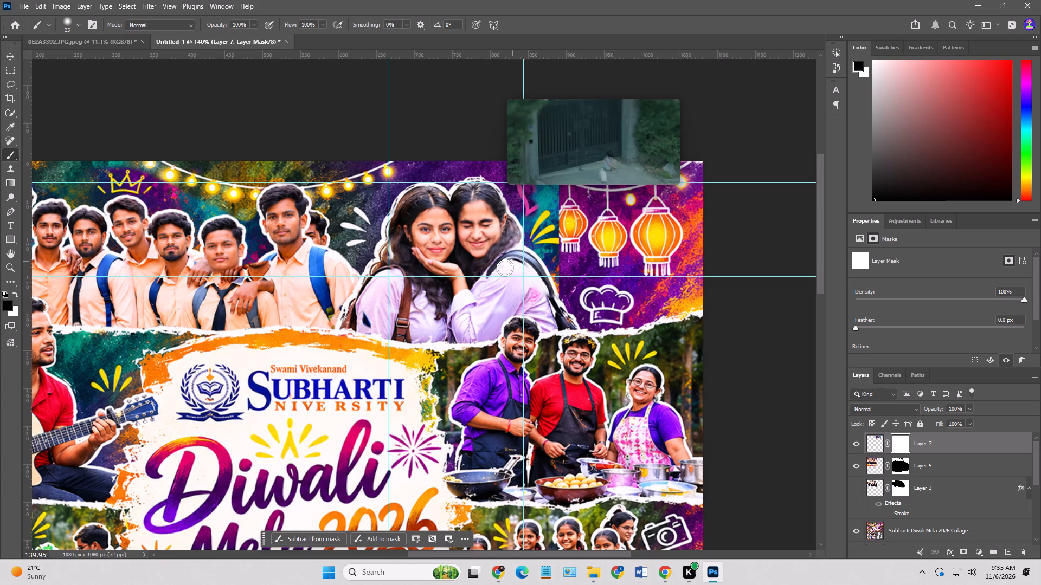
{"action": "left_click_drag", "start_coordinate": [505, 268], "coordinate": [554, 272]}
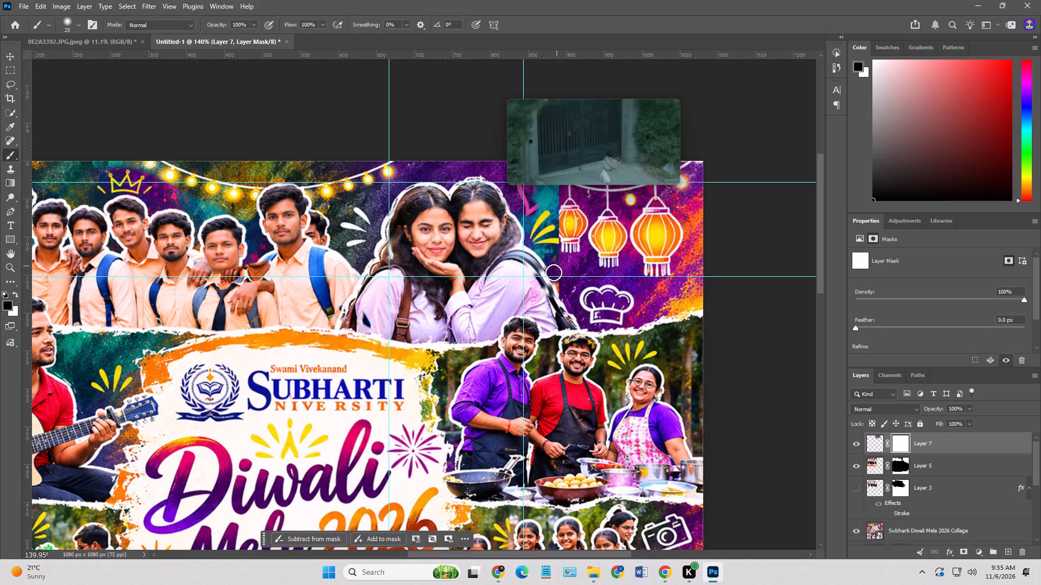
{"action": "left_click_drag", "start_coordinate": [554, 272], "coordinate": [517, 228]}
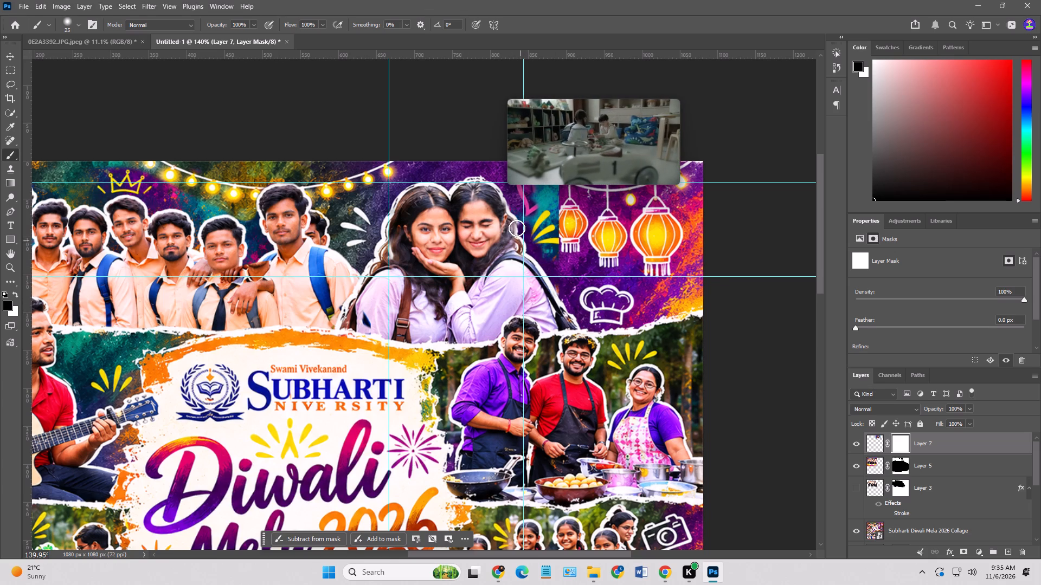
{"action": "left_click_drag", "start_coordinate": [517, 228], "coordinate": [495, 278]}
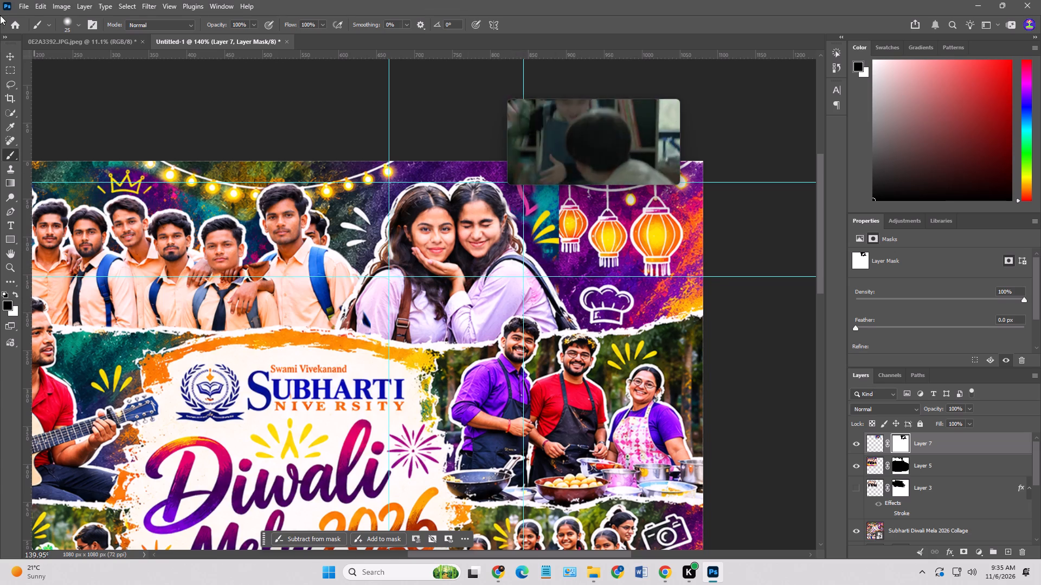
Nudge the masked graphic about 2 px left and 2 px down, to X 593, Y 20 px.
{"action": "left_click", "coordinate": [13, 55]}
{"action": "scroll", "coordinate": [449, 251], "scroll_direction": "up", "scroll_amount": 5, "text": "alt"}
{"action": "left_click", "coordinate": [440, 238]}
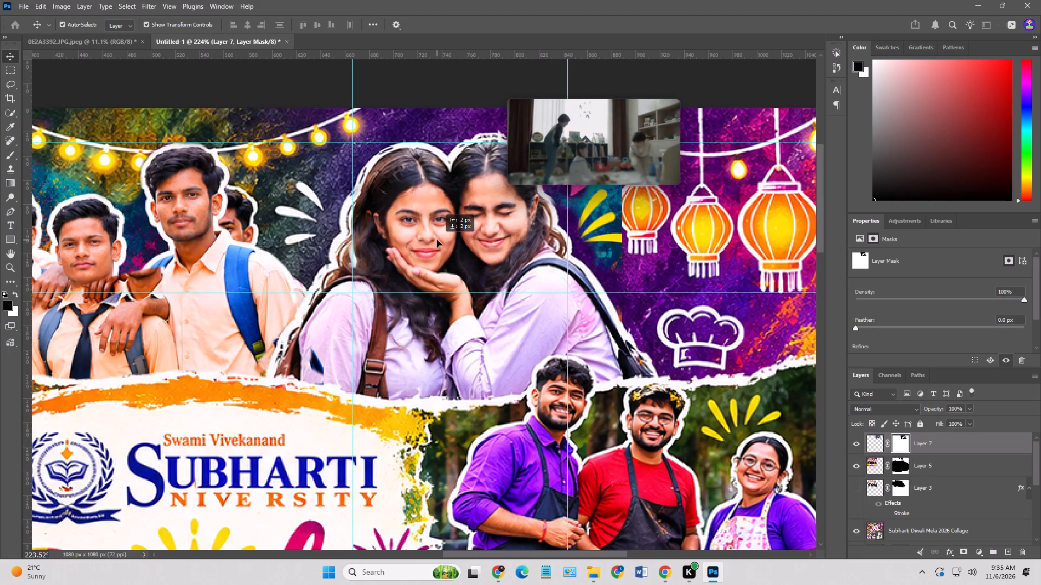
{"action": "scroll", "coordinate": [297, 262], "scroll_direction": "down", "scroll_amount": 7, "text": "alt"}
{"action": "left_click", "coordinate": [704, 367]}
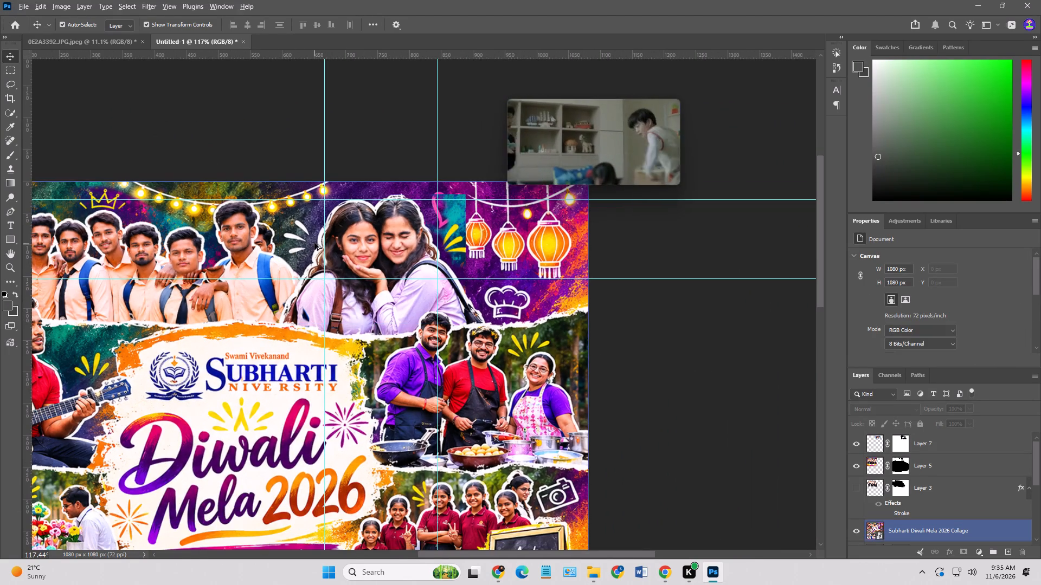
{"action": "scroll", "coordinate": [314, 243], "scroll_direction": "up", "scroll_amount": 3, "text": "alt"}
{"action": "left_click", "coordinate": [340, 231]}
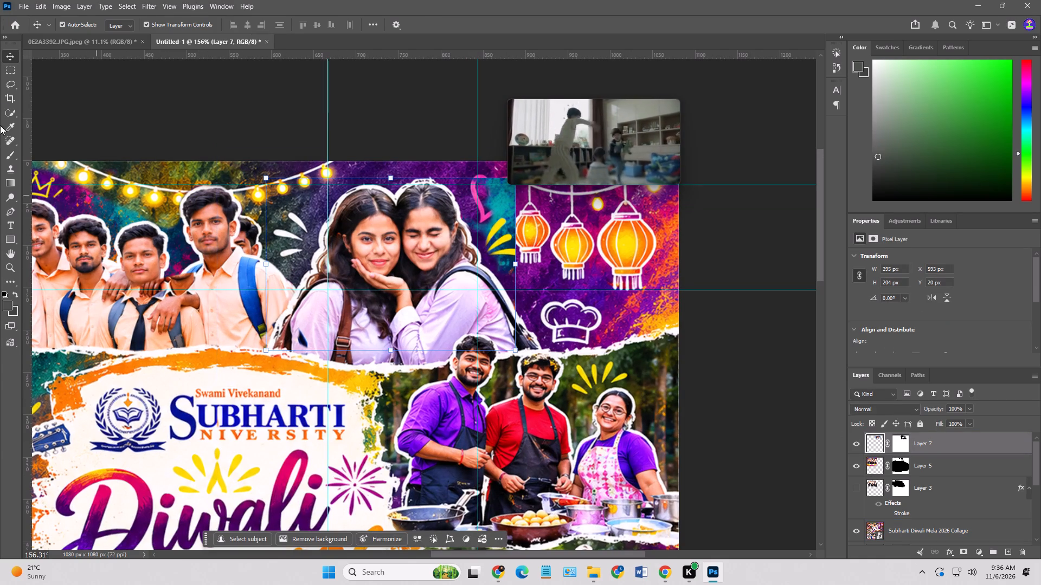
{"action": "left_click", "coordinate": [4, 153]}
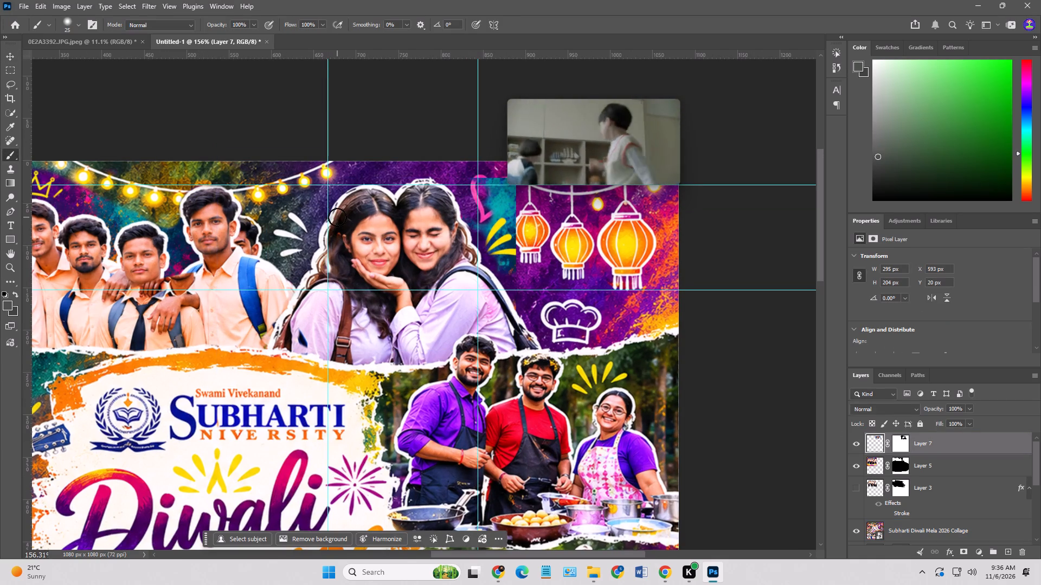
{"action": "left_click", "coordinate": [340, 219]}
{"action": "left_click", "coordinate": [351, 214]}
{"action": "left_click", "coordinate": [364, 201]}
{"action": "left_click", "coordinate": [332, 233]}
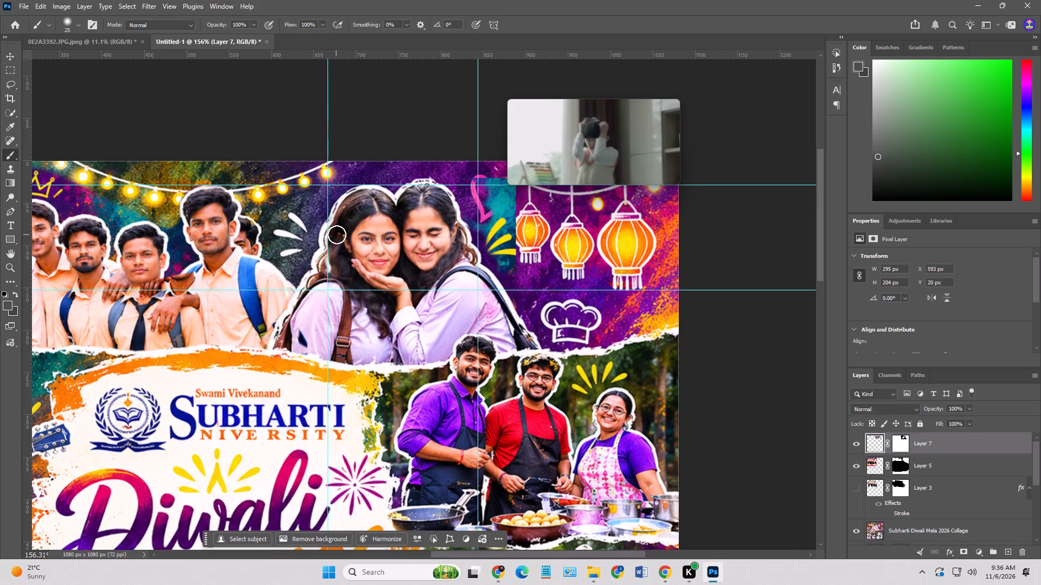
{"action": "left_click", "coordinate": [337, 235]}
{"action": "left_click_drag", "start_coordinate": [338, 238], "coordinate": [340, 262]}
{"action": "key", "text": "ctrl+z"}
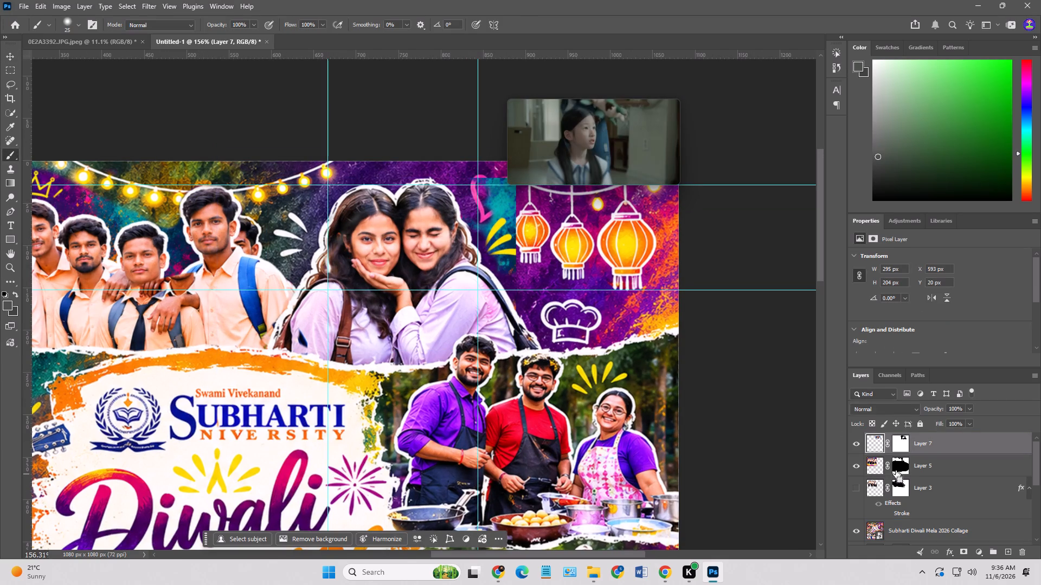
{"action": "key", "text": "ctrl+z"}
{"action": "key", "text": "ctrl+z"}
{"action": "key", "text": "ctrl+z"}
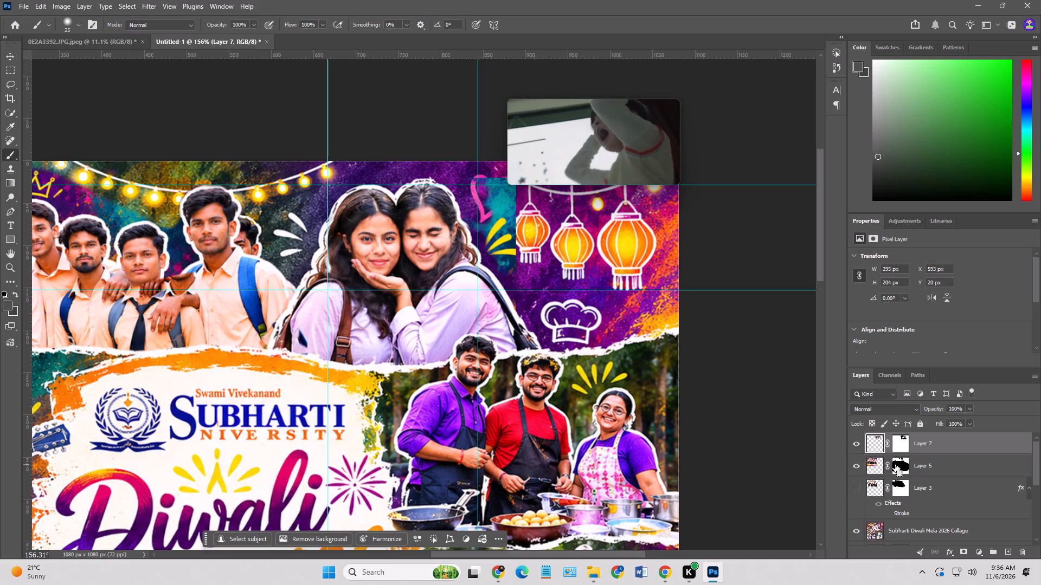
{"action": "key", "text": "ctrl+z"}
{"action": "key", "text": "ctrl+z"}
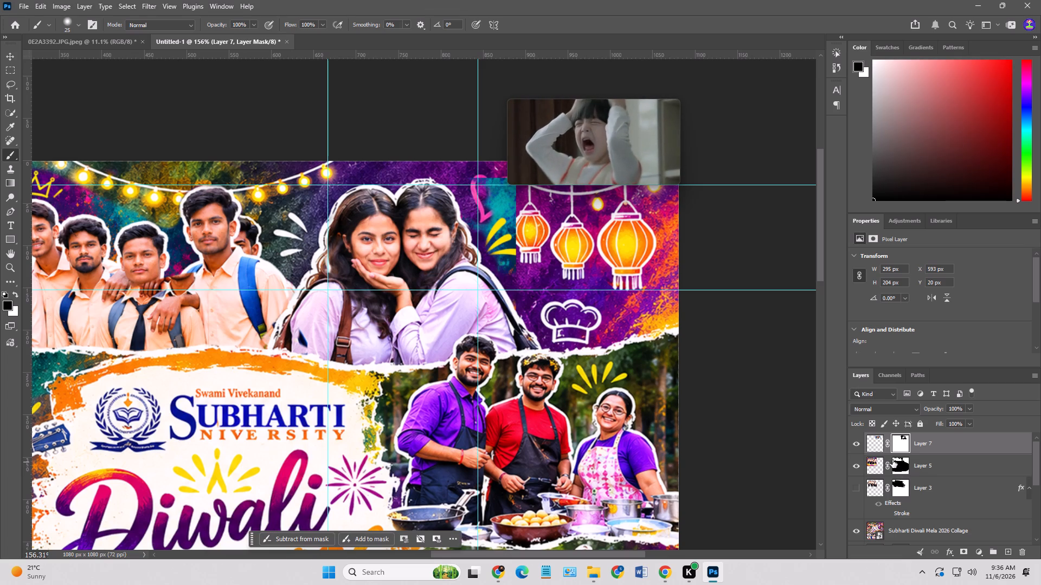
Paint black on Layer 7's mask along the left student's hair edge, cheek and hand to blend them into the original figure.
{"action": "left_click", "coordinate": [897, 442]}
{"action": "left_click_drag", "start_coordinate": [335, 225], "coordinate": [335, 226]}
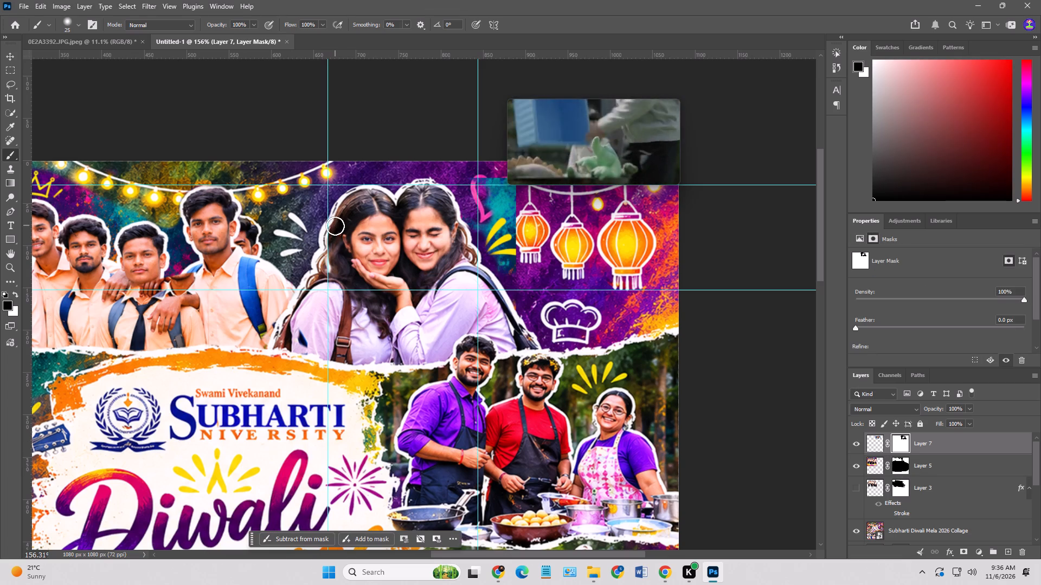
{"action": "left_click_drag", "start_coordinate": [335, 226], "coordinate": [333, 248]}
{"action": "left_click_drag", "start_coordinate": [340, 235], "coordinate": [339, 263]}
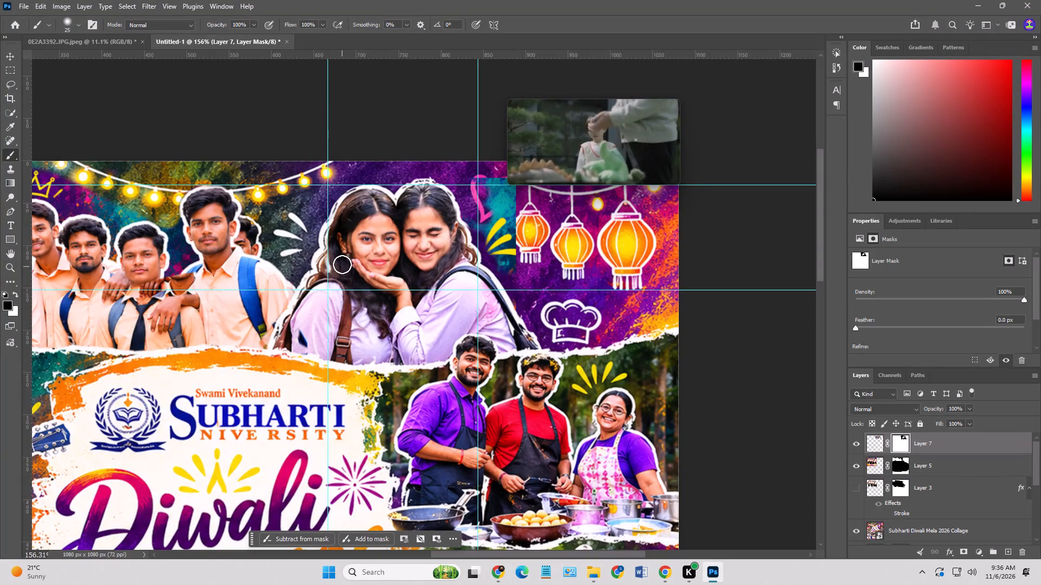
{"action": "left_click_drag", "start_coordinate": [342, 257], "coordinate": [345, 279]}
{"action": "left_click_drag", "start_coordinate": [346, 243], "coordinate": [348, 253]}
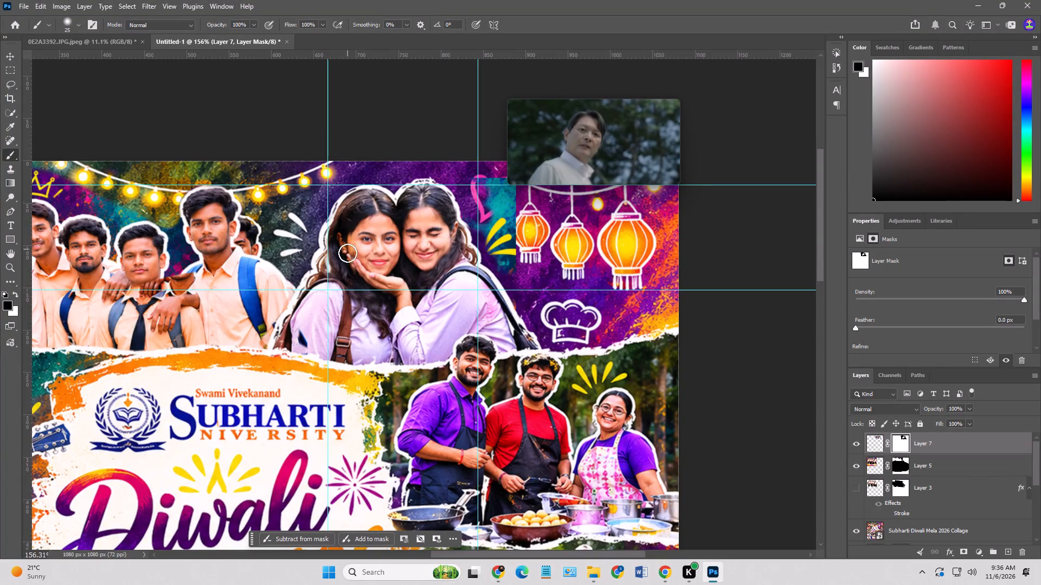
{"action": "left_click_drag", "start_coordinate": [348, 253], "coordinate": [400, 283]}
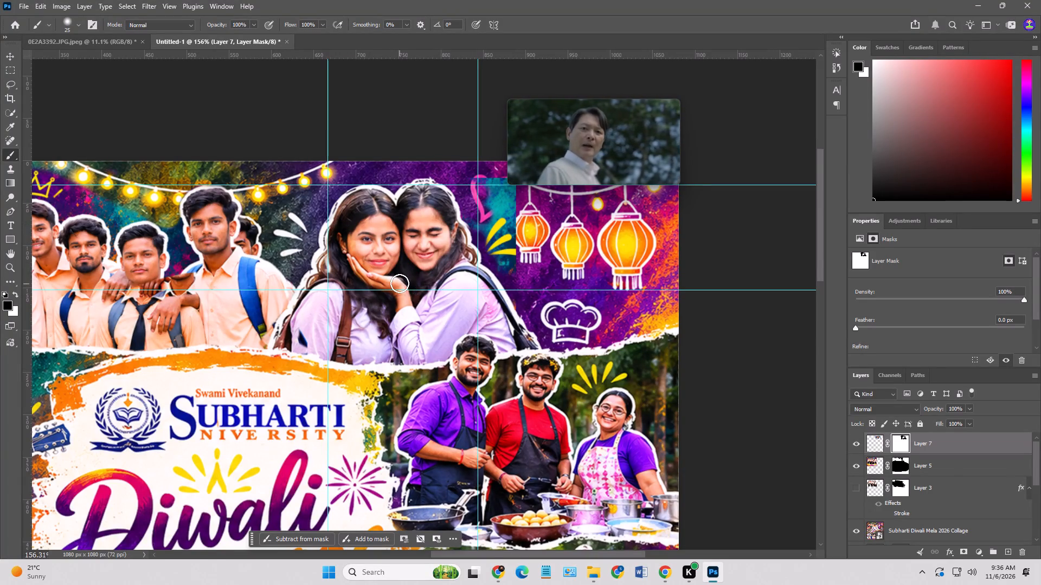
{"action": "left_click_drag", "start_coordinate": [400, 283], "coordinate": [328, 271]}
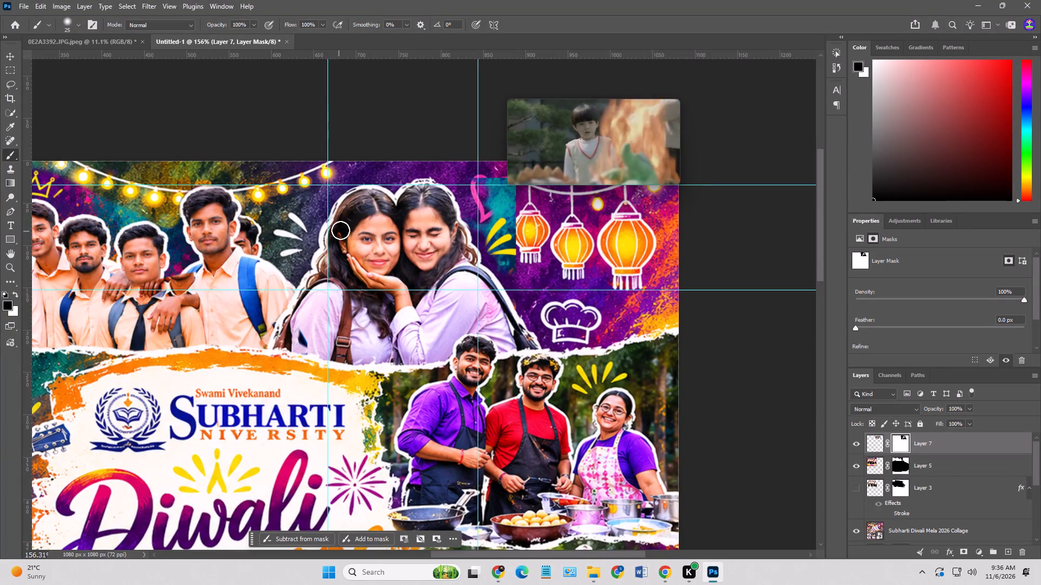
{"action": "left_click_drag", "start_coordinate": [342, 229], "coordinate": [340, 234]}
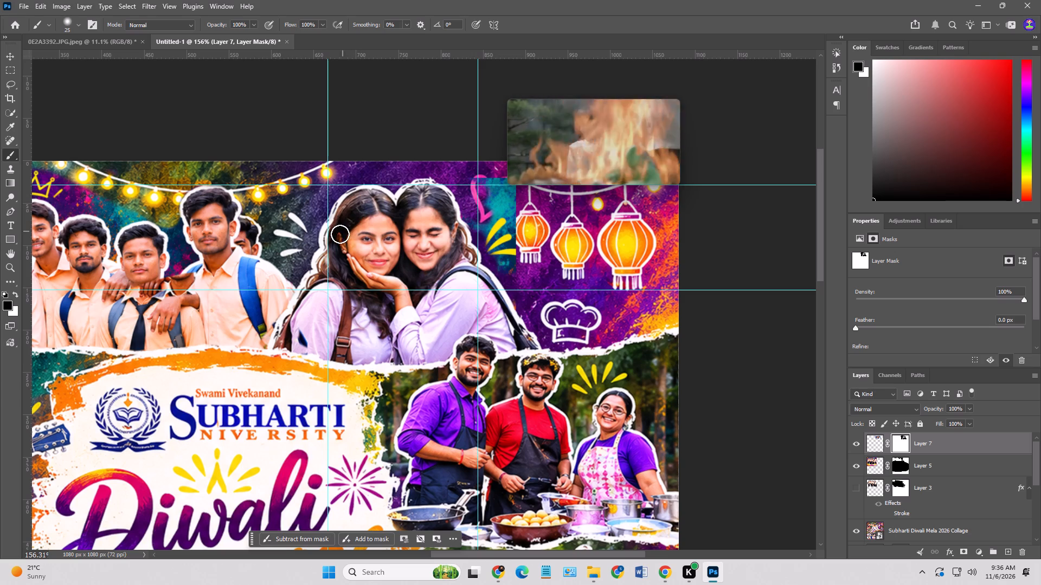
{"action": "left_click_drag", "start_coordinate": [340, 234], "coordinate": [397, 216]}
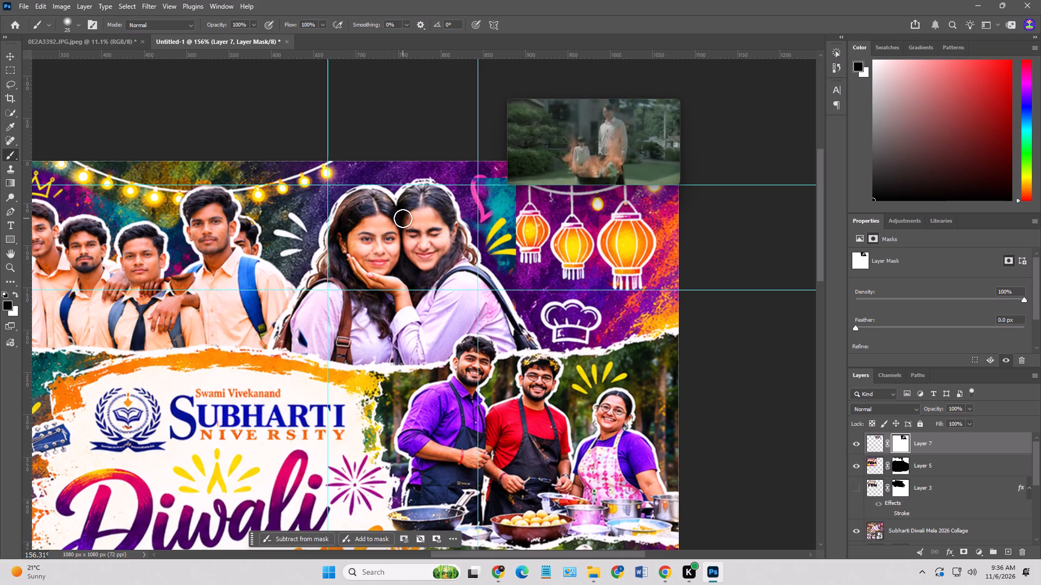
Mask out Layer 7 around the right student's hair, from the crown down past the ear to the neck and collar.
{"action": "left_click_drag", "start_coordinate": [401, 207], "coordinate": [454, 193]}
{"action": "left_click_drag", "start_coordinate": [445, 193], "coordinate": [466, 230]}
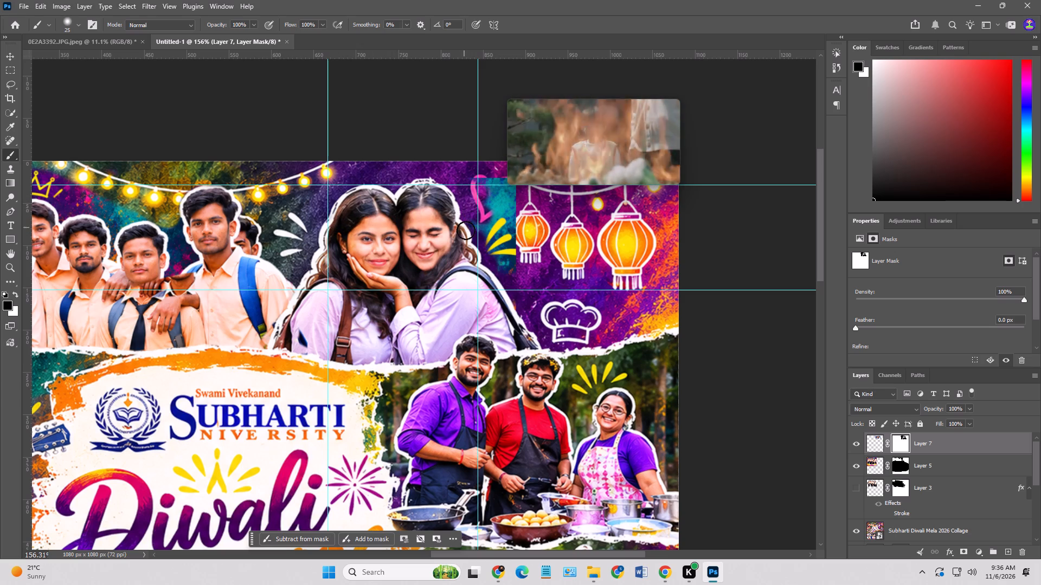
{"action": "left_click_drag", "start_coordinate": [466, 230], "coordinate": [466, 250]}
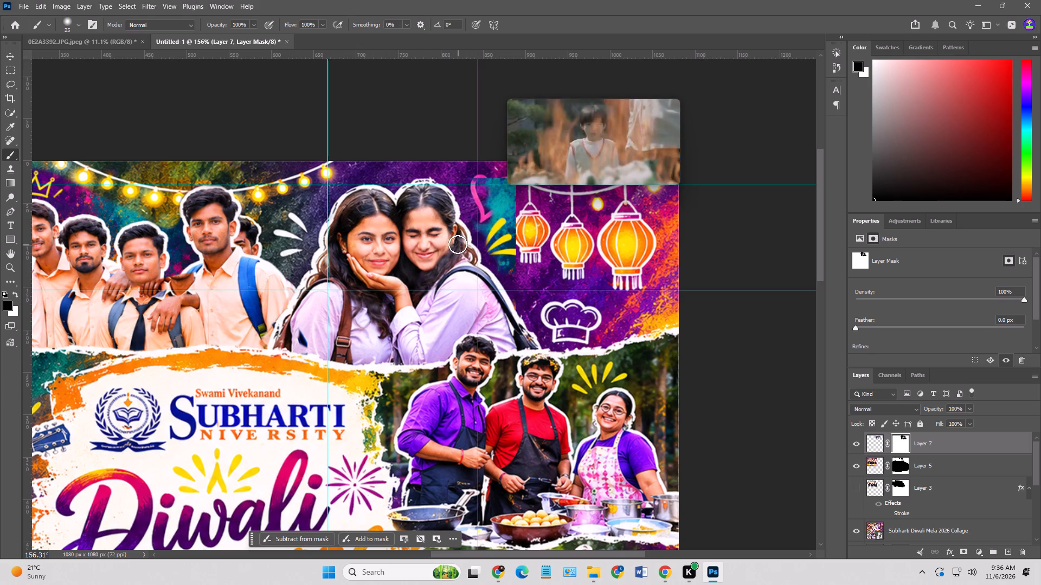
{"action": "left_click_drag", "start_coordinate": [457, 243], "coordinate": [453, 263]}
{"action": "left_click_drag", "start_coordinate": [454, 259], "coordinate": [434, 281]}
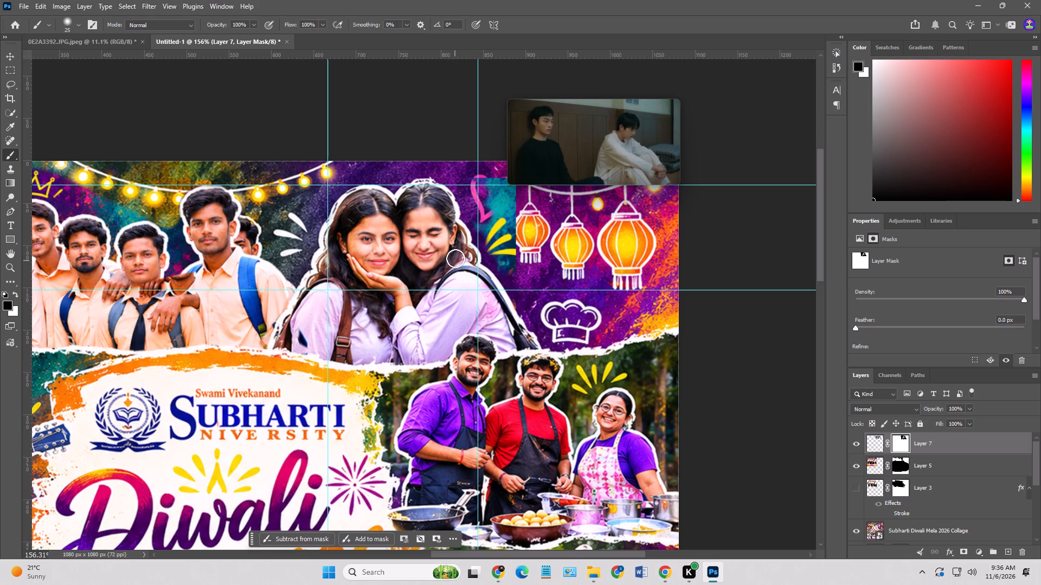
{"action": "left_click_drag", "start_coordinate": [452, 259], "coordinate": [423, 283]}
{"action": "left_click_drag", "start_coordinate": [426, 284], "coordinate": [410, 281]}
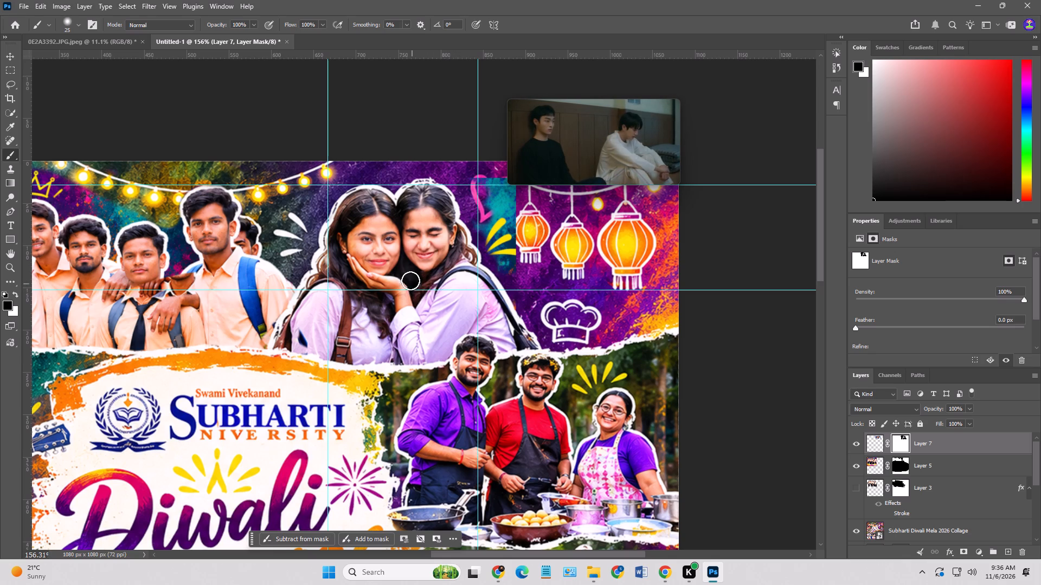
{"action": "left_click_drag", "start_coordinate": [410, 281], "coordinate": [458, 261]}
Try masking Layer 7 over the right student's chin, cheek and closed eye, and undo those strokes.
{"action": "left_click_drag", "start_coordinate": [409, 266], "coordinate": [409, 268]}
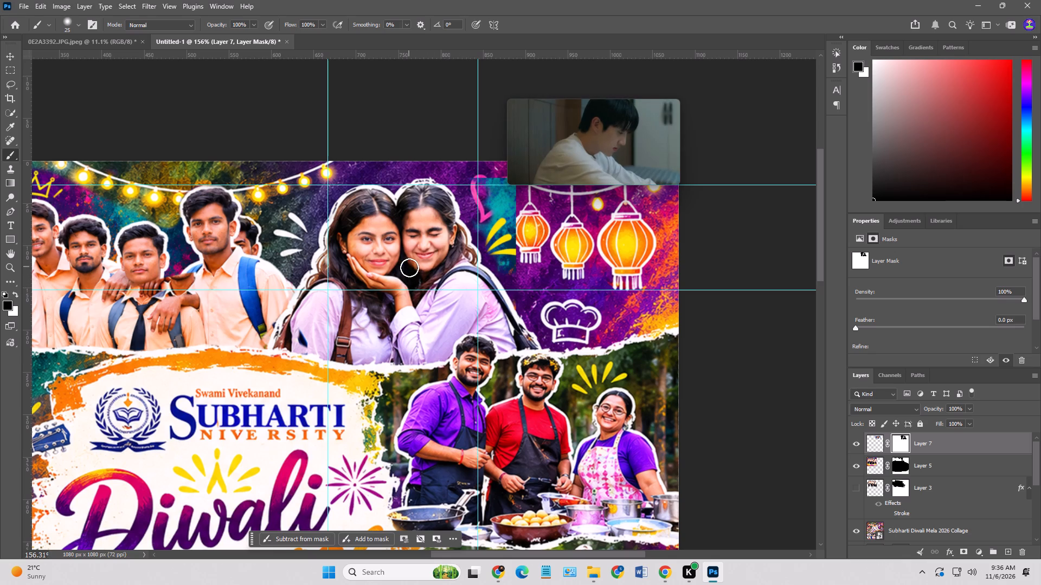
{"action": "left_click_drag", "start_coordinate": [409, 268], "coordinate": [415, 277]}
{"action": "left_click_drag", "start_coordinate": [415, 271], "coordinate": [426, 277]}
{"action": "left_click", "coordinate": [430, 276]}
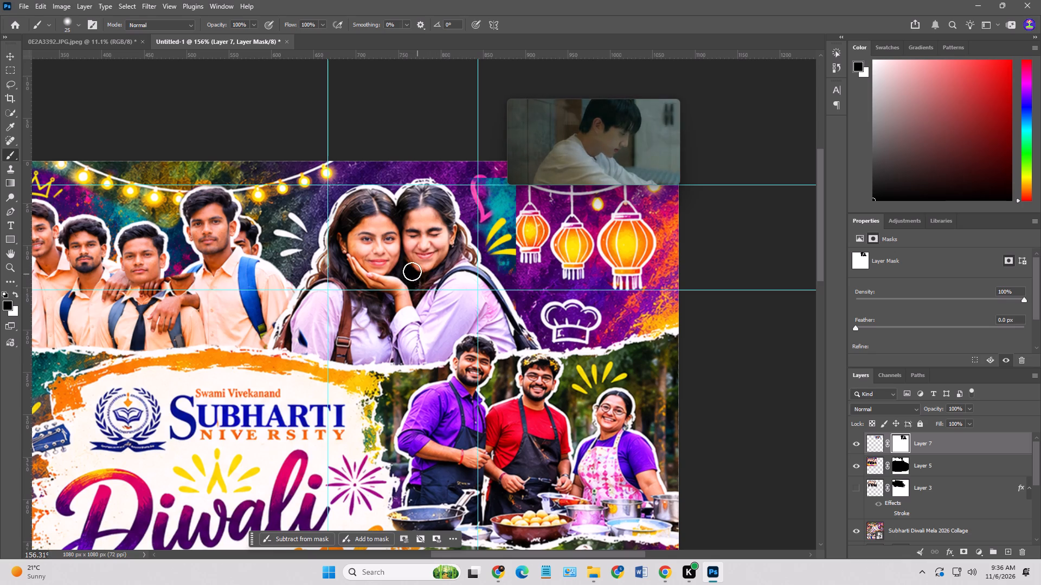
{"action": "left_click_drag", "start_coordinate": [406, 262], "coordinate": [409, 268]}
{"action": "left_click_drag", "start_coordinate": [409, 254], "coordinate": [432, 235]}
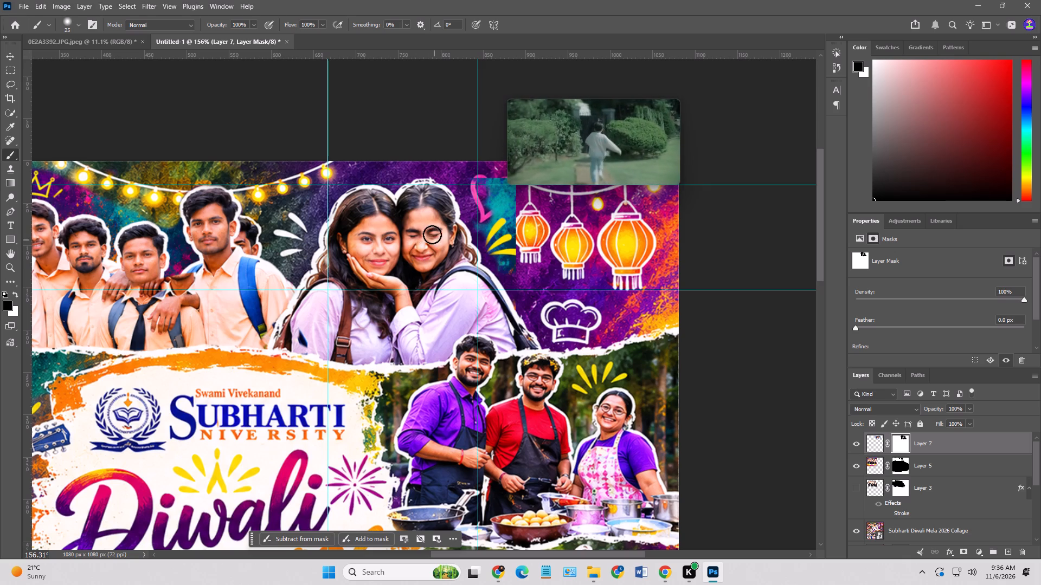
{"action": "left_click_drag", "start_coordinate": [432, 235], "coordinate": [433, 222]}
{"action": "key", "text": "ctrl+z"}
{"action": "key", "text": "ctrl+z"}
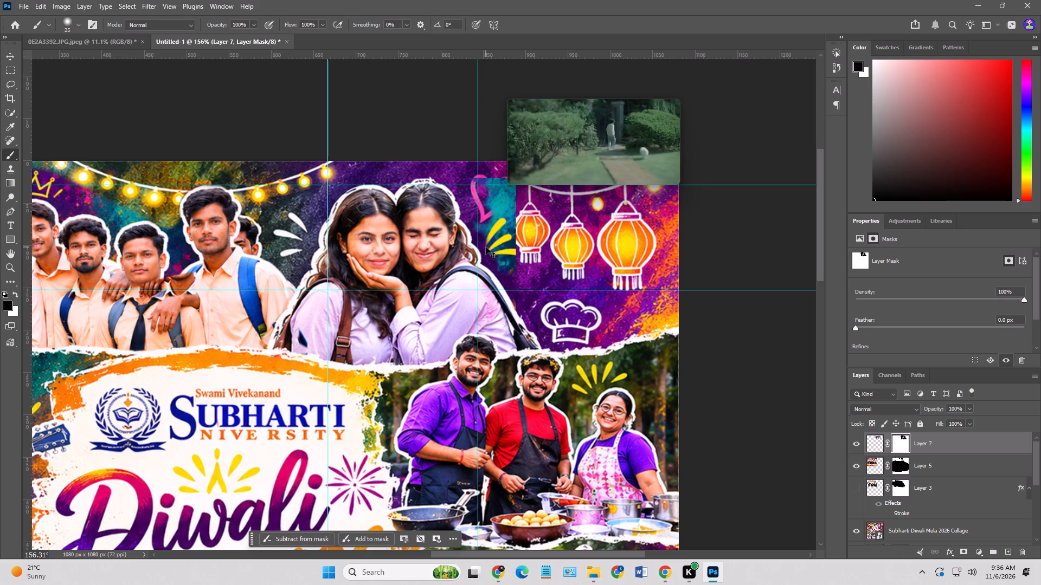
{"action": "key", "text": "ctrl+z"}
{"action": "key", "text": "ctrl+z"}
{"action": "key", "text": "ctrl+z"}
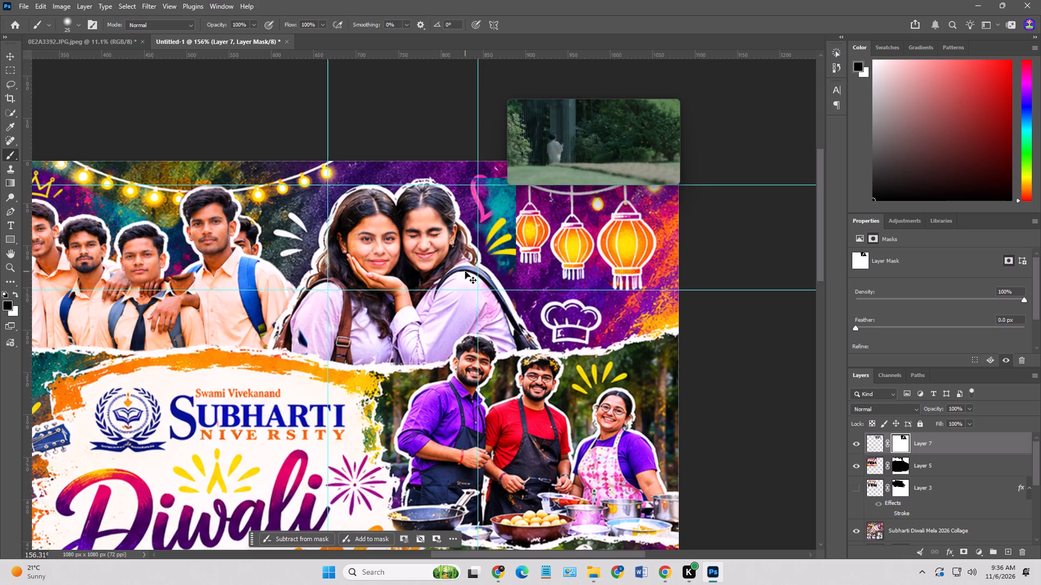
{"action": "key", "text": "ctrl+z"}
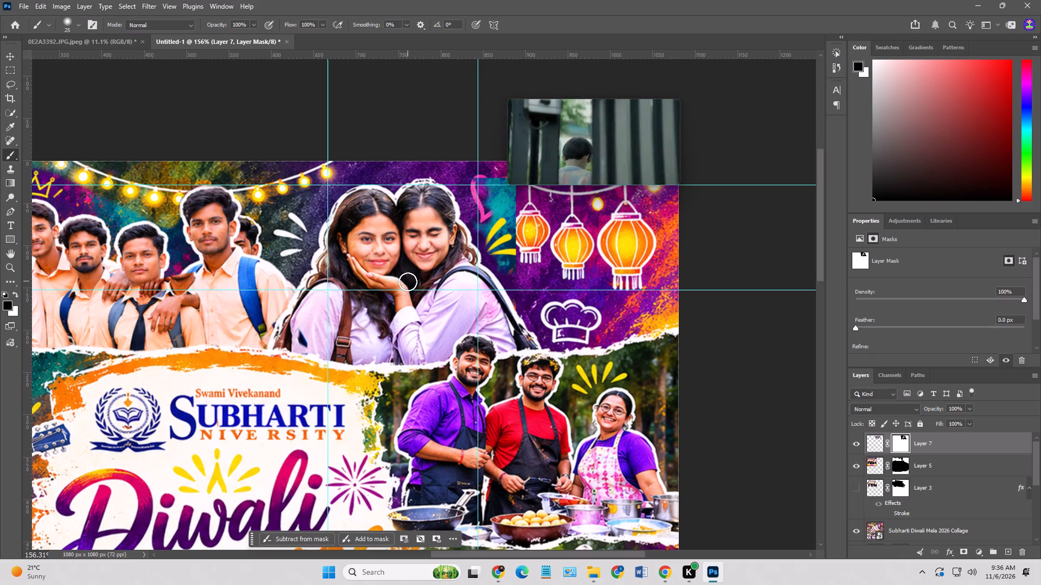
Restore Layer 7 over the left student's cheek, ear and inner hair by painting white on its mask with the 25 px brush.
{"action": "scroll", "coordinate": [454, 292], "scroll_direction": "down", "scroll_amount": 8, "text": "alt"}
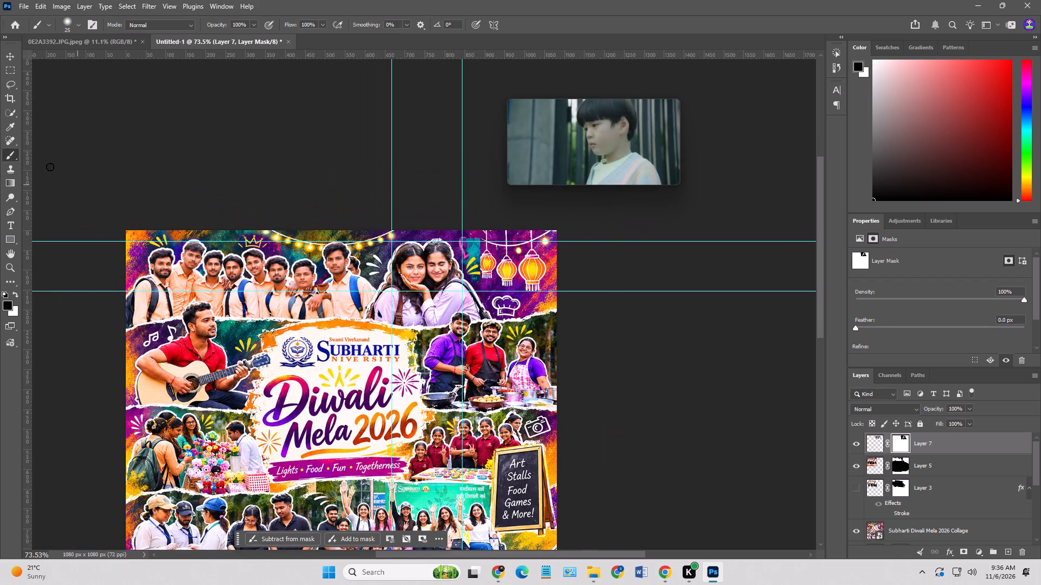
{"action": "left_click", "coordinate": [9, 56]}
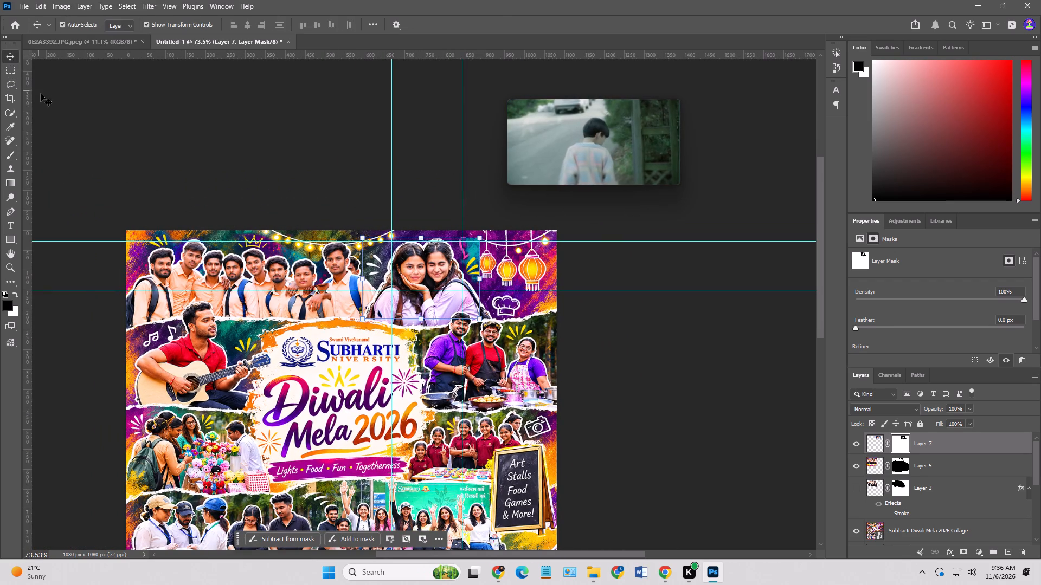
{"action": "left_click", "coordinate": [41, 94]}
{"action": "scroll", "coordinate": [345, 264], "scroll_direction": "up", "scroll_amount": 14, "text": "alt"}
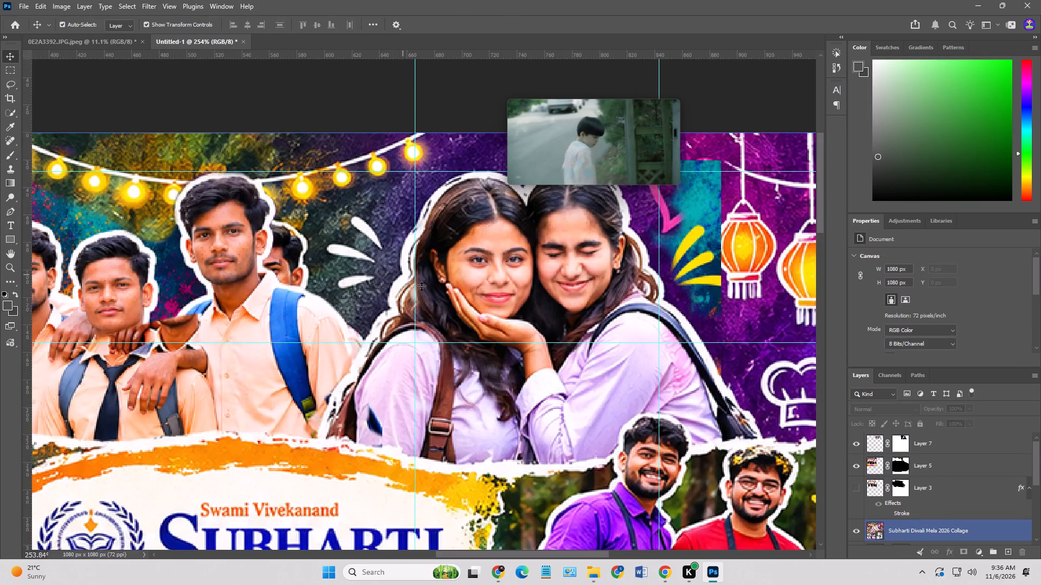
{"action": "left_click", "coordinate": [904, 443]}
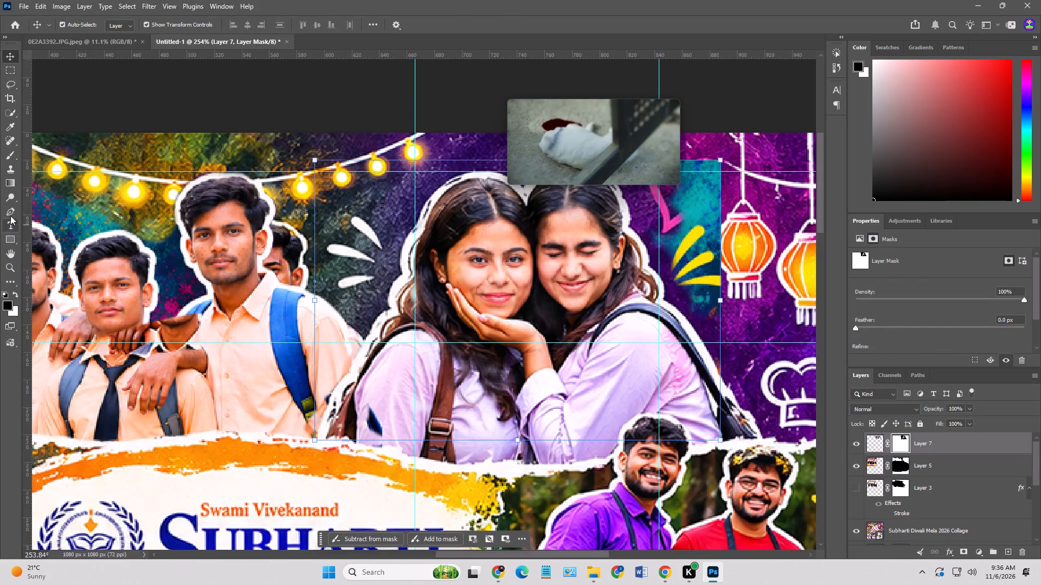
{"action": "left_click", "coordinate": [7, 157]}
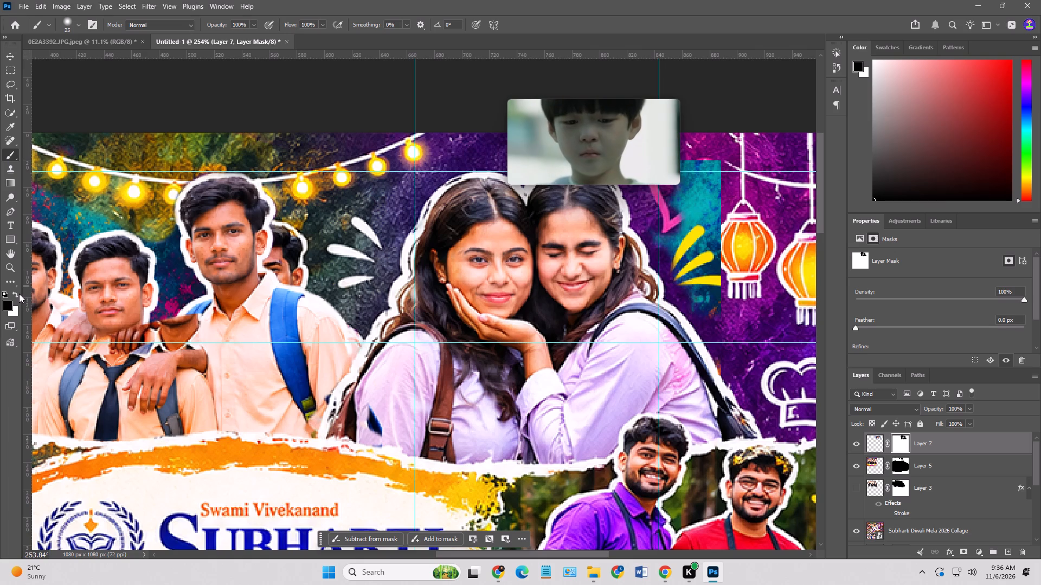
{"action": "left_click", "coordinate": [18, 294]}
{"action": "left_click_drag", "start_coordinate": [466, 256], "coordinate": [467, 276]}
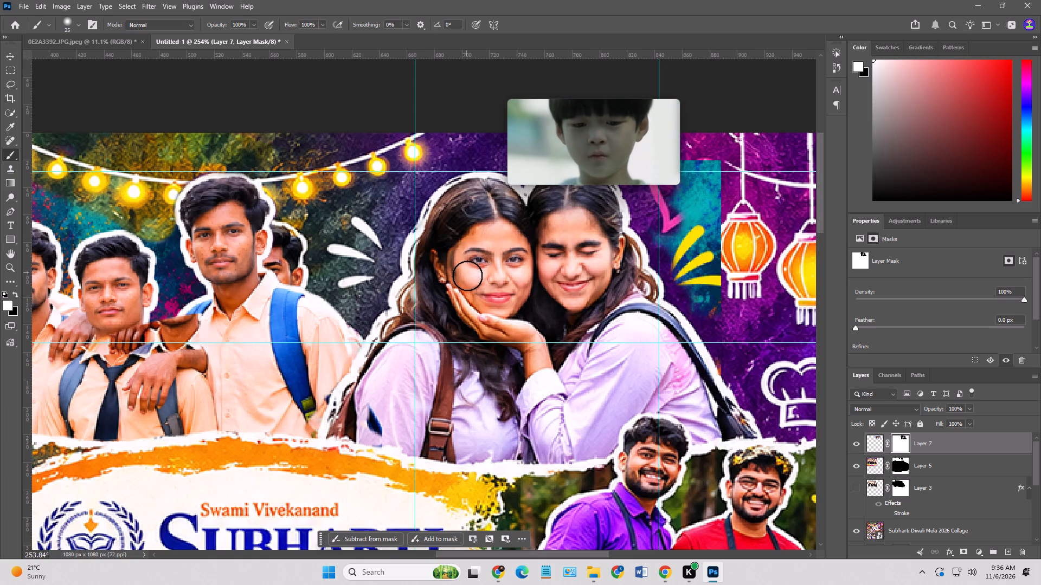
{"action": "left_click_drag", "start_coordinate": [467, 276], "coordinate": [485, 299]}
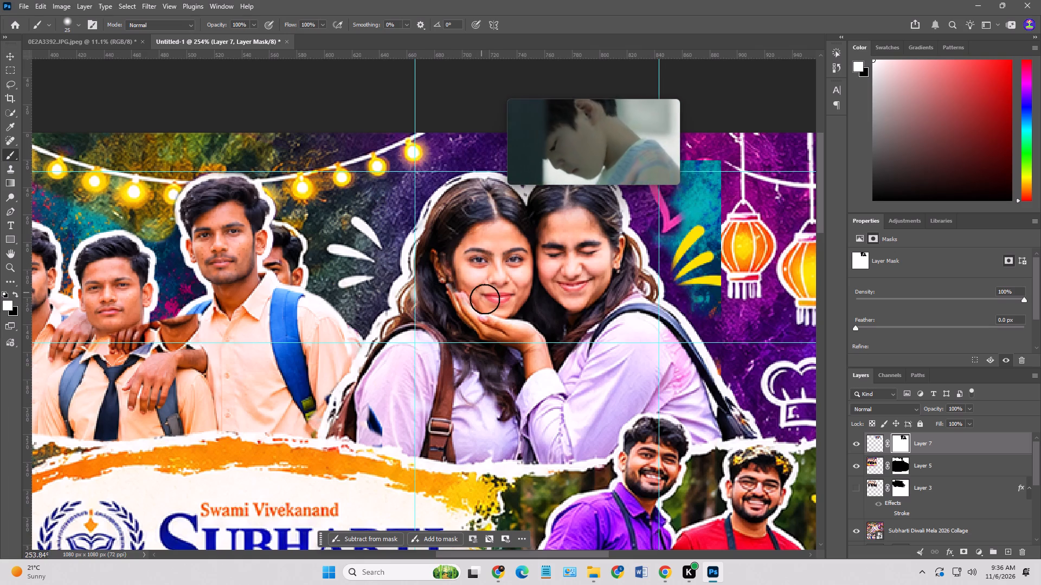
{"action": "left_click_drag", "start_coordinate": [485, 299], "coordinate": [457, 279]}
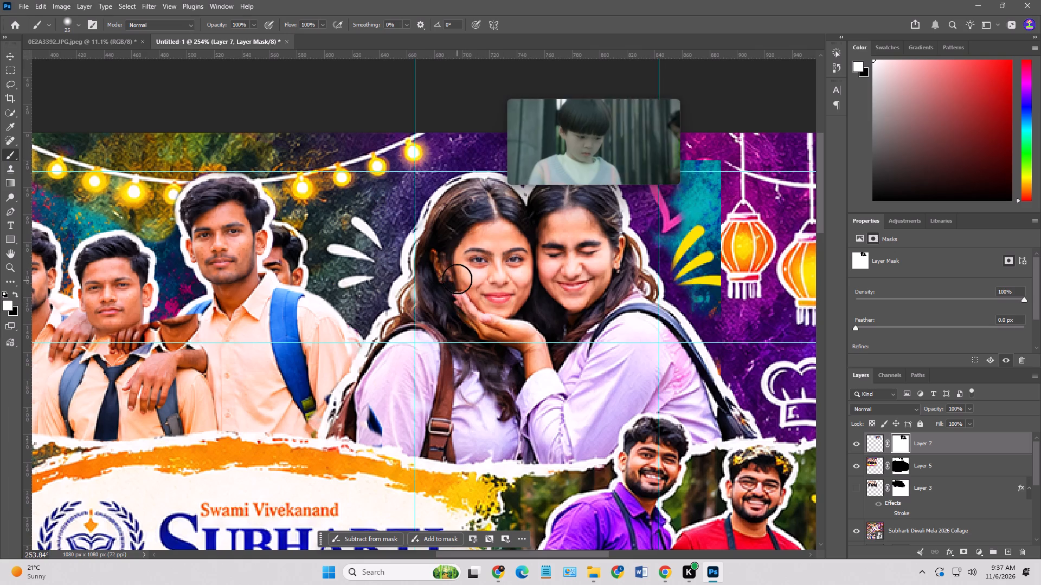
{"action": "left_click_drag", "start_coordinate": [457, 279], "coordinate": [447, 309]}
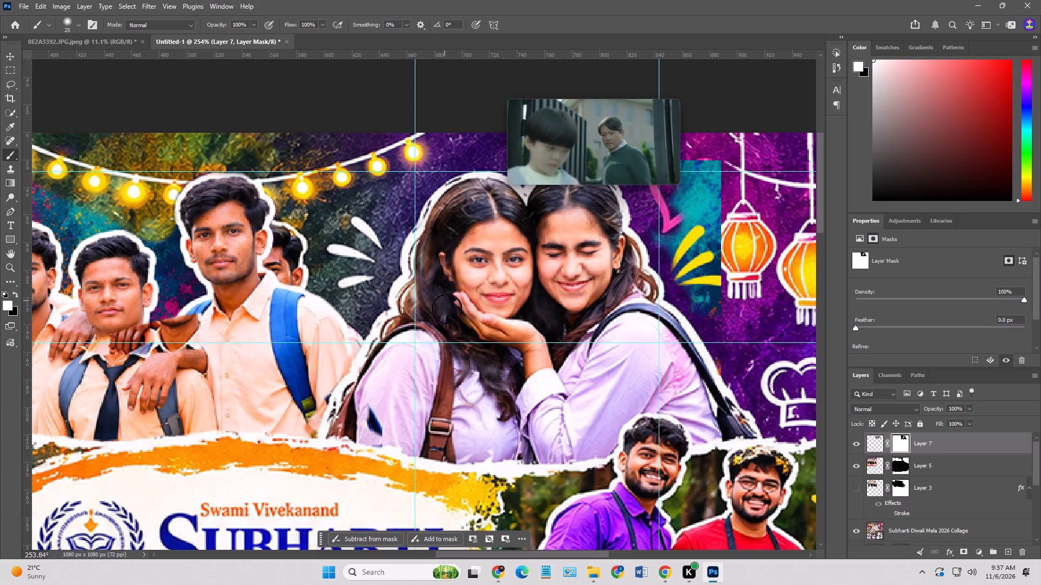
{"action": "left_click_drag", "start_coordinate": [447, 309], "coordinate": [445, 310]}
{"action": "left_click_drag", "start_coordinate": [422, 253], "coordinate": [436, 309]}
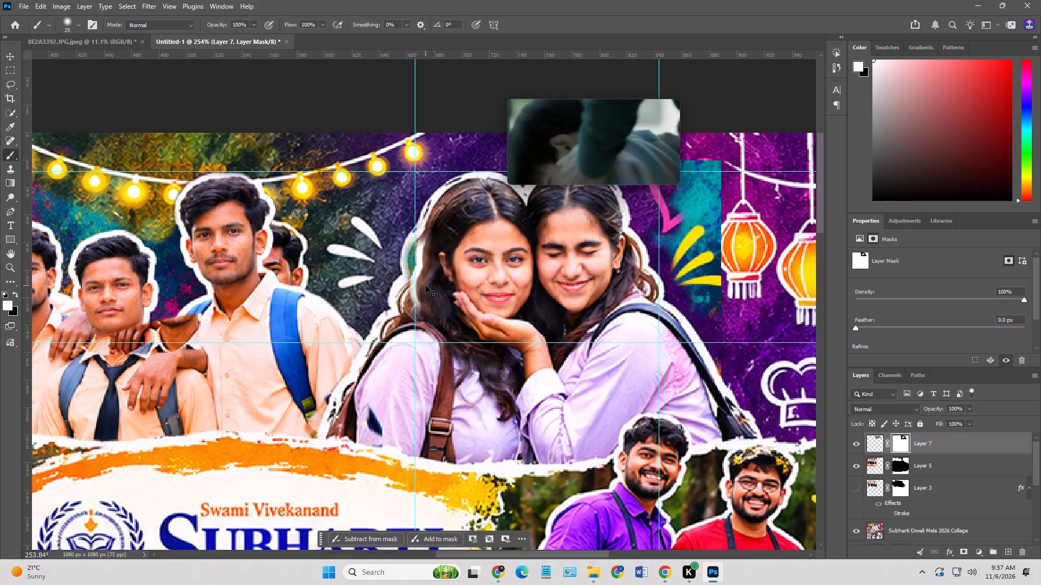
{"action": "key", "text": "ctrl+z"}
{"action": "left_click_drag", "start_coordinate": [439, 307], "coordinate": [447, 318]}
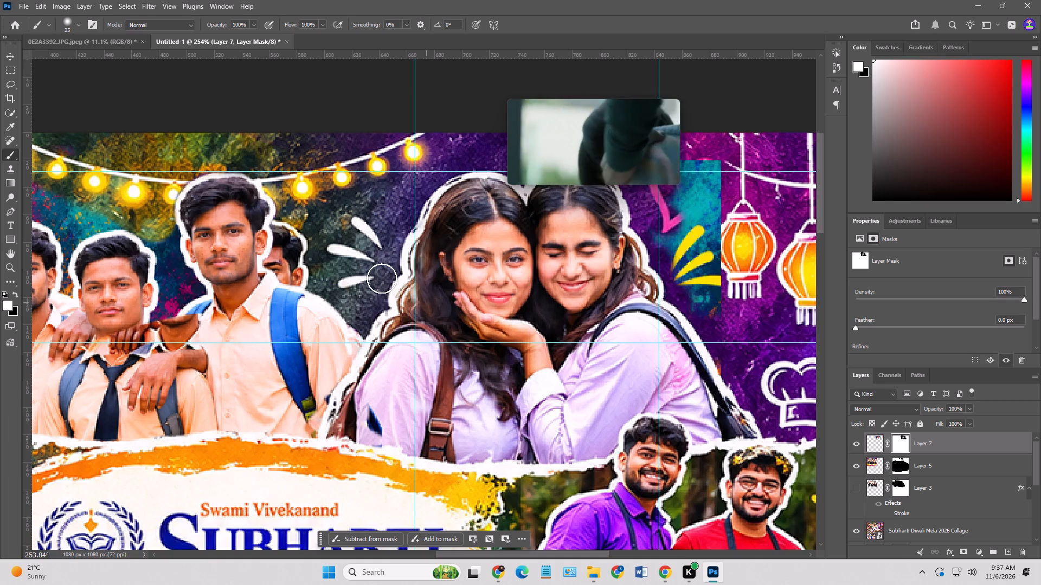
Paint black on Layer 7's mask along the left student's outer hair edge, from beside her face down to the shoulder.
{"action": "left_click_drag", "start_coordinate": [14, 295], "coordinate": [23, 296]}
{"action": "left_click_drag", "start_coordinate": [414, 248], "coordinate": [411, 270]}
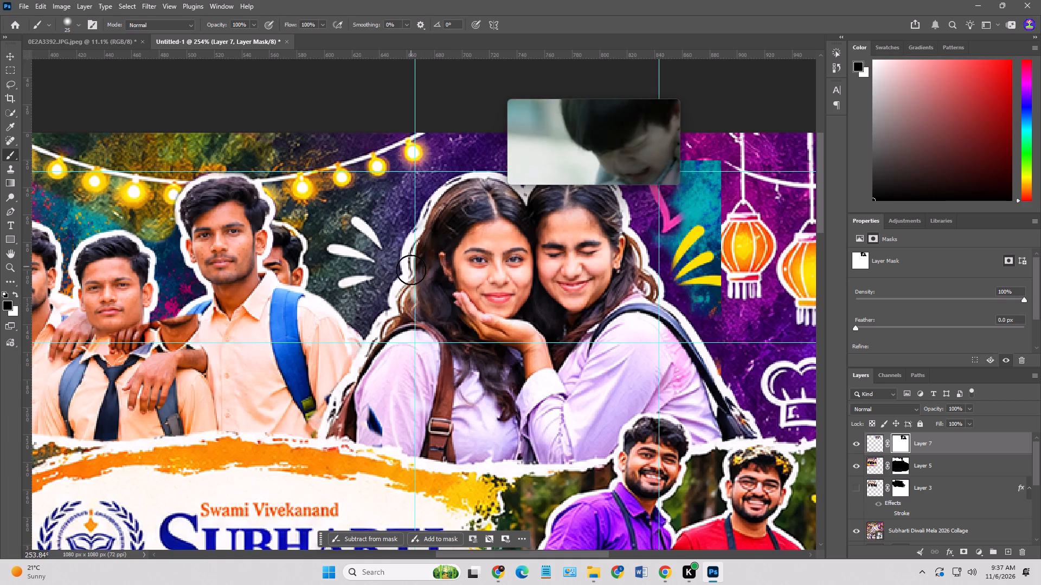
{"action": "left_click_drag", "start_coordinate": [411, 270], "coordinate": [410, 302]}
{"action": "left_click", "coordinate": [9, 55]}
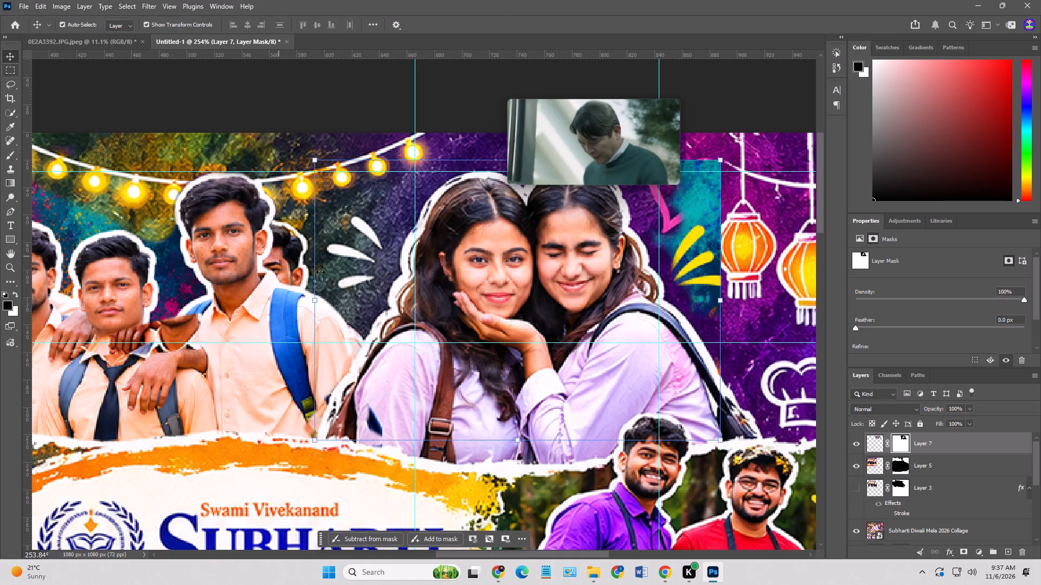
Deselect the layers, hide the guides and check the reworked top panel against the rest of the collage.
{"action": "scroll", "coordinate": [331, 244], "scroll_direction": "down", "scroll_amount": 11, "text": "alt"}
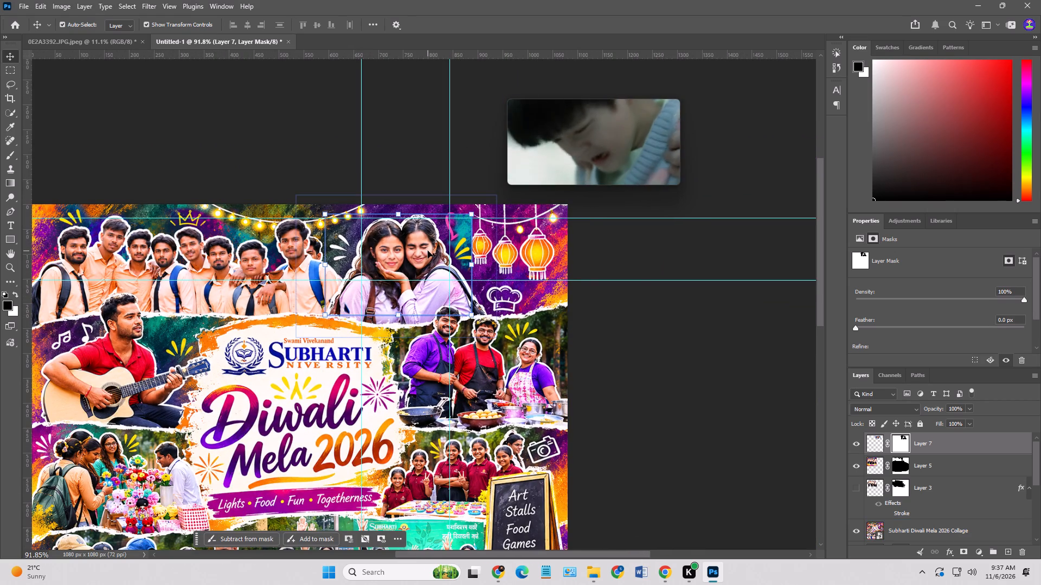
{"action": "left_click", "coordinate": [620, 355]}
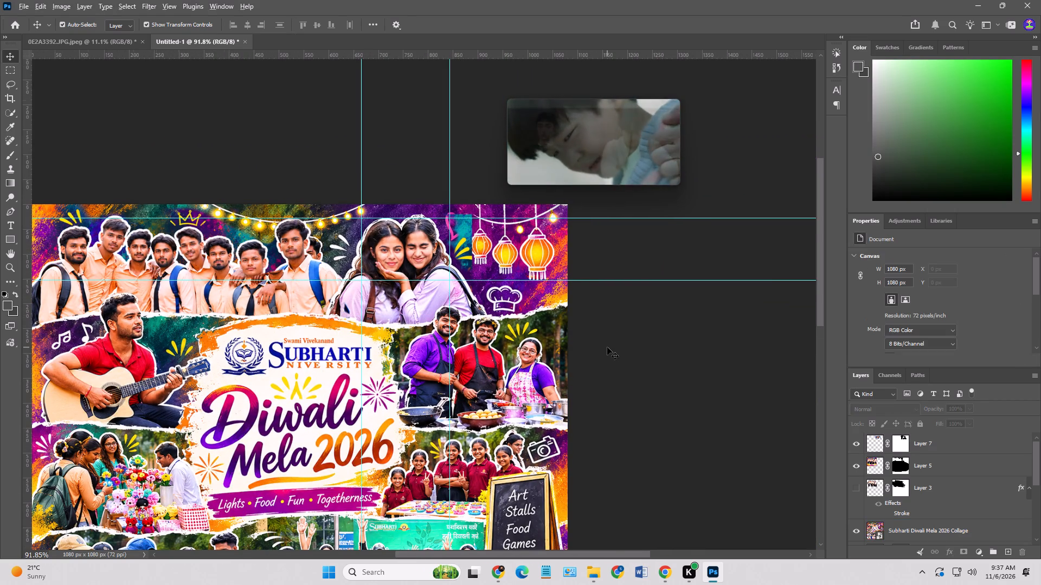
{"action": "scroll", "coordinate": [606, 347], "scroll_direction": "down", "scroll_amount": 4, "text": "alt"}
{"action": "key", "text": "ctrl+semicolon"}
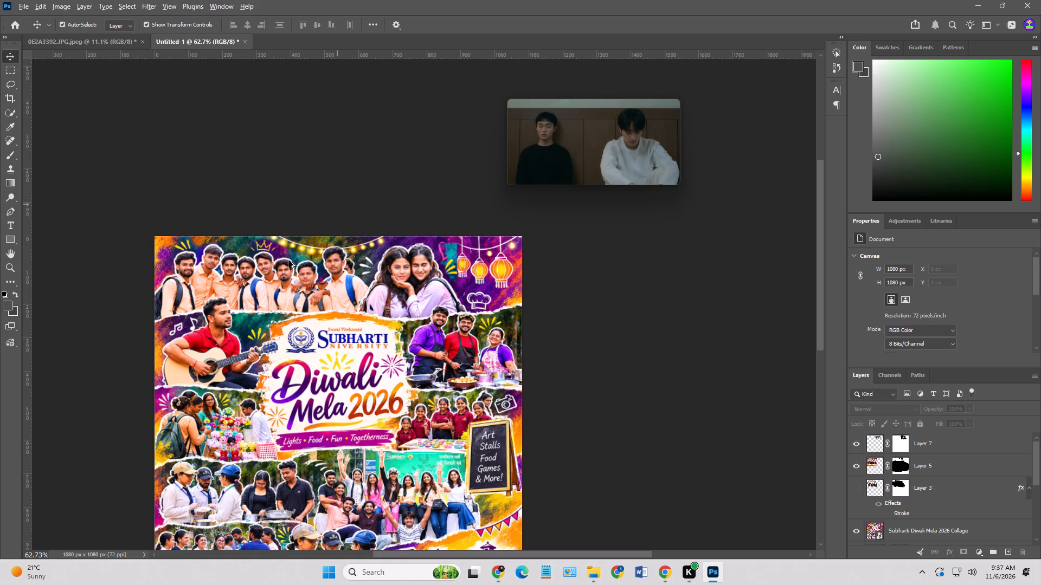
{"action": "scroll", "coordinate": [228, 309], "scroll_direction": "up", "scroll_amount": 9, "text": "alt"}
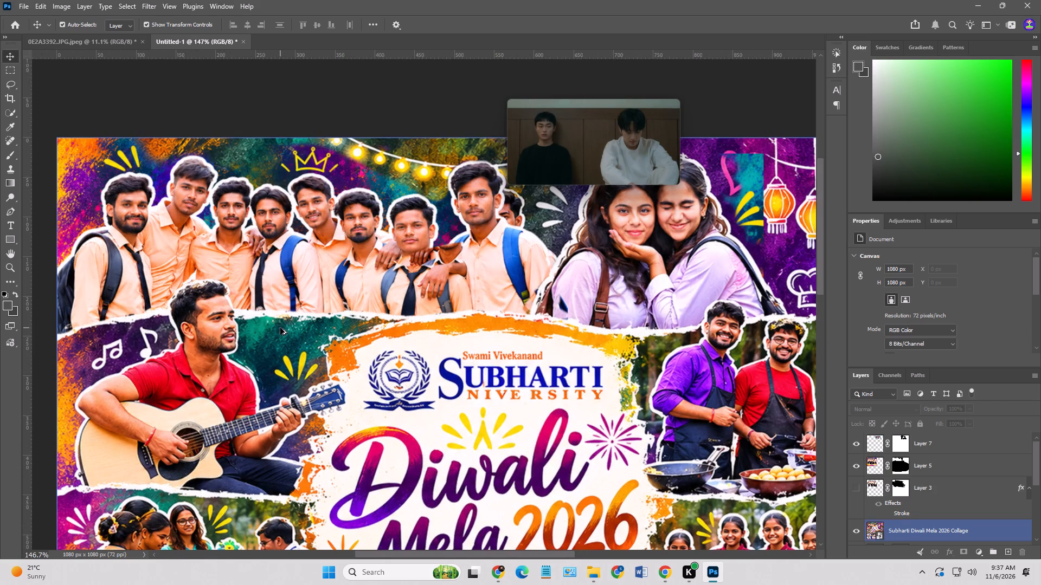
{"action": "scroll", "coordinate": [280, 328], "scroll_direction": "down", "scroll_amount": 5, "text": "alt"}
{"action": "scroll", "coordinate": [627, 350], "scroll_direction": "up", "scroll_amount": 7, "text": "alt"}
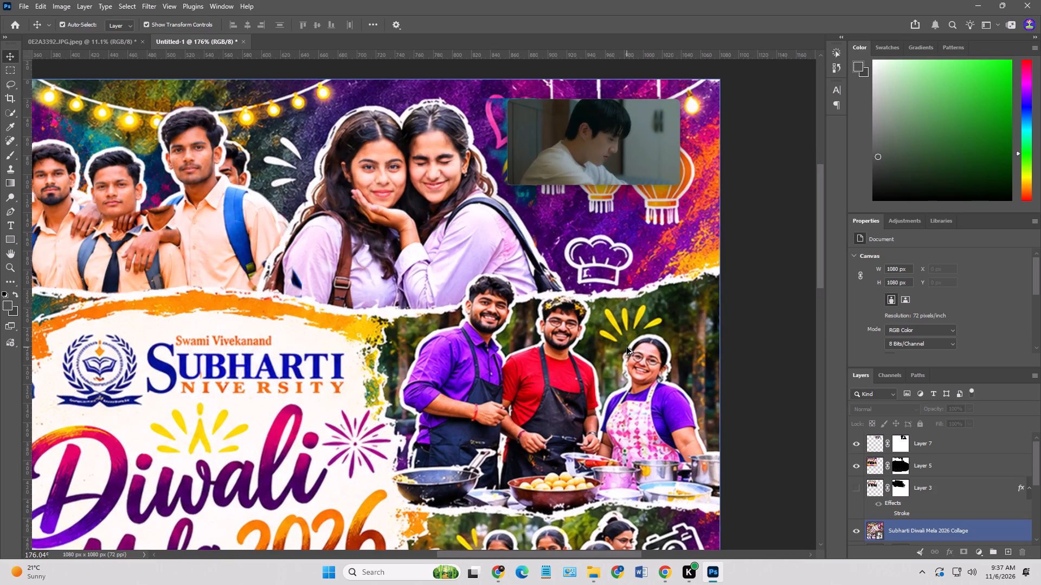
{"action": "scroll", "coordinate": [625, 347], "scroll_direction": "down", "scroll_amount": 9, "text": "alt"}
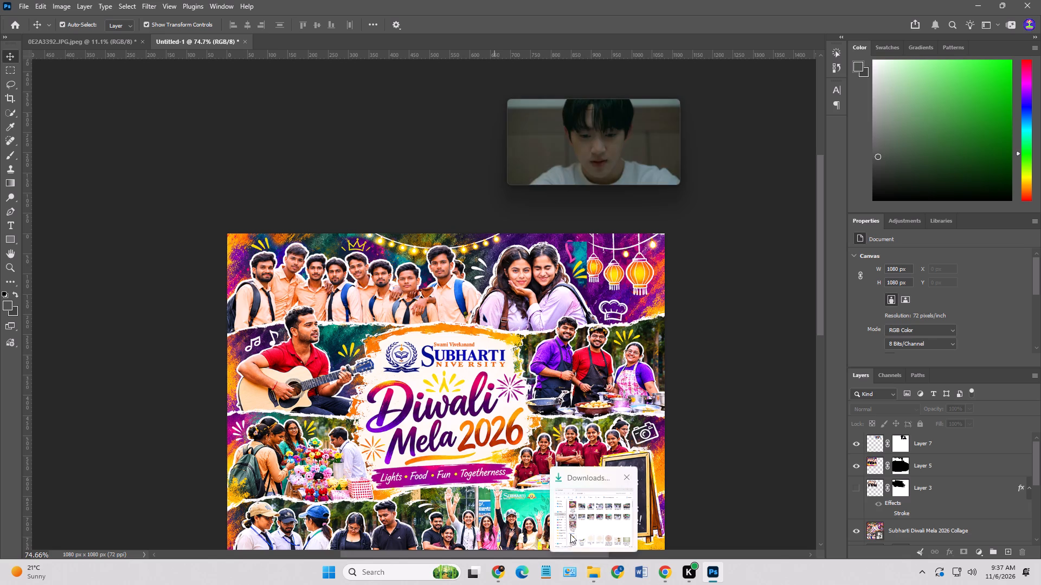
Switch to Chrome and copy the generated graphic of the guitarist in the red shirt from ChatGPT's image viewer.
{"action": "left_click", "coordinate": [505, 575]}
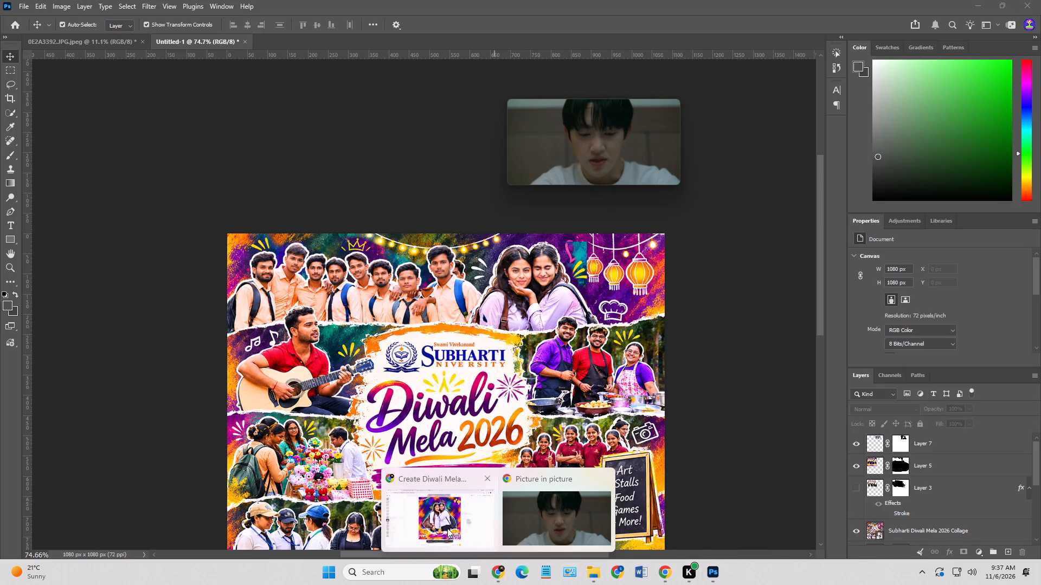
{"action": "left_click", "coordinate": [447, 528]}
{"action": "left_click", "coordinate": [24, 335]}
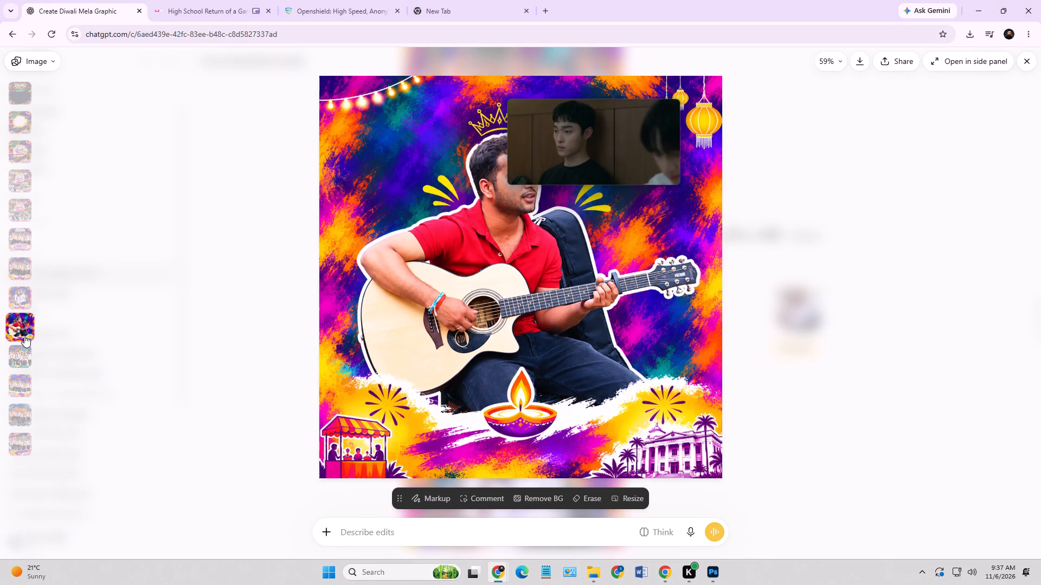
{"action": "scroll", "coordinate": [471, 271], "scroll_direction": "up", "scroll_amount": 3}
{"action": "left_click_drag", "start_coordinate": [600, 107], "coordinate": [712, 106]}
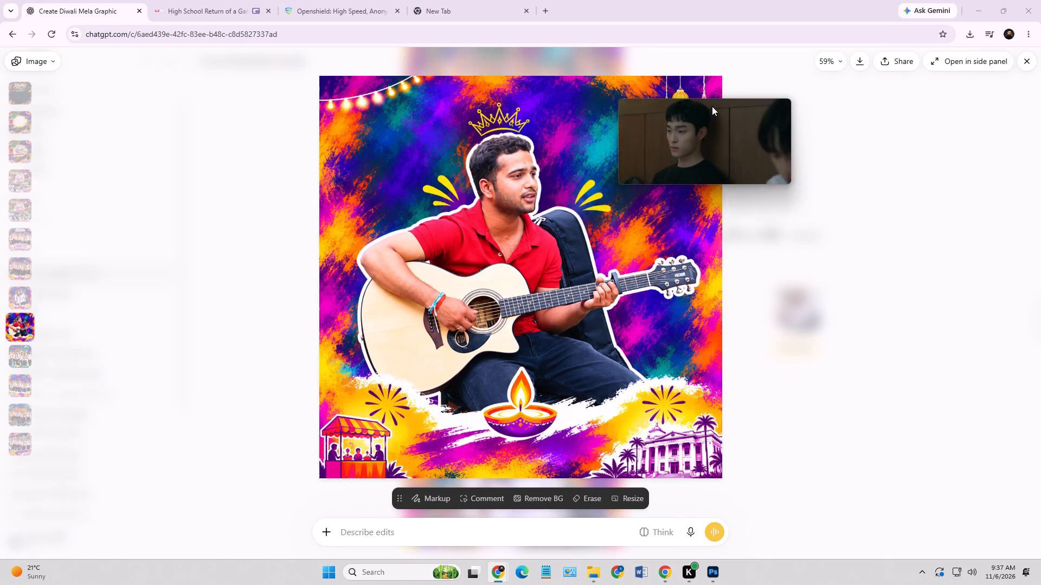
{"action": "left_click_drag", "start_coordinate": [712, 106], "coordinate": [781, 114]}
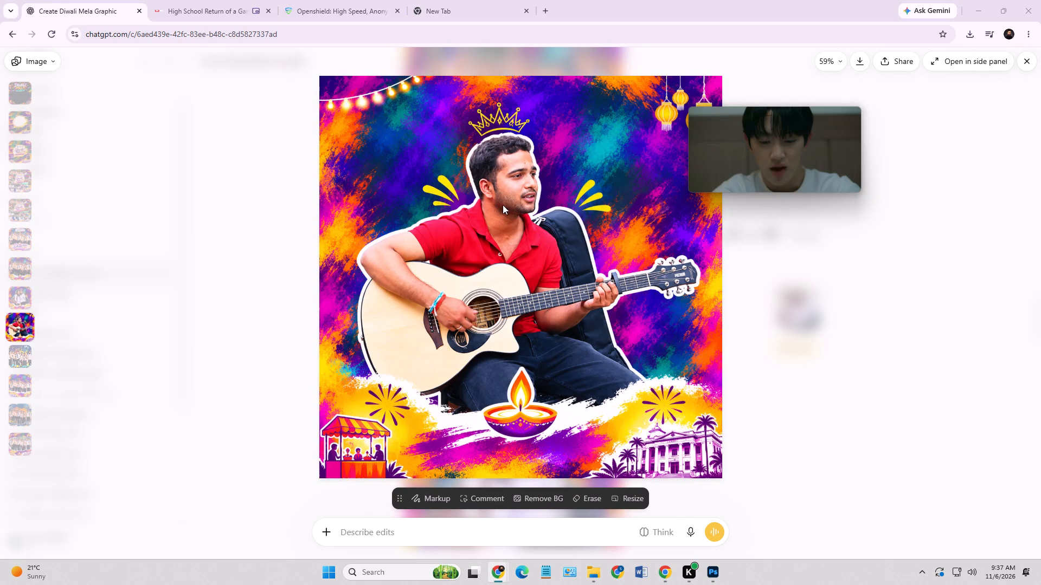
{"action": "right_click", "coordinate": [502, 205]}
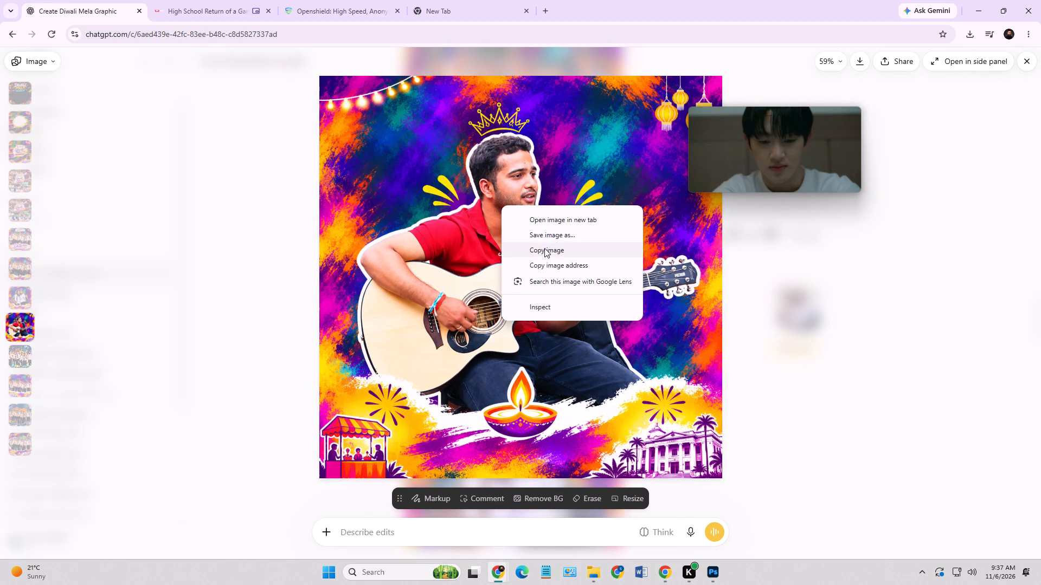
{"action": "left_click", "coordinate": [544, 248]}
Return to Photoshop, paste the guitarist graphic, scale it to about 710 px square and place it over the collage's right side.
{"action": "key", "text": "alt+Tab"}
{"action": "left_click", "coordinate": [716, 568]}
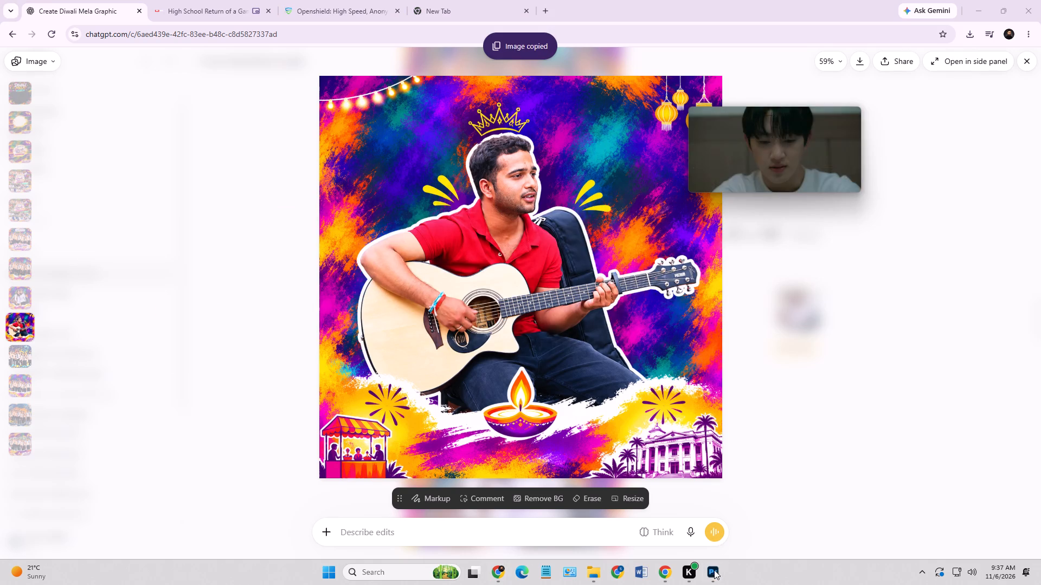
{"action": "left_click", "coordinate": [714, 574]}
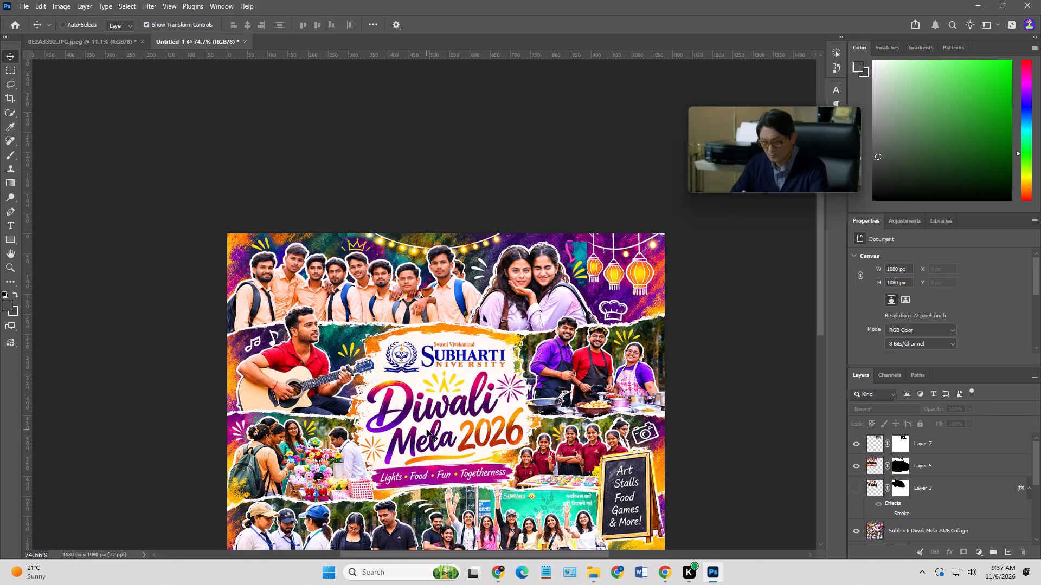
{"action": "key", "text": "ctrl+v"}
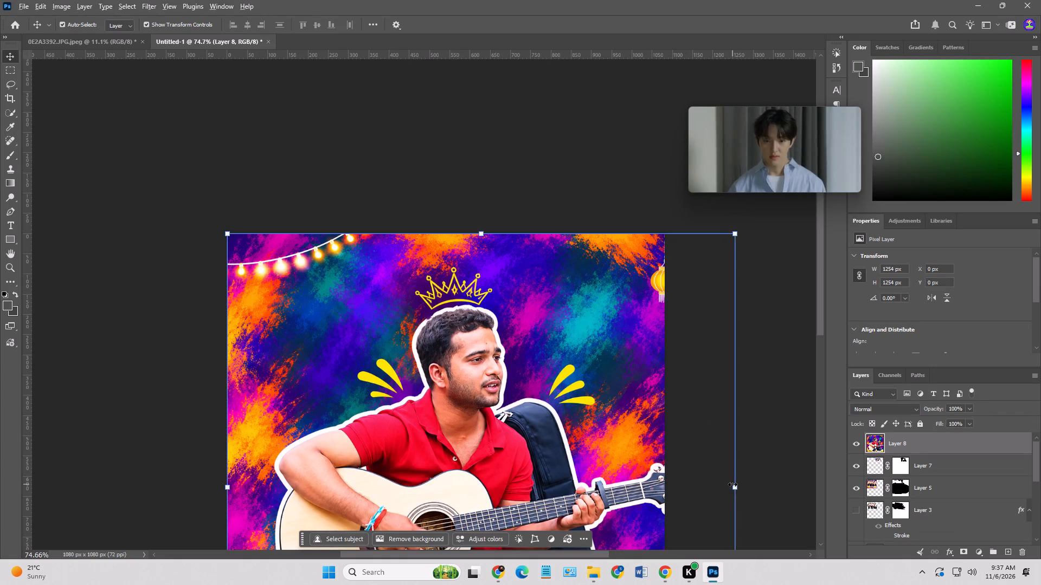
{"action": "left_click_drag", "start_coordinate": [732, 484], "coordinate": [567, 470], "text": "alt"}
{"action": "left_click_drag", "start_coordinate": [555, 473], "coordinate": [394, 361]}
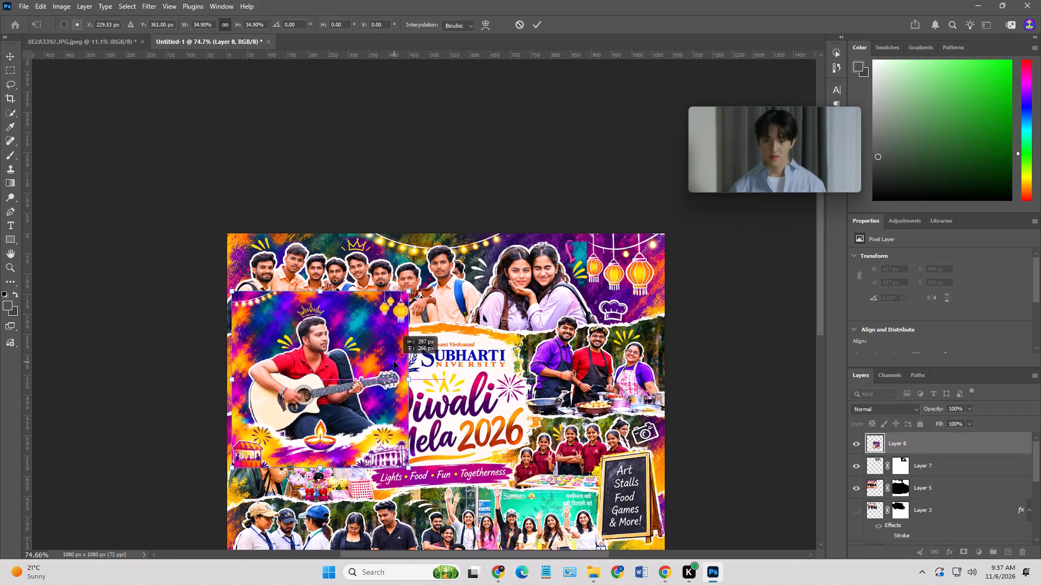
{"action": "left_click_drag", "start_coordinate": [394, 361], "coordinate": [394, 358]}
{"action": "left_click_drag", "start_coordinate": [406, 284], "coordinate": [486, 254], "text": "alt"}
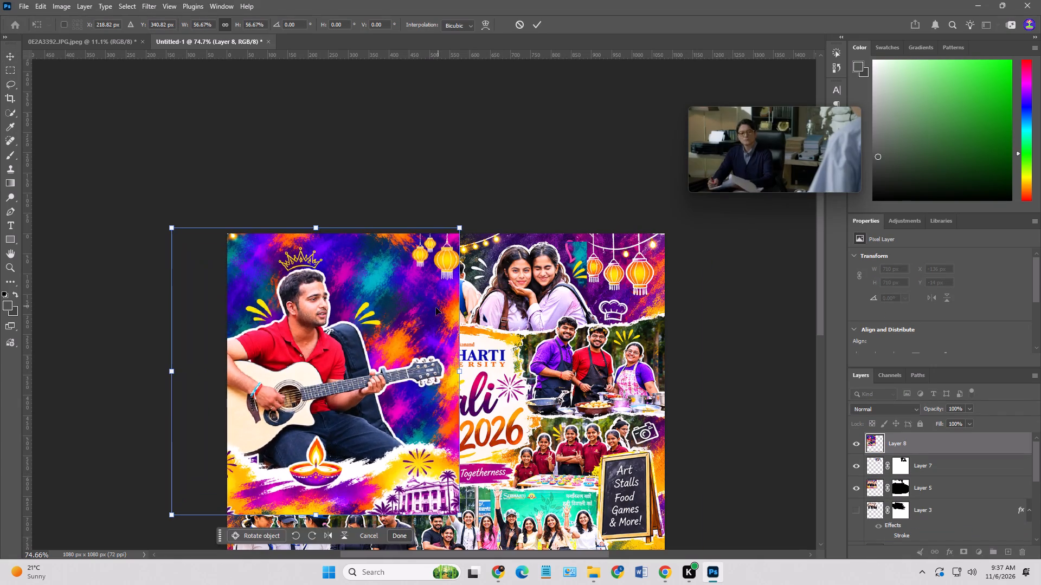
{"action": "left_click_drag", "start_coordinate": [435, 308], "coordinate": [684, 387]}
{"action": "key", "text": "Return"}
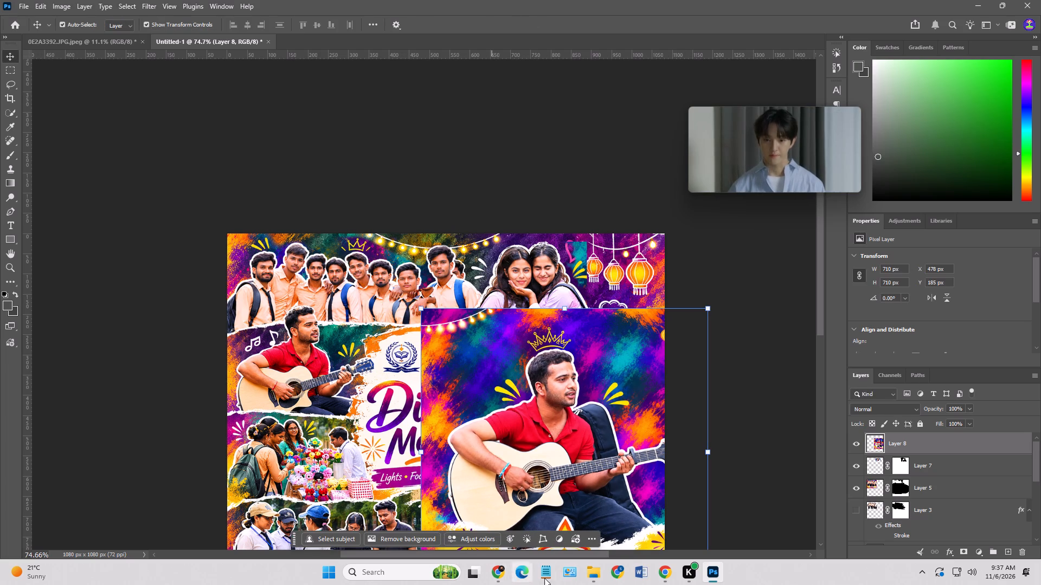
View the original guitarist photo 0E2A3433.JPG.jpeg from the Downloads folder to examine his face.
{"action": "left_click", "coordinate": [585, 573]}
{"action": "double_click", "coordinate": [376, 283]}
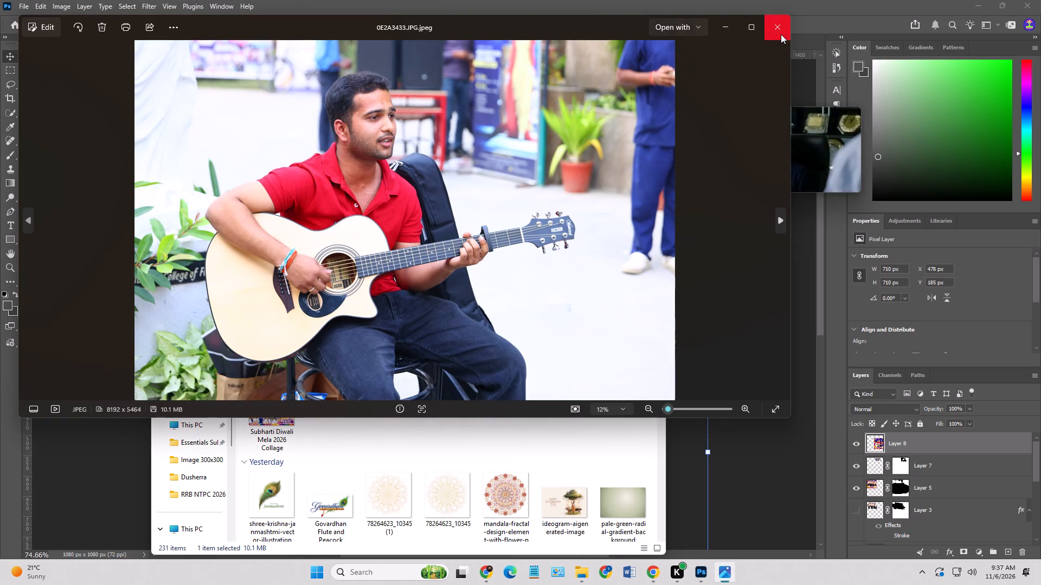
{"action": "left_click", "coordinate": [777, 30]}
Back in Photoshop, copy a rectangle of about 148 x 202 px around the guitarist's head and neck from Layer 8 to a new layer.
{"action": "left_click", "coordinate": [714, 570]}
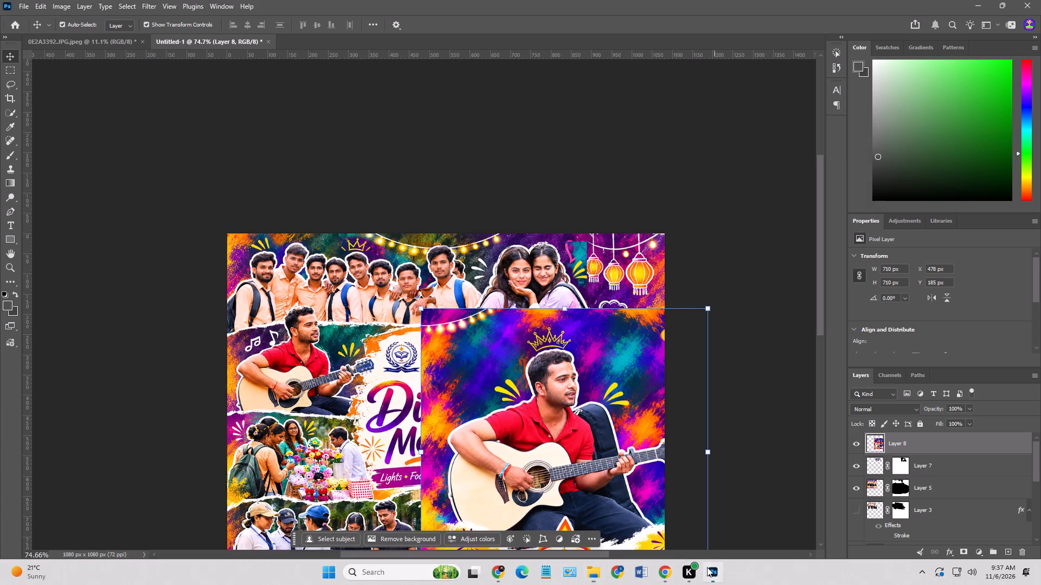
{"action": "scroll", "coordinate": [506, 379], "scroll_direction": "up", "scroll_amount": 4, "text": "alt"}
{"action": "scroll", "coordinate": [585, 408], "scroll_direction": "up", "scroll_amount": 6, "text": "alt"}
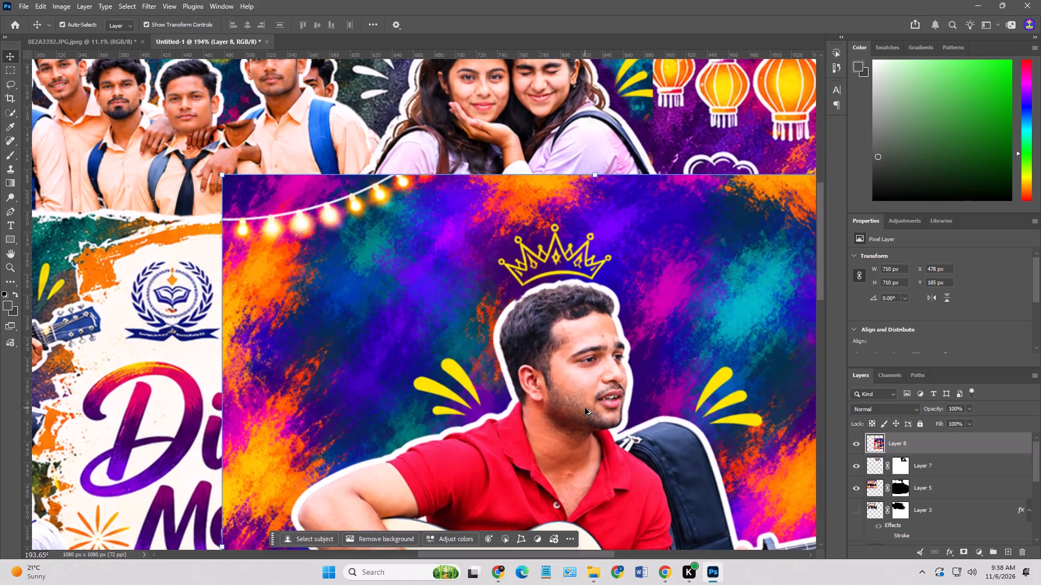
{"action": "left_click", "coordinate": [9, 71]}
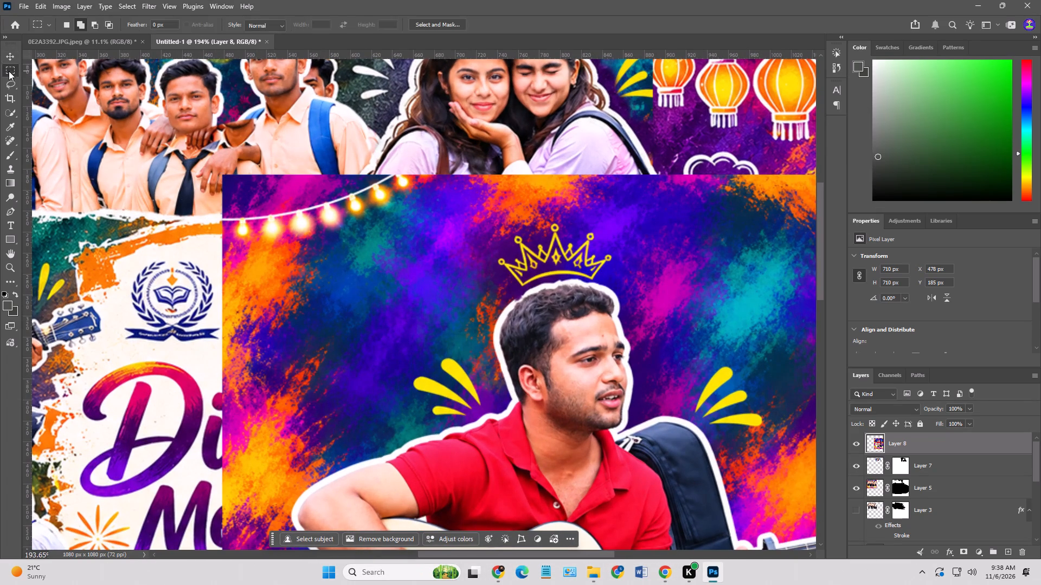
{"action": "left_click_drag", "start_coordinate": [645, 487], "coordinate": [502, 292]}
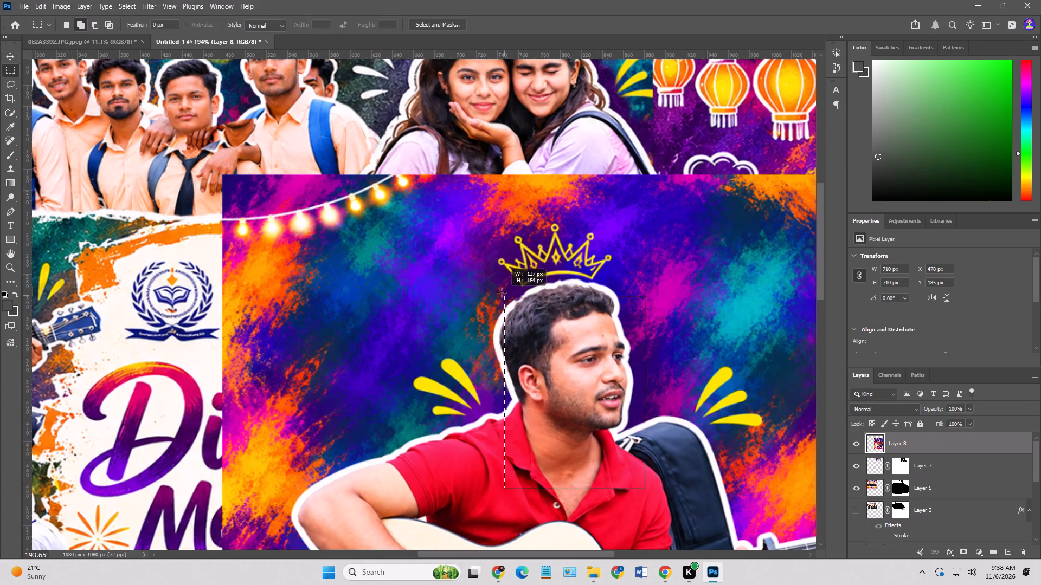
{"action": "left_click_drag", "start_coordinate": [502, 292], "coordinate": [492, 277]}
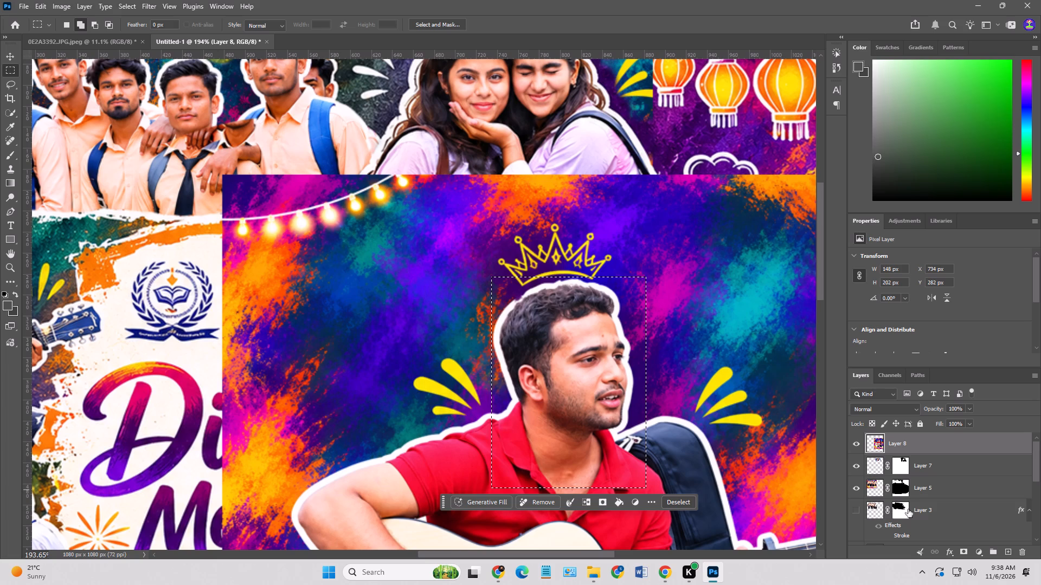
{"action": "key", "text": "ctrl+j"}
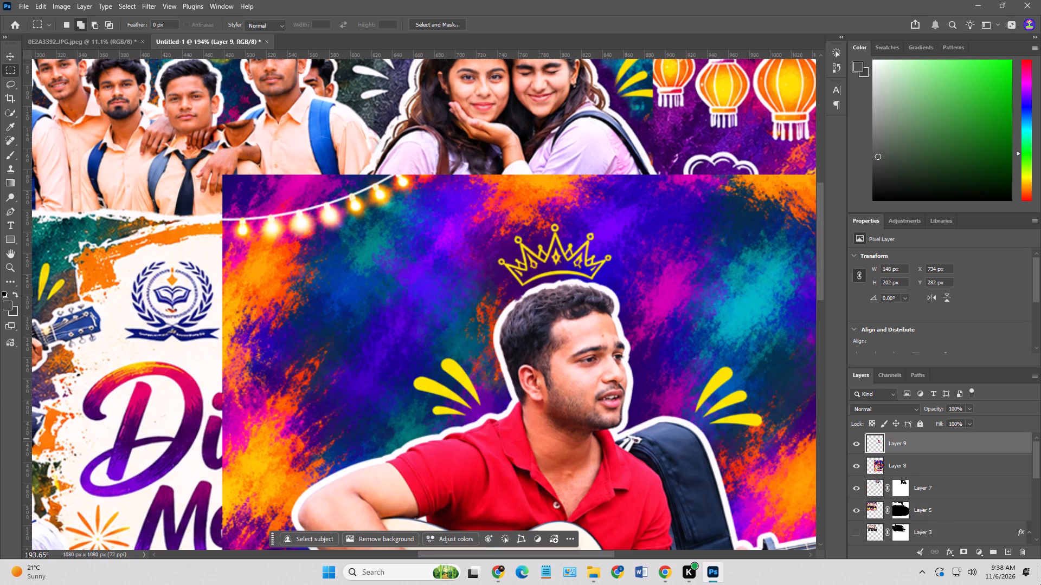
Delete Layer 8 with the full guitarist graphic, keeping the copied head on Layer 9.
{"action": "left_click", "coordinate": [912, 480]}
{"action": "left_click", "coordinate": [909, 464]}
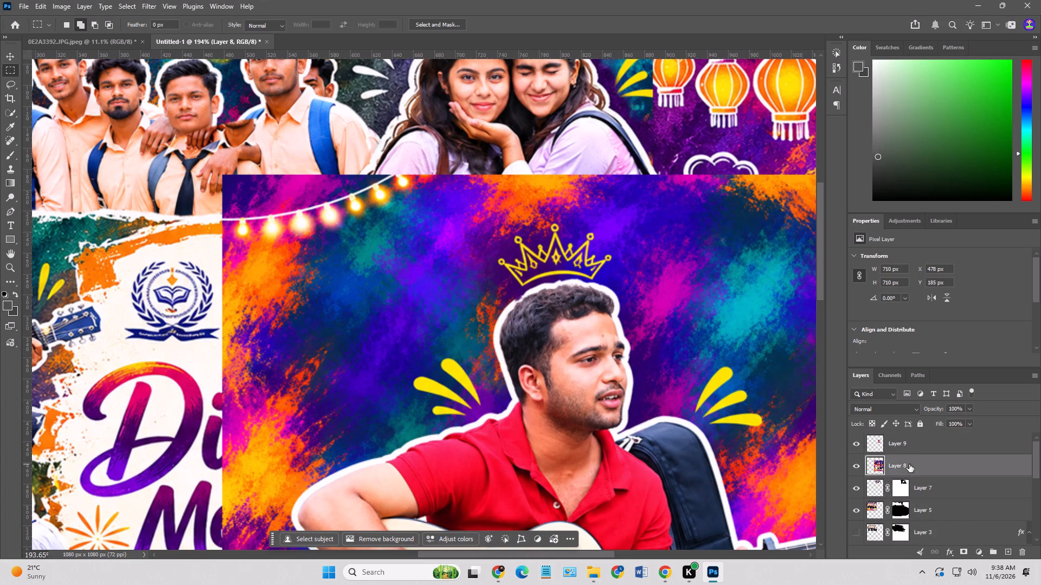
{"action": "key", "text": "Delete"}
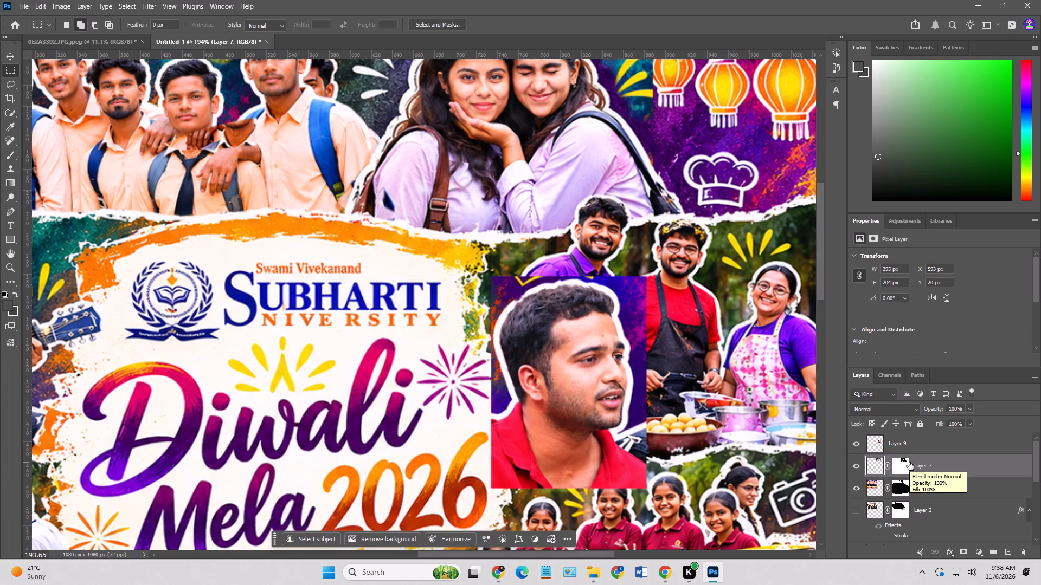
Paint black on Layer 7's mask to remove its leftover background over the pink heart and beside the lanterns.
{"action": "left_click", "coordinate": [3, 57]}
{"action": "scroll", "coordinate": [652, 232], "scroll_direction": "up", "scroll_amount": 8}
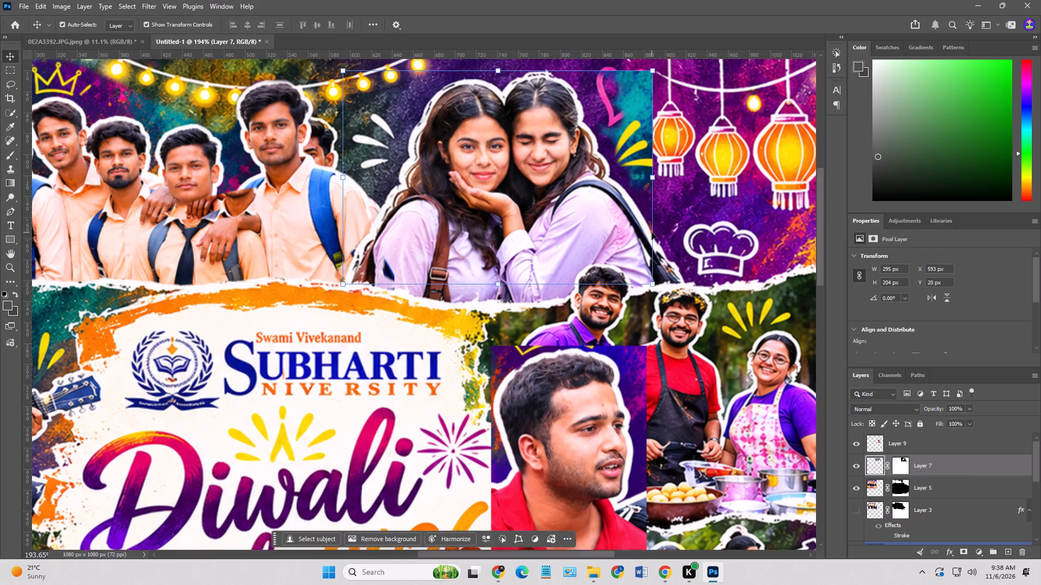
{"action": "scroll", "coordinate": [652, 232], "scroll_direction": "up", "scroll_amount": 8}
{"action": "left_click", "coordinate": [605, 277]}
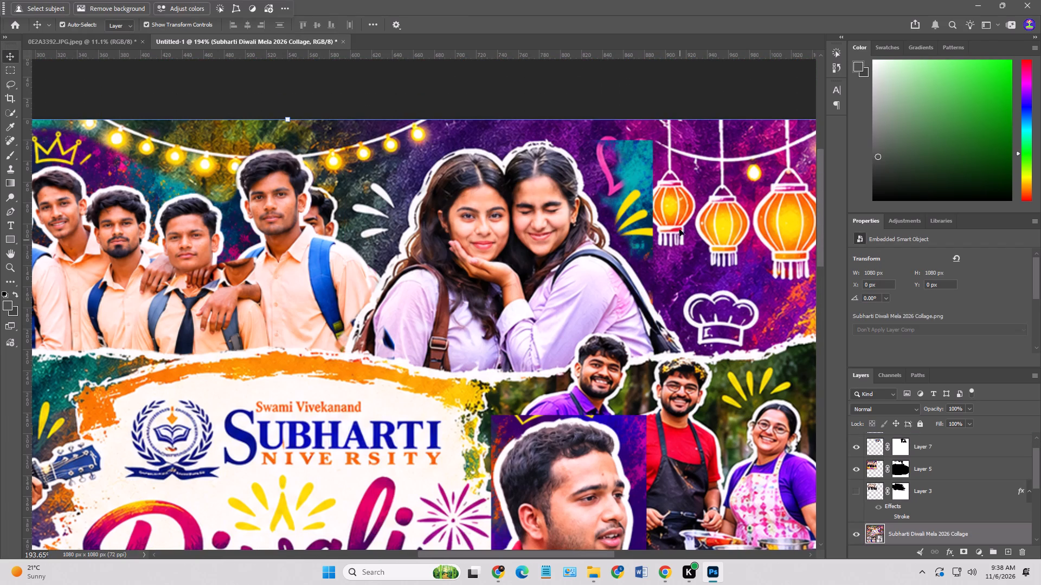
{"action": "left_click", "coordinate": [643, 192]}
{"action": "left_click", "coordinate": [901, 448]}
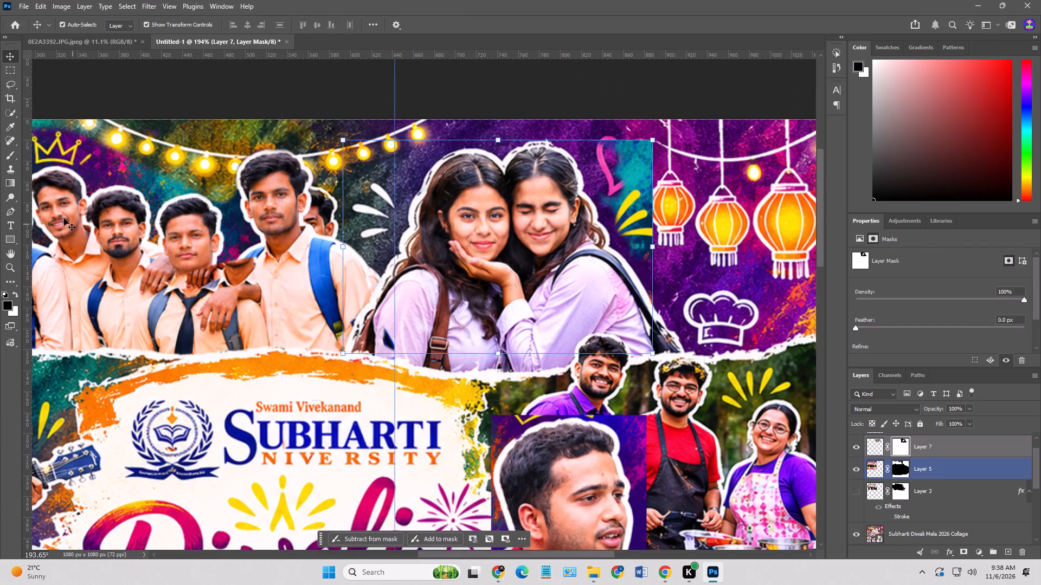
{"action": "left_click", "coordinate": [9, 153]}
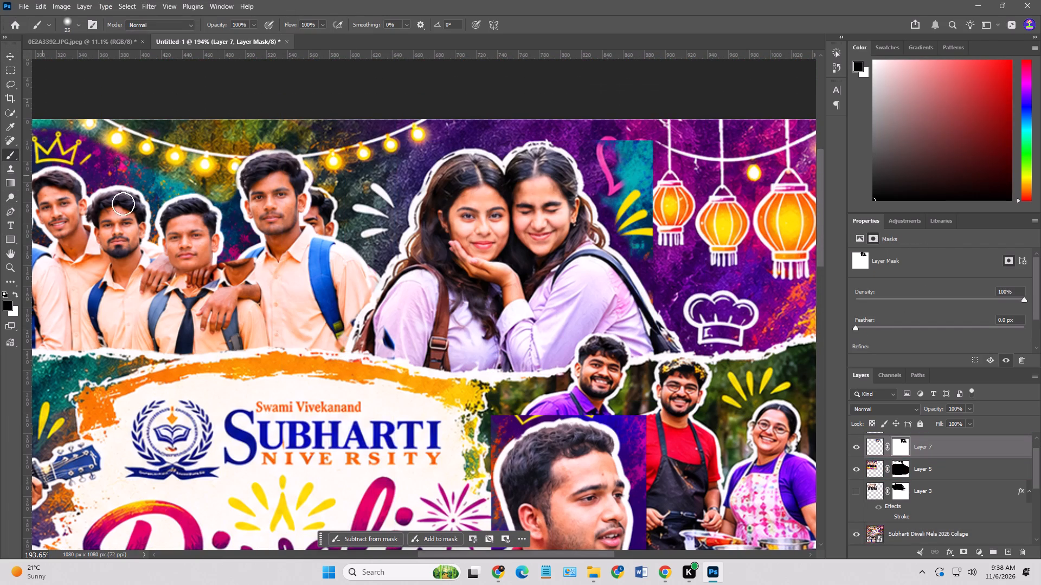
{"action": "left_click_drag", "start_coordinate": [611, 138], "coordinate": [603, 167]}
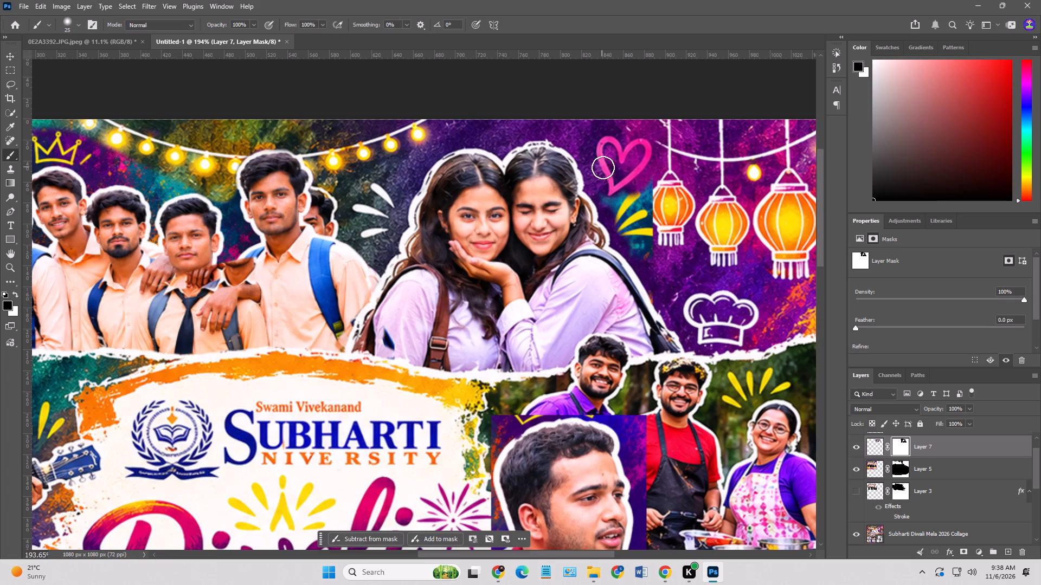
{"action": "left_click_drag", "start_coordinate": [603, 167], "coordinate": [647, 190]}
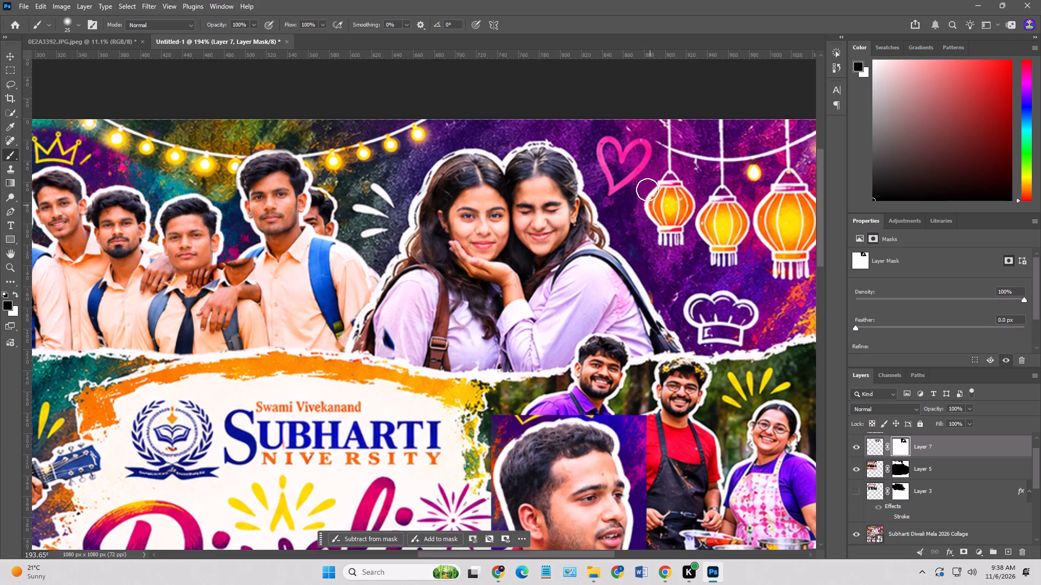
{"action": "left_click_drag", "start_coordinate": [647, 190], "coordinate": [760, 301]}
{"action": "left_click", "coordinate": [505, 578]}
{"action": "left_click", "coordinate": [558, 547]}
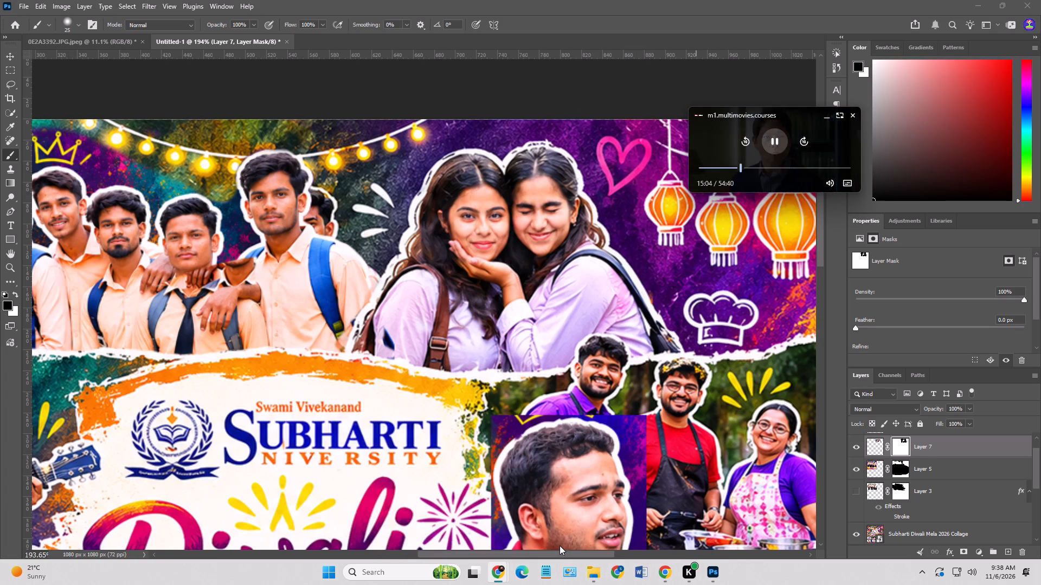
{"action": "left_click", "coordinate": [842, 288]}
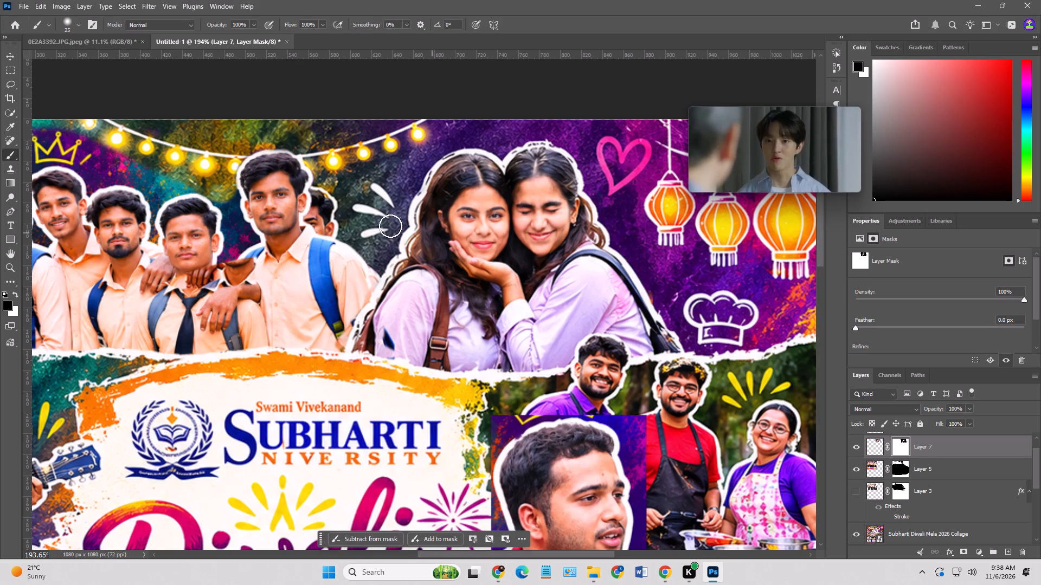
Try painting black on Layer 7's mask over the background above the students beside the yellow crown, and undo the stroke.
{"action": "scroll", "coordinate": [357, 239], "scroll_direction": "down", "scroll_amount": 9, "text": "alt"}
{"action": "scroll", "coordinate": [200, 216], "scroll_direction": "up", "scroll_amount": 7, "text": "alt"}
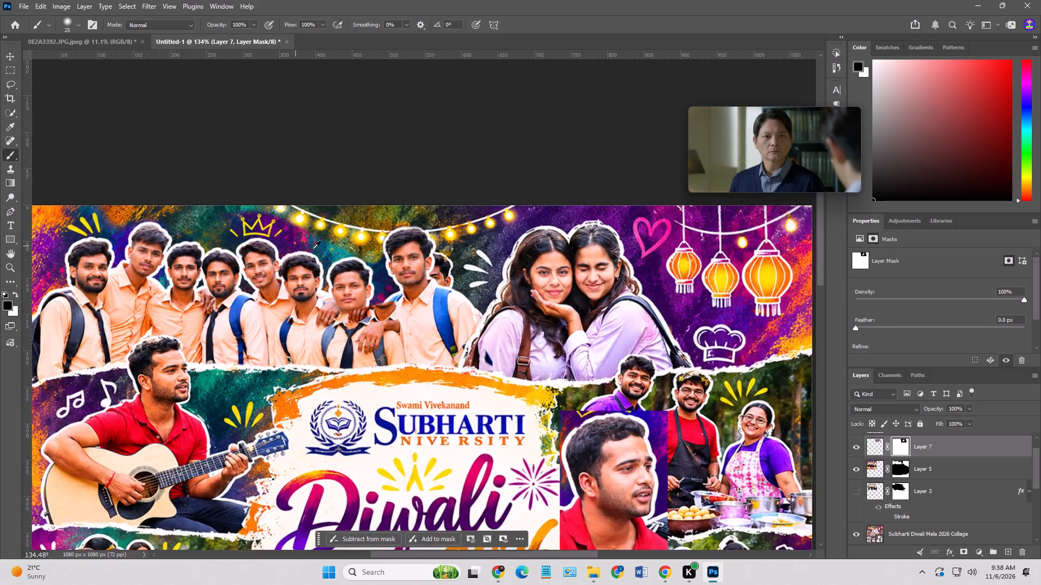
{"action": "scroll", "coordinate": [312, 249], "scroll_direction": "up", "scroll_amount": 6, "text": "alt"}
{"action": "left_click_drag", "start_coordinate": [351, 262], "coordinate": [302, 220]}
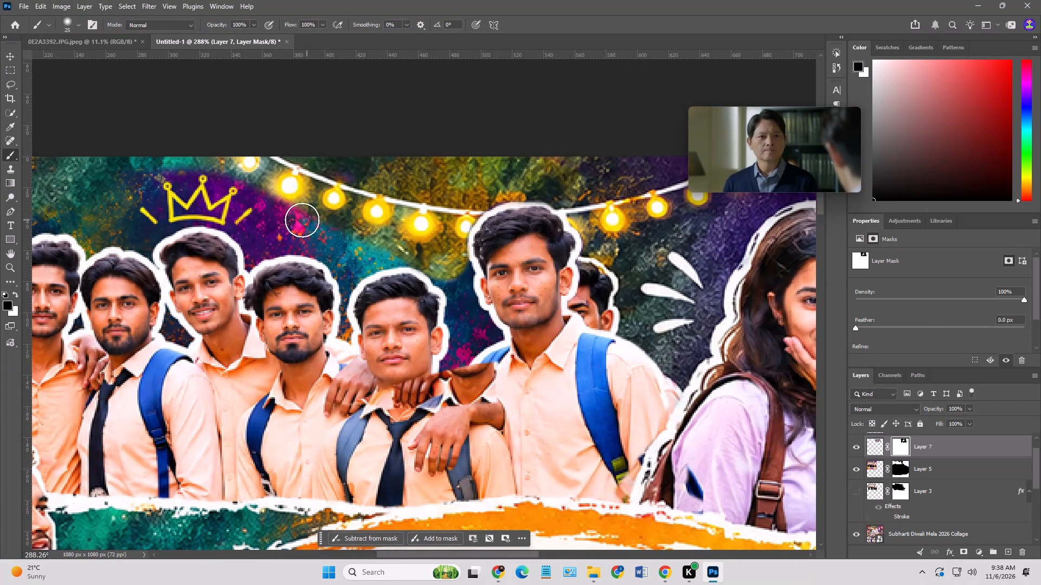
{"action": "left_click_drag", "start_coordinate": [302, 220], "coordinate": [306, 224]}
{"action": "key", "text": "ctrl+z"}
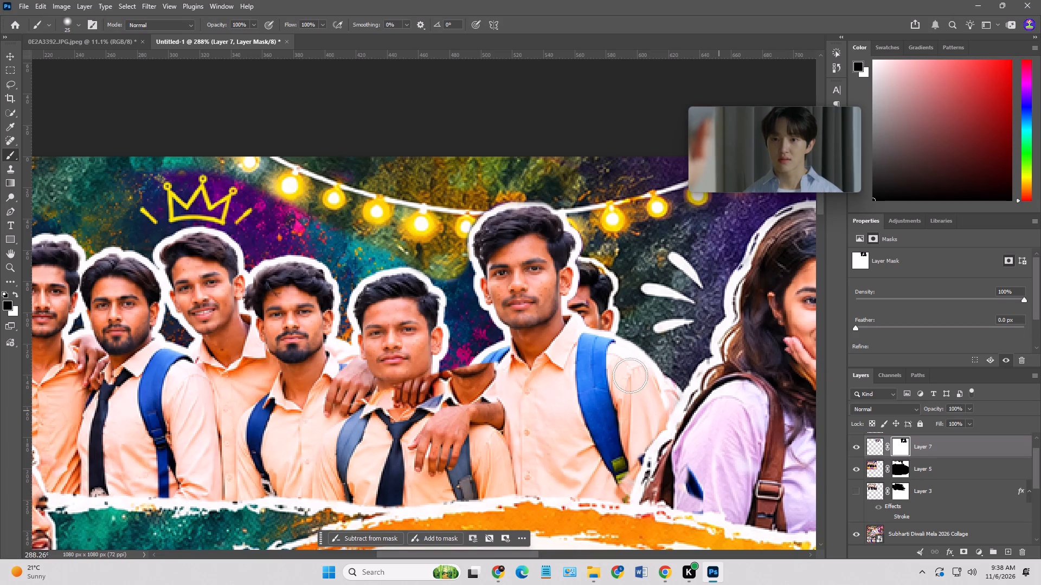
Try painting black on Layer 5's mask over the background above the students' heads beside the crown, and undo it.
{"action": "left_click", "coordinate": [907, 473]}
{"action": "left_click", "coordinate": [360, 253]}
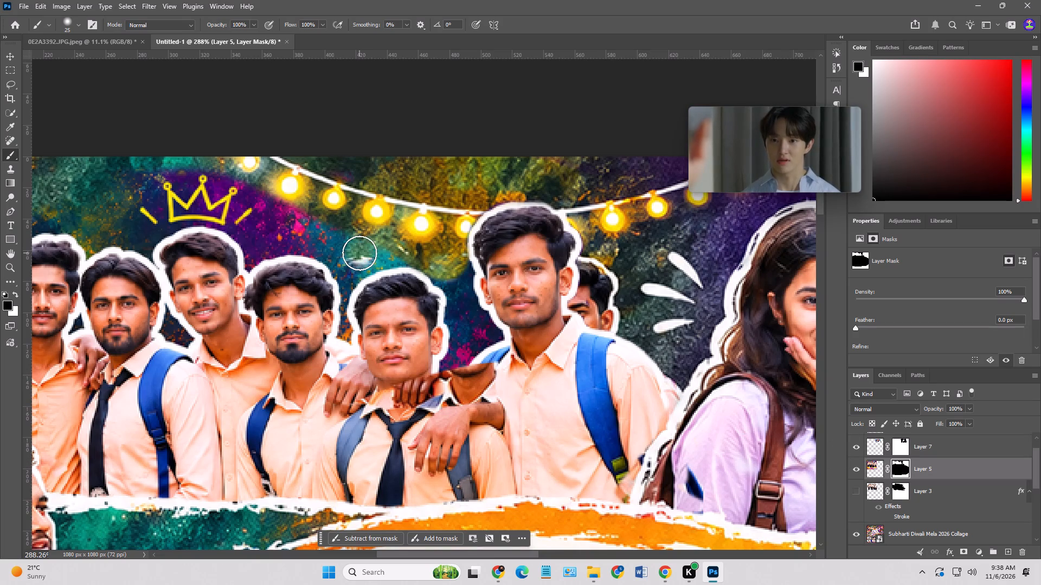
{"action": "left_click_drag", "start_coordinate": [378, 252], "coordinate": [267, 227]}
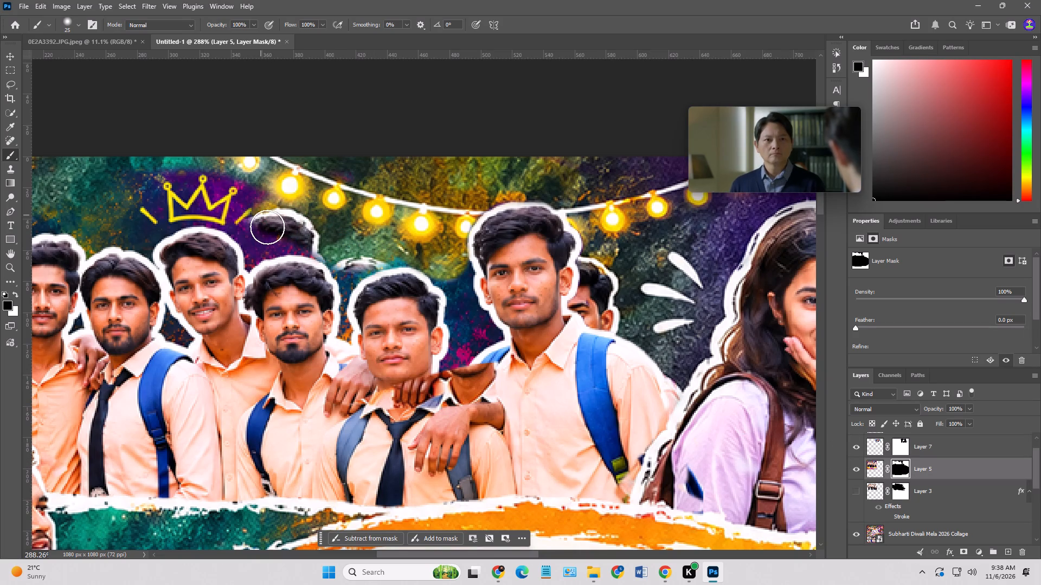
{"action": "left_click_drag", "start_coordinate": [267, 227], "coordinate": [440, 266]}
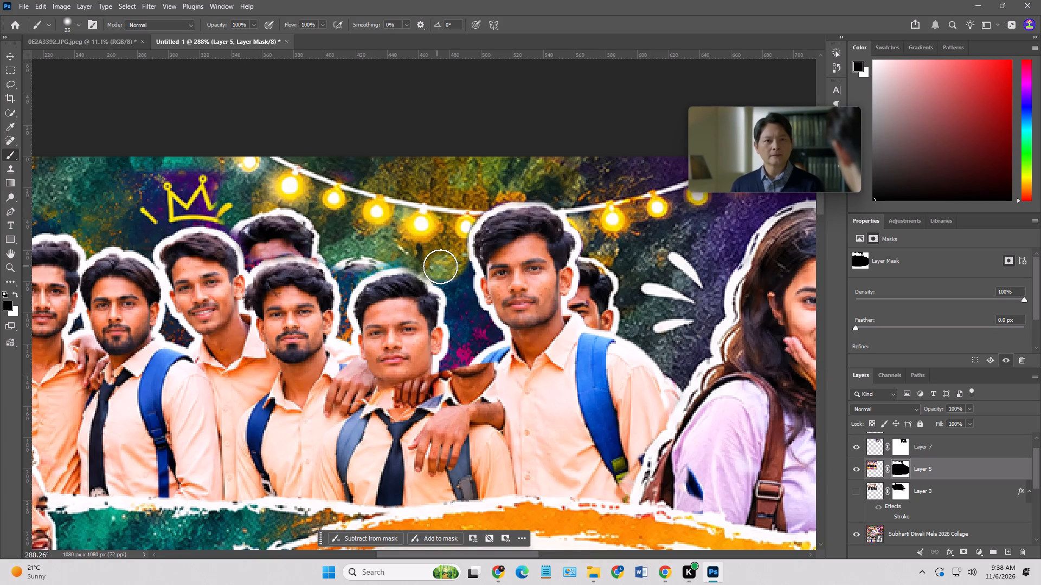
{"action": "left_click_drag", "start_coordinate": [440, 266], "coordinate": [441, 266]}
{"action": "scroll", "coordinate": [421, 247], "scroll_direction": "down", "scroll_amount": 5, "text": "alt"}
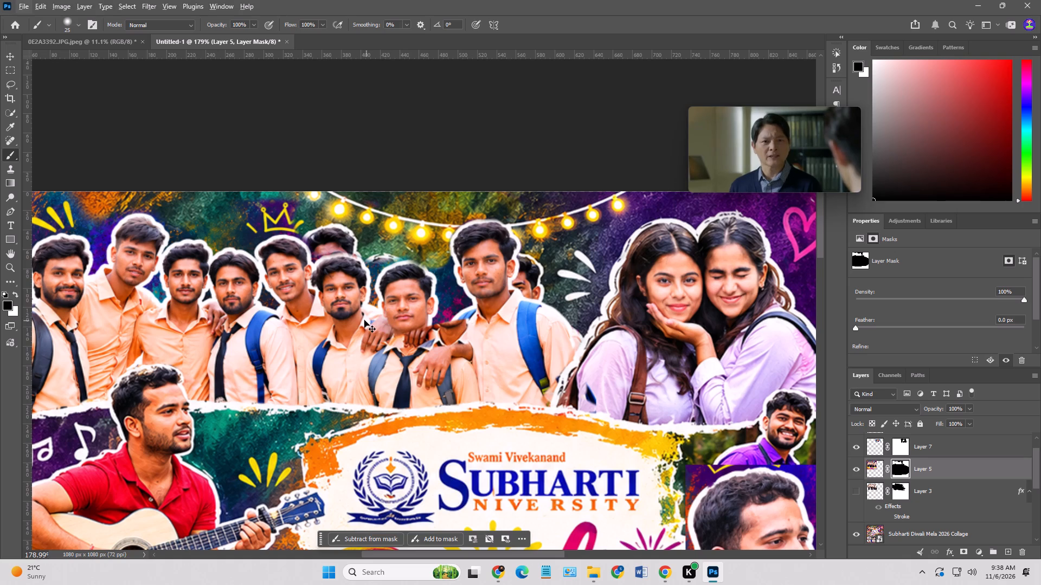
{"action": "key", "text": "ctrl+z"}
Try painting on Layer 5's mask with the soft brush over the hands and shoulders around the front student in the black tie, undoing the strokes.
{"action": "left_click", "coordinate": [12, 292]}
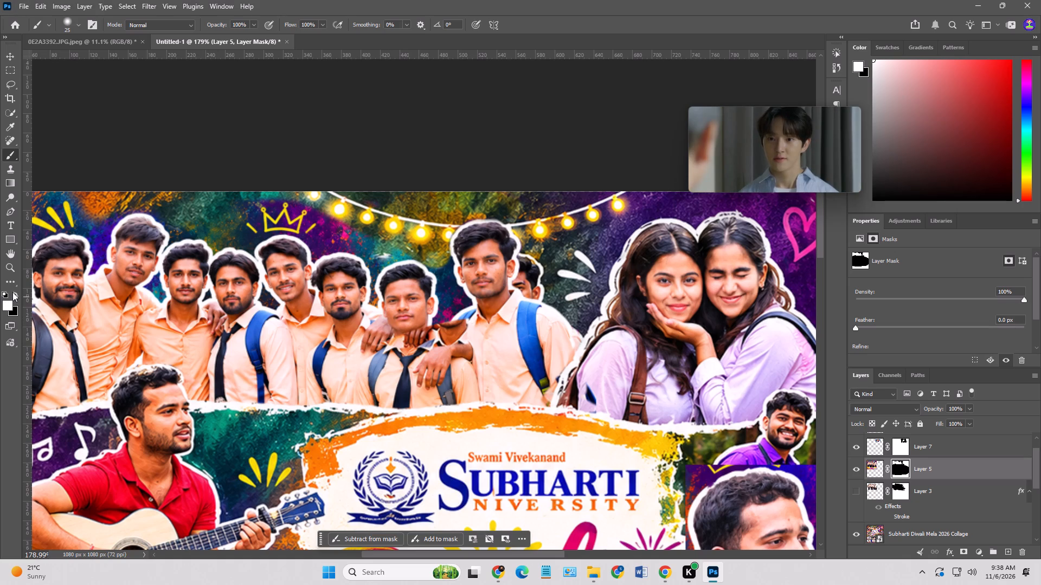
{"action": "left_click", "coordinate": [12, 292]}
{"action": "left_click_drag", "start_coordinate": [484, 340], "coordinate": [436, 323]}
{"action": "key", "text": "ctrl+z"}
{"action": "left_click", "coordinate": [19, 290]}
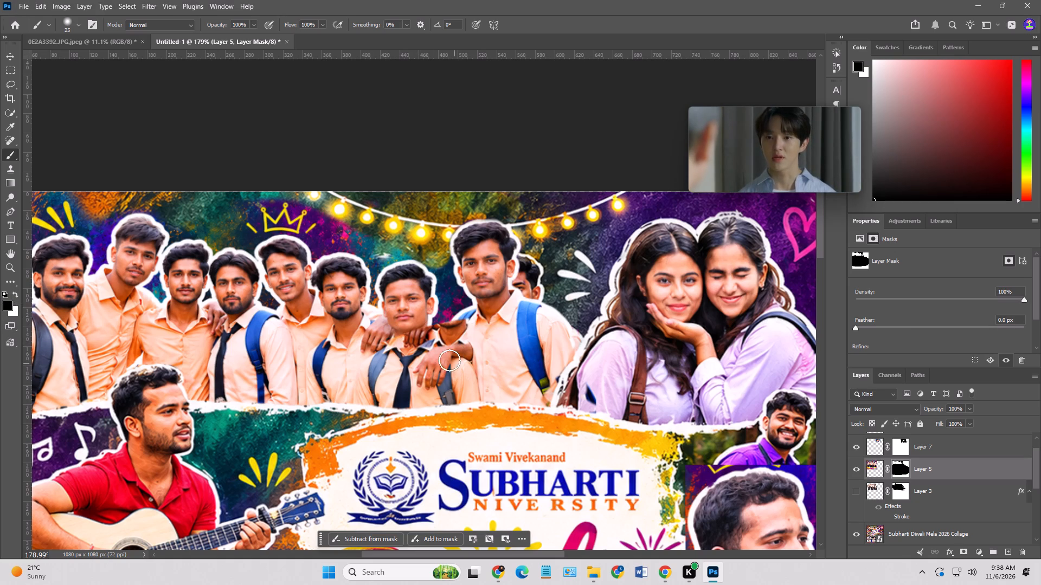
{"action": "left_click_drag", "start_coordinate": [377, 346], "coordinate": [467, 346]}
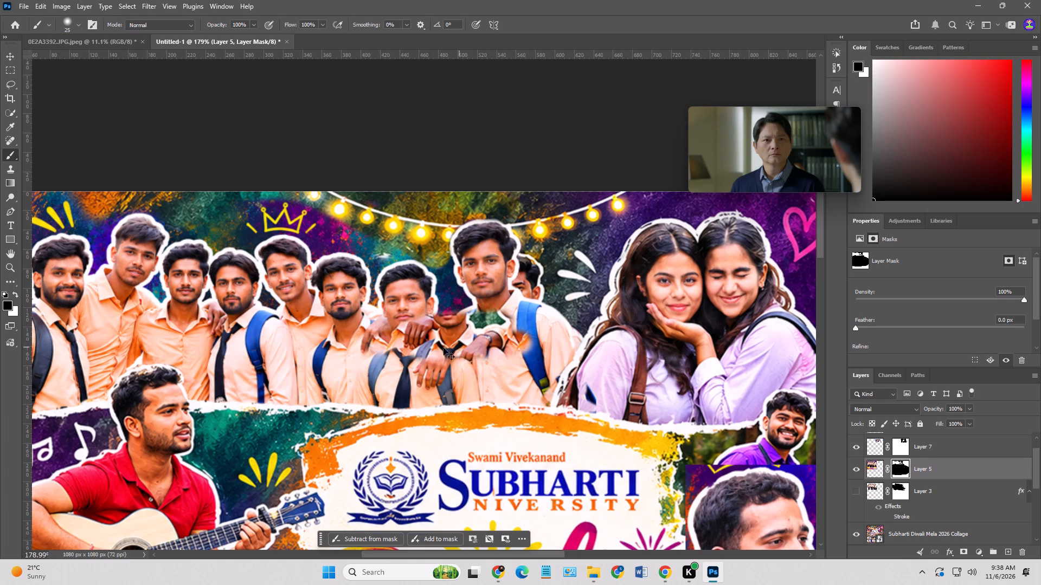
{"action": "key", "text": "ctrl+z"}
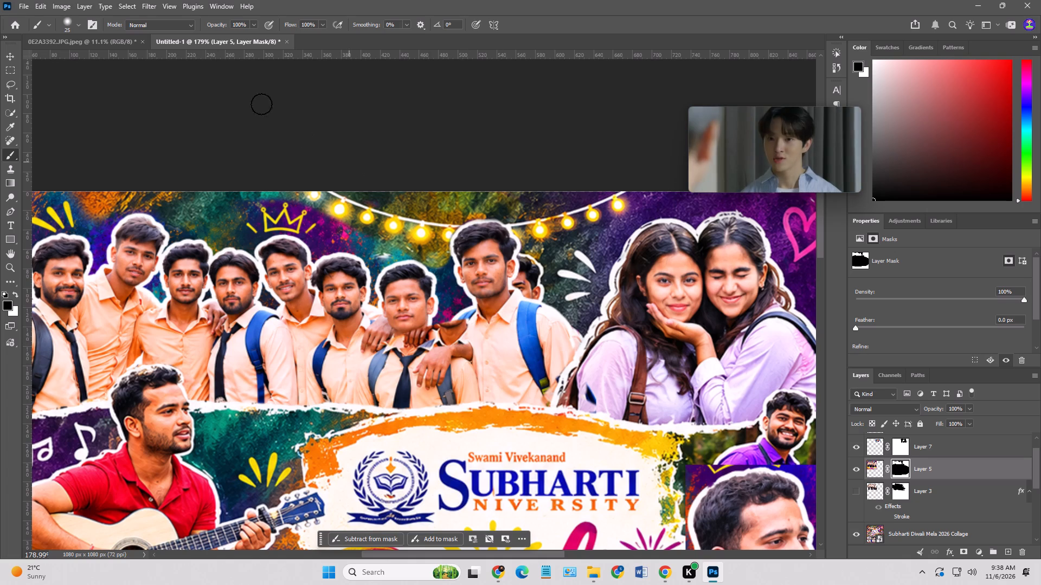
Switch the brush to the hard round 25 px tip with 100% hardness.
{"action": "left_click", "coordinate": [65, 23]}
{"action": "left_click", "coordinate": [41, 129]}
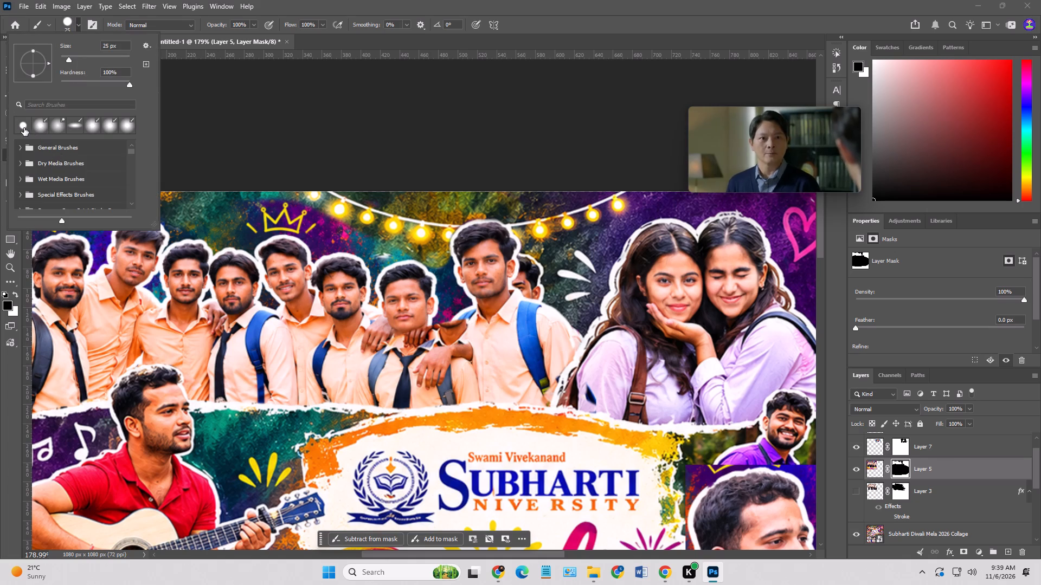
{"action": "double_click", "coordinate": [22, 127]}
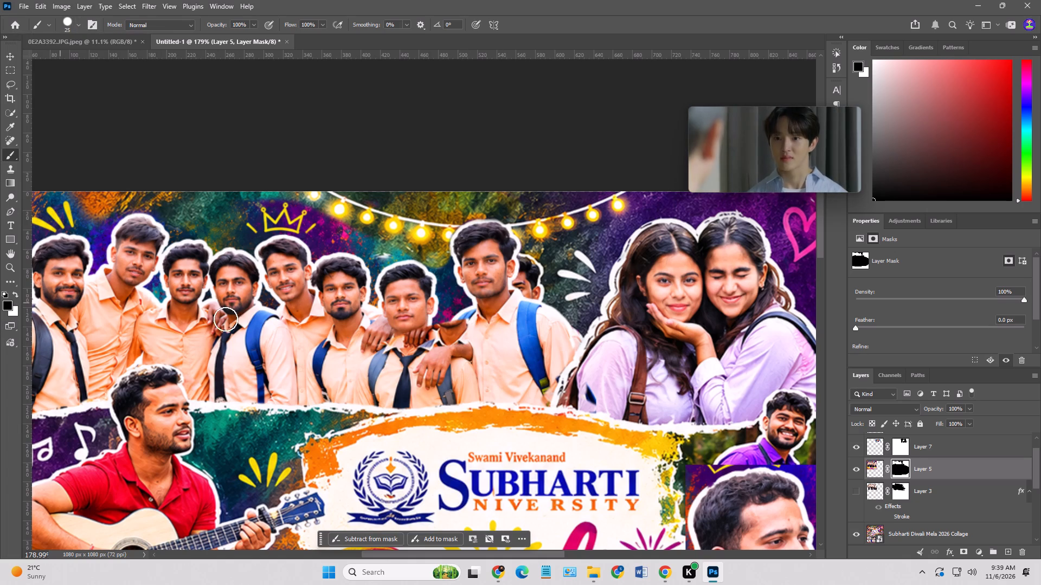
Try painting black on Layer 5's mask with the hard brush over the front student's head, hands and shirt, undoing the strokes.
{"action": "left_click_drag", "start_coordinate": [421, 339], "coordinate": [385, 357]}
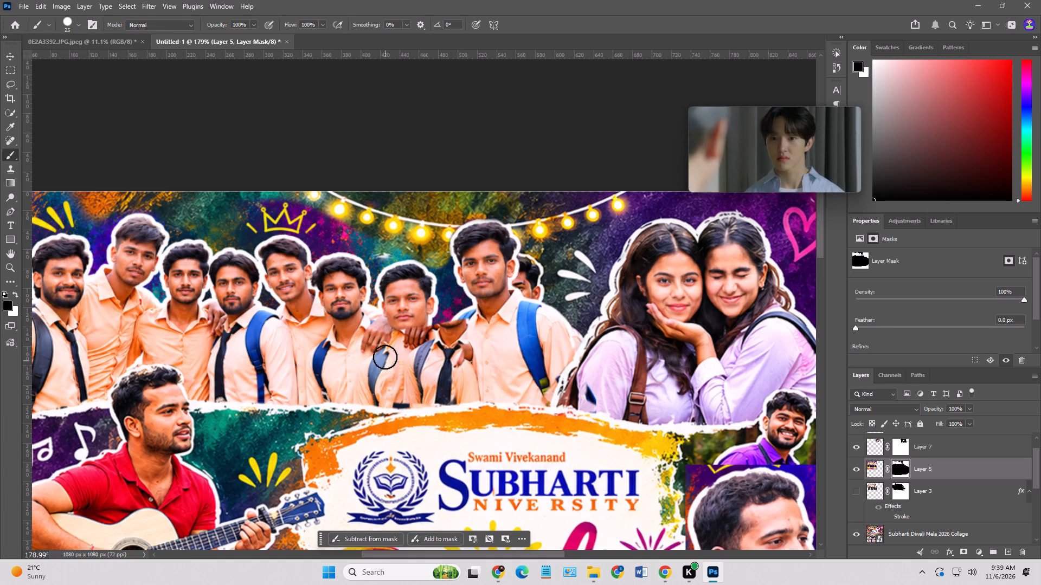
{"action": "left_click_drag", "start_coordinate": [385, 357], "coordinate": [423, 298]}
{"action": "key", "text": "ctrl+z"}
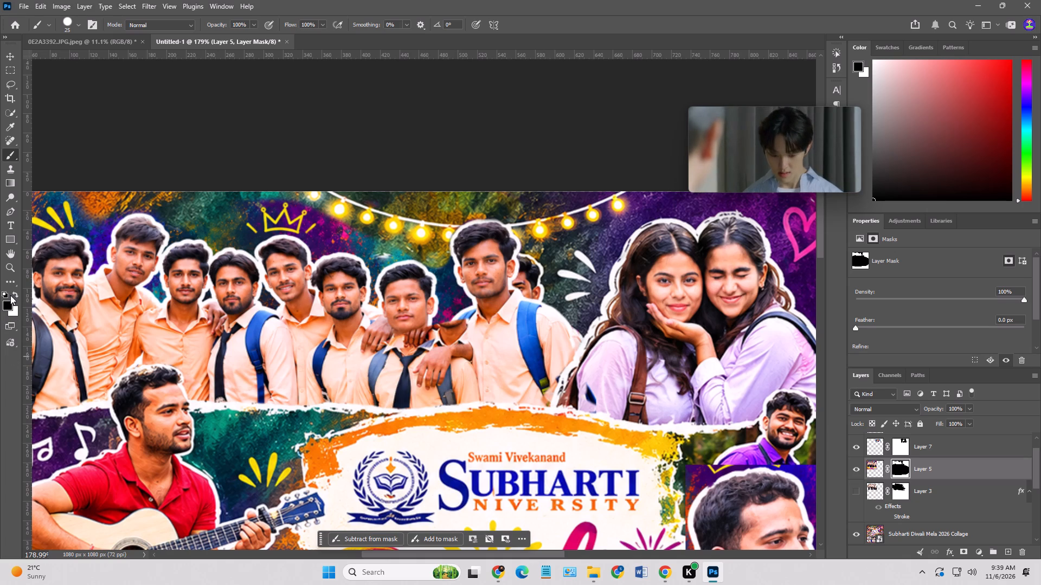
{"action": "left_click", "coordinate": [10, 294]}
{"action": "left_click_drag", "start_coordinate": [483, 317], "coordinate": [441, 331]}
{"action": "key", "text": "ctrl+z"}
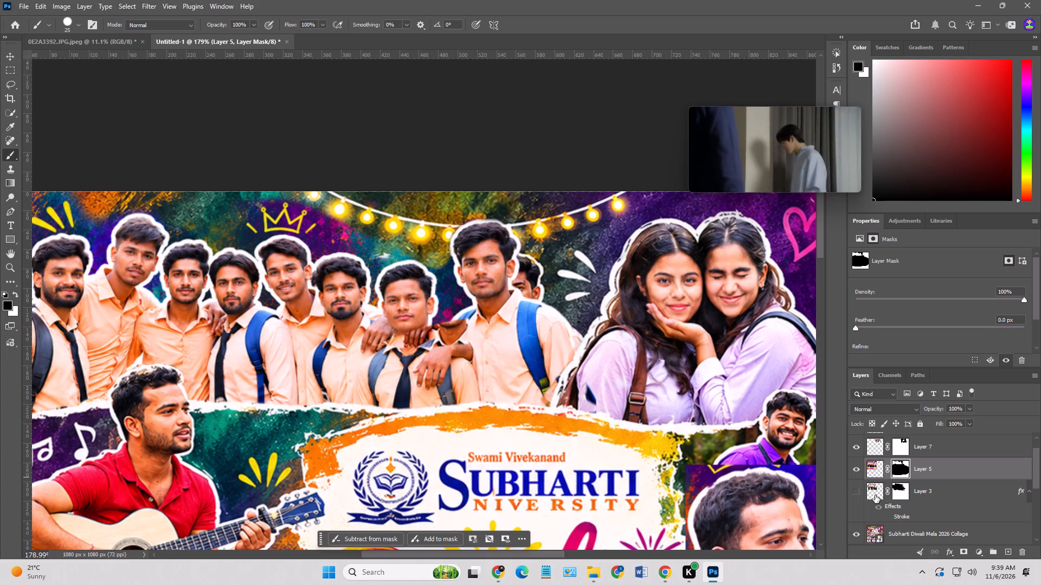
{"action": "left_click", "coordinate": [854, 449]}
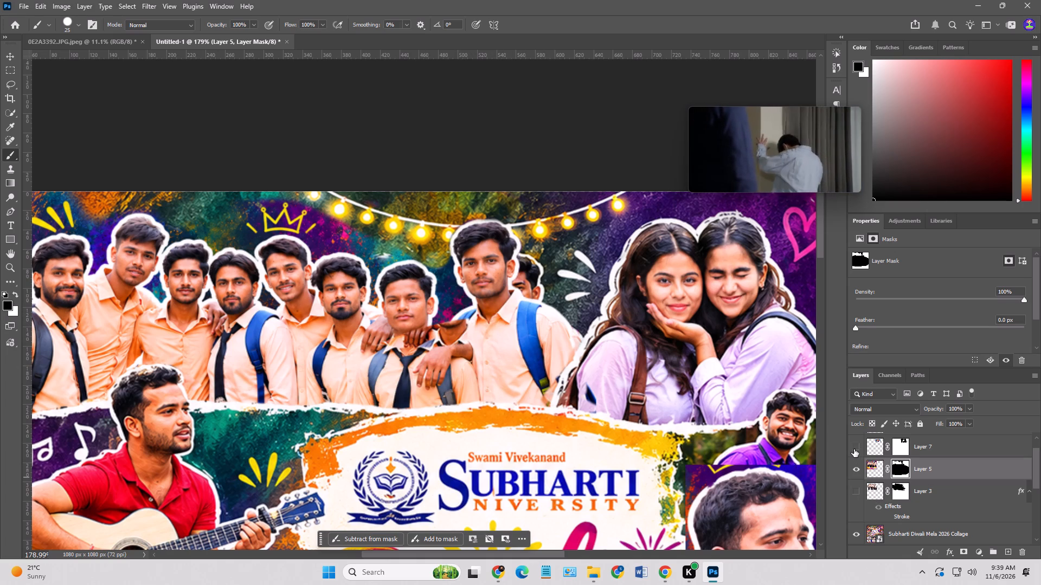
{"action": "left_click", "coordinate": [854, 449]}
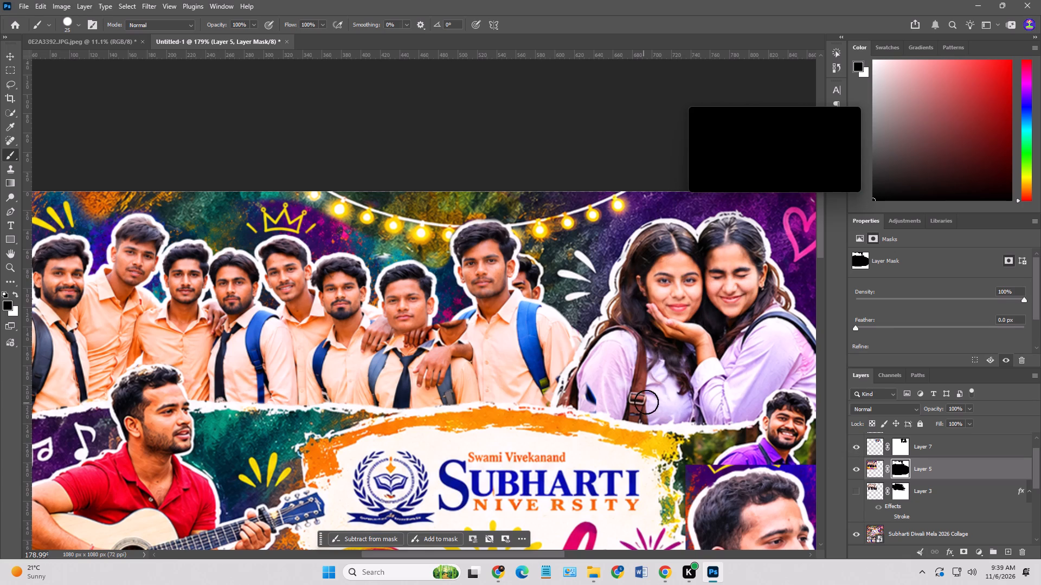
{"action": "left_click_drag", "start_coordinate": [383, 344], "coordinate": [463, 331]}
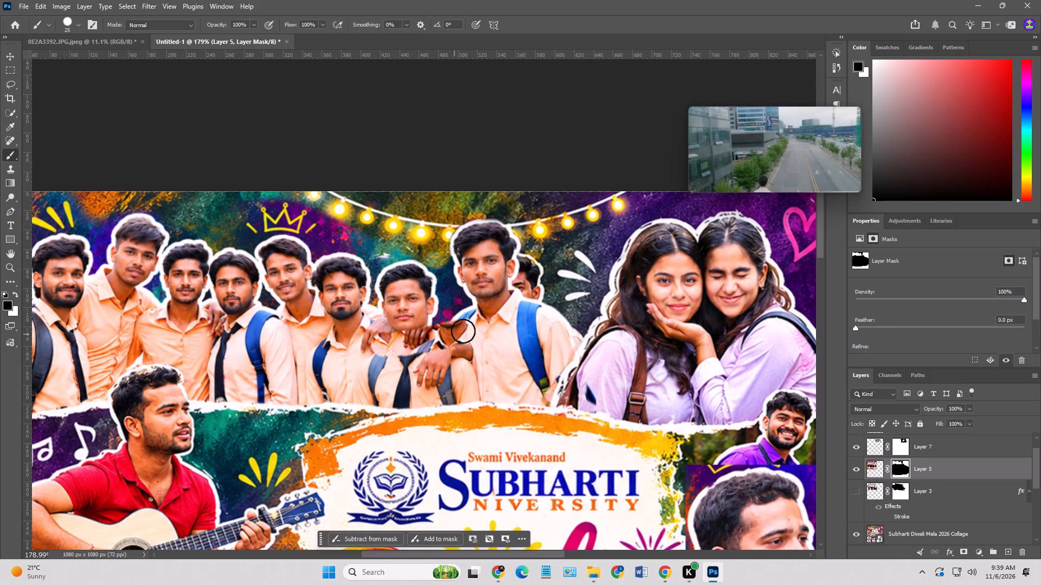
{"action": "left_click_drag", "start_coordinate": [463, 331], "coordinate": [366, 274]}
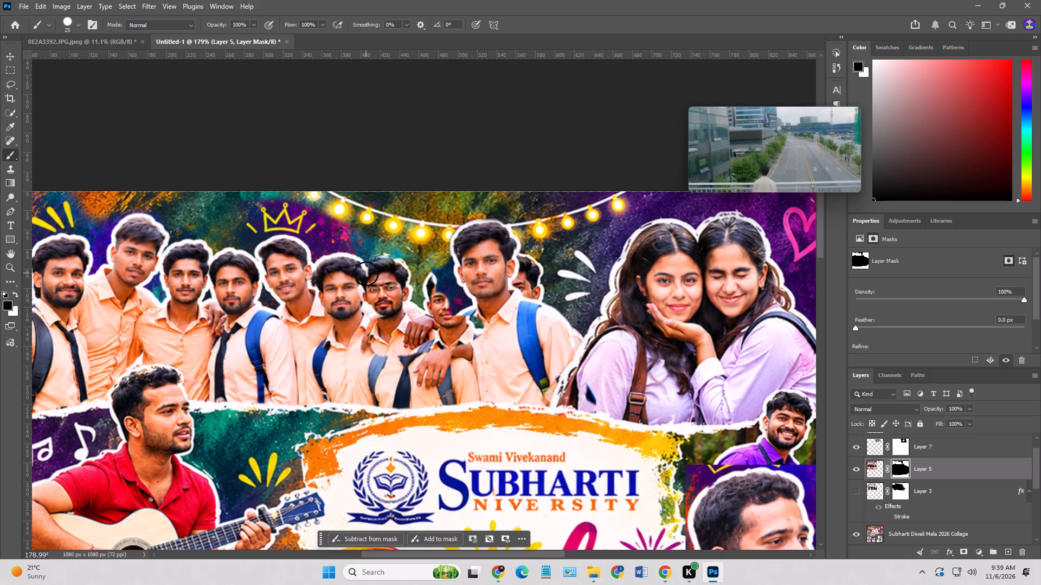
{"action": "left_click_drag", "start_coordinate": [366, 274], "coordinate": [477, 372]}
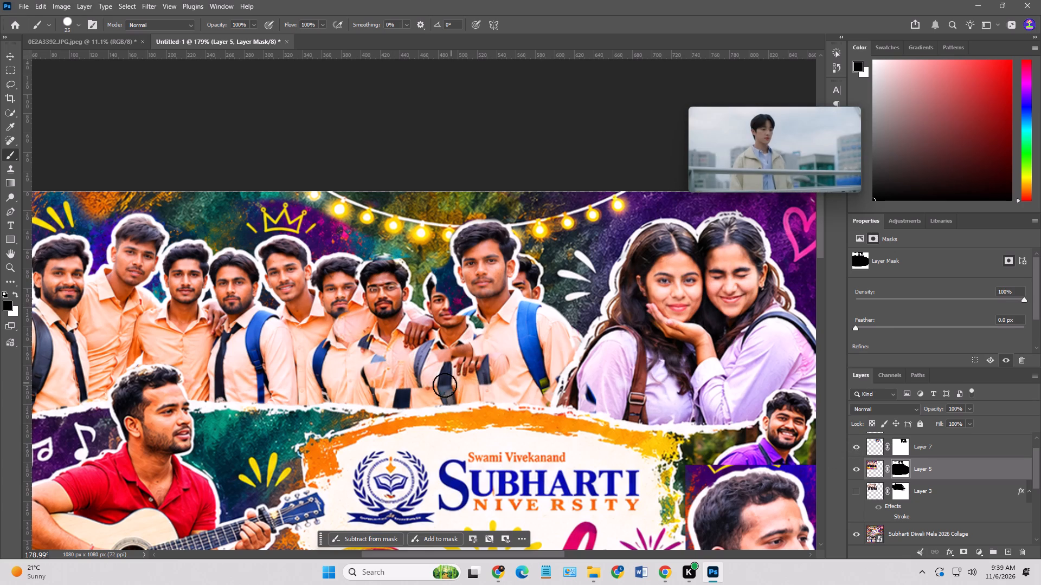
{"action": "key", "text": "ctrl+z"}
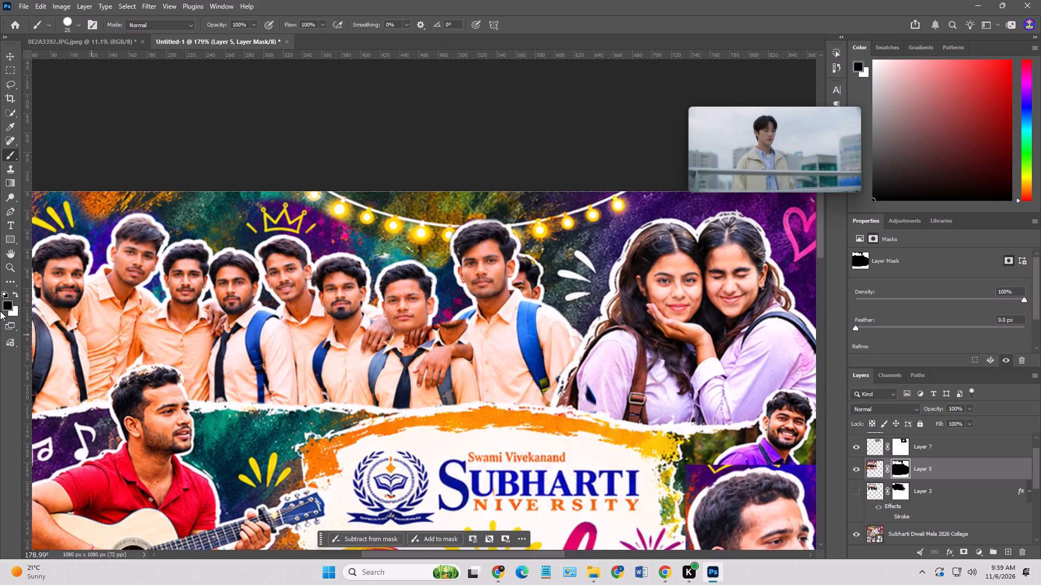
Paint white on Layer 5's mask over the front student's collar, shoulders and backpack strap to replace the stray hands around his neck.
{"action": "left_click", "coordinate": [13, 292]}
{"action": "left_click_drag", "start_coordinate": [385, 341], "coordinate": [414, 342]}
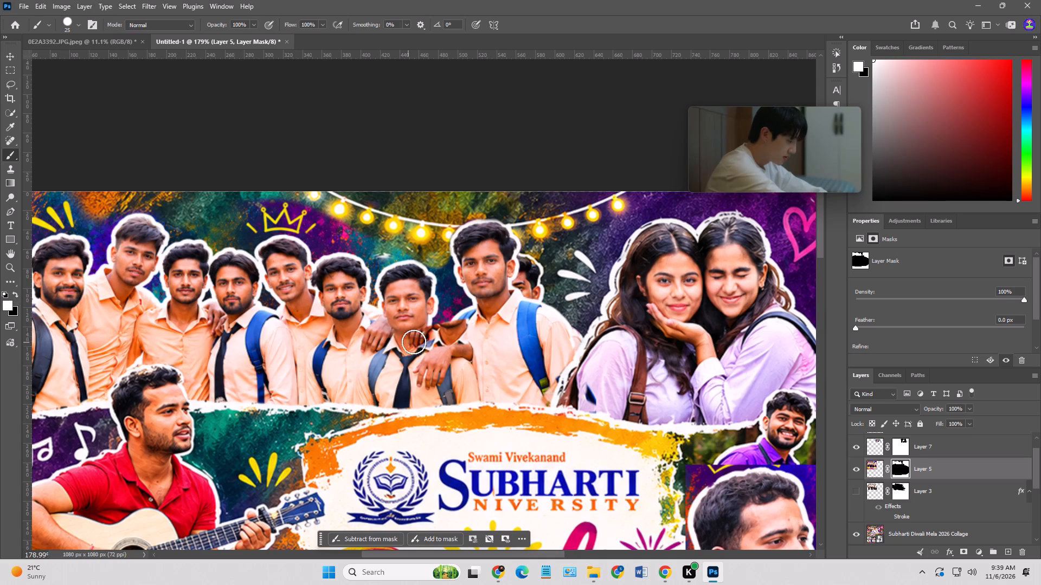
{"action": "left_click_drag", "start_coordinate": [414, 342], "coordinate": [374, 347]}
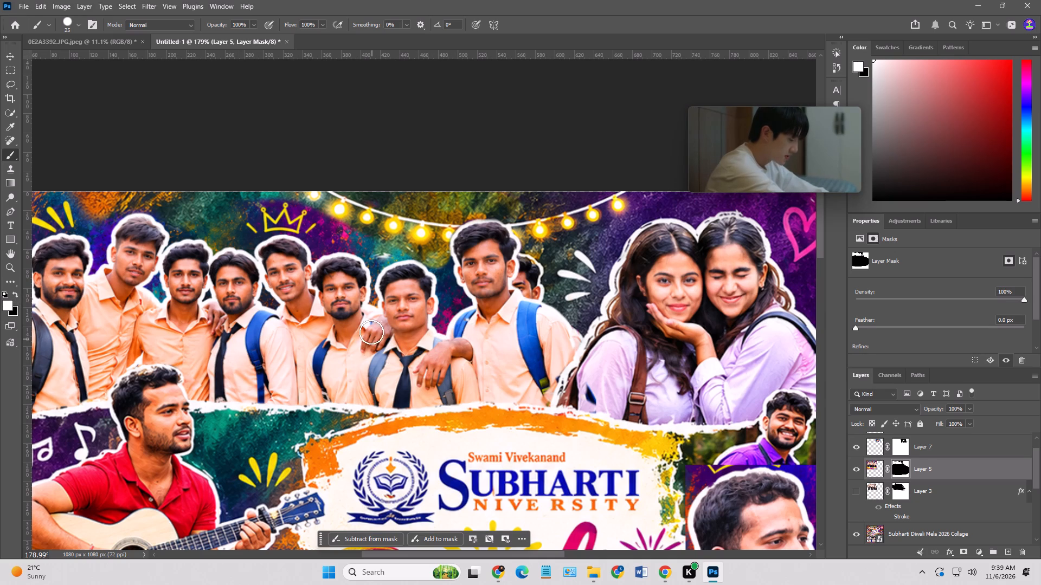
{"action": "left_click", "coordinate": [375, 323]}
{"action": "left_click_drag", "start_coordinate": [473, 321], "coordinate": [452, 356]}
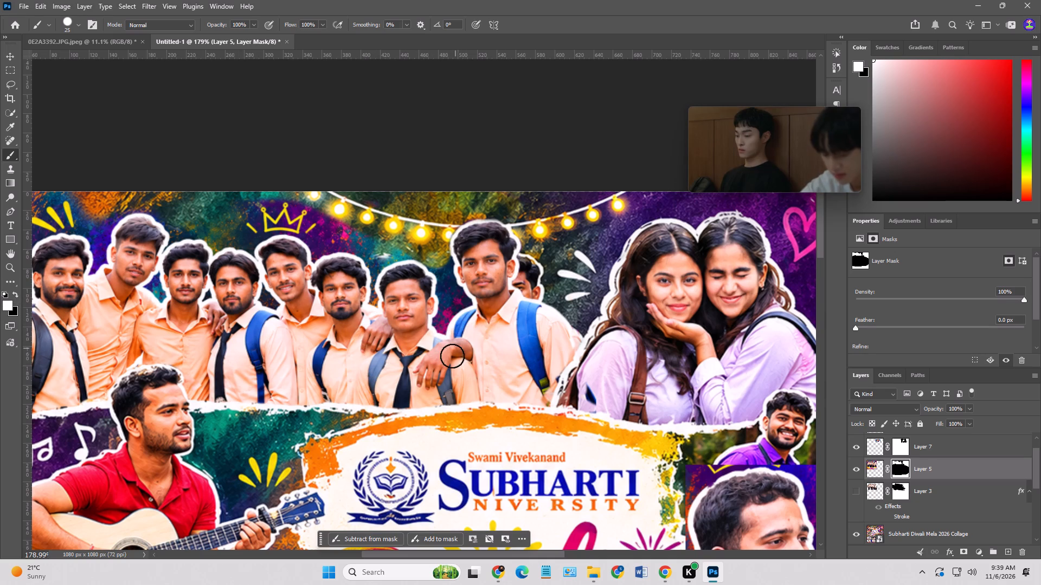
{"action": "left_click_drag", "start_coordinate": [452, 356], "coordinate": [454, 397]}
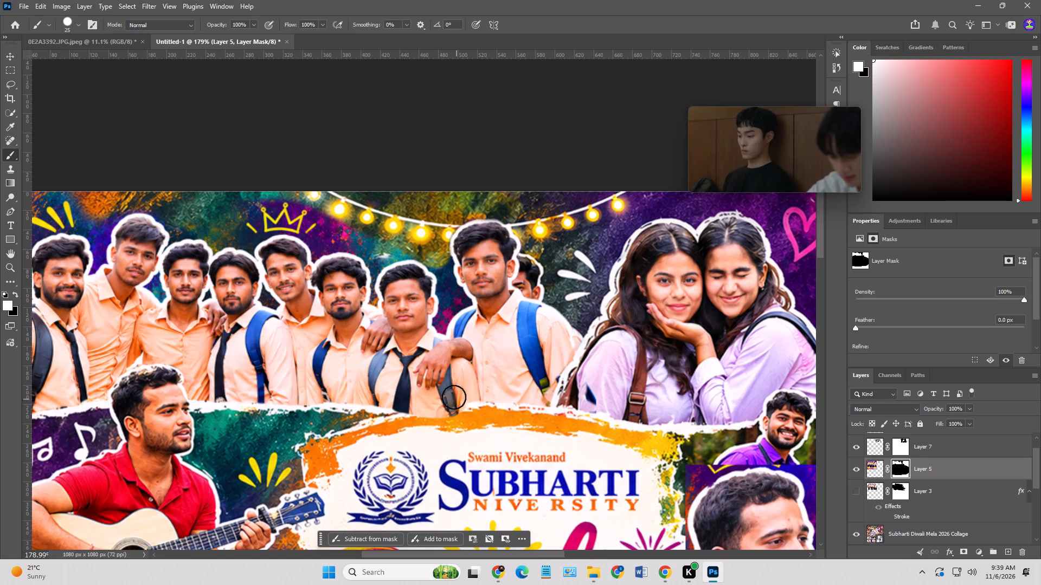
{"action": "left_click_drag", "start_coordinate": [454, 397], "coordinate": [449, 390]}
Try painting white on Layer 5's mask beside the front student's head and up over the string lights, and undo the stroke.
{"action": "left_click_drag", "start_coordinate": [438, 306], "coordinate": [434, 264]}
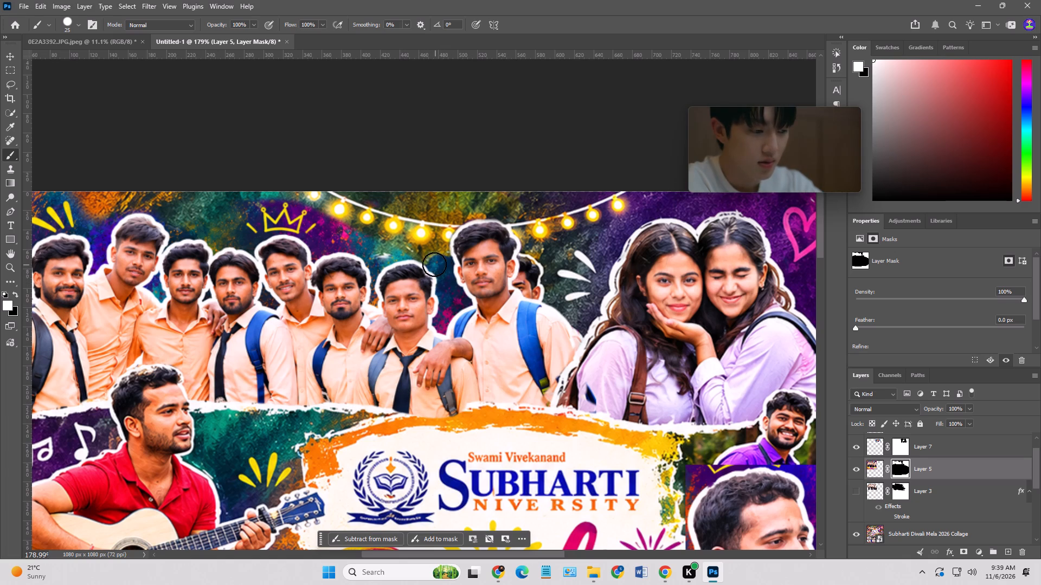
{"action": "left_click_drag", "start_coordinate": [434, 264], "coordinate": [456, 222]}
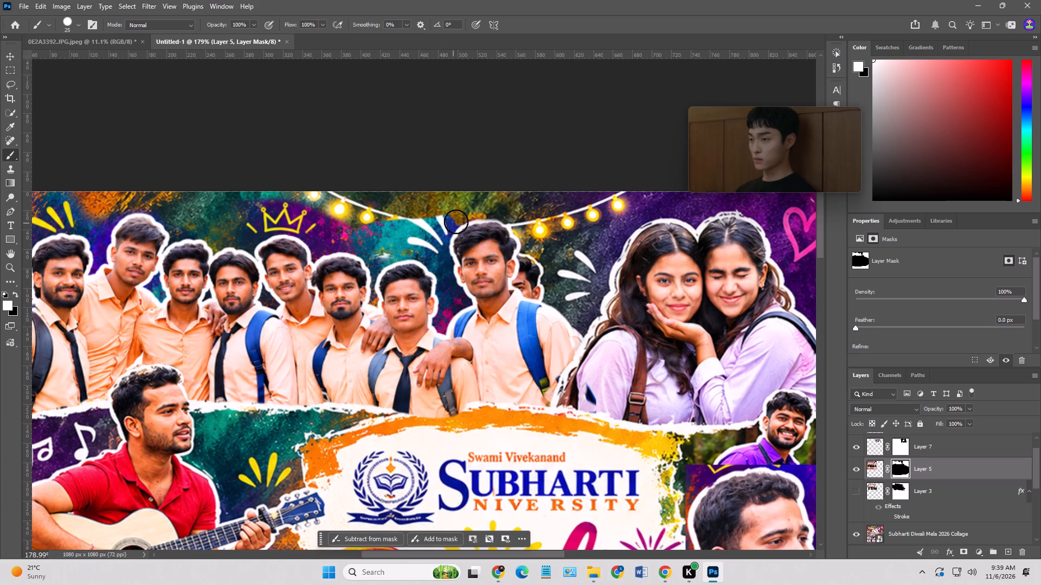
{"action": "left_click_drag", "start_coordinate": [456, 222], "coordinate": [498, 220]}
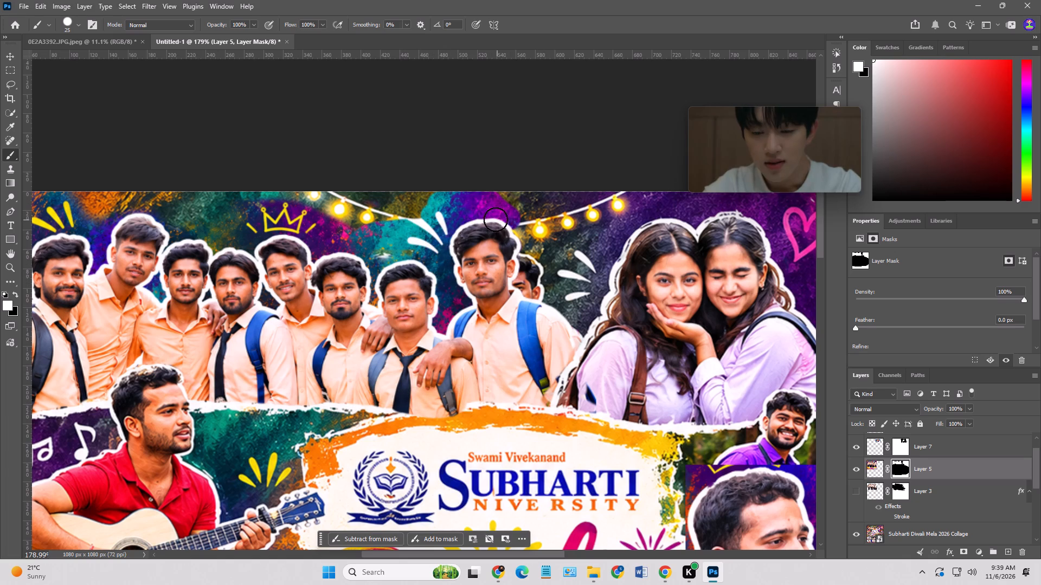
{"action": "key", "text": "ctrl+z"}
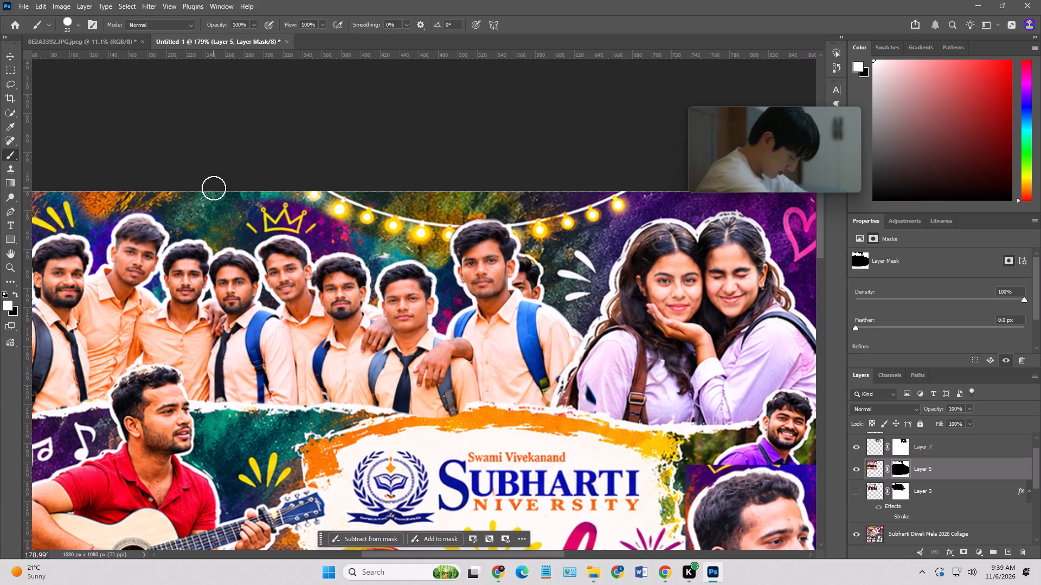
Move the loose portrait of the man in red onto the guitarist's head and scale it down to about 64.5%.
{"action": "scroll", "coordinate": [367, 361], "scroll_direction": "down", "scroll_amount": 7, "text": "alt"}
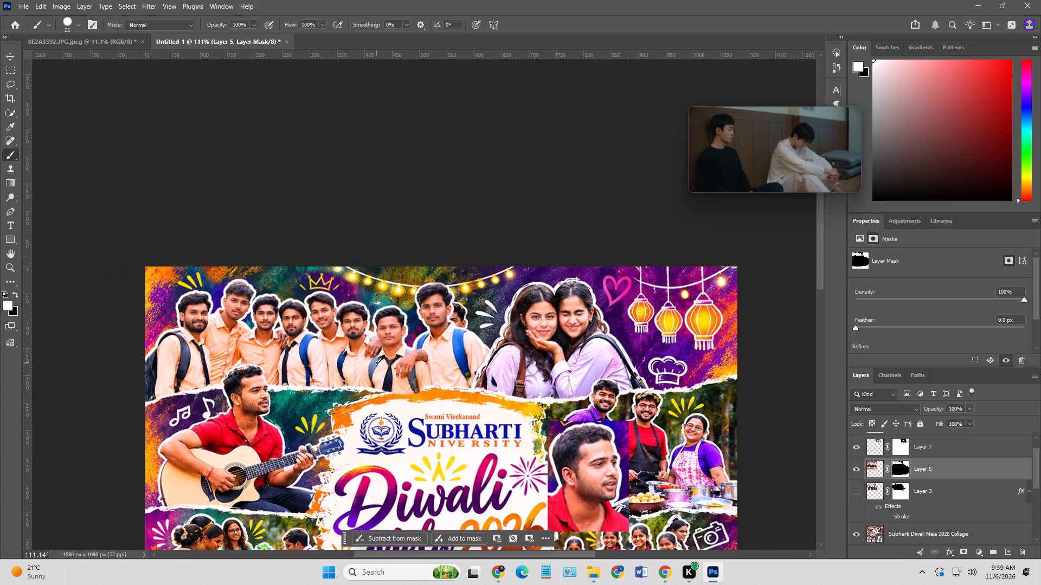
{"action": "scroll", "coordinate": [376, 363], "scroll_direction": "down", "scroll_amount": 11, "text": "alt"}
{"action": "scroll", "coordinate": [436, 340], "scroll_direction": "down", "scroll_amount": 3}
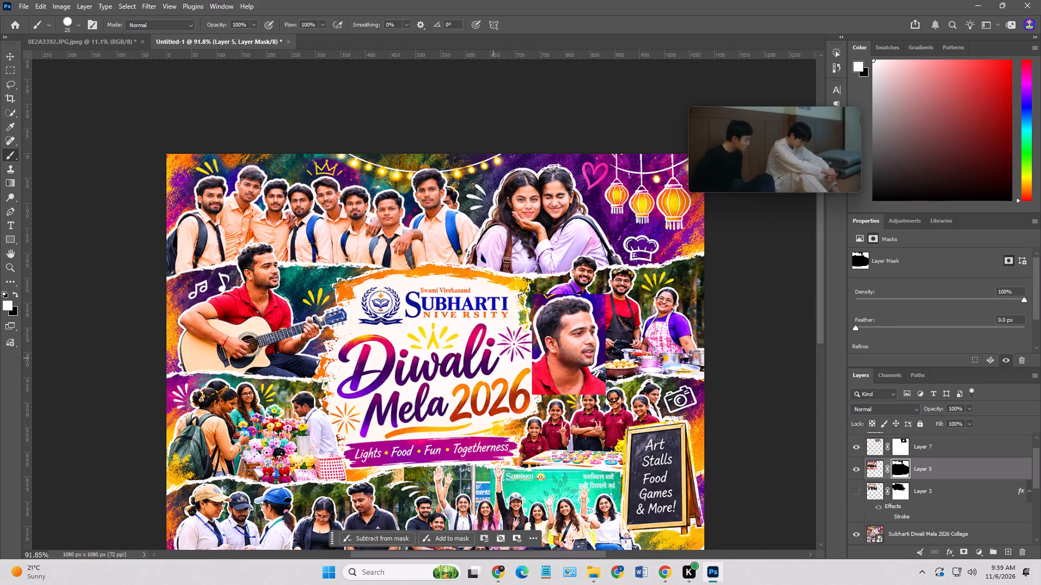
{"action": "left_click", "coordinate": [11, 53]}
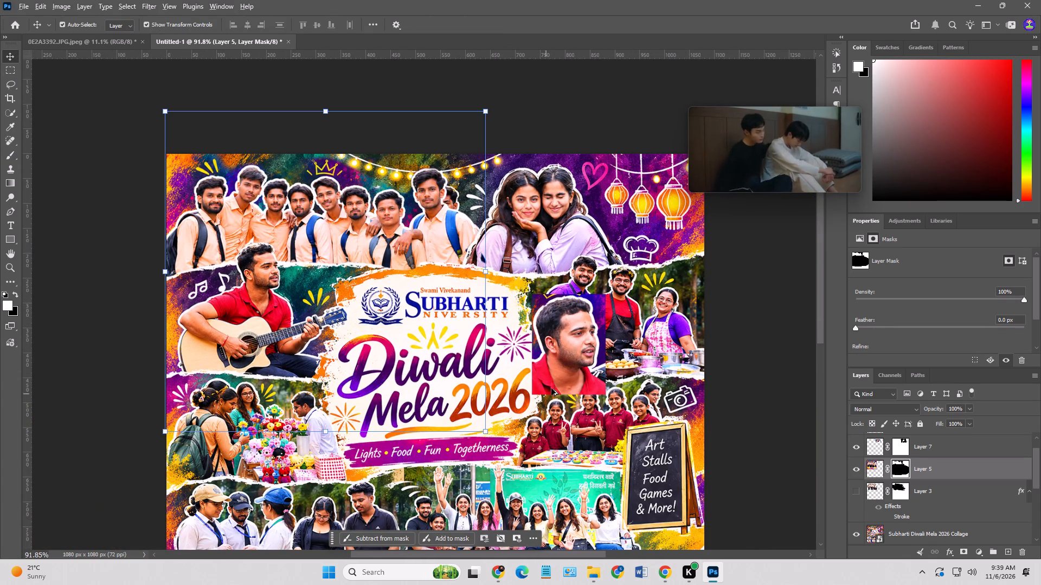
{"action": "scroll", "coordinate": [551, 385], "scroll_direction": "up", "scroll_amount": 3, "text": "alt"}
{"action": "left_click_drag", "start_coordinate": [594, 348], "coordinate": [227, 257]}
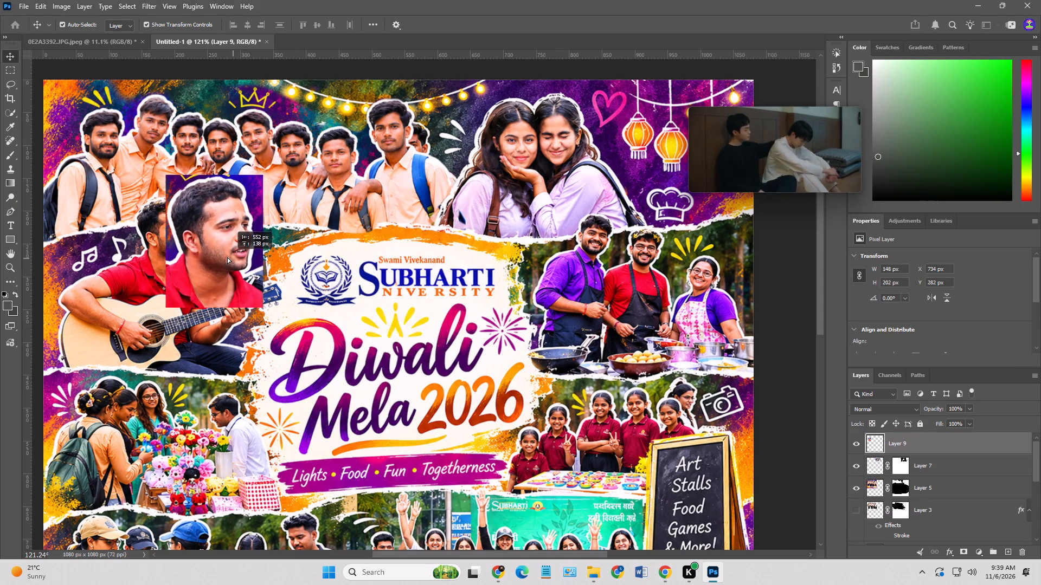
{"action": "left_click_drag", "start_coordinate": [227, 257], "coordinate": [213, 256]}
{"action": "left_click_drag", "start_coordinate": [246, 167], "coordinate": [233, 188], "text": "alt"}
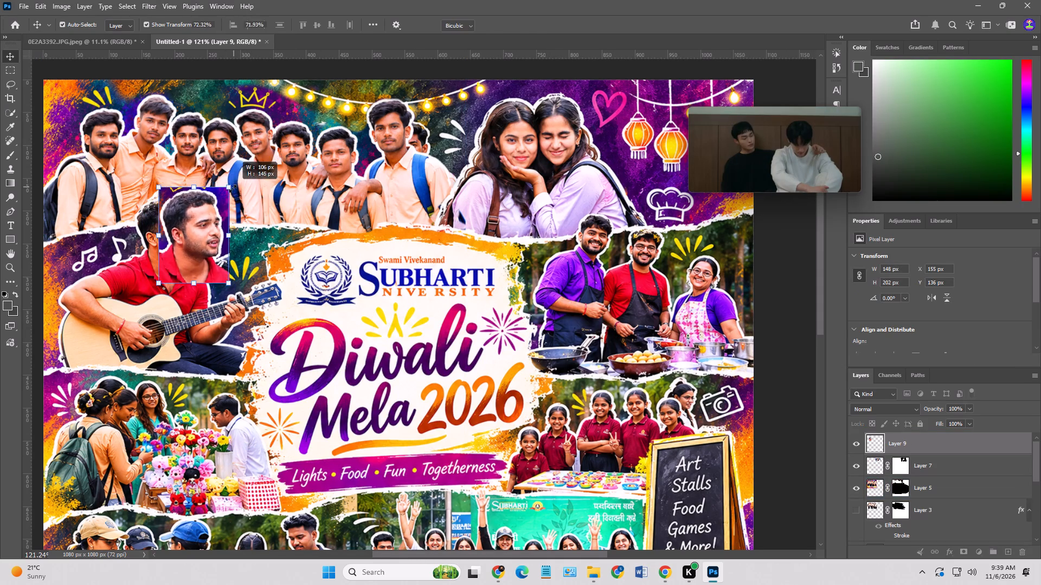
{"action": "left_click_drag", "start_coordinate": [233, 188], "coordinate": [232, 193], "text": "alt"}
{"action": "left_click_drag", "start_coordinate": [220, 214], "coordinate": [203, 222]}
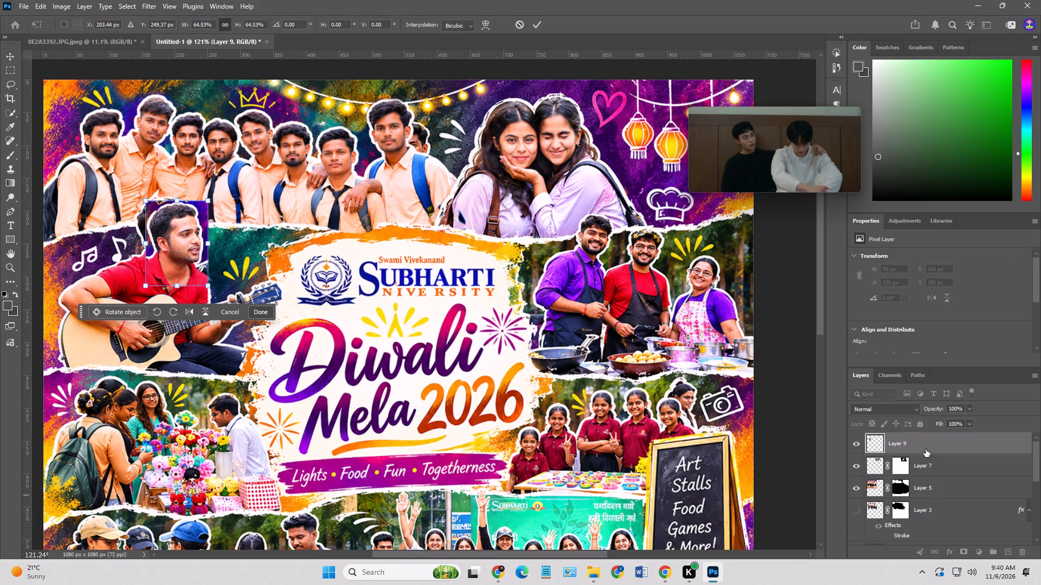
{"action": "left_click", "coordinate": [926, 448]}
Lower Layer 9's opacity to 40% to see the guitarist beneath the portrait.
{"action": "left_click", "coordinate": [968, 409]}
{"action": "left_click", "coordinate": [940, 420]}
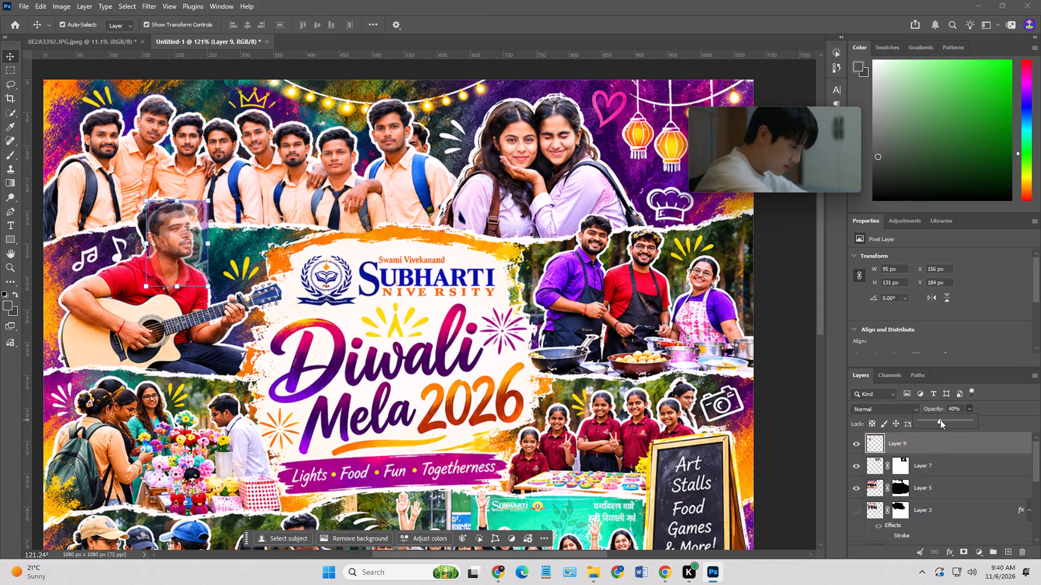
Shift the semi-transparent portrait so its facial features line up with the guitarist's face.
{"action": "scroll", "coordinate": [170, 237], "scroll_direction": "up", "scroll_amount": 10, "text": "alt"}
{"action": "left_click_drag", "start_coordinate": [213, 257], "coordinate": [191, 252]}
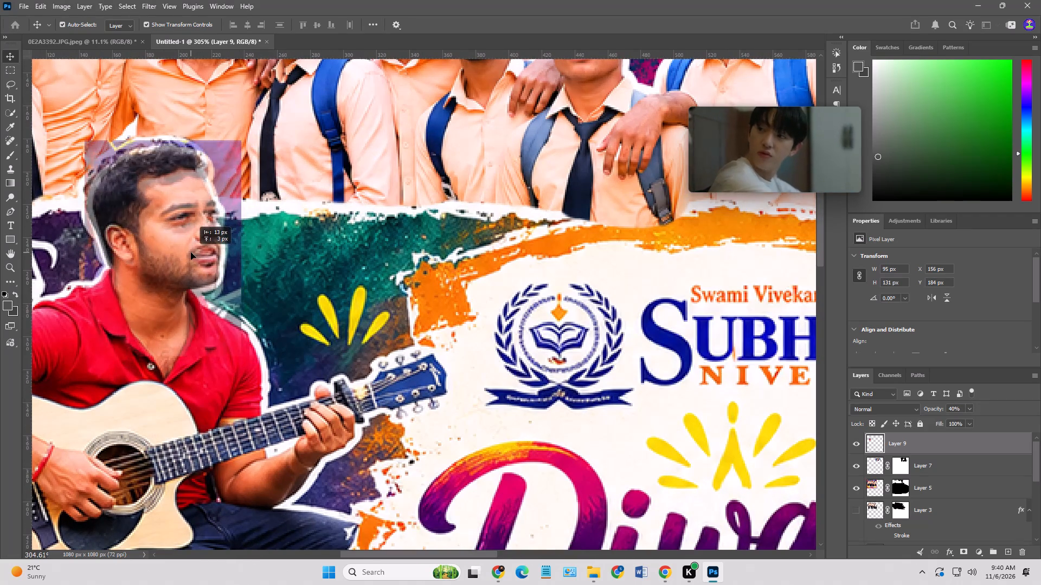
{"action": "left_click_drag", "start_coordinate": [191, 252], "coordinate": [184, 248]}
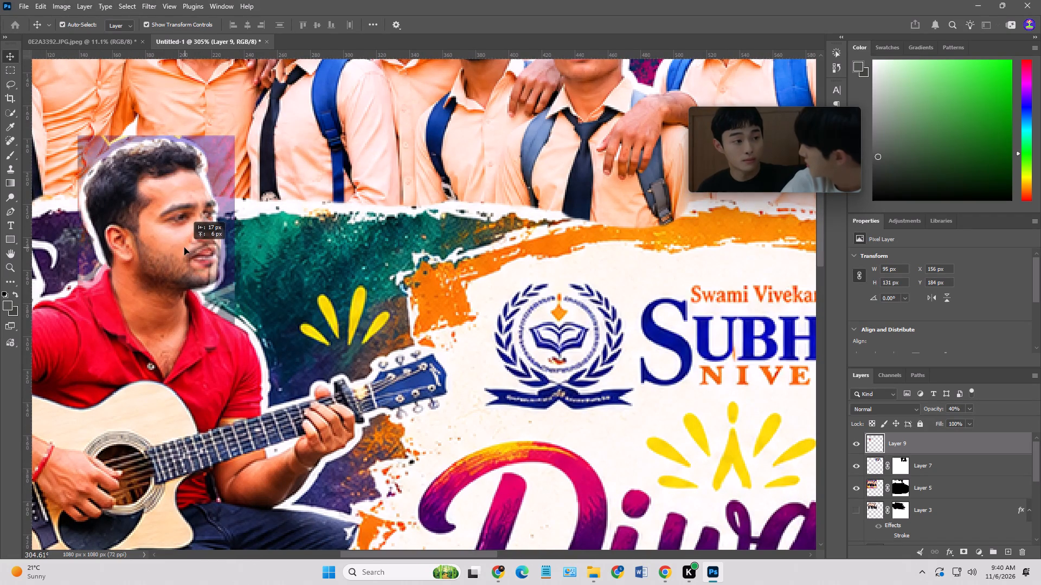
{"action": "left_click_drag", "start_coordinate": [184, 248], "coordinate": [185, 246]}
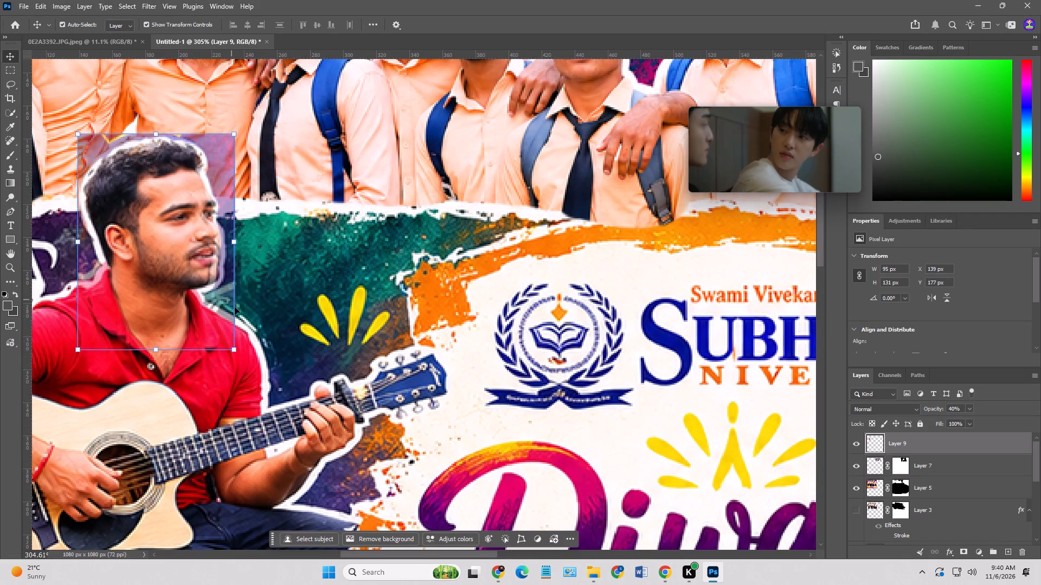
Fit Layer 9's portrait to the guitarist's head by rotating it -3.96°, scaling it to about 101.3% and nudging its position.
{"action": "left_click_drag", "start_coordinate": [236, 354], "coordinate": [216, 343]}
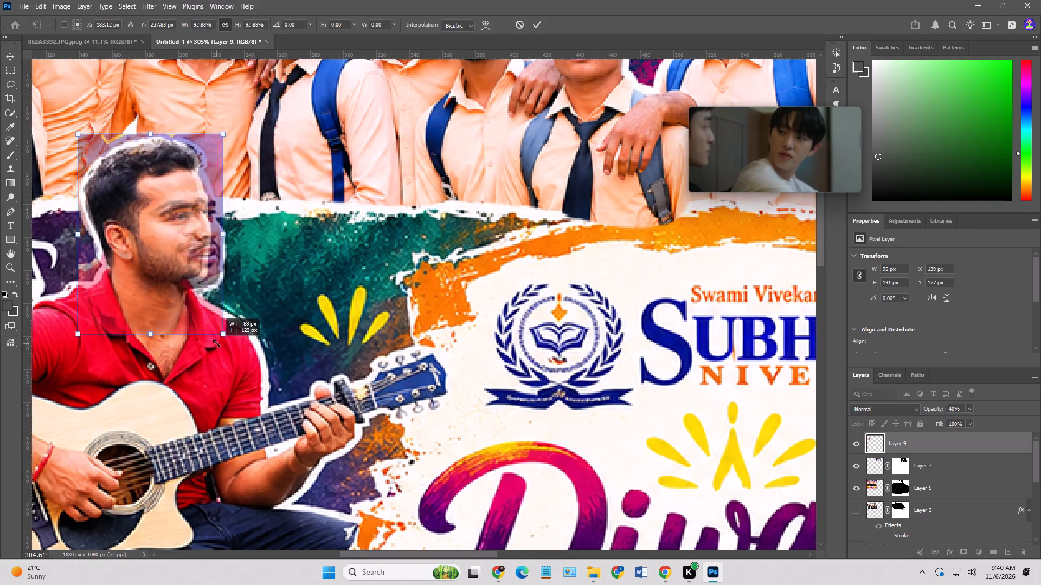
{"action": "left_click_drag", "start_coordinate": [216, 343], "coordinate": [239, 348]}
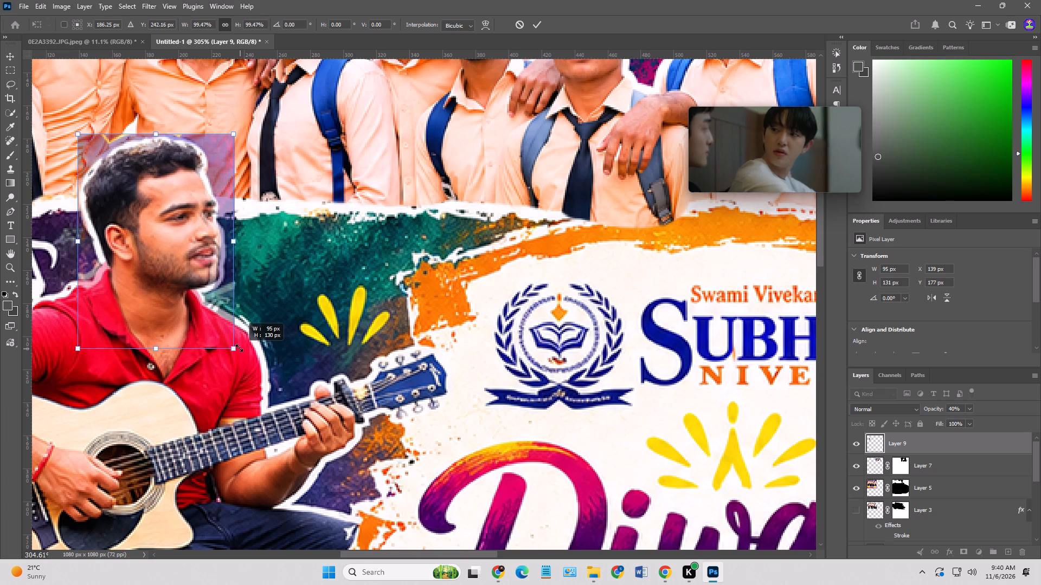
{"action": "left_click_drag", "start_coordinate": [239, 348], "coordinate": [237, 344]}
{"action": "left_click_drag", "start_coordinate": [216, 311], "coordinate": [229, 311]}
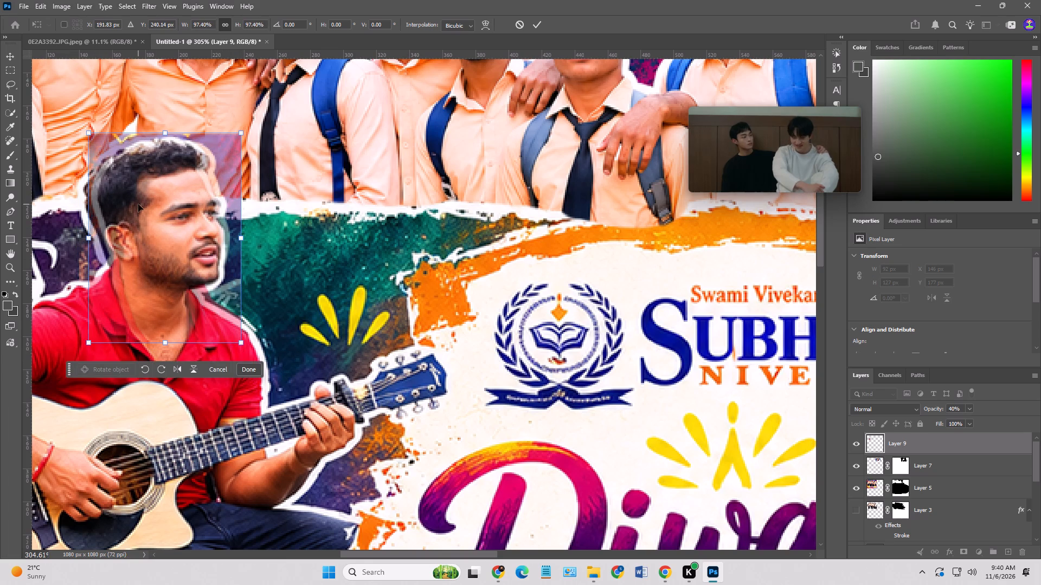
{"action": "left_click_drag", "start_coordinate": [265, 124], "coordinate": [255, 120]}
{"action": "left_click_drag", "start_coordinate": [233, 158], "coordinate": [229, 158]}
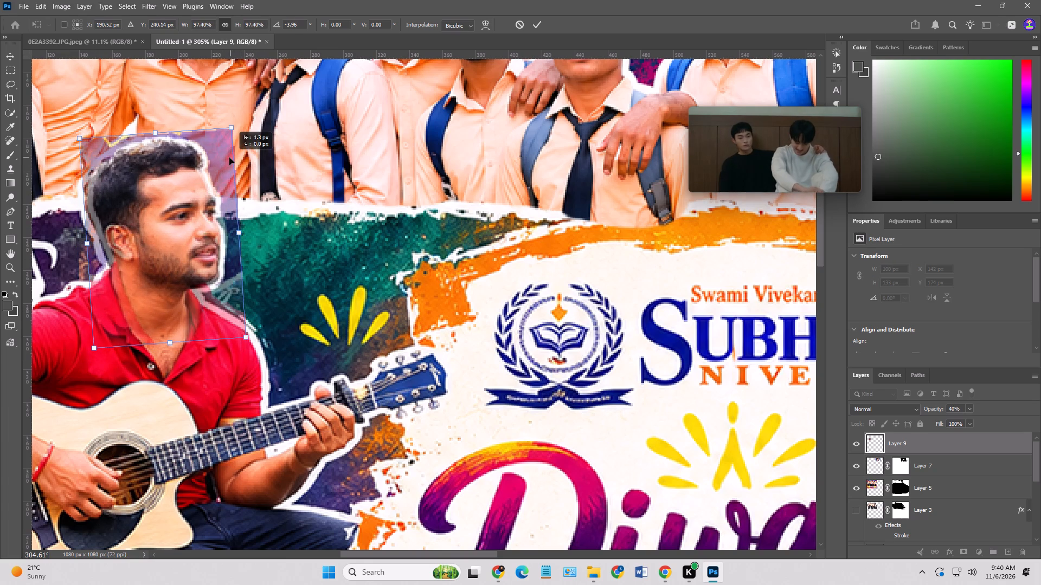
{"action": "left_click_drag", "start_coordinate": [229, 158], "coordinate": [223, 165]}
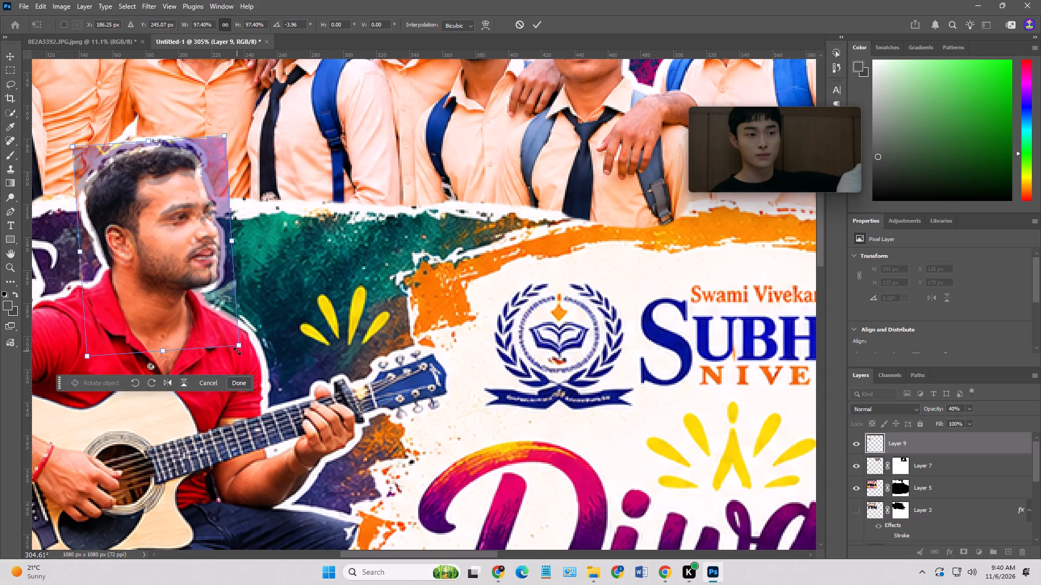
{"action": "left_click_drag", "start_coordinate": [237, 351], "coordinate": [245, 355]}
{"action": "left_click_drag", "start_coordinate": [233, 333], "coordinate": [230, 325]}
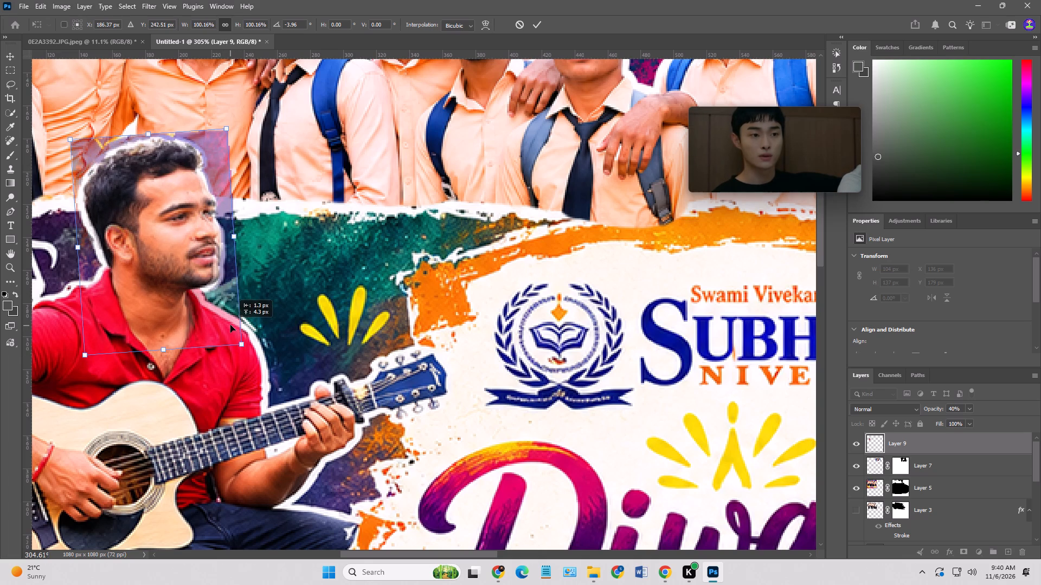
{"action": "left_click_drag", "start_coordinate": [230, 325], "coordinate": [231, 325]}
{"action": "left_click_drag", "start_coordinate": [242, 344], "coordinate": [250, 348]}
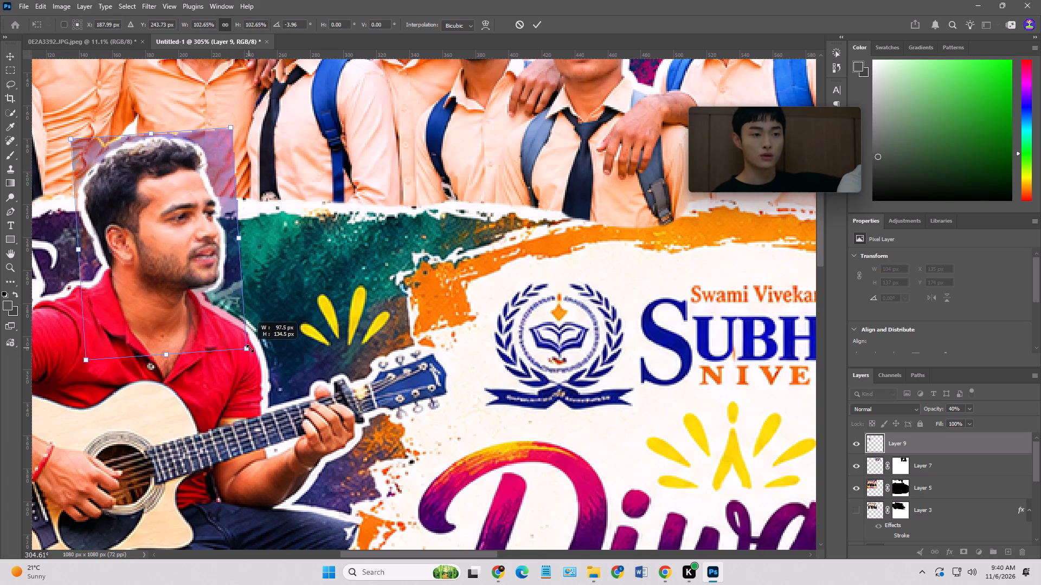
{"action": "left_click_drag", "start_coordinate": [250, 348], "coordinate": [247, 343]}
{"action": "left_click", "coordinate": [233, 317]}
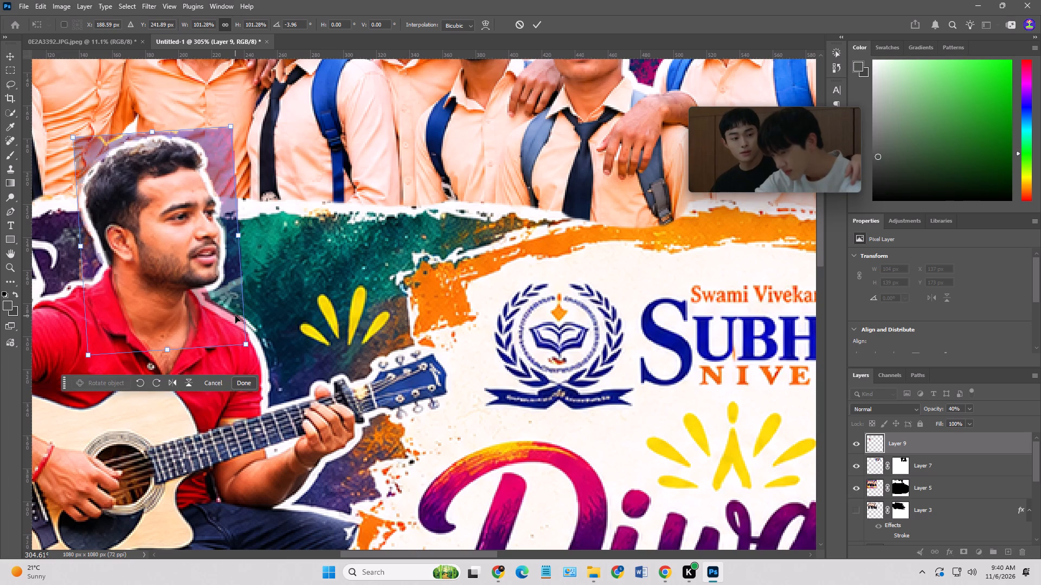
{"action": "key", "text": "Return"}
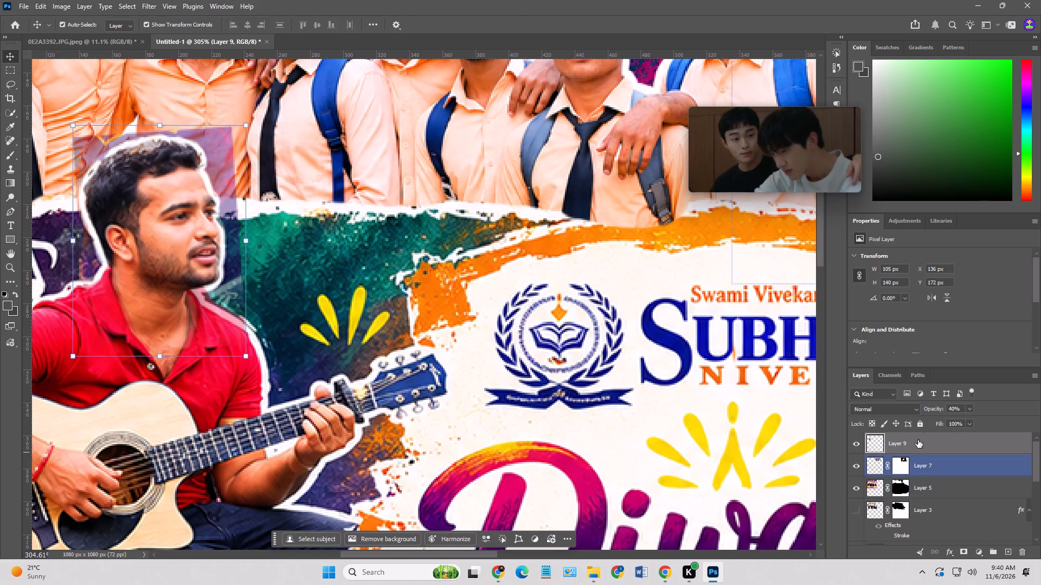
Restore Layer 9's opacity to 100%.
{"action": "left_click", "coordinate": [968, 407]}
{"action": "left_click", "coordinate": [978, 432]}
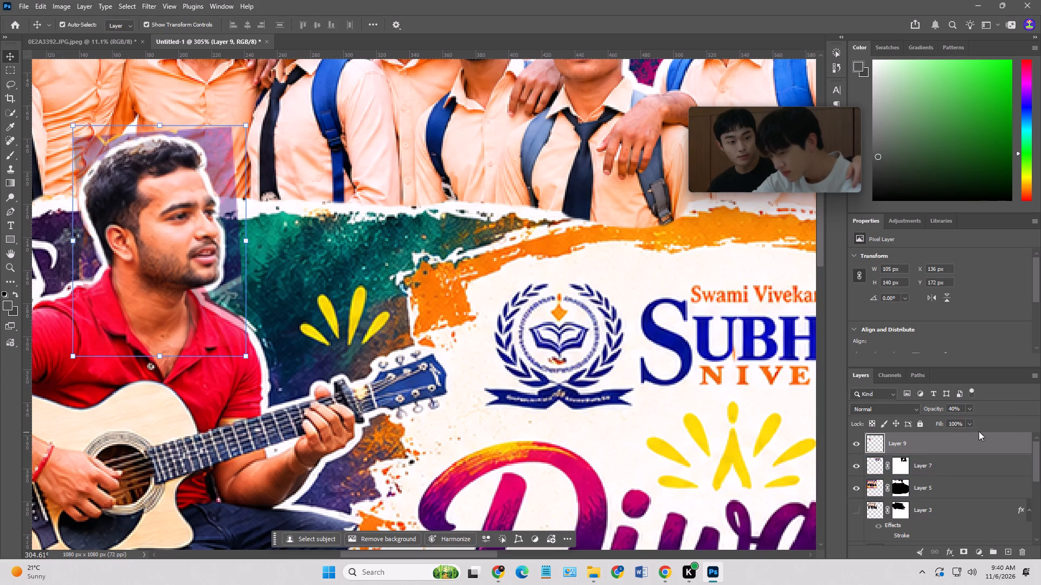
{"action": "left_click", "coordinate": [967, 413]}
{"action": "left_click_drag", "start_coordinate": [969, 417], "coordinate": [1040, 434]}
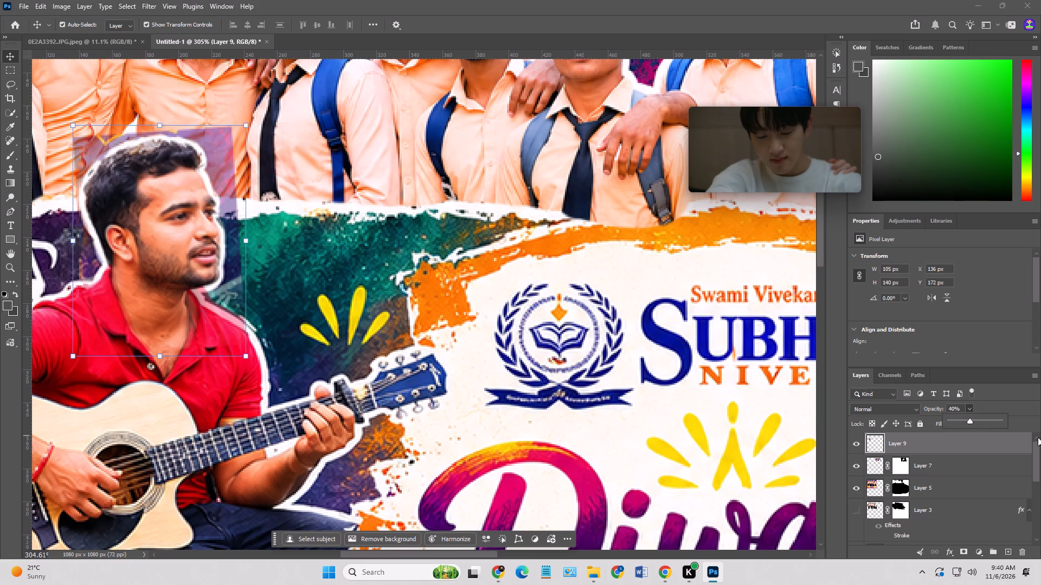
{"action": "left_click_drag", "start_coordinate": [972, 417], "coordinate": [1040, 418]}
{"action": "left_click_drag", "start_coordinate": [967, 420], "coordinate": [978, 418]}
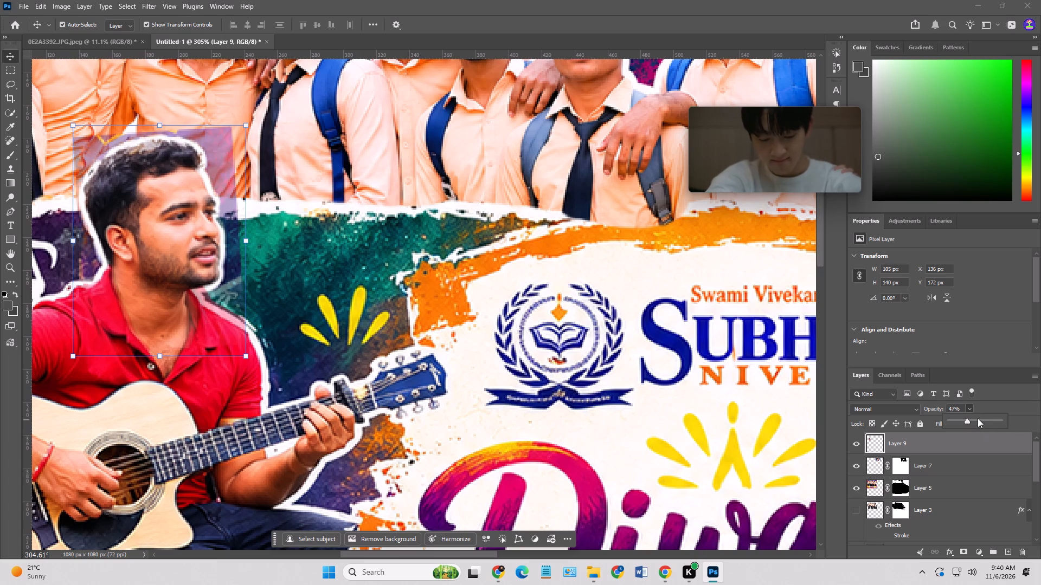
{"action": "left_click_drag", "start_coordinate": [978, 418], "coordinate": [1023, 412]}
{"action": "left_click", "coordinate": [597, 382]}
Add a layer mask to Layer 9, with the Brush tool ready for masking around the guitarist's head.
{"action": "scroll", "coordinate": [272, 301], "scroll_direction": "down", "scroll_amount": 5, "text": "alt"}
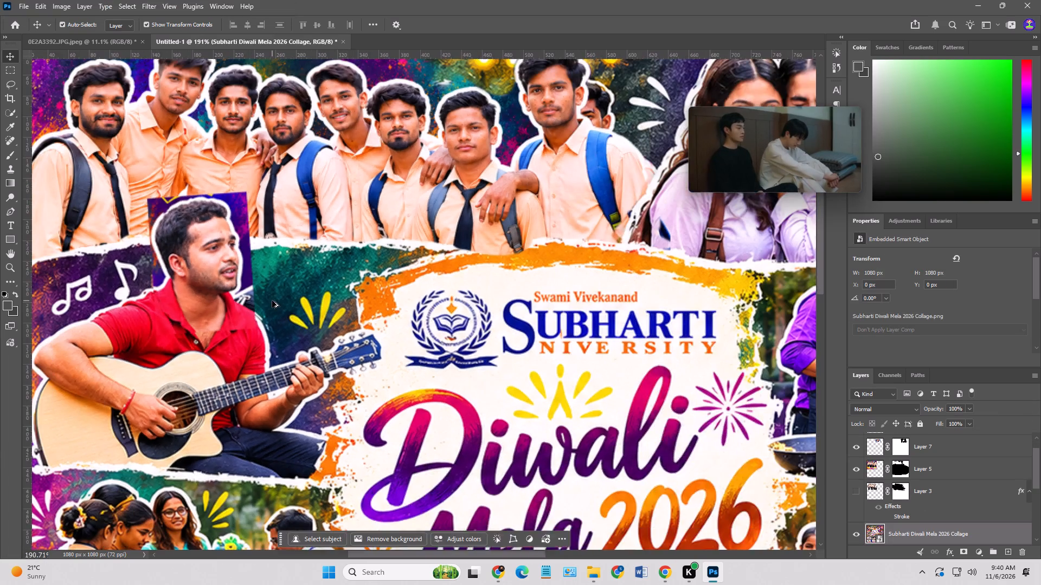
{"action": "scroll", "coordinate": [272, 301], "scroll_direction": "down", "scroll_amount": 2, "text": "alt"}
{"action": "left_click", "coordinate": [8, 155]}
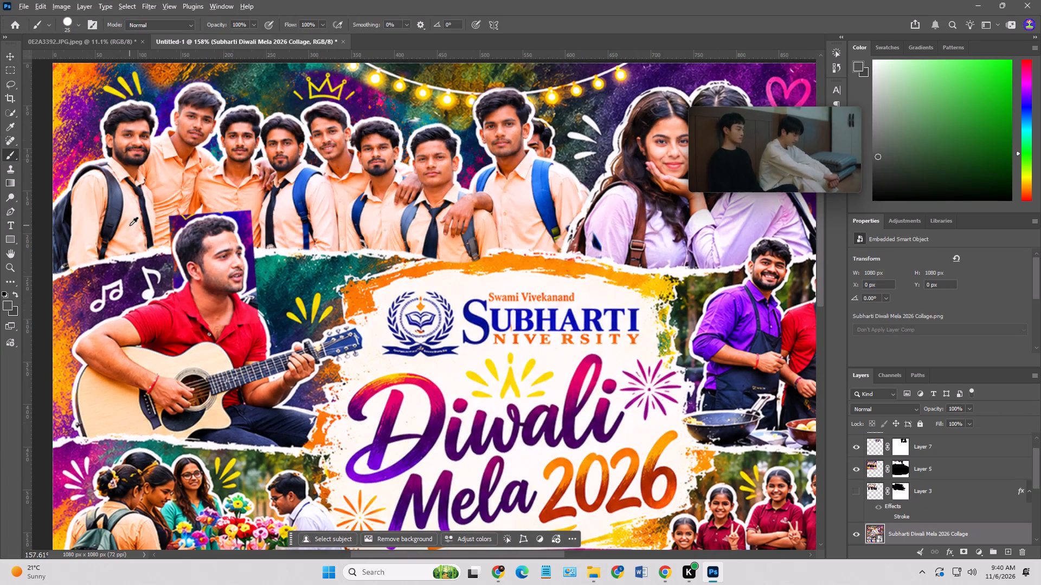
{"action": "scroll", "coordinate": [130, 225], "scroll_direction": "up", "scroll_amount": 11, "text": "alt"}
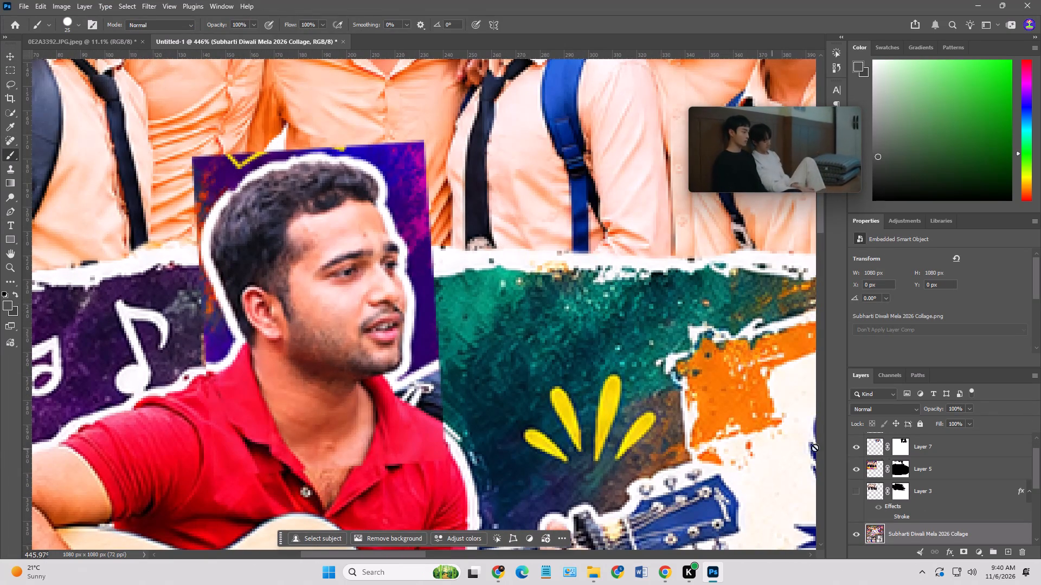
{"action": "scroll", "coordinate": [910, 509], "scroll_direction": "up", "scroll_amount": 9}
{"action": "left_click", "coordinate": [896, 444]}
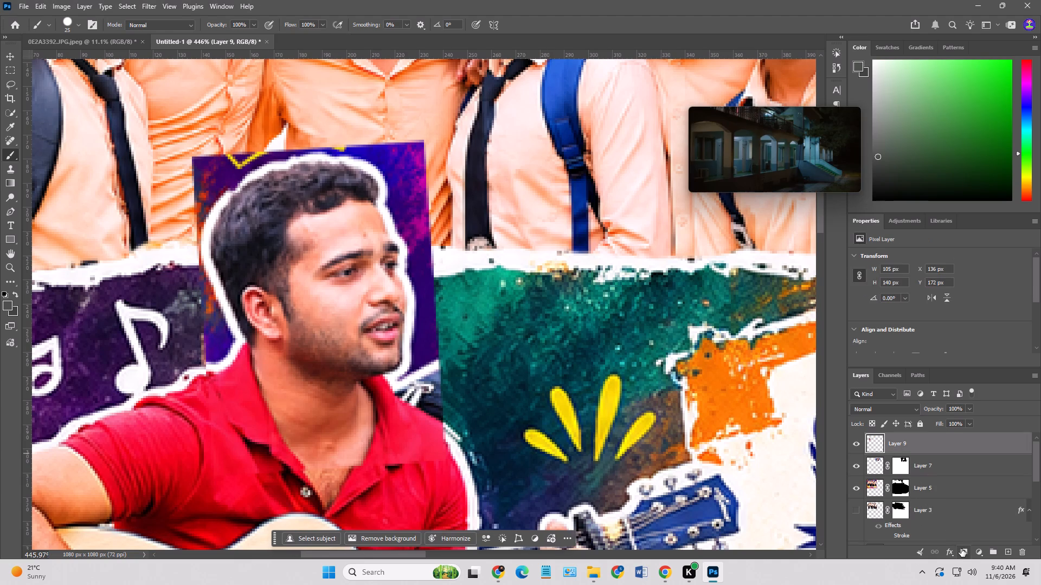
{"action": "left_click", "coordinate": [961, 549]}
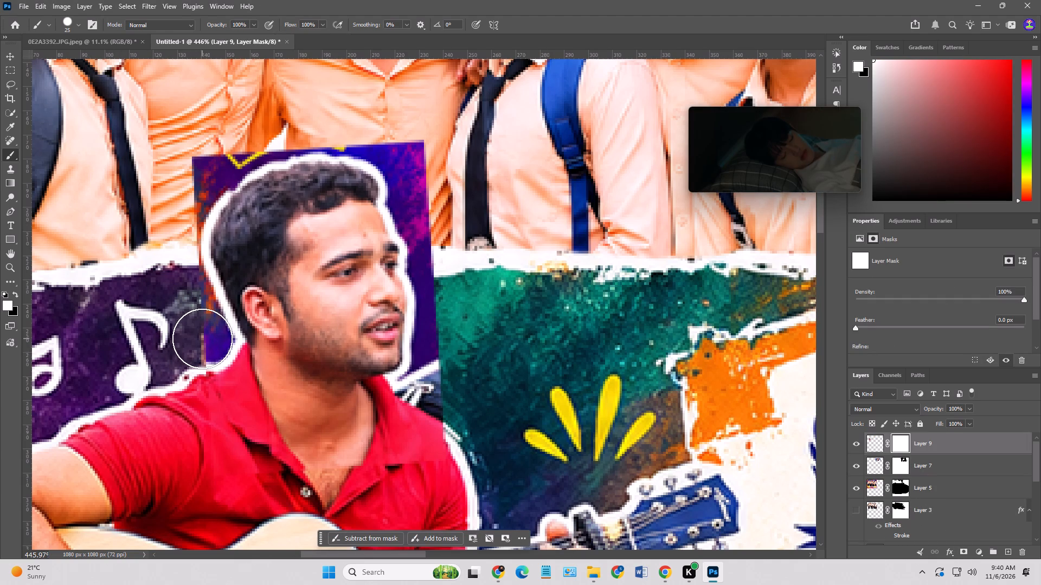
Paint black on Layer 9's mask with the 25 px brush to hide the purple backdrop behind the guitarist's ear and back hair.
{"action": "left_click", "coordinate": [202, 339]}
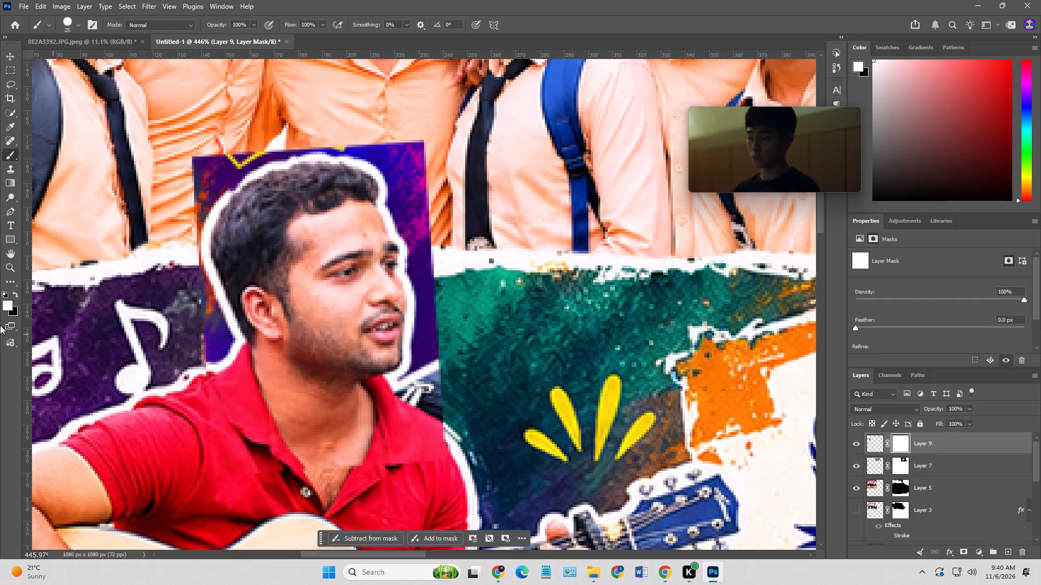
{"action": "left_click", "coordinate": [11, 293]}
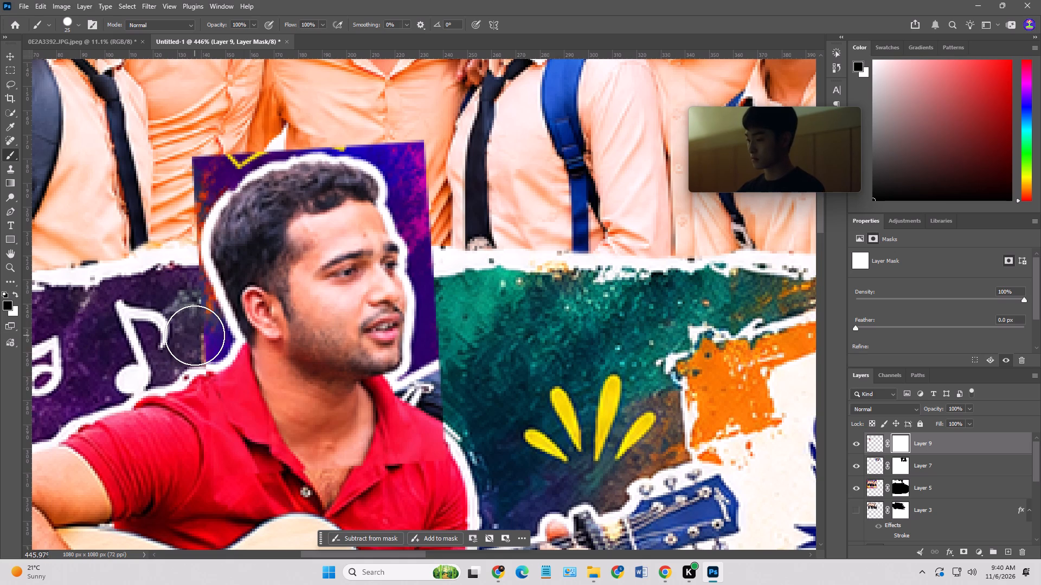
{"action": "left_click", "coordinate": [203, 338]}
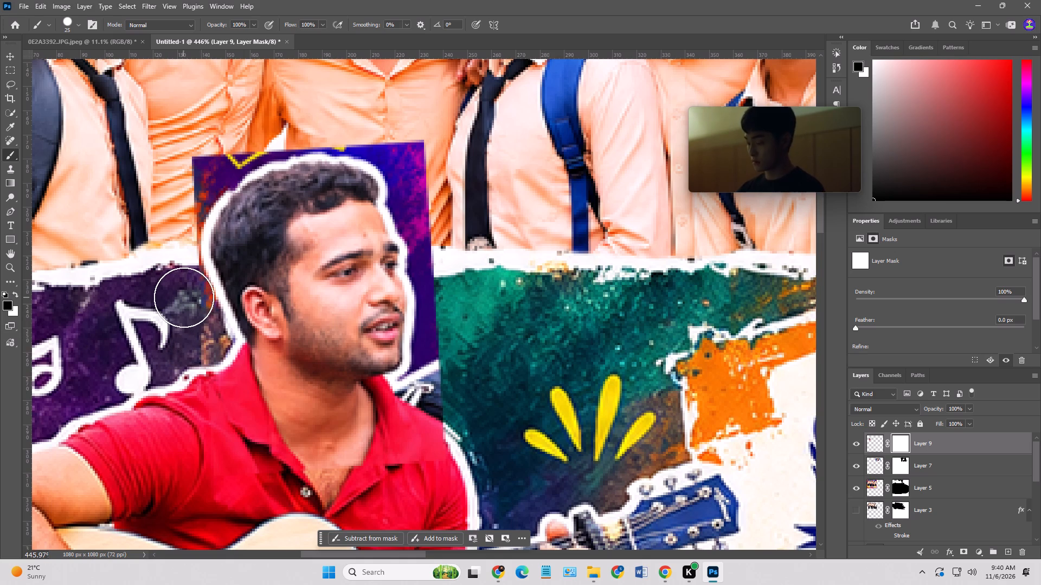
{"action": "left_click", "coordinate": [189, 305]}
{"action": "left_click", "coordinate": [173, 264]}
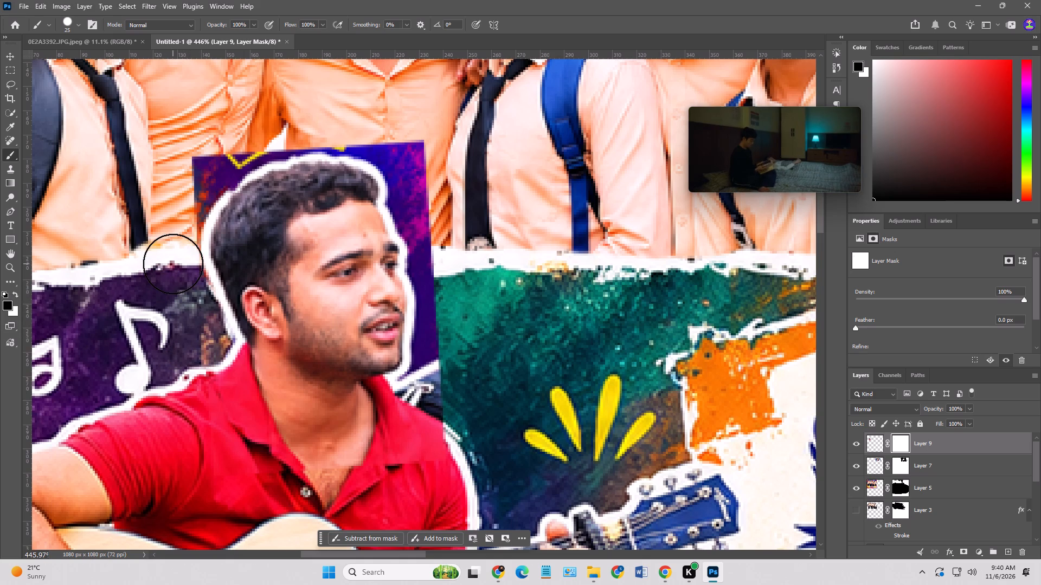
{"action": "left_click", "coordinate": [184, 297], "text": "shift"}
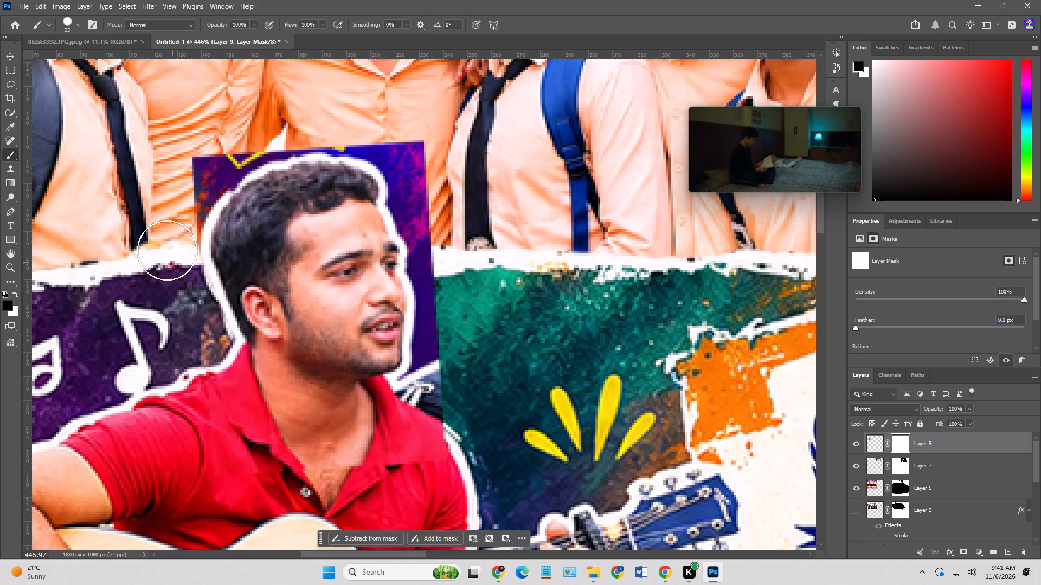
{"action": "left_click", "coordinate": [171, 245]}
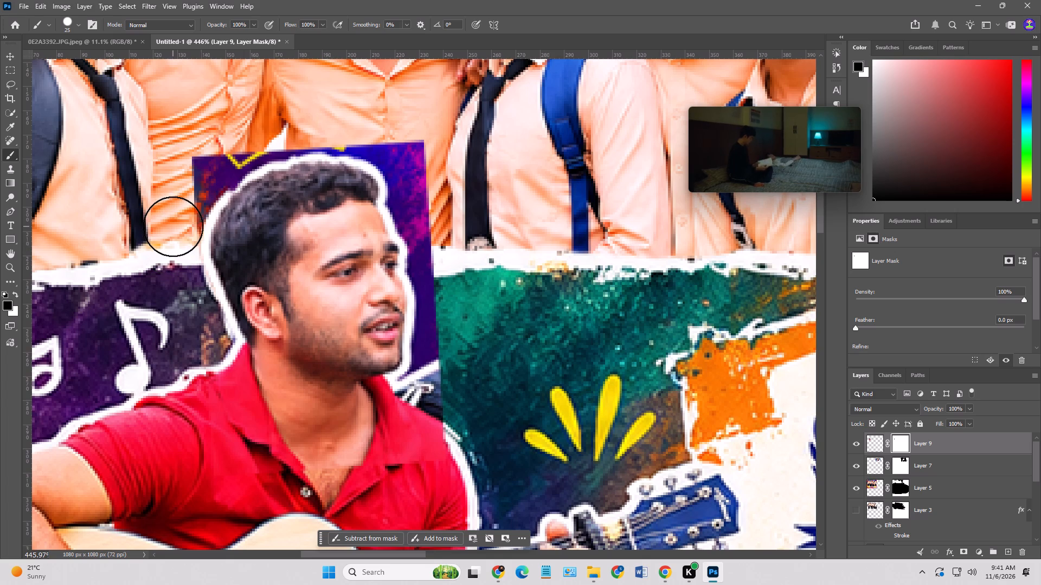
{"action": "left_click", "coordinate": [173, 226], "text": "shift"}
{"action": "left_click", "coordinate": [183, 200], "text": "shift"}
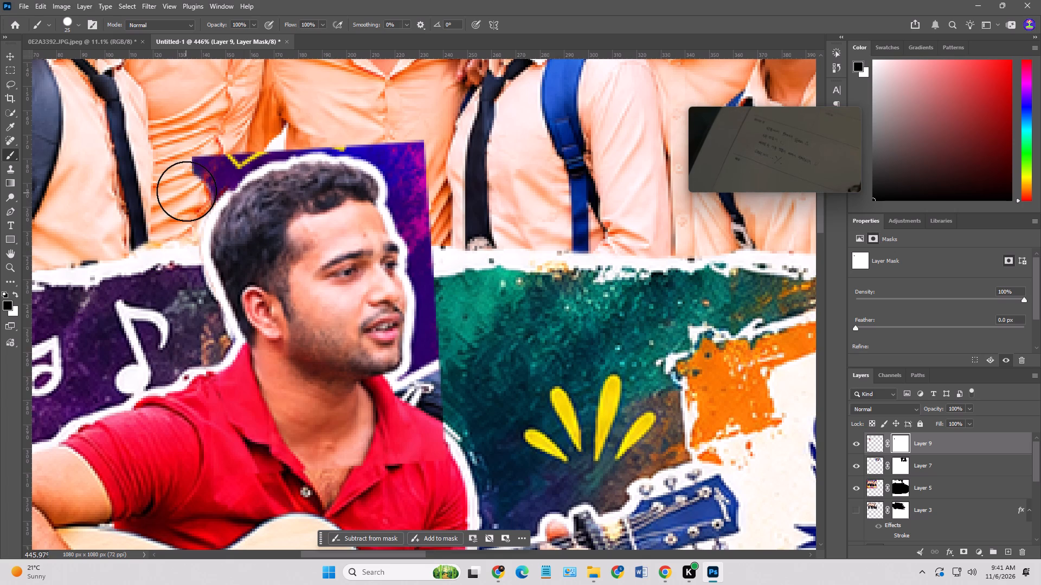
Mask out Layer 9's purple backdrop around the upper back of the hair, refining the torn-paper edge behind the head and undoing the last dab.
{"action": "left_click", "coordinate": [196, 180]}
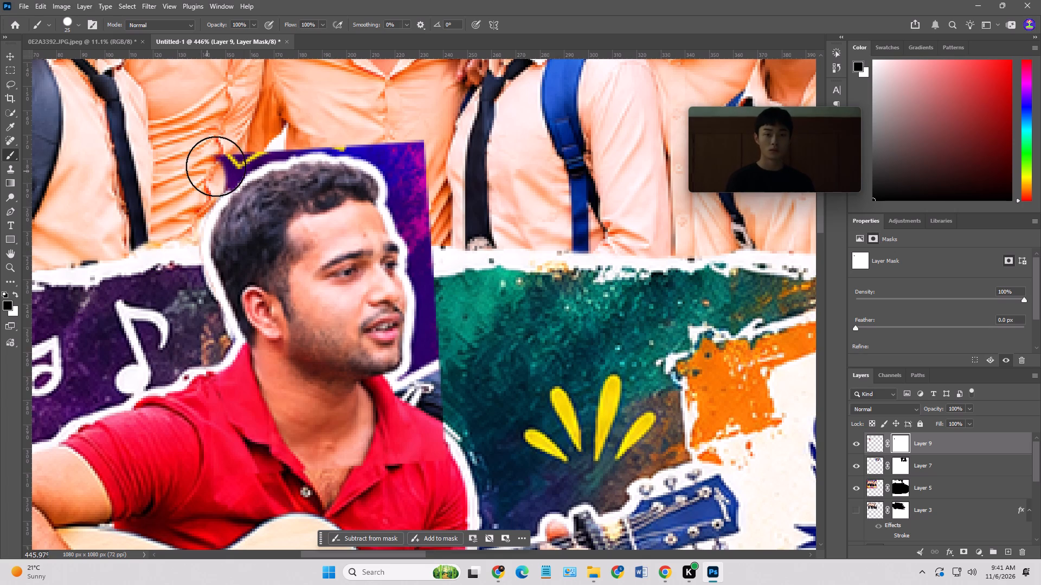
{"action": "left_click", "coordinate": [221, 163], "text": "shift"}
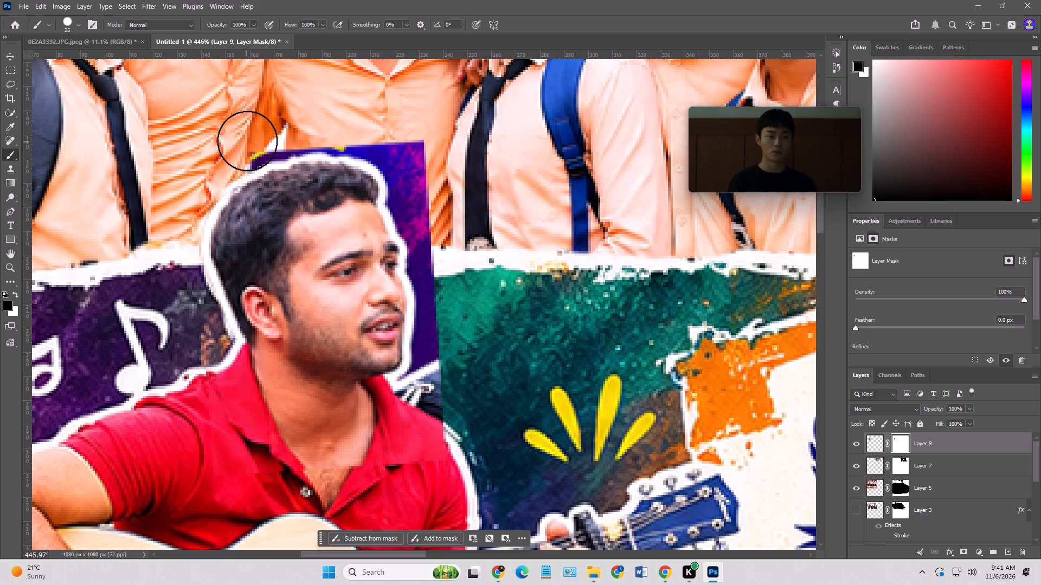
{"action": "left_click", "coordinate": [247, 141], "text": "shift"}
{"action": "left_click", "coordinate": [280, 129], "text": "shift"}
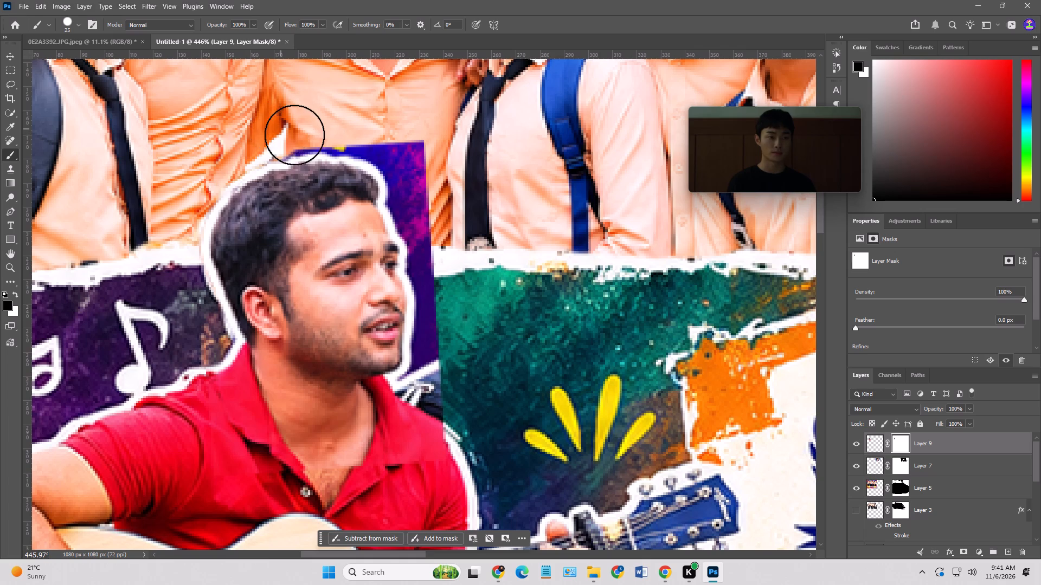
{"action": "left_click", "coordinate": [280, 131], "text": "shift"}
{"action": "left_click", "coordinate": [268, 132], "text": "shift"}
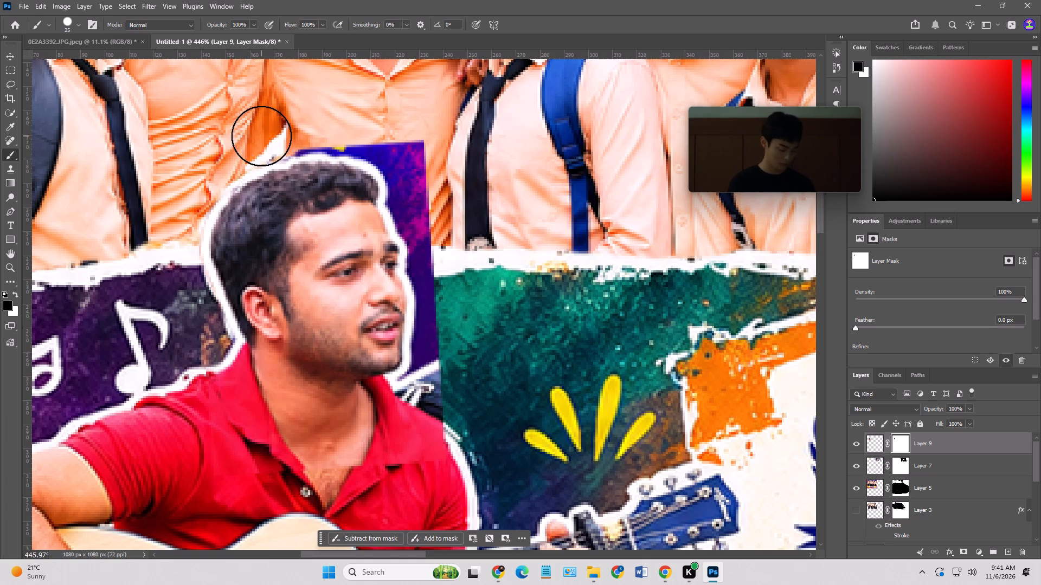
{"action": "left_click", "coordinate": [261, 136], "text": "shift"}
{"action": "left_click_drag", "start_coordinate": [170, 250], "coordinate": [175, 268]}
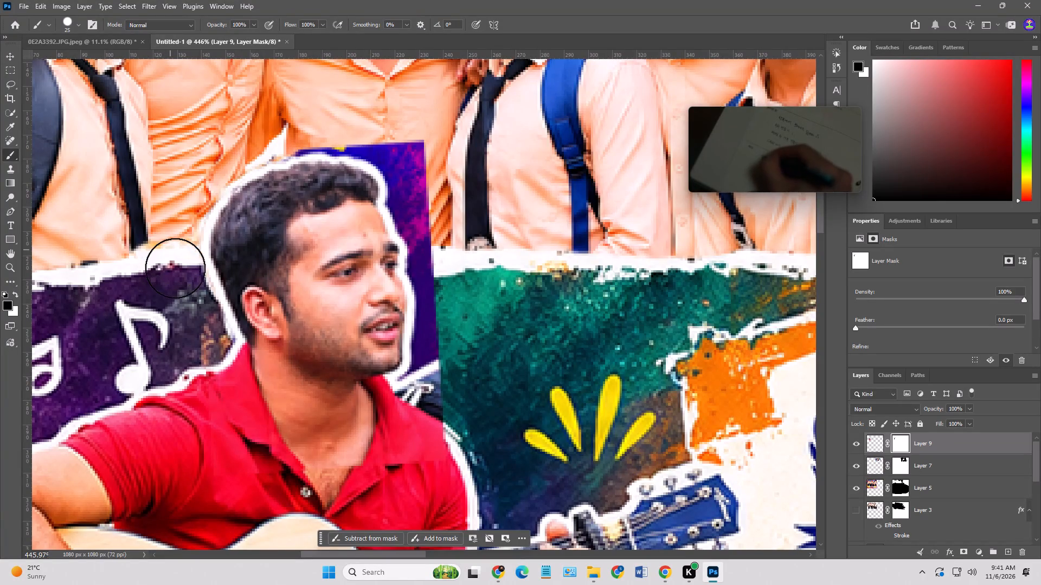
{"action": "left_click_drag", "start_coordinate": [175, 268], "coordinate": [185, 301]}
{"action": "left_click", "coordinate": [186, 301]}
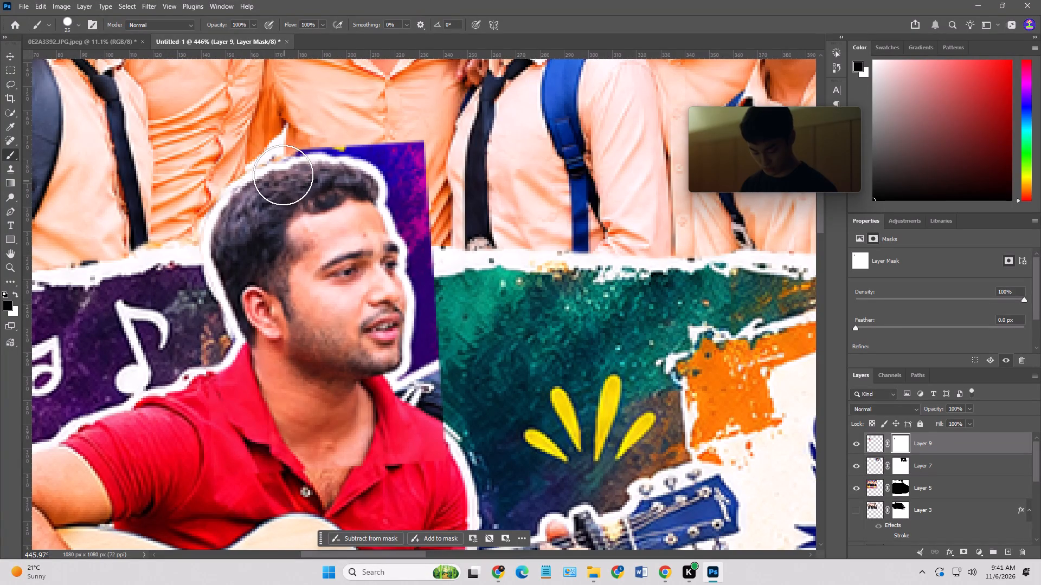
{"action": "left_click", "coordinate": [275, 131], "text": "shift"}
{"action": "key", "text": "ctrl+z"}
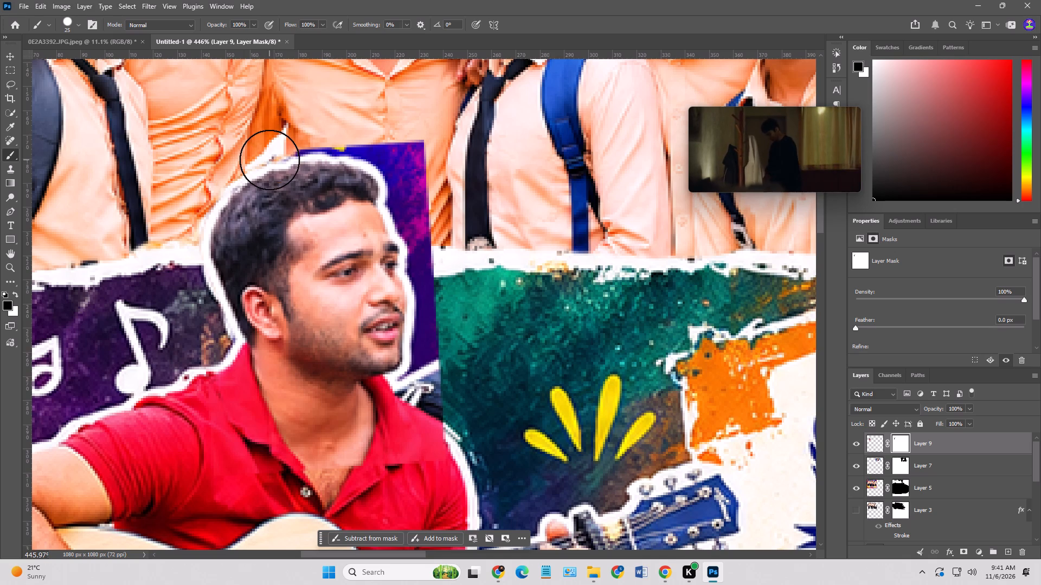
Reduce the brush to 9 px and mask out the purple backdrop above the hair and along the forehead, keeping the white outline.
{"action": "key", "text": "bracketleft"}
{"action": "key", "text": "bracketleft"}
{"action": "key", "text": "bracketleft"}
{"action": "key", "text": "bracketleft"}
{"action": "key", "text": "bracketleft"}
{"action": "key", "text": "bracketleft"}
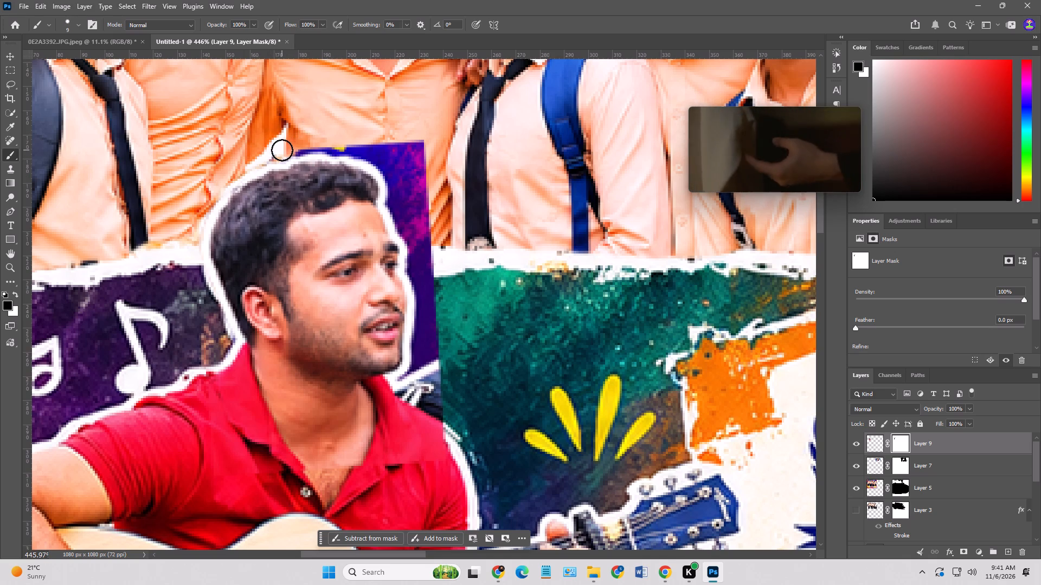
{"action": "left_click_drag", "start_coordinate": [286, 149], "coordinate": [404, 163]}
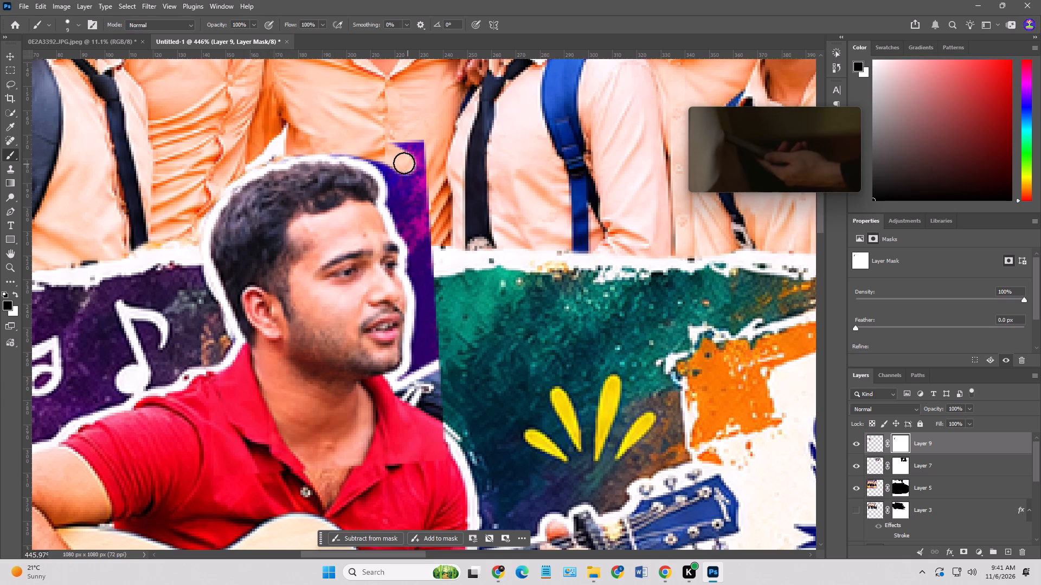
{"action": "left_click_drag", "start_coordinate": [404, 163], "coordinate": [399, 179]}
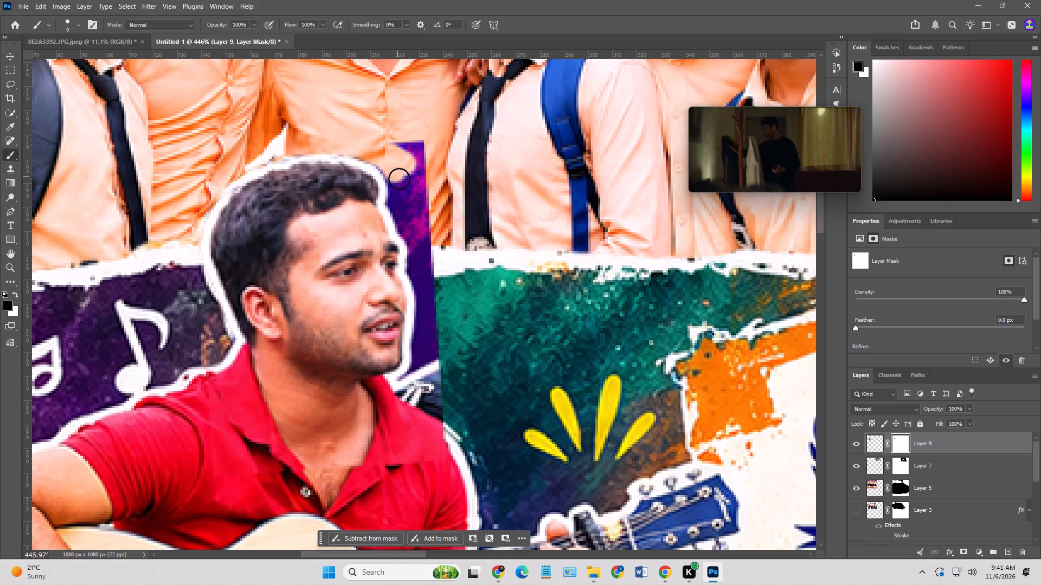
{"action": "left_click_drag", "start_coordinate": [399, 179], "coordinate": [403, 217]}
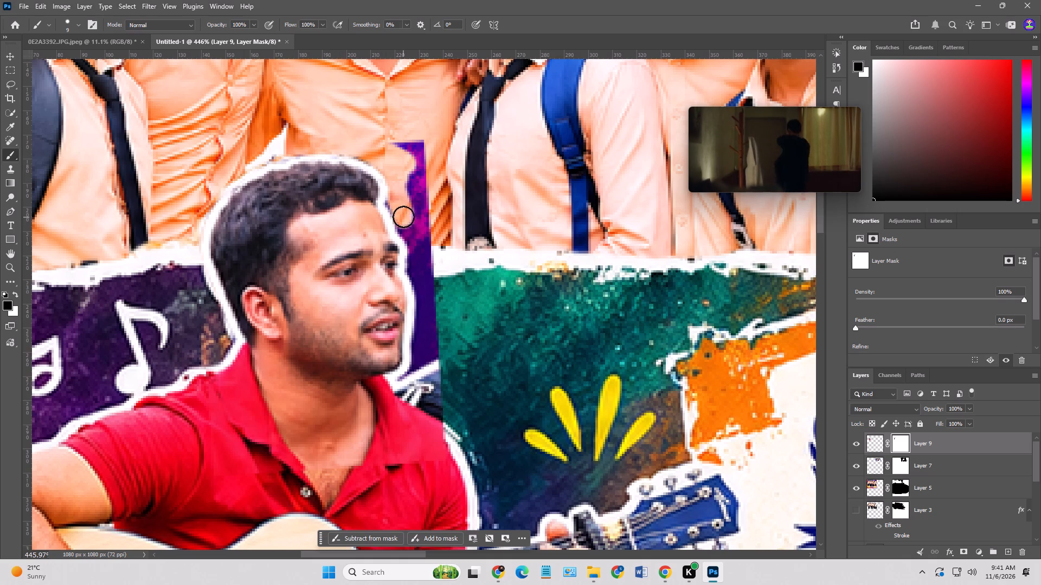
{"action": "left_click_drag", "start_coordinate": [403, 217], "coordinate": [416, 246]}
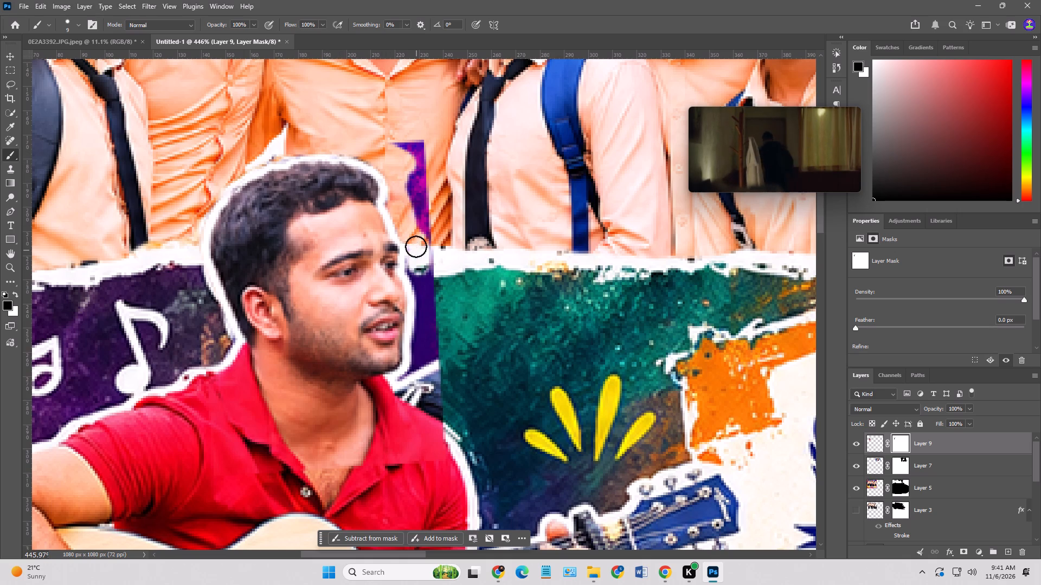
Hide Layer 9's backdrop alongside the guitarist's nose, mouth and chin and down to the shirt shoulder.
{"action": "left_click_drag", "start_coordinate": [416, 246], "coordinate": [425, 362]}
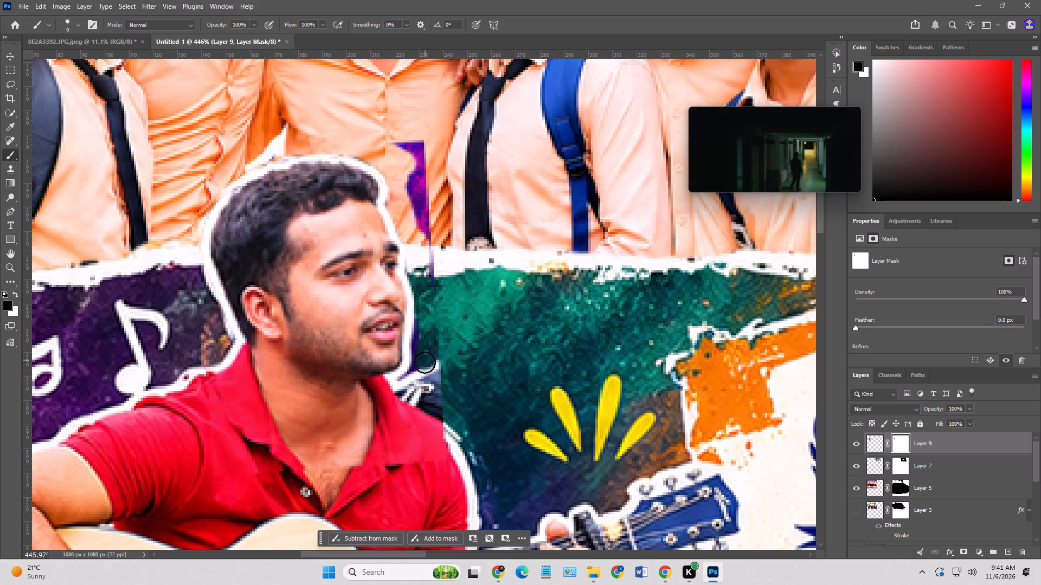
{"action": "left_click_drag", "start_coordinate": [425, 362], "coordinate": [450, 411]}
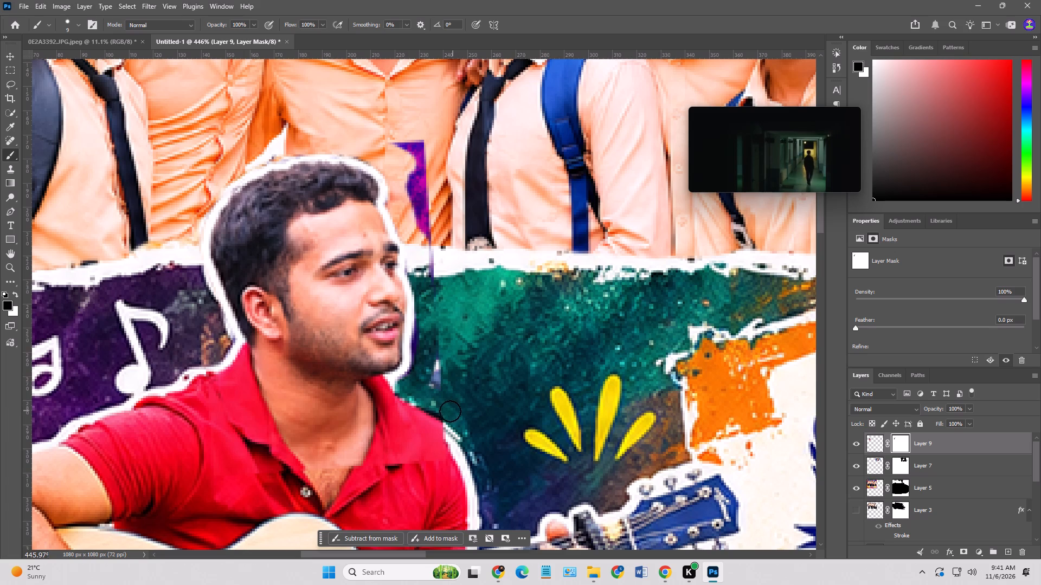
{"action": "left_click_drag", "start_coordinate": [450, 411], "coordinate": [431, 339]}
{"action": "left_click_drag", "start_coordinate": [425, 327], "coordinate": [424, 332]}
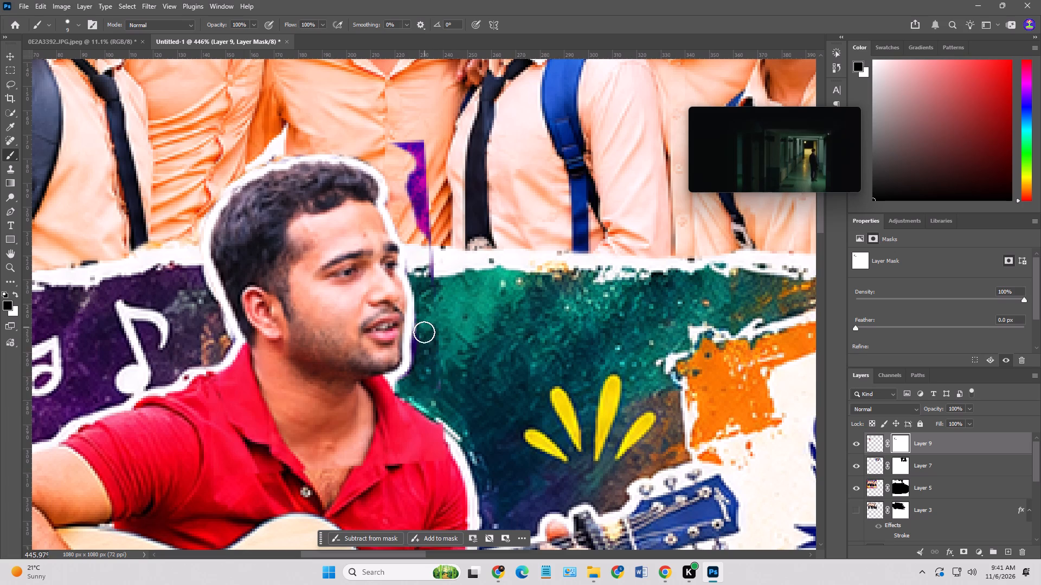
{"action": "left_click_drag", "start_coordinate": [424, 332], "coordinate": [444, 345]}
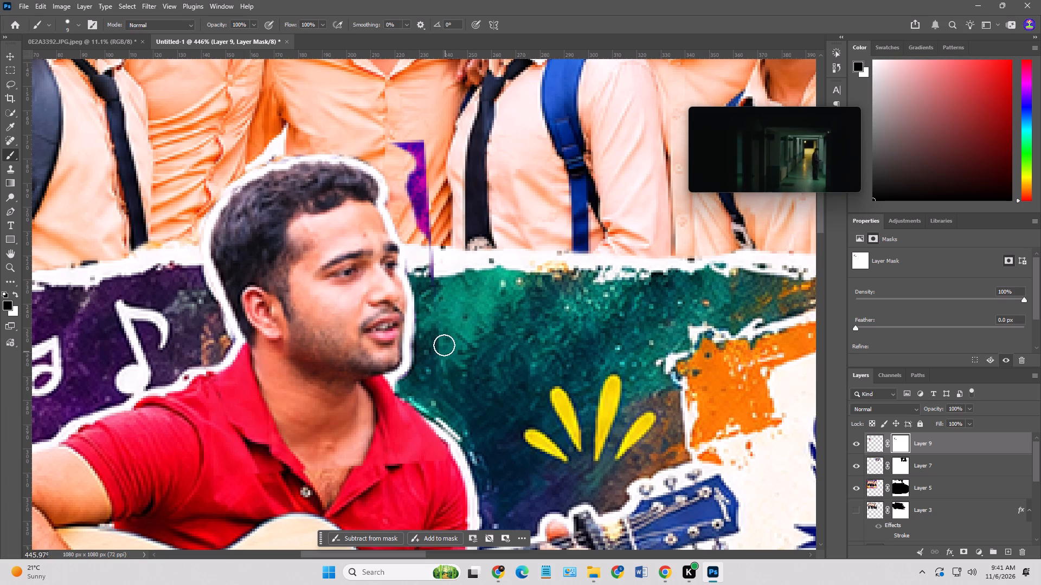
Mask away the leftover purple sliver in front of the forehead and clean the edges beside the face and collar.
{"action": "left_click_drag", "start_coordinate": [444, 345], "coordinate": [387, 121]}
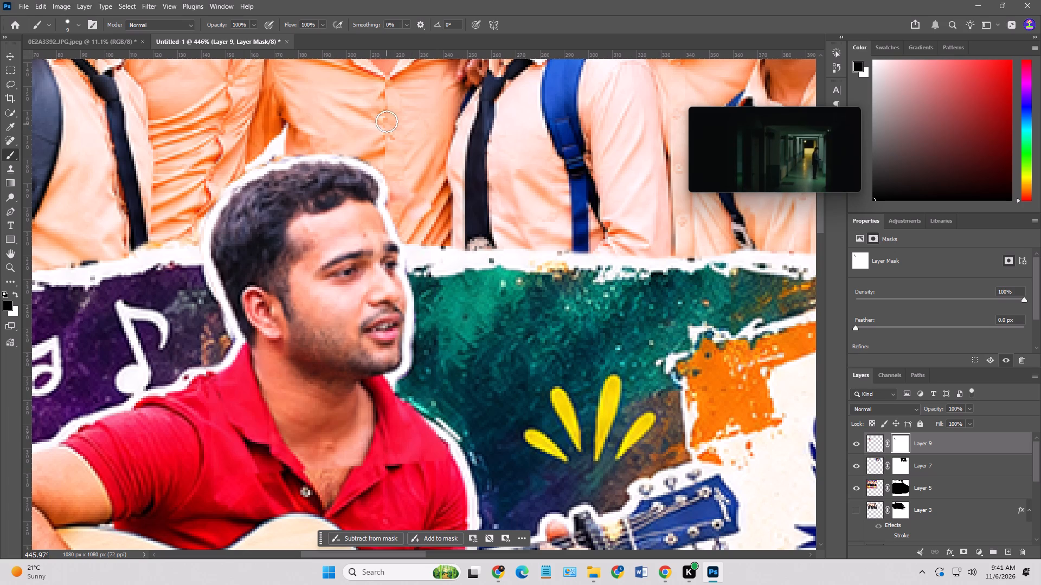
{"action": "left_click_drag", "start_coordinate": [387, 121], "coordinate": [397, 196]}
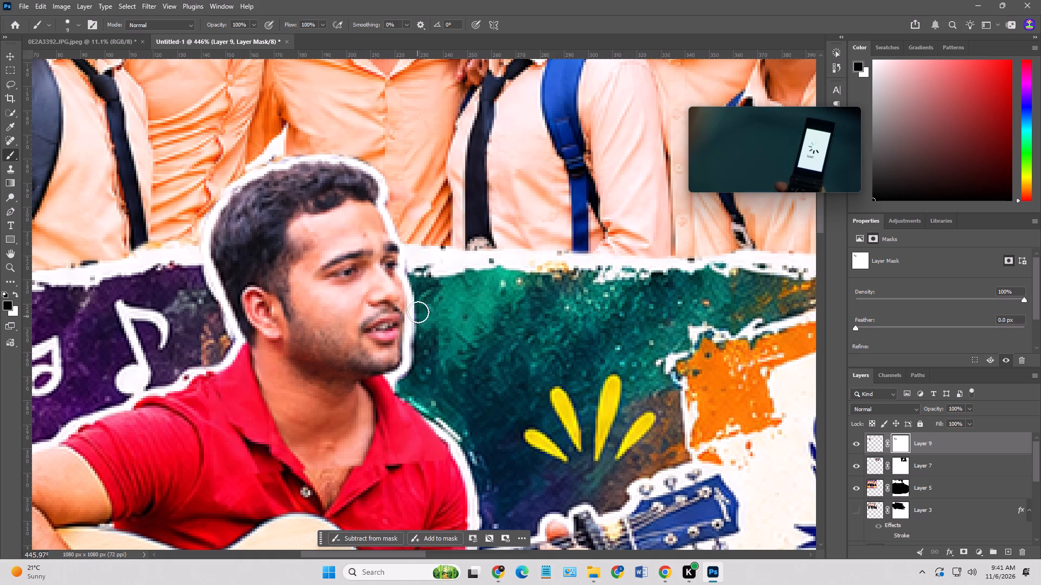
{"action": "left_click_drag", "start_coordinate": [423, 291], "coordinate": [426, 320]}
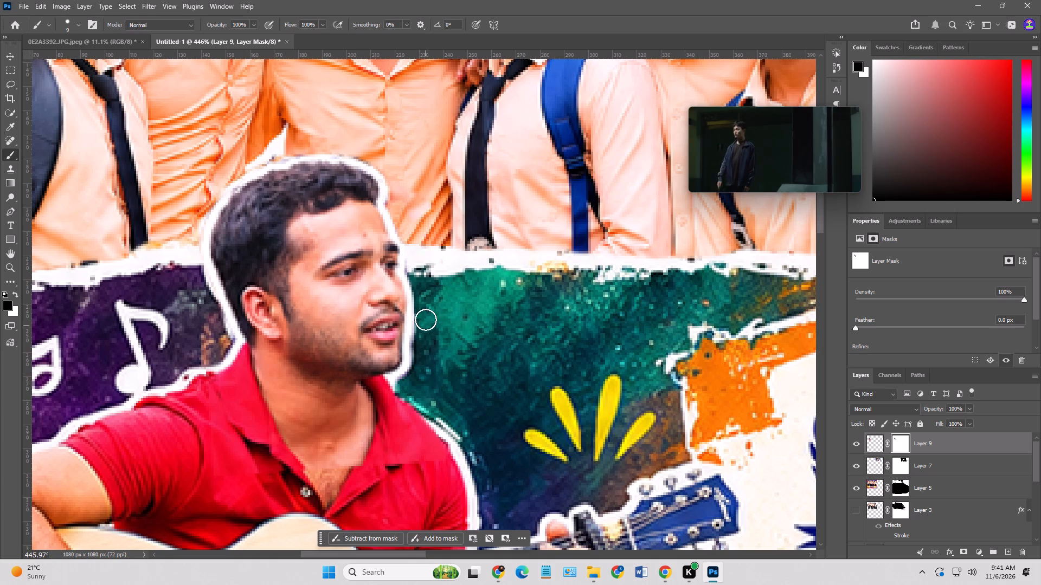
{"action": "left_click_drag", "start_coordinate": [426, 320], "coordinate": [406, 388]}
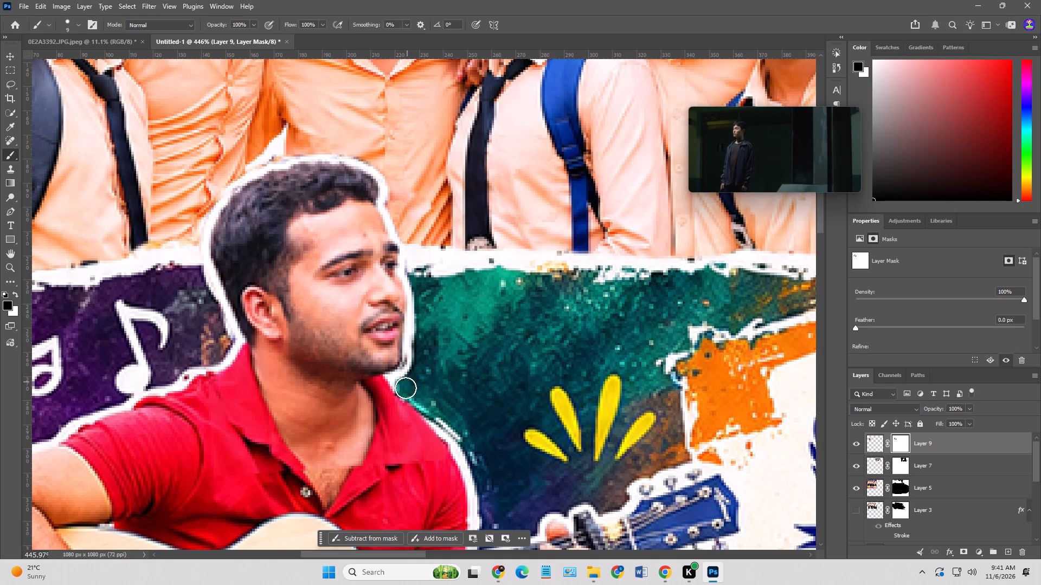
{"action": "left_click_drag", "start_coordinate": [406, 388], "coordinate": [428, 405]}
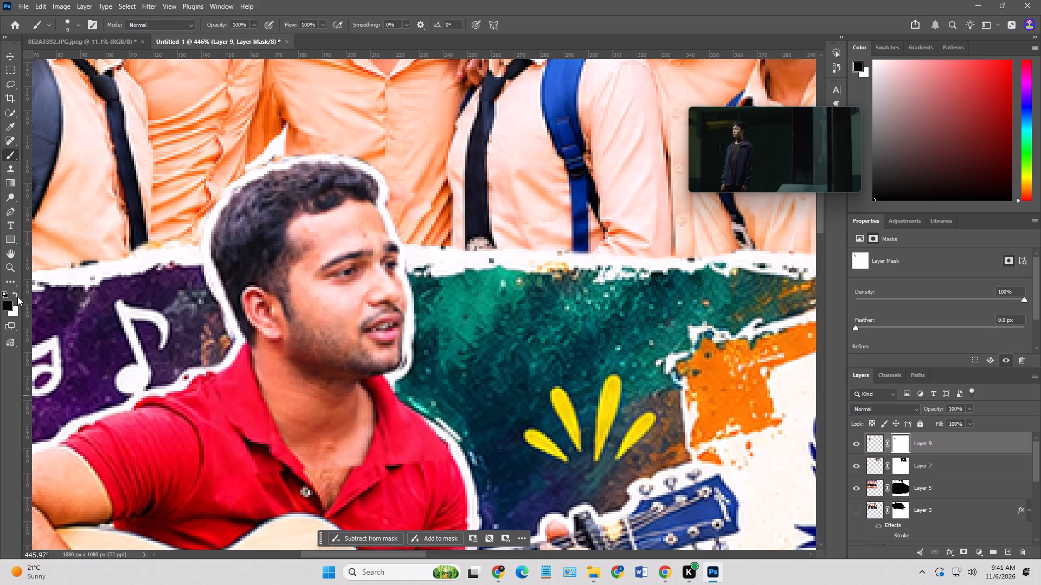
Paint white on Layer 9's mask to restore the portrait's edge at the guitarist's chin.
{"action": "left_click", "coordinate": [16, 294]}
{"action": "left_click", "coordinate": [399, 359]}
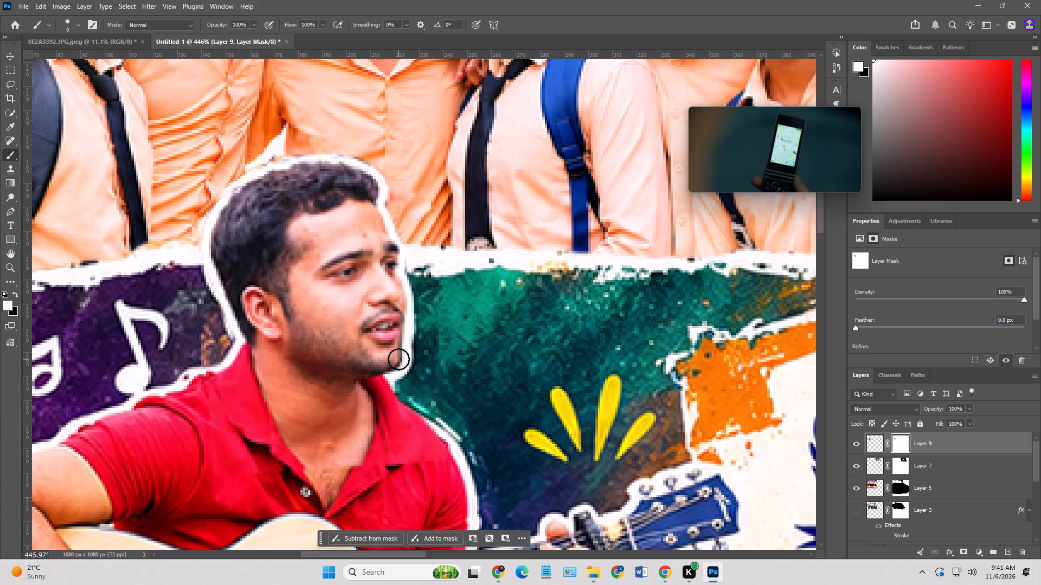
{"action": "left_click", "coordinate": [397, 365]}
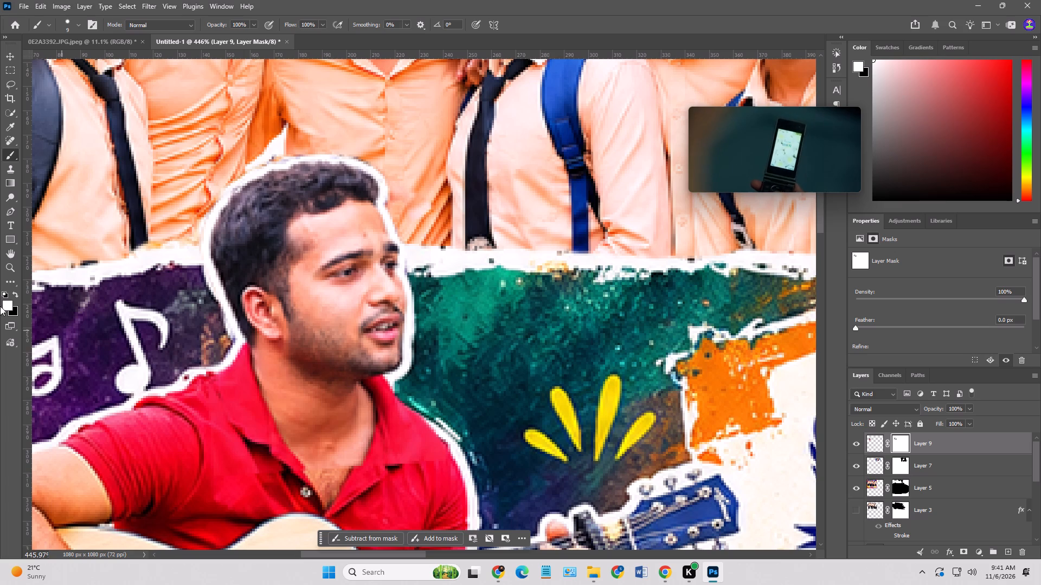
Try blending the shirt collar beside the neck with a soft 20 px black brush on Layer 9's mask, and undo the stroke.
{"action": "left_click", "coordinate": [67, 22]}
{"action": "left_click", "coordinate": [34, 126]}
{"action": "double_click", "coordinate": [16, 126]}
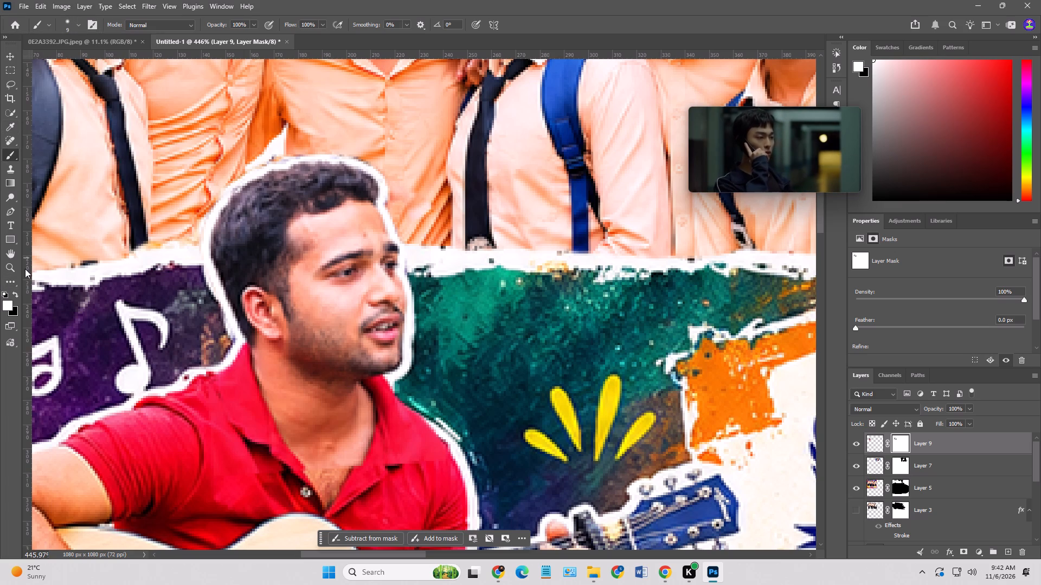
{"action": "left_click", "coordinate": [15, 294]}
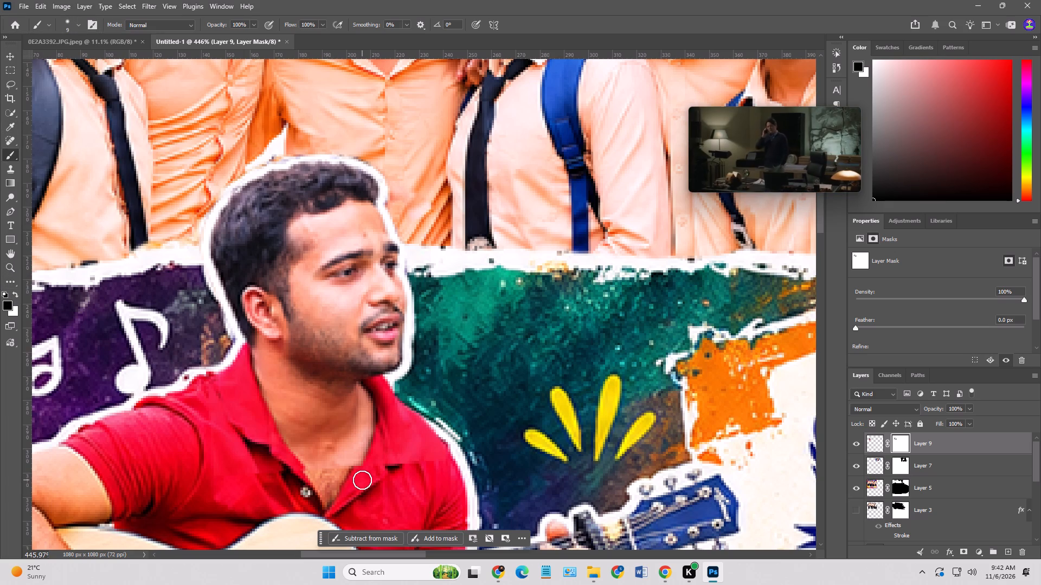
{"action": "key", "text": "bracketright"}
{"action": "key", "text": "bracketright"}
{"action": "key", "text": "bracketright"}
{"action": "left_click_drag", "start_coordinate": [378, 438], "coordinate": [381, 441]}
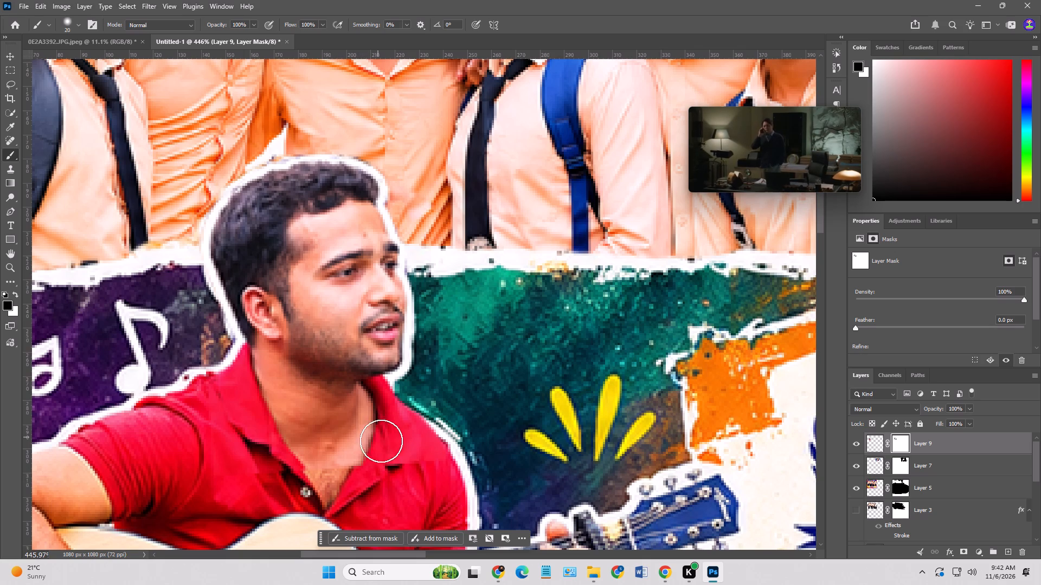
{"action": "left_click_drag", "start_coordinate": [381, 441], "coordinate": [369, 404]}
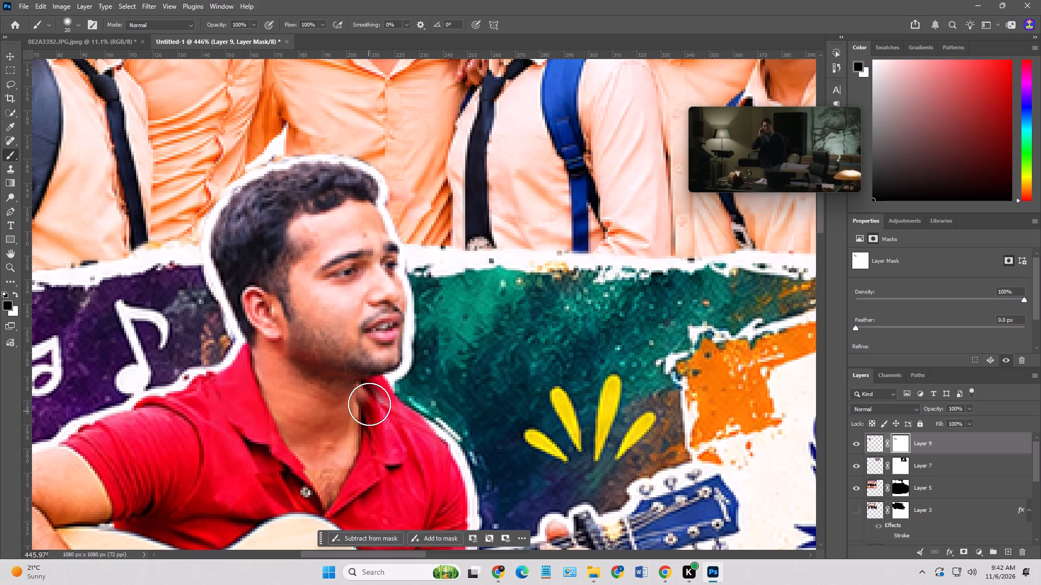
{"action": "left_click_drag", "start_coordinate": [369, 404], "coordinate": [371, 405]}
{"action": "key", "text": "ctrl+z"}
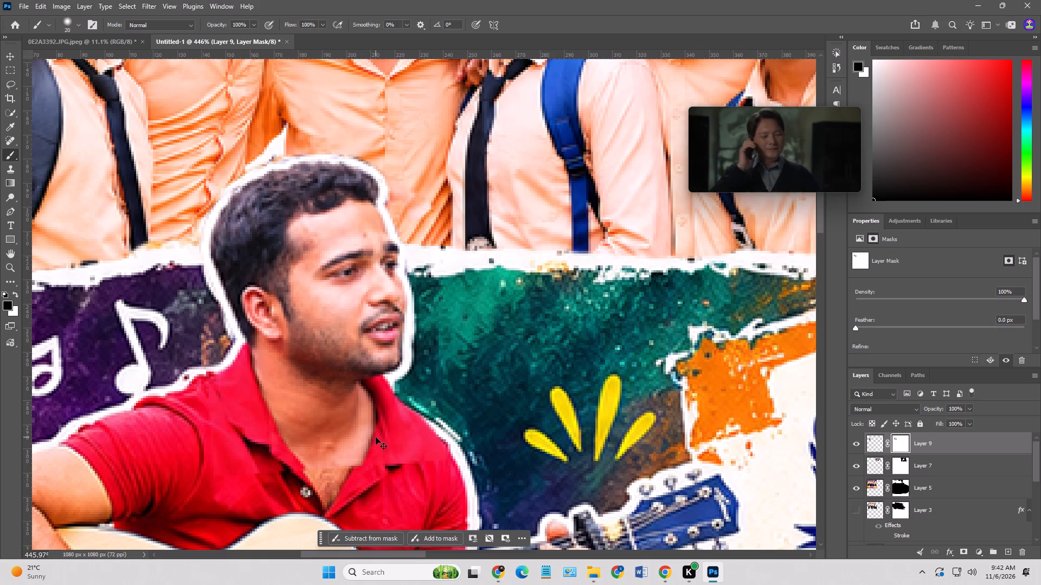
Blend the shirt collar into the back and front of the guitarist's neck on Layer 9's mask with black, reducing the brush to 8 px.
{"action": "left_click_drag", "start_coordinate": [373, 440], "coordinate": [248, 438]}
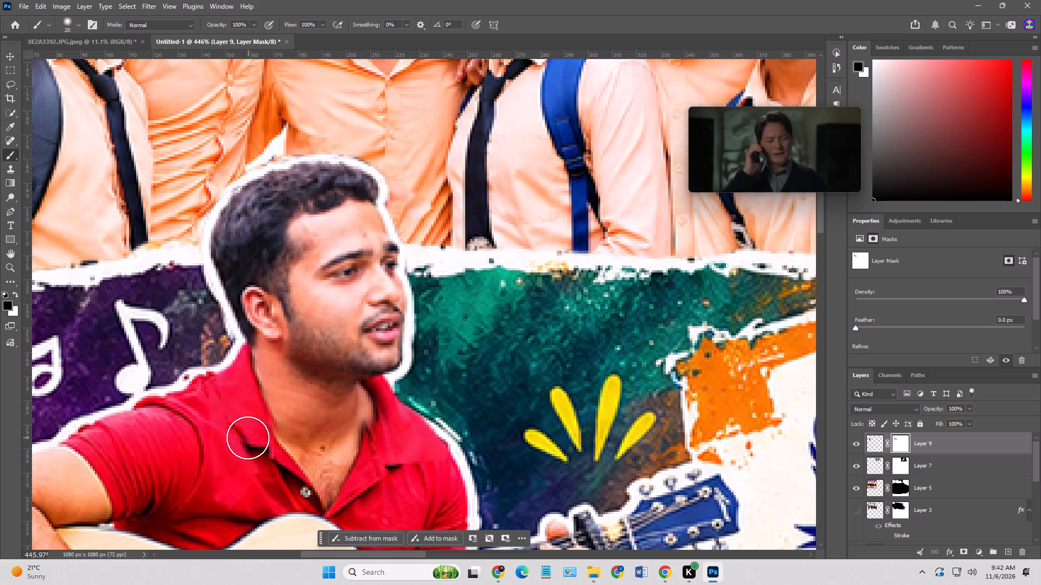
{"action": "left_click_drag", "start_coordinate": [248, 438], "coordinate": [227, 385]}
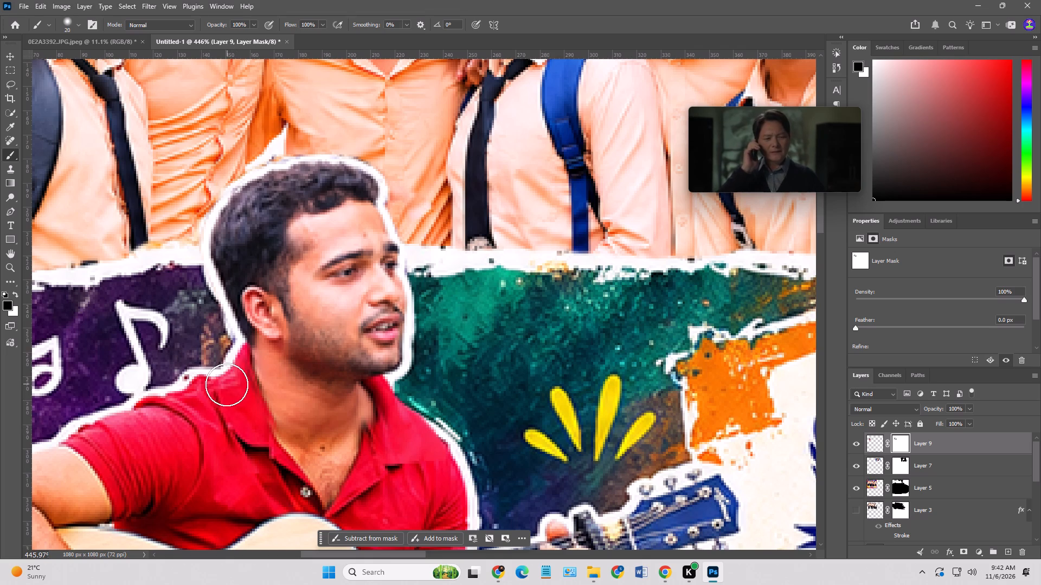
{"action": "left_click_drag", "start_coordinate": [227, 385], "coordinate": [224, 384]}
{"action": "key", "text": "bracketleft"}
{"action": "key", "text": "bracketleft"}
{"action": "key", "text": "bracketleft"}
{"action": "key", "text": "bracketleft"}
{"action": "key", "text": "bracketleft"}
{"action": "key", "text": "bracketleft"}
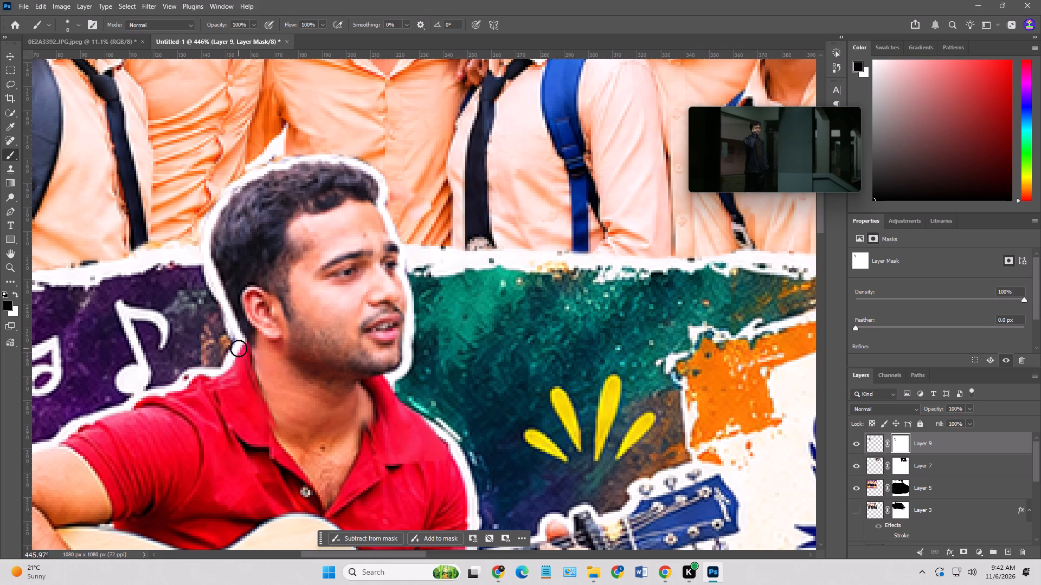
{"action": "left_click_drag", "start_coordinate": [239, 348], "coordinate": [268, 383]}
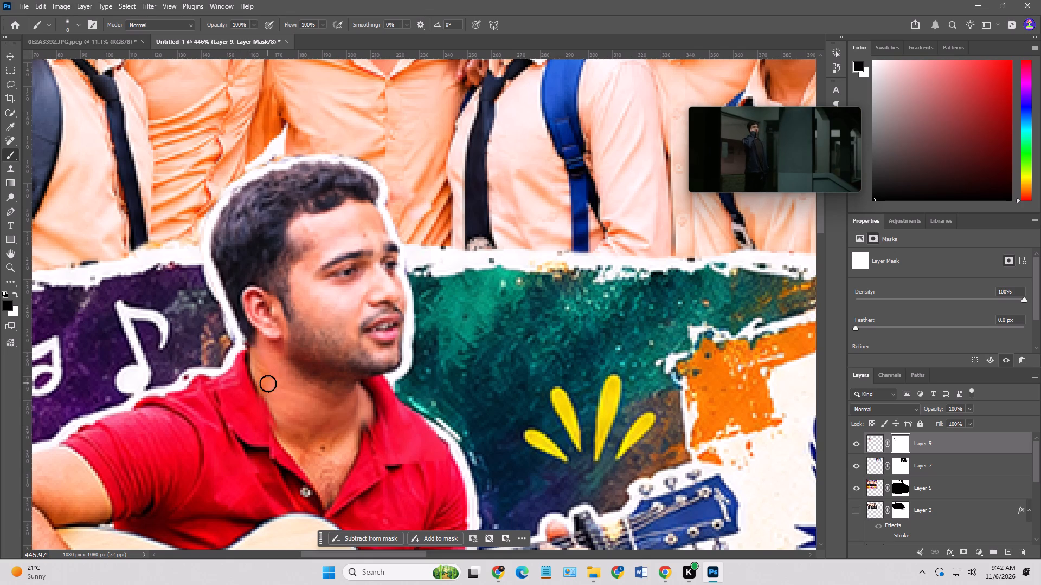
{"action": "left_click_drag", "start_coordinate": [268, 383], "coordinate": [307, 406]}
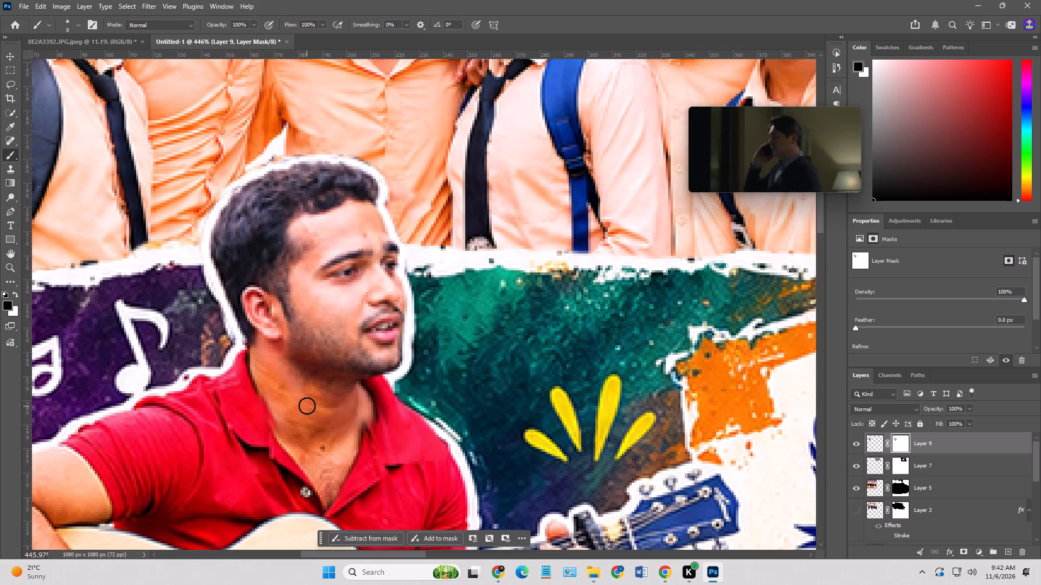
Mask away Layer 9's leftovers along the collar below the guitarist's chin and down the adjoining shirt shoulder.
{"action": "left_click_drag", "start_coordinate": [307, 406], "coordinate": [368, 387]}
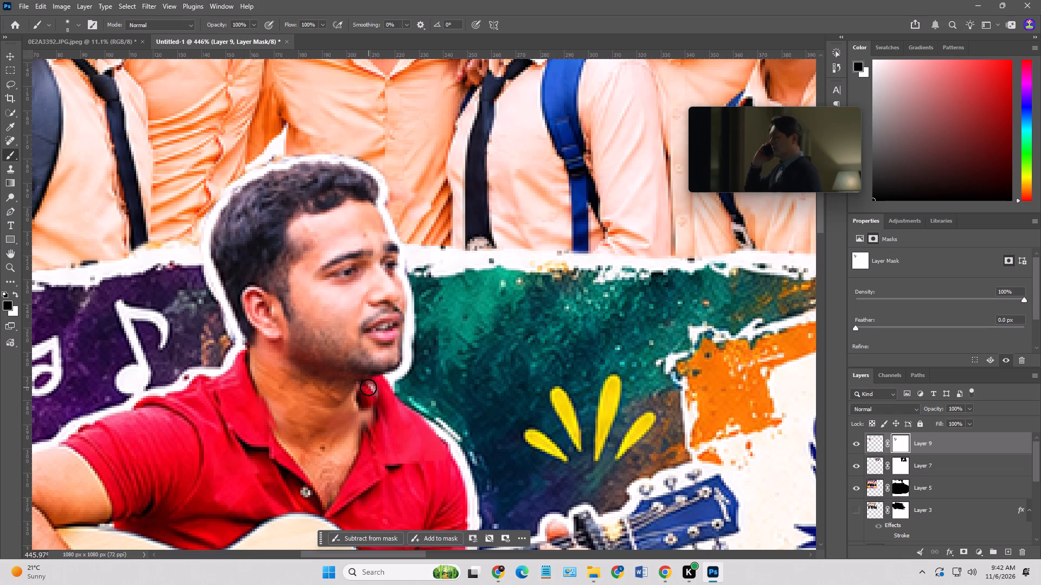
{"action": "left_click_drag", "start_coordinate": [368, 387], "coordinate": [368, 411]}
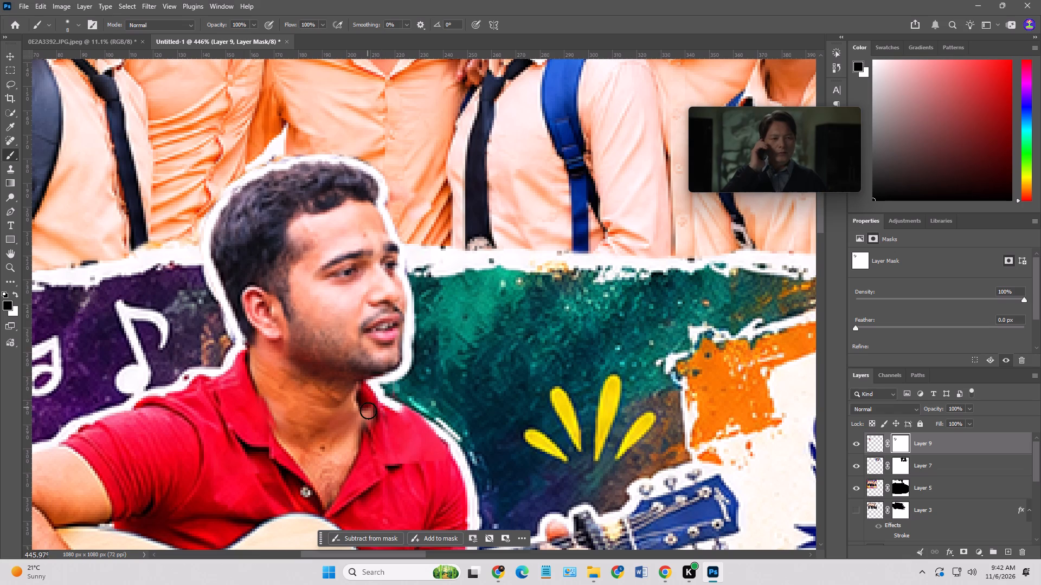
{"action": "left_click_drag", "start_coordinate": [368, 411], "coordinate": [471, 454]}
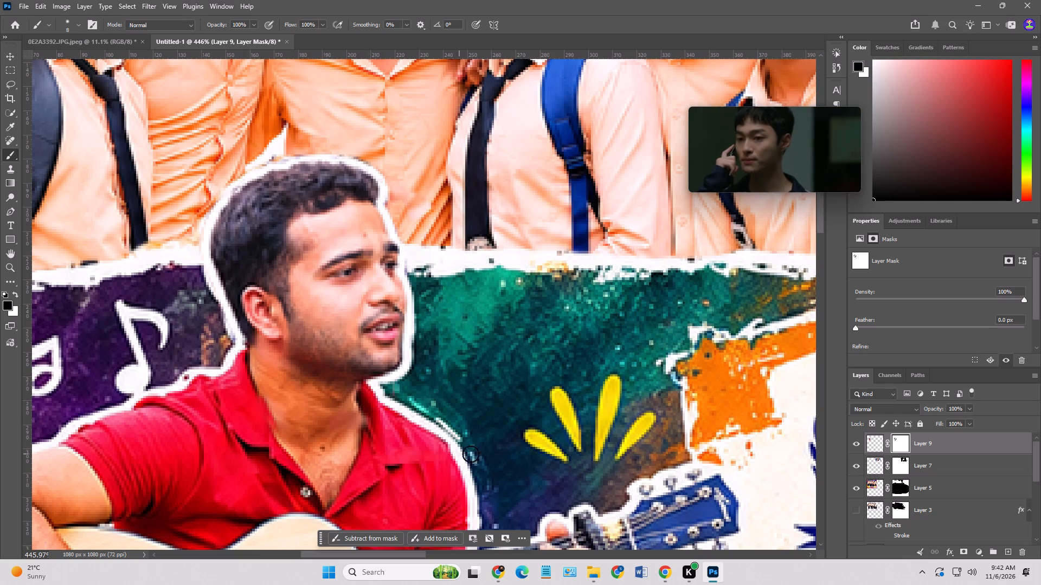
{"action": "left_click_drag", "start_coordinate": [471, 454], "coordinate": [387, 412]}
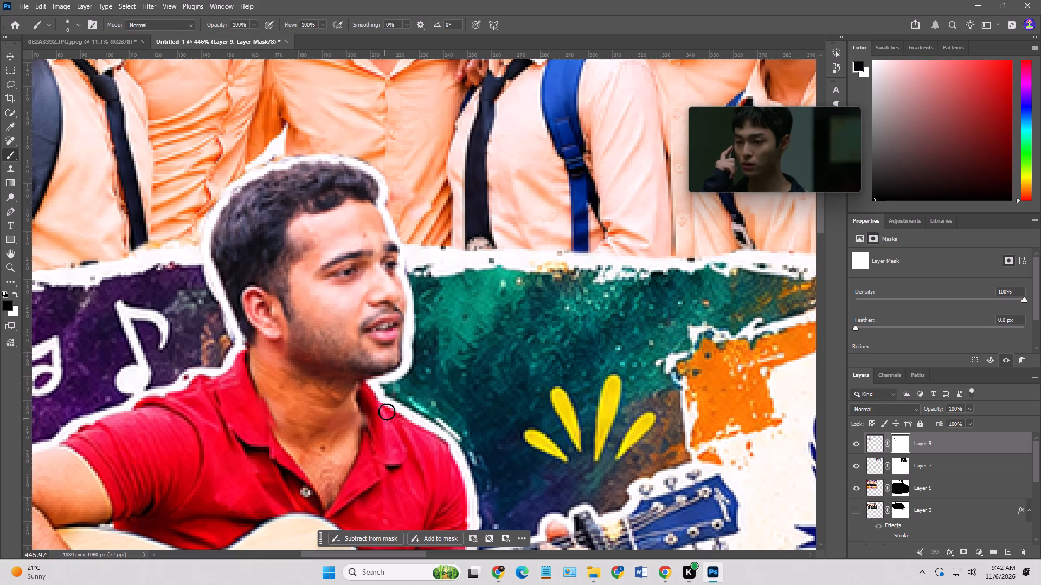
{"action": "left_click_drag", "start_coordinate": [387, 412], "coordinate": [344, 404]}
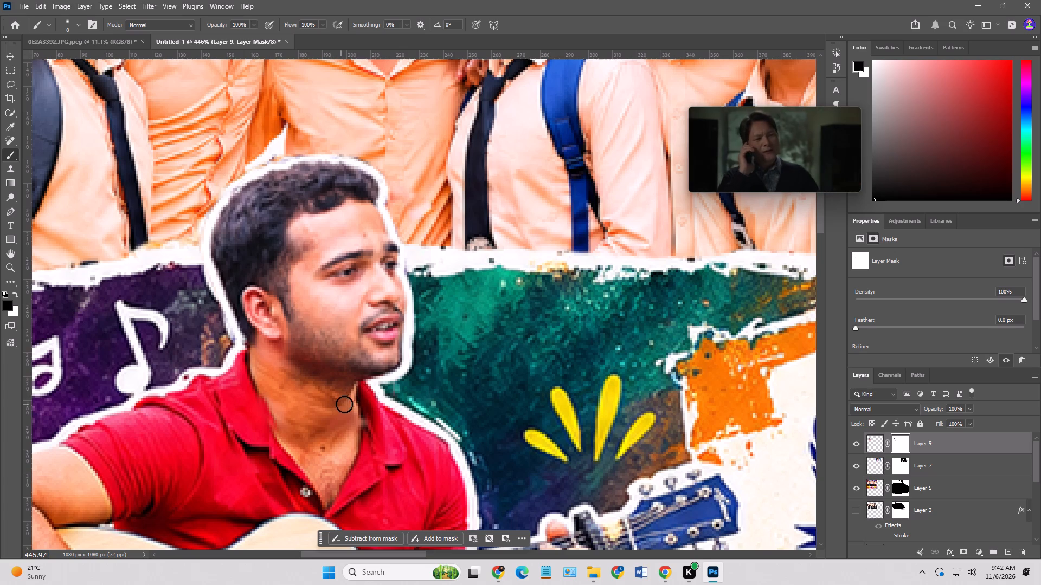
{"action": "left_click_drag", "start_coordinate": [344, 404], "coordinate": [348, 506]}
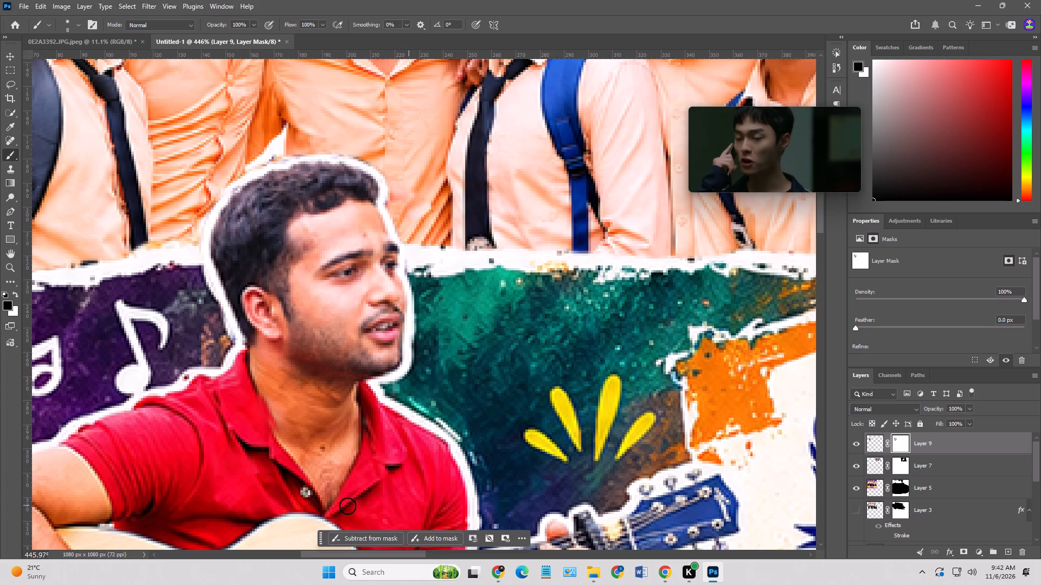
{"action": "left_click_drag", "start_coordinate": [348, 506], "coordinate": [444, 470]}
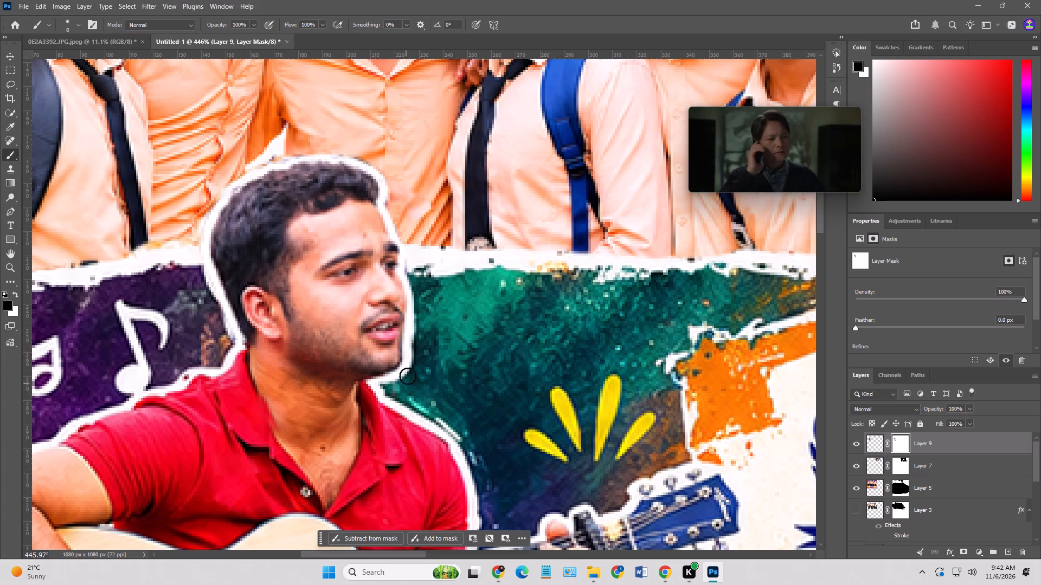
Touch up Layer 9's mask around the collar and open neckline, then leave the brush for the Move tool and deselect the layer.
{"action": "scroll", "coordinate": [420, 367], "scroll_direction": "down", "scroll_amount": 6, "text": "alt"}
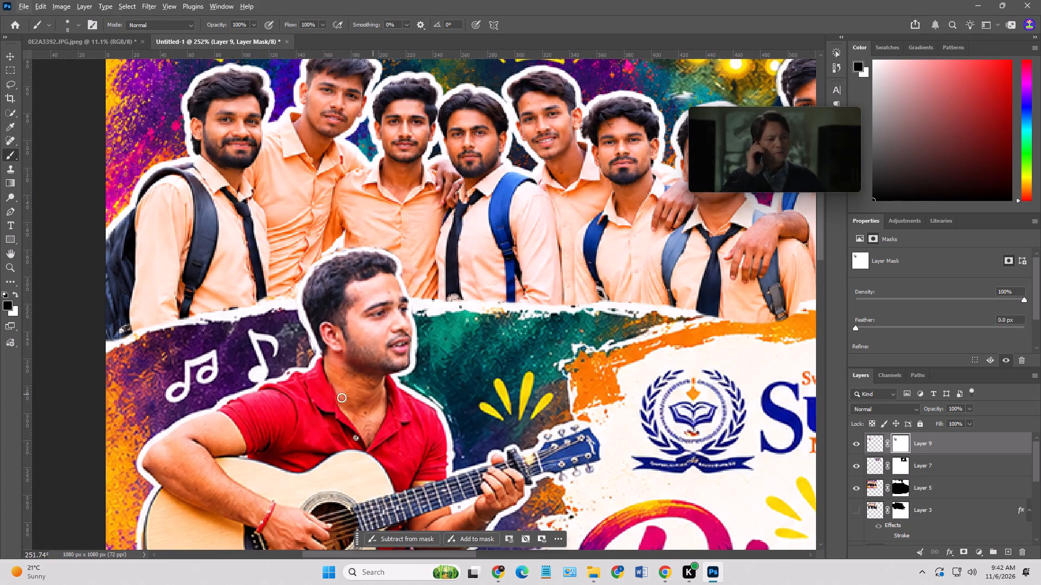
{"action": "left_click_drag", "start_coordinate": [327, 384], "coordinate": [317, 367]}
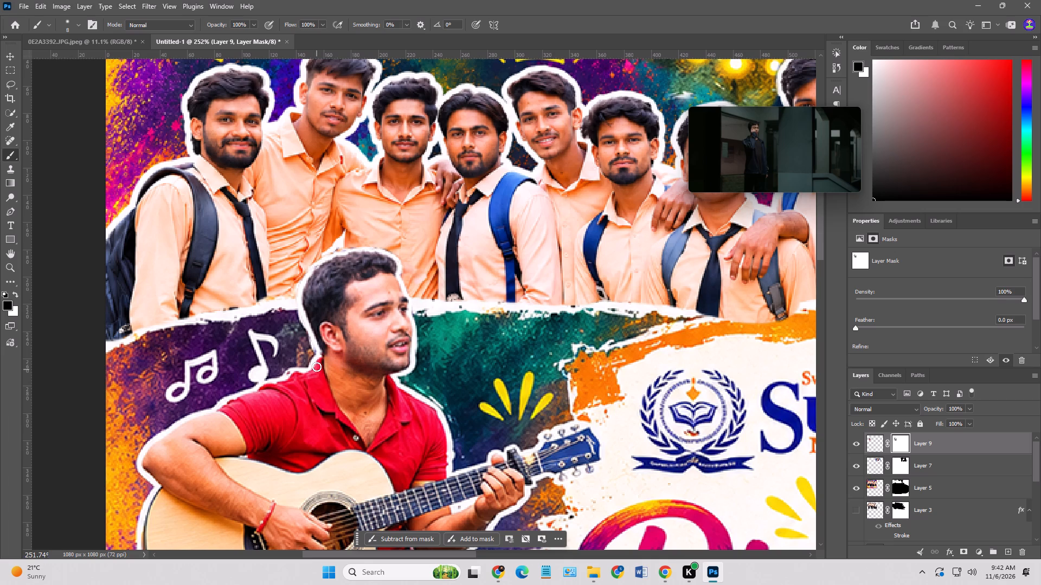
{"action": "left_click_drag", "start_coordinate": [317, 367], "coordinate": [391, 408]}
{"action": "left_click_drag", "start_coordinate": [389, 389], "coordinate": [353, 426]}
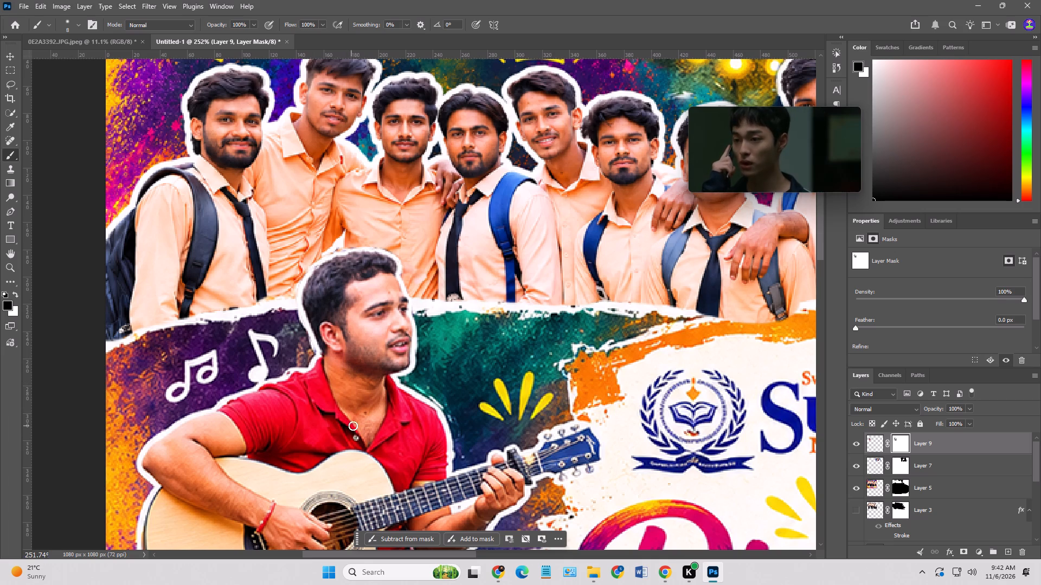
{"action": "left_click_drag", "start_coordinate": [353, 426], "coordinate": [368, 448]}
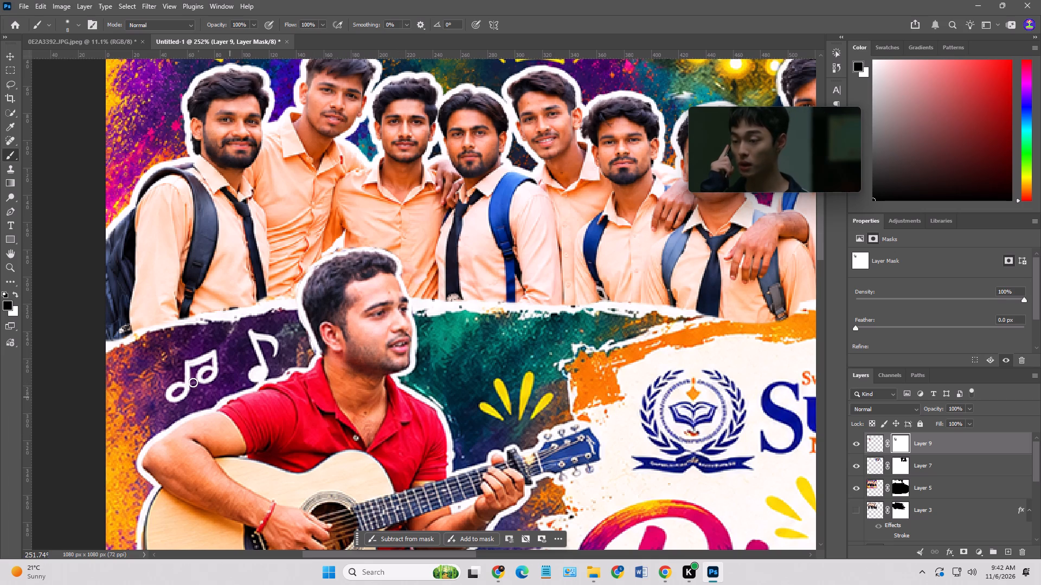
{"action": "scroll", "coordinate": [187, 369], "scroll_direction": "down", "scroll_amount": 10, "text": "alt"}
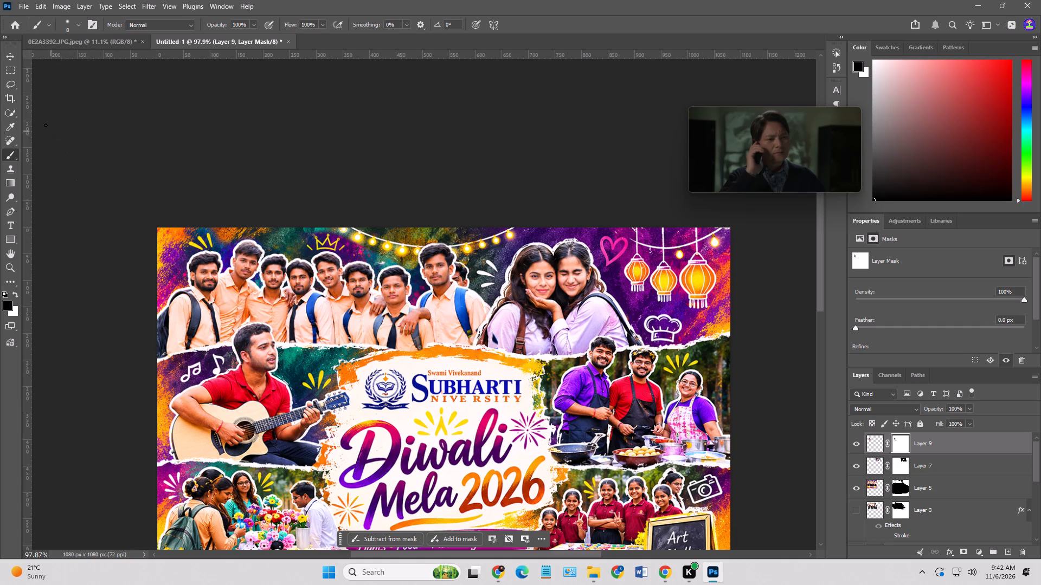
{"action": "left_click", "coordinate": [9, 55]}
{"action": "left_click", "coordinate": [32, 87]}
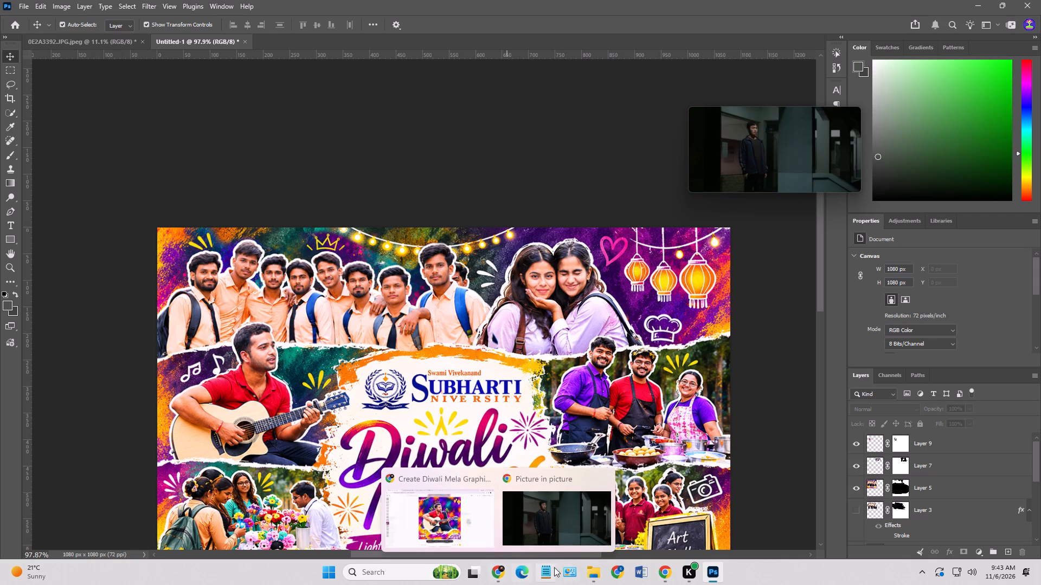
Switch to Chrome and review the generated student-group graphics in the Diwali Mela chat, then return to the collage.
{"action": "left_click", "coordinate": [437, 521]}
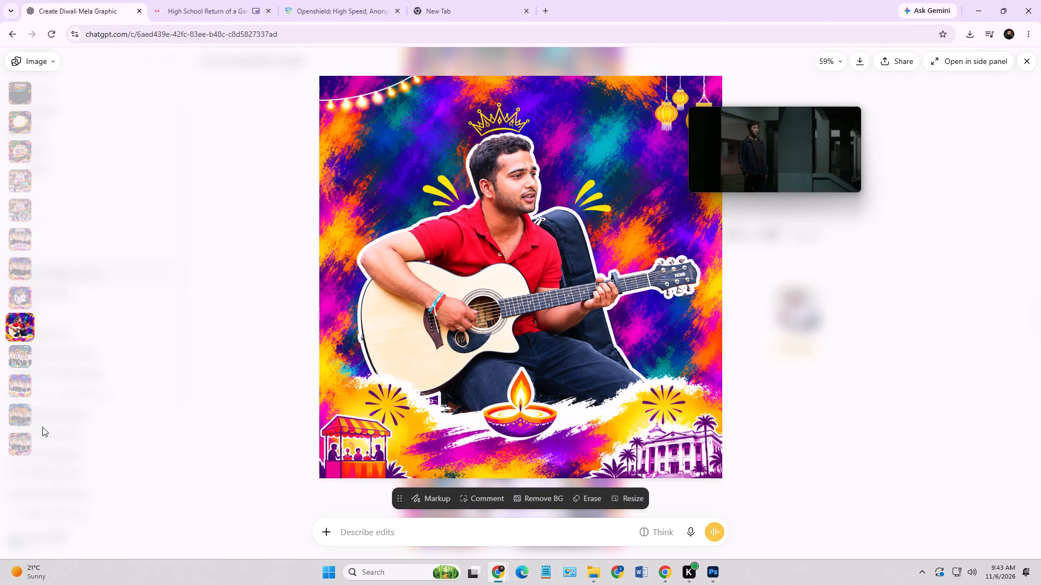
{"action": "left_click", "coordinate": [25, 391]}
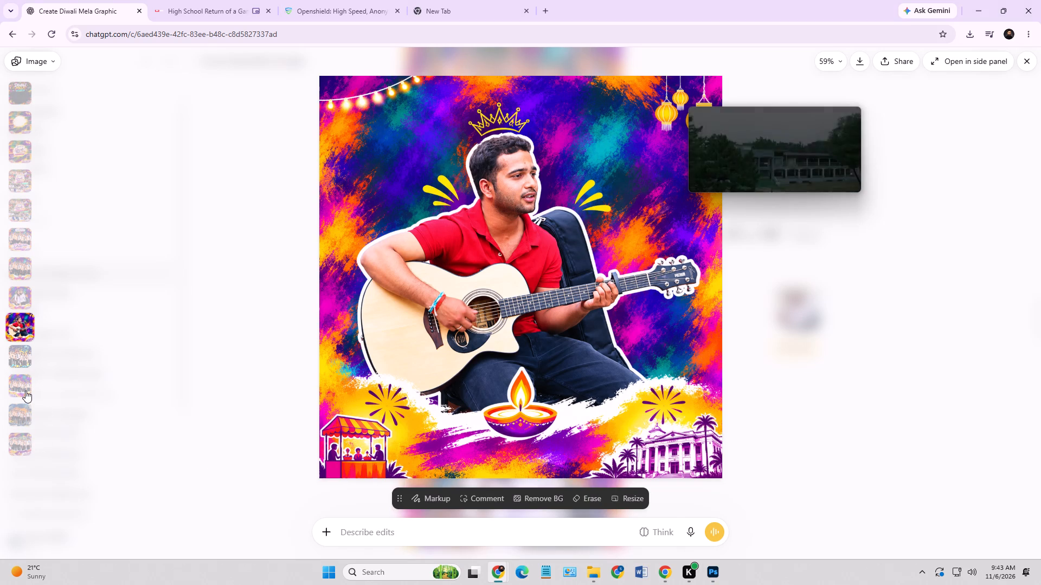
{"action": "left_click", "coordinate": [18, 365]}
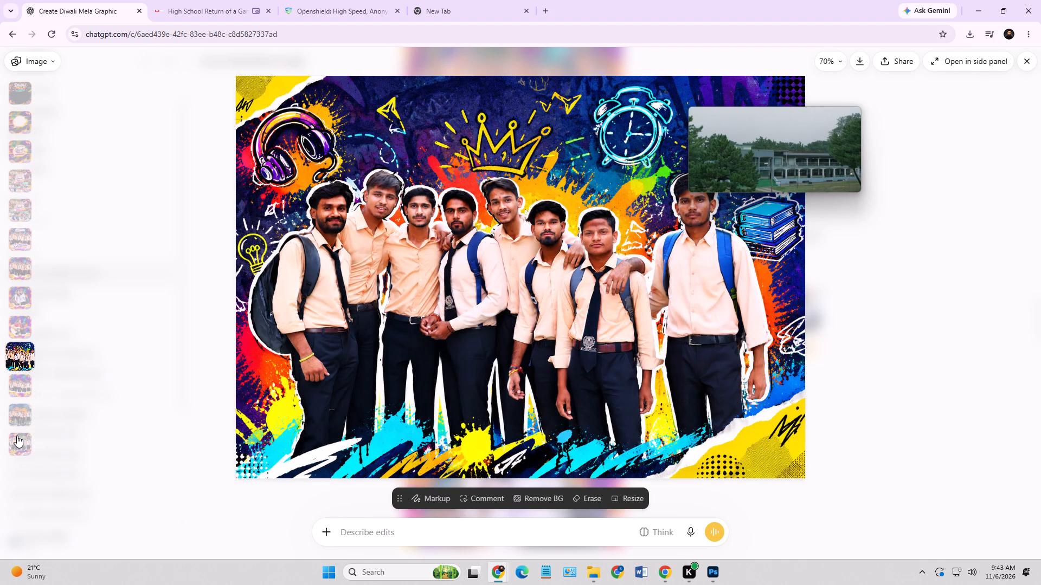
{"action": "left_click", "coordinate": [15, 441]}
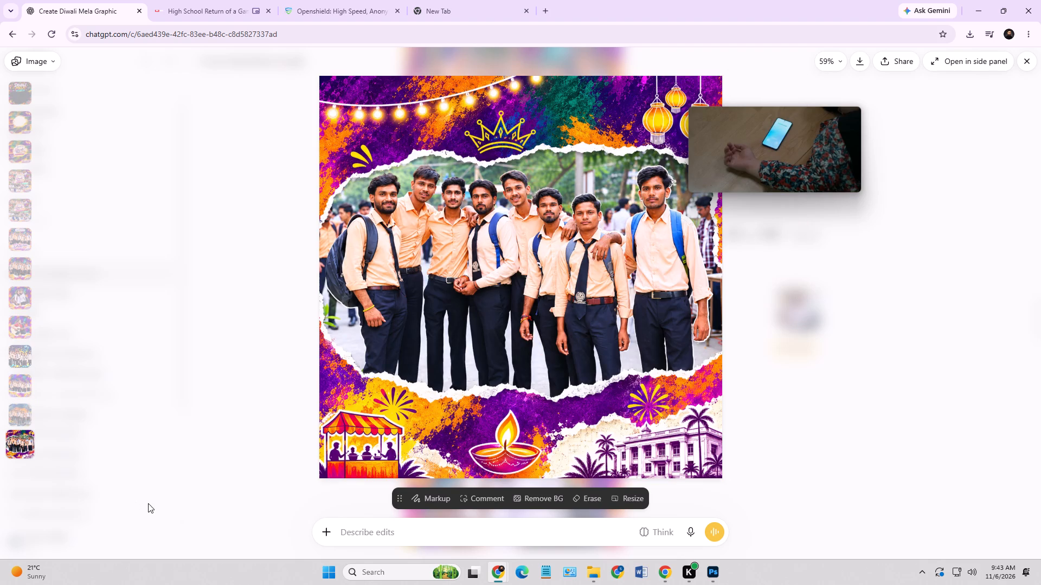
{"action": "key", "text": "alt+Tab"}
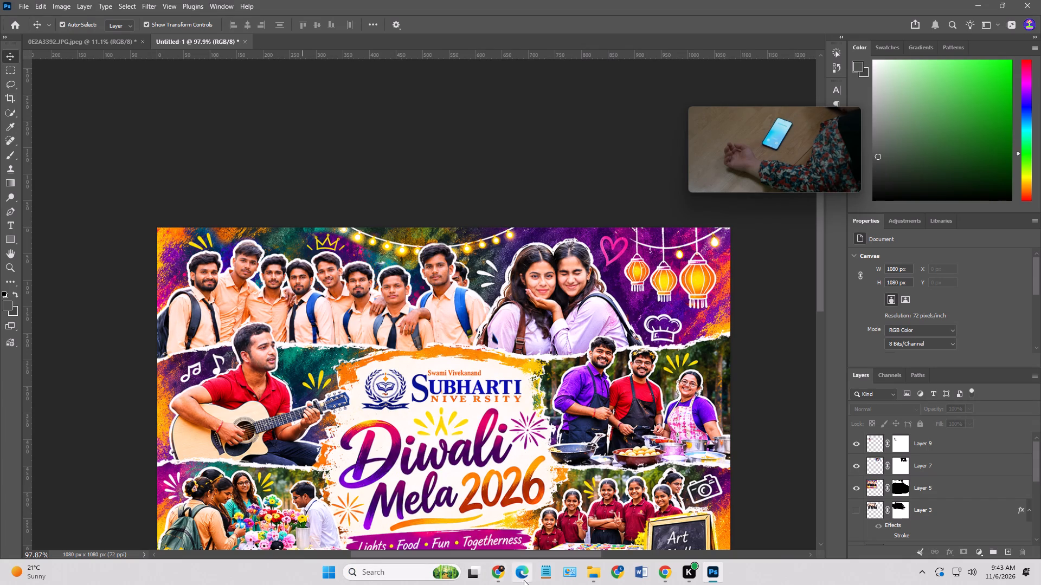
Place the food-stall photo 0E2A3359.JPG from the Downloads folder into the collage at about 714 × 476 px.
{"action": "left_click", "coordinate": [601, 567]}
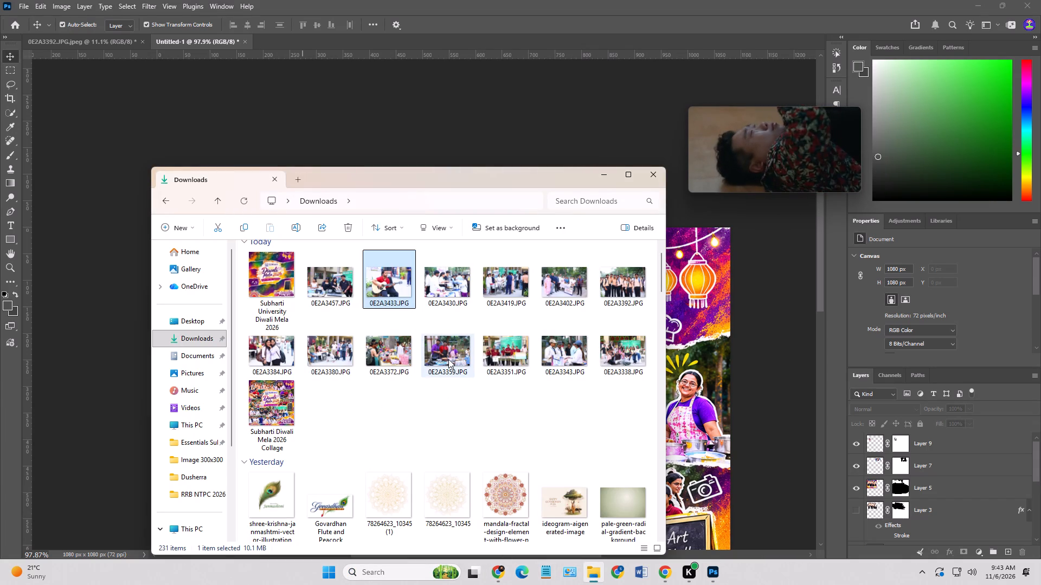
{"action": "left_click_drag", "start_coordinate": [448, 359], "coordinate": [568, 478]}
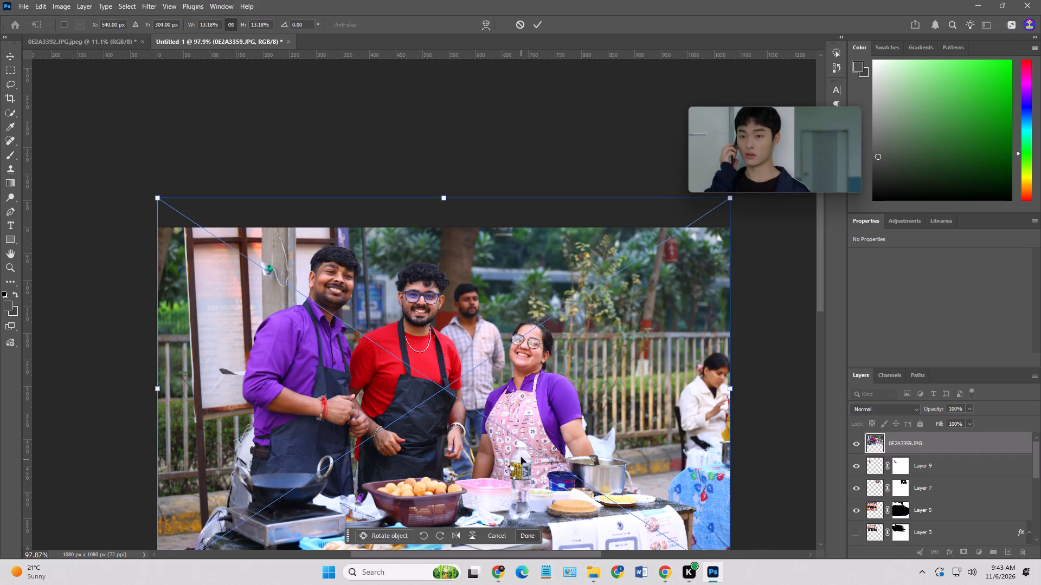
{"action": "left_click_drag", "start_coordinate": [153, 197], "coordinate": [374, 403]}
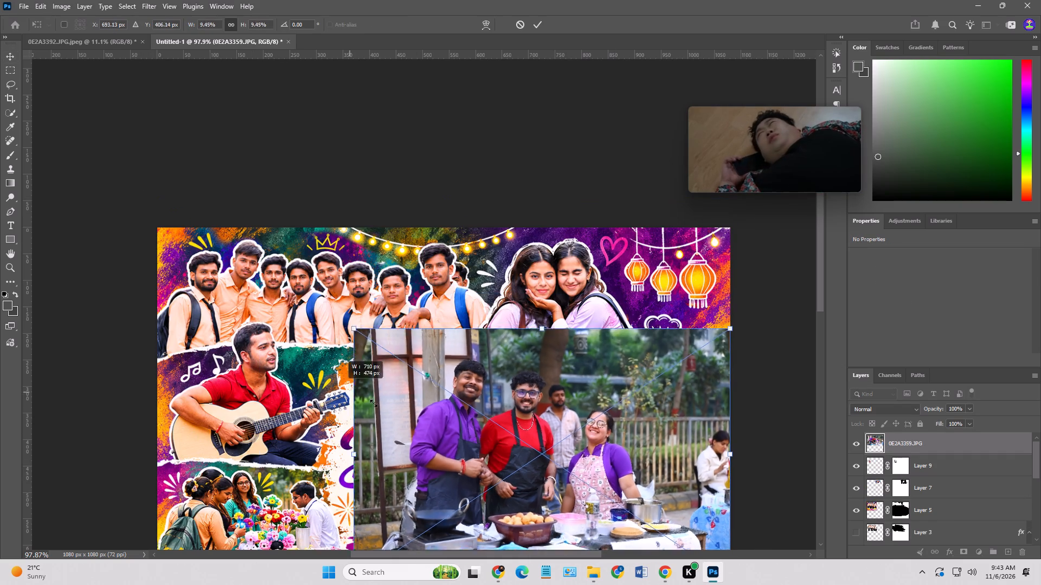
{"action": "left_click_drag", "start_coordinate": [374, 403], "coordinate": [462, 442]}
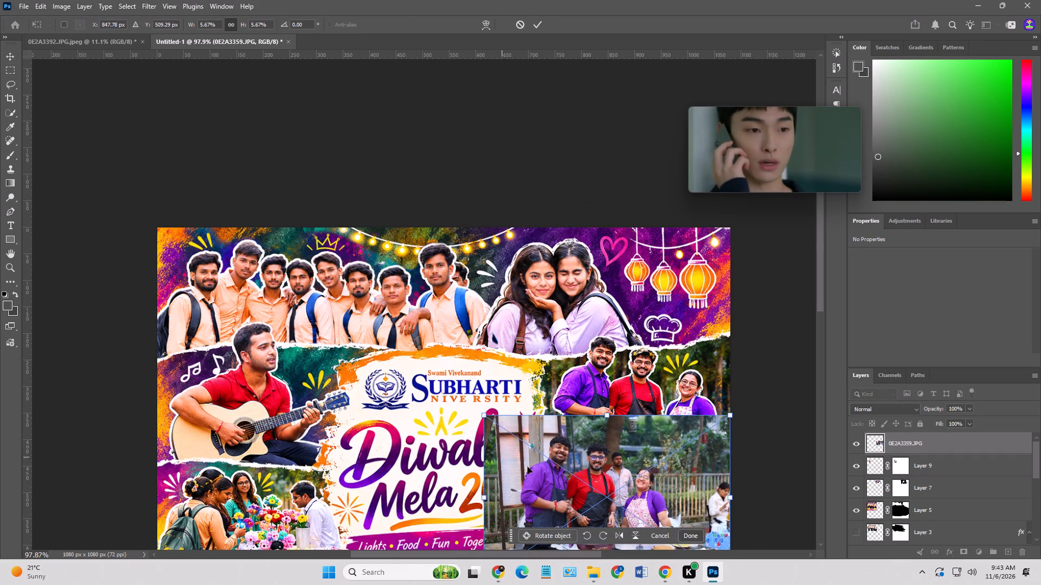
{"action": "left_click_drag", "start_coordinate": [556, 474], "coordinate": [436, 407]}
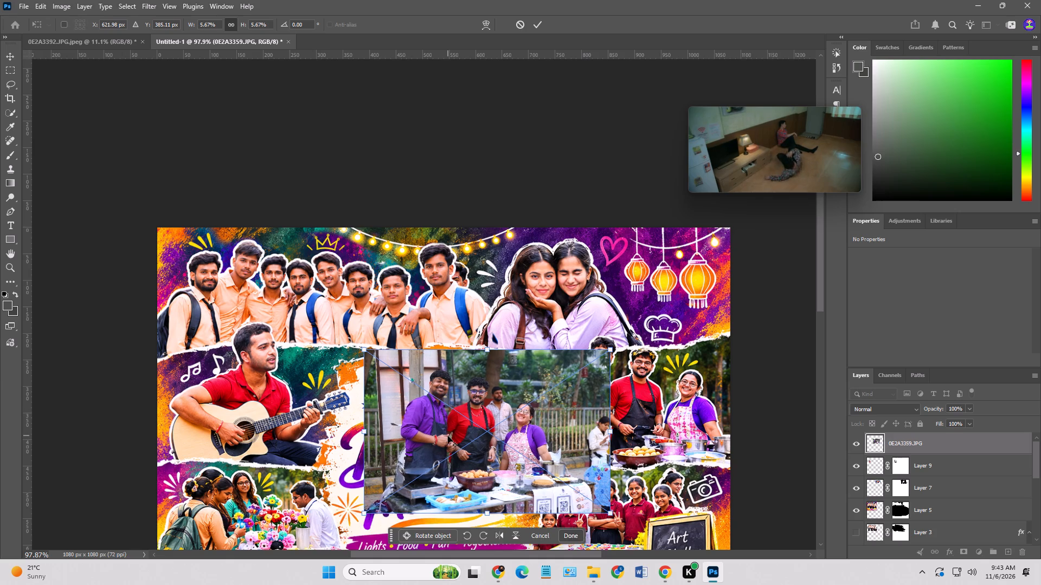
{"action": "scroll", "coordinate": [448, 436], "scroll_direction": "up", "scroll_amount": 6, "text": "alt"}
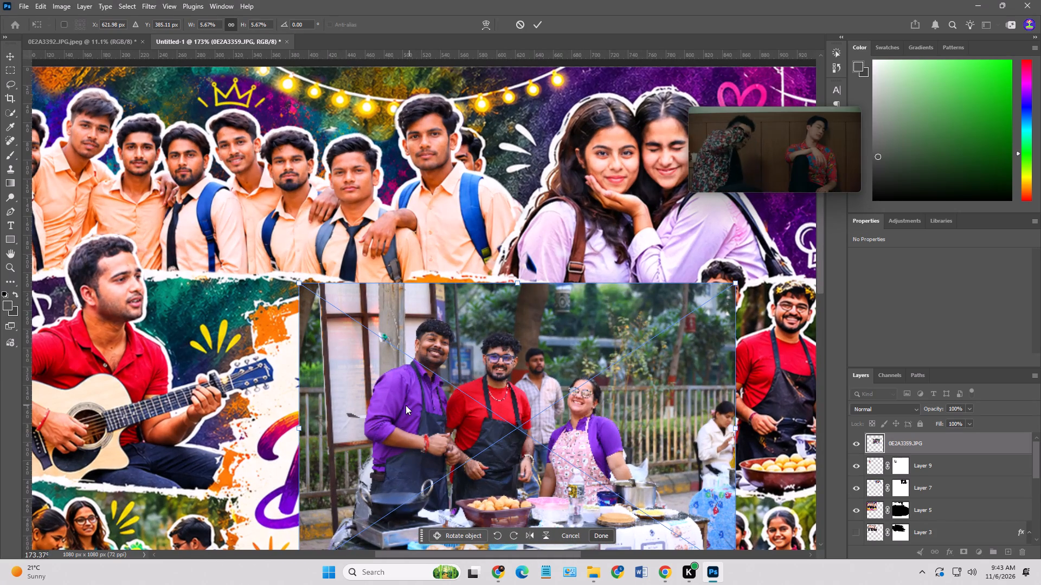
{"action": "left_click", "coordinate": [299, 283]}
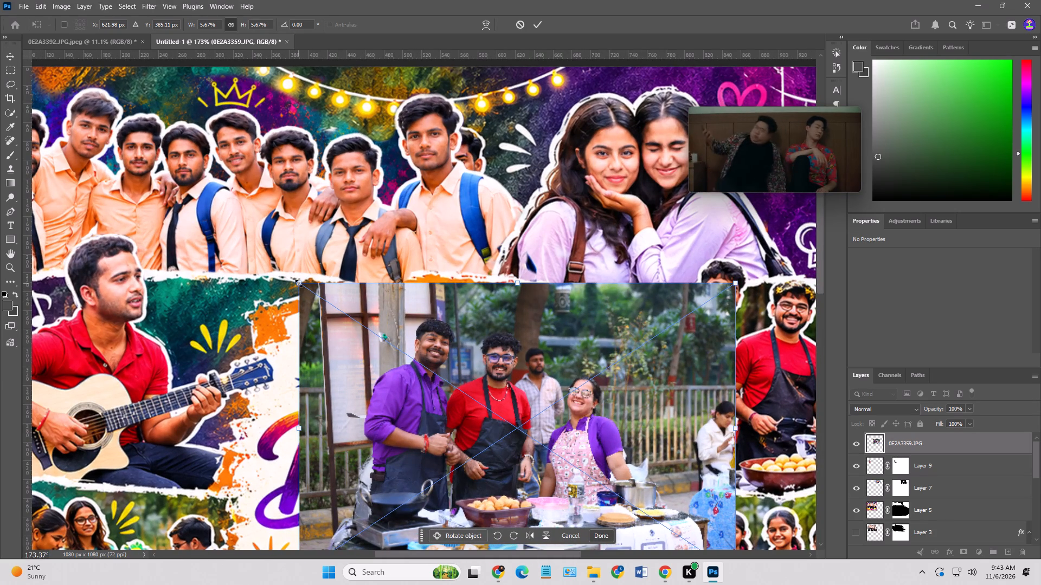
{"action": "left_click_drag", "start_coordinate": [299, 283], "coordinate": [39, 164]}
{"action": "key", "text": "Return"}
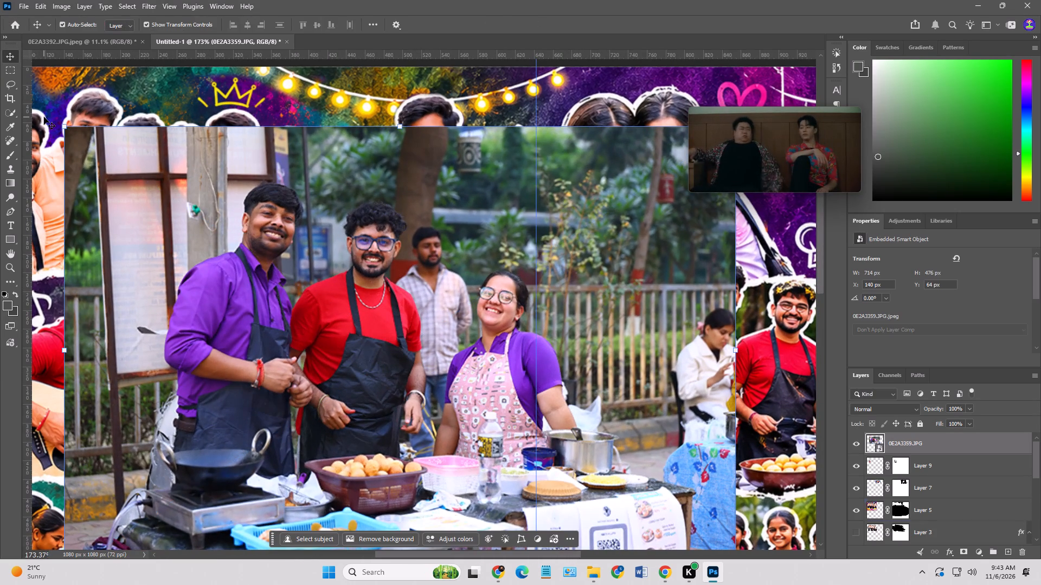
Enlarge the placed food-stall photo to about 959 × 640 px and position it near X 59, Y 148 px.
{"action": "scroll", "coordinate": [275, 258], "scroll_direction": "down", "scroll_amount": 7, "text": "alt"}
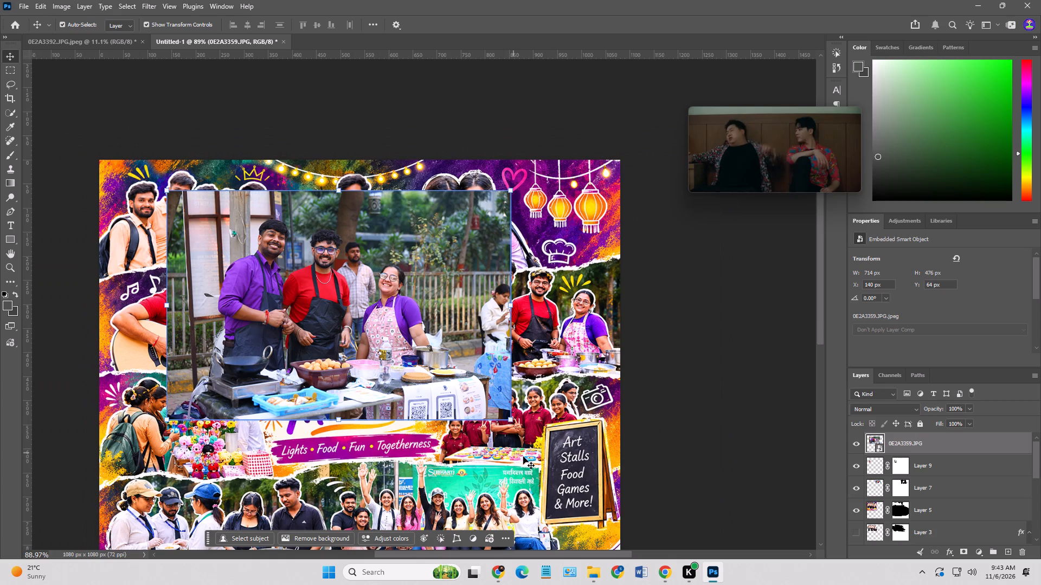
{"action": "left_click_drag", "start_coordinate": [513, 422], "coordinate": [611, 532]}
{"action": "left_click_drag", "start_coordinate": [574, 478], "coordinate": [532, 518]}
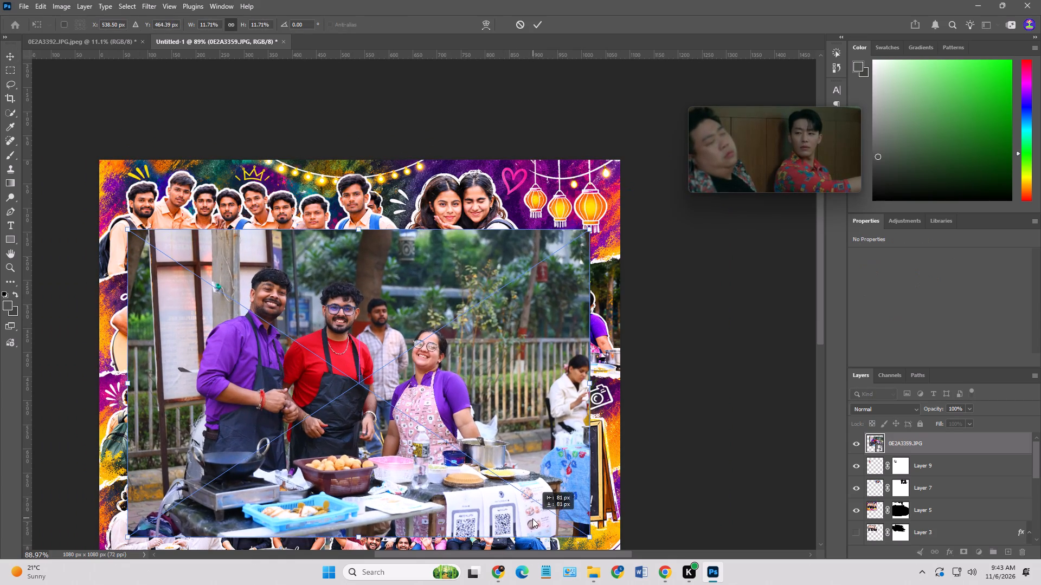
{"action": "left_click_drag", "start_coordinate": [532, 518], "coordinate": [532, 519]}
{"action": "key", "text": "Return"}
{"action": "scroll", "coordinate": [438, 399], "scroll_direction": "up", "scroll_amount": 4, "text": "alt"}
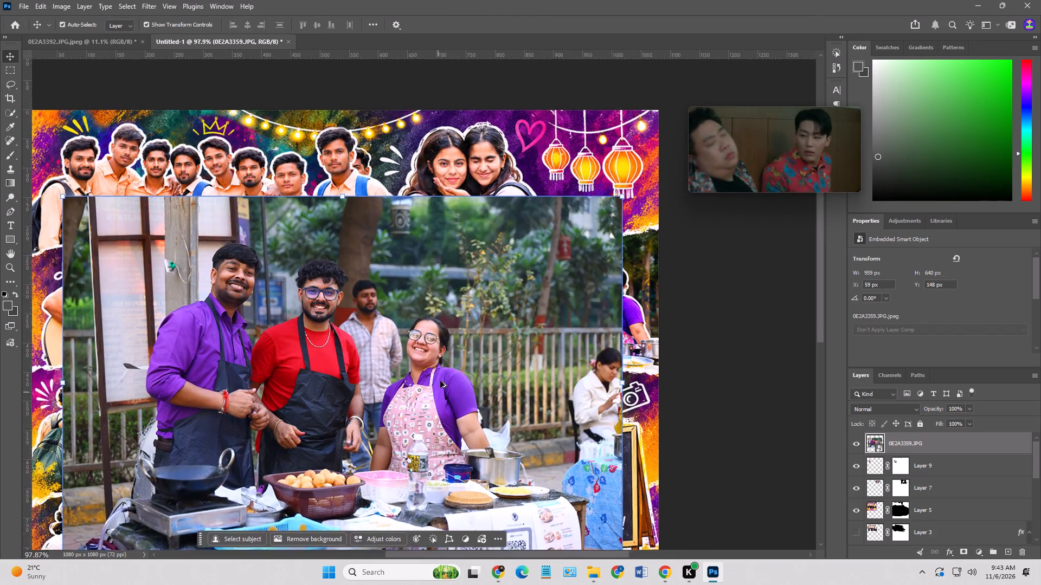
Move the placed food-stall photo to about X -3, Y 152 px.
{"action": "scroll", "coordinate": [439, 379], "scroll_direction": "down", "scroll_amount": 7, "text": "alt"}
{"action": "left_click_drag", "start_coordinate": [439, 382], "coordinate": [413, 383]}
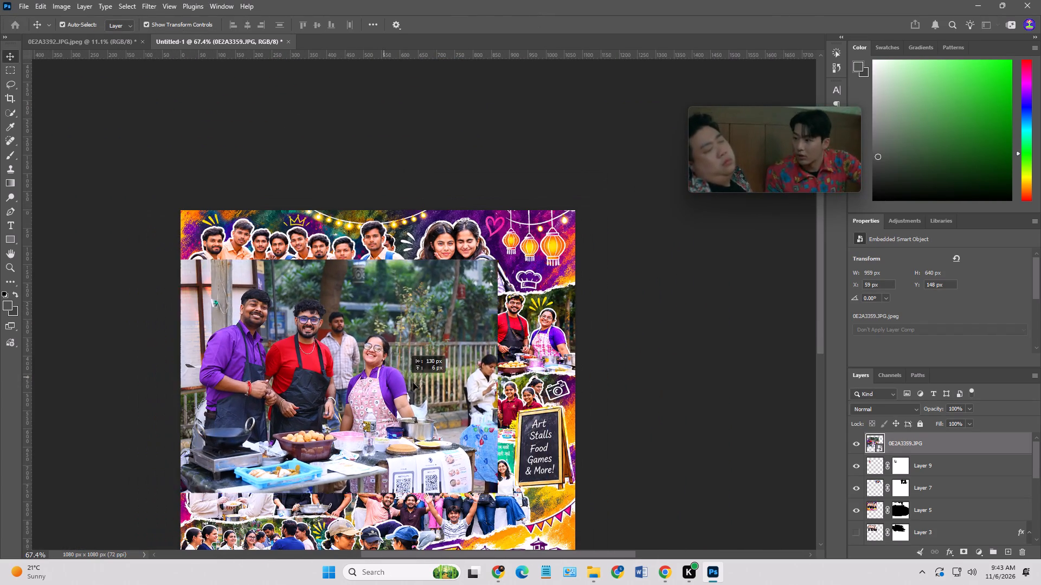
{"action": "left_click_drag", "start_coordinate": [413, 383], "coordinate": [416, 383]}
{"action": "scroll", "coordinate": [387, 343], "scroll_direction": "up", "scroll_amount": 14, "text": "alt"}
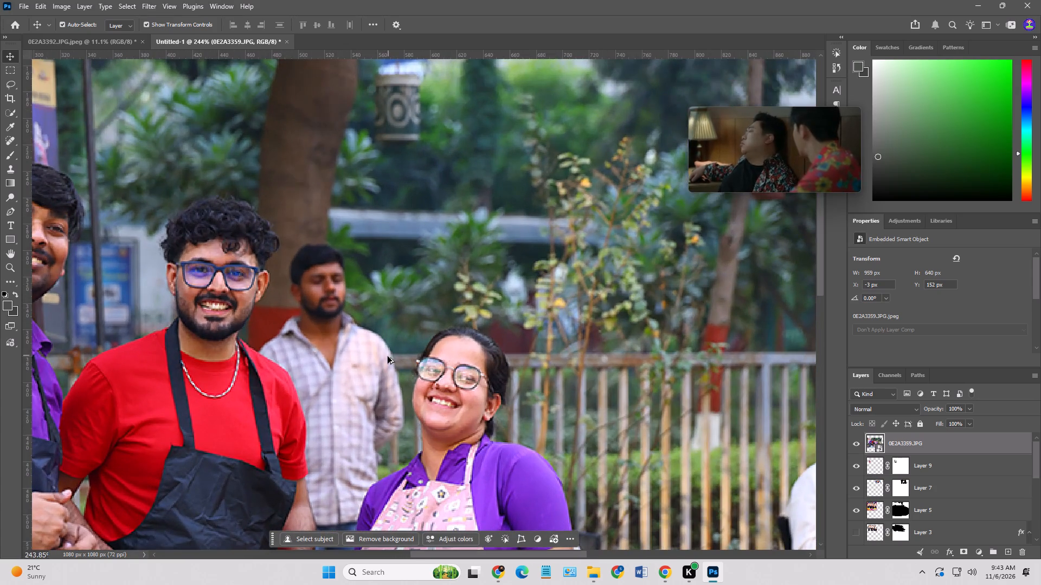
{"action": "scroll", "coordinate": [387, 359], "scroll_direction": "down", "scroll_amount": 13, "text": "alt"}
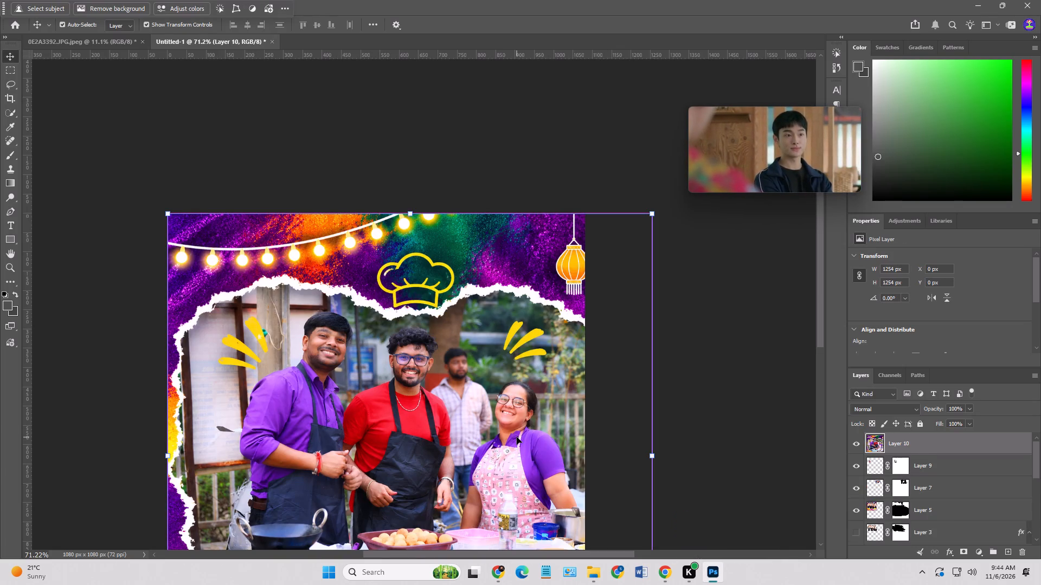
Scale the pasted food-stall graphic to about 651 × 651 px and move it to about X 136, Y 135 px.
{"action": "left_click_drag", "start_coordinate": [655, 459], "coordinate": [547, 447], "text": "alt"}
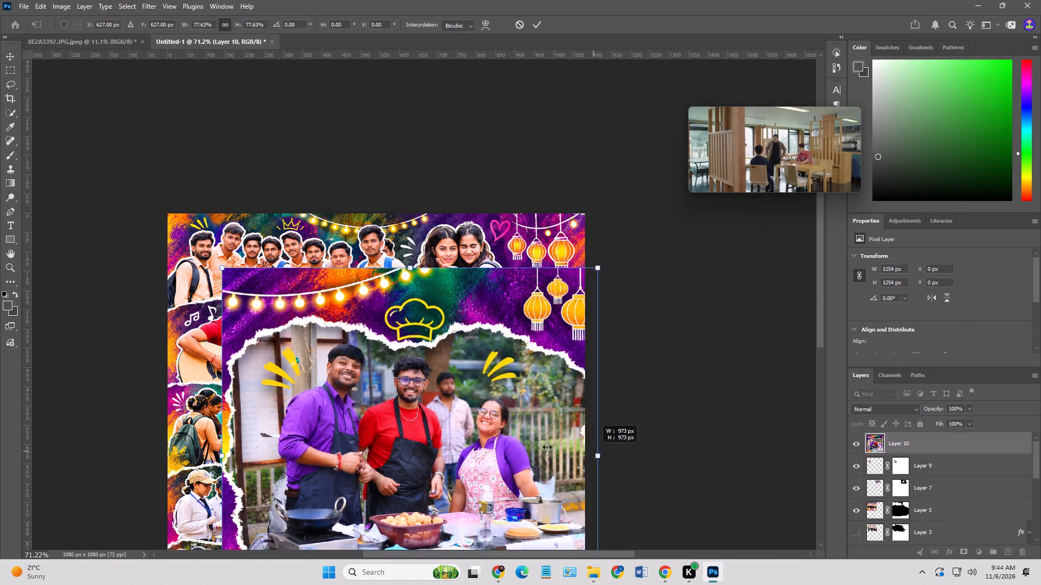
{"action": "left_click_drag", "start_coordinate": [547, 447], "coordinate": [529, 450], "text": "alt"}
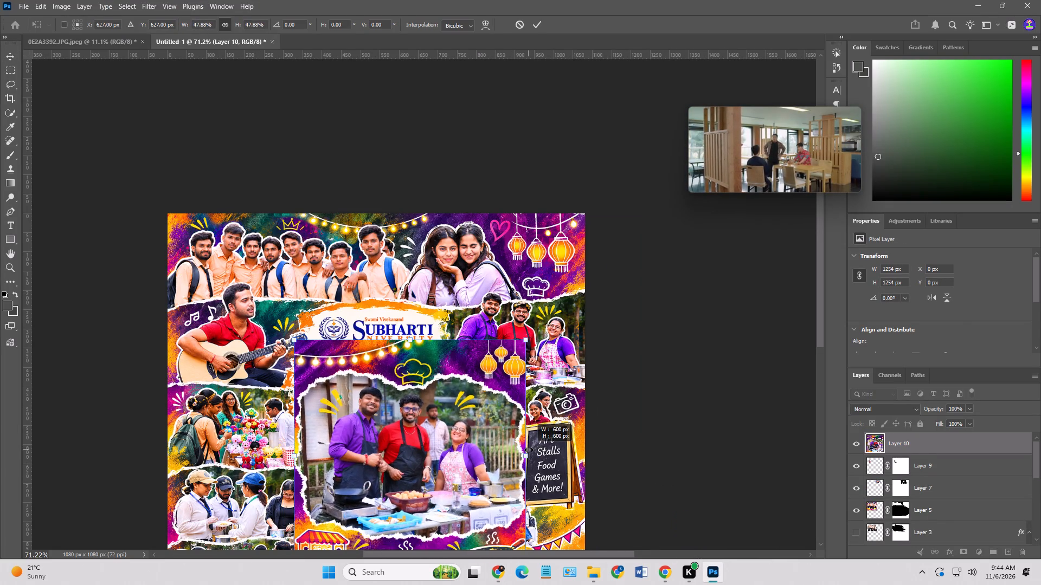
{"action": "left_click_drag", "start_coordinate": [529, 450], "coordinate": [538, 454], "text": "alt"}
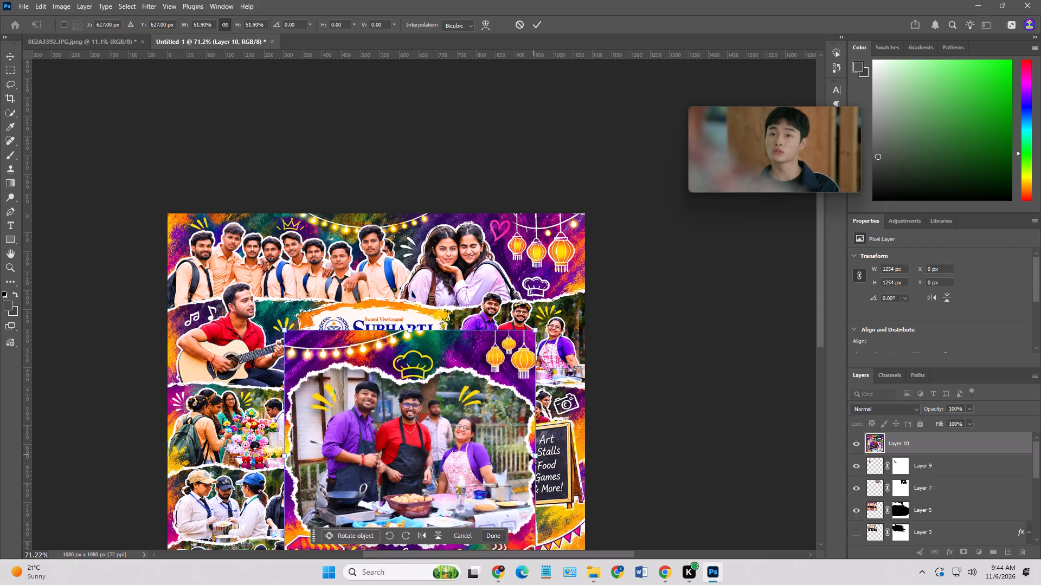
{"action": "scroll", "coordinate": [461, 458], "scroll_direction": "up", "scroll_amount": 6, "text": "alt"}
{"action": "left_click_drag", "start_coordinate": [462, 461], "coordinate": [620, 361]}
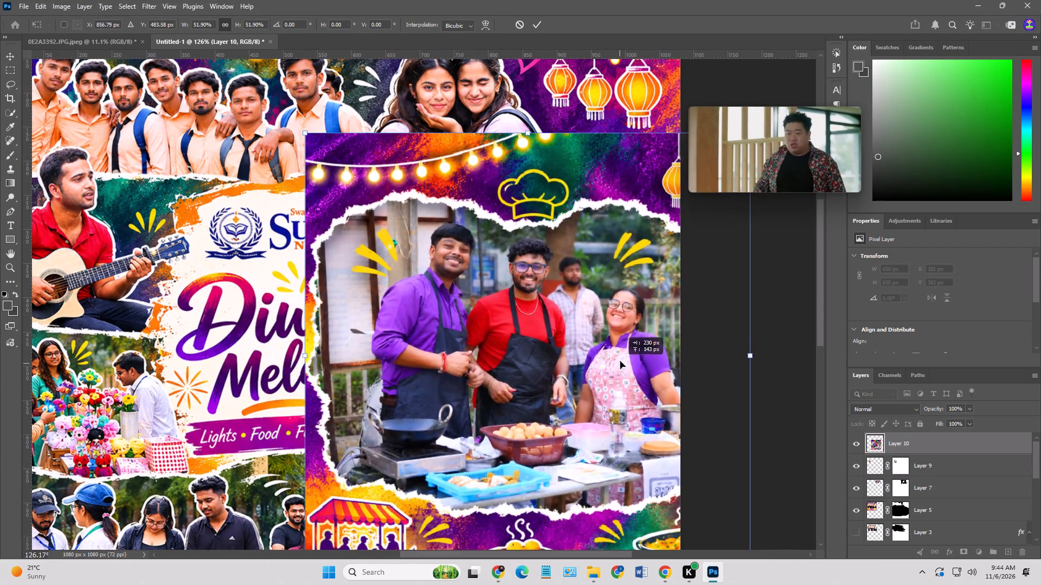
{"action": "left_click_drag", "start_coordinate": [620, 361], "coordinate": [614, 351]}
{"action": "key", "text": "Return"}
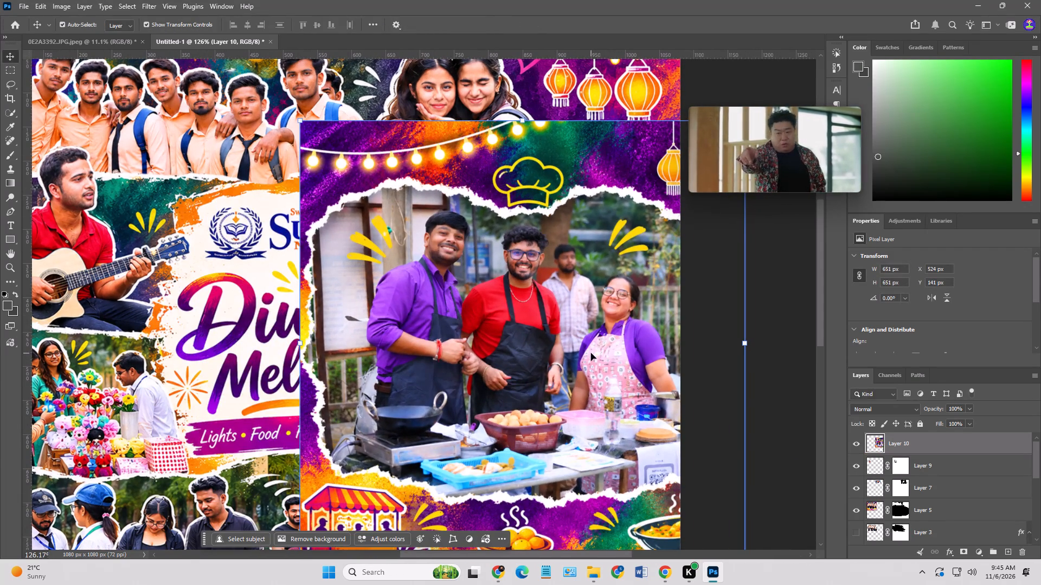
{"action": "scroll", "coordinate": [484, 261], "scroll_direction": "up", "scroll_amount": 3, "text": "alt"}
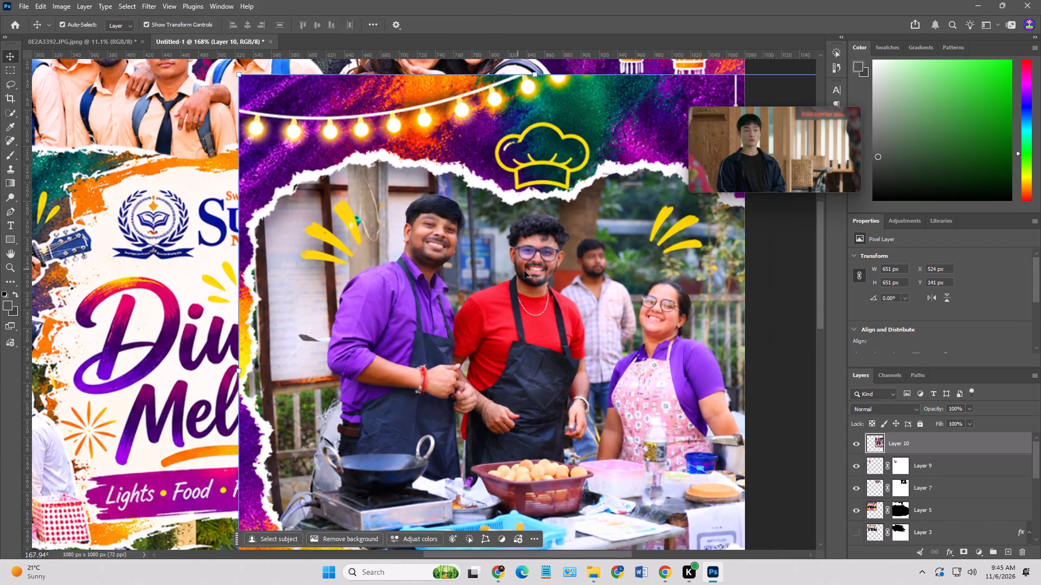
{"action": "scroll", "coordinate": [531, 281], "scroll_direction": "down", "scroll_amount": 3, "text": "alt"}
{"action": "left_click_drag", "start_coordinate": [552, 301], "coordinate": [290, 296]}
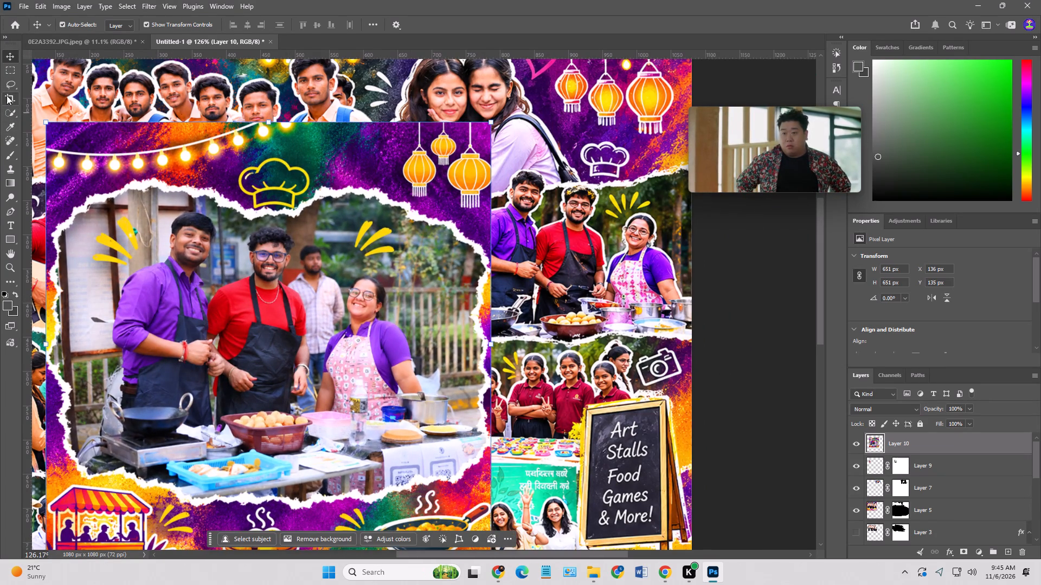
Select the people in Layer 10's food-stall graphic with the automatic Subject selection.
{"action": "left_click", "coordinate": [10, 84]}
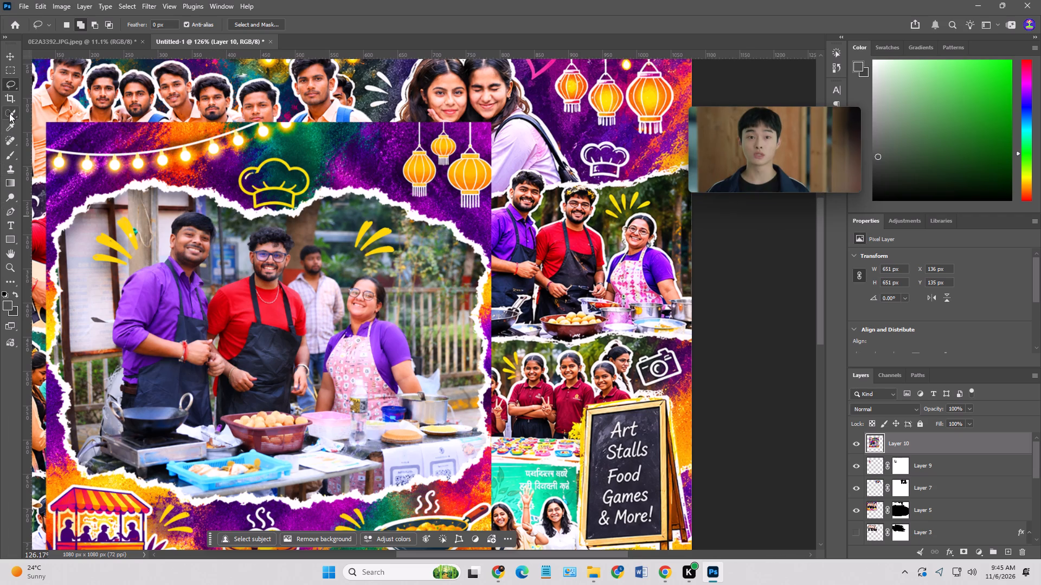
{"action": "left_click", "coordinate": [126, 8]}
{"action": "left_click", "coordinate": [140, 131]}
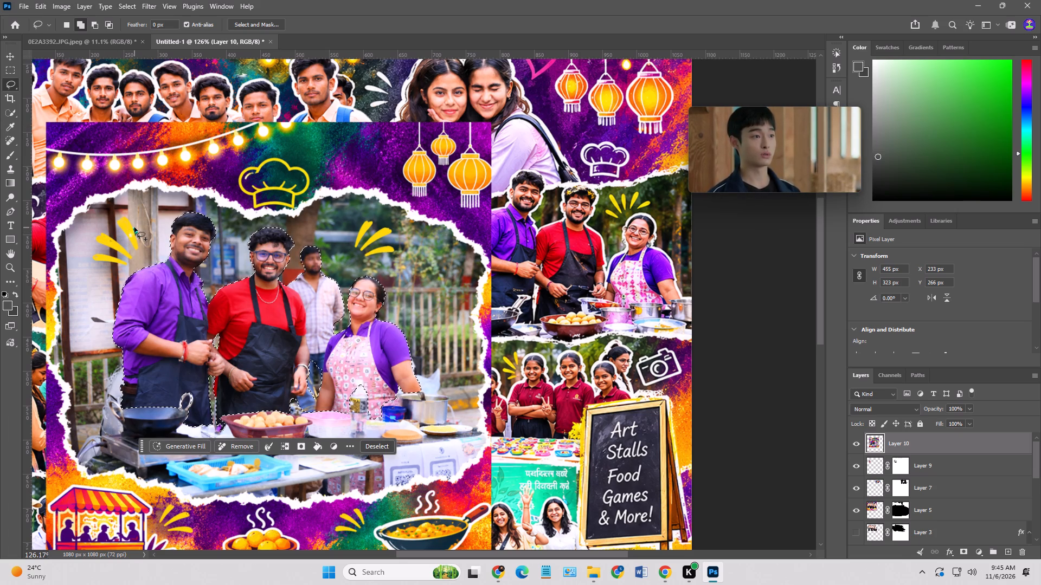
Subtract the woman in the pink apron from the selection with the Lasso tool.
{"action": "left_click", "coordinate": [7, 72]}
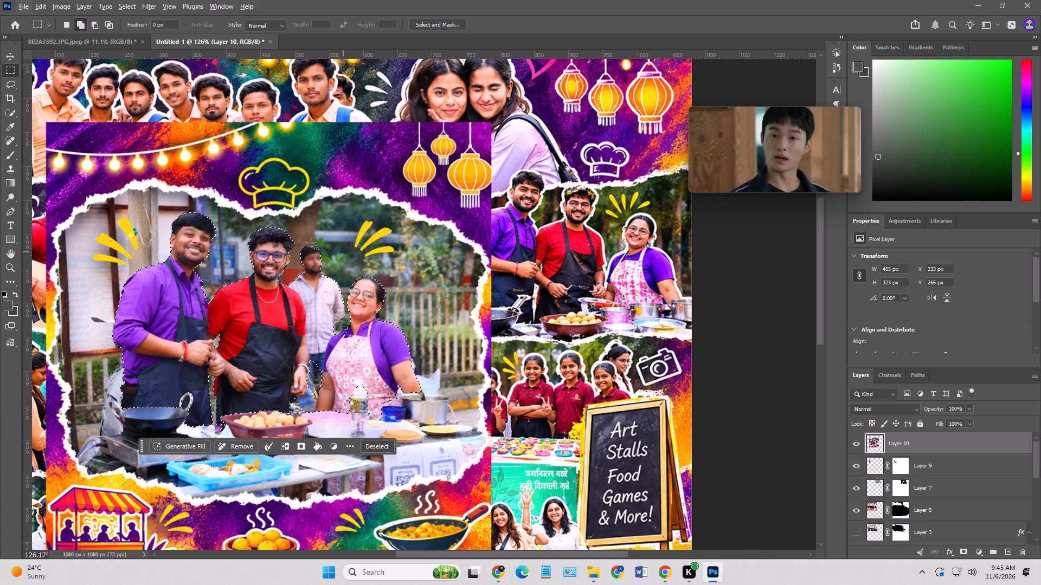
{"action": "left_click", "coordinate": [10, 84]}
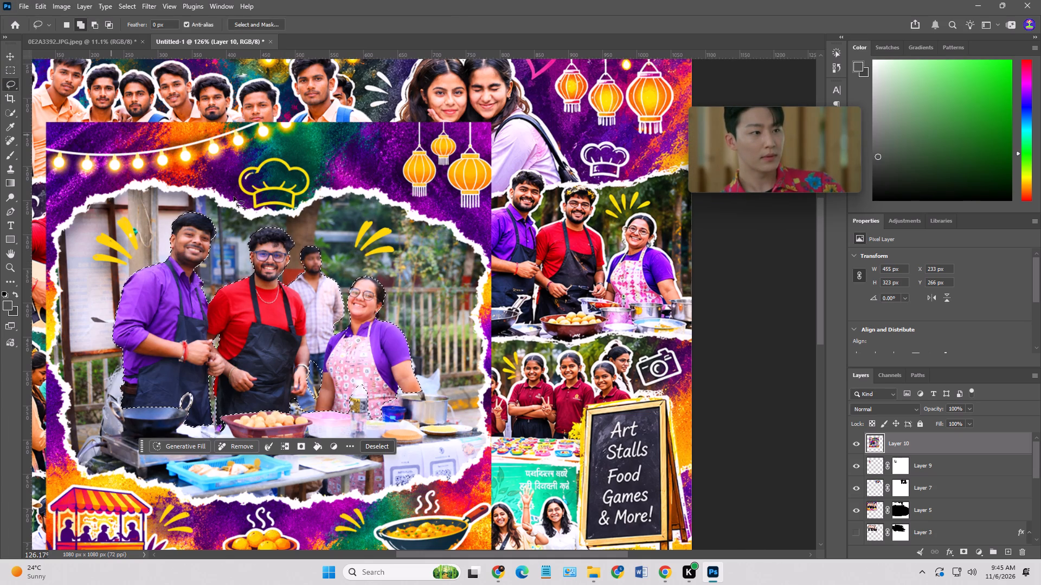
{"action": "left_click_drag", "start_coordinate": [382, 269], "coordinate": [350, 281], "text": "alt"}
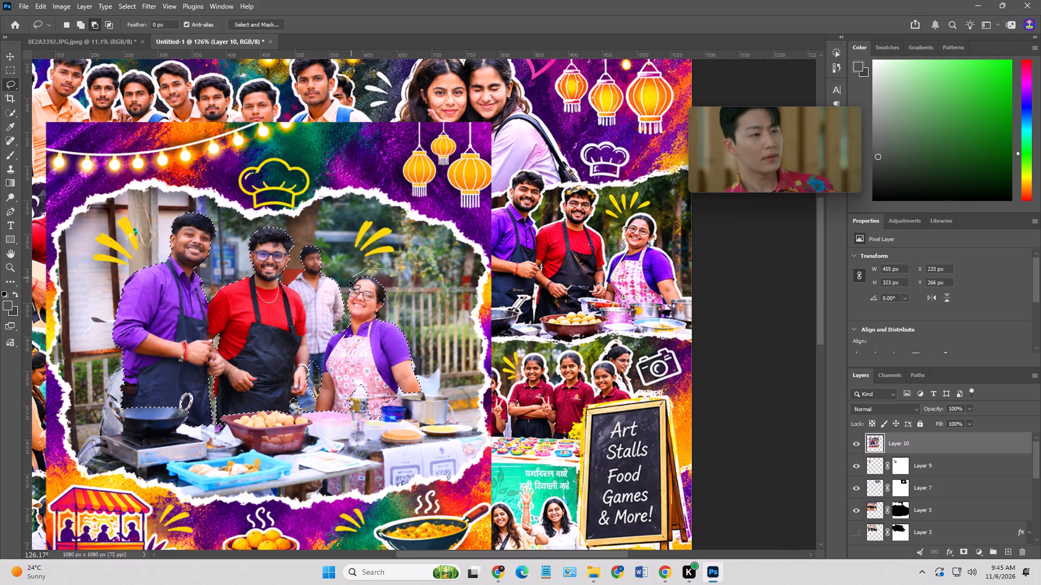
{"action": "left_click_drag", "start_coordinate": [350, 281], "coordinate": [344, 323], "text": "alt"}
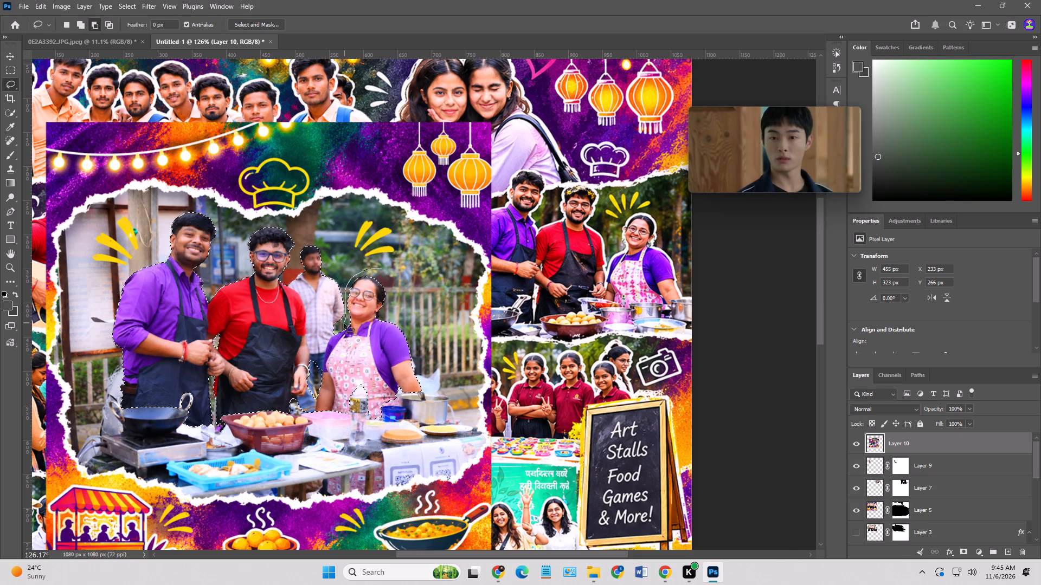
{"action": "left_click_drag", "start_coordinate": [344, 323], "coordinate": [311, 388], "text": "alt"}
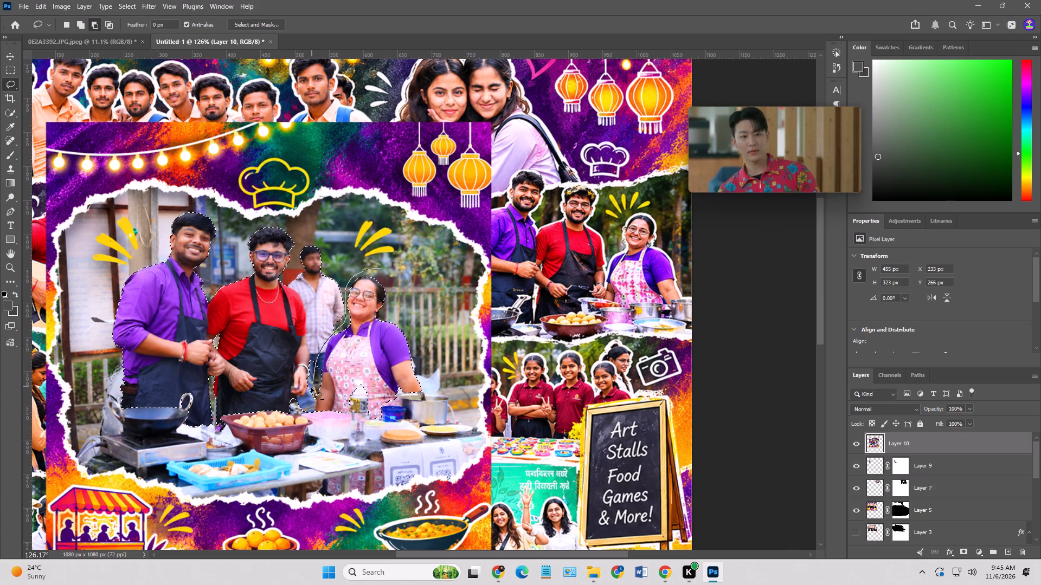
{"action": "left_click_drag", "start_coordinate": [311, 388], "coordinate": [405, 269], "text": "alt"}
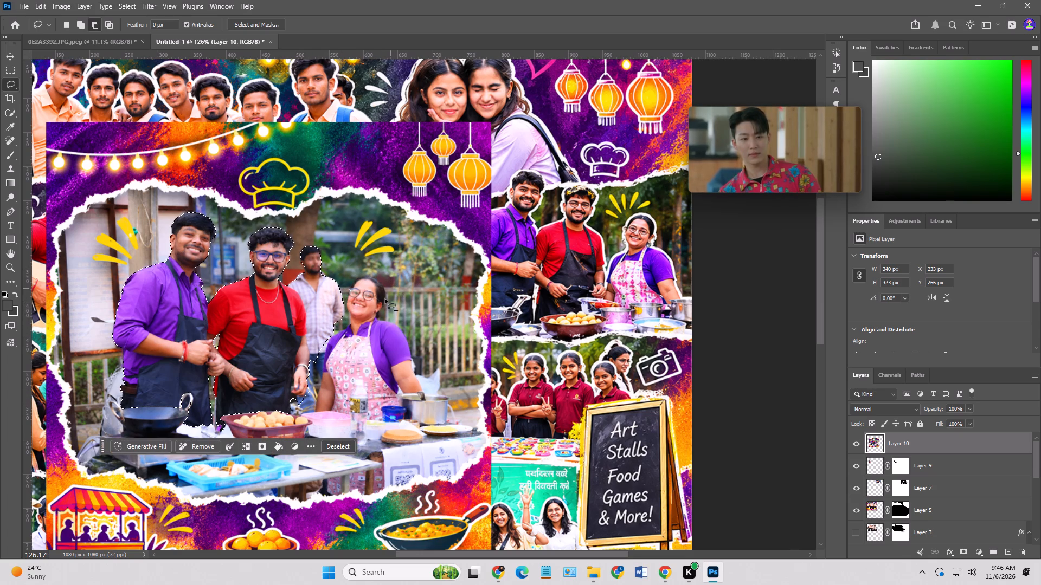
Subtract the background man in the checked shirt from the selection with the Quick Selection tool.
{"action": "scroll", "coordinate": [298, 287], "scroll_direction": "up", "scroll_amount": 4, "text": "alt"}
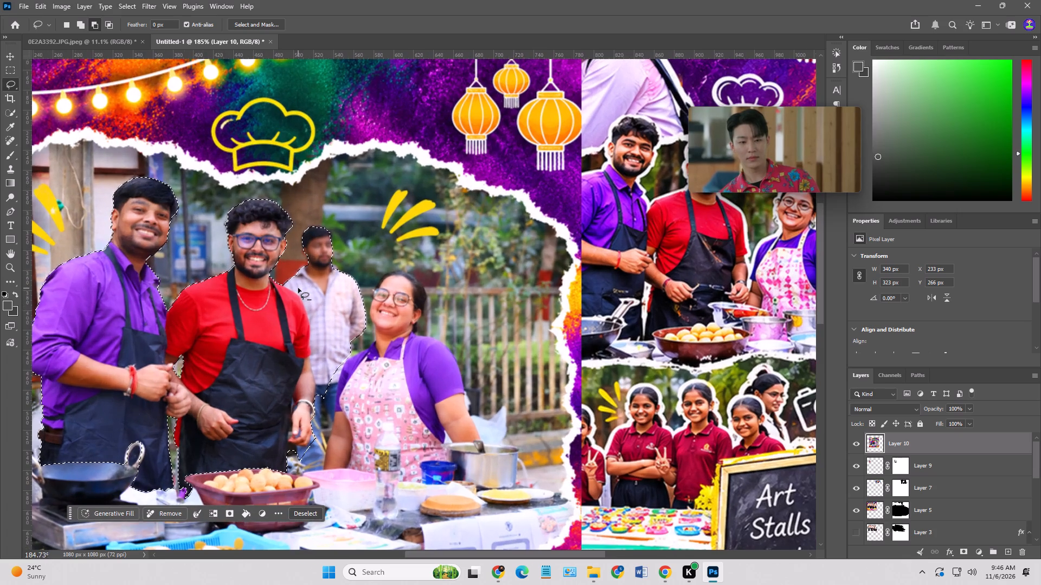
{"action": "left_click", "coordinate": [4, 114]}
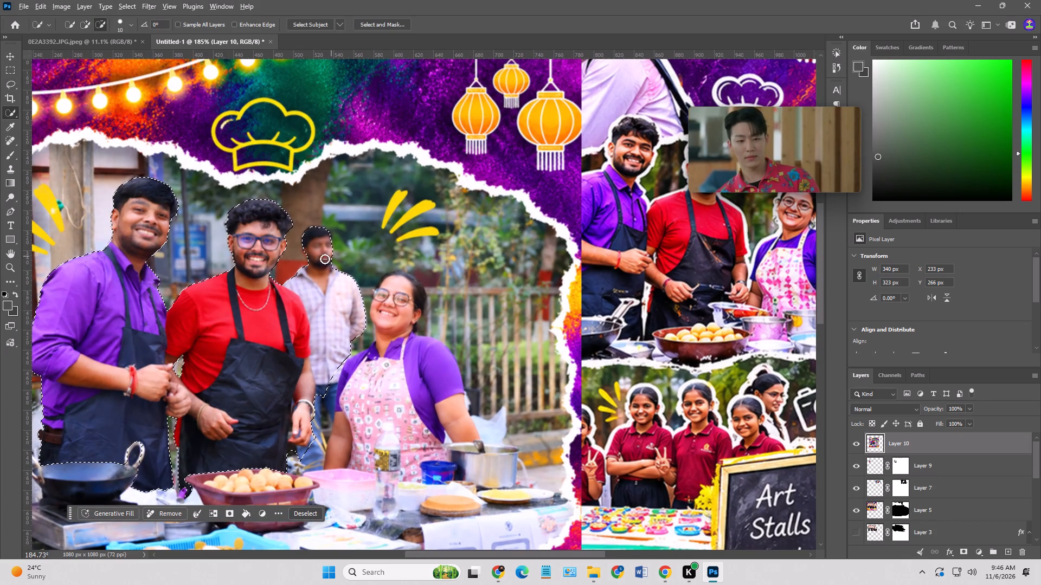
{"action": "left_click_drag", "start_coordinate": [293, 276], "coordinate": [340, 365], "text": "alt"}
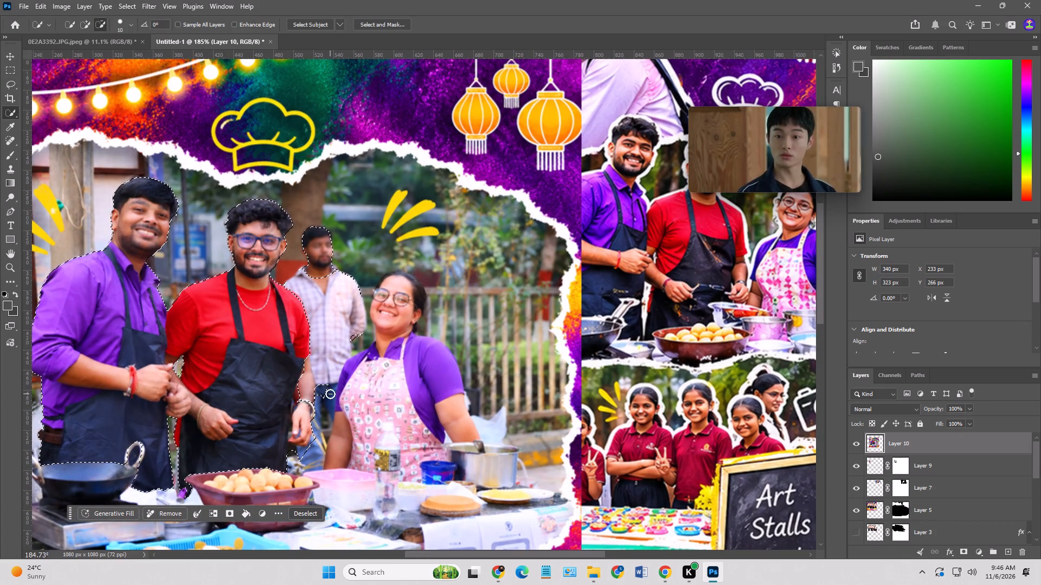
{"action": "left_click_drag", "start_coordinate": [325, 383], "coordinate": [329, 275], "text": "alt"}
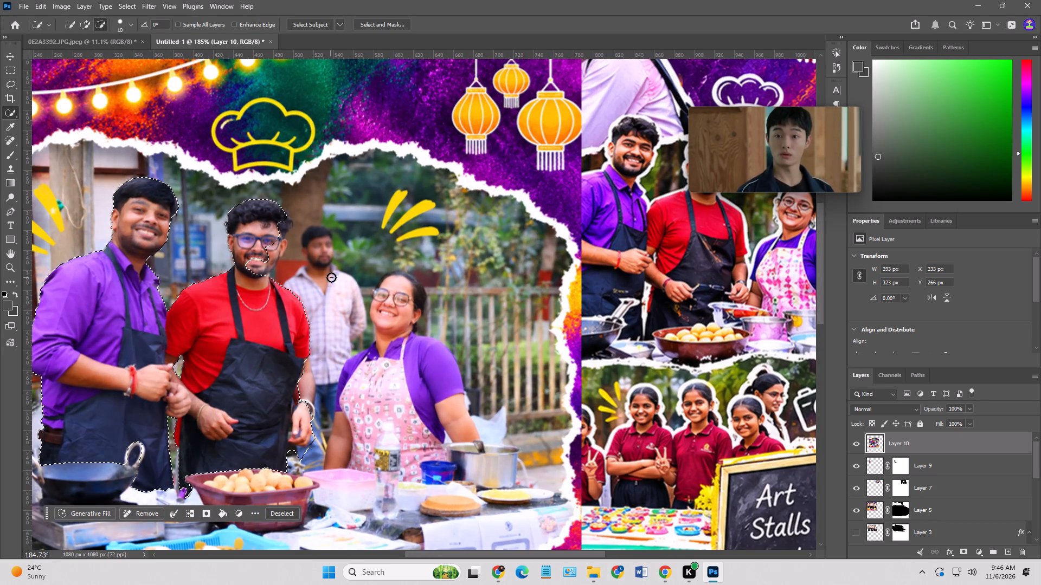
Refine the selection edge along the red-shirted man's cheek, beard and neck with the Quick Selection tool.
{"action": "left_click_drag", "start_coordinate": [279, 221], "coordinate": [278, 242]}
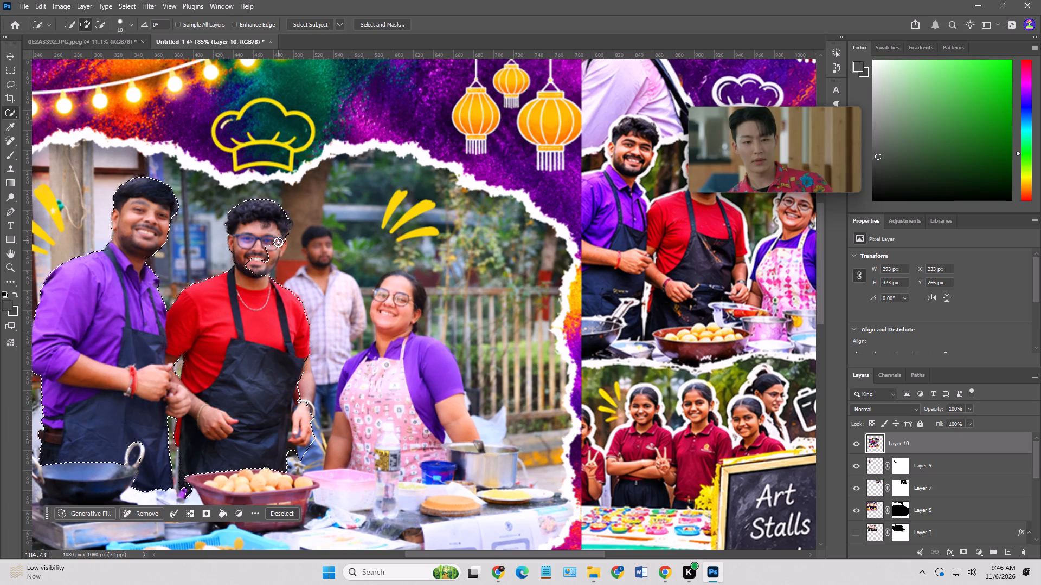
{"action": "left_click_drag", "start_coordinate": [278, 242], "coordinate": [263, 282]}
{"action": "scroll", "coordinate": [282, 263], "scroll_direction": "up", "scroll_amount": 1, "text": "alt"}
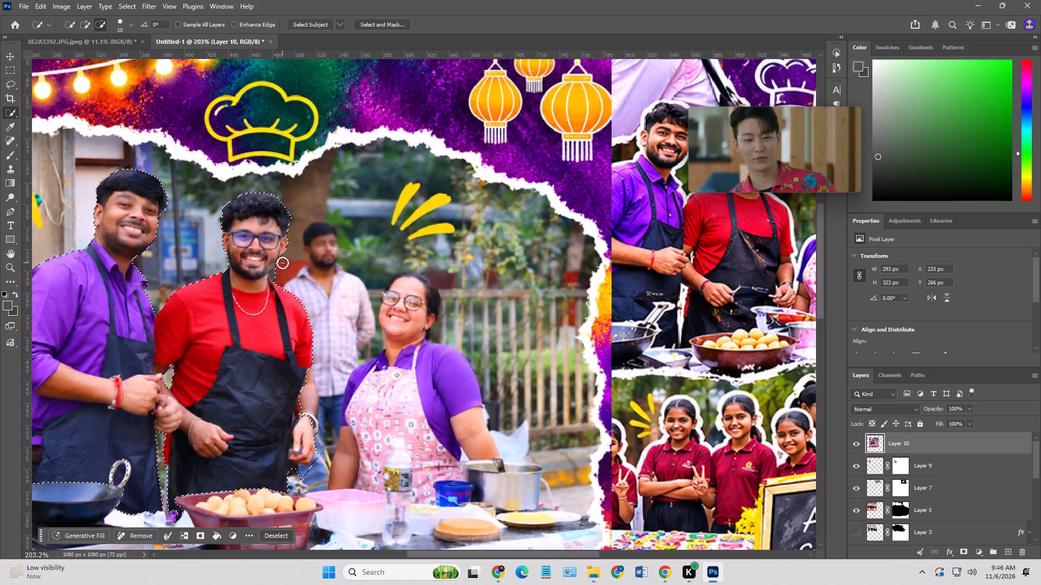
{"action": "scroll", "coordinate": [282, 263], "scroll_direction": "up", "scroll_amount": 3, "text": "alt"}
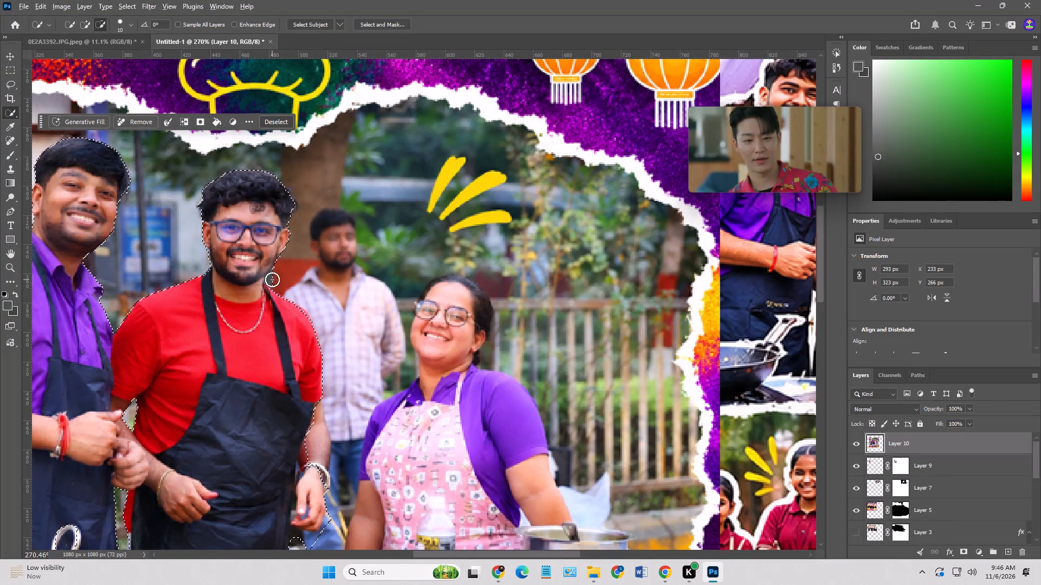
{"action": "left_click", "coordinate": [272, 279], "text": "alt"}
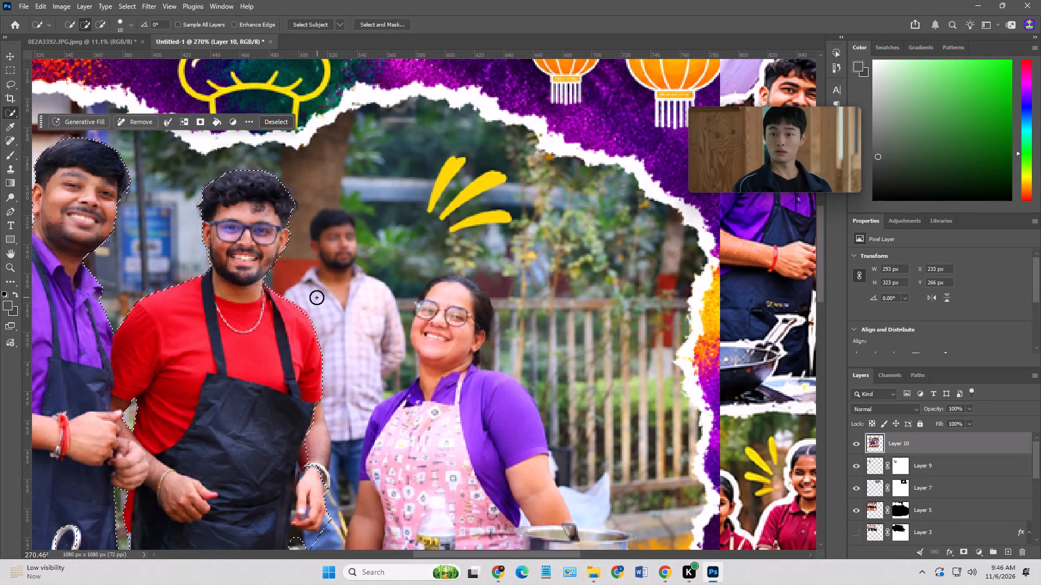
Subtract the background patch below the red-shirted man's hand and beside his apron from the selection.
{"action": "scroll", "coordinate": [309, 291], "scroll_direction": "down", "scroll_amount": 18}
{"action": "scroll", "coordinate": [309, 291], "scroll_direction": "down", "scroll_amount": 4}
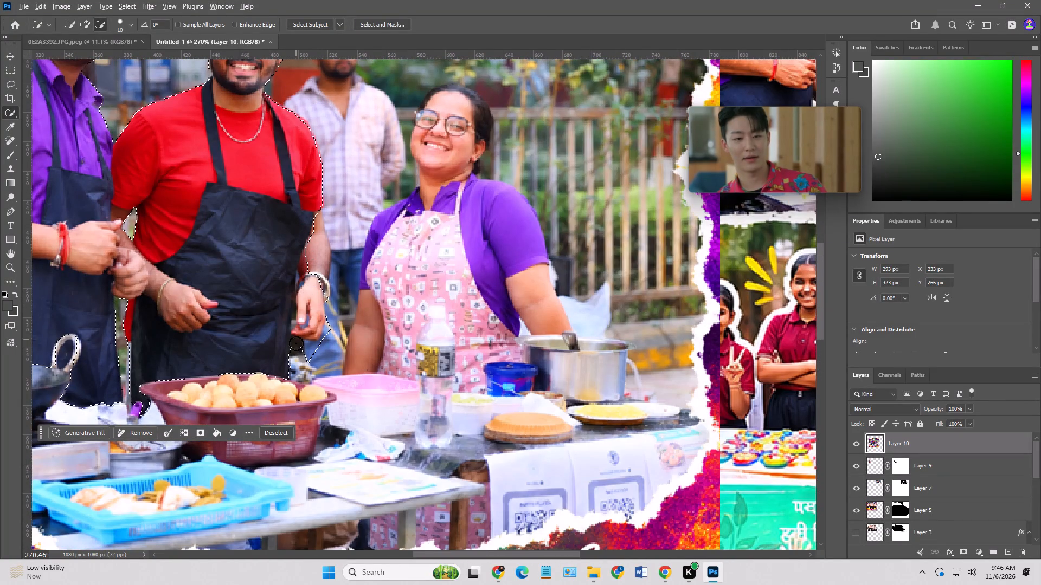
{"action": "left_click", "coordinate": [298, 345], "text": "alt"}
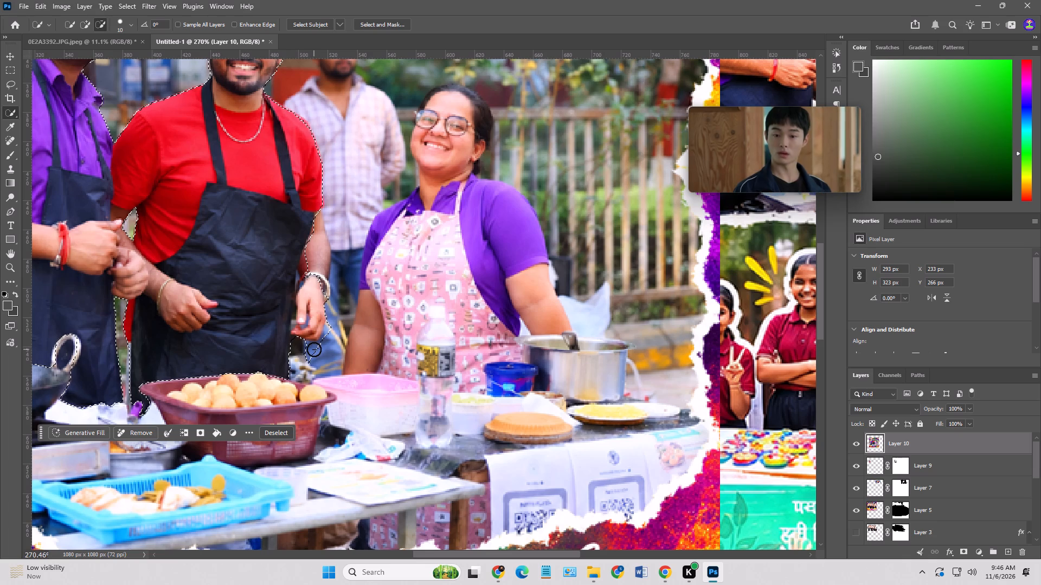
{"action": "left_click", "coordinate": [312, 347], "text": "alt"}
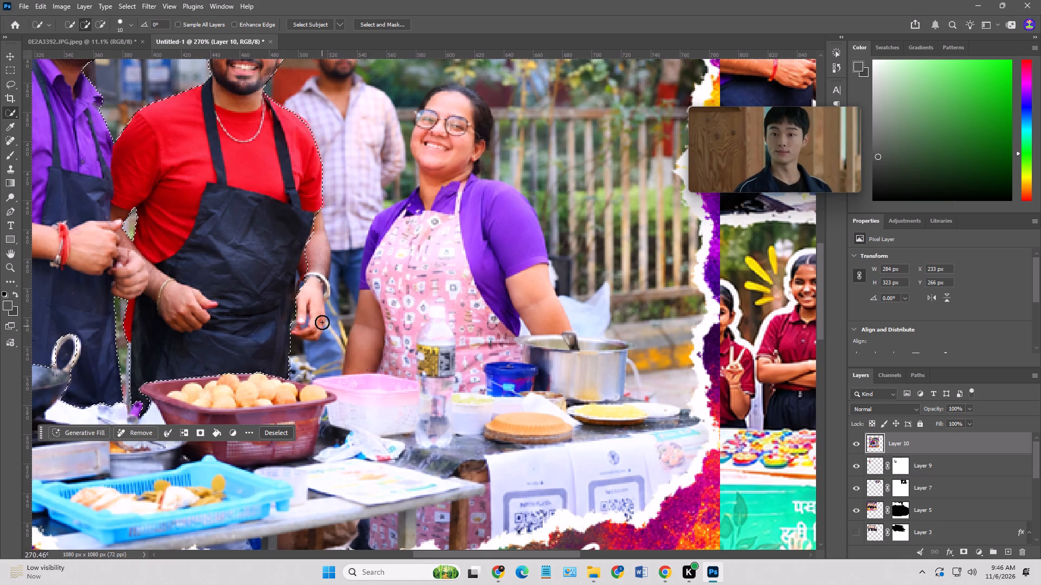
Add the missing edges of the red-shirted man's forearm, bracelet wrist and fingers to the selection with the Quick Selection tool.
{"action": "left_click", "coordinate": [298, 123]}
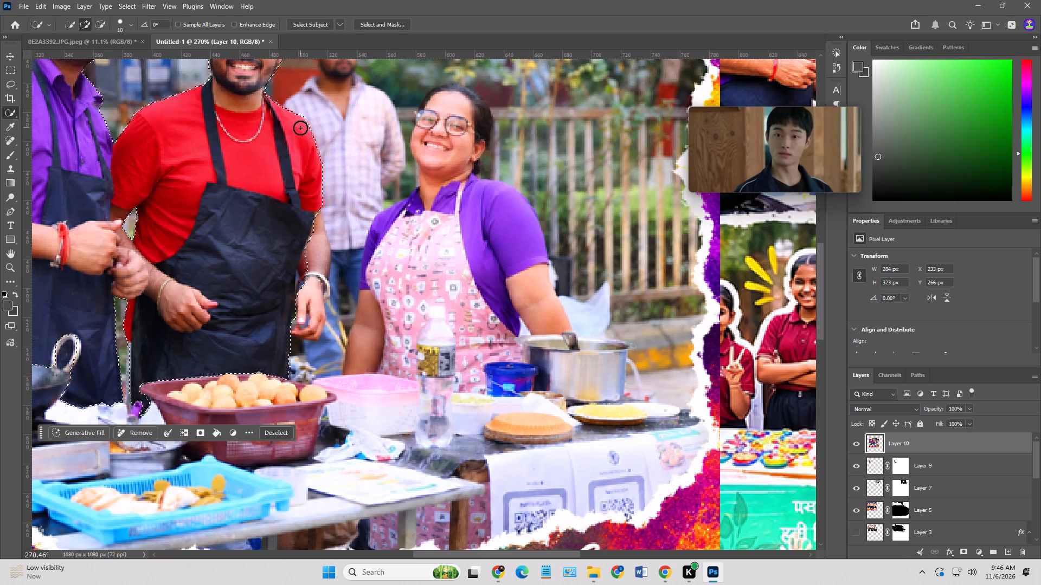
{"action": "left_click", "coordinate": [316, 220]}
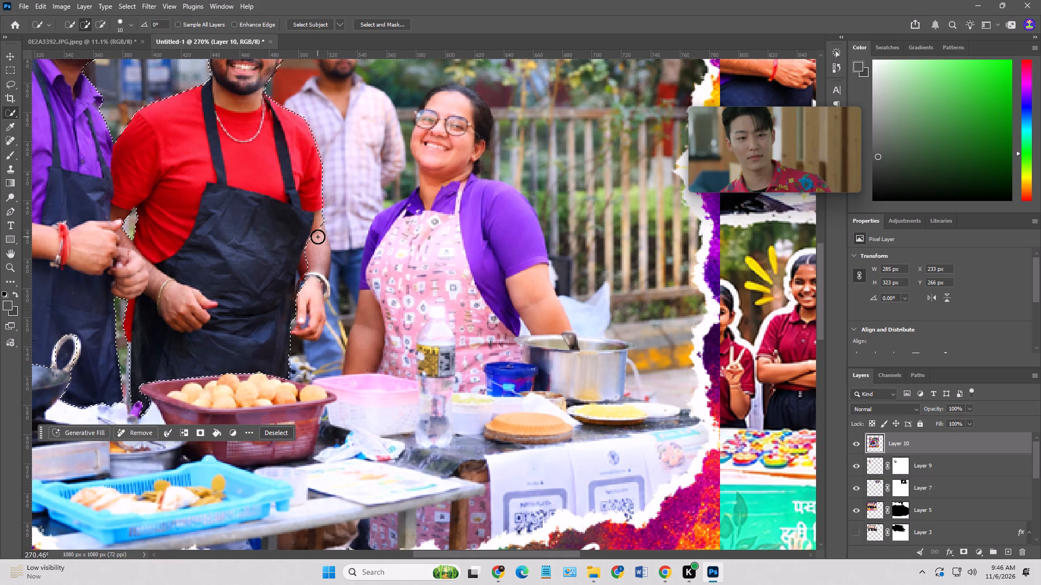
{"action": "left_click", "coordinate": [319, 237]}
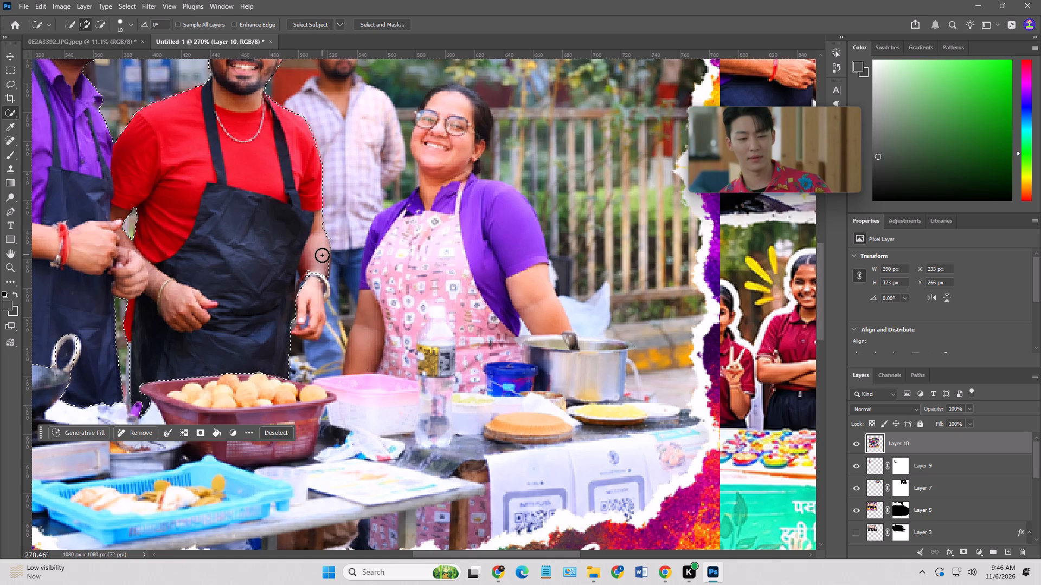
{"action": "left_click", "coordinate": [322, 256]}
{"action": "left_click", "coordinate": [322, 268]}
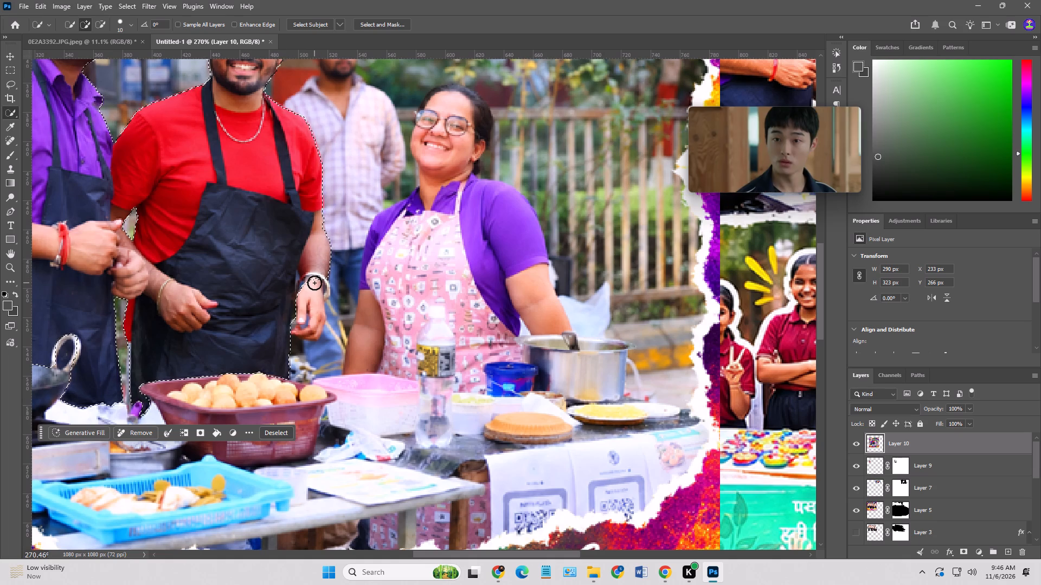
{"action": "left_click", "coordinate": [323, 292]}
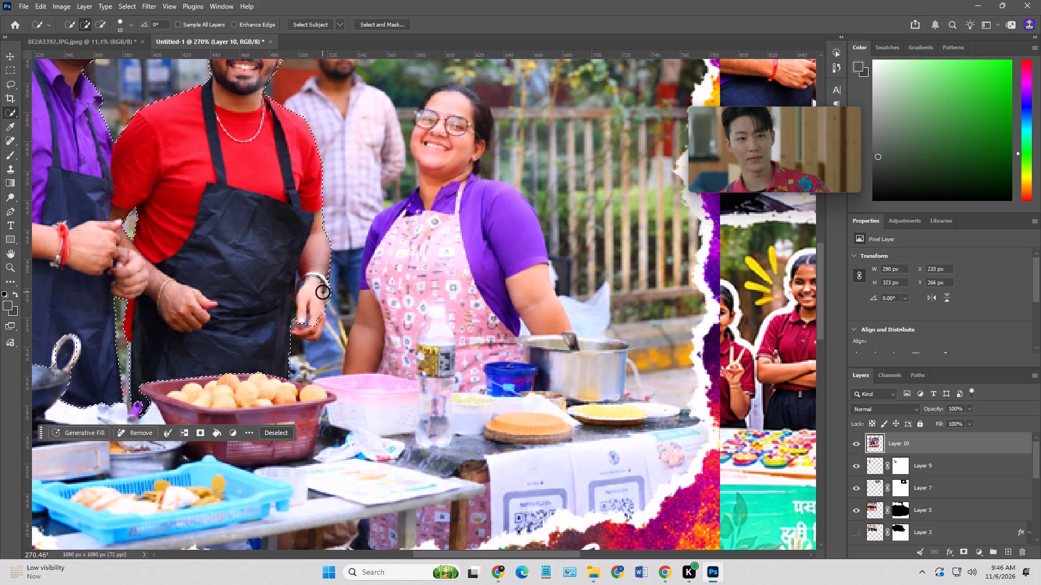
{"action": "left_click", "coordinate": [322, 285]}
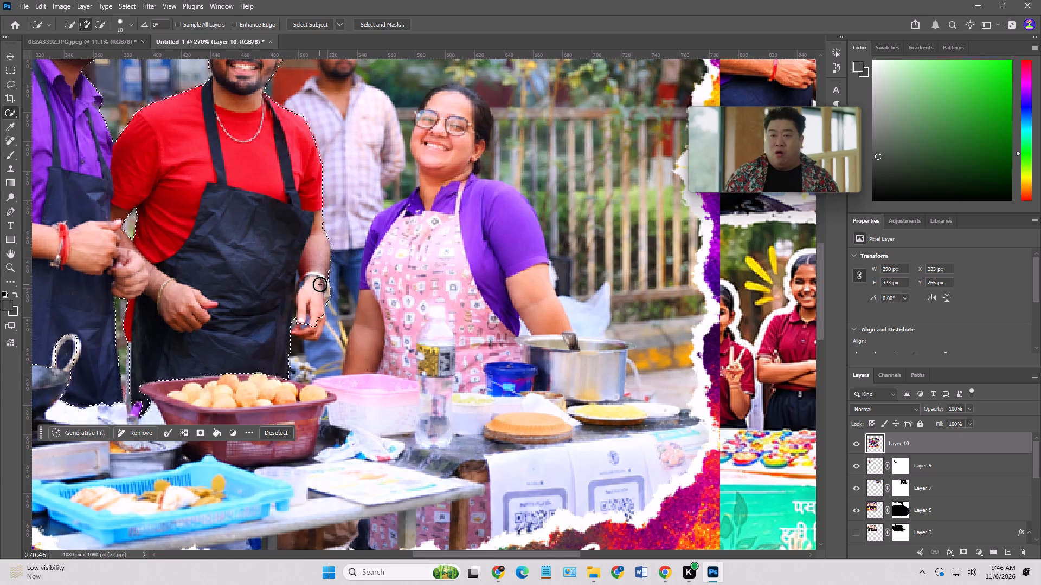
{"action": "scroll", "coordinate": [314, 321], "scroll_direction": "down", "scroll_amount": 2}
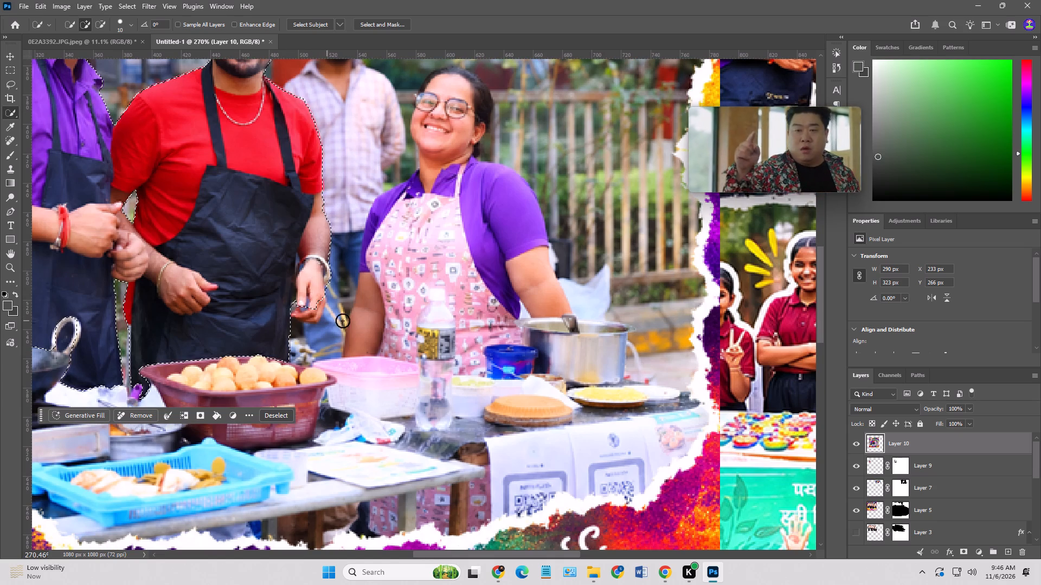
{"action": "left_click", "coordinate": [300, 312]}
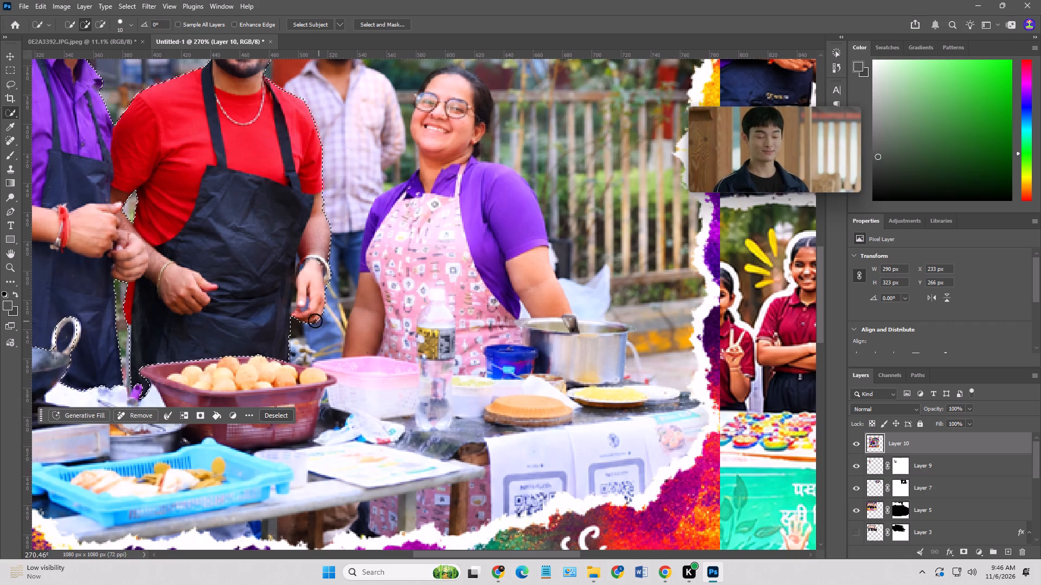
{"action": "left_click", "coordinate": [313, 316]}
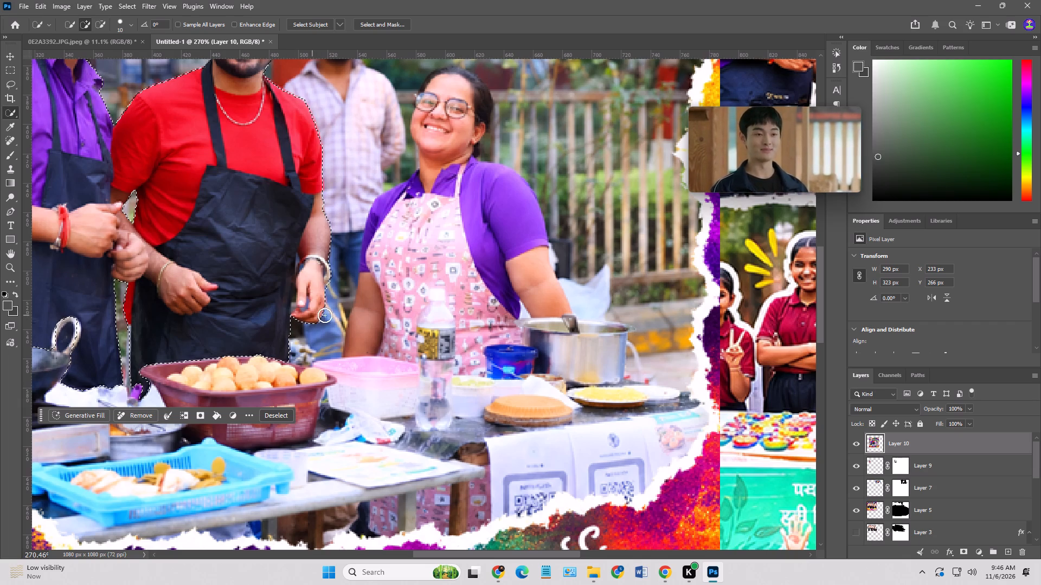
{"action": "left_click", "coordinate": [319, 300]}
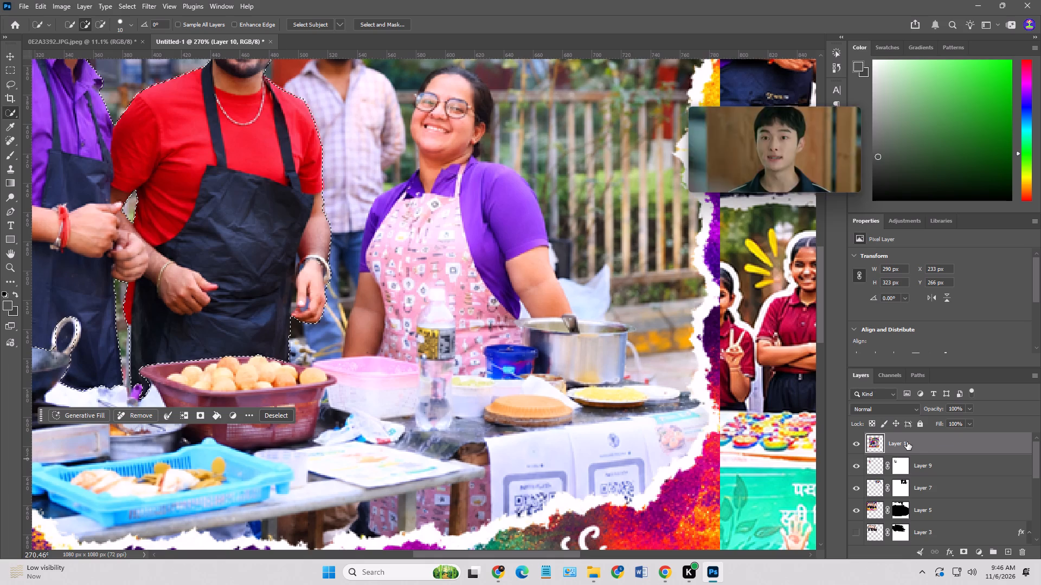
Copy the two selected men from Layer 10 onto a new layer and hide Layer 10.
{"action": "key", "text": "ctrl+j"}
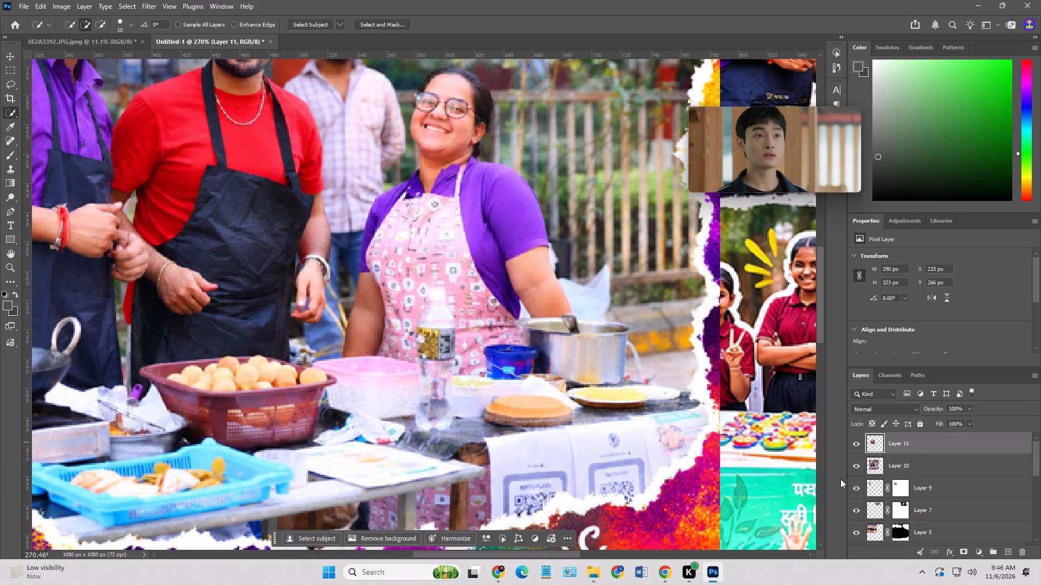
{"action": "left_click", "coordinate": [862, 470]}
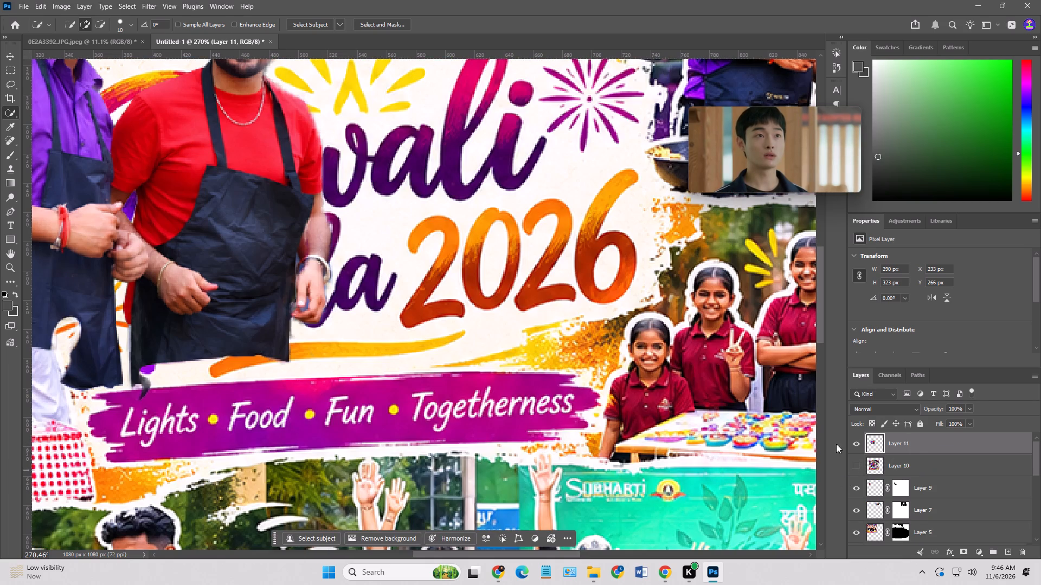
Move the two-man cutout over the illustrated cooks in the food-stall panel, at about X 727, Y 200 px.
{"action": "left_click", "coordinate": [7, 60]}
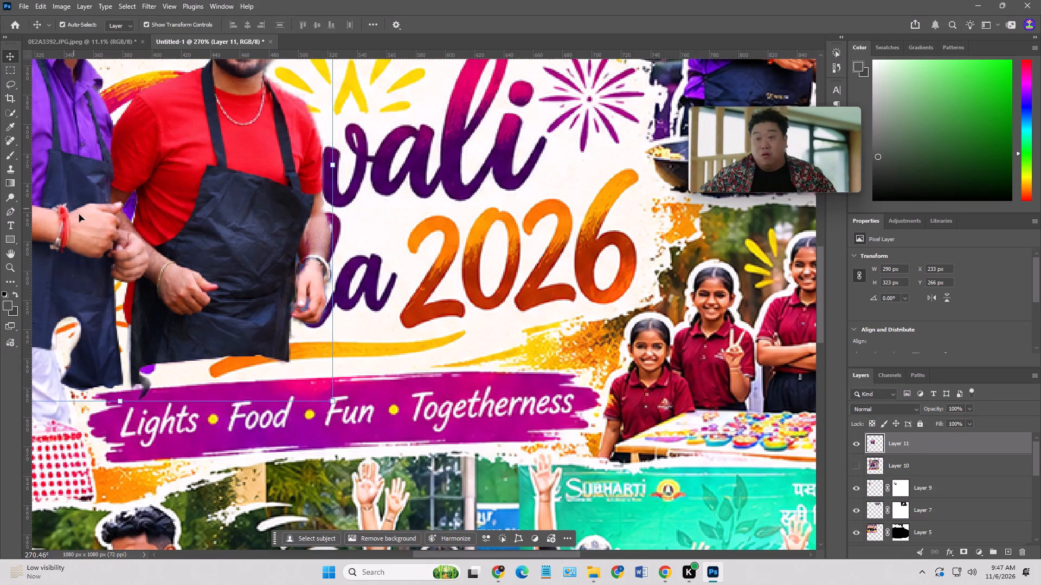
{"action": "scroll", "coordinate": [80, 219], "scroll_direction": "down", "scroll_amount": 5}
{"action": "scroll", "coordinate": [91, 262], "scroll_direction": "up", "scroll_amount": 20}
{"action": "scroll", "coordinate": [91, 262], "scroll_direction": "up", "scroll_amount": 10}
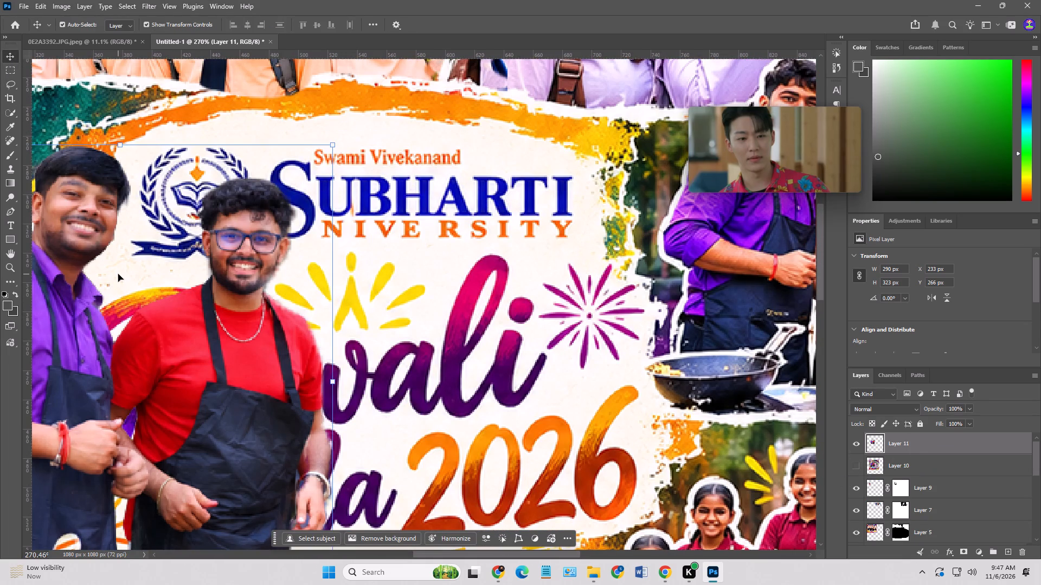
{"action": "scroll", "coordinate": [117, 277], "scroll_direction": "down", "scroll_amount": 9, "text": "alt"}
{"action": "left_click_drag", "start_coordinate": [156, 309], "coordinate": [515, 268]}
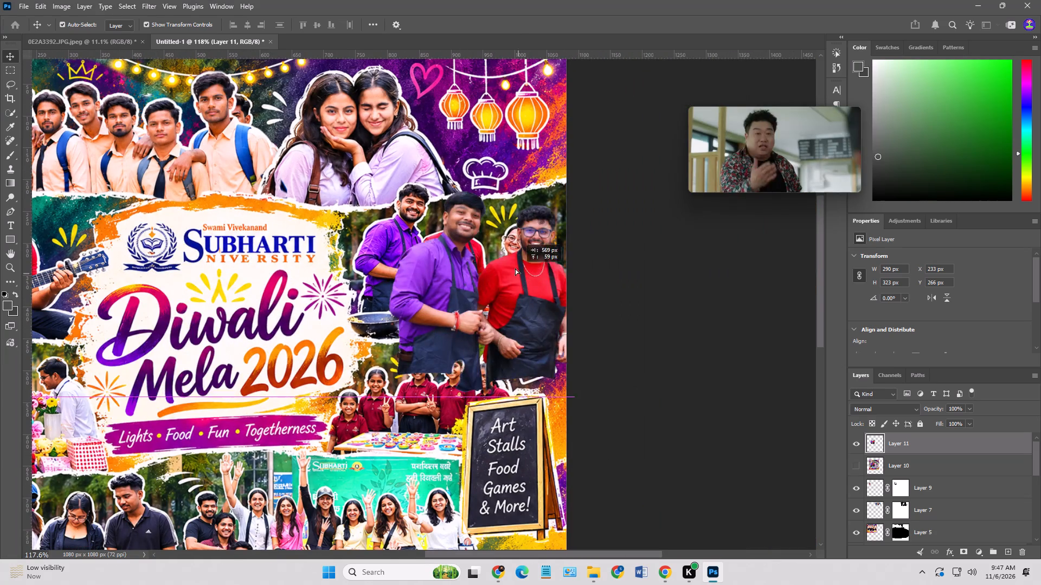
{"action": "left_click_drag", "start_coordinate": [515, 268], "coordinate": [471, 264]}
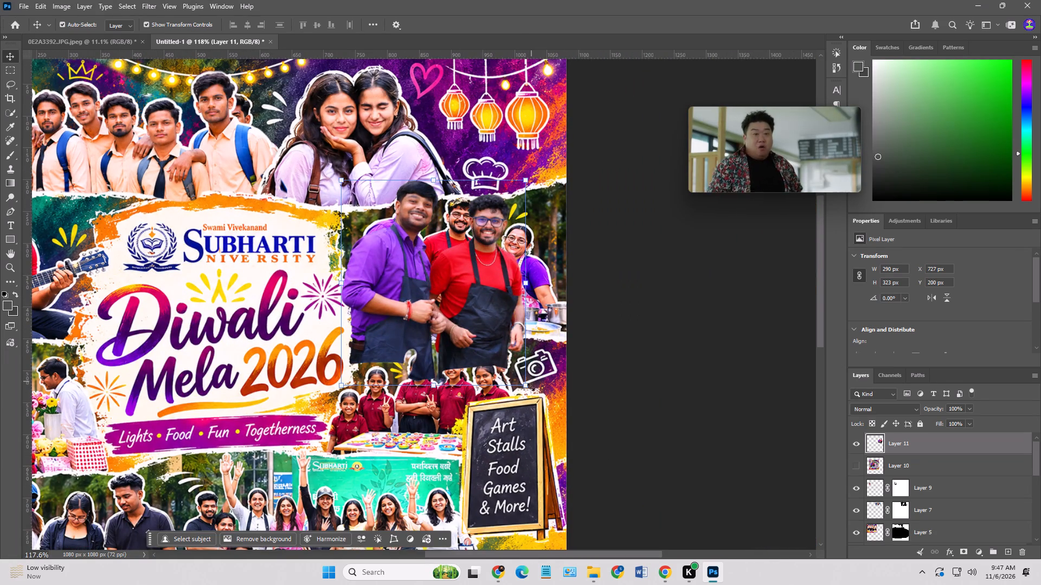
Scale the two-man cutout down to about 69.8% and align it over the two illustrated cooks.
{"action": "left_click_drag", "start_coordinate": [530, 387], "coordinate": [488, 353]}
{"action": "left_click_drag", "start_coordinate": [438, 296], "coordinate": [450, 304]}
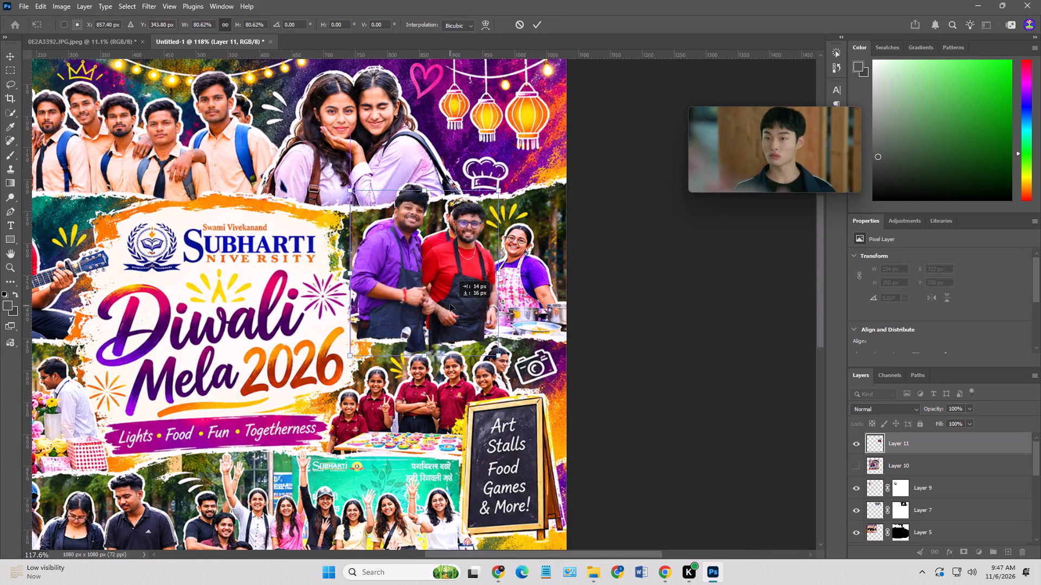
{"action": "left_click_drag", "start_coordinate": [450, 304], "coordinate": [450, 300]}
{"action": "scroll", "coordinate": [462, 254], "scroll_direction": "up", "scroll_amount": 4, "text": "alt"}
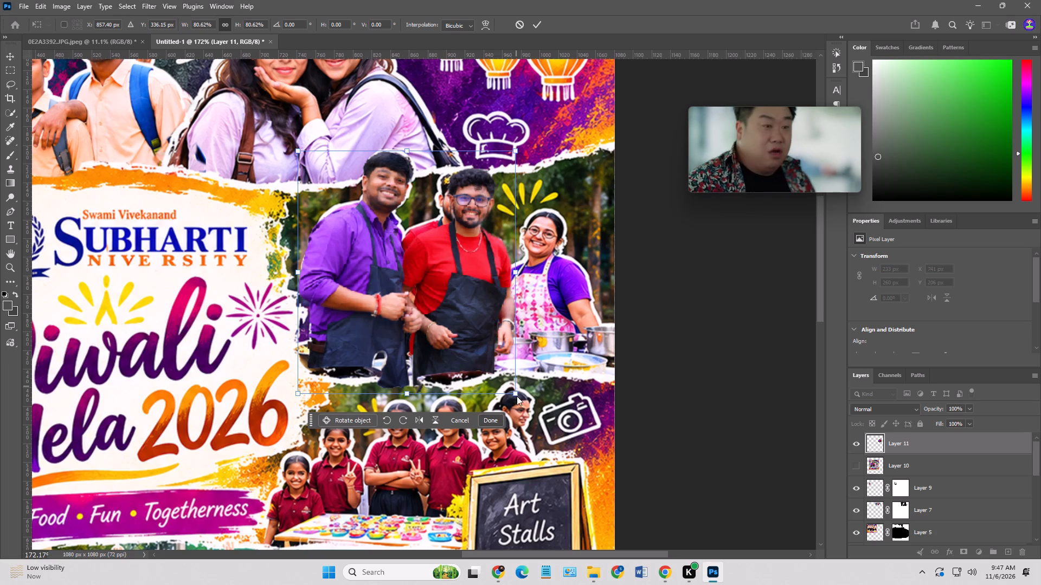
{"action": "left_click", "coordinate": [517, 390]}
{"action": "left_click_drag", "start_coordinate": [516, 397], "coordinate": [491, 375]}
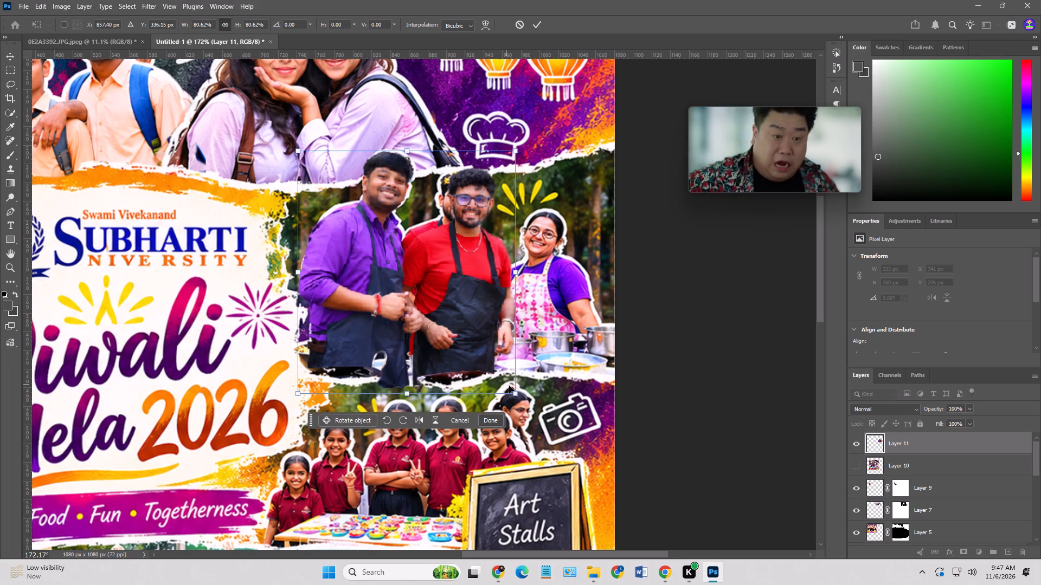
{"action": "left_click_drag", "start_coordinate": [517, 394], "coordinate": [485, 364]}
{"action": "left_click_drag", "start_coordinate": [445, 317], "coordinate": [464, 337]}
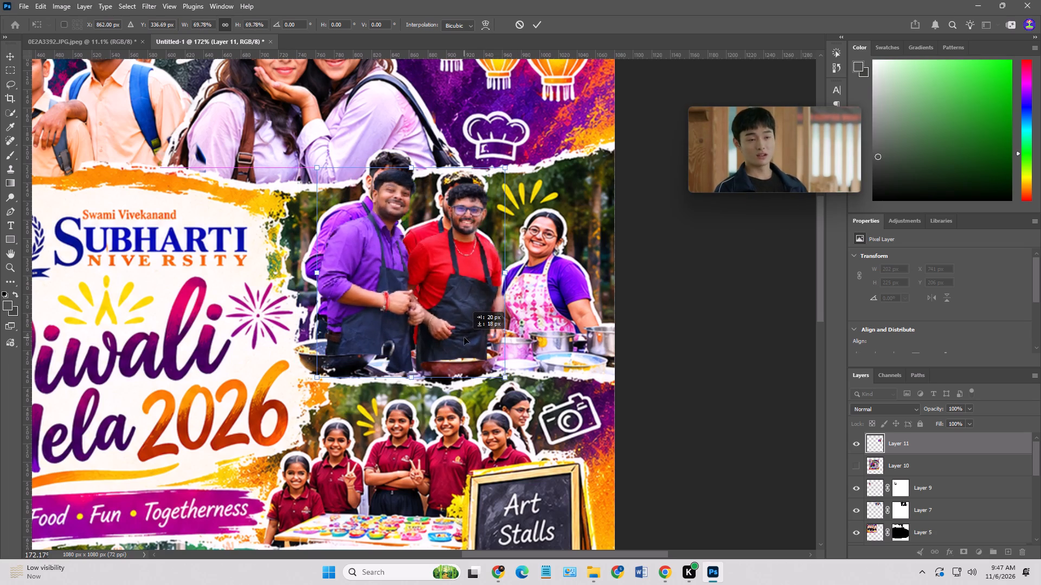
{"action": "left_click_drag", "start_coordinate": [464, 337], "coordinate": [462, 321]}
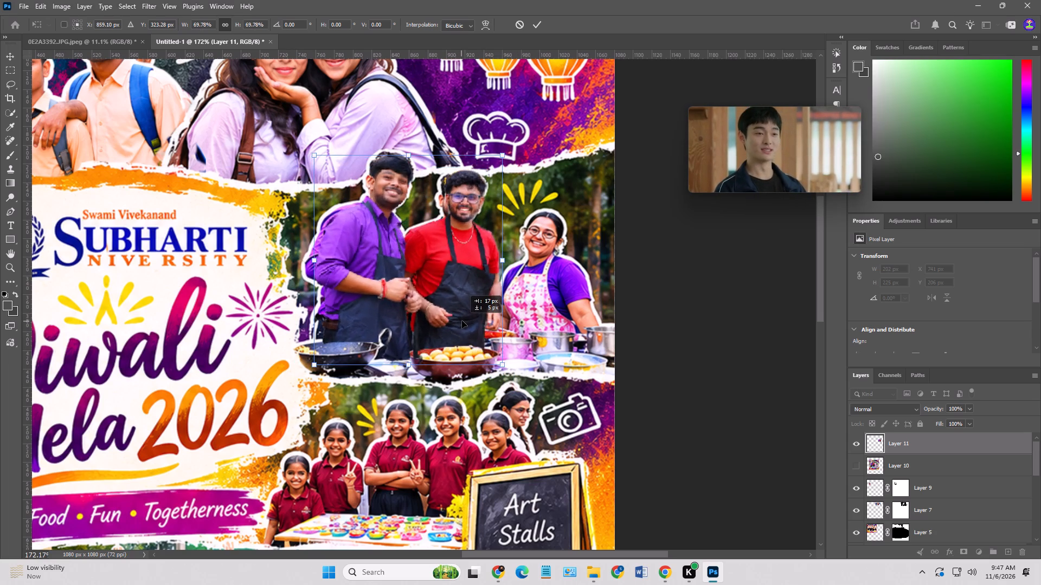
{"action": "left_click_drag", "start_coordinate": [462, 321], "coordinate": [459, 320]}
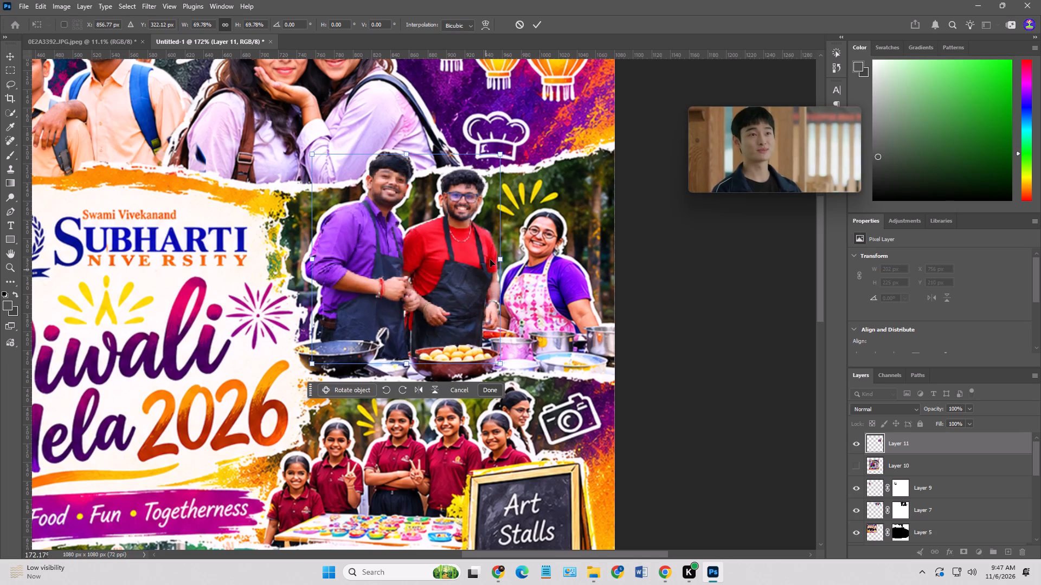
Enlarge the two-man cutout to about 230 × 255 px and place it at about X 752, Y 200 px.
{"action": "left_click_drag", "start_coordinate": [499, 261], "coordinate": [517, 267], "text": "alt"}
{"action": "left_click_drag", "start_coordinate": [511, 268], "coordinate": [518, 290]}
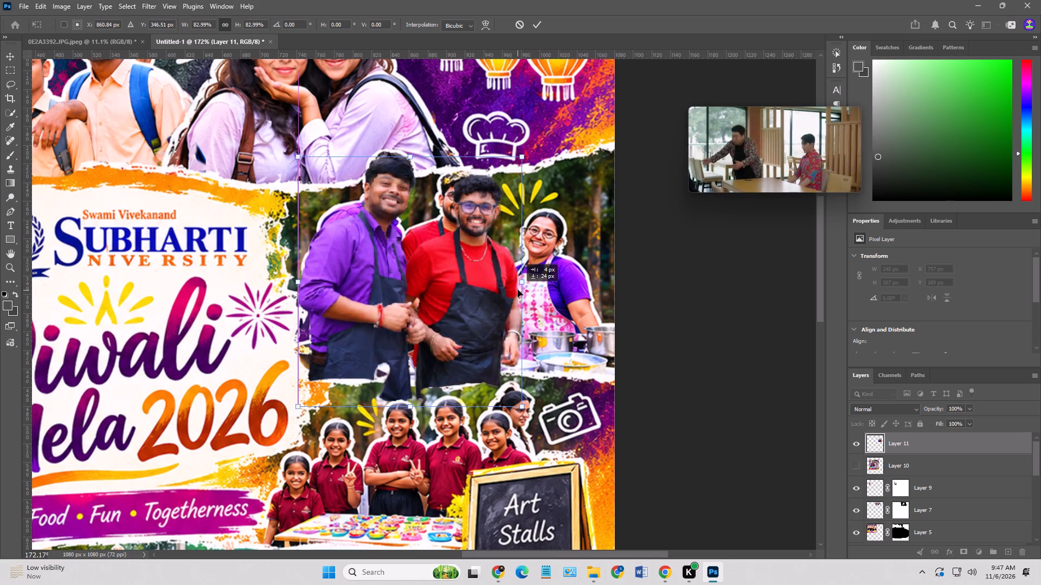
{"action": "left_click_drag", "start_coordinate": [518, 290], "coordinate": [519, 283]}
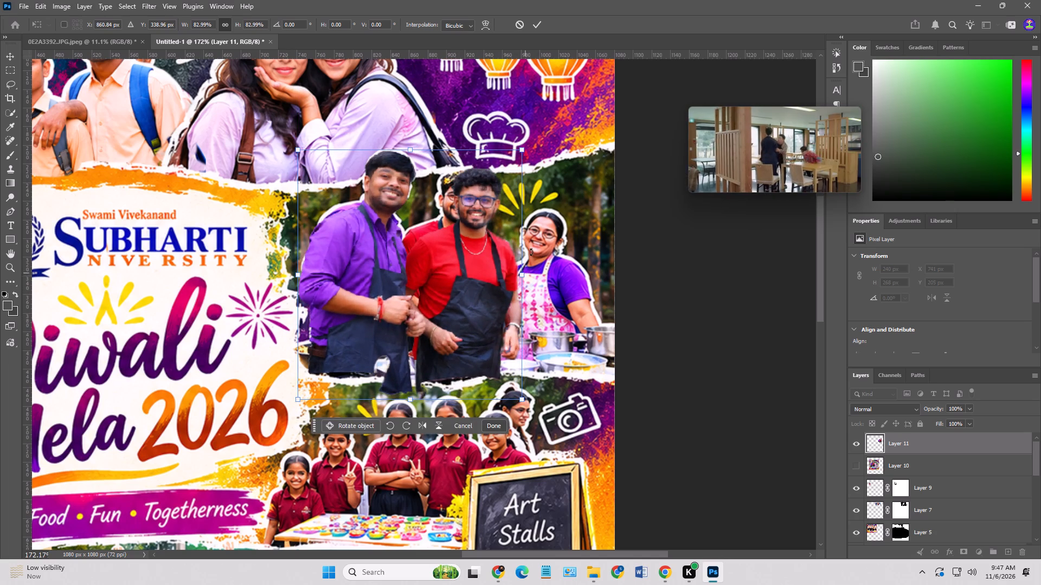
{"action": "left_click_drag", "start_coordinate": [528, 149], "coordinate": [516, 161]}
{"action": "left_click_drag", "start_coordinate": [489, 184], "coordinate": [492, 172]}
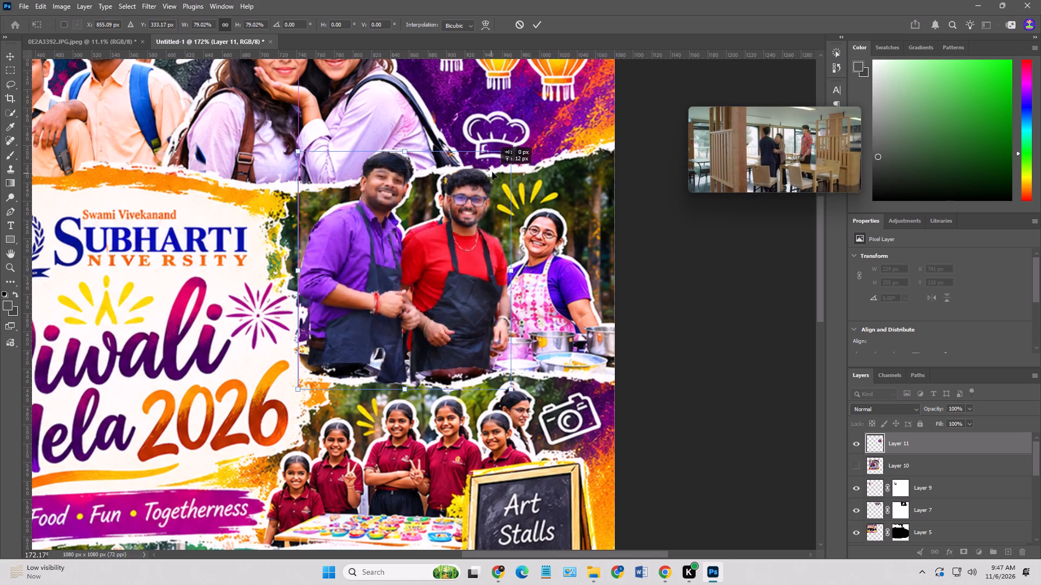
{"action": "left_click_drag", "start_coordinate": [492, 172], "coordinate": [495, 172]}
{"action": "key", "text": "Return"}
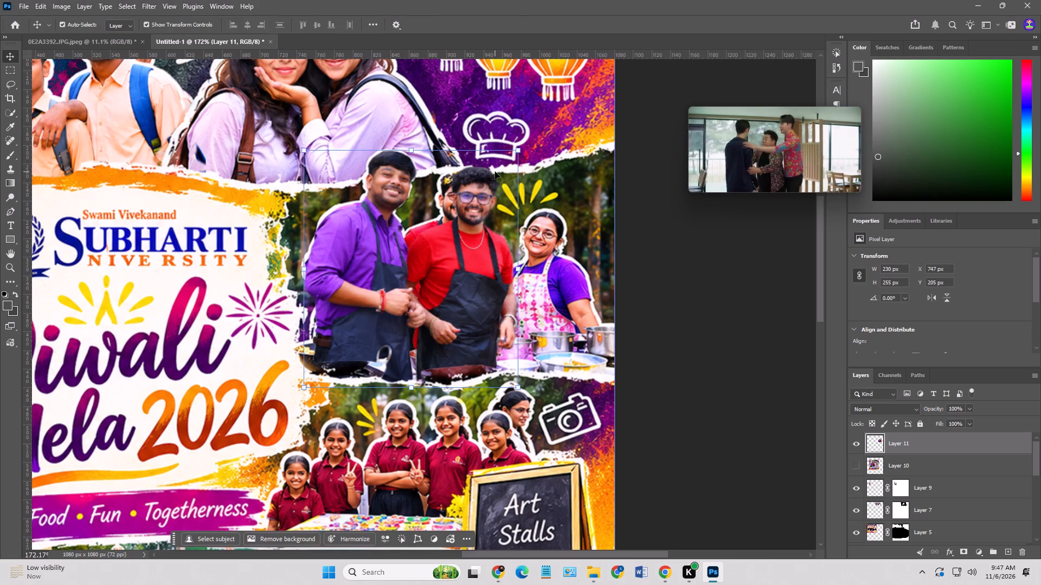
{"action": "left_click_drag", "start_coordinate": [382, 267], "coordinate": [389, 262]}
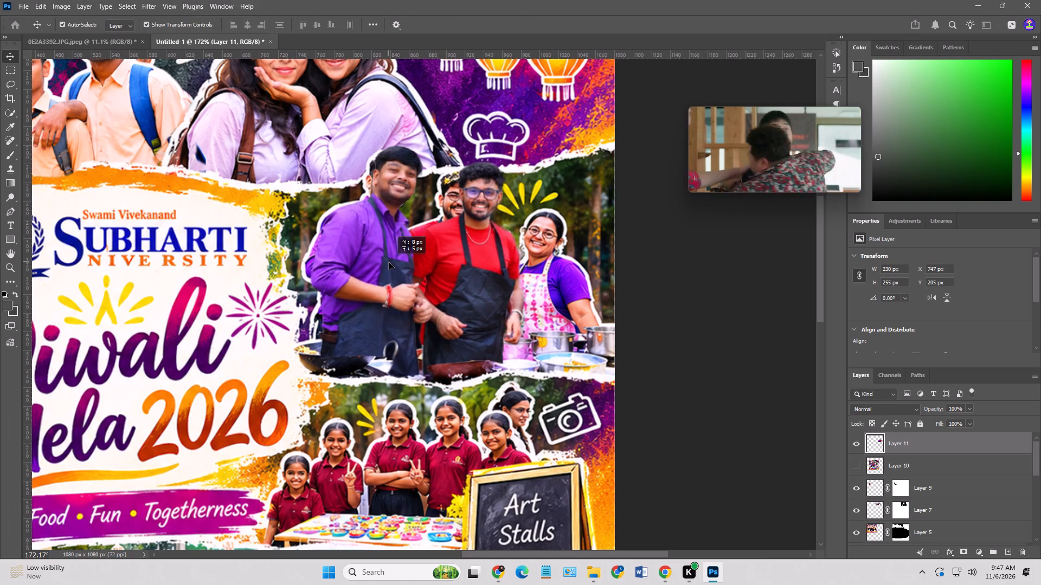
{"action": "left_click_drag", "start_coordinate": [389, 262], "coordinate": [386, 262]}
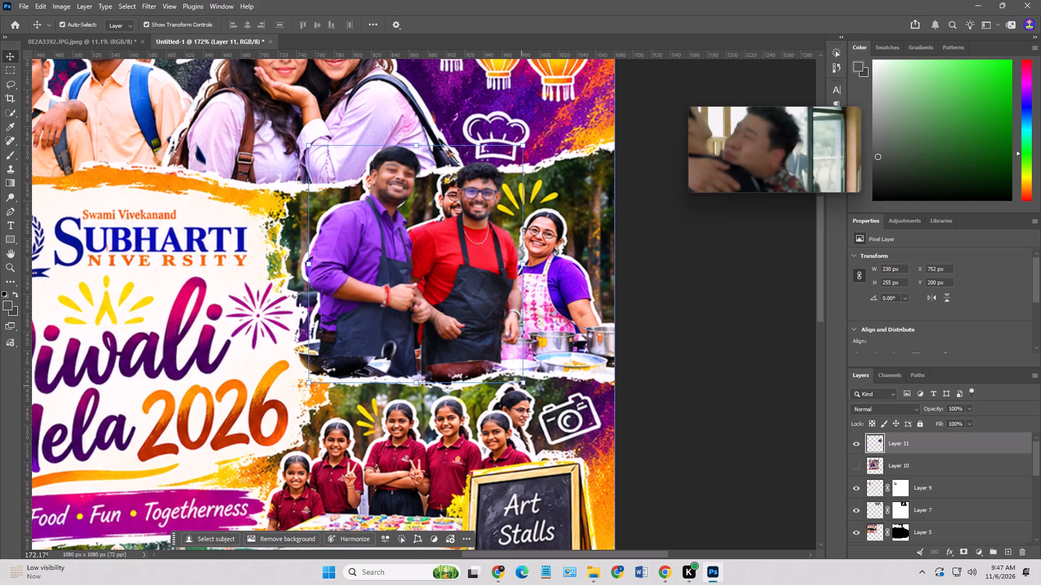
Scale the two-man cutout to about 98.9% and realign it over the illustrated cooks in the food-stall panel.
{"action": "left_click_drag", "start_coordinate": [522, 386], "coordinate": [504, 374]}
{"action": "left_click_drag", "start_coordinate": [483, 333], "coordinate": [481, 340]}
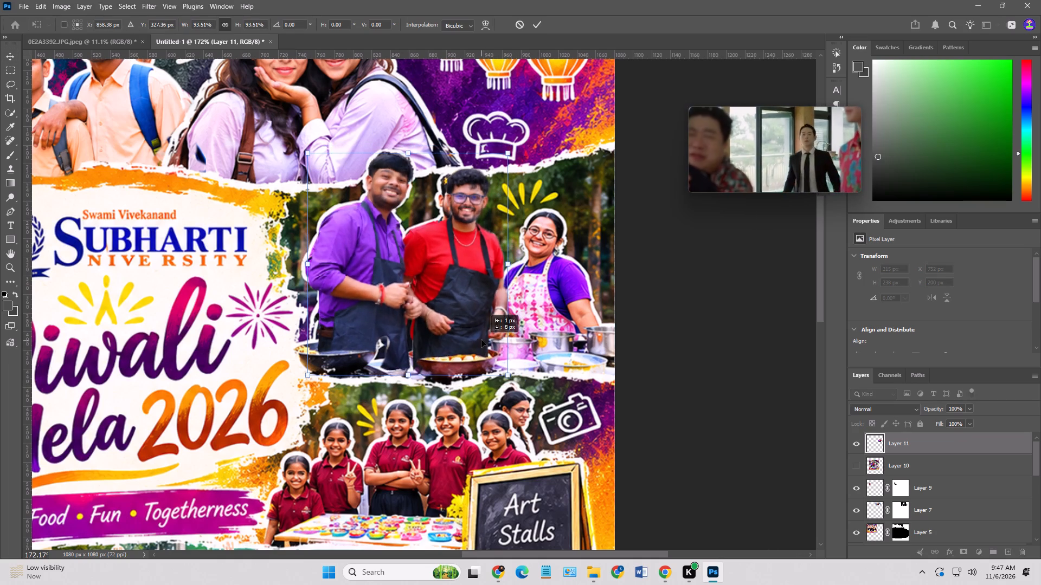
{"action": "left_click_drag", "start_coordinate": [481, 340], "coordinate": [483, 339]}
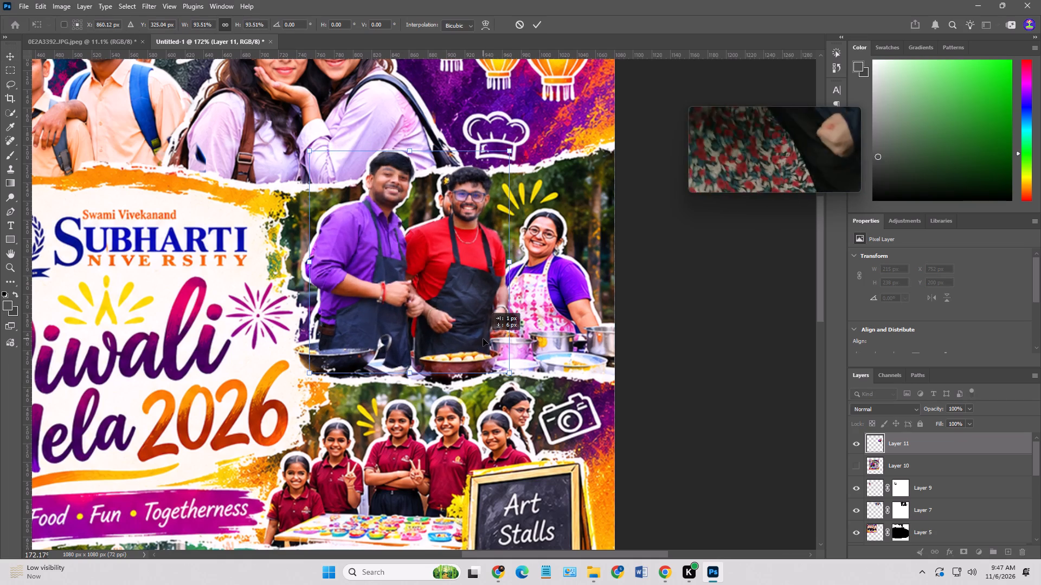
{"action": "left_click_drag", "start_coordinate": [483, 339], "coordinate": [483, 340]}
{"action": "left_click_drag", "start_coordinate": [310, 155], "coordinate": [306, 153]}
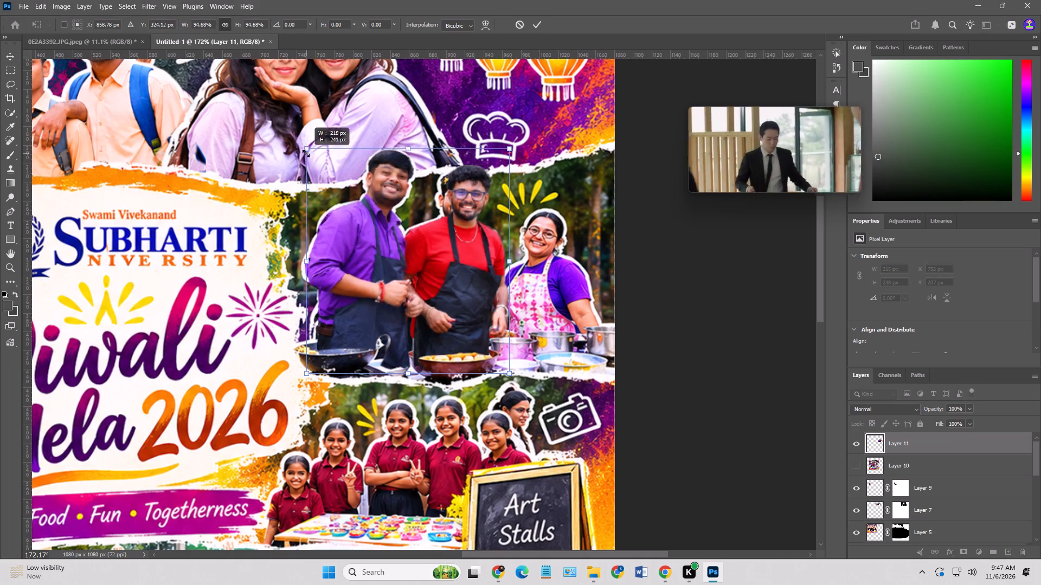
{"action": "left_click_drag", "start_coordinate": [306, 153], "coordinate": [291, 148]}
{"action": "left_click_drag", "start_coordinate": [370, 170], "coordinate": [379, 183]}
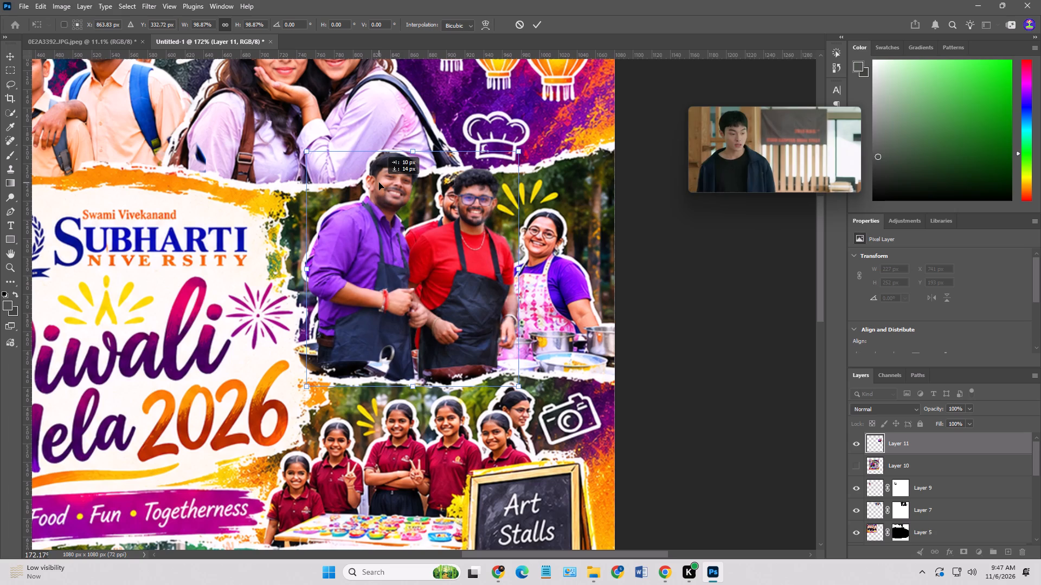
{"action": "left_click_drag", "start_coordinate": [379, 183], "coordinate": [377, 180]}
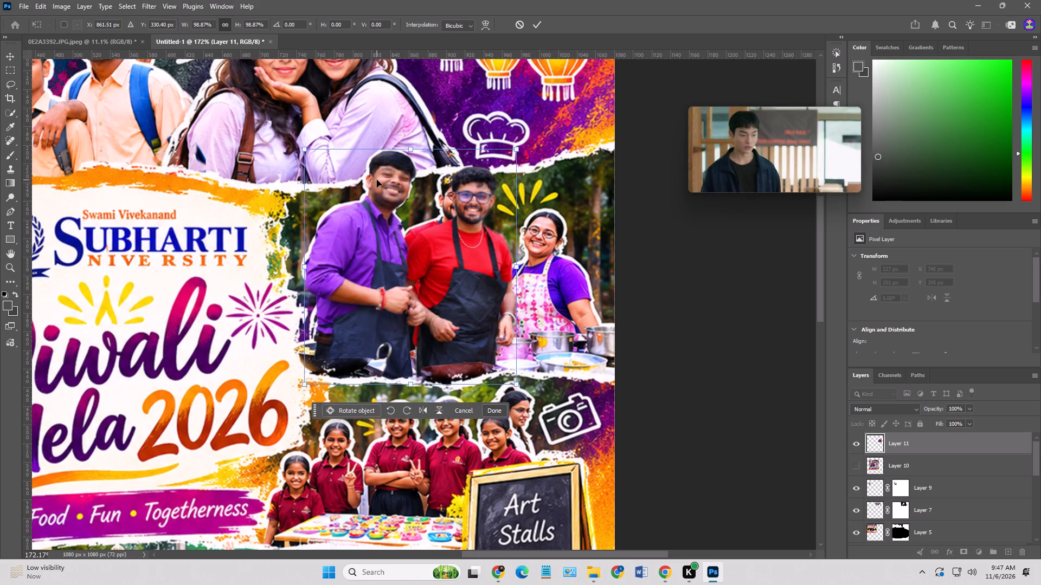
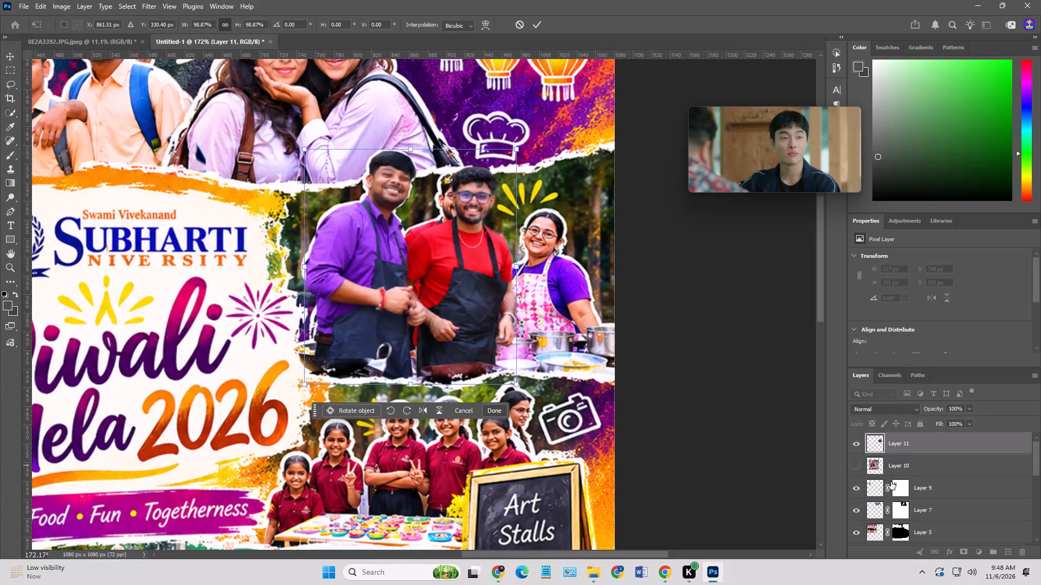
Add a layer mask to the two-man cutout and brush out the second man's face, the shoulder boundary and the first man's forearms and apron.
{"action": "left_click", "coordinate": [9, 153]}
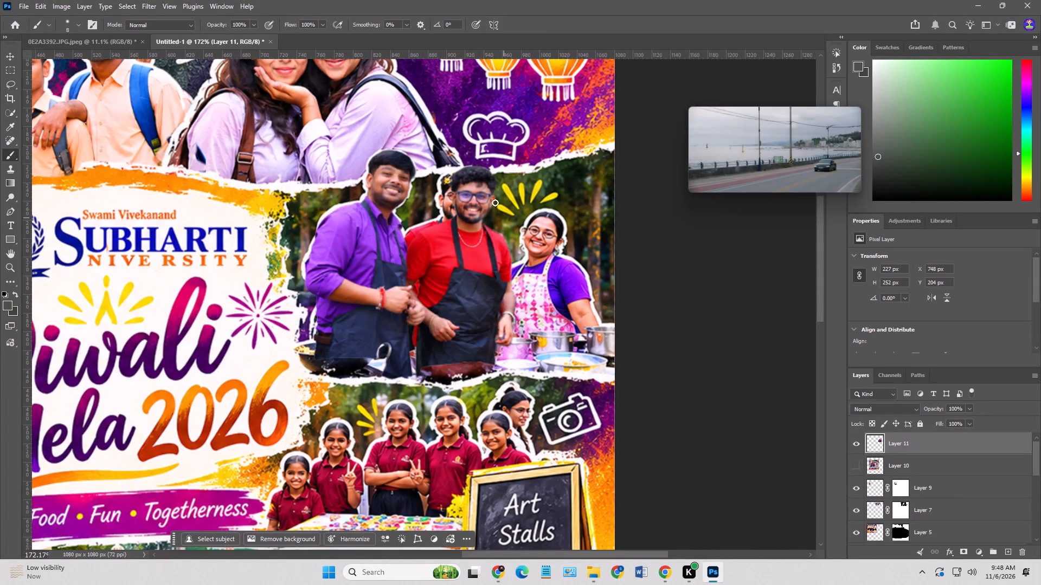
{"action": "left_click_drag", "start_coordinate": [484, 181], "coordinate": [485, 205]}
{"action": "key", "text": "ctrl+z"}
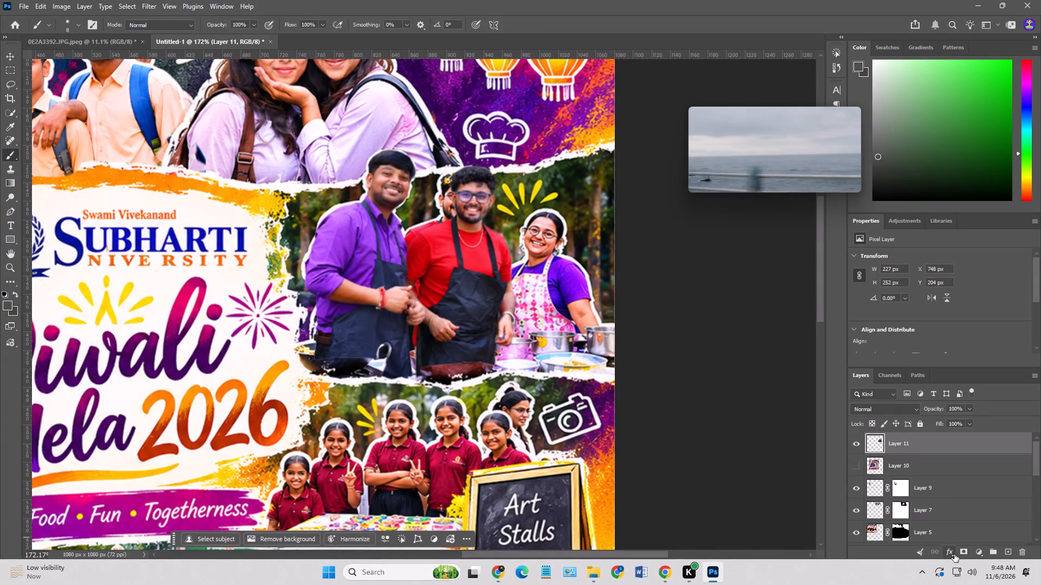
{"action": "left_click", "coordinate": [961, 549]}
{"action": "left_click_drag", "start_coordinate": [480, 210], "coordinate": [470, 206]}
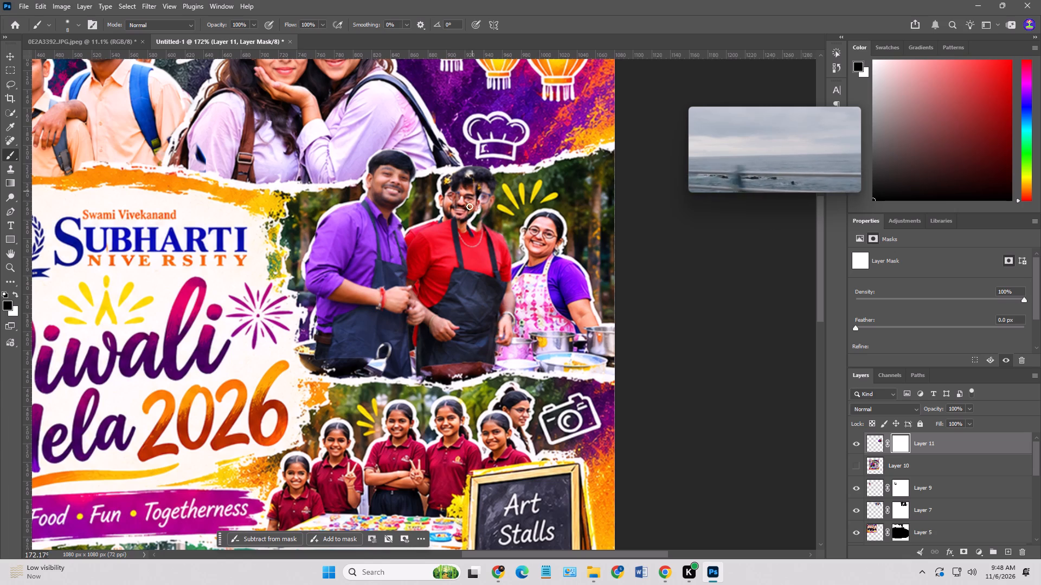
{"action": "left_click_drag", "start_coordinate": [470, 206], "coordinate": [416, 227]}
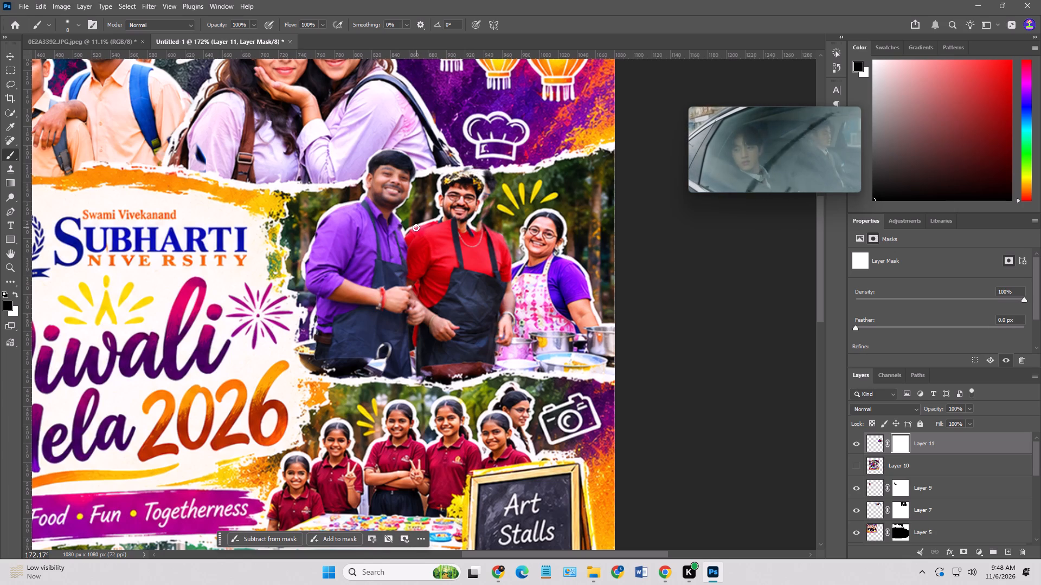
{"action": "left_click_drag", "start_coordinate": [416, 227], "coordinate": [408, 275]}
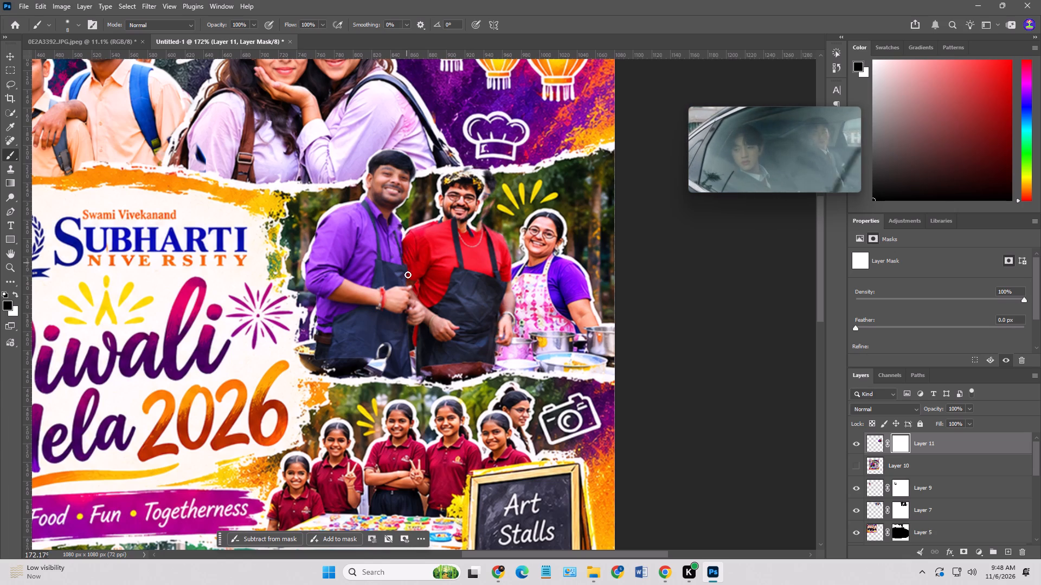
{"action": "left_click_drag", "start_coordinate": [408, 275], "coordinate": [406, 311]}
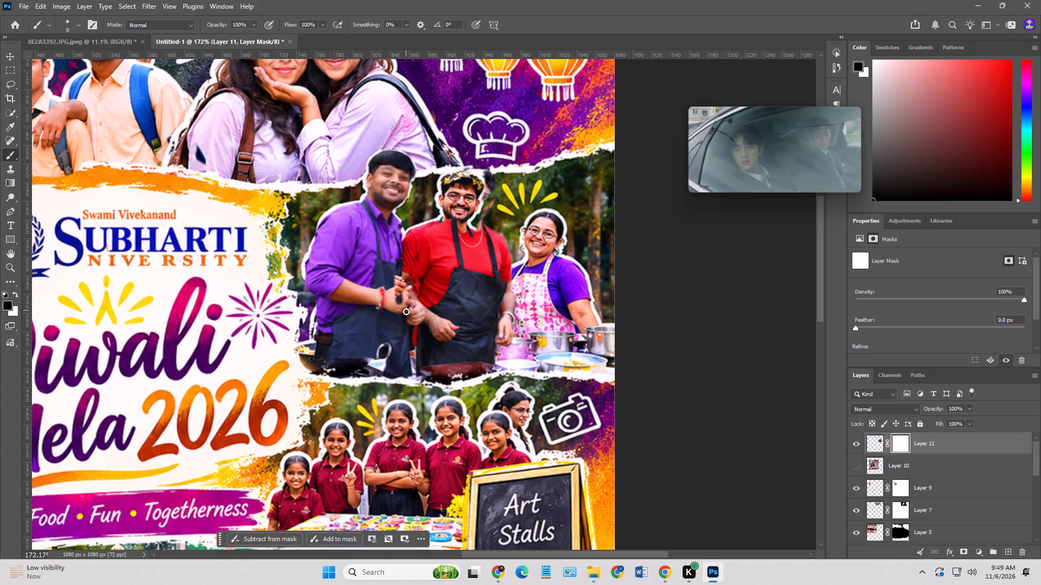
{"action": "left_click_drag", "start_coordinate": [406, 311], "coordinate": [359, 281]}
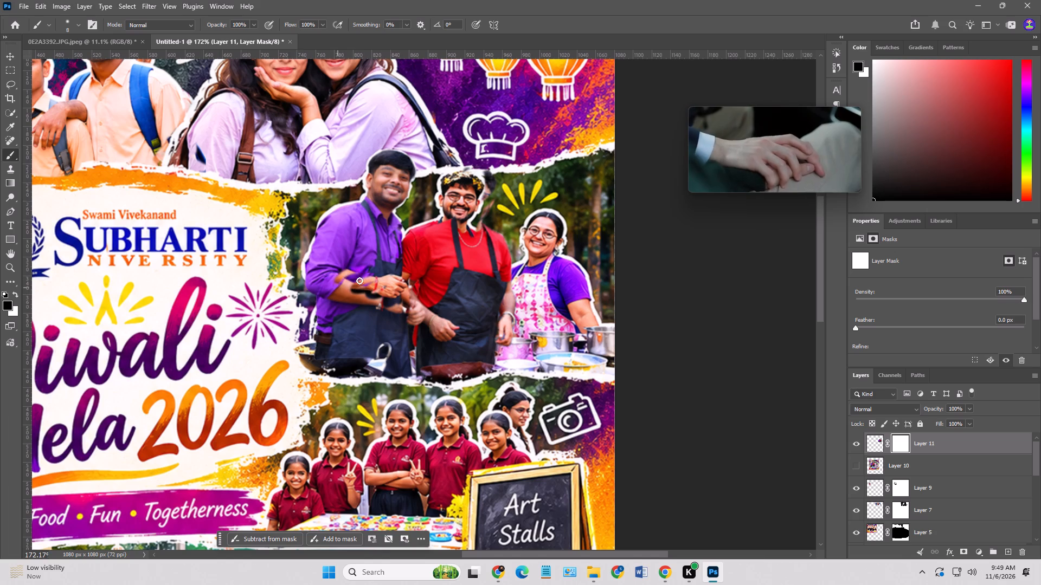
{"action": "left_click_drag", "start_coordinate": [359, 281], "coordinate": [351, 276]}
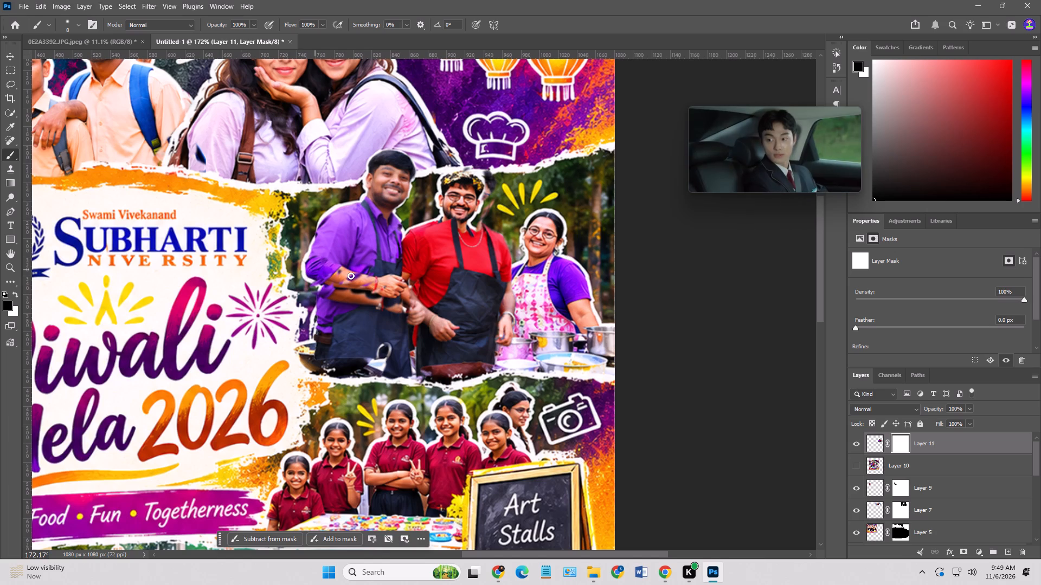
{"action": "left_click_drag", "start_coordinate": [351, 276], "coordinate": [334, 333]}
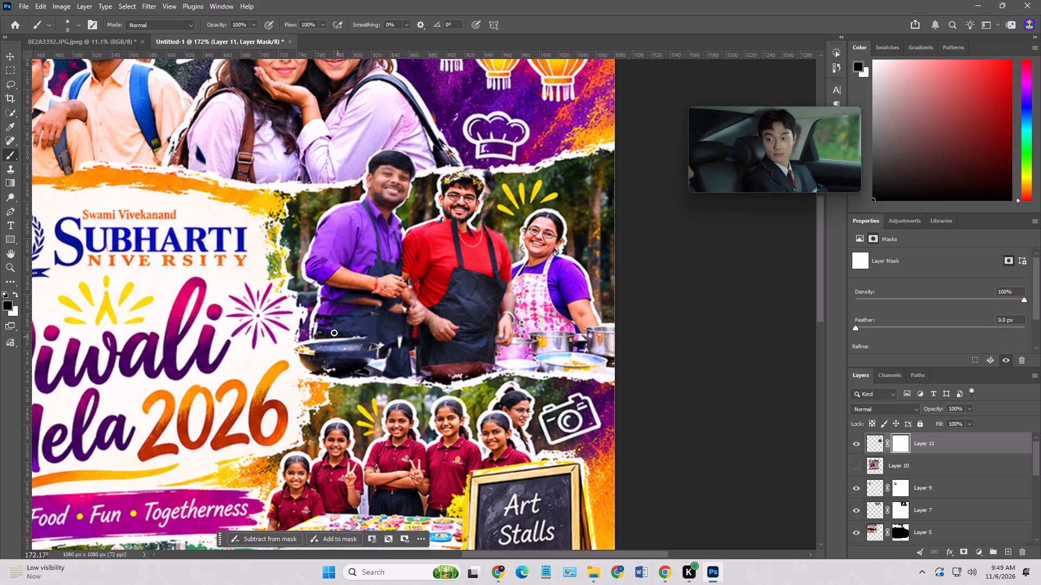
{"action": "left_click_drag", "start_coordinate": [334, 333], "coordinate": [409, 313]}
Enlarge the mask brush to 90 px and hide the second man and both lower bodies, revealing the illustrated cook, pans and food.
{"action": "key", "text": "bracketright"}
{"action": "key", "text": "bracketright"}
{"action": "key", "text": "bracketright"}
{"action": "key", "text": "bracketright"}
{"action": "key", "text": "bracketright"}
{"action": "key", "text": "bracketright"}
{"action": "key", "text": "bracketright"}
{"action": "key", "text": "bracketright"}
{"action": "key", "text": "bracketright"}
{"action": "key", "text": "bracketright"}
{"action": "key", "text": "bracketright"}
{"action": "key", "text": "bracketright"}
{"action": "key", "text": "bracketright"}
{"action": "key", "text": "bracketright"}
{"action": "key", "text": "bracketright"}
{"action": "key", "text": "bracketright"}
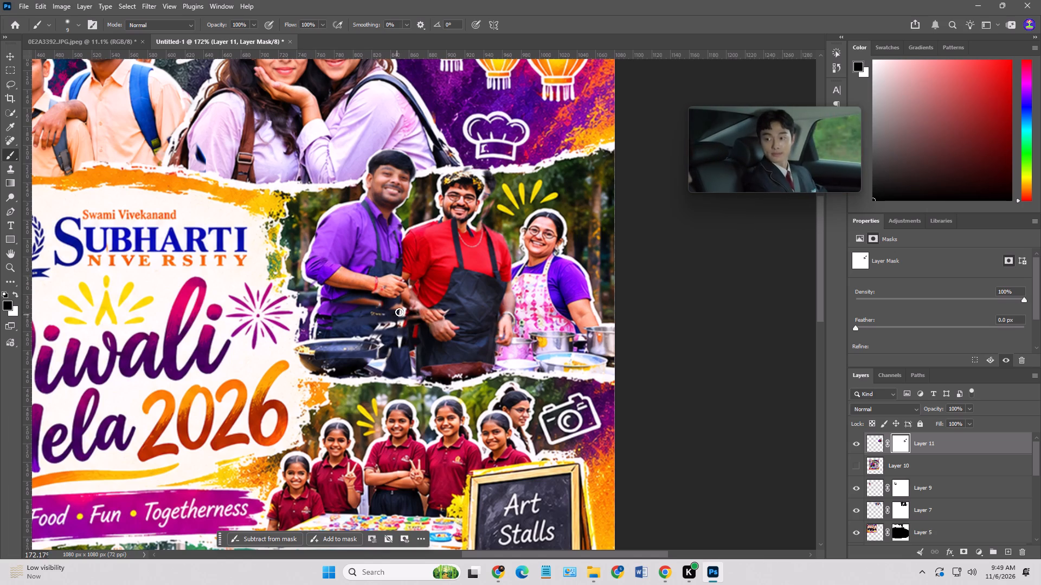
{"action": "left_click_drag", "start_coordinate": [405, 304], "coordinate": [516, 269]}
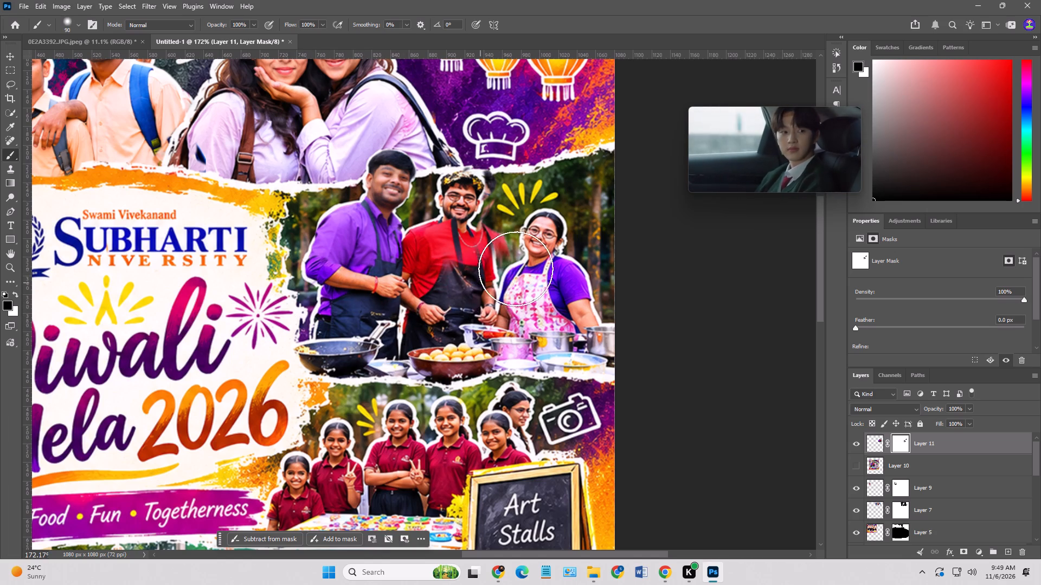
{"action": "left_click_drag", "start_coordinate": [516, 269], "coordinate": [481, 219]}
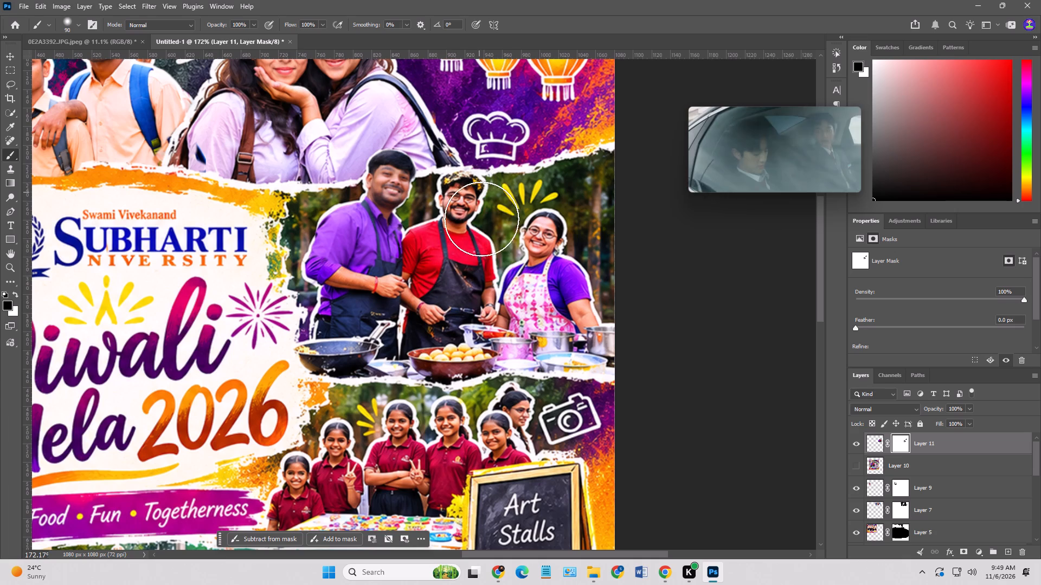
{"action": "left_click_drag", "start_coordinate": [481, 219], "coordinate": [493, 245]}
{"action": "left_click_drag", "start_coordinate": [448, 236], "coordinate": [447, 244]}
{"action": "left_click", "coordinate": [445, 244]}
{"action": "left_click_drag", "start_coordinate": [445, 247], "coordinate": [442, 256]}
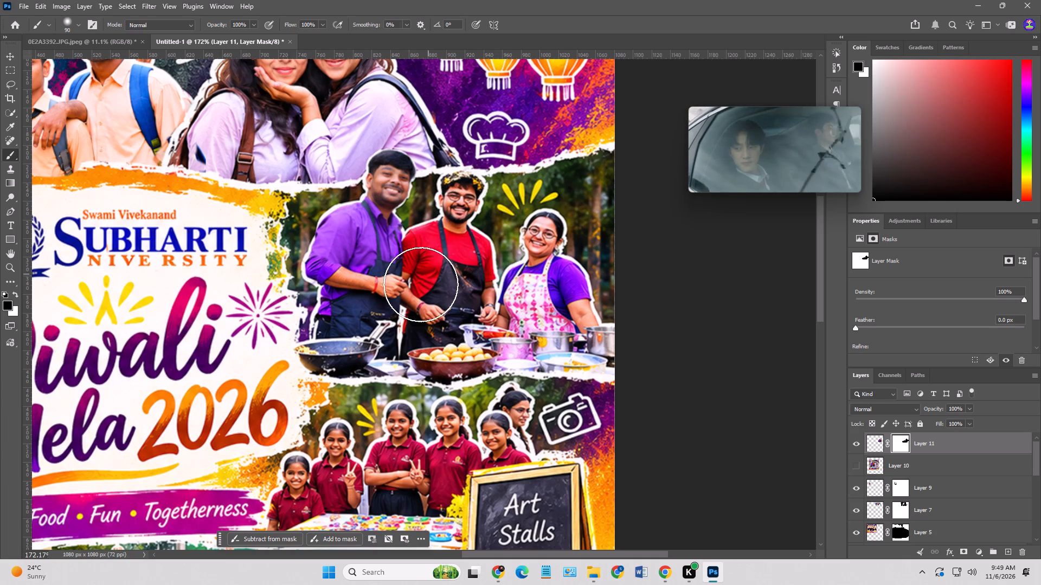
Slightly enlarge the masked cutout and realign its remaining head over the purple-shirted cook's body.
{"action": "left_click", "coordinate": [11, 56]}
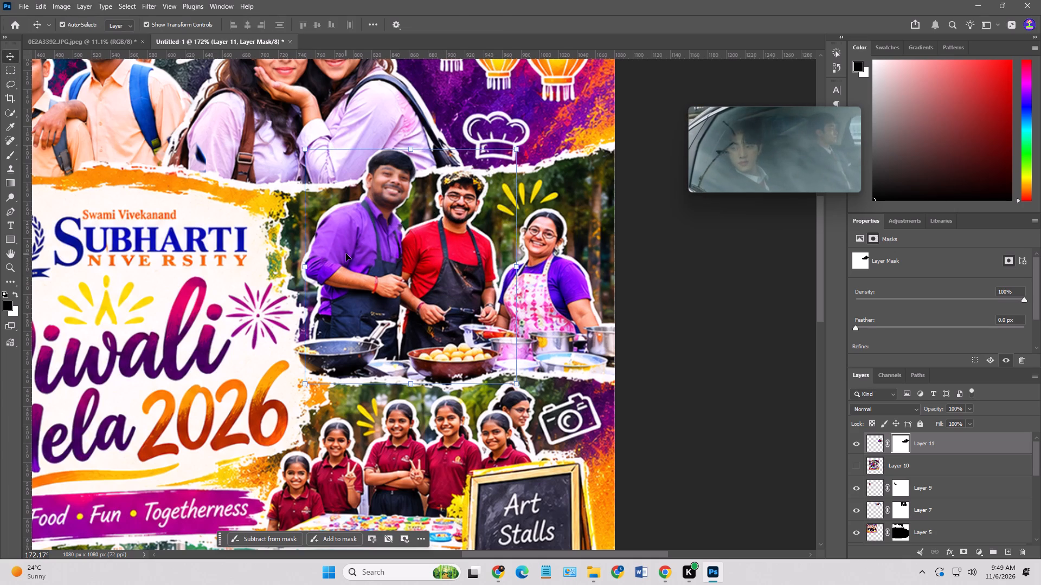
{"action": "left_click", "coordinate": [346, 253]}
{"action": "left_click_drag", "start_coordinate": [517, 386], "coordinate": [509, 376]}
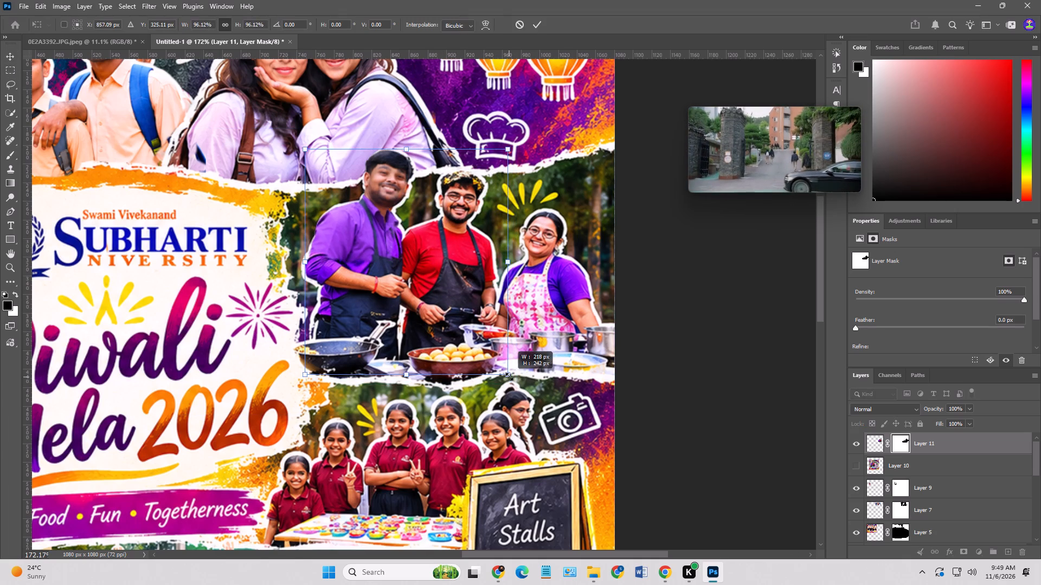
{"action": "left_click_drag", "start_coordinate": [509, 376], "coordinate": [506, 374]}
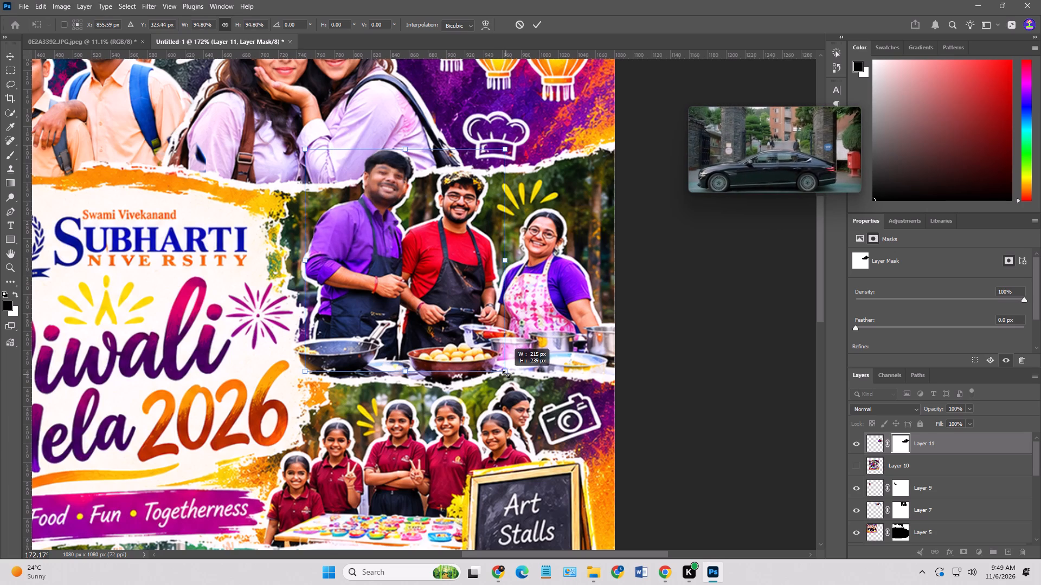
{"action": "left_click_drag", "start_coordinate": [506, 374], "coordinate": [505, 375]}
{"action": "left_click", "coordinate": [428, 295]}
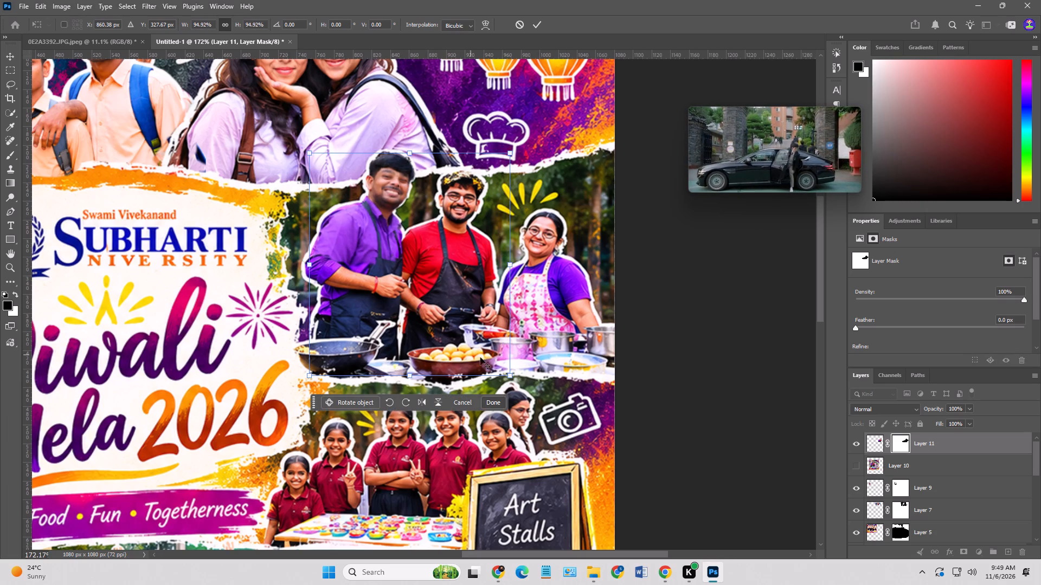
{"action": "left_click", "coordinate": [511, 375], "text": "alt"}
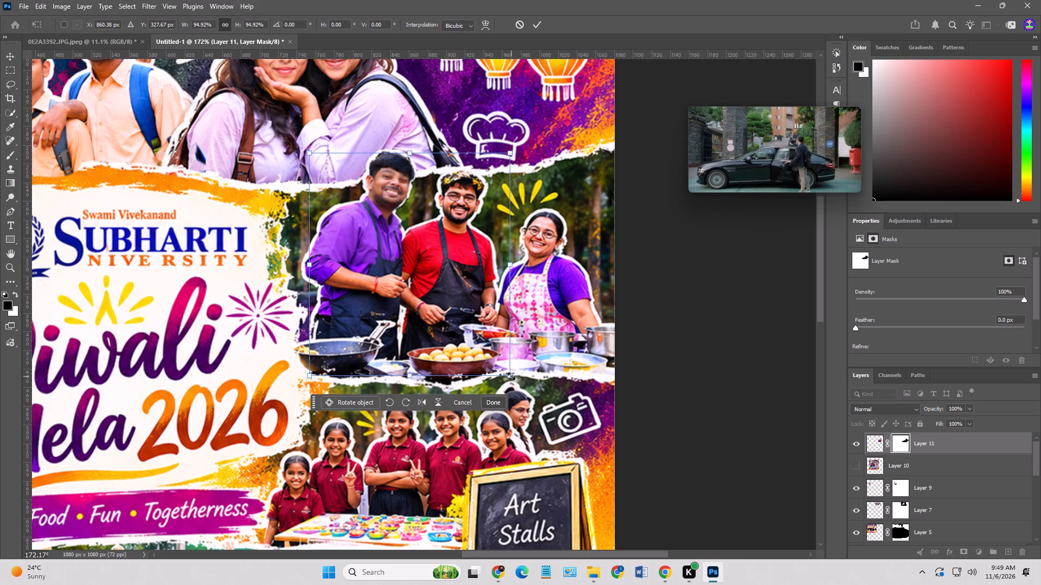
{"action": "left_click_drag", "start_coordinate": [510, 375], "coordinate": [522, 393]}
{"action": "left_click_drag", "start_coordinate": [494, 359], "coordinate": [489, 356]}
{"action": "key", "text": "Return"}
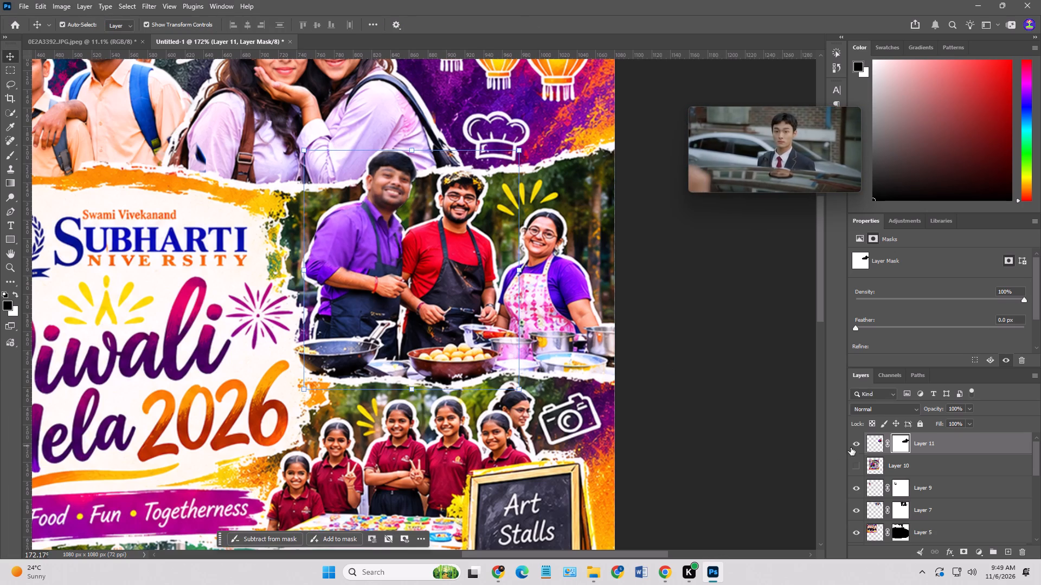
Mask out the cutout's remaining purple shirt and apron so the illustrated cook's torso replaces them below the head.
{"action": "left_click", "coordinate": [9, 154]}
{"action": "left_click", "coordinate": [340, 246]}
{"action": "left_click_drag", "start_coordinate": [370, 263], "coordinate": [378, 268]}
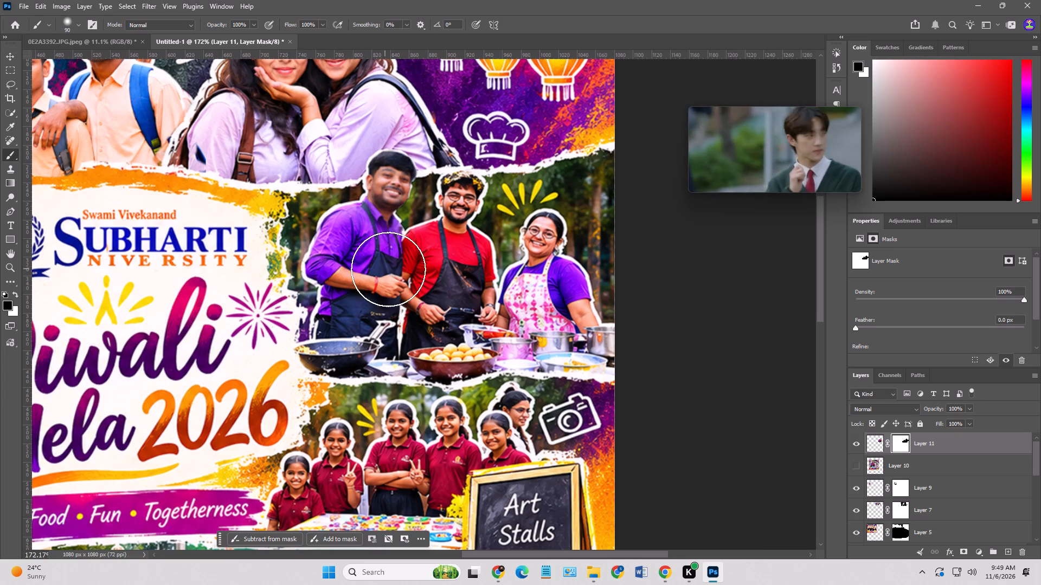
{"action": "left_click_drag", "start_coordinate": [388, 269], "coordinate": [382, 273]}
{"action": "left_click_drag", "start_coordinate": [399, 273], "coordinate": [325, 301]}
{"action": "left_click", "coordinate": [324, 226]}
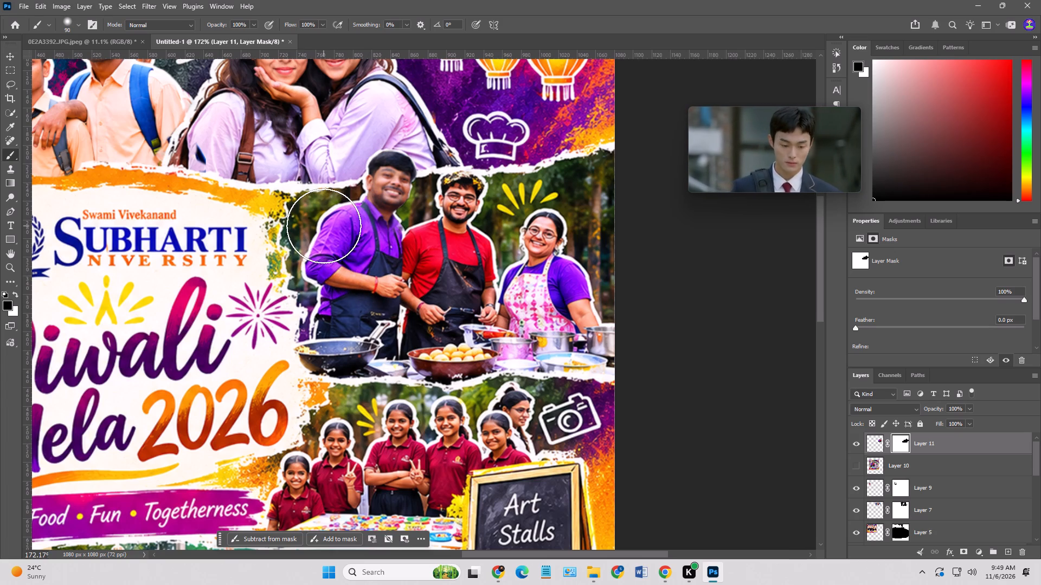
{"action": "left_click", "coordinate": [339, 236]}
{"action": "left_click_drag", "start_coordinate": [357, 260], "coordinate": [363, 263]}
{"action": "left_click", "coordinate": [378, 264]}
{"action": "left_click", "coordinate": [390, 262]}
{"action": "triple_click", "coordinate": [408, 257]}
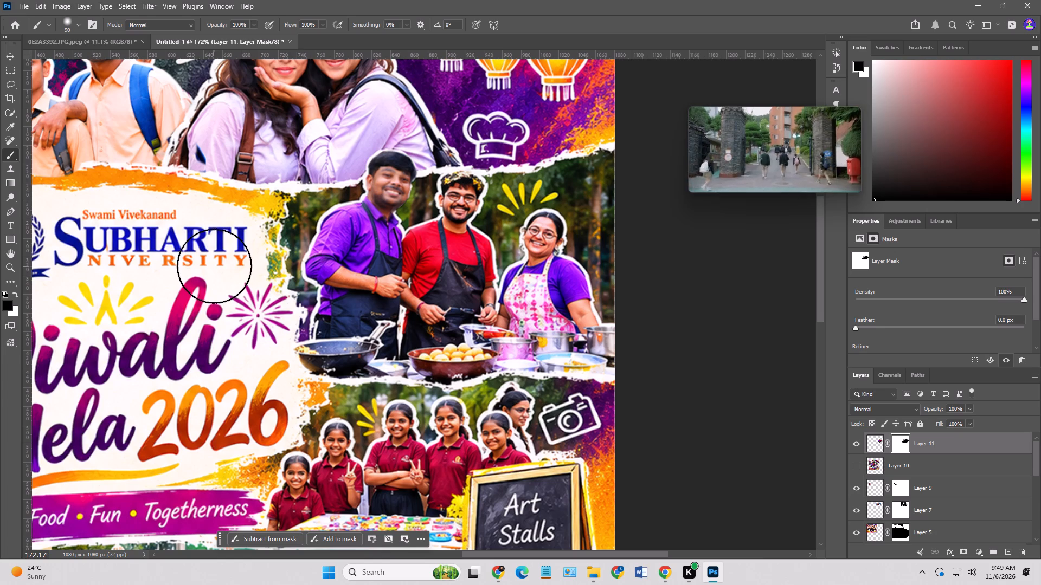
Paint white on the cutout's mask with a smaller brush over the purple-shirted man's neck, collar and face.
{"action": "key", "text": "bracketleft"}
{"action": "key", "text": "bracketleft"}
{"action": "key", "text": "bracketleft"}
{"action": "key", "text": "bracketleft"}
{"action": "key", "text": "bracketleft"}
{"action": "key", "text": "bracketleft"}
{"action": "key", "text": "bracketleft"}
{"action": "key", "text": "bracketleft"}
{"action": "key", "text": "bracketleft"}
{"action": "key", "text": "bracketleft"}
{"action": "key", "text": "bracketleft"}
{"action": "left_click", "coordinate": [17, 294]}
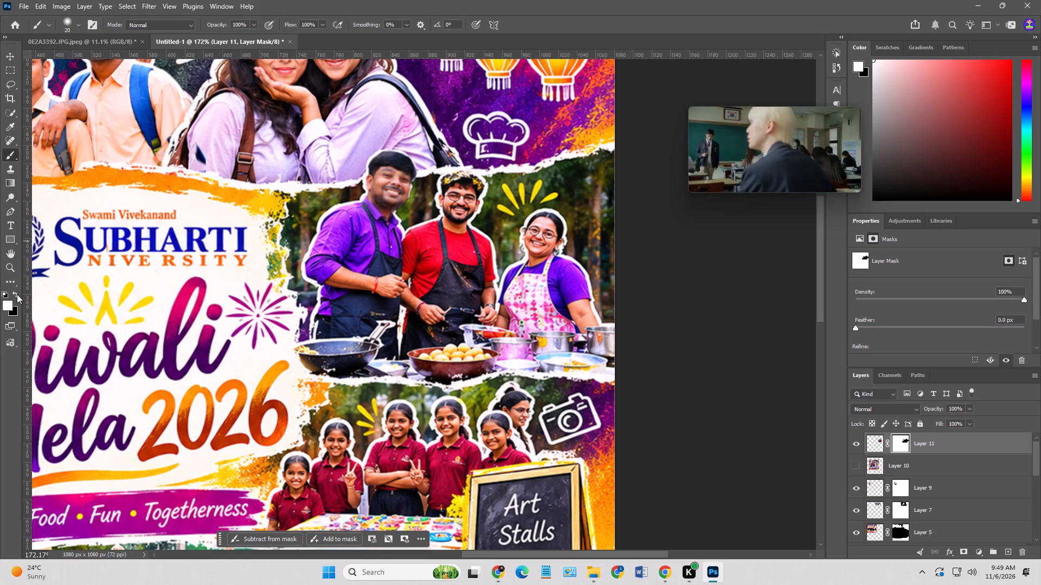
{"action": "key", "text": "bracketleft"}
{"action": "key", "text": "bracketleft"}
{"action": "key", "text": "bracketleft"}
{"action": "key", "text": "bracketleft"}
{"action": "left_click_drag", "start_coordinate": [397, 203], "coordinate": [391, 210]}
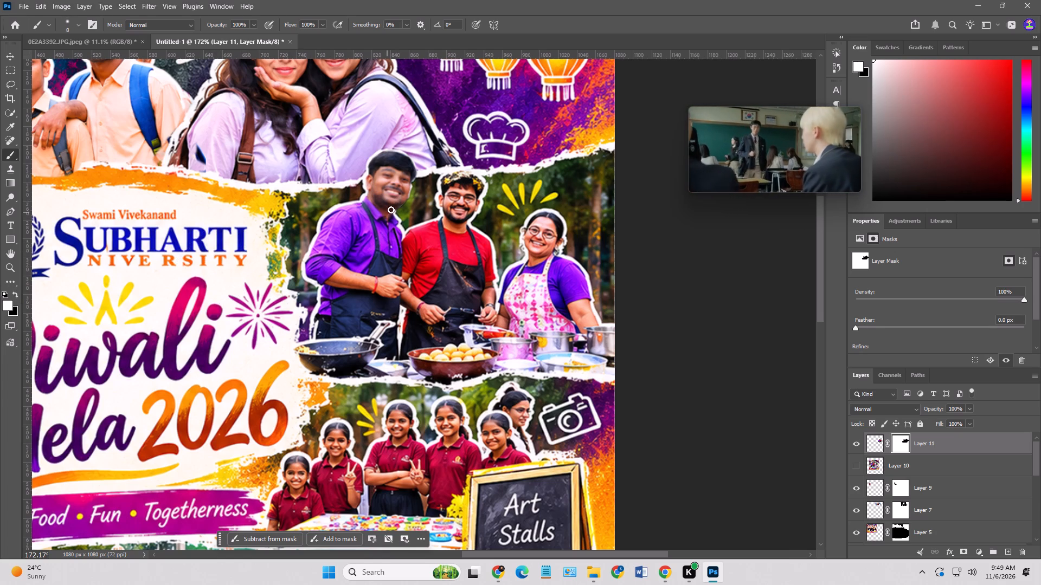
{"action": "left_click_drag", "start_coordinate": [391, 210], "coordinate": [393, 170]}
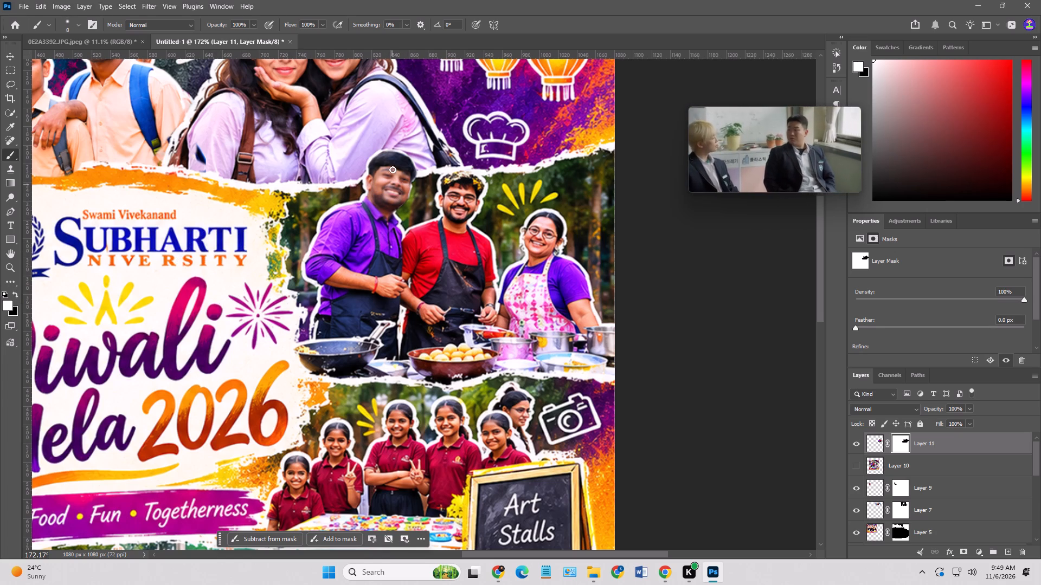
{"action": "left_click_drag", "start_coordinate": [393, 170], "coordinate": [403, 199]}
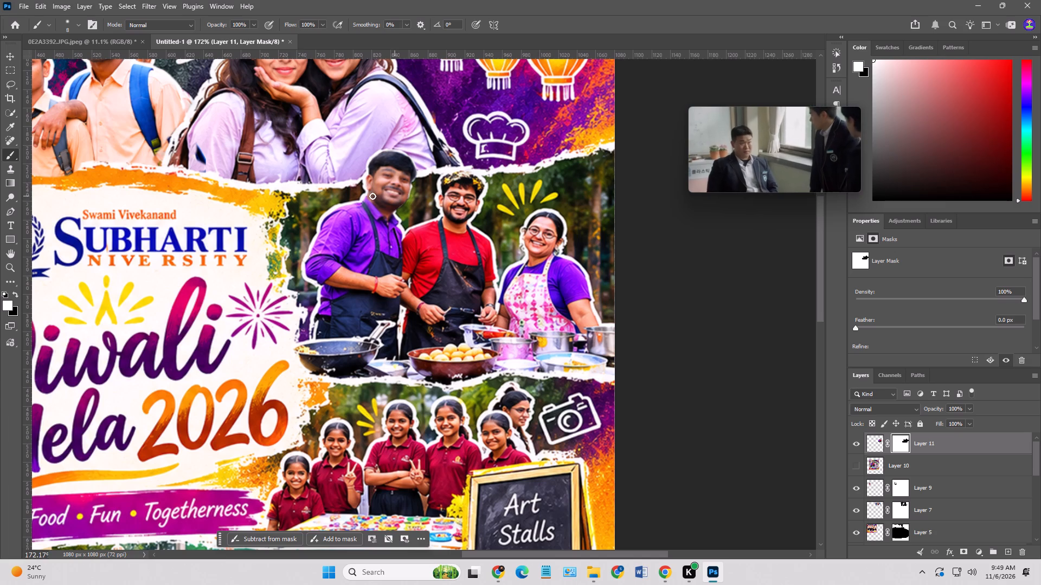
Scale the masked head cutout down to about 97% so the face fits the purple-shirted cook's body.
{"action": "left_click", "coordinate": [10, 56]}
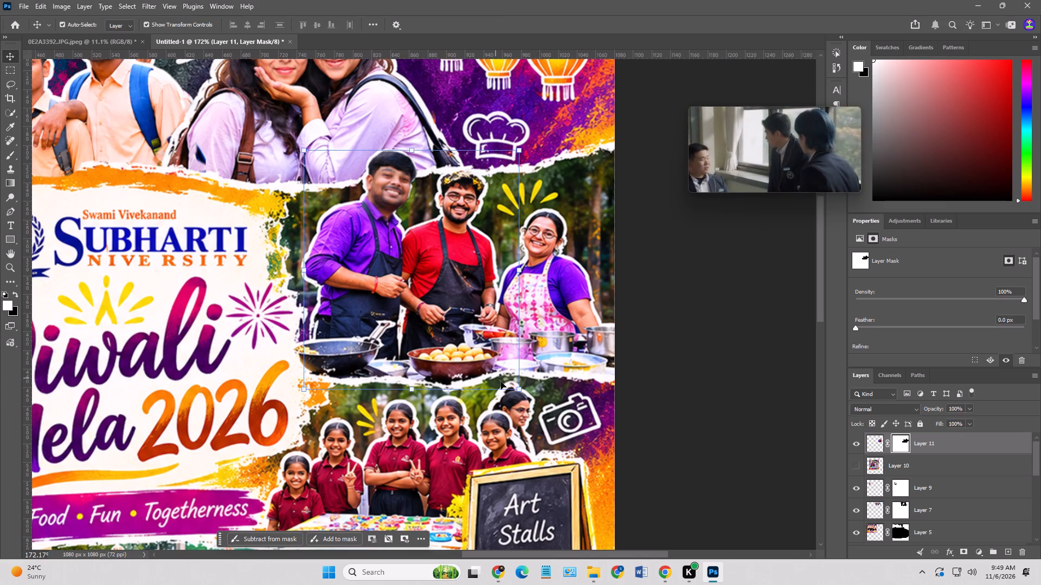
{"action": "left_click_drag", "start_coordinate": [520, 392], "coordinate": [510, 392]}
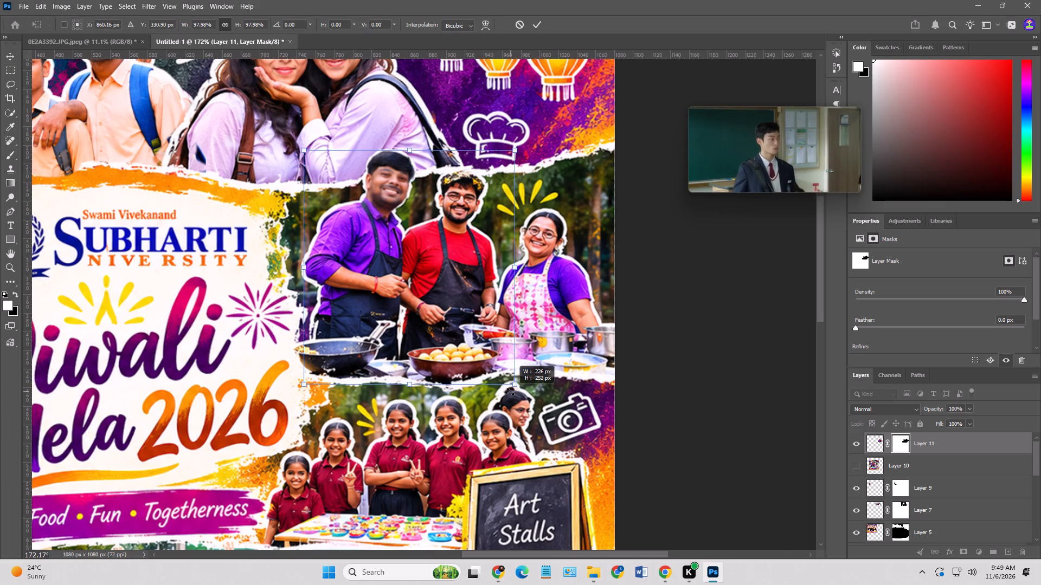
{"action": "left_click_drag", "start_coordinate": [510, 392], "coordinate": [505, 389]}
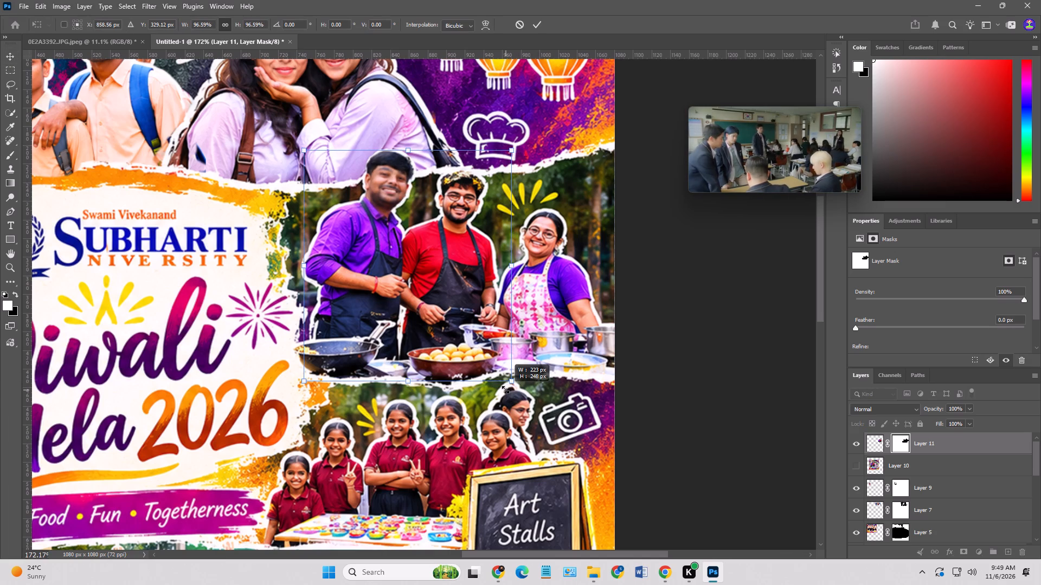
{"action": "left_click_drag", "start_coordinate": [505, 389], "coordinate": [506, 392]}
{"action": "key", "text": "Return"}
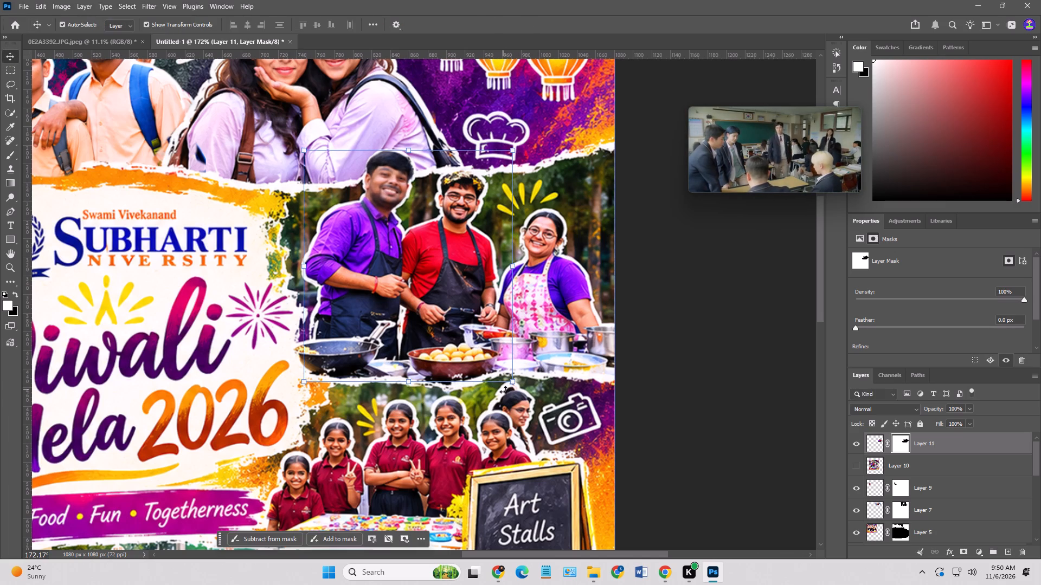
Deselect the cutout and examine how the replaced face blends into the food-stall panel and the whole collage.
{"action": "left_click", "coordinate": [705, 373]}
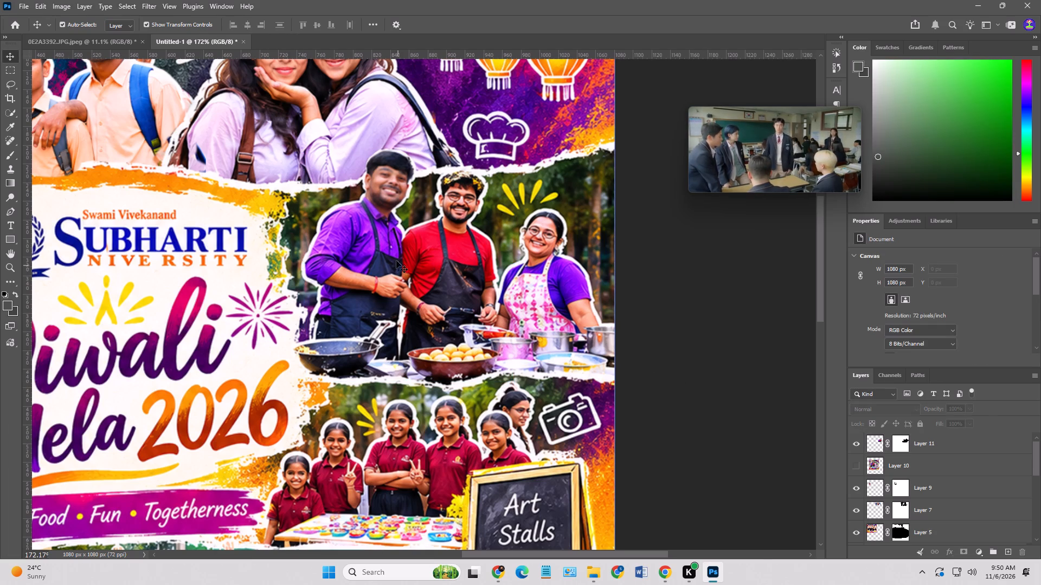
{"action": "scroll", "coordinate": [393, 257], "scroll_direction": "down", "scroll_amount": 5, "text": "alt"}
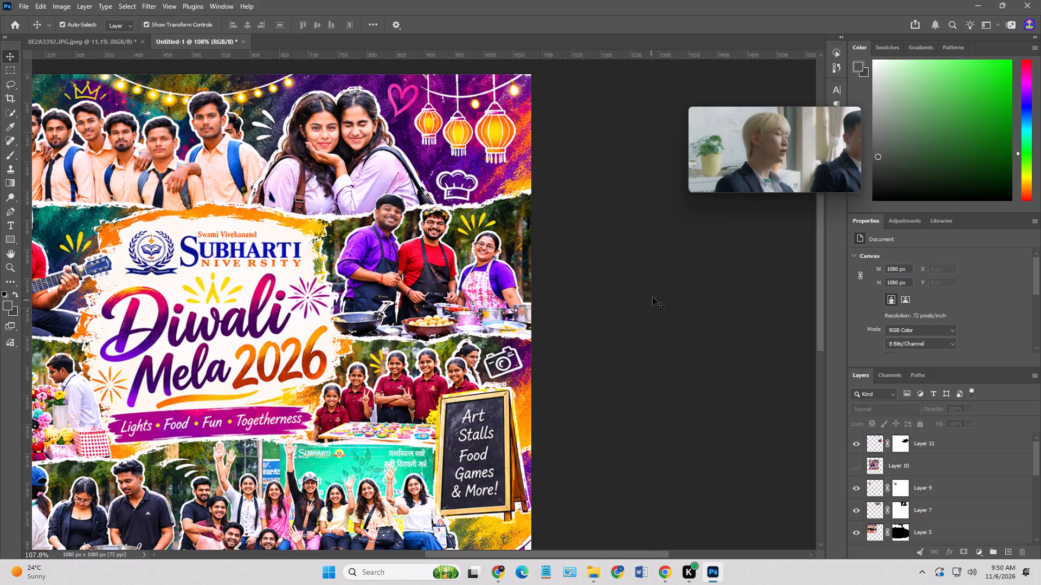
{"action": "scroll", "coordinate": [373, 208], "scroll_direction": "up", "scroll_amount": 8, "text": "alt"}
{"action": "scroll", "coordinate": [378, 216], "scroll_direction": "down", "scroll_amount": 2, "text": "alt"}
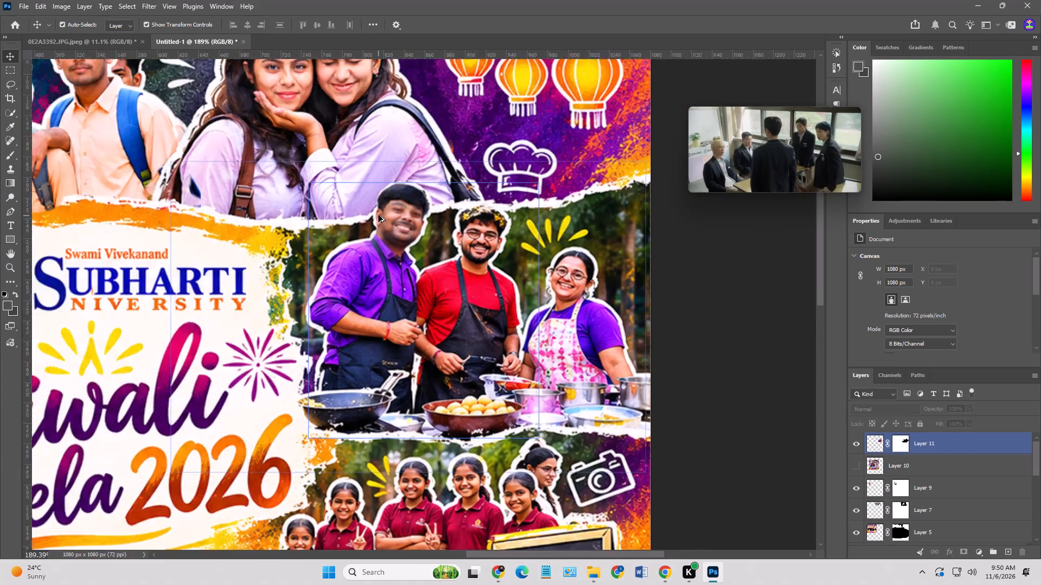
{"action": "scroll", "coordinate": [378, 215], "scroll_direction": "down", "scroll_amount": 11, "text": "alt"}
{"action": "left_click", "coordinate": [534, 276]}
{"action": "scroll", "coordinate": [379, 212], "scroll_direction": "up", "scroll_amount": 3, "text": "alt"}
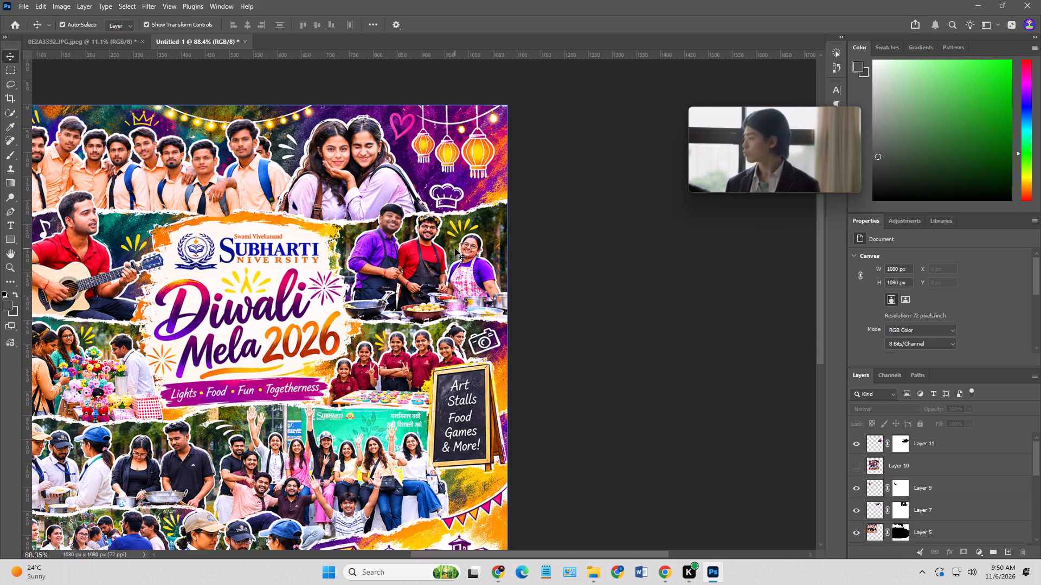
{"action": "scroll", "coordinate": [441, 230], "scroll_direction": "up", "scroll_amount": 10, "text": "alt"}
{"action": "scroll", "coordinate": [440, 229], "scroll_direction": "down", "scroll_amount": 11, "text": "alt"}
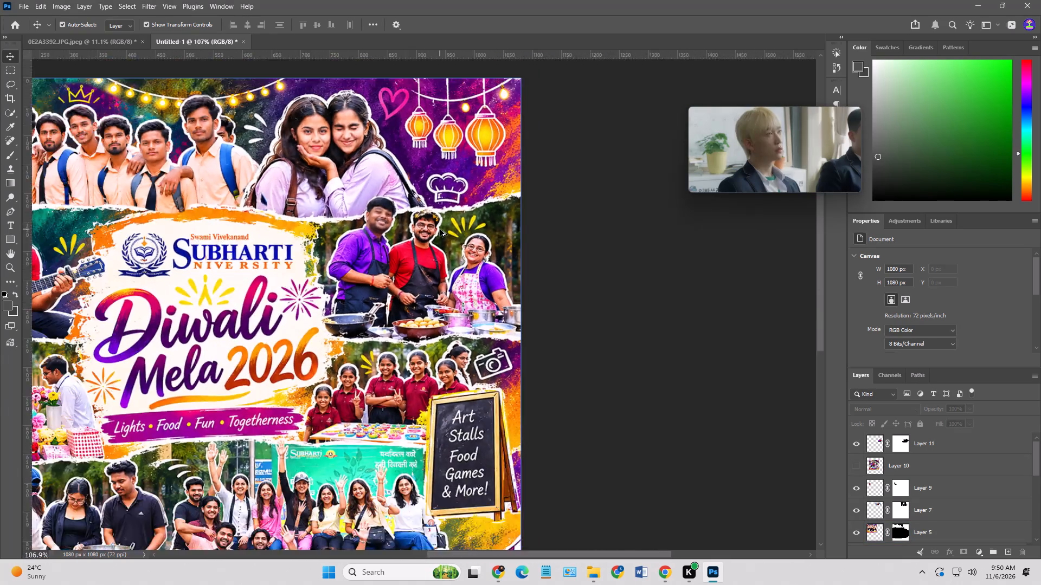
Duplicate the masked head cutout layer, Layer 11, used for the purple-shirted cook in the food-stall panel.
{"action": "scroll", "coordinate": [440, 229], "scroll_direction": "down", "scroll_amount": 5, "text": "alt"}
{"action": "left_click", "coordinate": [640, 304]}
{"action": "scroll", "coordinate": [306, 245], "scroll_direction": "up", "scroll_amount": 2, "text": "alt"}
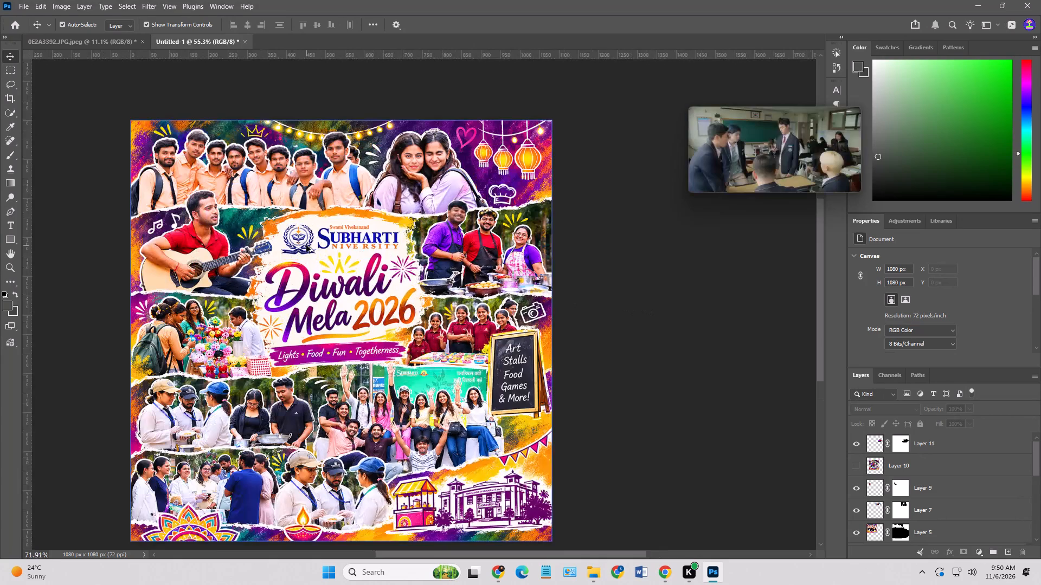
{"action": "scroll", "coordinate": [306, 245], "scroll_direction": "up", "scroll_amount": 3, "text": "alt"}
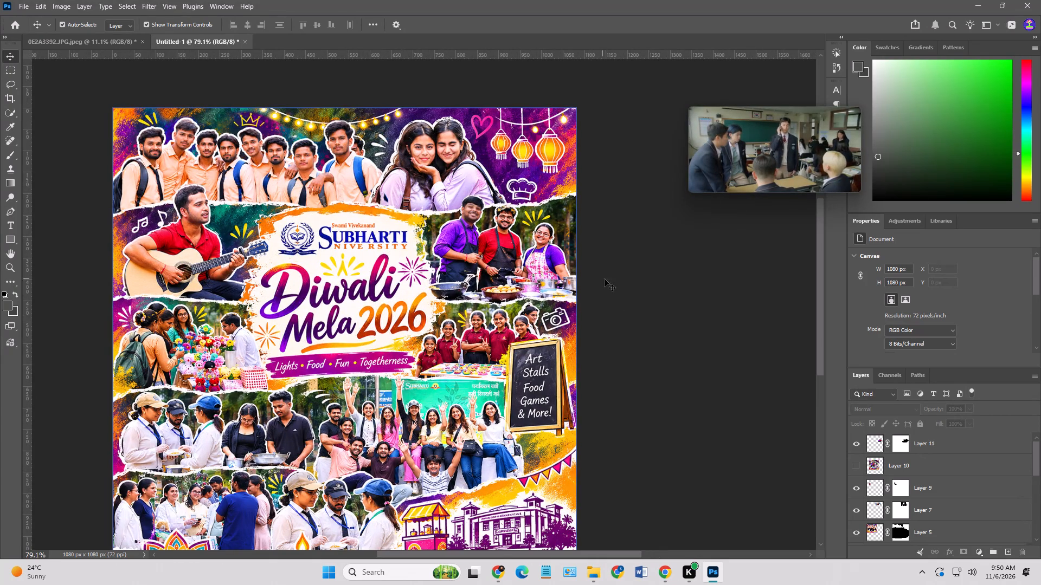
{"action": "left_click", "coordinate": [874, 444]}
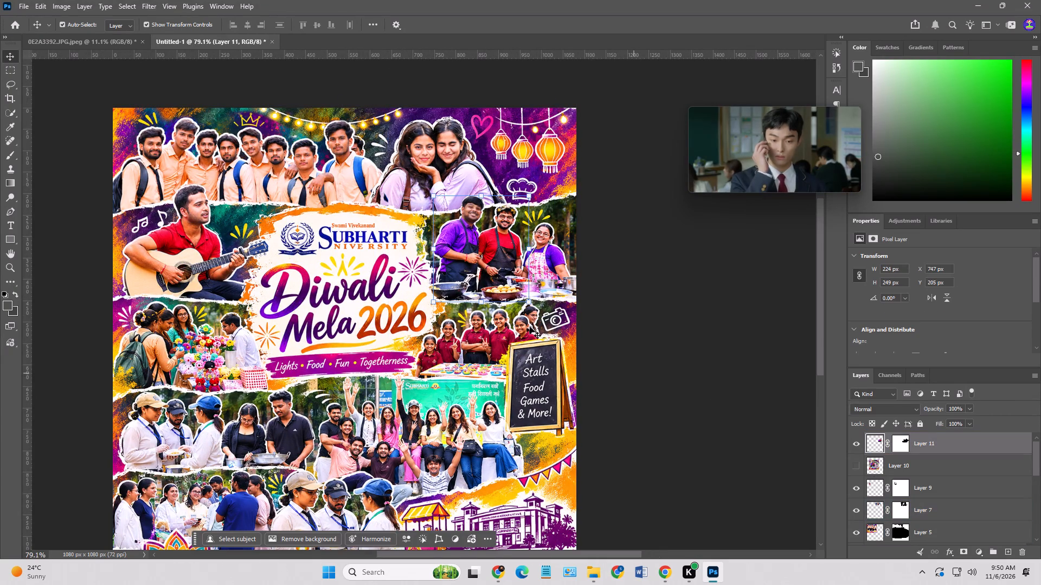
{"action": "left_click", "coordinate": [464, 243], "text": "alt"}
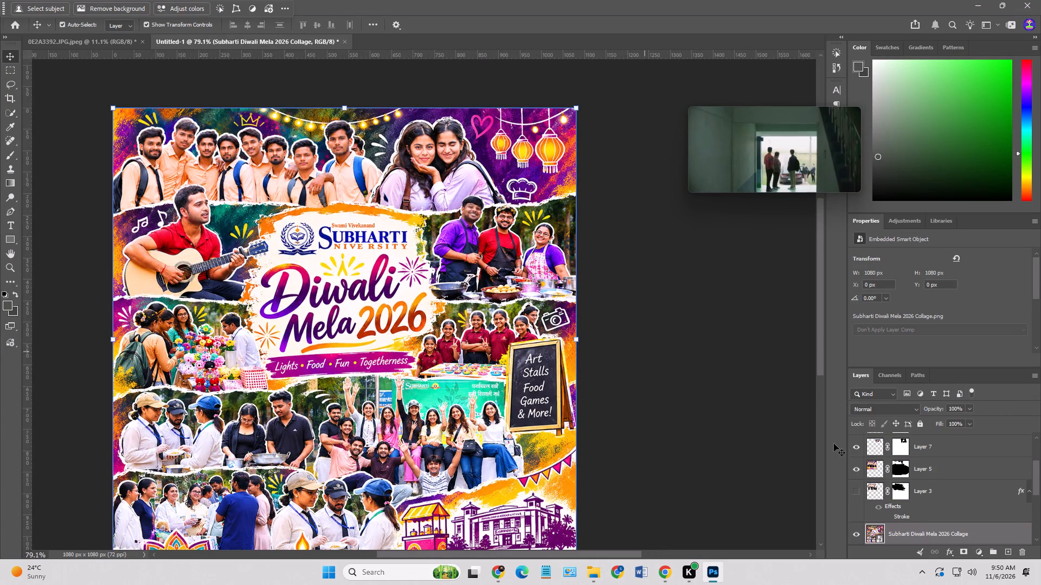
{"action": "scroll", "coordinate": [901, 448], "scroll_direction": "up", "scroll_amount": 7}
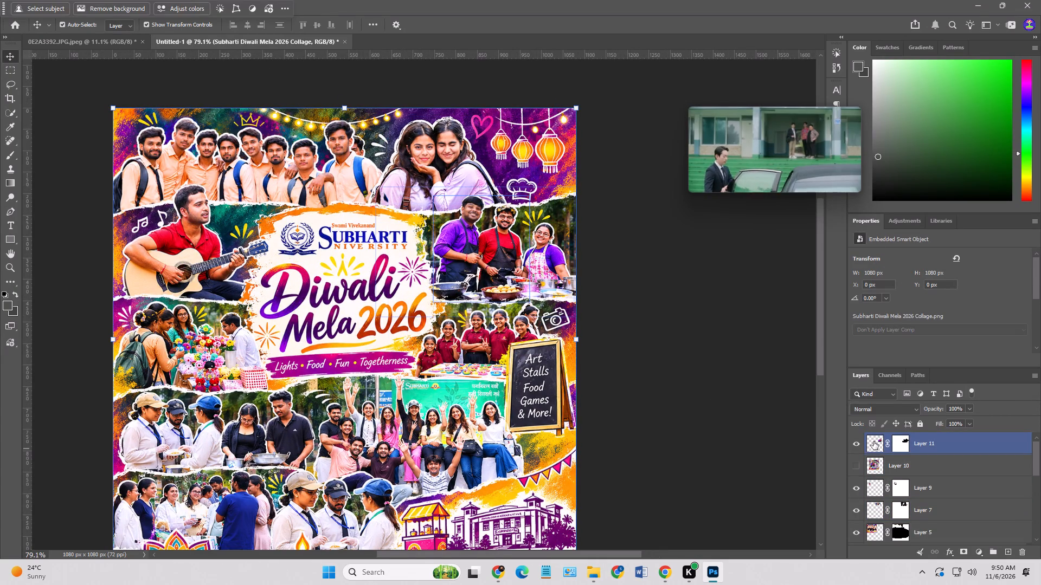
{"action": "left_click", "coordinate": [873, 441]}
{"action": "key", "text": "ctrl+j"}
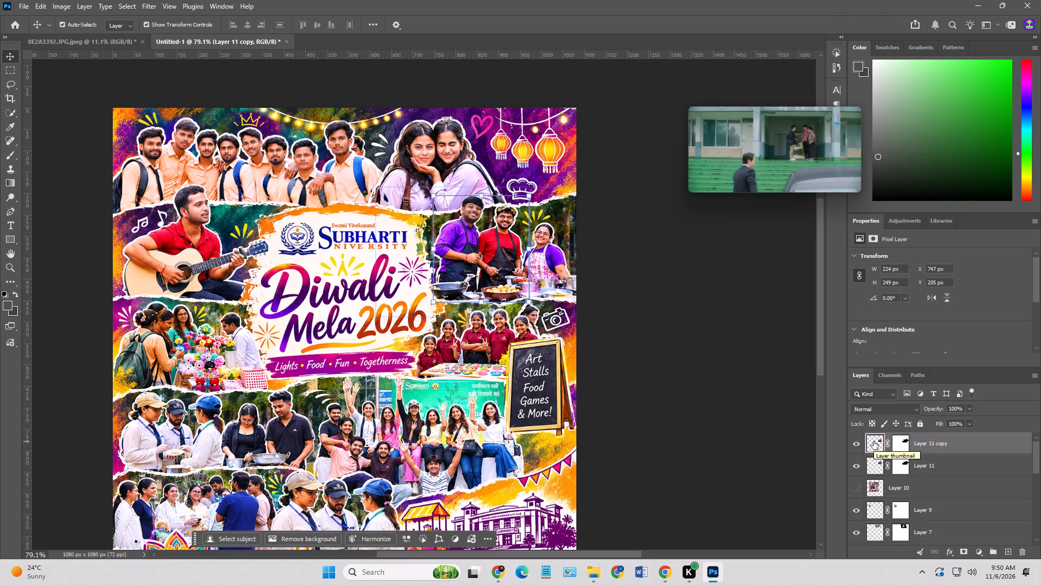
Paint black with a size 25 brush on the copy's mask to hide its duplicate of the purple-shirted cook's head and shoulder.
{"action": "left_click", "coordinate": [7, 148]}
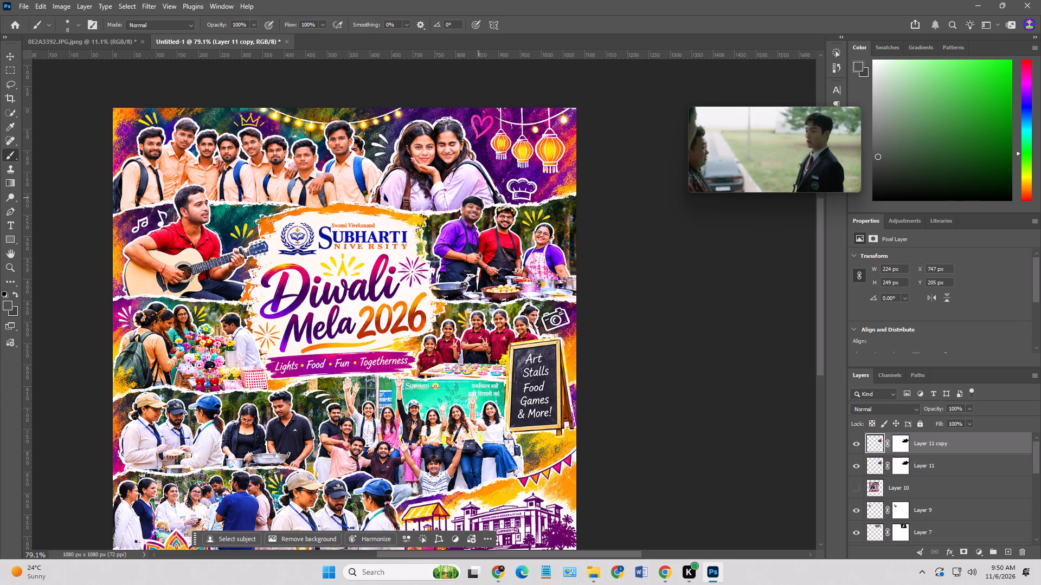
{"action": "left_click", "coordinate": [904, 445]}
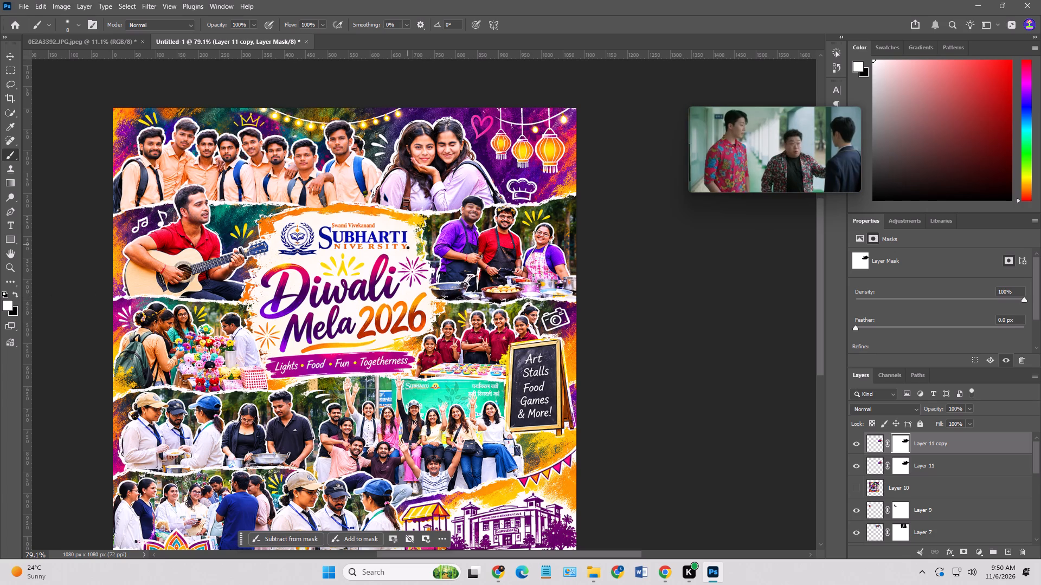
{"action": "key", "text": "bracketright"}
{"action": "key", "text": "bracketright"}
{"action": "key", "text": "bracketright"}
{"action": "key", "text": "bracketright"}
{"action": "left_click", "coordinate": [16, 292]}
{"action": "key", "text": "bracketright"}
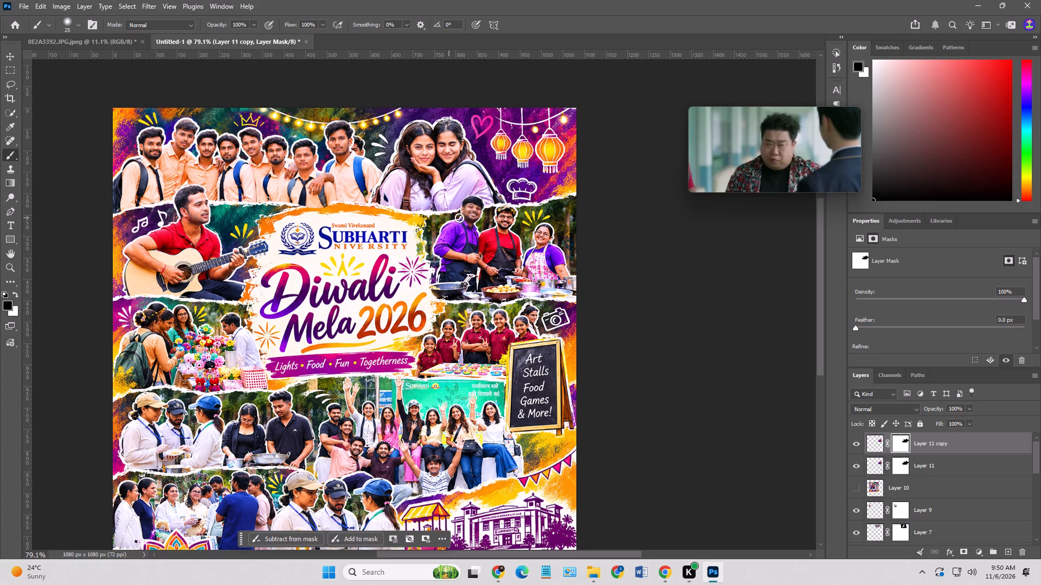
{"action": "left_click_drag", "start_coordinate": [473, 204], "coordinate": [468, 214]}
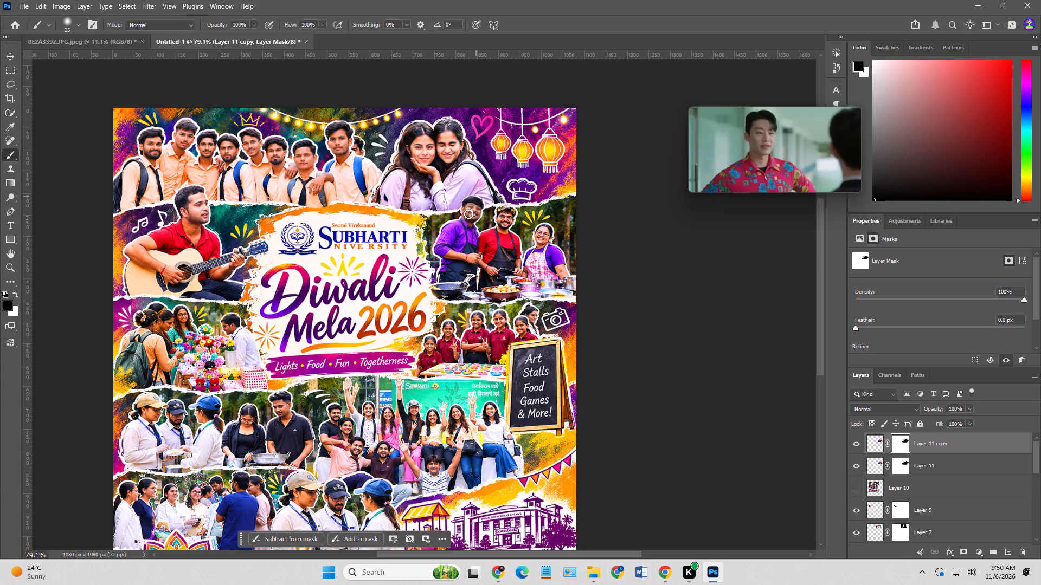
{"action": "left_click_drag", "start_coordinate": [468, 214], "coordinate": [458, 231]}
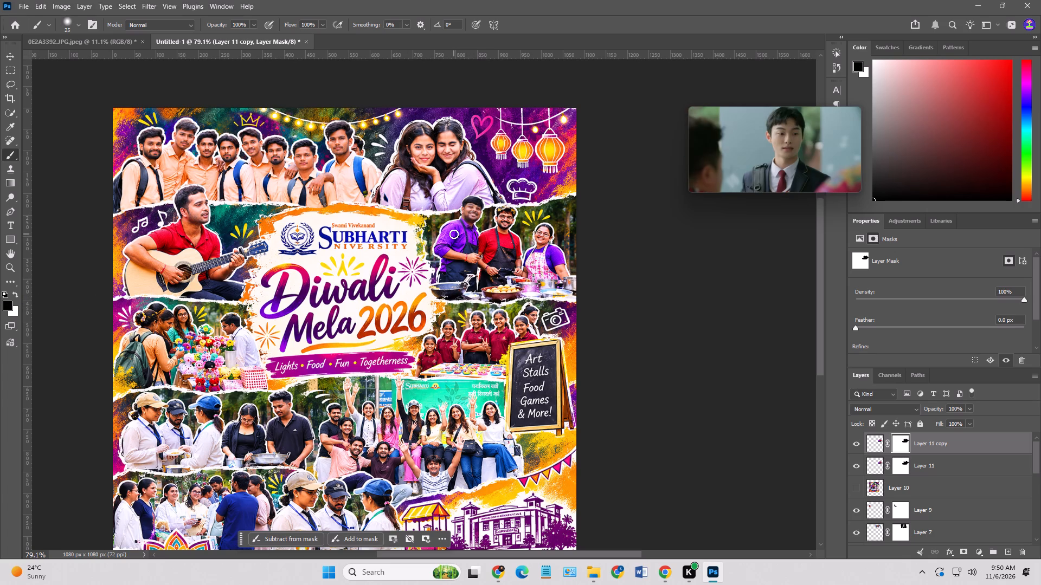
{"action": "left_click_drag", "start_coordinate": [472, 209], "coordinate": [433, 245]}
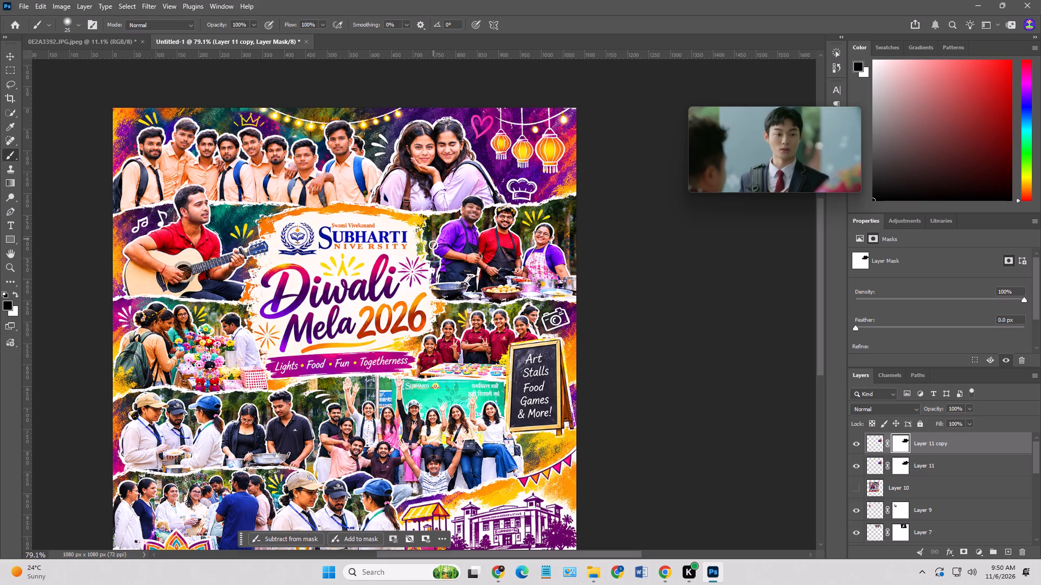
{"action": "left_click_drag", "start_coordinate": [433, 245], "coordinate": [457, 211]}
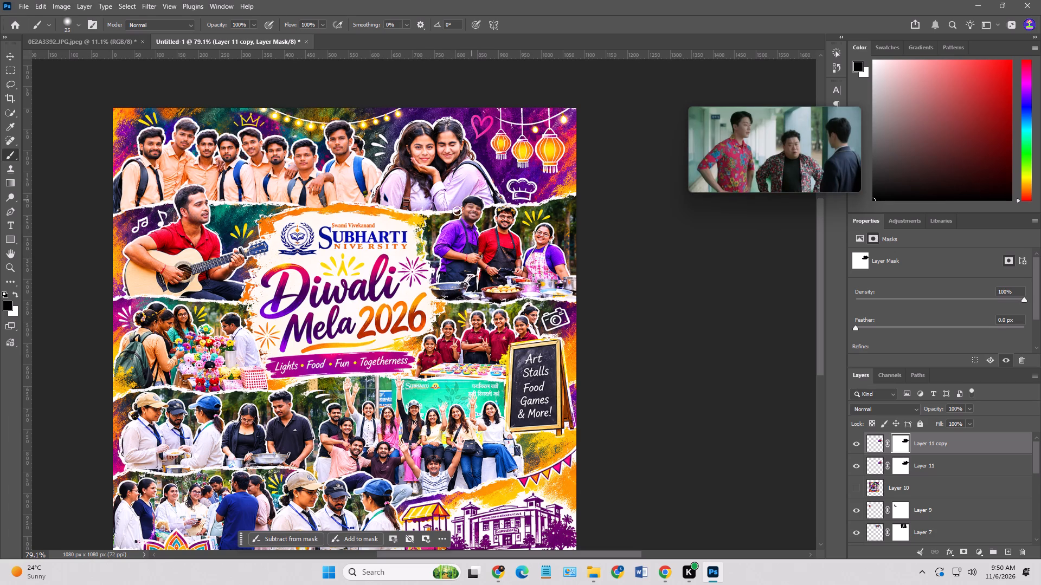
{"action": "left_click_drag", "start_coordinate": [457, 211], "coordinate": [448, 281]}
Paint white on the copy's mask to reveal the bespectacled man's face, hair and neck over the red-shirted cook.
{"action": "left_click", "coordinate": [17, 292]}
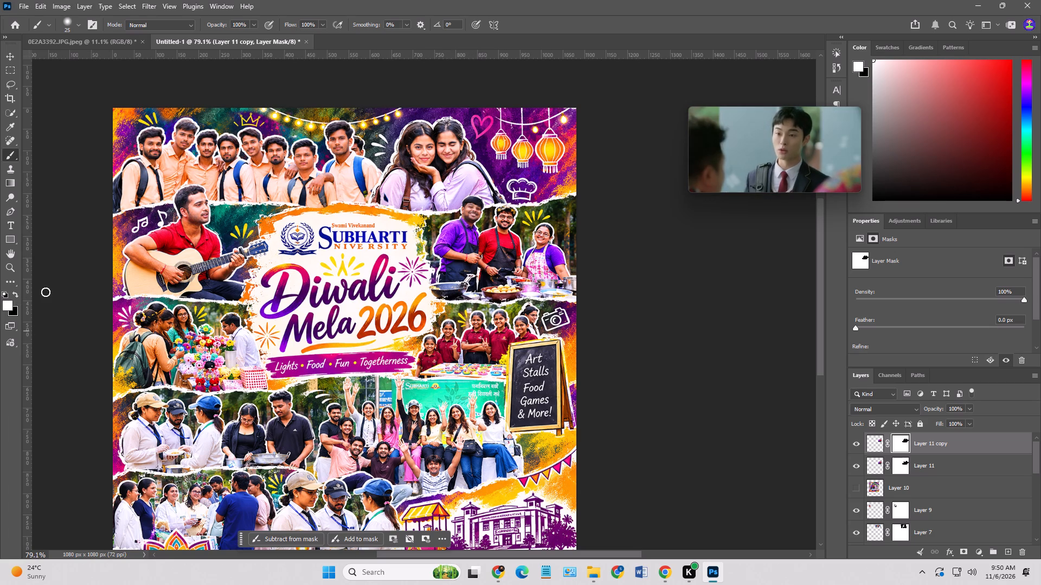
{"action": "scroll", "coordinate": [506, 220], "scroll_direction": "up", "scroll_amount": 9, "text": "alt"}
{"action": "left_click", "coordinate": [505, 211]}
{"action": "left_click_drag", "start_coordinate": [504, 210], "coordinate": [498, 221]}
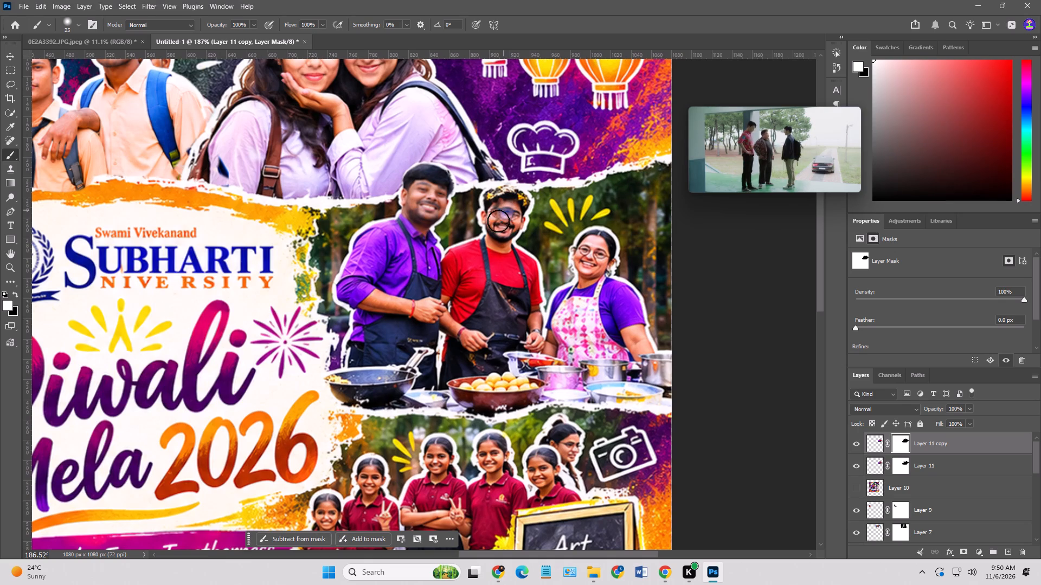
{"action": "left_click_drag", "start_coordinate": [498, 221], "coordinate": [494, 187]}
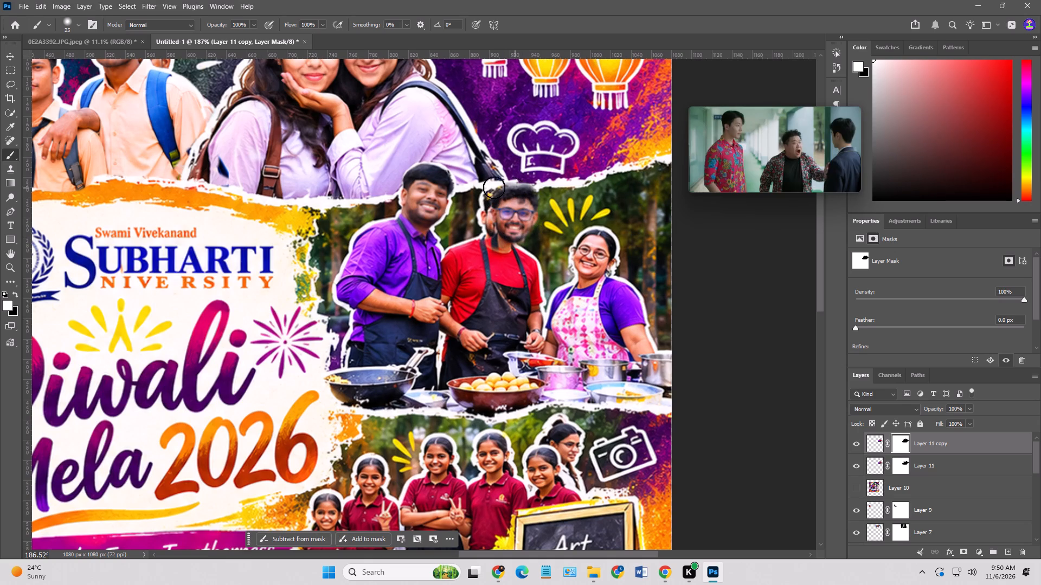
{"action": "left_click_drag", "start_coordinate": [494, 187], "coordinate": [511, 247]}
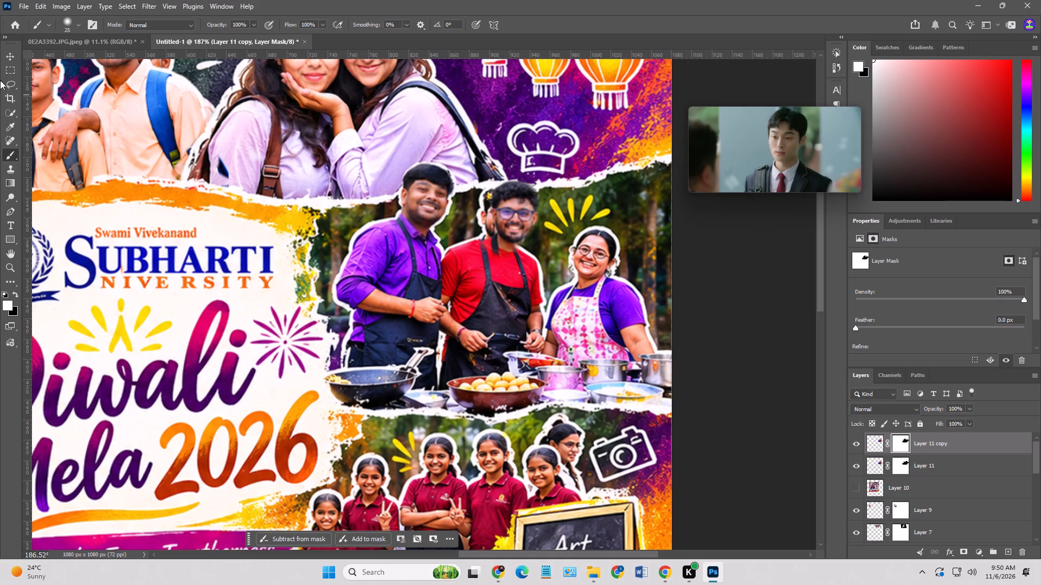
{"action": "left_click_drag", "start_coordinate": [528, 254], "coordinate": [531, 240]}
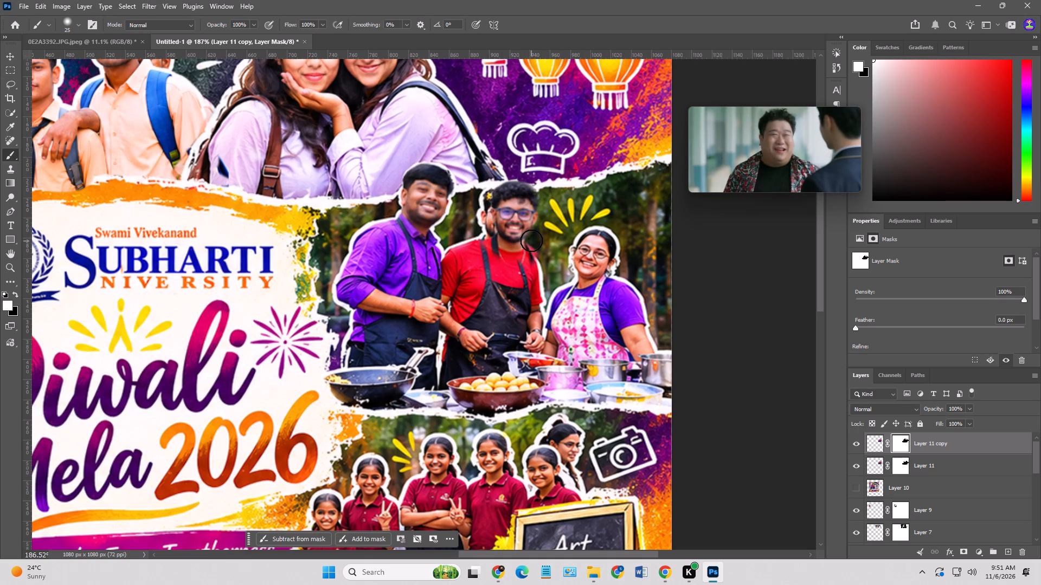
{"action": "left_click_drag", "start_coordinate": [531, 240], "coordinate": [497, 201]}
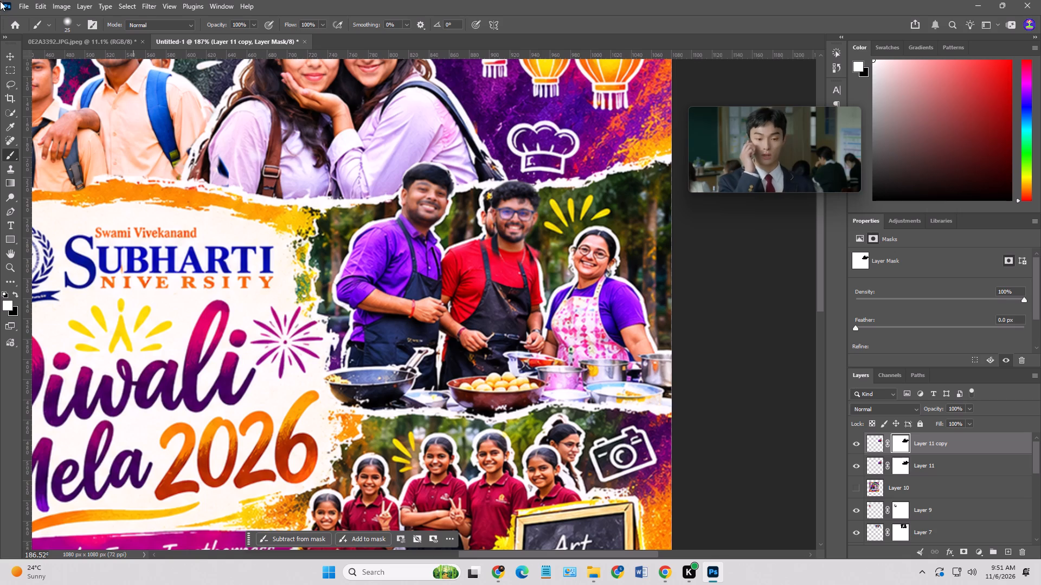
Move the revealed head cutout sideways by about 11 px so it sits on the red-shirted cook's neck.
{"action": "left_click", "coordinate": [7, 52]}
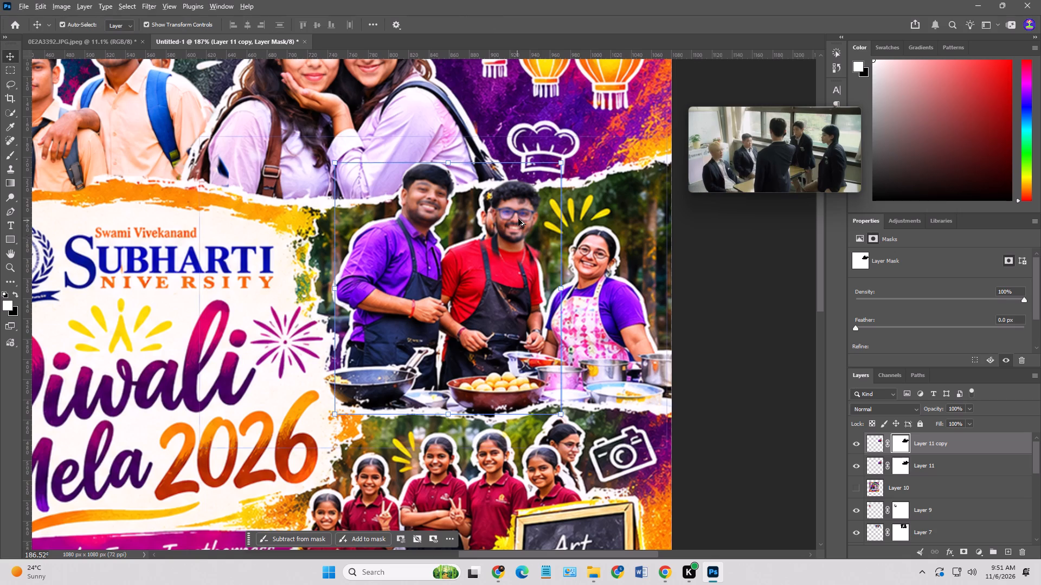
{"action": "scroll", "coordinate": [518, 219], "scroll_direction": "up", "scroll_amount": 3, "text": "alt"}
{"action": "left_click_drag", "start_coordinate": [520, 217], "coordinate": [506, 220]}
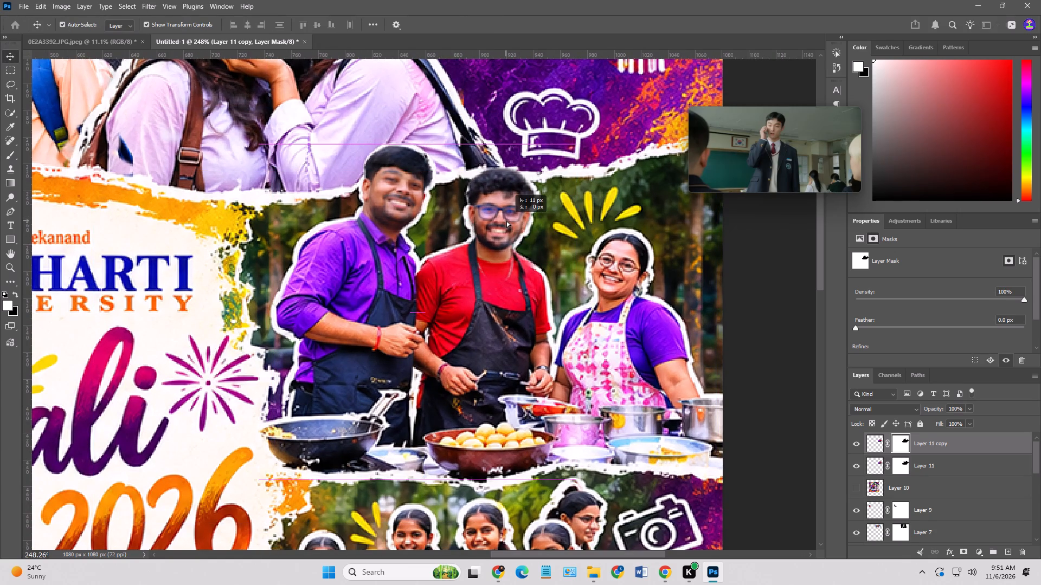
{"action": "left_click_drag", "start_coordinate": [506, 220], "coordinate": [507, 221]}
{"action": "scroll", "coordinate": [504, 233], "scroll_direction": "down", "scroll_amount": 6, "text": "alt"}
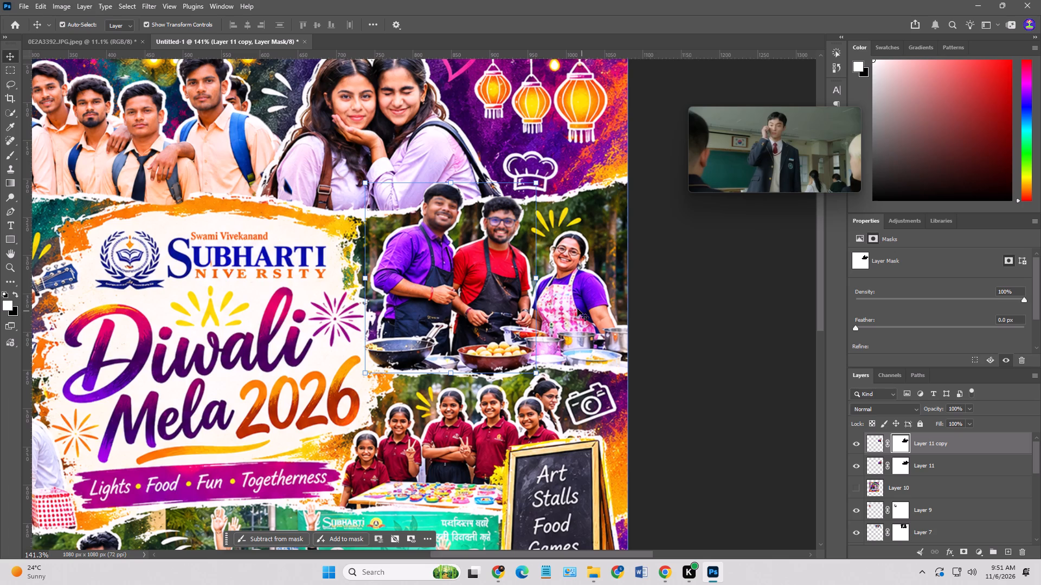
Paint black on the copy's mask over the cutout's leftover shirt and apron edges along the red-shirted cook's neckline and chest.
{"action": "left_click", "coordinate": [898, 439]}
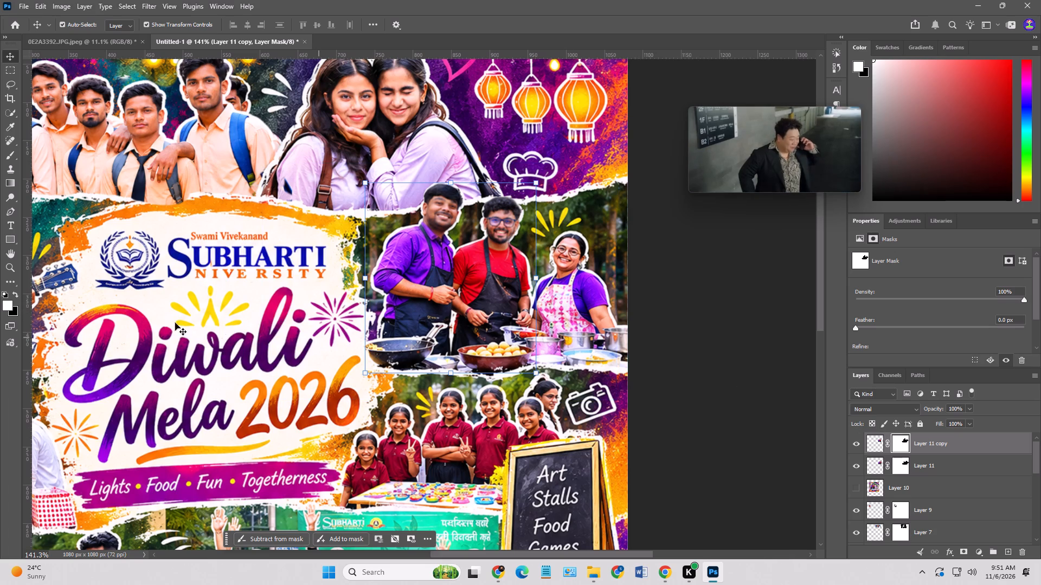
{"action": "left_click", "coordinate": [15, 292]}
{"action": "scroll", "coordinate": [544, 261], "scroll_direction": "up", "scroll_amount": 5, "text": "alt"}
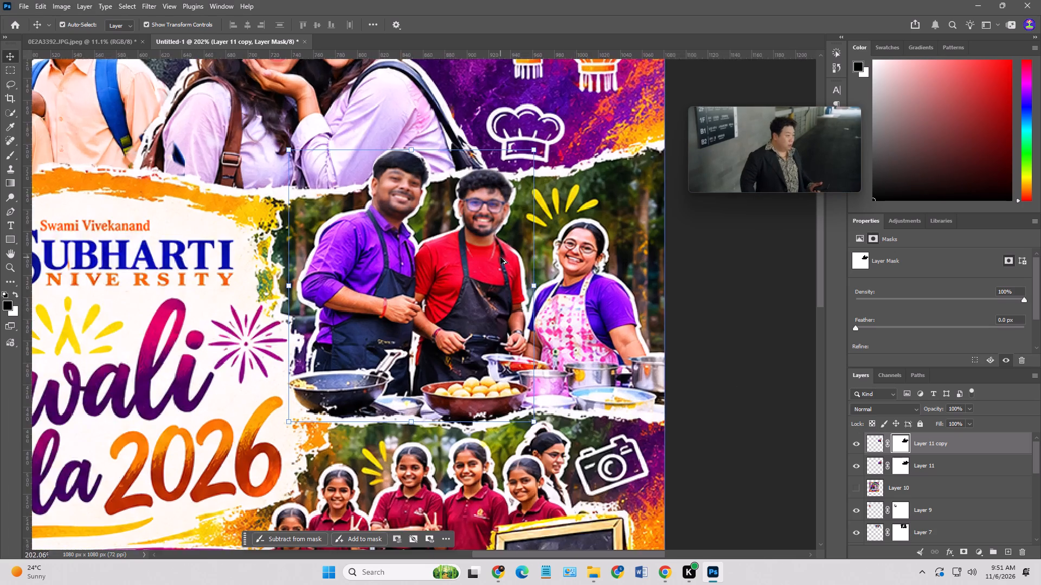
{"action": "scroll", "coordinate": [500, 257], "scroll_direction": "up", "scroll_amount": 3, "text": "alt"}
{"action": "left_click", "coordinate": [14, 159]}
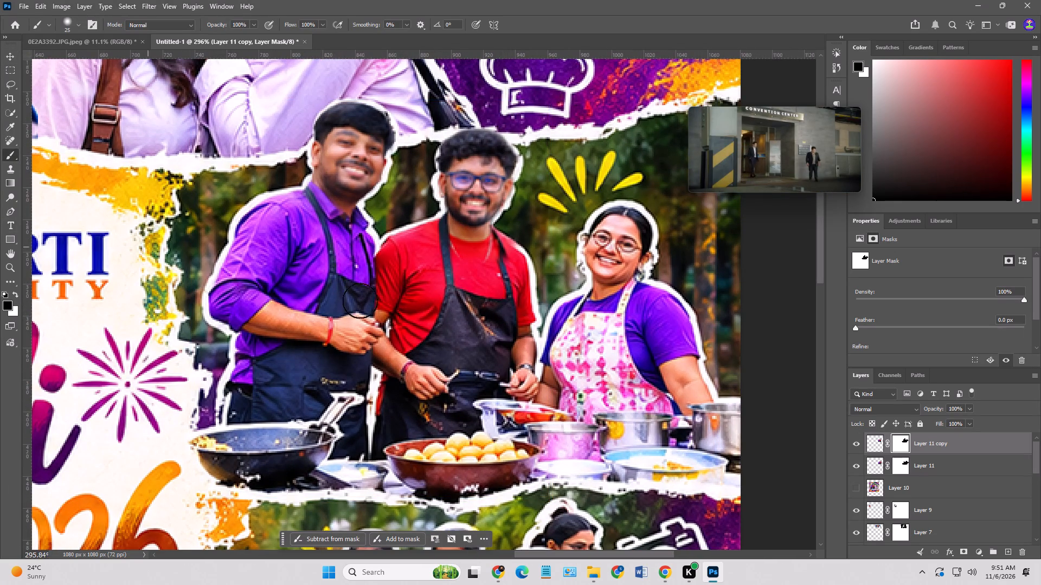
{"action": "left_click", "coordinate": [513, 247]}
{"action": "double_click", "coordinate": [507, 241]}
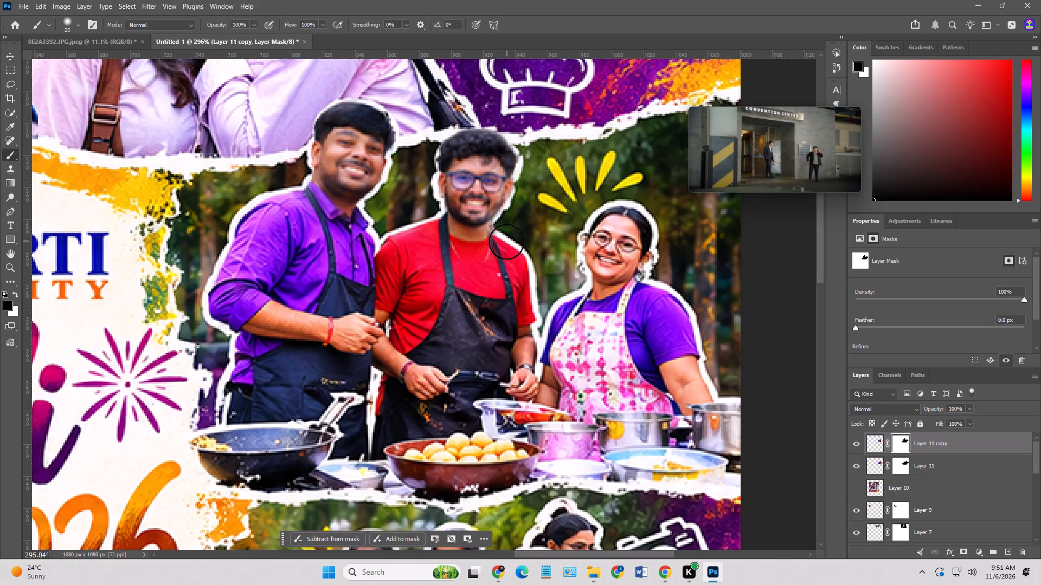
{"action": "left_click", "coordinate": [504, 238]}
{"action": "left_click_drag", "start_coordinate": [504, 238], "coordinate": [435, 244]}
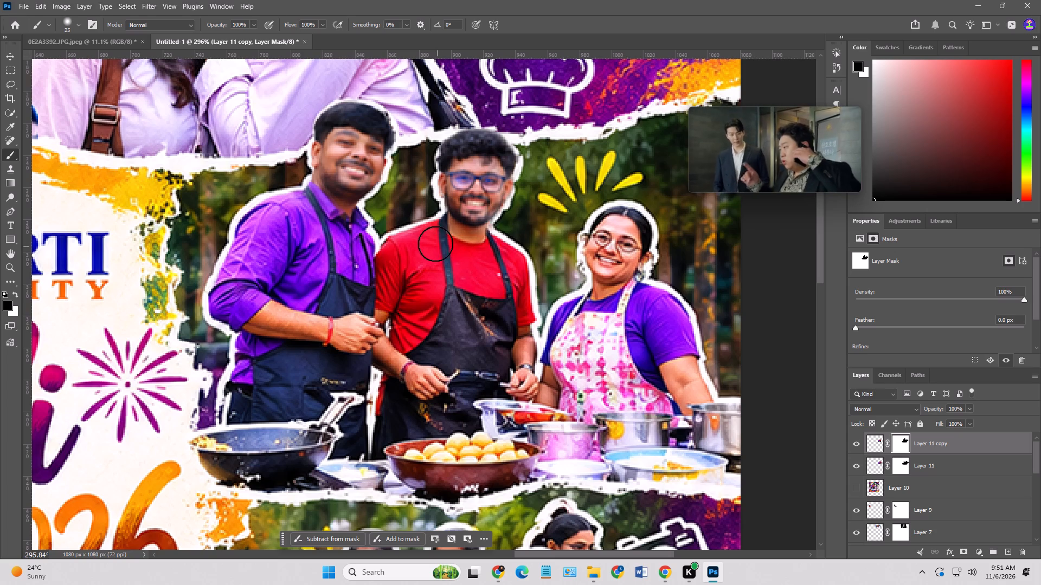
Mask out the cutout's remaining edges around the red-shirted cook's collar and shoulder nearest the purple-shirted cook, leaving the layer deselected.
{"action": "left_click_drag", "start_coordinate": [435, 244], "coordinate": [429, 233]}
{"action": "left_click", "coordinate": [433, 227]}
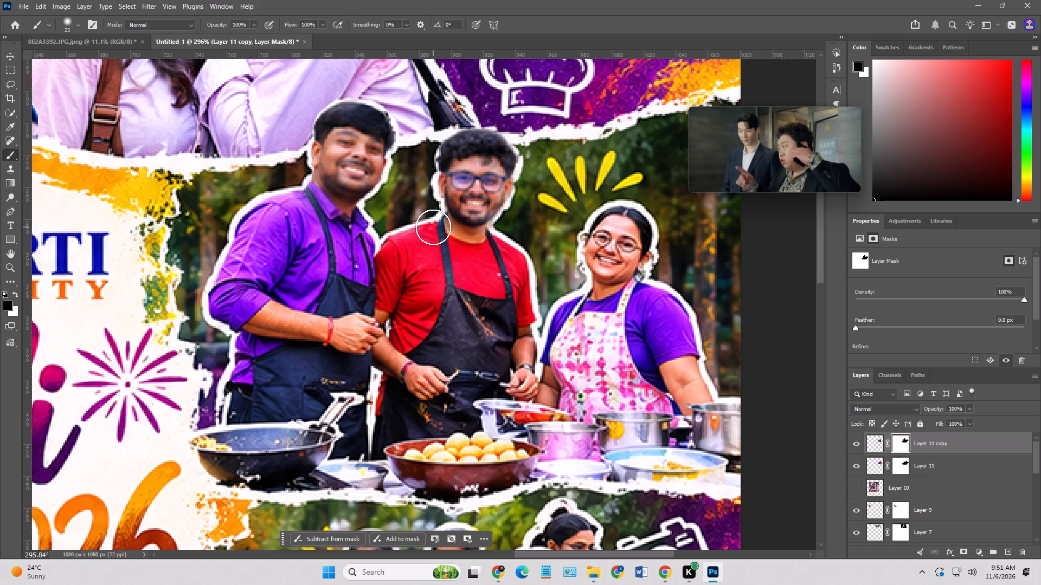
{"action": "left_click_drag", "start_coordinate": [435, 226], "coordinate": [462, 248]}
{"action": "left_click", "coordinate": [502, 235]}
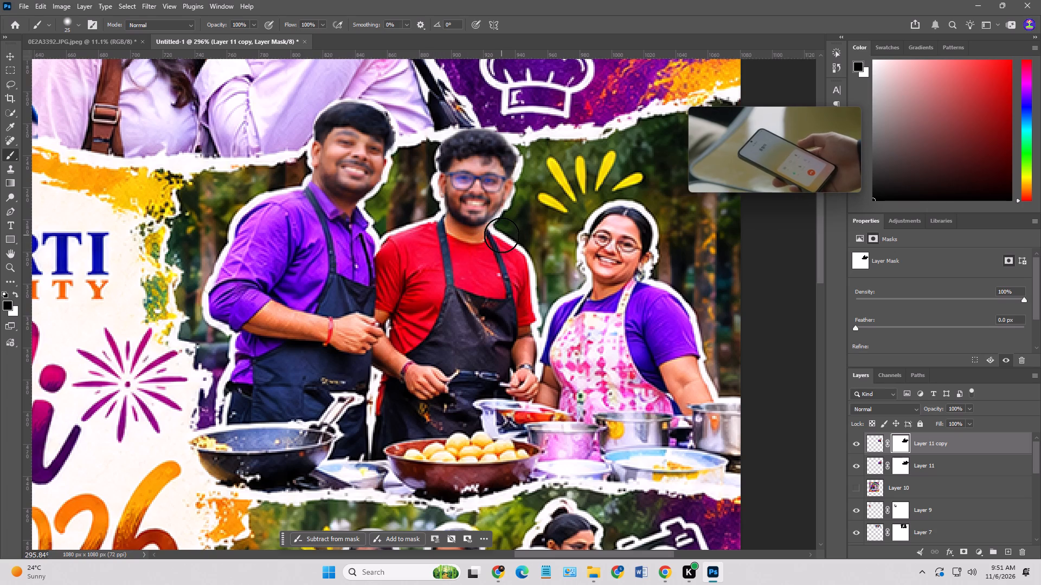
{"action": "left_click", "coordinate": [444, 235]}
{"action": "left_click_drag", "start_coordinate": [436, 232], "coordinate": [407, 233]}
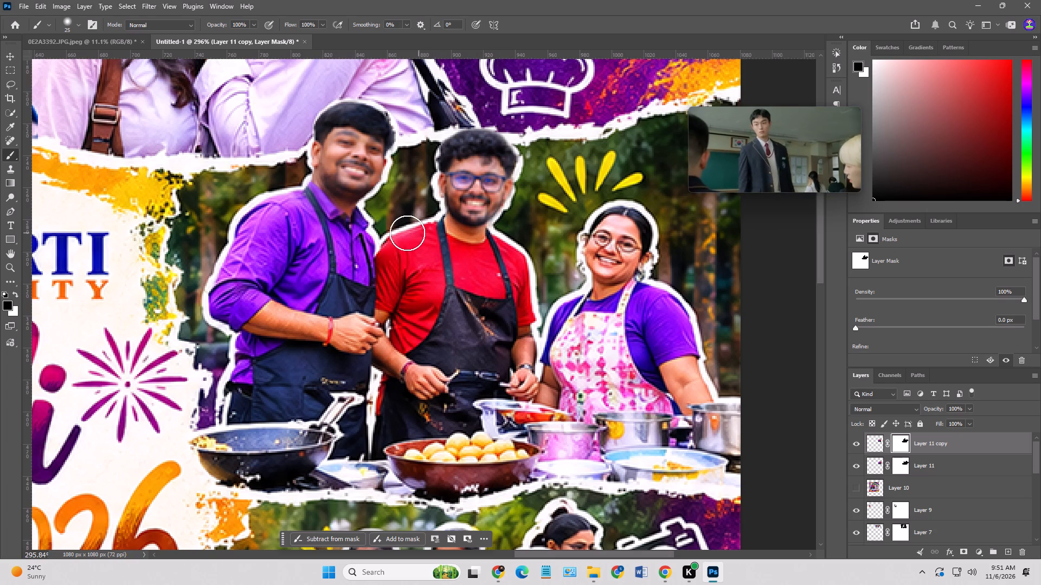
{"action": "left_click_drag", "start_coordinate": [407, 233], "coordinate": [407, 233]}
{"action": "left_click_drag", "start_coordinate": [430, 248], "coordinate": [446, 261]}
{"action": "scroll", "coordinate": [465, 265], "scroll_direction": "down", "scroll_amount": 7, "text": "alt"}
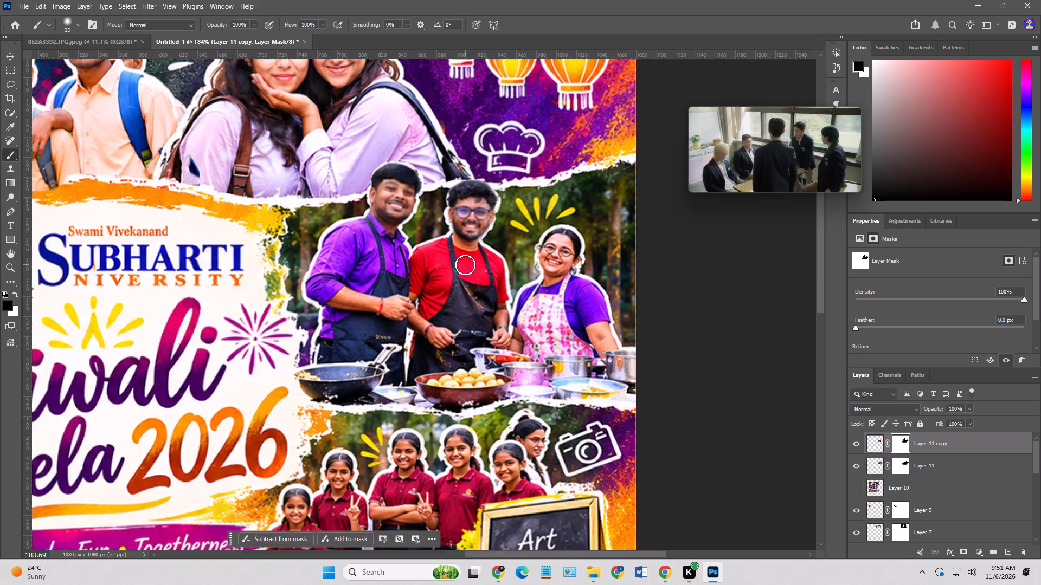
{"action": "scroll", "coordinate": [465, 265], "scroll_direction": "down", "scroll_amount": 11, "text": "alt"}
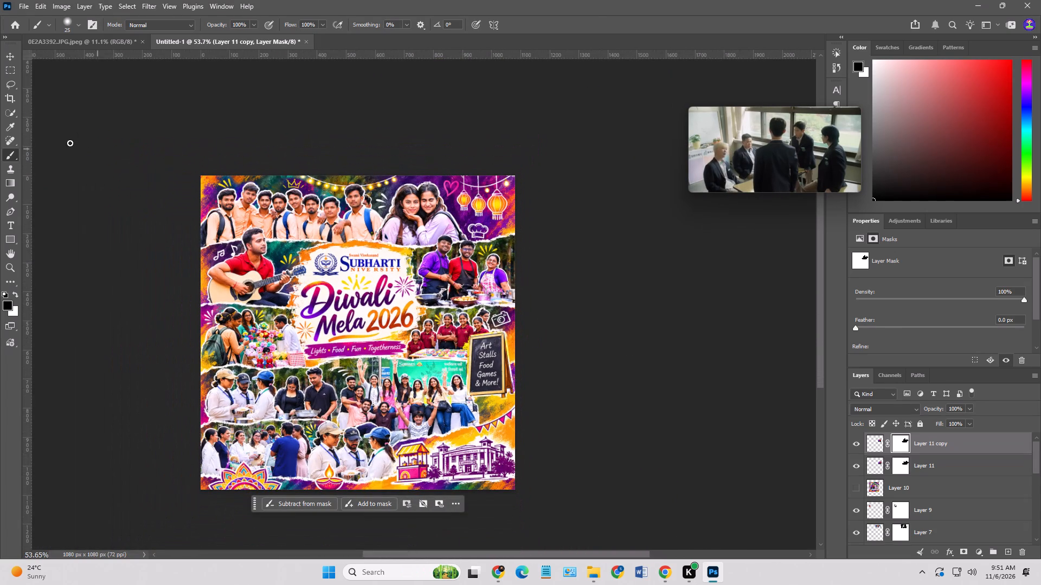
{"action": "left_click", "coordinate": [15, 57]}
{"action": "left_click", "coordinate": [39, 83]}
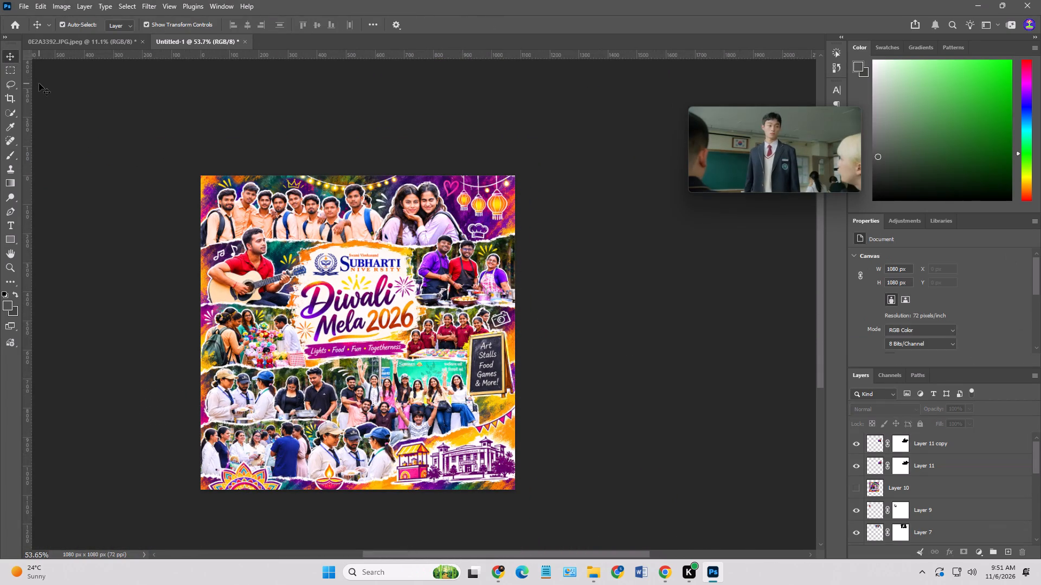
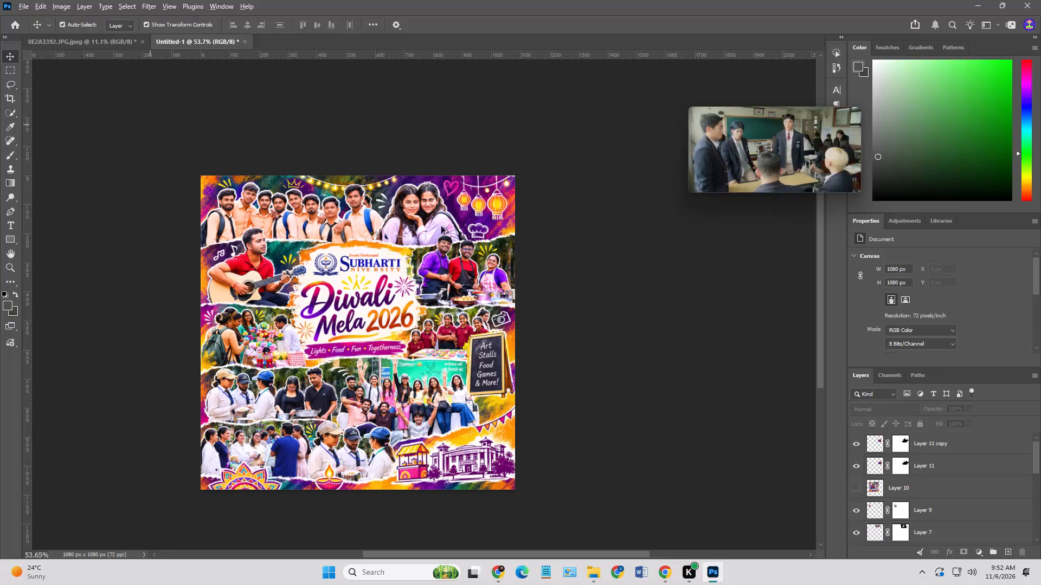
Show Layer 10, lasso the bespectacled woman's head in the food-stall photo and copy it to a new layer.
{"action": "scroll", "coordinate": [462, 281], "scroll_direction": "up", "scroll_amount": 9, "text": "alt"}
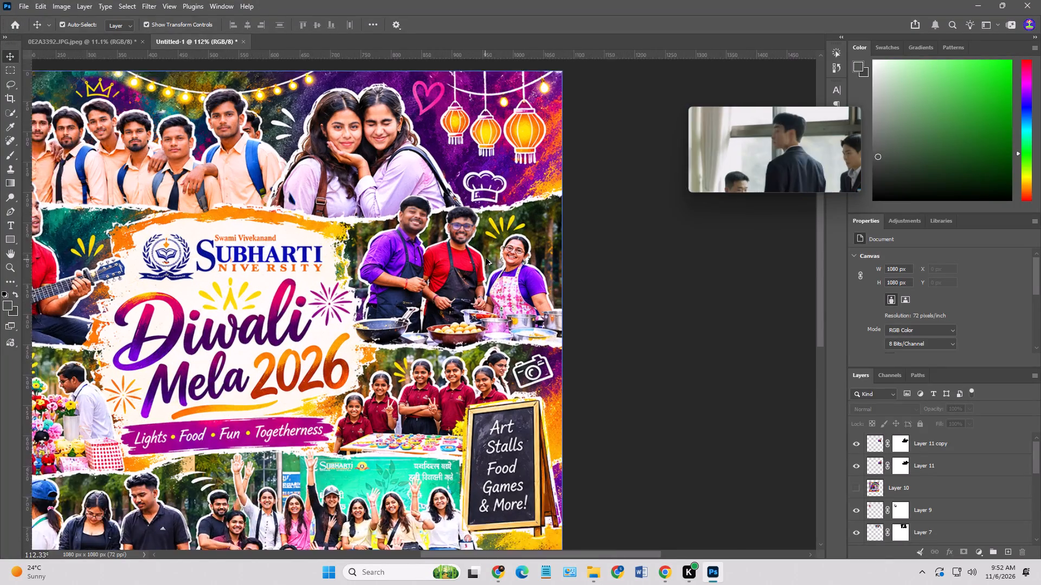
{"action": "scroll", "coordinate": [493, 247], "scroll_direction": "up", "scroll_amount": 3, "text": "alt"}
{"action": "scroll", "coordinate": [493, 247], "scroll_direction": "down", "scroll_amount": 1, "text": "alt"}
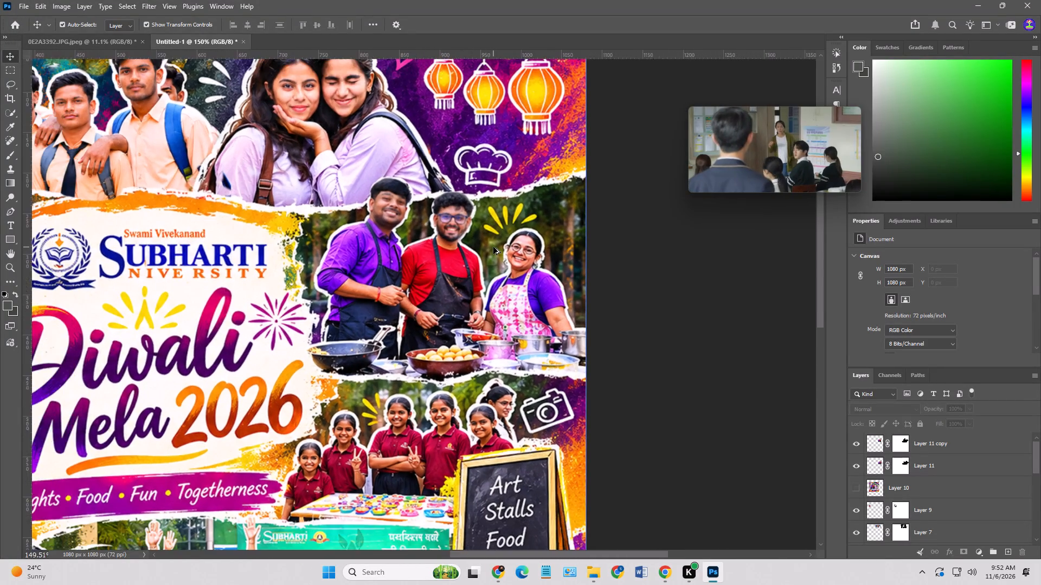
{"action": "scroll", "coordinate": [493, 247], "scroll_direction": "down", "scroll_amount": 6, "text": "alt"}
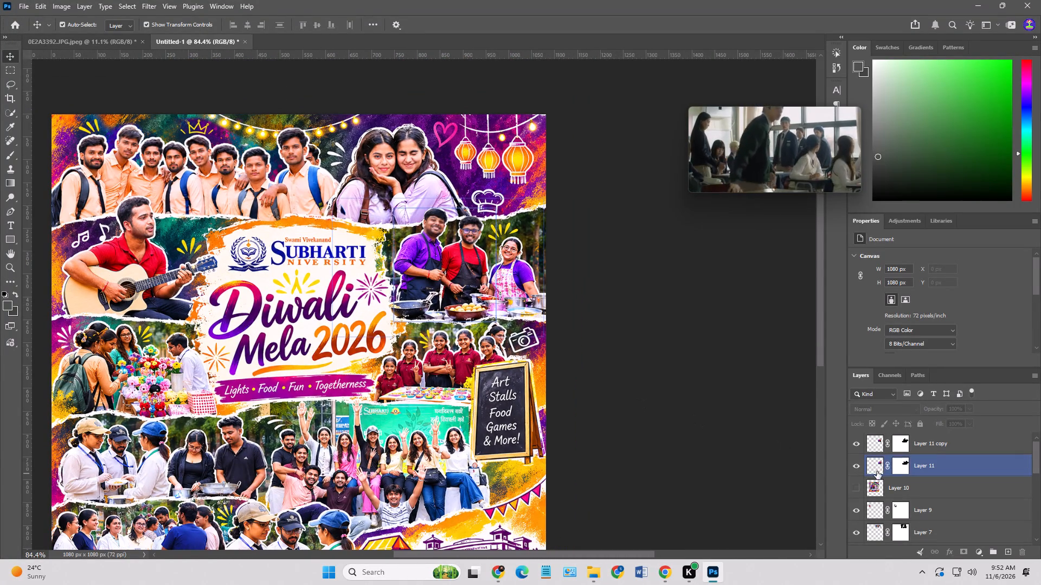
{"action": "left_click", "coordinate": [860, 489]}
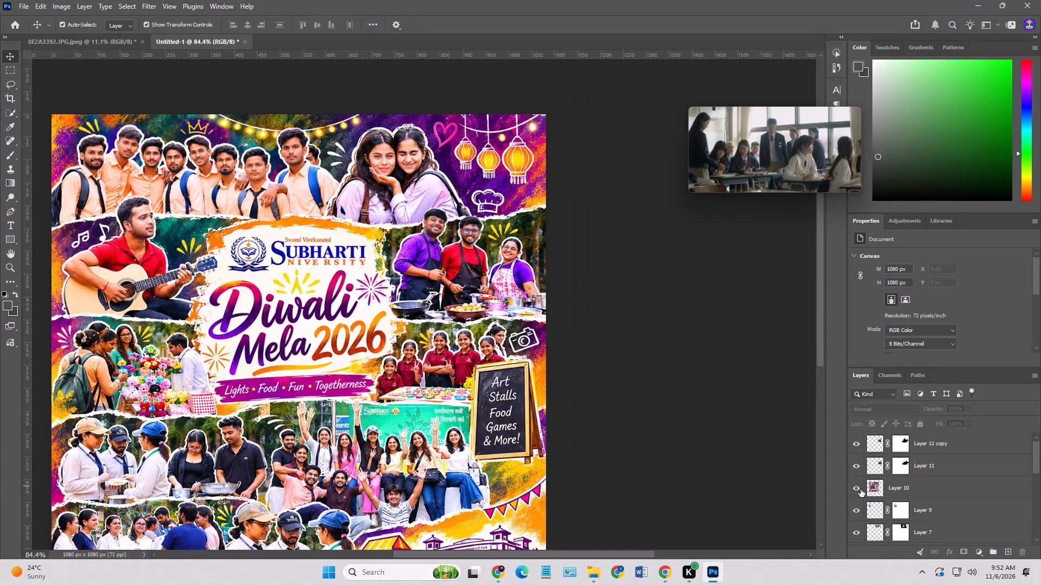
{"action": "scroll", "coordinate": [338, 294], "scroll_direction": "up", "scroll_amount": 7, "text": "alt"}
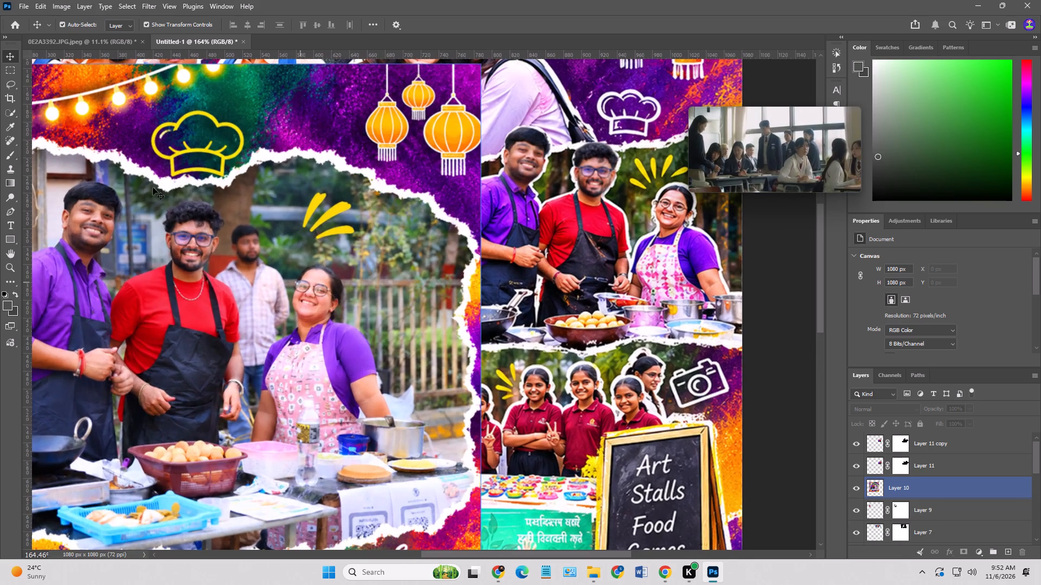
{"action": "left_click", "coordinate": [10, 82]}
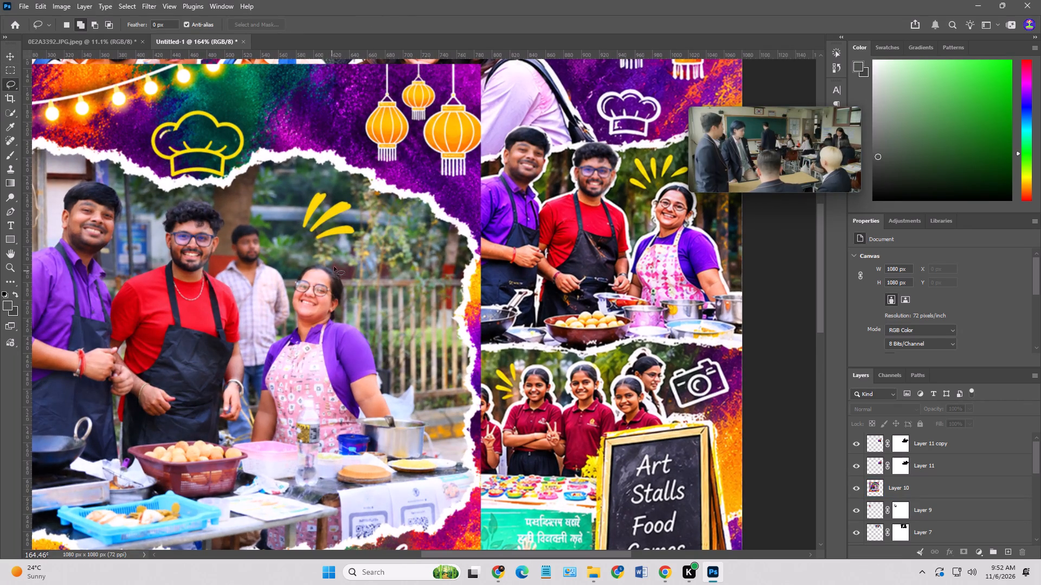
{"action": "left_click_drag", "start_coordinate": [334, 259], "coordinate": [288, 330]}
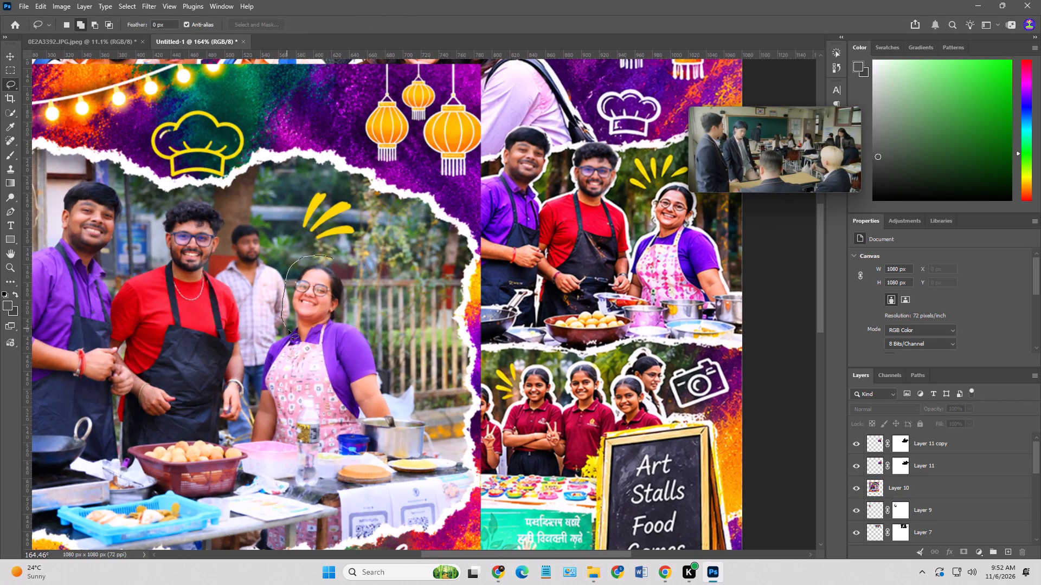
{"action": "left_click_drag", "start_coordinate": [288, 330], "coordinate": [363, 258]}
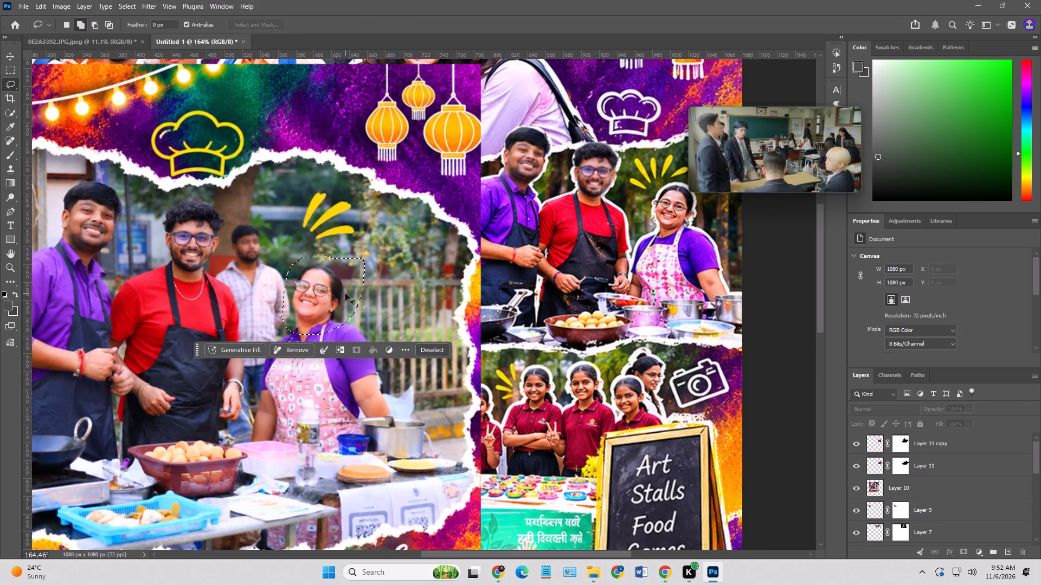
{"action": "key", "text": "ctrl+j"}
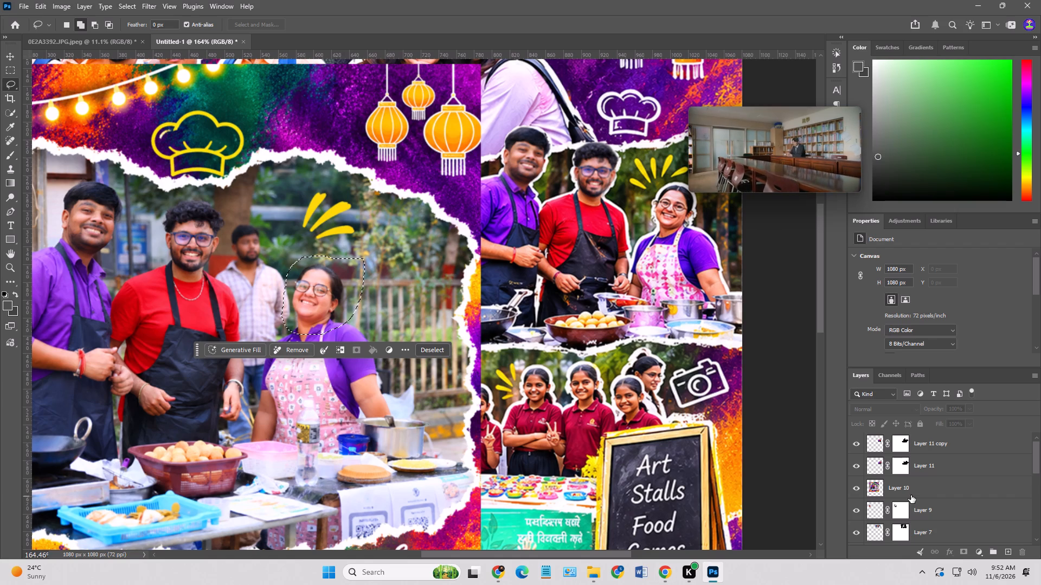
{"action": "left_click", "coordinate": [911, 495]}
{"action": "key", "text": "ctrl+j"}
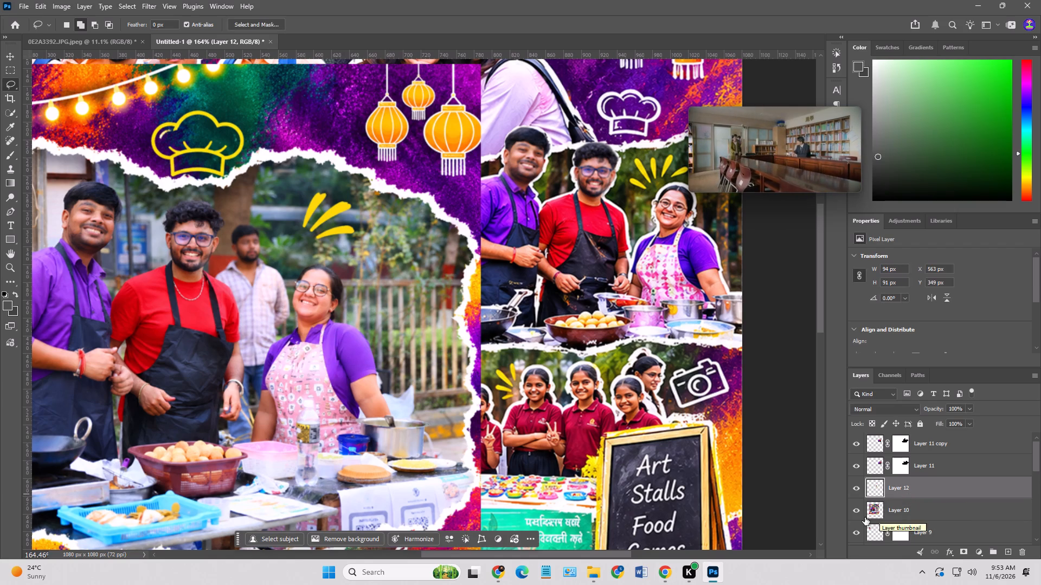
Hide Layer 10 and move the copied head cutout over to the pink-aproned woman in the collage's food-stall panel.
{"action": "left_click", "coordinate": [864, 516]}
{"action": "left_click", "coordinate": [8, 56]}
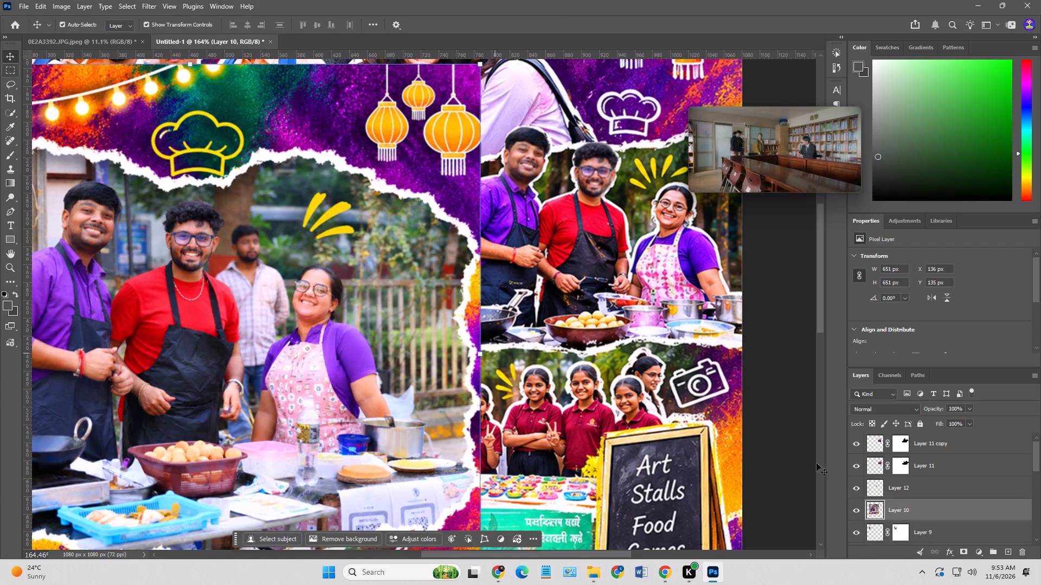
{"action": "left_click", "coordinate": [858, 514]}
{"action": "left_click_drag", "start_coordinate": [324, 315], "coordinate": [660, 272]}
Scale the head cutout to about 74% and fit it over the pink-aproned woman's head and neck.
{"action": "scroll", "coordinate": [658, 253], "scroll_direction": "up", "scroll_amount": 6}
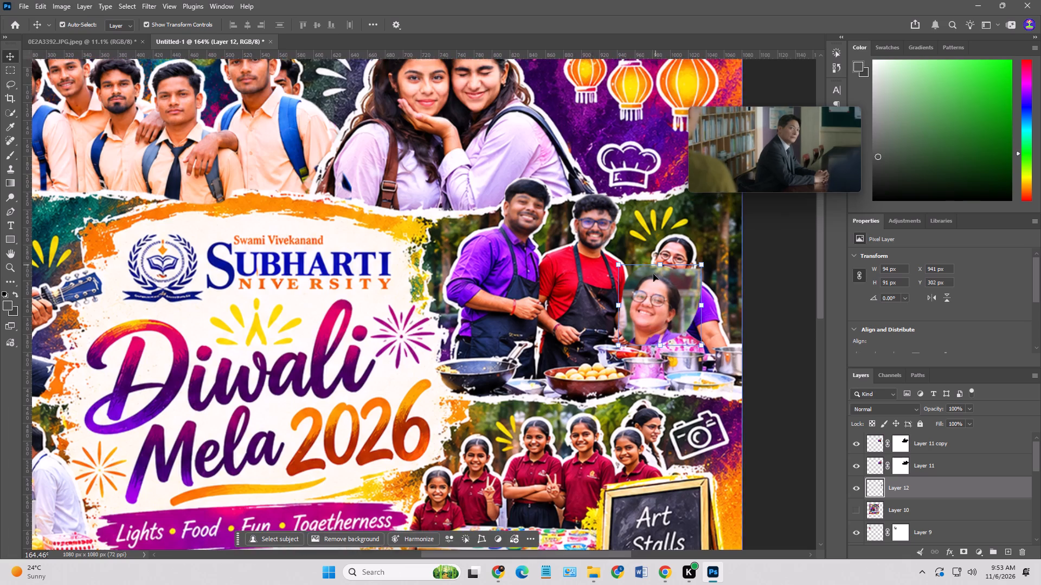
{"action": "scroll", "coordinate": [653, 274], "scroll_direction": "up", "scroll_amount": 14}
{"action": "left_click_drag", "start_coordinate": [691, 304], "coordinate": [663, 330], "text": "alt"}
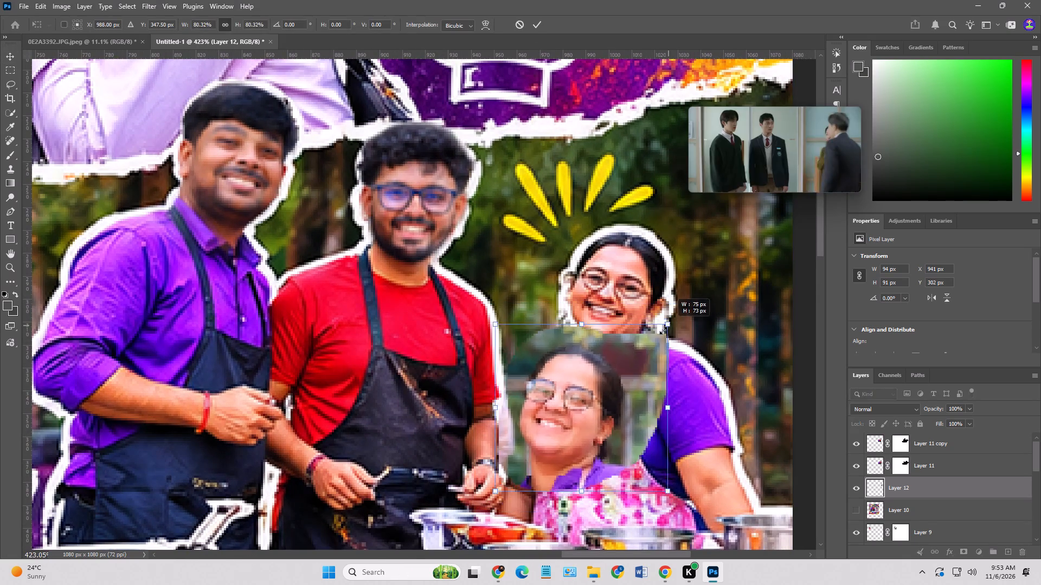
{"action": "left_click_drag", "start_coordinate": [663, 330], "coordinate": [655, 338], "text": "alt"}
{"action": "left_click_drag", "start_coordinate": [633, 354], "coordinate": [682, 237]}
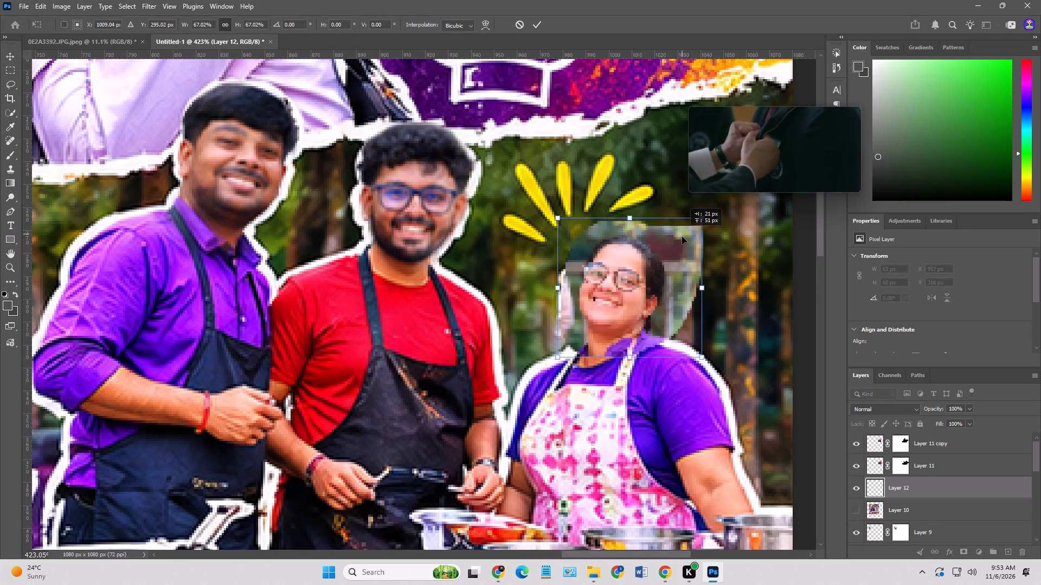
{"action": "left_click_drag", "start_coordinate": [682, 237], "coordinate": [677, 239]}
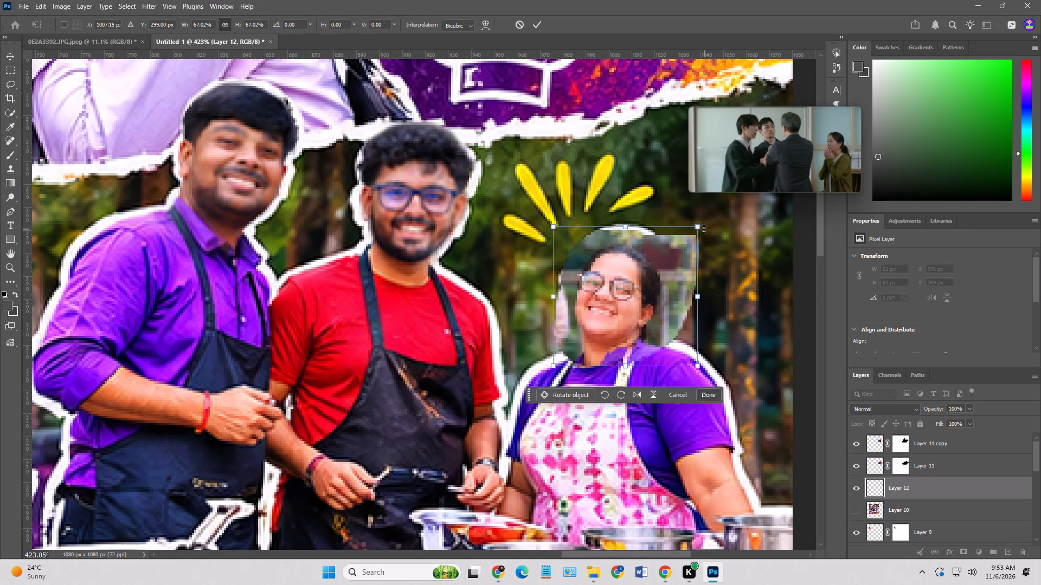
{"action": "left_click_drag", "start_coordinate": [702, 227], "coordinate": [712, 206]}
{"action": "left_click_drag", "start_coordinate": [698, 243], "coordinate": [691, 242]}
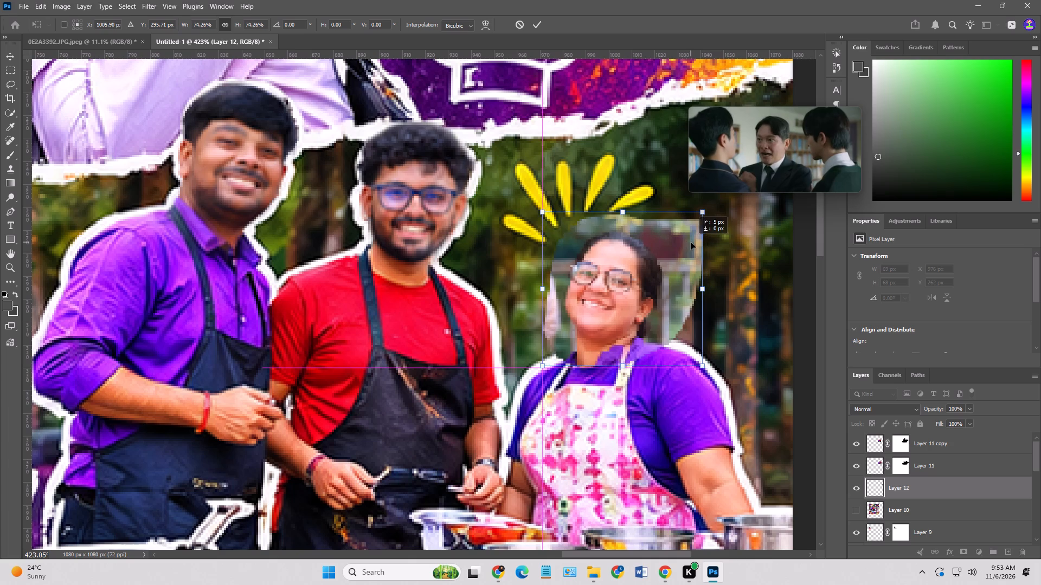
{"action": "left_click_drag", "start_coordinate": [691, 242], "coordinate": [692, 242]}
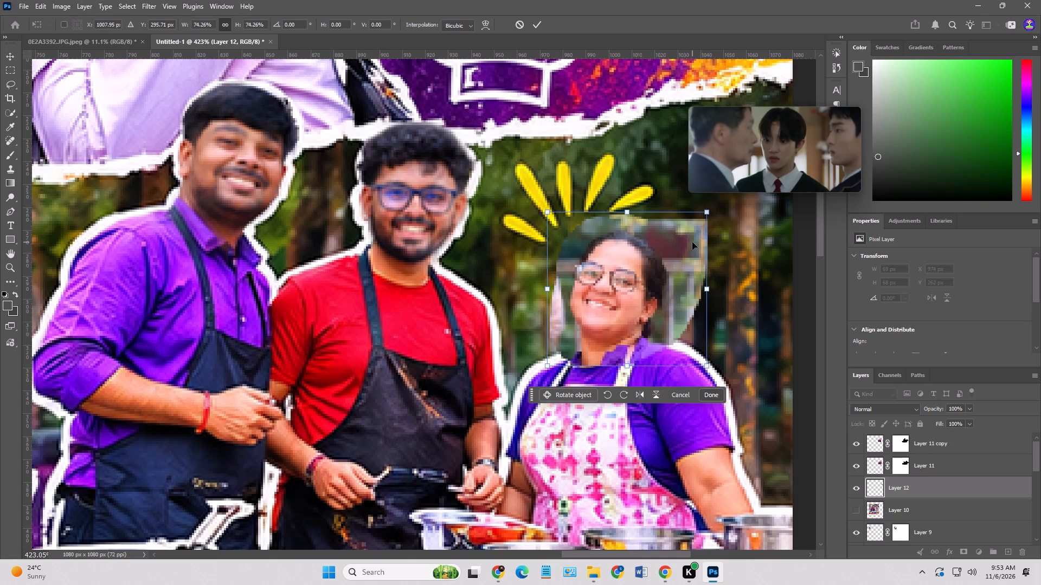
{"action": "key", "text": "Return"}
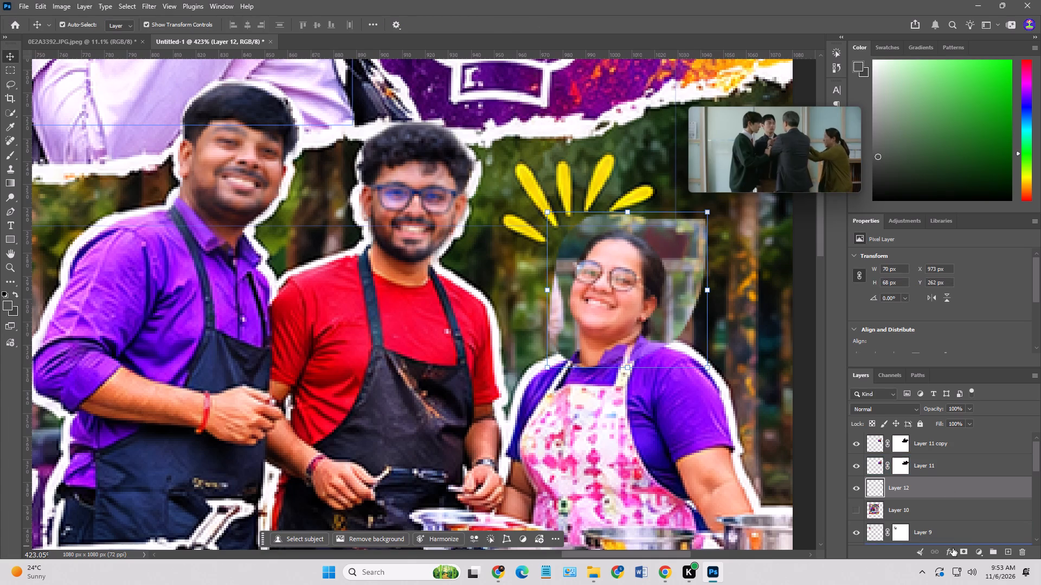
Add a mask to the cutout and, with a 25 px hard round brush, paint black beside the cheek facing the red-shirted cook.
{"action": "left_click", "coordinate": [965, 549]}
{"action": "left_click", "coordinate": [12, 152]}
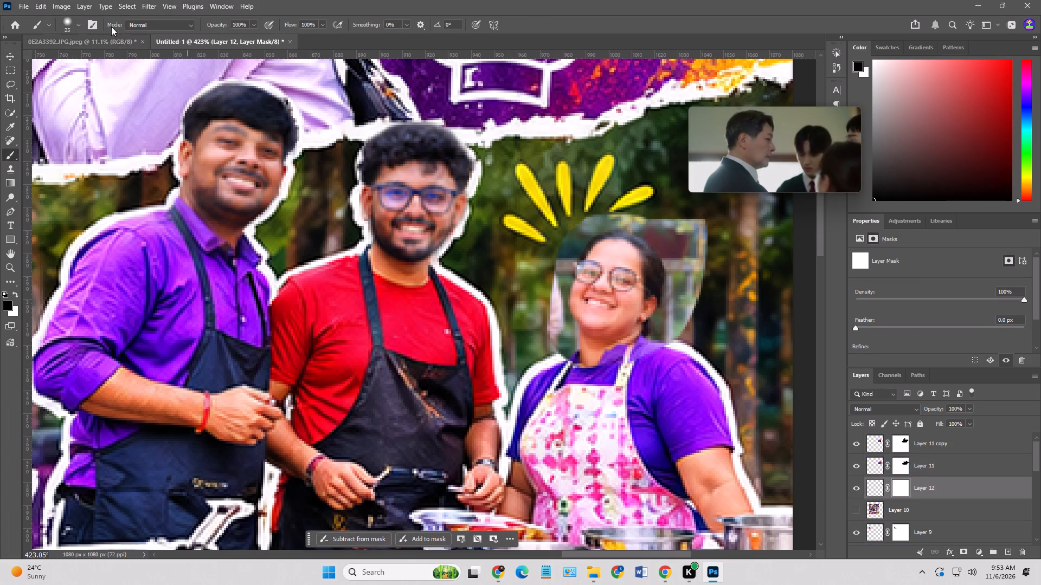
{"action": "left_click", "coordinate": [70, 21]}
{"action": "left_click", "coordinate": [45, 127]}
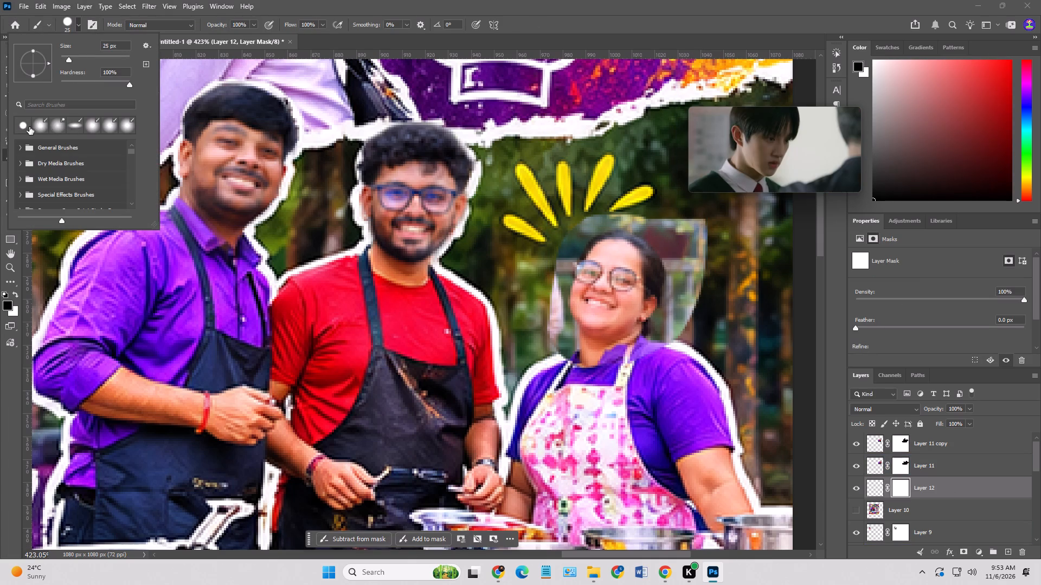
{"action": "double_click", "coordinate": [28, 126]}
{"action": "left_click", "coordinate": [561, 376]}
{"action": "left_click_drag", "start_coordinate": [550, 356], "coordinate": [550, 354]}
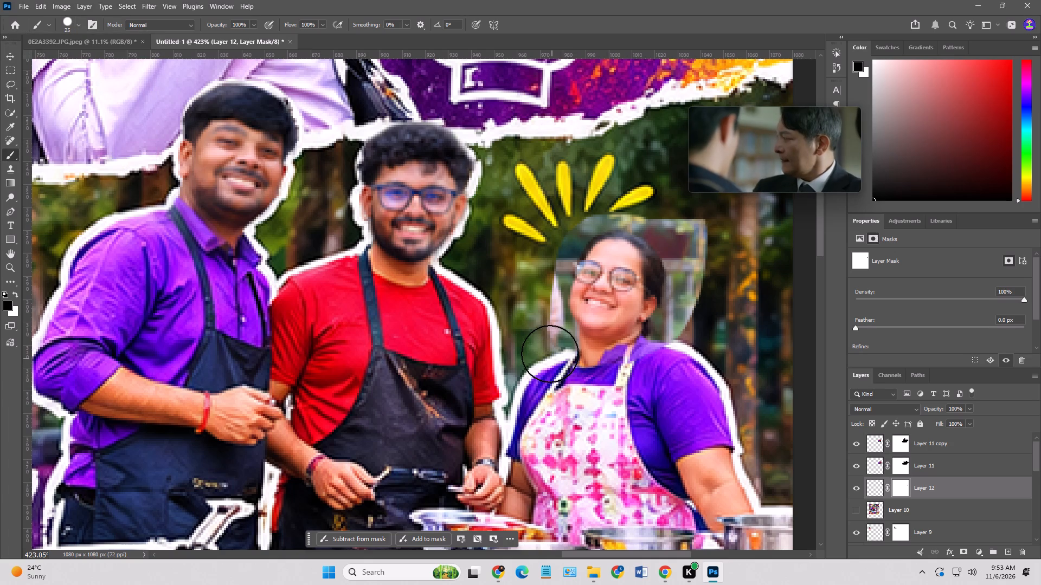
{"action": "left_click_drag", "start_coordinate": [550, 354], "coordinate": [545, 339]}
{"action": "left_click", "coordinate": [551, 336]}
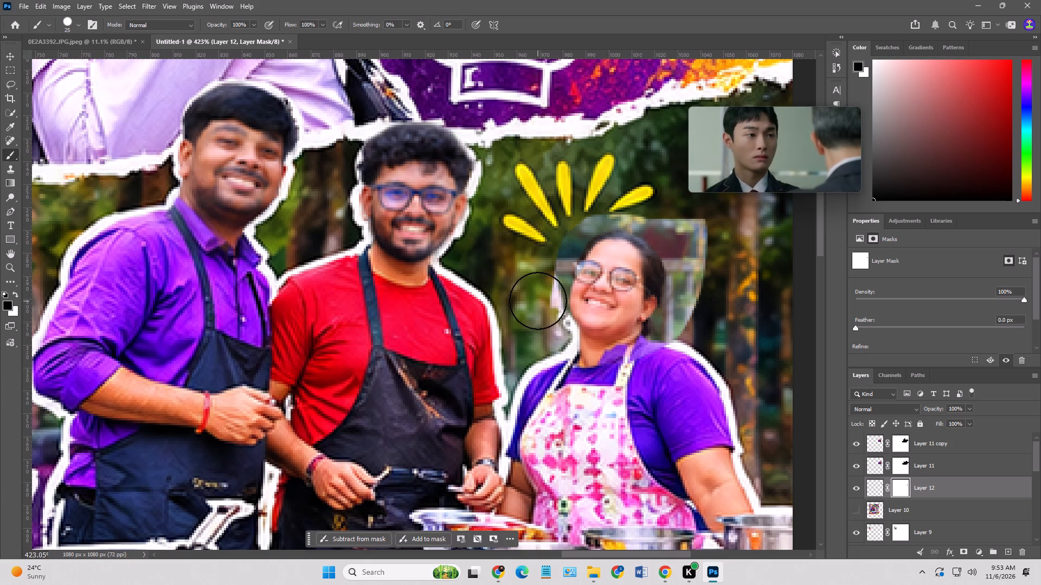
{"action": "left_click", "coordinate": [539, 309]}
{"action": "left_click", "coordinate": [540, 290]}
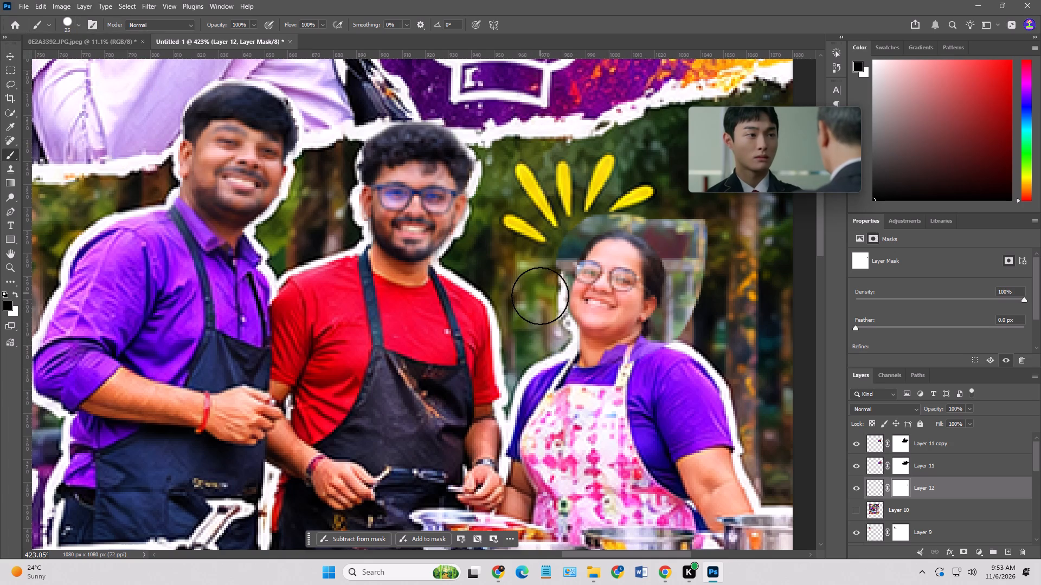
{"action": "left_click", "coordinate": [539, 307]}
{"action": "left_click_drag", "start_coordinate": [540, 309], "coordinate": [543, 328]}
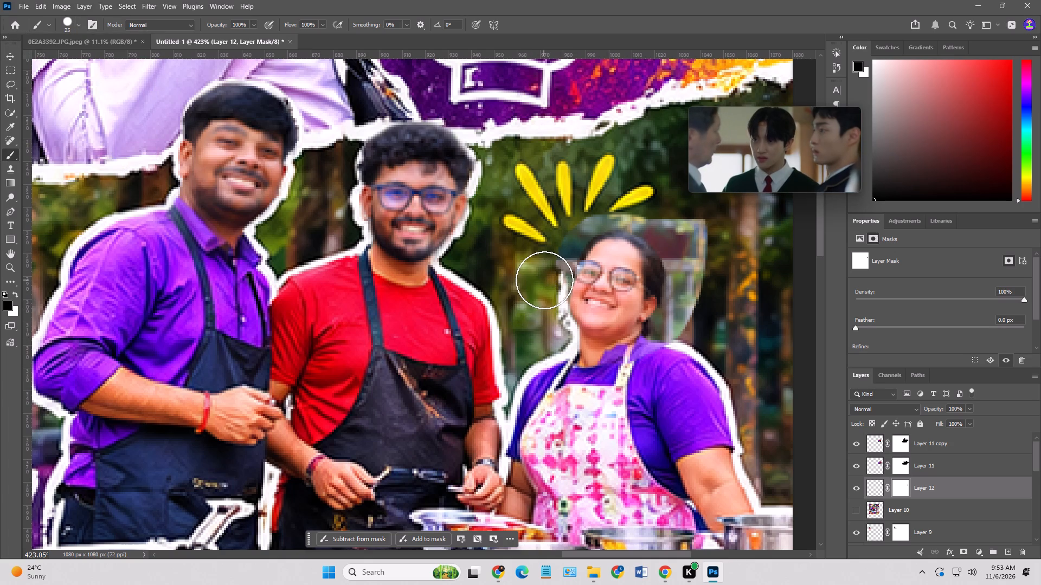
Mask out the cutout's remaining photo background above the woman's hair and down the outer side of her head.
{"action": "left_click", "coordinate": [545, 272]}
{"action": "left_click", "coordinate": [560, 233]}
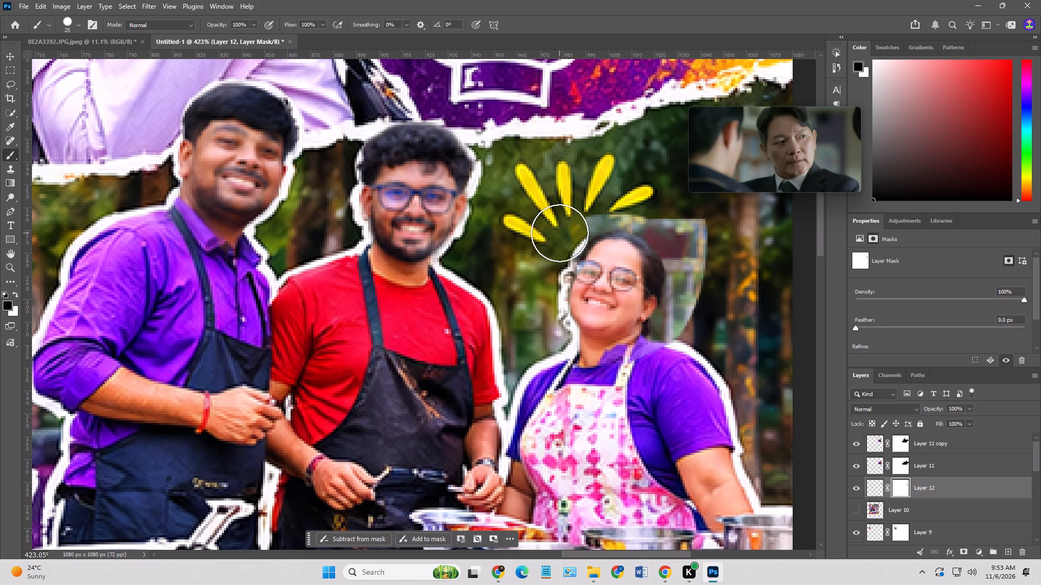
{"action": "left_click", "coordinate": [562, 231]}
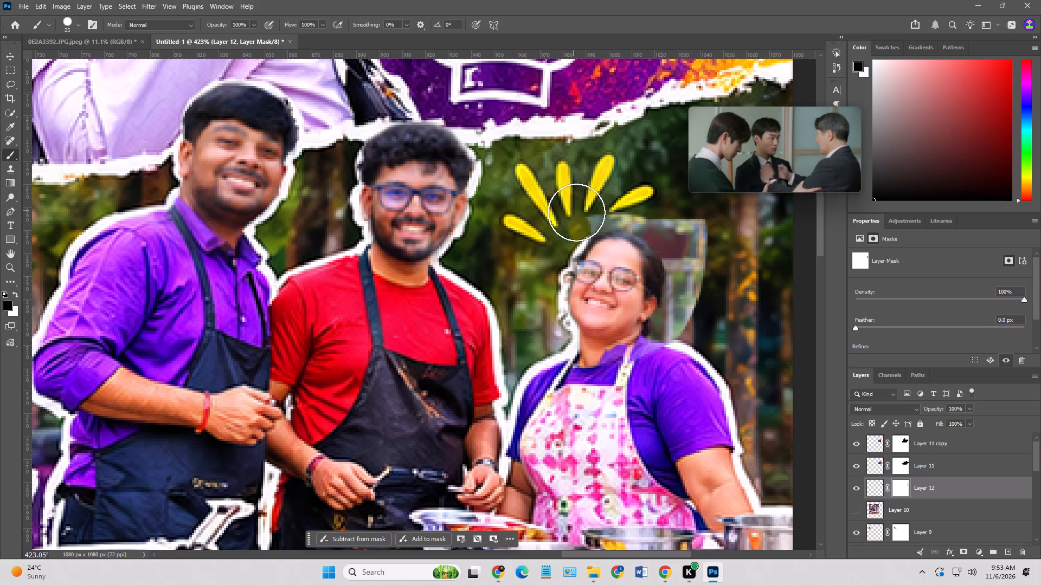
{"action": "left_click_drag", "start_coordinate": [580, 213], "coordinate": [675, 218]}
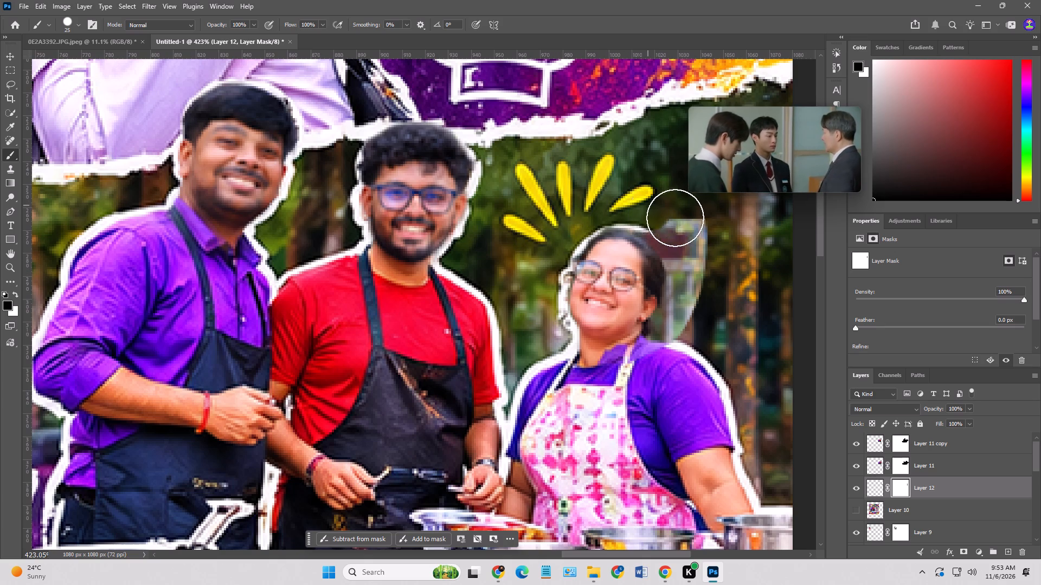
{"action": "left_click_drag", "start_coordinate": [675, 218], "coordinate": [718, 275]}
{"action": "left_click_drag", "start_coordinate": [686, 243], "coordinate": [684, 239]}
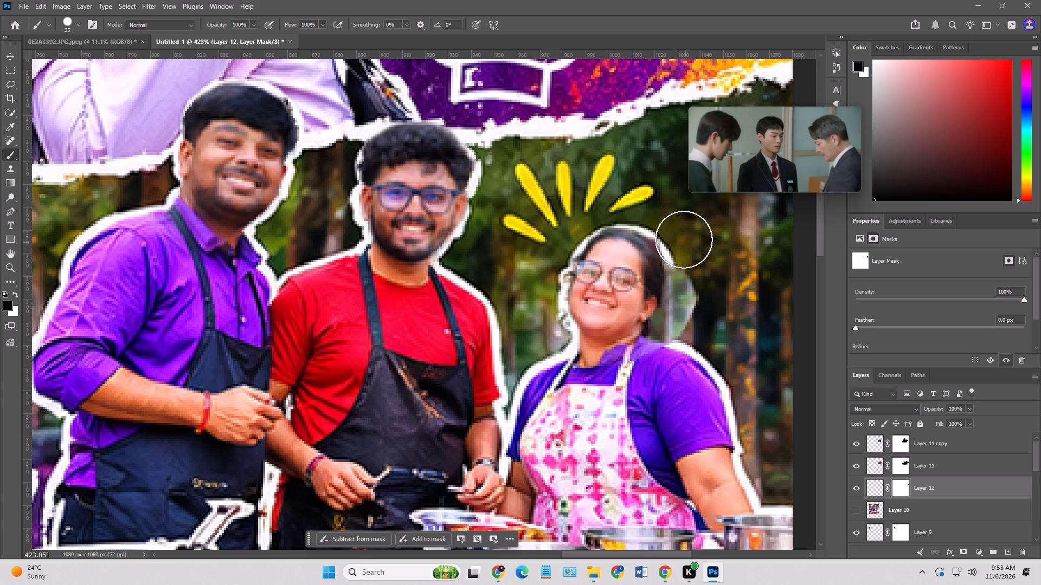
{"action": "left_click_drag", "start_coordinate": [684, 239], "coordinate": [583, 199]}
{"action": "left_click_drag", "start_coordinate": [601, 199], "coordinate": [580, 218]}
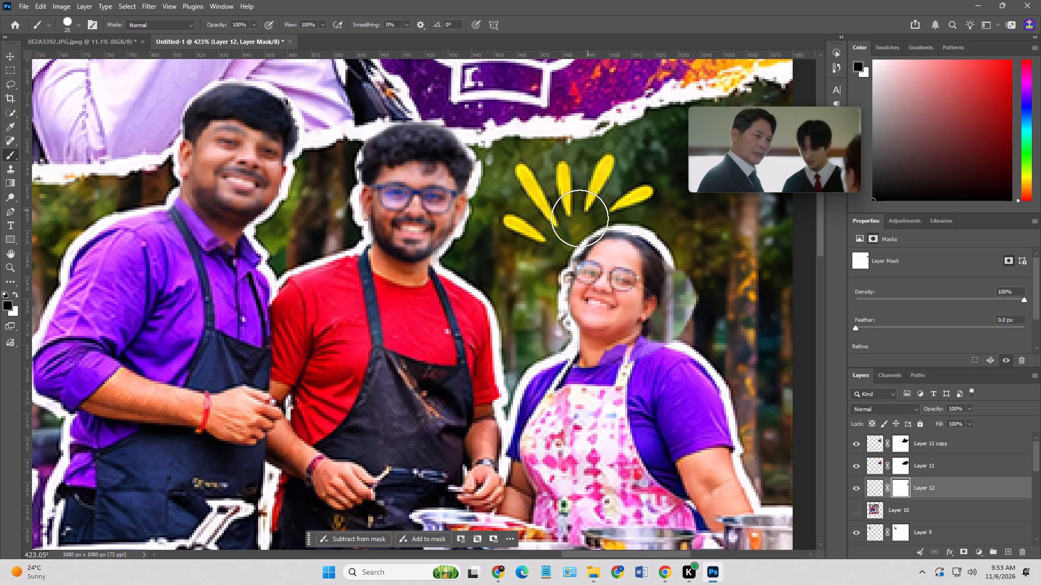
{"action": "left_click_drag", "start_coordinate": [580, 218], "coordinate": [523, 291]}
{"action": "left_click_drag", "start_coordinate": [691, 252], "coordinate": [695, 266]}
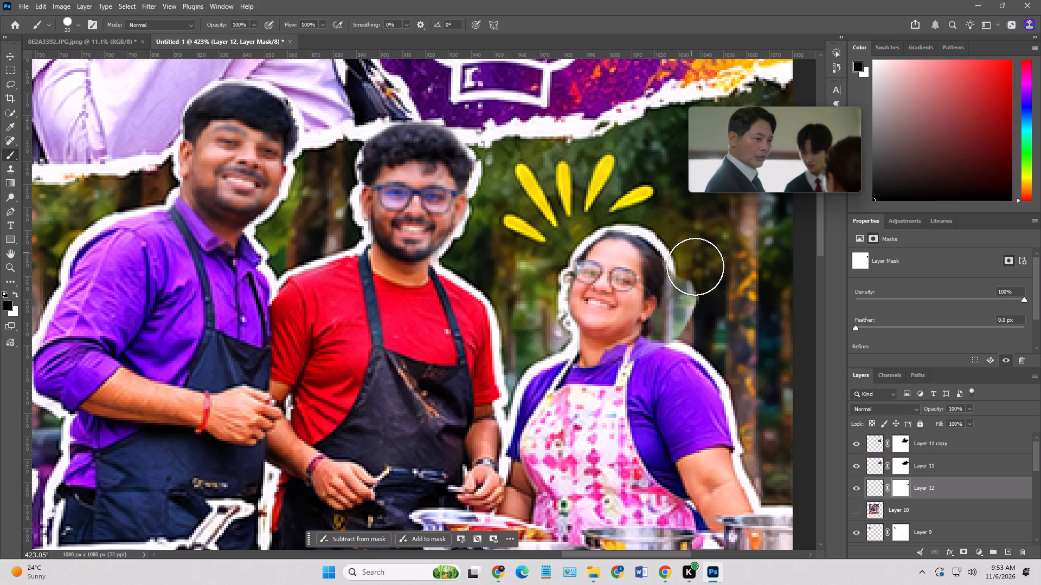
{"action": "left_click_drag", "start_coordinate": [695, 266], "coordinate": [697, 325]}
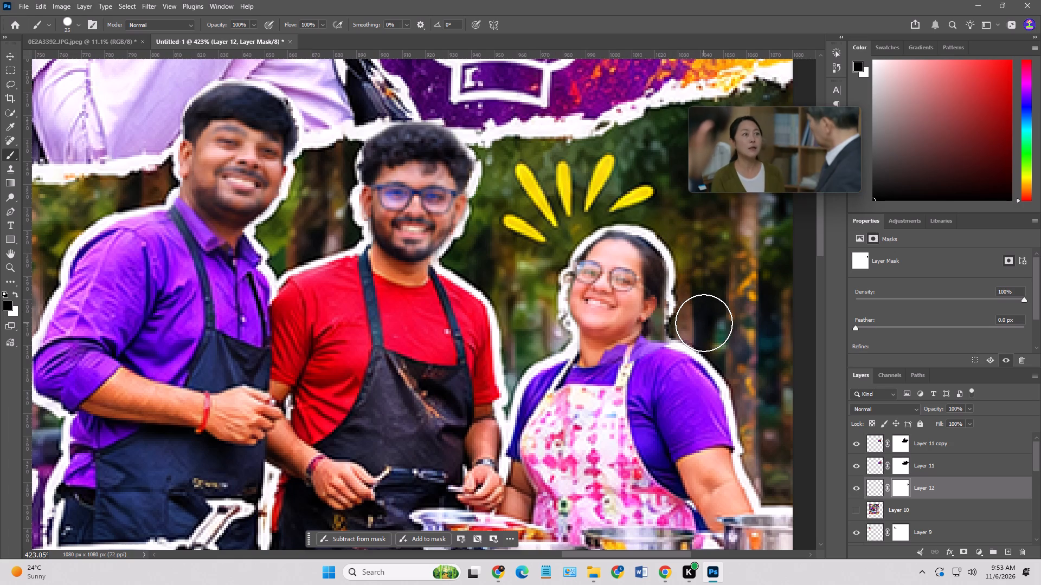
Shrink the hard round brush to 4 px and mask out leftover photo background below the woman's ear and along her neck's outer side.
{"action": "key", "text": "bracketleft"}
{"action": "key", "text": "bracketleft"}
{"action": "key", "text": "bracketleft"}
{"action": "key", "text": "bracketleft"}
{"action": "key", "text": "bracketleft"}
{"action": "key", "text": "bracketleft"}
{"action": "key", "text": "bracketleft"}
{"action": "key", "text": "bracketleft"}
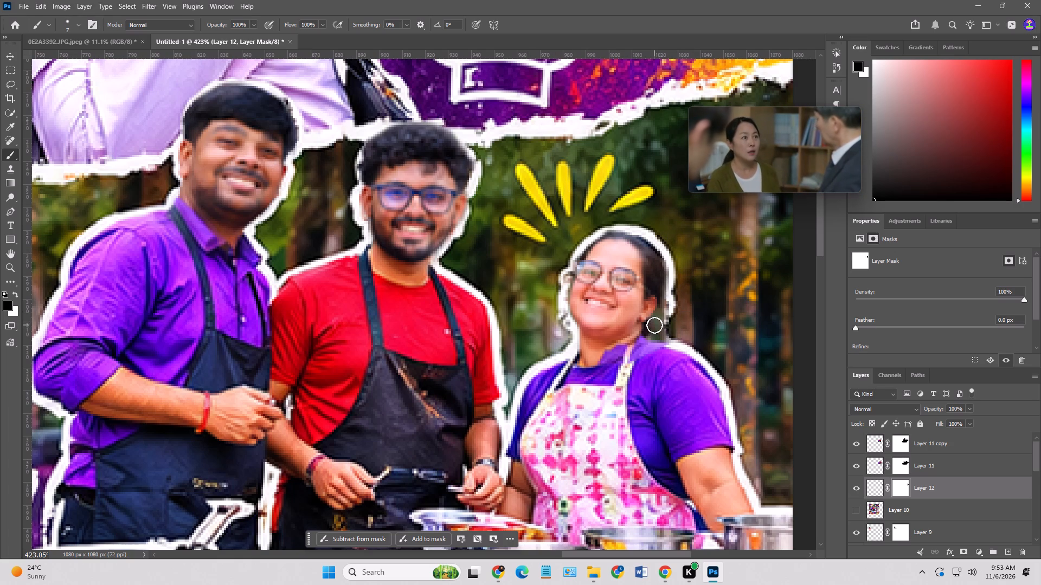
{"action": "key", "text": "bracketleft"}
{"action": "key", "text": "bracketleft"}
{"action": "key", "text": "bracketleft"}
{"action": "left_click_drag", "start_coordinate": [654, 319], "coordinate": [656, 331]}
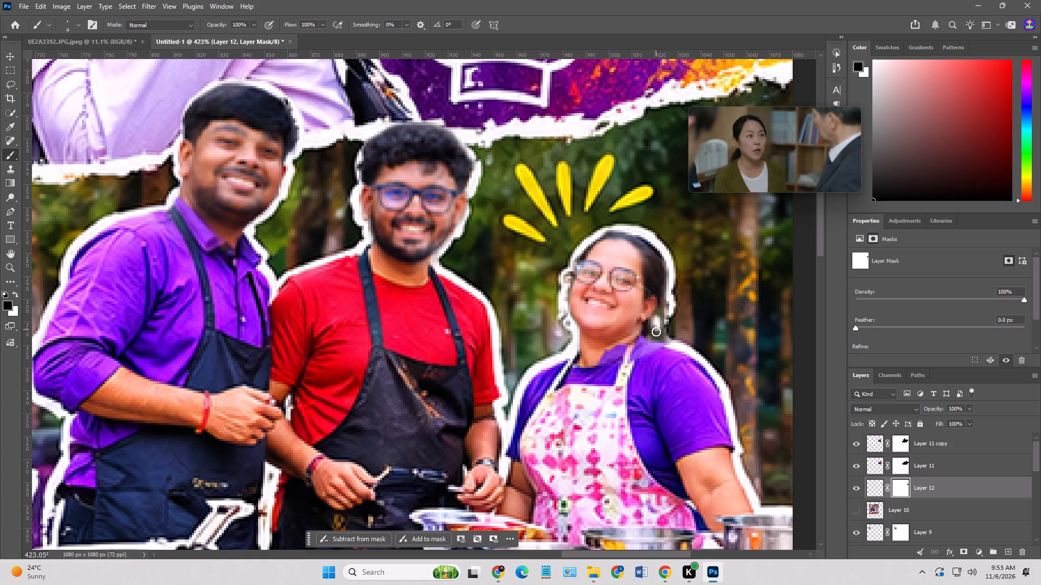
{"action": "left_click_drag", "start_coordinate": [656, 331], "coordinate": [659, 313]}
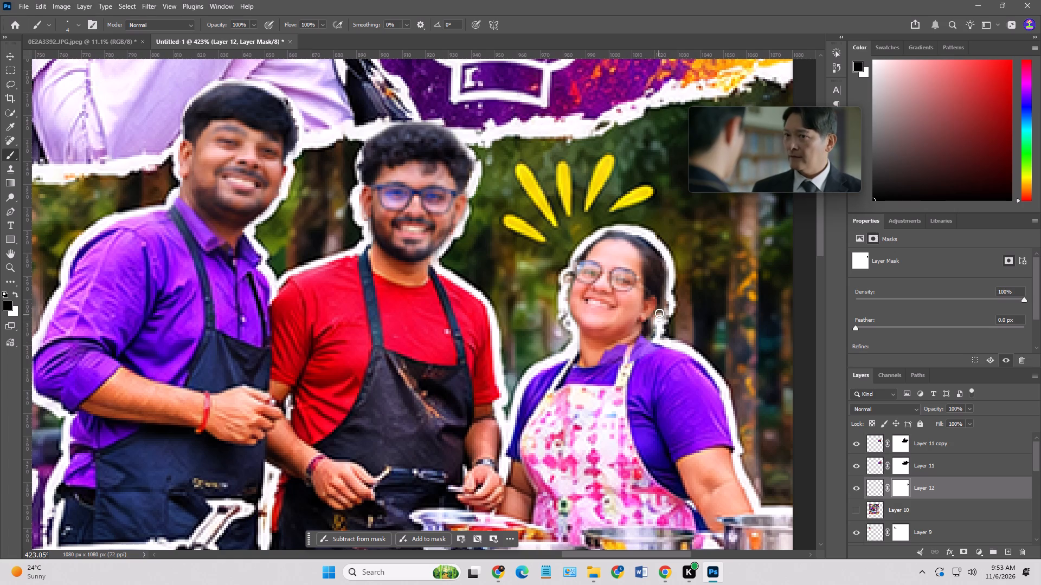
{"action": "left_click_drag", "start_coordinate": [659, 313], "coordinate": [667, 340]}
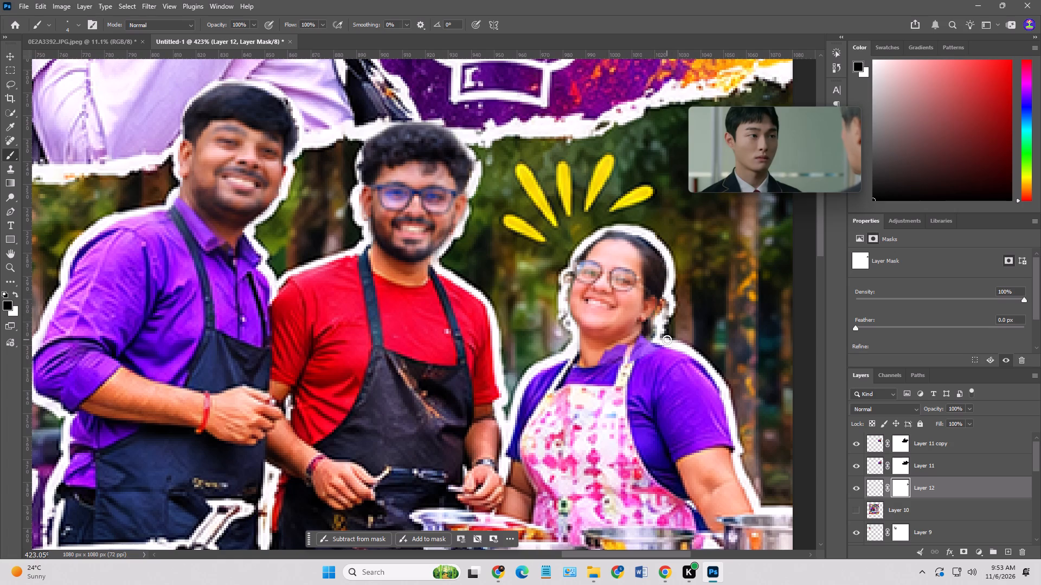
{"action": "left_click_drag", "start_coordinate": [667, 340], "coordinate": [657, 339]}
{"action": "left_click_drag", "start_coordinate": [650, 334], "coordinate": [664, 342]}
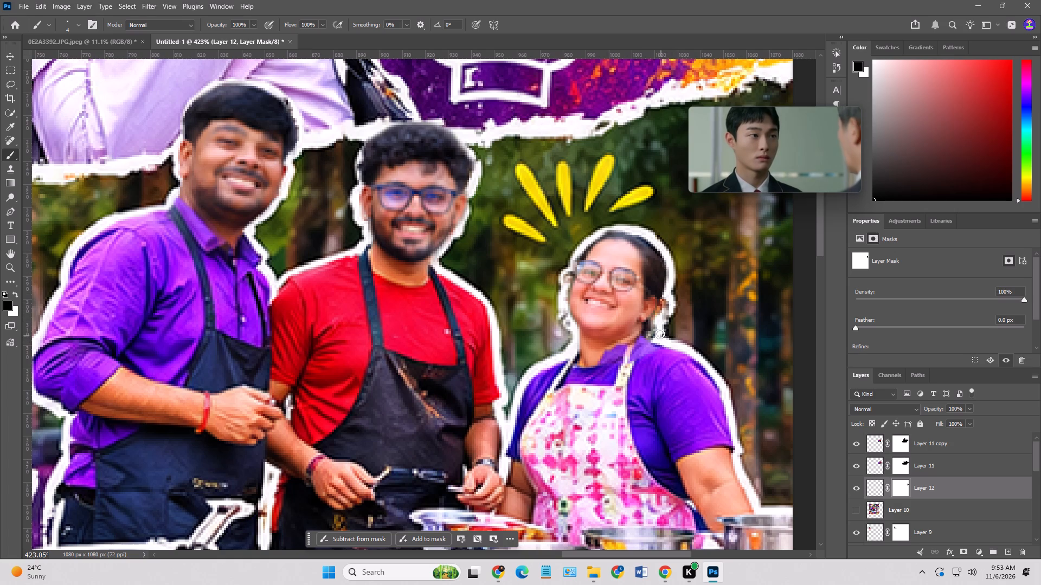
Mask out the remaining fringe along the cheek facing the red-shirted cook and over the top of the woman's hair.
{"action": "left_click_drag", "start_coordinate": [558, 321], "coordinate": [557, 351]}
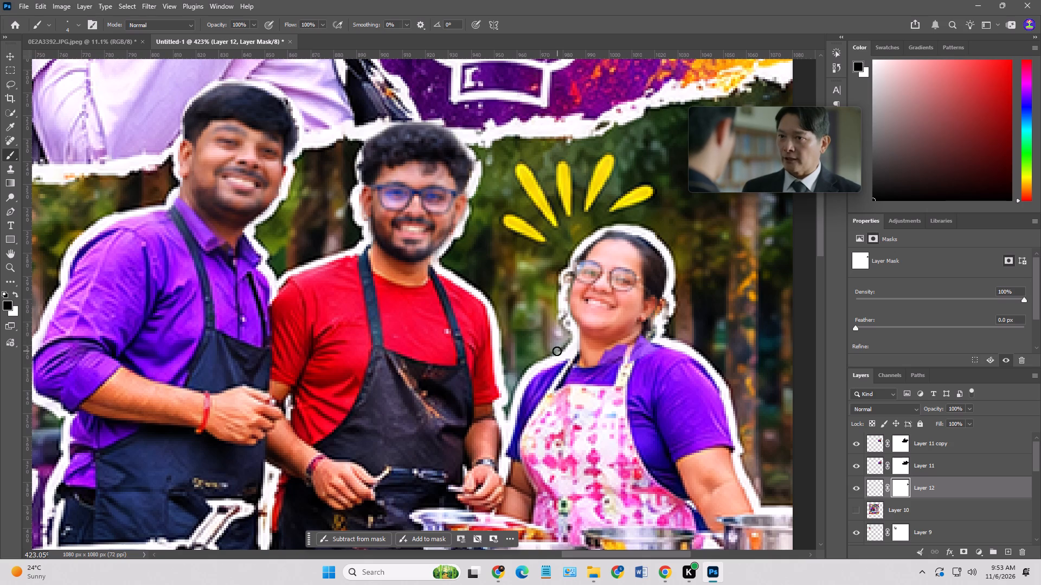
{"action": "left_click_drag", "start_coordinate": [557, 351], "coordinate": [556, 348]}
{"action": "left_click_drag", "start_coordinate": [562, 303], "coordinate": [574, 330]}
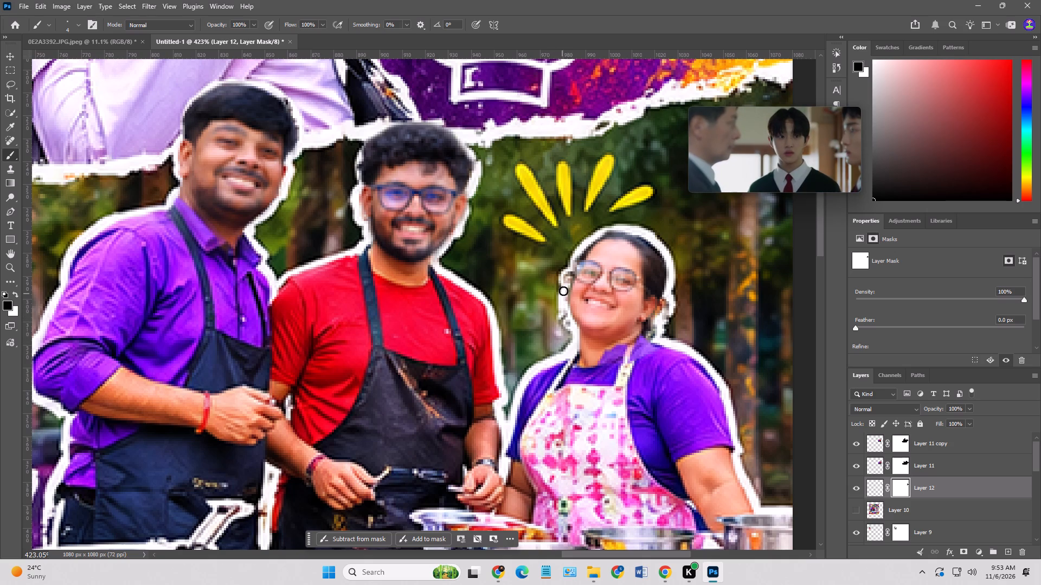
{"action": "left_click_drag", "start_coordinate": [565, 288], "coordinate": [567, 327]}
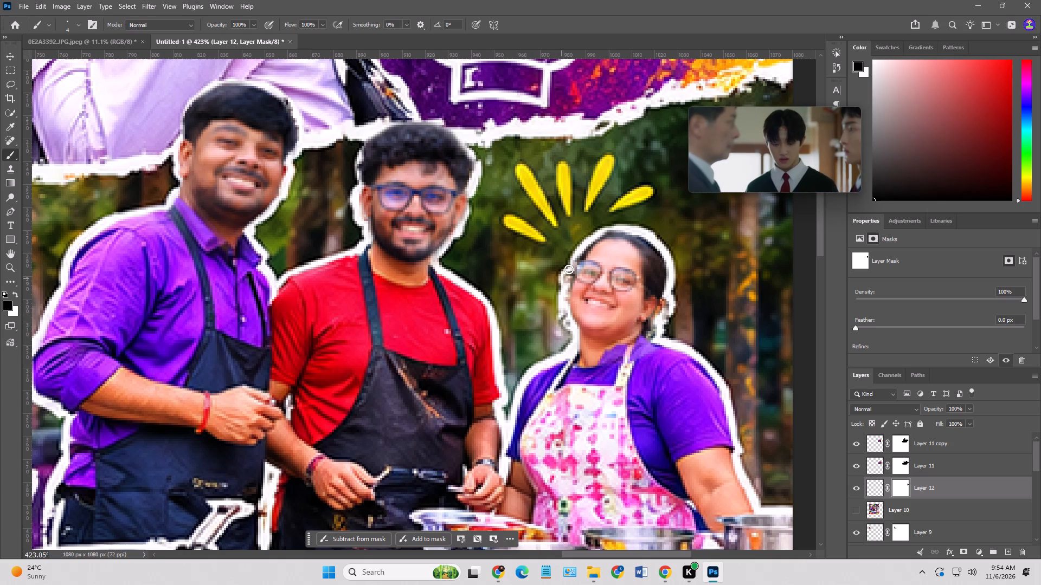
{"action": "left_click_drag", "start_coordinate": [578, 248], "coordinate": [567, 262]}
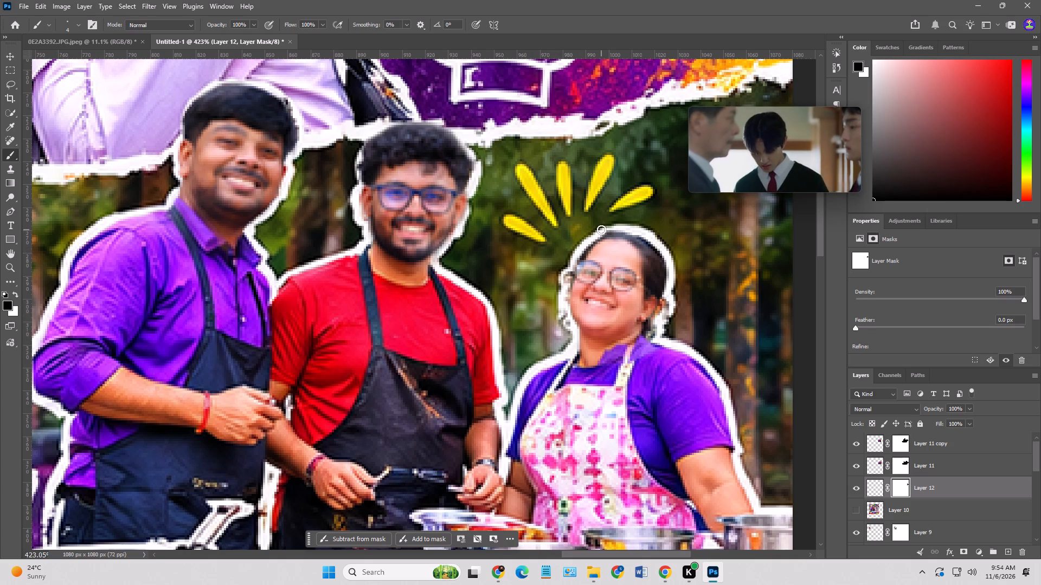
{"action": "left_click_drag", "start_coordinate": [601, 230], "coordinate": [658, 225]}
{"action": "left_click_drag", "start_coordinate": [639, 232], "coordinate": [654, 240]}
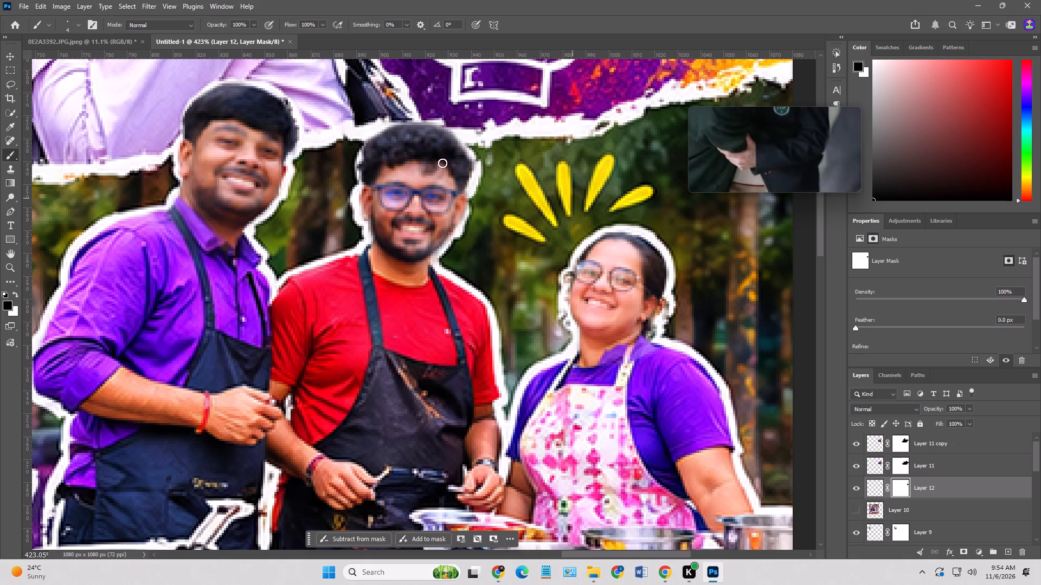
Enlarge the head cutout to about 111%, rotate it about 2.7° clockwise and shift it over the woman's head.
{"action": "left_click", "coordinate": [5, 55]}
{"action": "scroll", "coordinate": [342, 241], "scroll_direction": "down", "scroll_amount": 3, "text": "alt"}
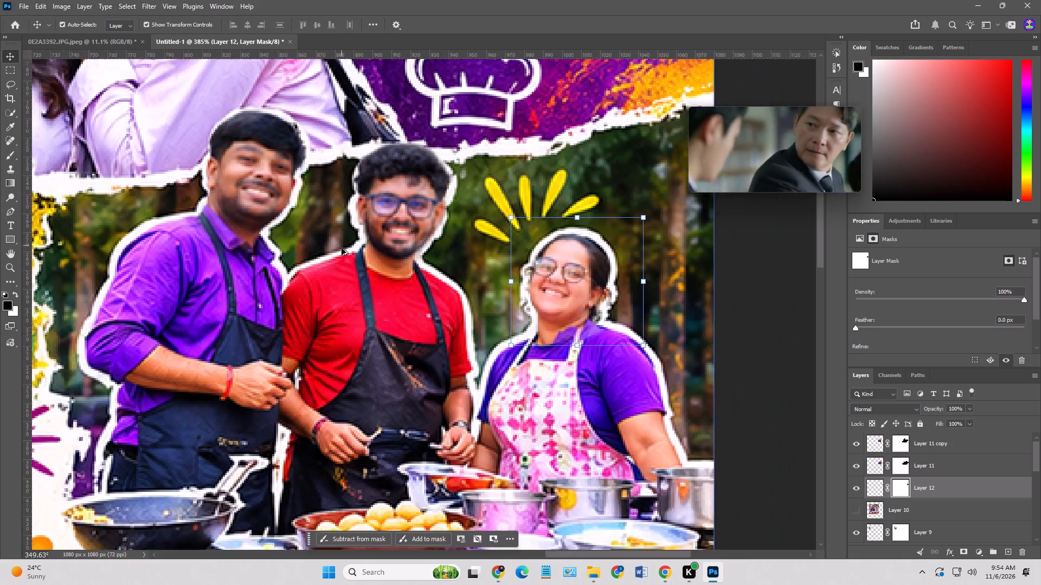
{"action": "scroll", "coordinate": [342, 248], "scroll_direction": "down", "scroll_amount": 2, "text": "alt"}
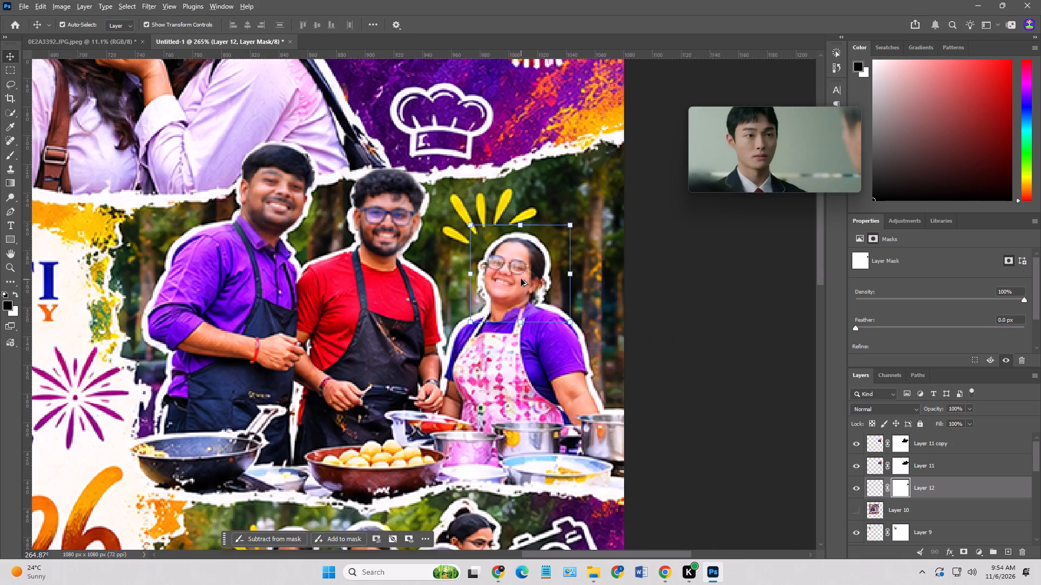
{"action": "scroll", "coordinate": [519, 277], "scroll_direction": "up", "scroll_amount": 4, "text": "alt"}
{"action": "left_click_drag", "start_coordinate": [512, 276], "coordinate": [516, 287]}
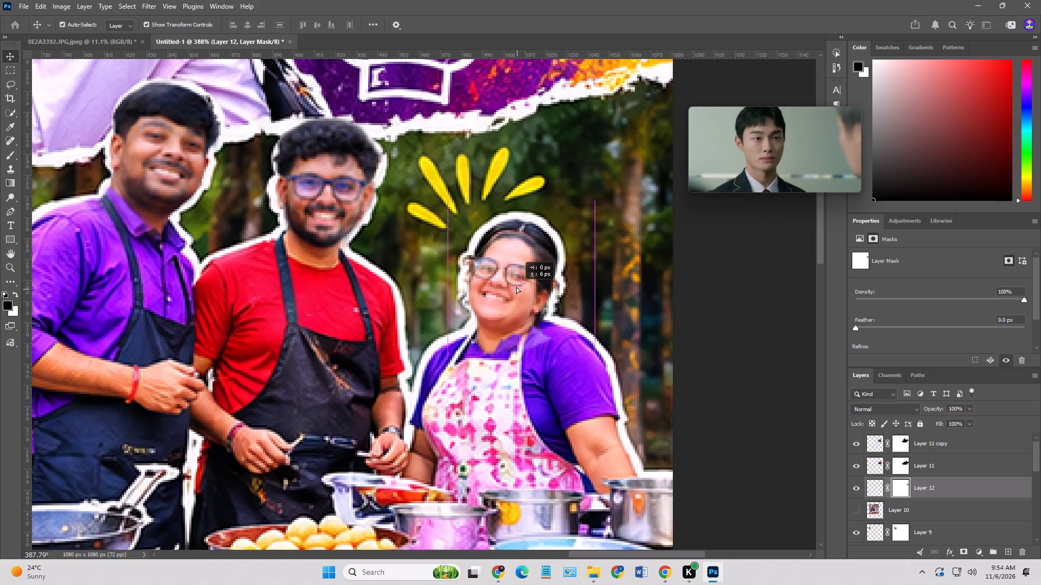
{"action": "left_click_drag", "start_coordinate": [516, 287], "coordinate": [514, 282]}
{"action": "left_click_drag", "start_coordinate": [599, 200], "coordinate": [603, 206]}
{"action": "left_click_drag", "start_coordinate": [594, 208], "coordinate": [612, 192]}
{"action": "left_click_drag", "start_coordinate": [600, 227], "coordinate": [601, 232]}
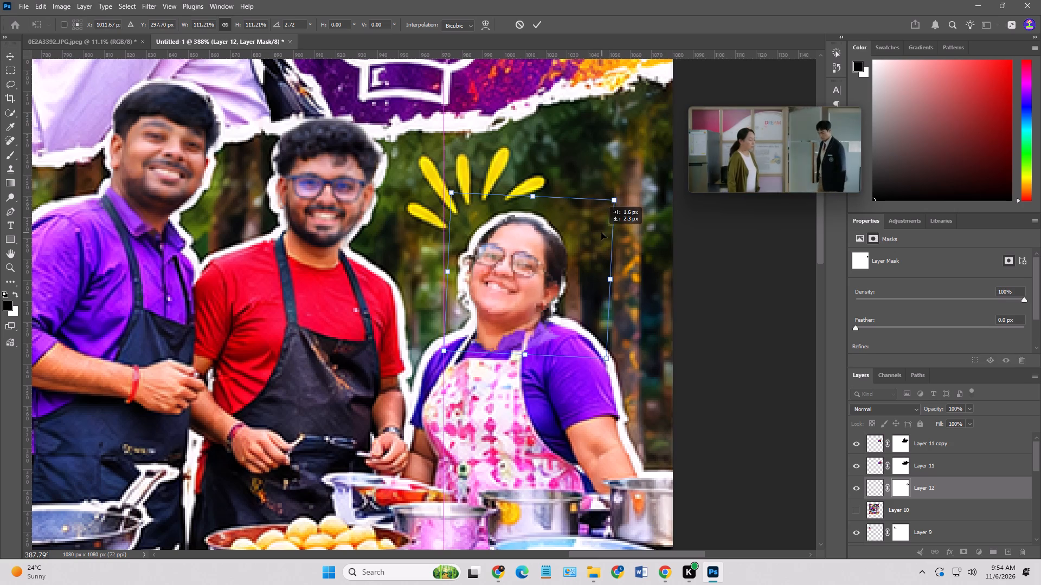
{"action": "left_click_drag", "start_coordinate": [601, 232], "coordinate": [599, 232]}
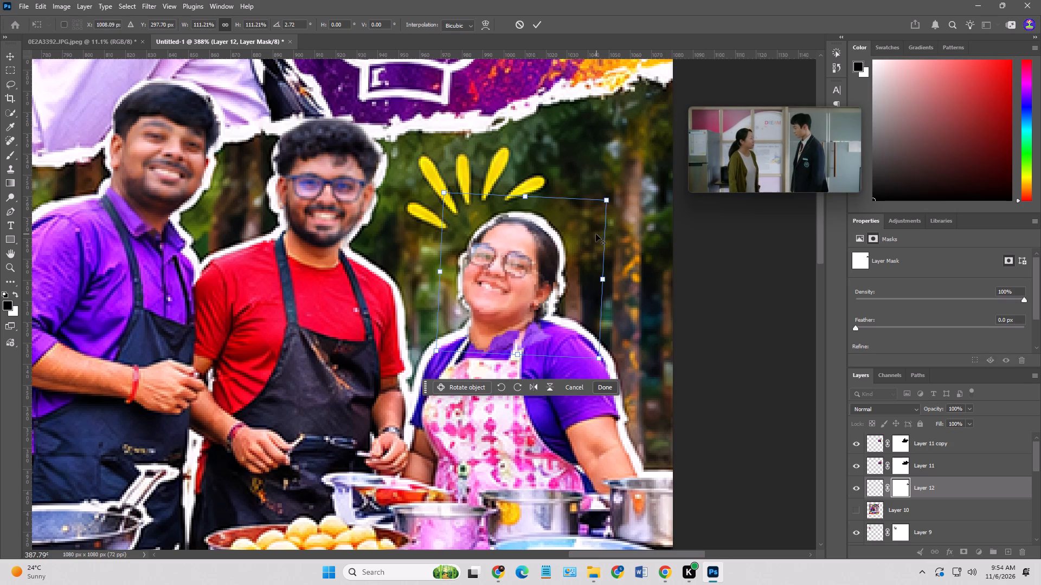
Refine the head cutout's scale to about 110.5% and reposition it to sit on the pink-aproned woman's neck and collar.
{"action": "scroll", "coordinate": [555, 295], "scroll_direction": "up", "scroll_amount": 1, "text": "alt"}
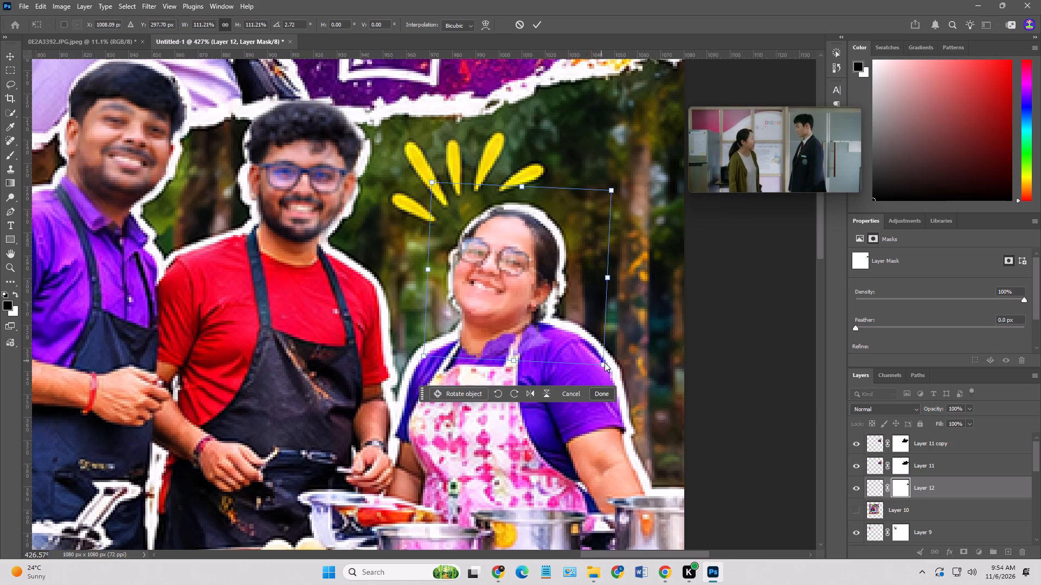
{"action": "left_click", "coordinate": [608, 365]}
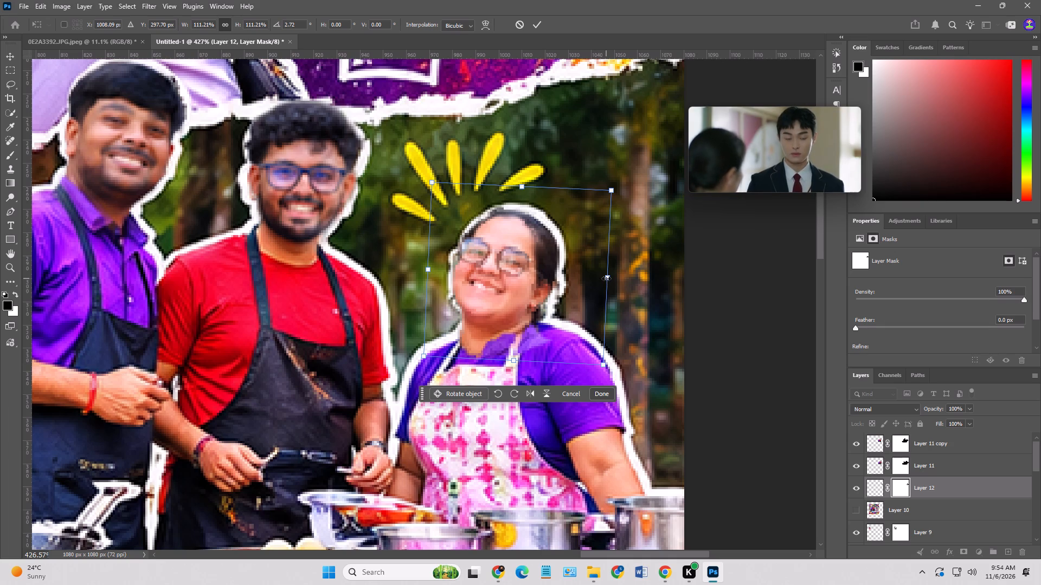
{"action": "left_click_drag", "start_coordinate": [607, 278], "coordinate": [622, 272]}
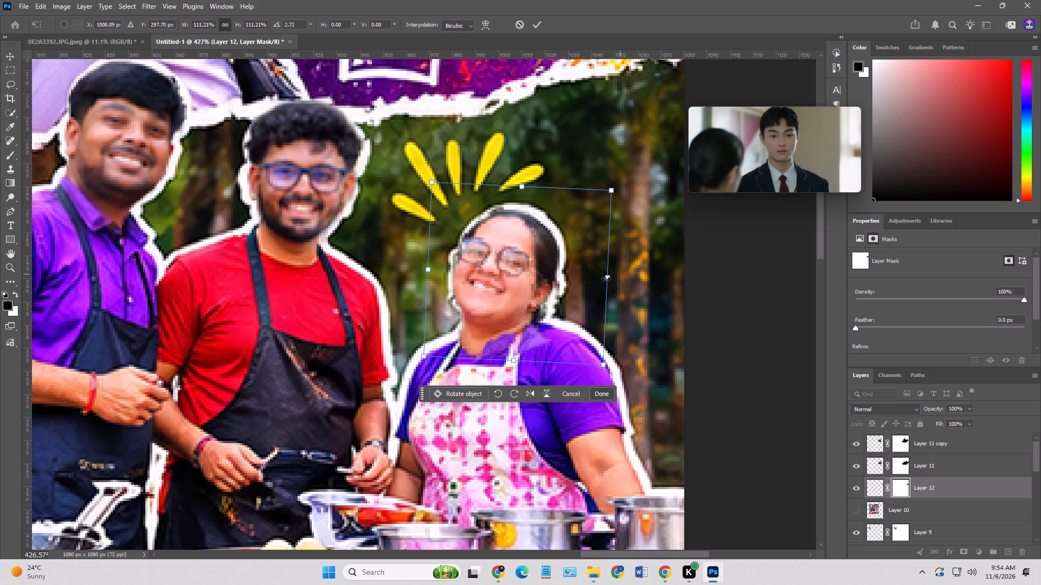
{"action": "scroll", "coordinate": [502, 291], "scroll_direction": "down", "scroll_amount": 12, "text": "alt"}
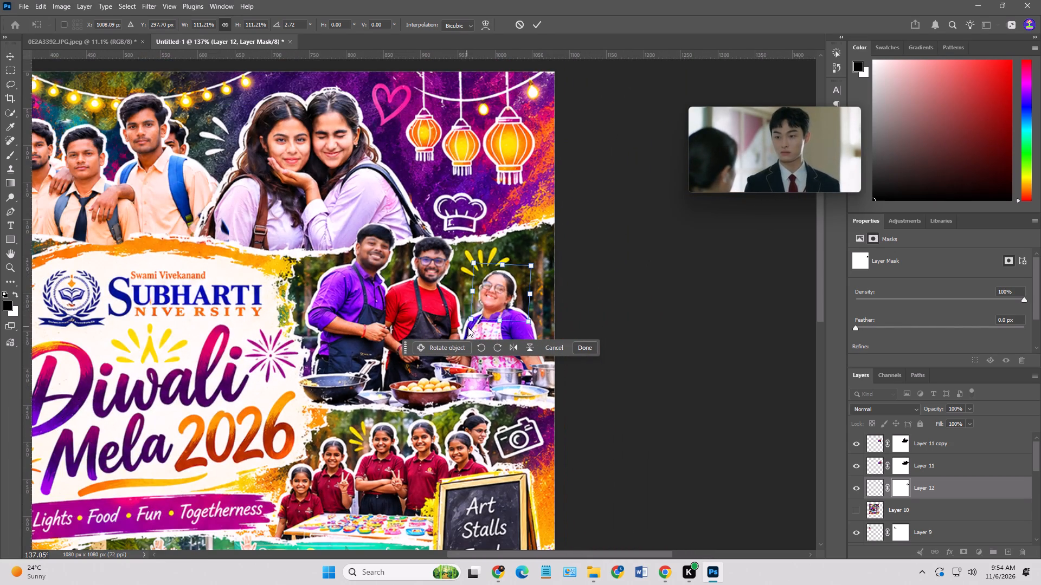
{"action": "left_click", "coordinate": [473, 318]}
{"action": "left_click", "coordinate": [472, 321]}
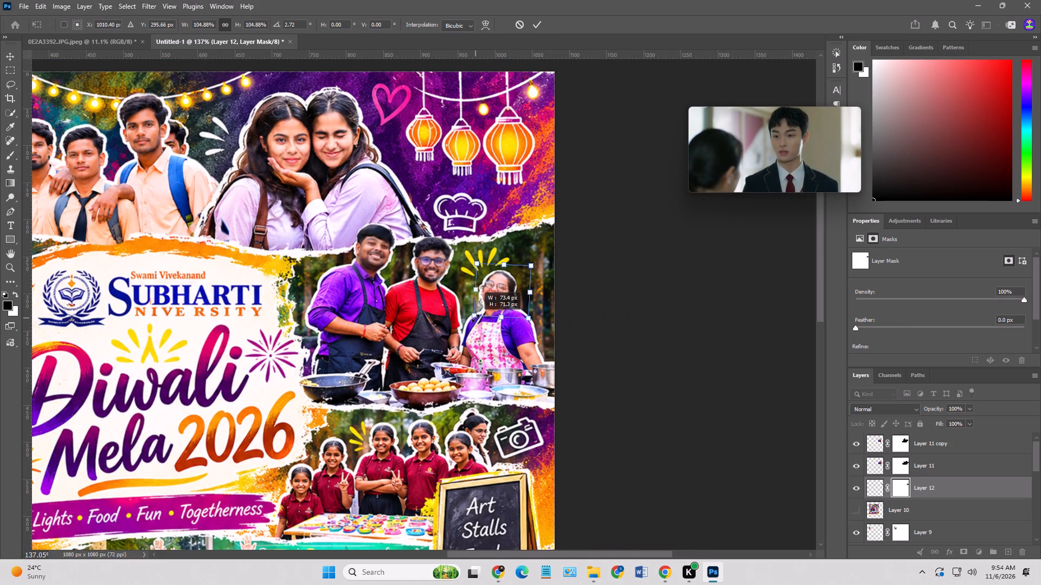
{"action": "scroll", "coordinate": [502, 304], "scroll_direction": "up", "scroll_amount": 9, "text": "alt"}
{"action": "left_click_drag", "start_coordinate": [502, 295], "coordinate": [497, 295]}
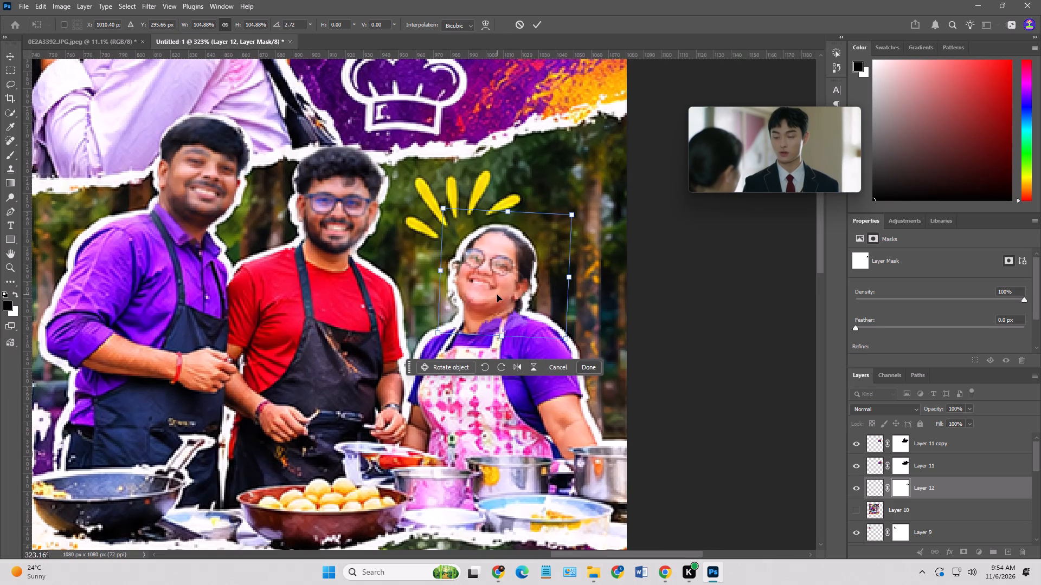
{"action": "left_click_drag", "start_coordinate": [497, 295], "coordinate": [492, 296]}
{"action": "left_click_drag", "start_coordinate": [505, 285], "coordinate": [493, 295]}
{"action": "left_click_drag", "start_coordinate": [502, 238], "coordinate": [494, 253]}
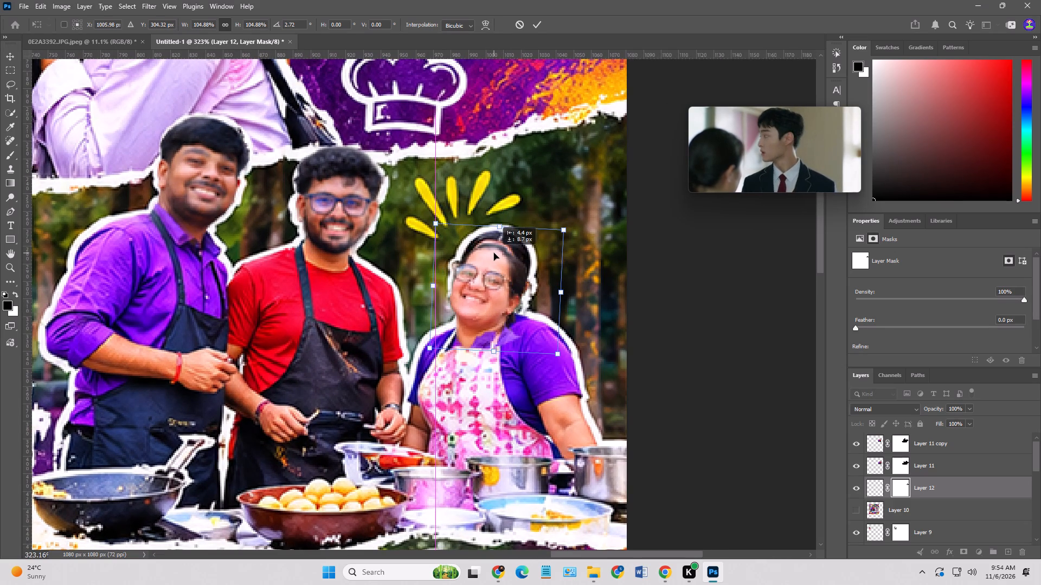
{"action": "left_click_drag", "start_coordinate": [494, 253], "coordinate": [498, 244]}
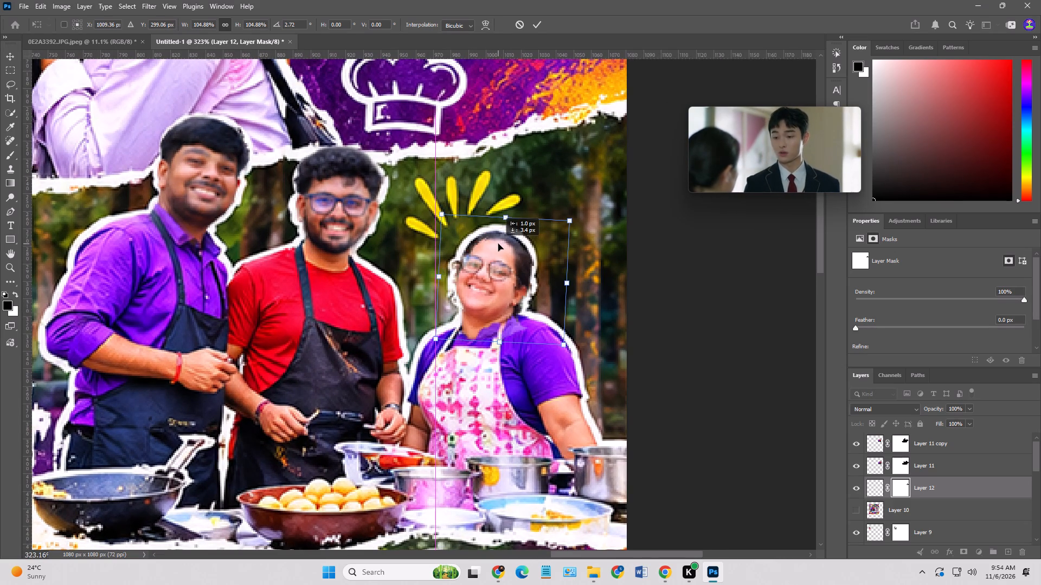
{"action": "left_click_drag", "start_coordinate": [498, 244], "coordinate": [496, 244]}
{"action": "left_click_drag", "start_coordinate": [569, 218], "coordinate": [573, 216]}
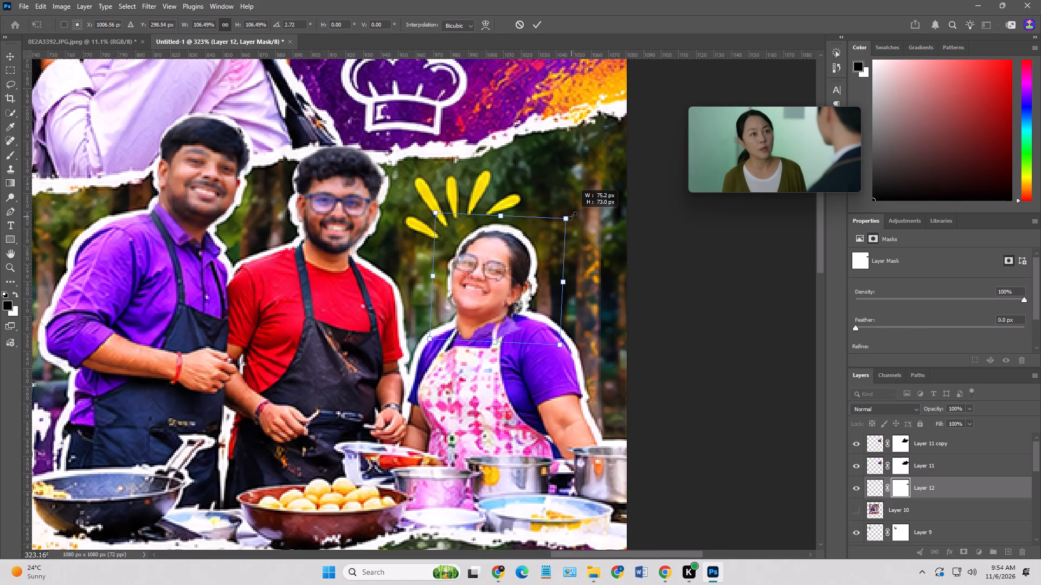
{"action": "left_click_drag", "start_coordinate": [573, 216], "coordinate": [581, 217]}
{"action": "left_click", "coordinate": [558, 240]}
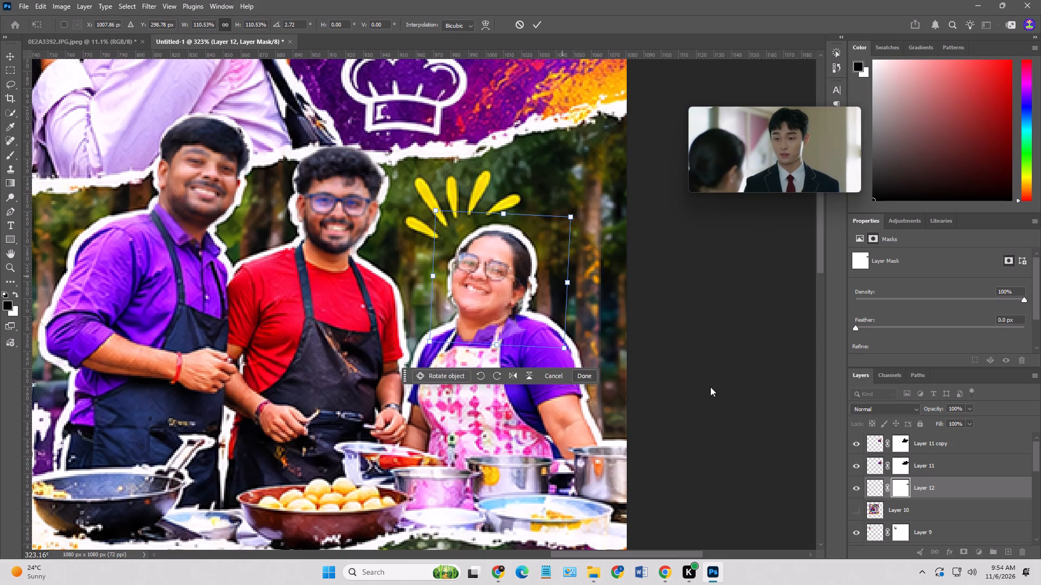
Dab black on Layer 12's mask with the 4 px brush at the outer edge of the woman's hair beside her ear.
{"action": "left_click", "coordinate": [899, 488]}
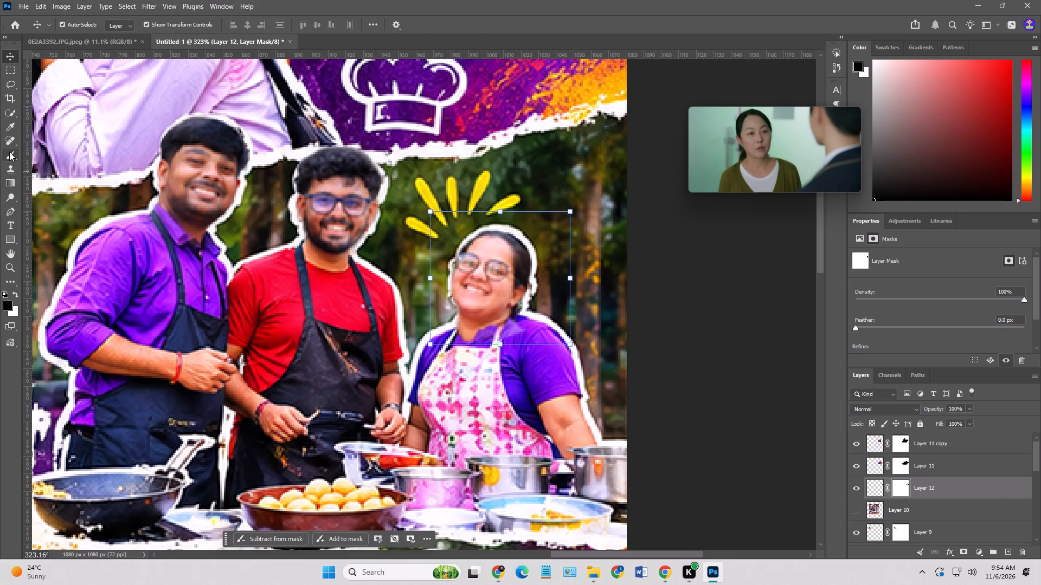
{"action": "left_click", "coordinate": [9, 152]}
{"action": "left_click", "coordinate": [532, 284]}
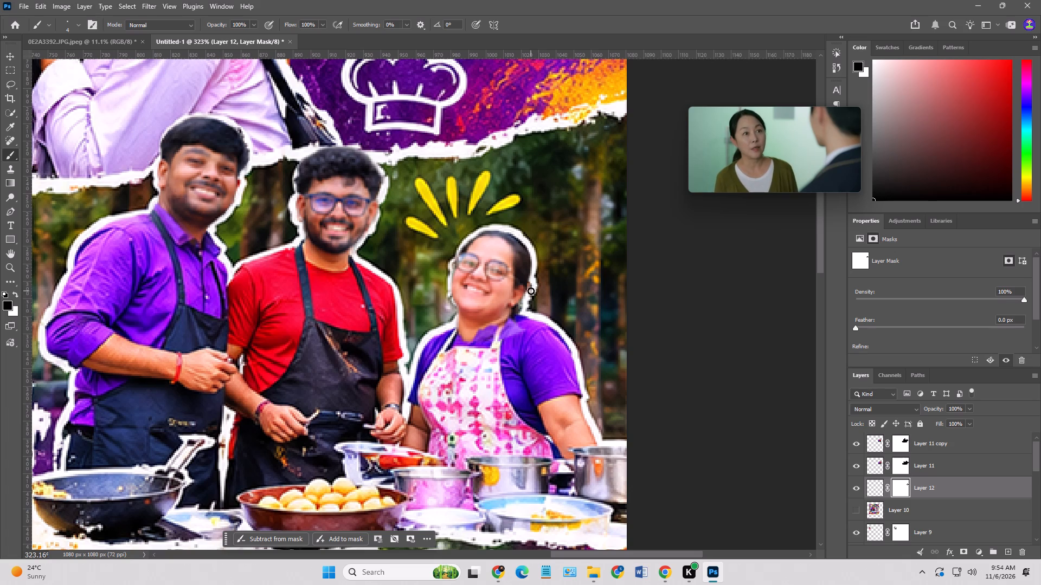
{"action": "left_click", "coordinate": [532, 287]}
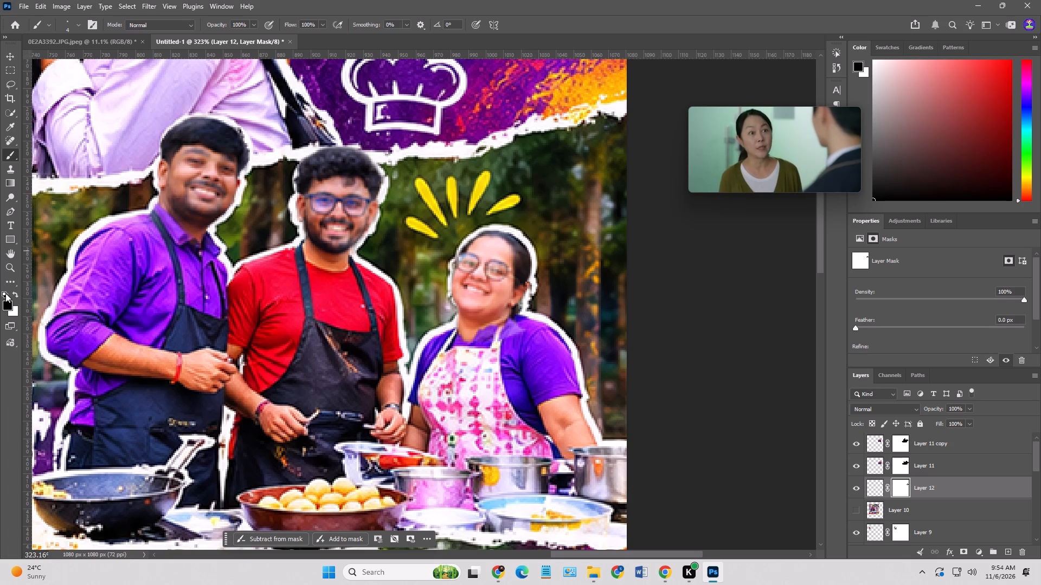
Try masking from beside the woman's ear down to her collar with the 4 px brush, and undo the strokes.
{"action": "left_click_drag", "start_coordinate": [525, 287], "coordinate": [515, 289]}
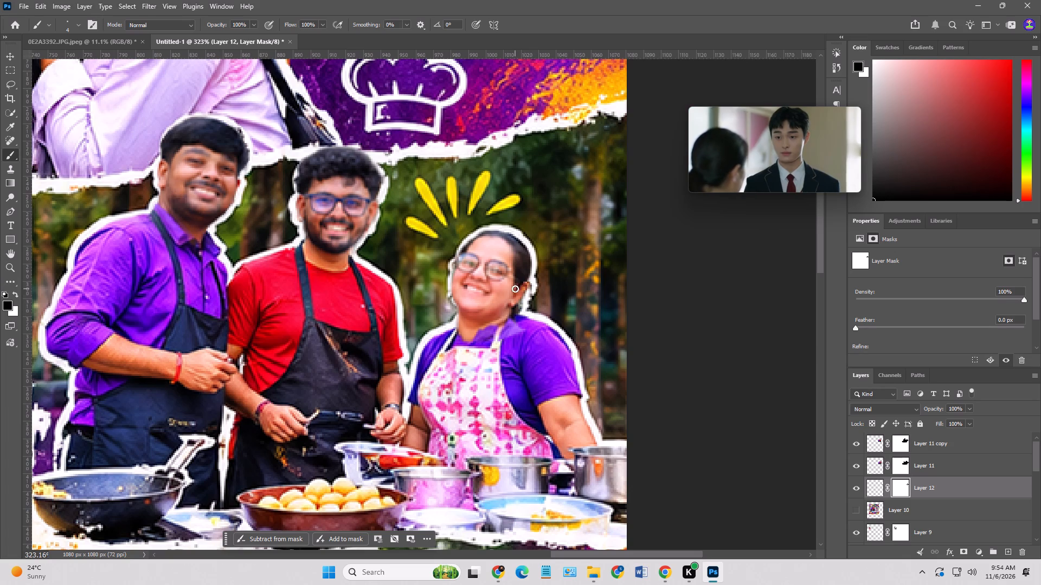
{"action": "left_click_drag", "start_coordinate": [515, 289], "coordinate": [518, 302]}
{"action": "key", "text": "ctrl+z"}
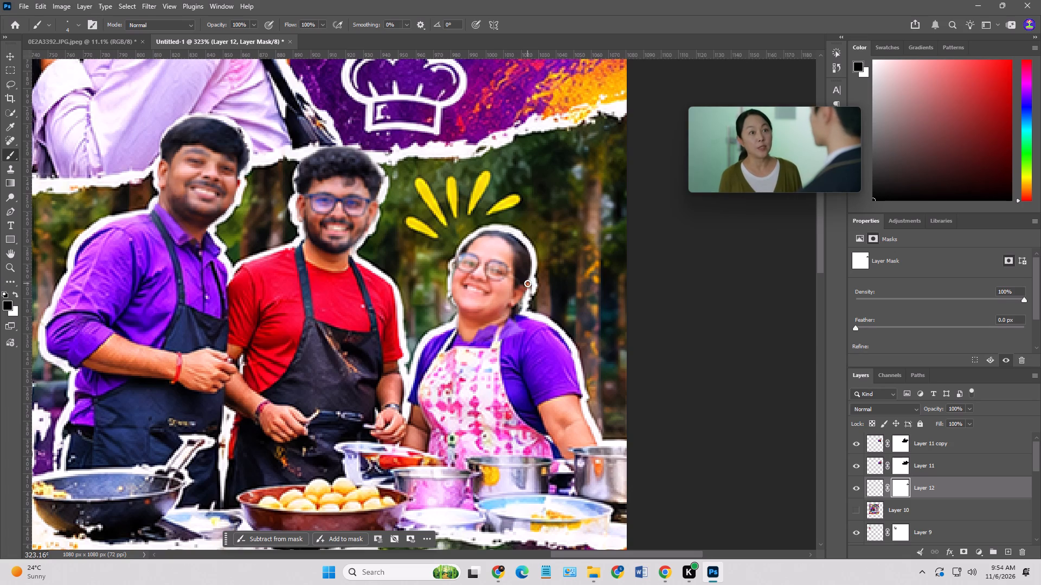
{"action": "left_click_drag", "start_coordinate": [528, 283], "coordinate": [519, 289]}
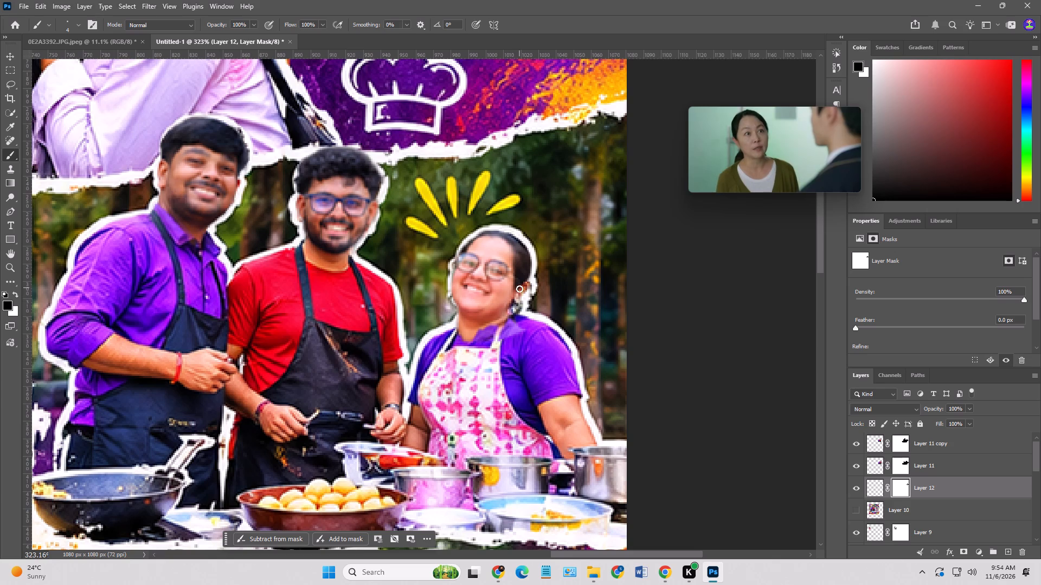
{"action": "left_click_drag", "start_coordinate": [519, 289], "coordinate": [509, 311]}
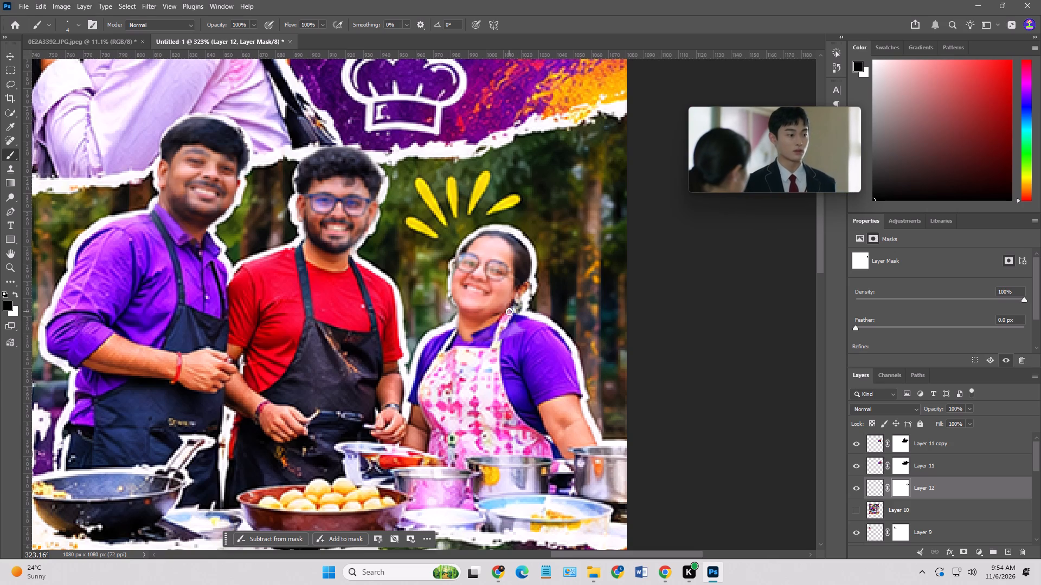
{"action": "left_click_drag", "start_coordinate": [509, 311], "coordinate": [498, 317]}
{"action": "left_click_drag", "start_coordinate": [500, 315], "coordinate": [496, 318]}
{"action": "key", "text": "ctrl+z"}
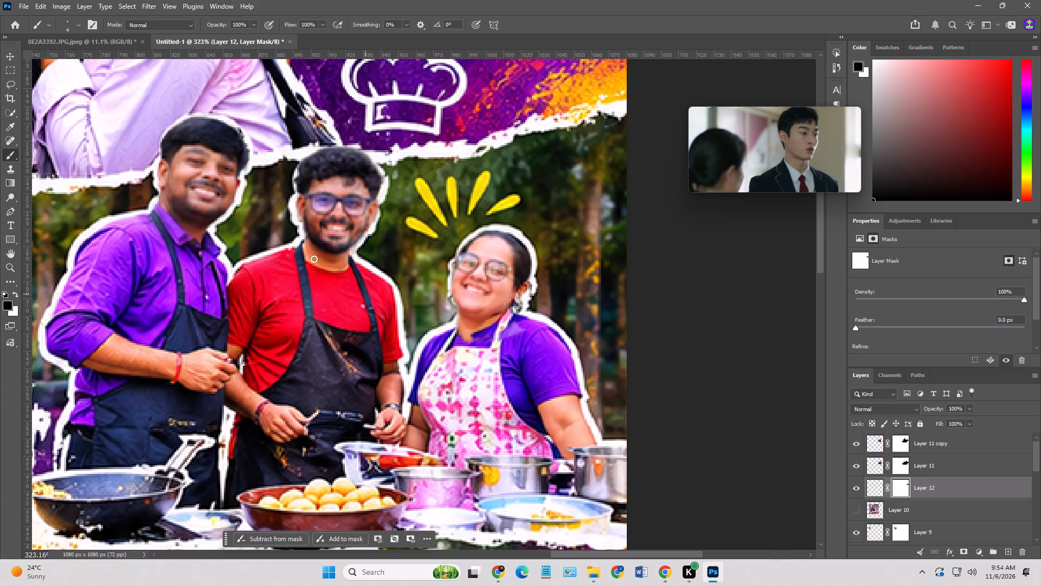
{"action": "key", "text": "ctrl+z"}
Mask Layer 12 with a small hard round brush from the woman's ear along her neck to reveal the apron strap.
{"action": "left_click", "coordinate": [65, 24]}
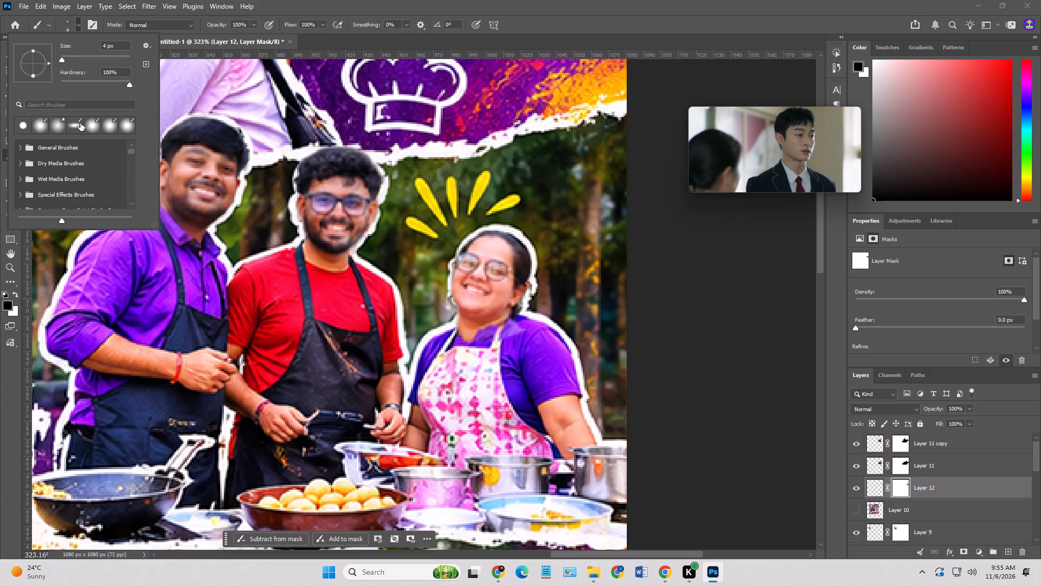
{"action": "left_click", "coordinate": [40, 126]}
{"action": "double_click", "coordinate": [16, 125]}
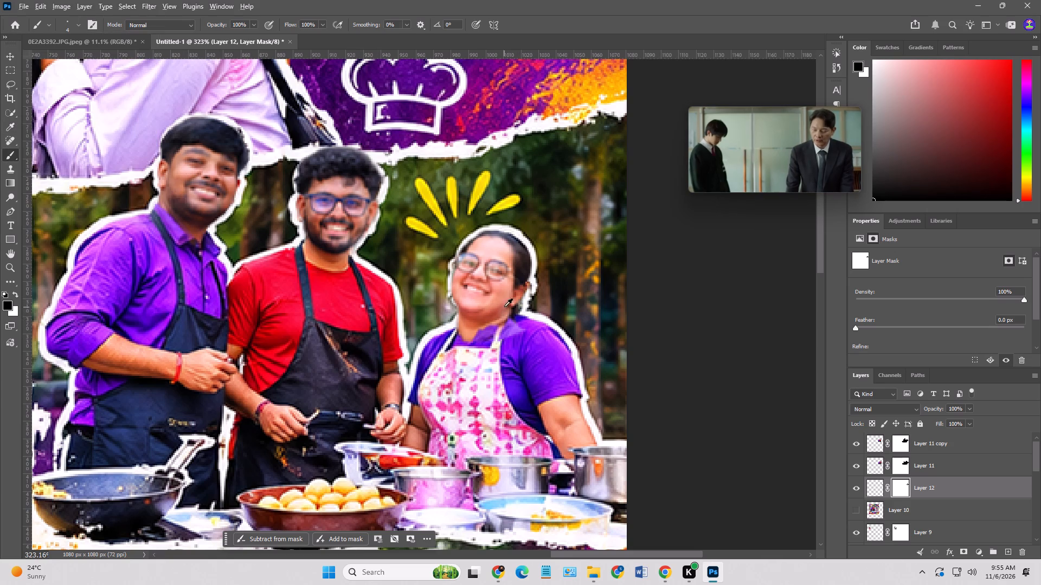
{"action": "scroll", "coordinate": [504, 303], "scroll_direction": "up", "scroll_amount": 9, "text": "alt"}
{"action": "left_click_drag", "start_coordinate": [535, 255], "coordinate": [521, 272]}
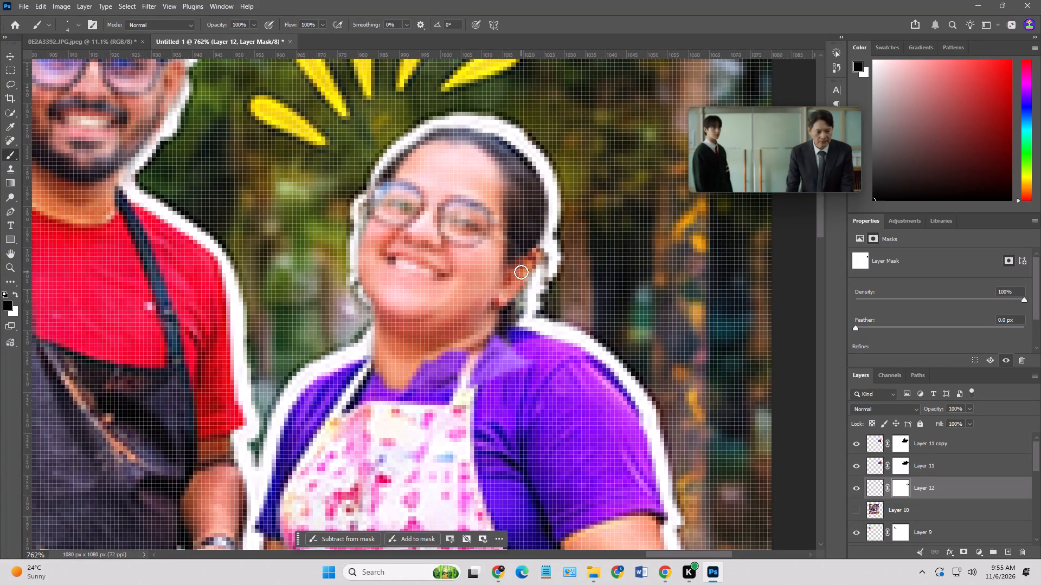
{"action": "left_click_drag", "start_coordinate": [521, 272], "coordinate": [501, 308]}
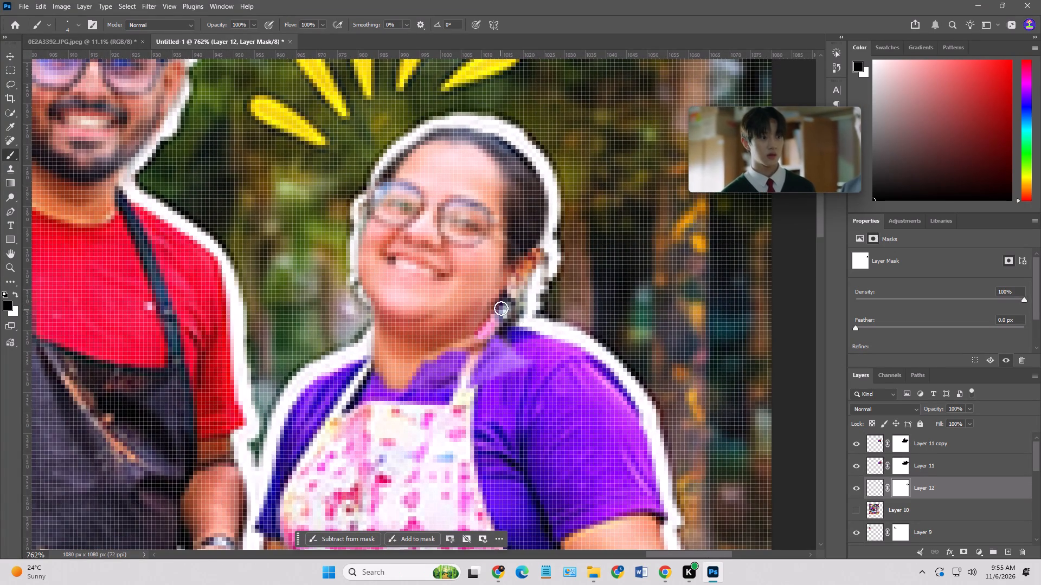
{"action": "left_click_drag", "start_coordinate": [501, 308], "coordinate": [445, 341]}
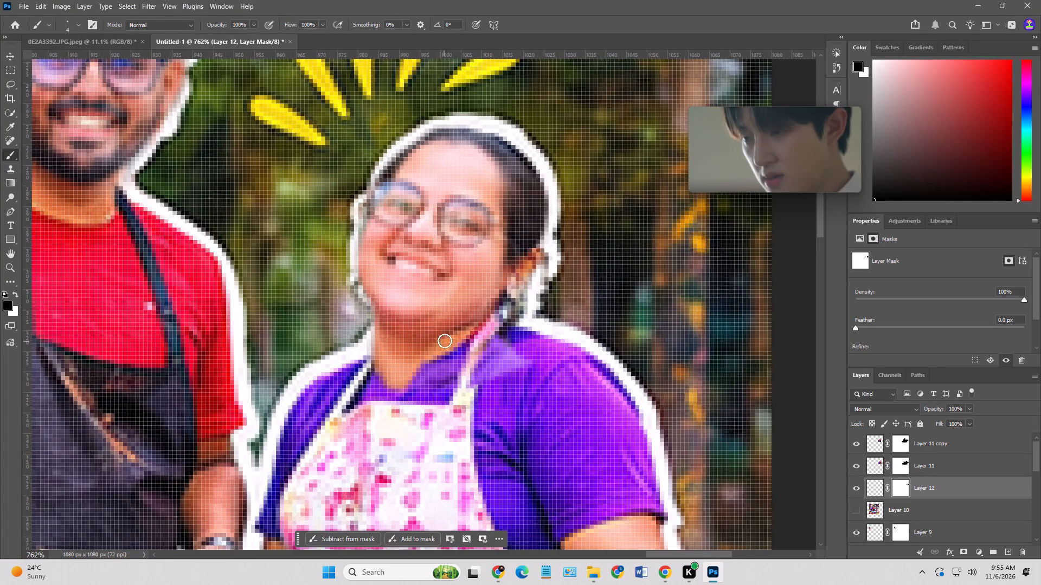
Mask the head cutout's leftover neck and collar area on Layer 12, up to the jaw edge opposite the ear.
{"action": "left_click_drag", "start_coordinate": [445, 341], "coordinate": [401, 386]}
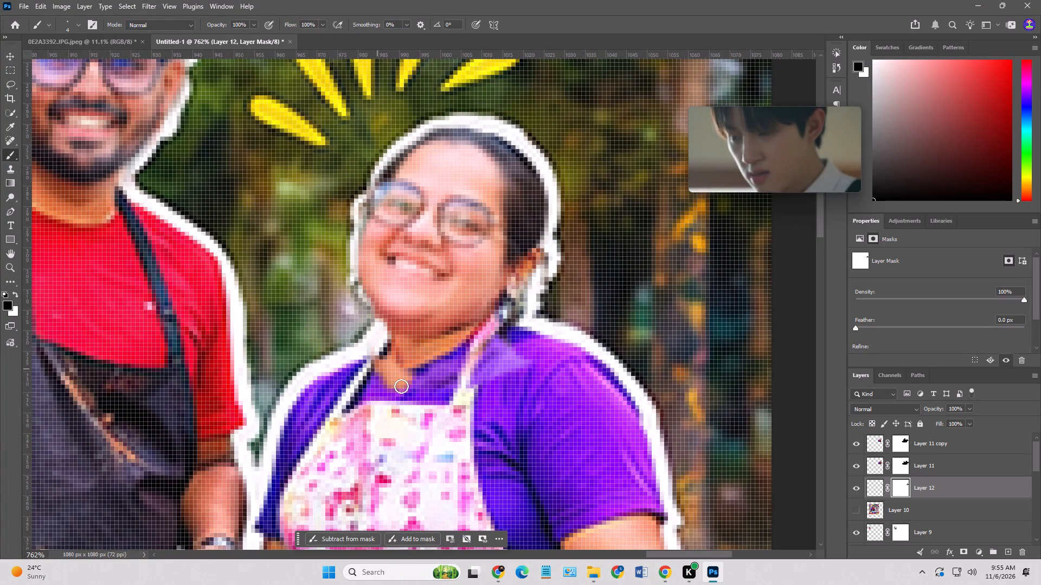
{"action": "left_click_drag", "start_coordinate": [401, 386], "coordinate": [375, 352]}
{"action": "left_click_drag", "start_coordinate": [363, 310], "coordinate": [401, 336]}
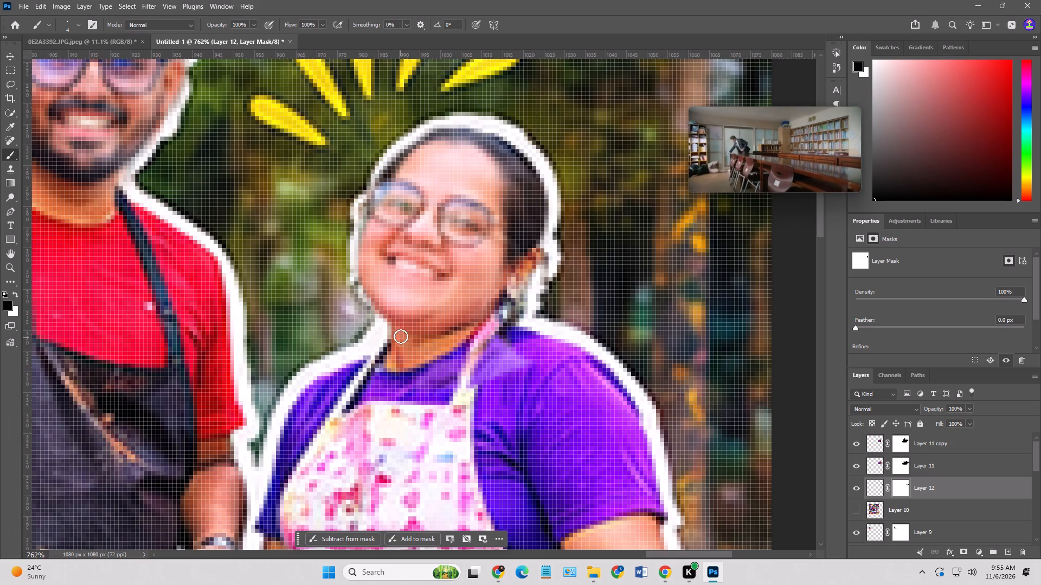
{"action": "left_click_drag", "start_coordinate": [401, 336], "coordinate": [365, 326]}
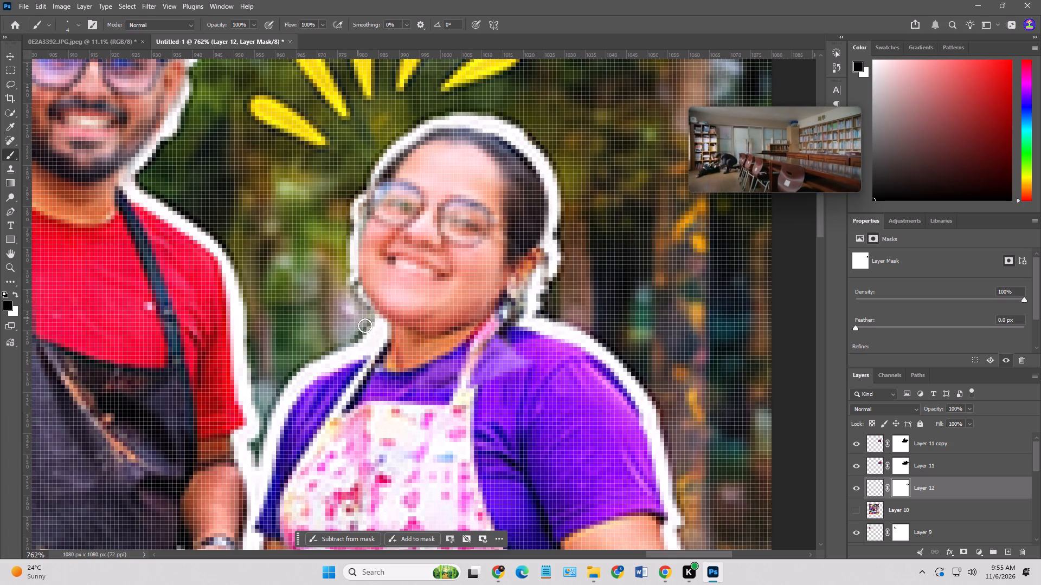
{"action": "left_click_drag", "start_coordinate": [365, 326], "coordinate": [367, 328]}
Nudge the woman's head cutout 2 px up and 2 px to the right.
{"action": "scroll", "coordinate": [419, 348], "scroll_direction": "down", "scroll_amount": 10, "text": "alt"}
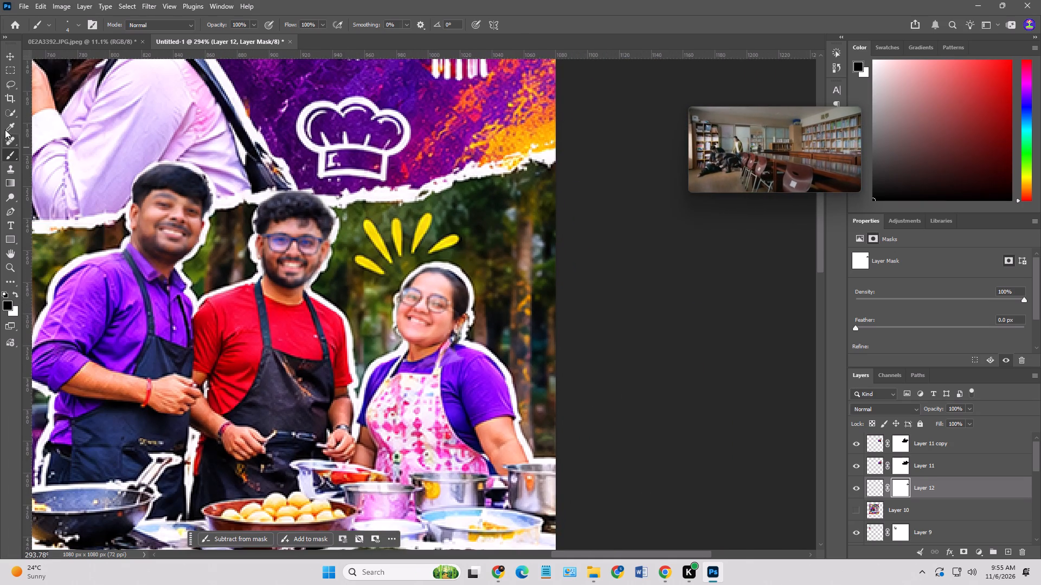
{"action": "left_click", "coordinate": [6, 57]}
{"action": "left_click", "coordinate": [421, 314]}
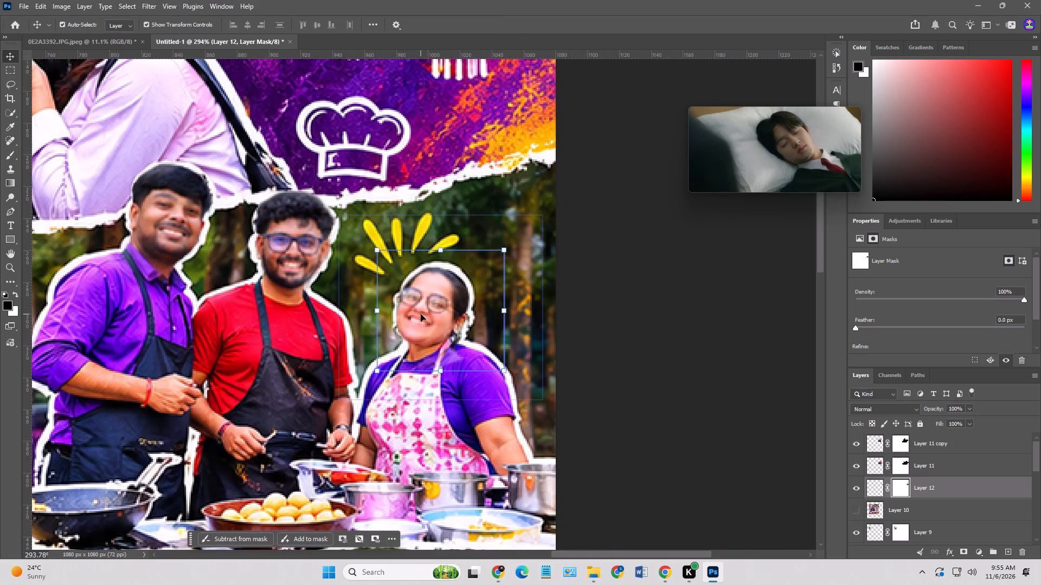
{"action": "key", "text": "Up"}
{"action": "key", "text": "Right"}
{"action": "key", "text": "Right"}
{"action": "key", "text": "Up"}
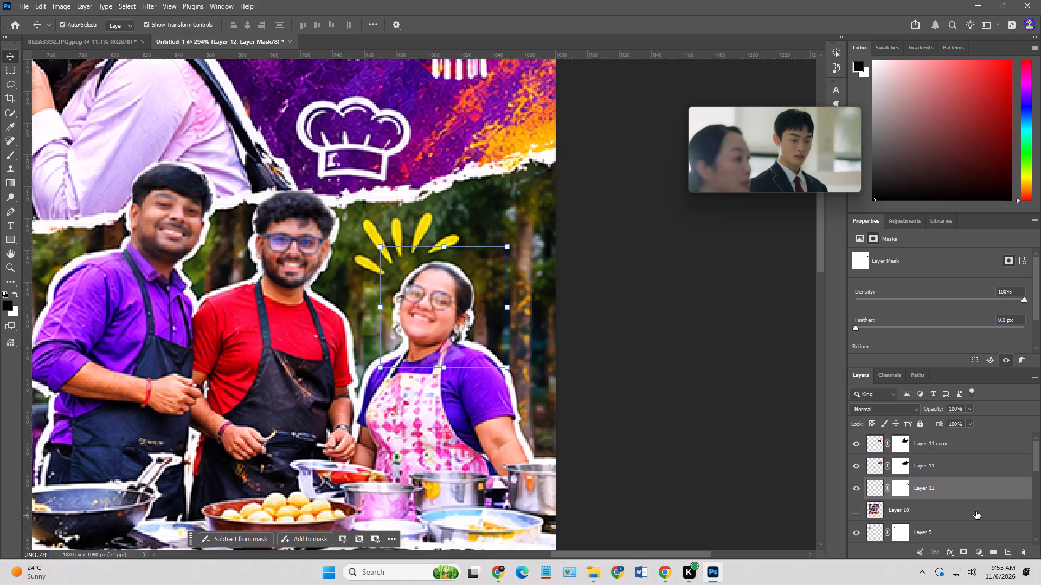
Brush black on Layer 12's mask along the woman's neckline and the outer edge of her cheek beside her glasses.
{"action": "left_click", "coordinate": [10, 154]}
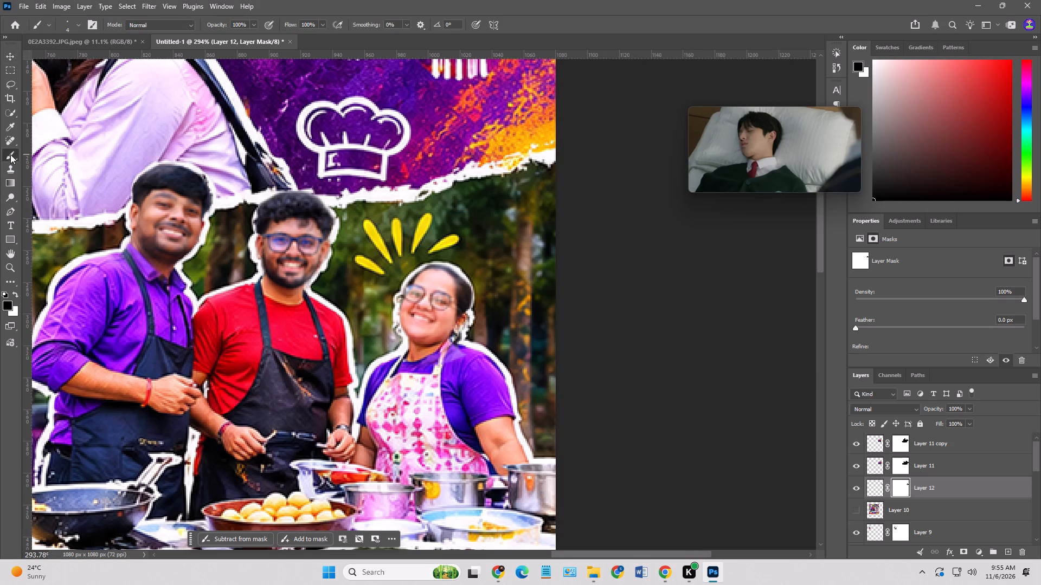
{"action": "left_click", "coordinate": [411, 356]}
{"action": "left_click_drag", "start_coordinate": [417, 345], "coordinate": [434, 349]}
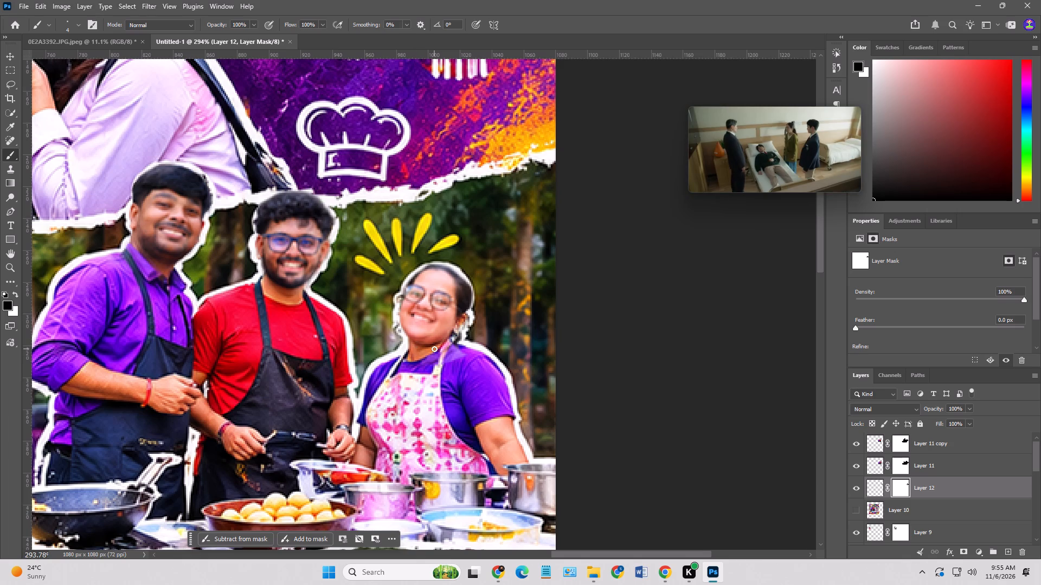
{"action": "left_click_drag", "start_coordinate": [434, 349], "coordinate": [425, 347]}
{"action": "left_click_drag", "start_coordinate": [428, 345], "coordinate": [415, 346]}
{"action": "left_click_drag", "start_coordinate": [396, 322], "coordinate": [396, 334]}
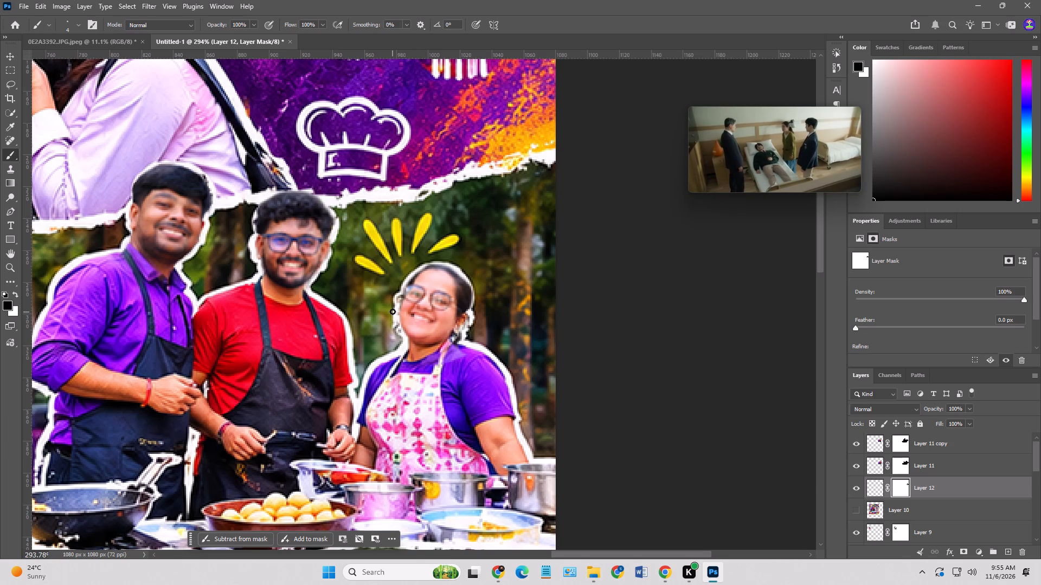
{"action": "left_click_drag", "start_coordinate": [396, 308], "coordinate": [396, 320]}
{"action": "left_click_drag", "start_coordinate": [396, 294], "coordinate": [397, 305]}
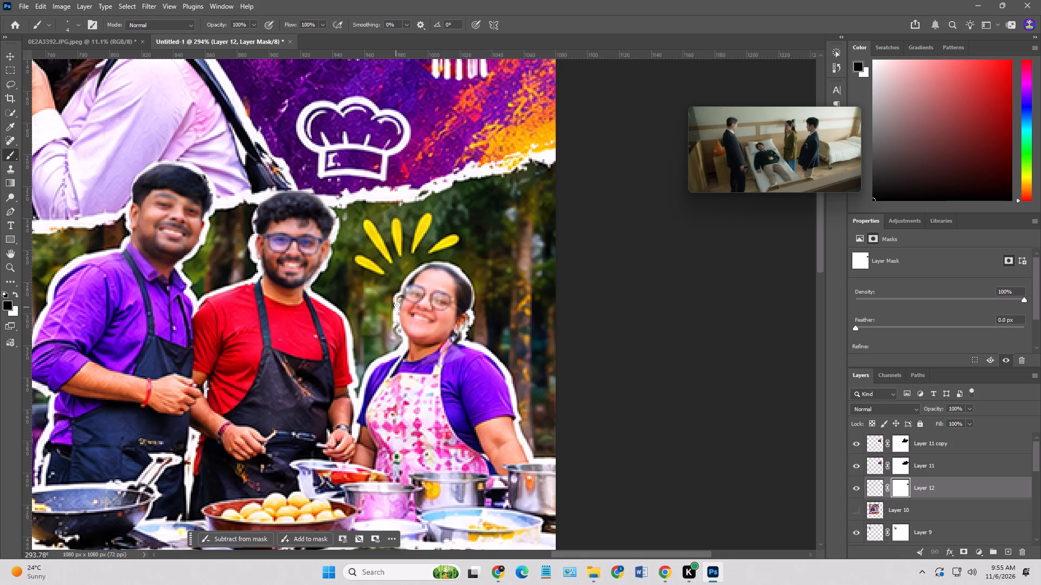
{"action": "left_click_drag", "start_coordinate": [397, 305], "coordinate": [402, 294]}
Examine the woman's blended head up close and against the whole Diwali Mela 2026 collage.
{"action": "scroll", "coordinate": [374, 344], "scroll_direction": "down", "scroll_amount": 12, "text": "alt"}
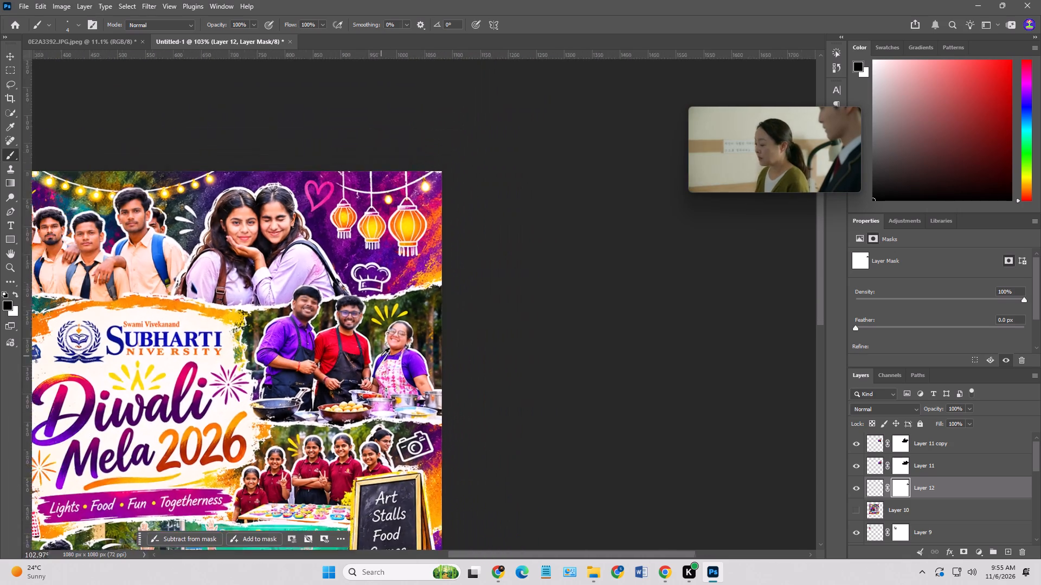
{"action": "scroll", "coordinate": [377, 341], "scroll_direction": "up", "scroll_amount": 12, "text": "alt"}
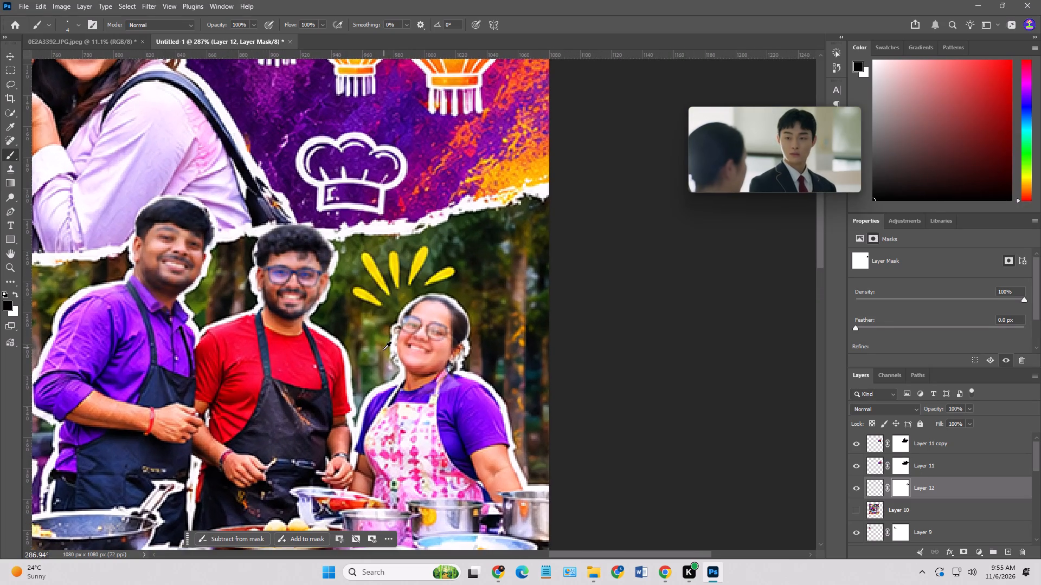
{"action": "scroll", "coordinate": [325, 341], "scroll_direction": "down", "scroll_amount": 4, "text": "alt"}
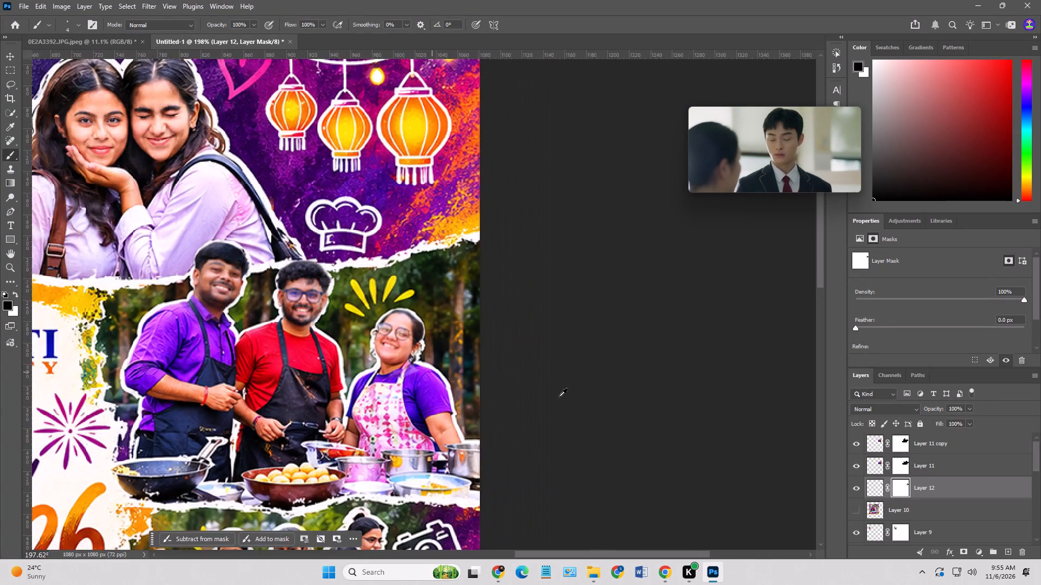
{"action": "scroll", "coordinate": [664, 422], "scroll_direction": "down", "scroll_amount": 11, "text": "alt"}
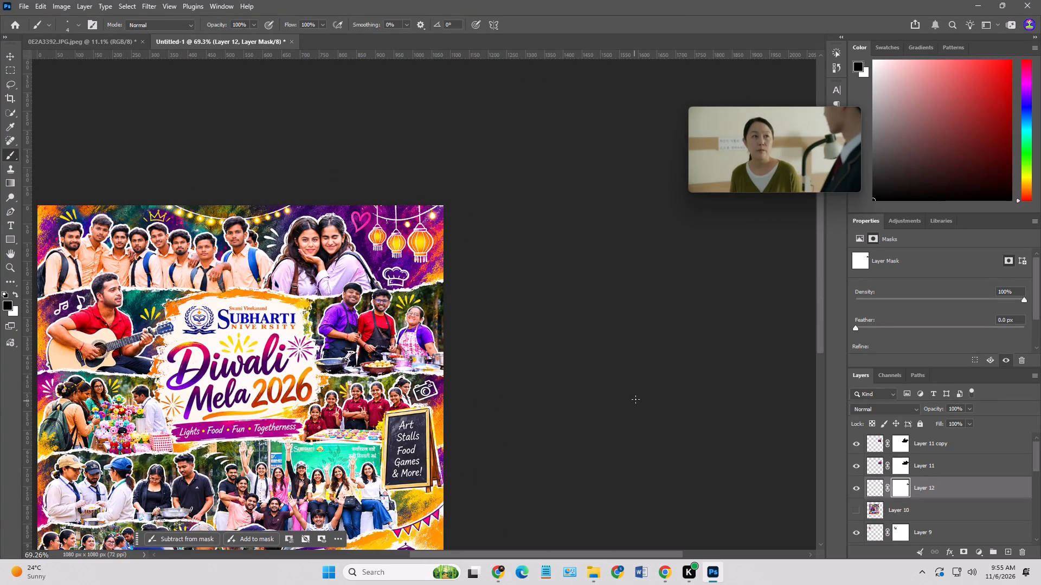
{"action": "scroll", "coordinate": [635, 399], "scroll_direction": "down", "scroll_amount": 6, "text": "alt"}
{"action": "scroll", "coordinate": [140, 379], "scroll_direction": "up", "scroll_amount": 8, "text": "alt"}
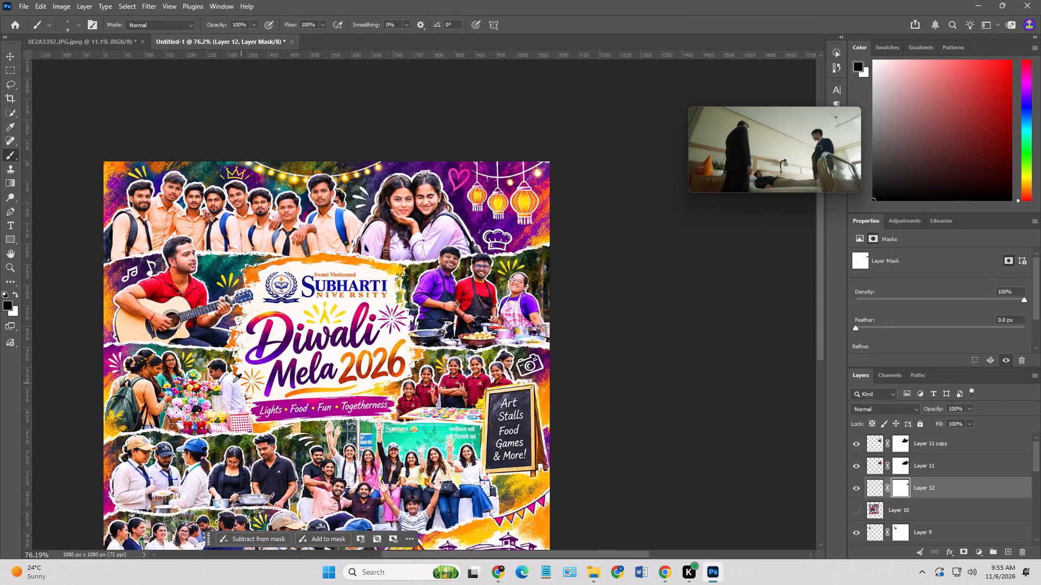
{"action": "scroll", "coordinate": [233, 382], "scroll_direction": "up", "scroll_amount": 5, "text": "alt"}
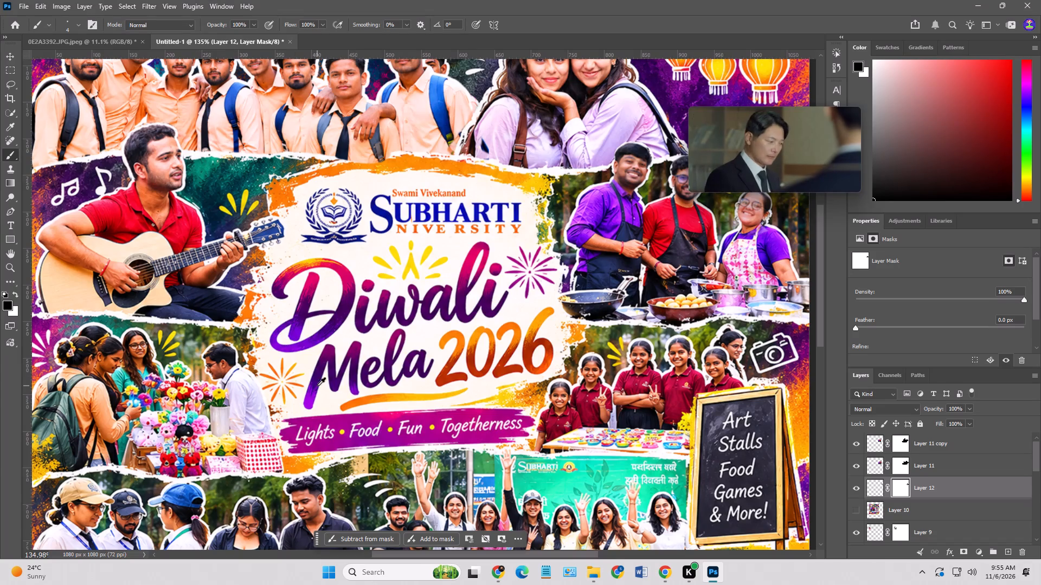
{"action": "scroll", "coordinate": [317, 386], "scroll_direction": "down", "scroll_amount": 7, "text": "alt"}
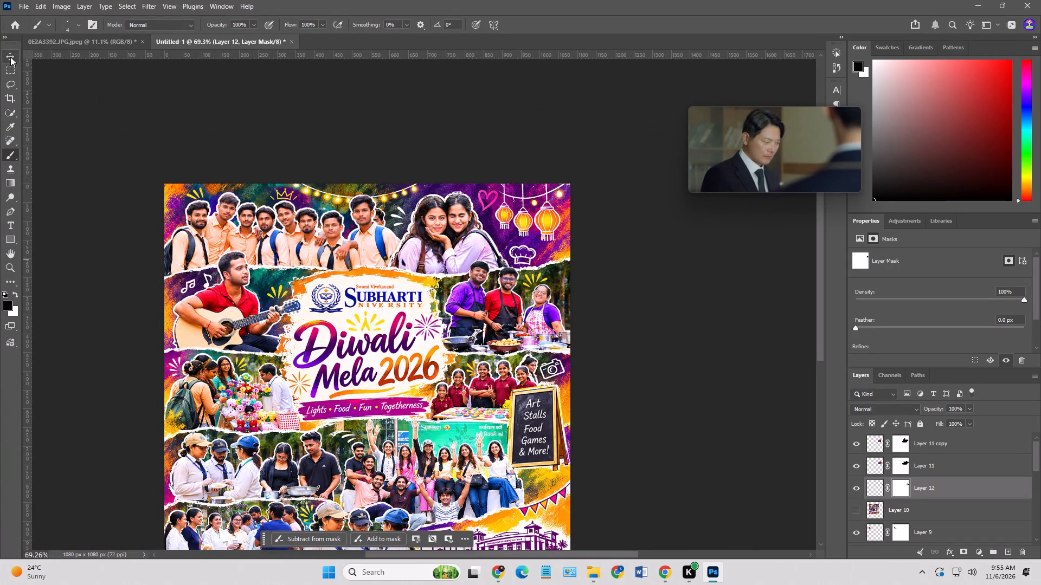
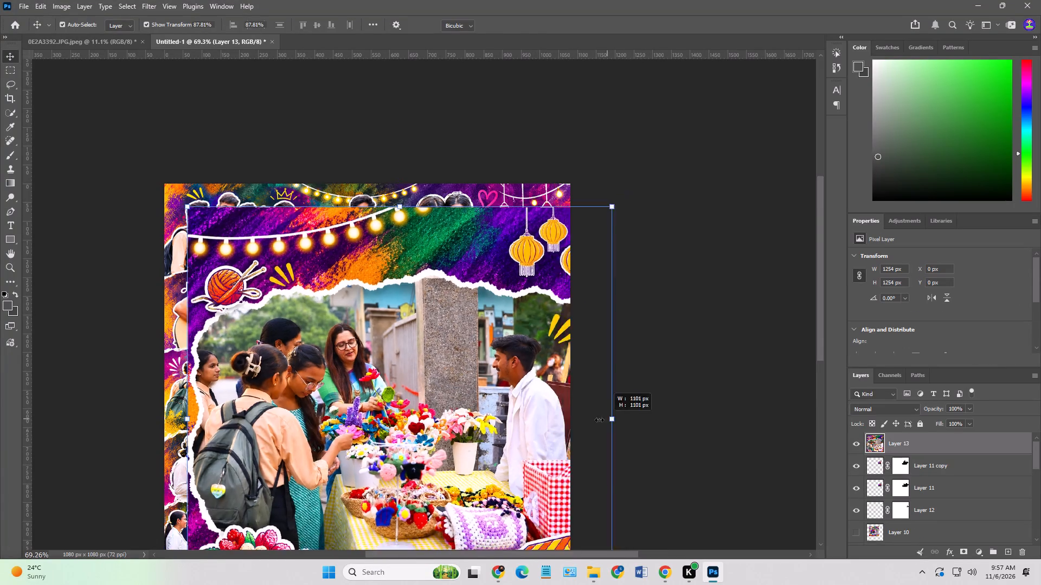
Scale the flower-stall image down to about 467 px square and place it below the guitarist, slightly overhanging the collage's left edge.
{"action": "left_click_drag", "start_coordinate": [599, 420], "coordinate": [476, 424], "text": "alt"}
{"action": "left_click_drag", "start_coordinate": [447, 441], "coordinate": [286, 412]}
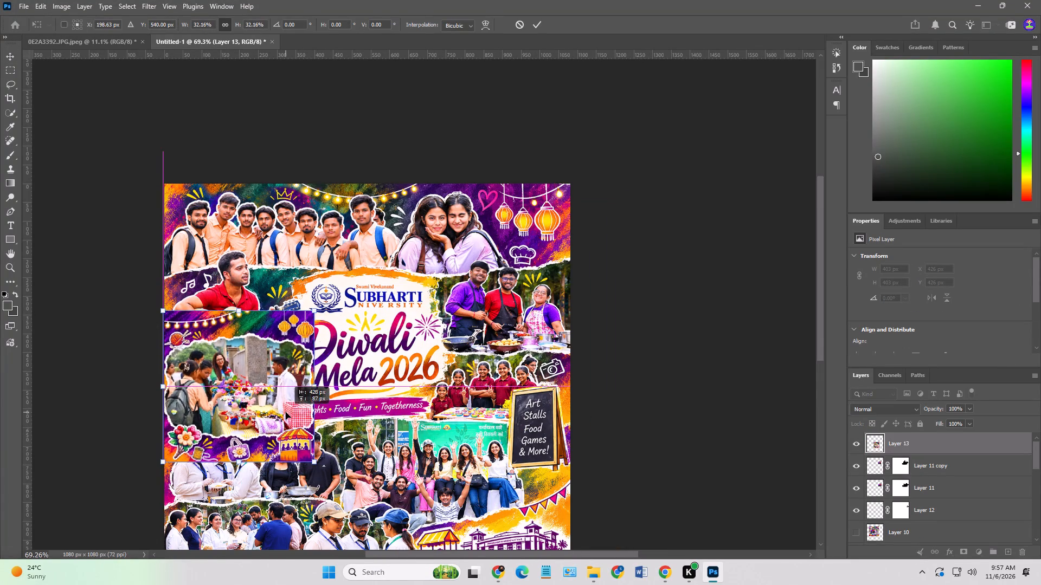
{"action": "left_click_drag", "start_coordinate": [286, 412], "coordinate": [287, 411]}
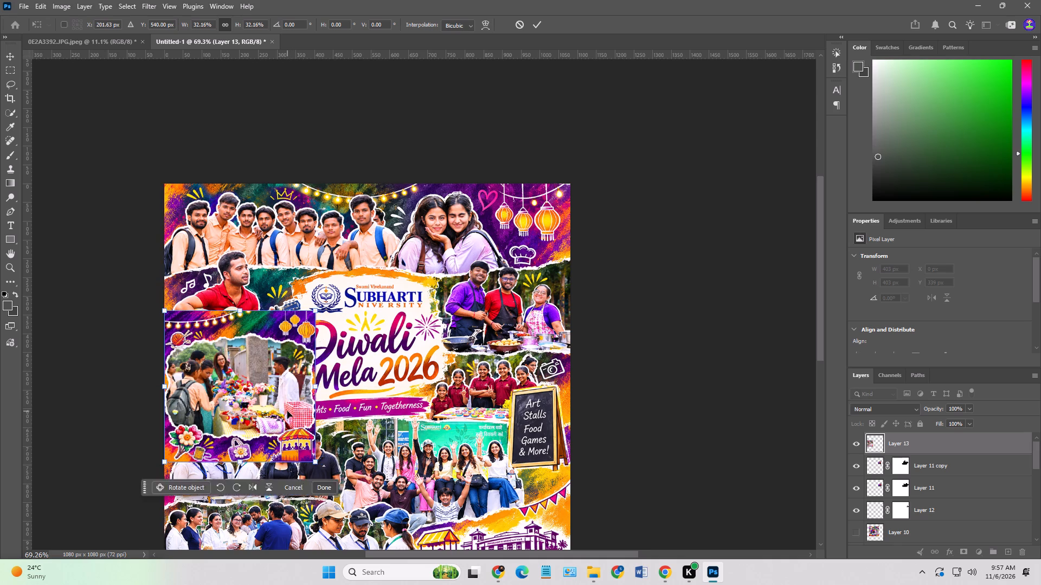
{"action": "left_click_drag", "start_coordinate": [287, 411], "coordinate": [277, 422]}
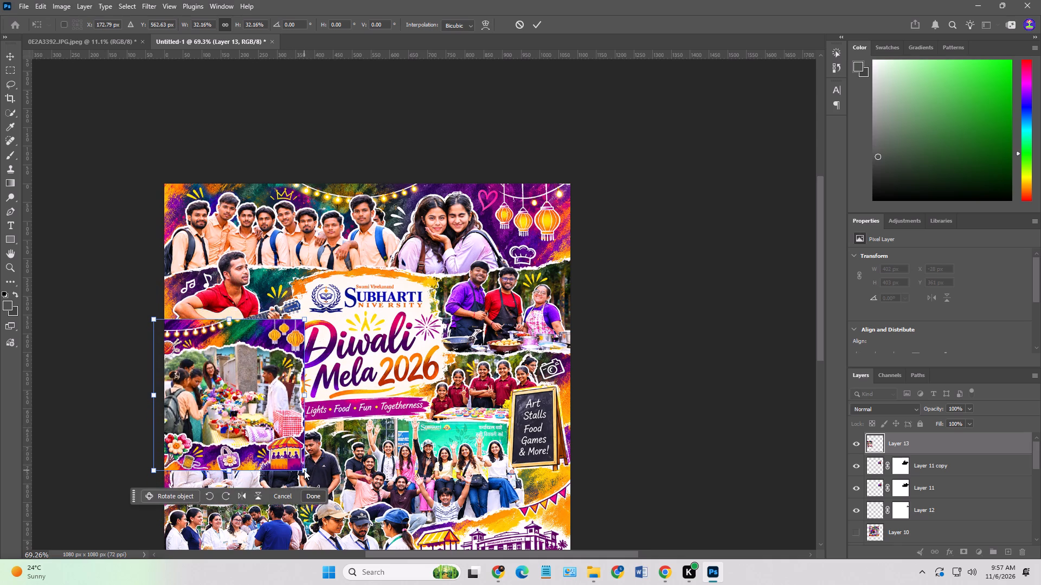
{"action": "left_click_drag", "start_coordinate": [304, 474], "coordinate": [257, 431]}
{"action": "left_click_drag", "start_coordinate": [282, 425], "coordinate": [280, 422]}
{"action": "left_click_drag", "start_coordinate": [280, 422], "coordinate": [226, 407]}
{"action": "left_click", "coordinate": [267, 386]}
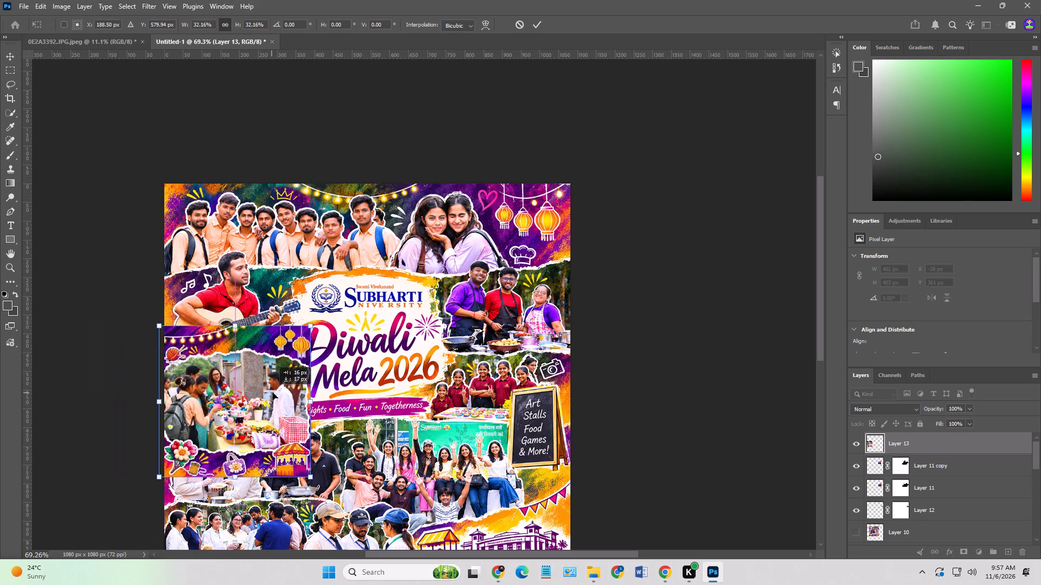
{"action": "left_click_drag", "start_coordinate": [316, 398], "coordinate": [328, 398], "text": "alt"}
{"action": "left_click_drag", "start_coordinate": [313, 396], "coordinate": [310, 399]}
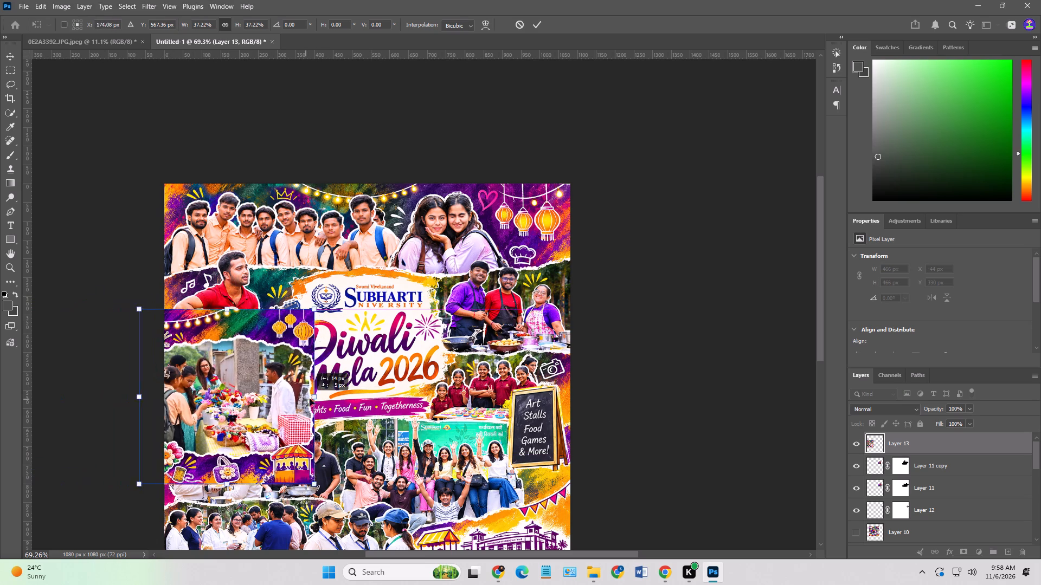
{"action": "left_click_drag", "start_coordinate": [310, 399], "coordinate": [319, 395]}
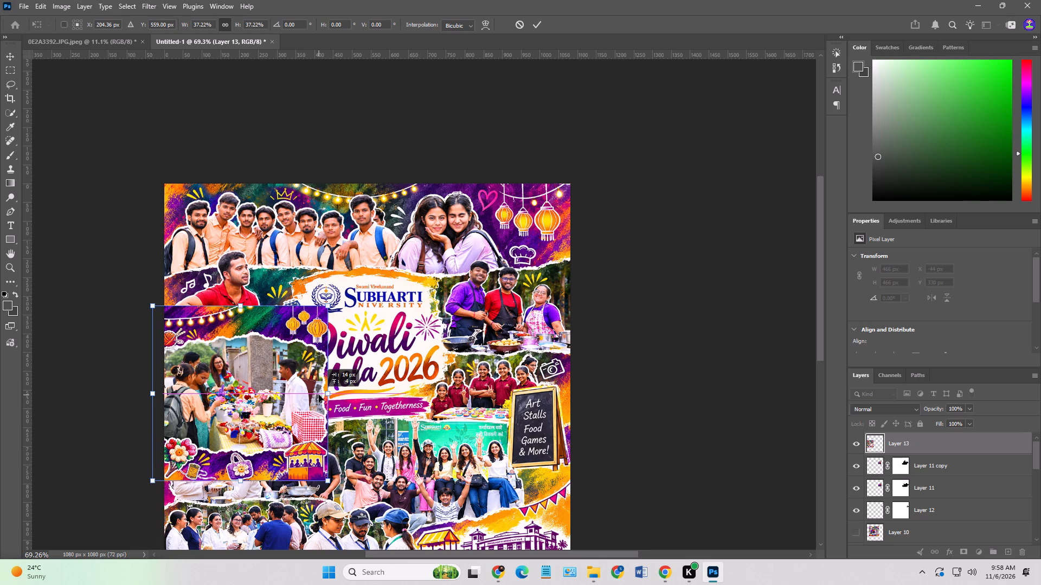
{"action": "left_click_drag", "start_coordinate": [319, 395], "coordinate": [311, 404]}
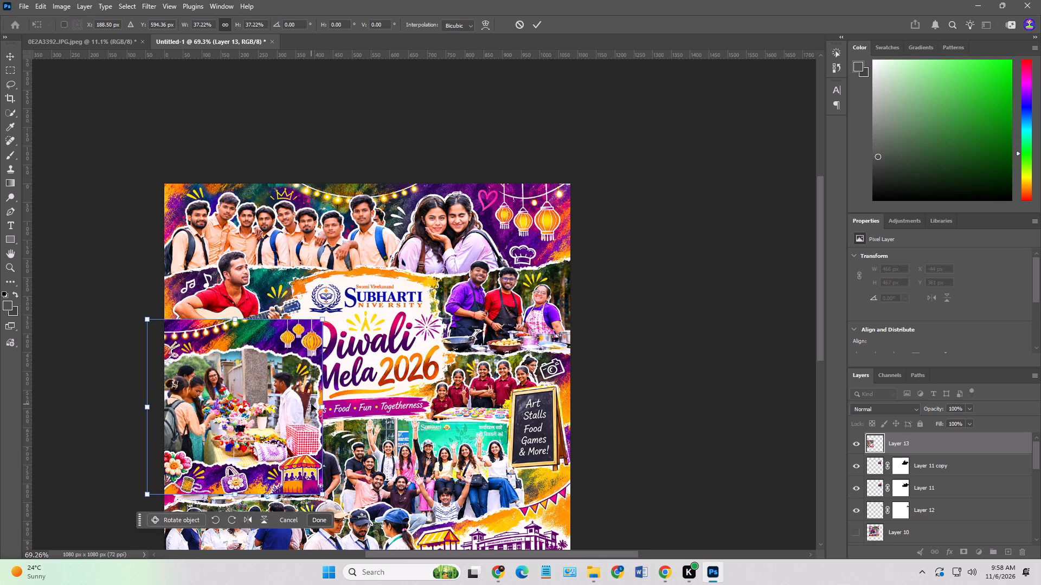
{"action": "key", "text": "Return"}
{"action": "left_click_drag", "start_coordinate": [301, 408], "coordinate": [301, 395]}
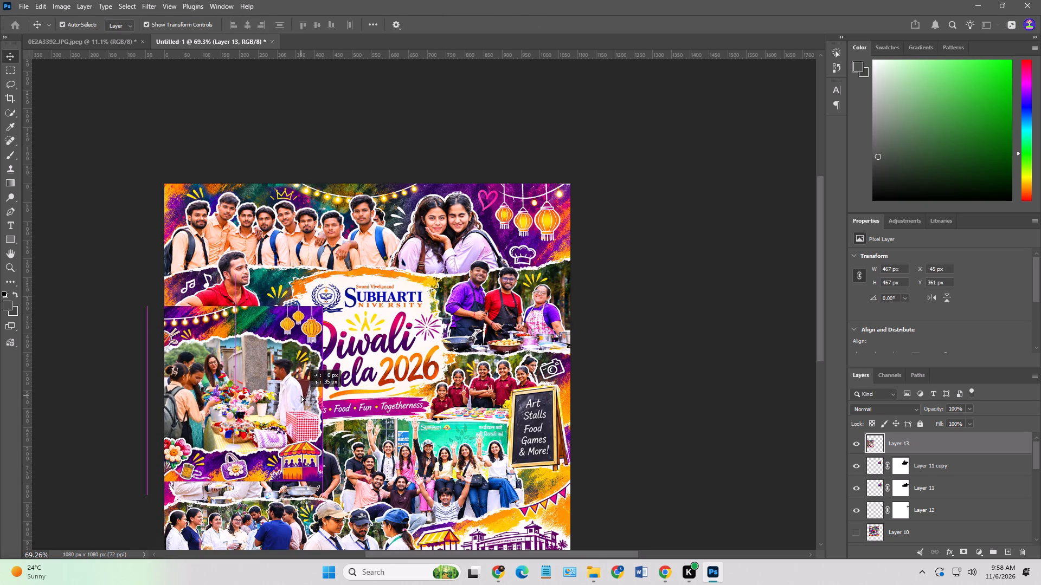
{"action": "left_click_drag", "start_coordinate": [301, 395], "coordinate": [301, 399]}
{"action": "key", "text": "Return"}
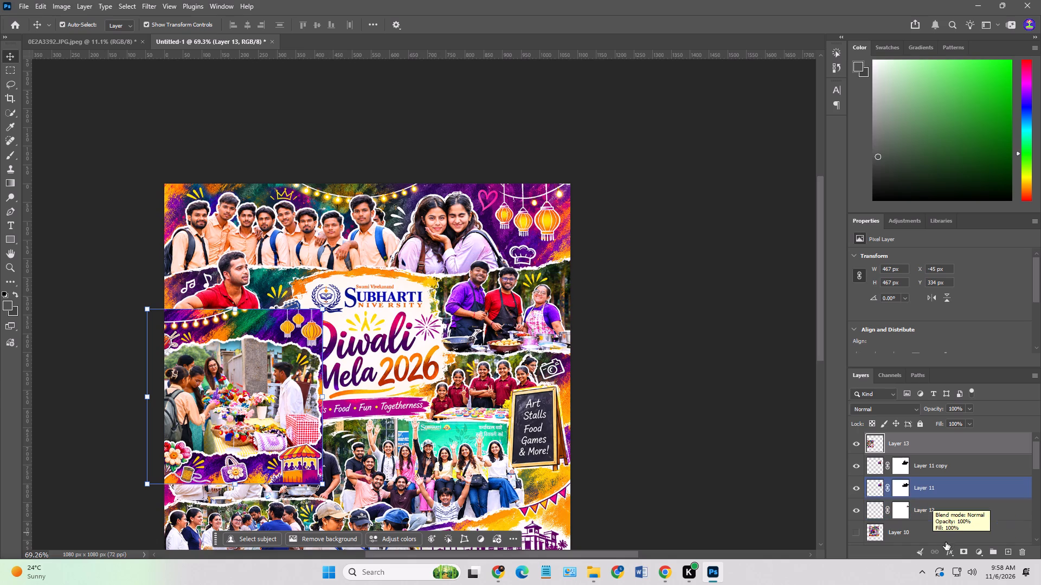
Add a layer mask to the flower-stall layer and paint out the area covering the guitarist with a 45 px black brush.
{"action": "left_click", "coordinate": [962, 550]}
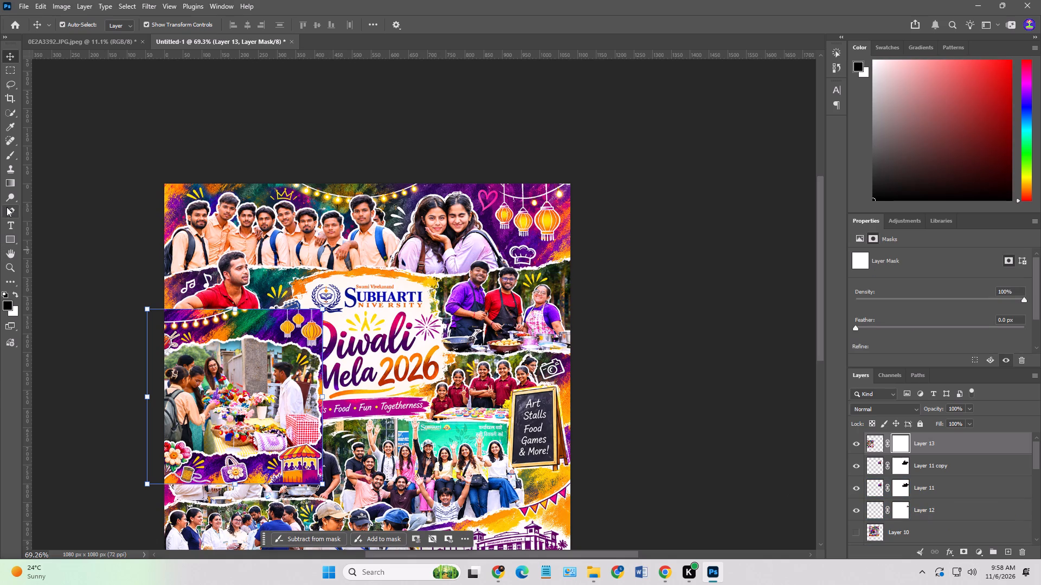
{"action": "left_click", "coordinate": [14, 155]}
{"action": "scroll", "coordinate": [194, 349], "scroll_direction": "up", "scroll_amount": 7, "text": "alt"}
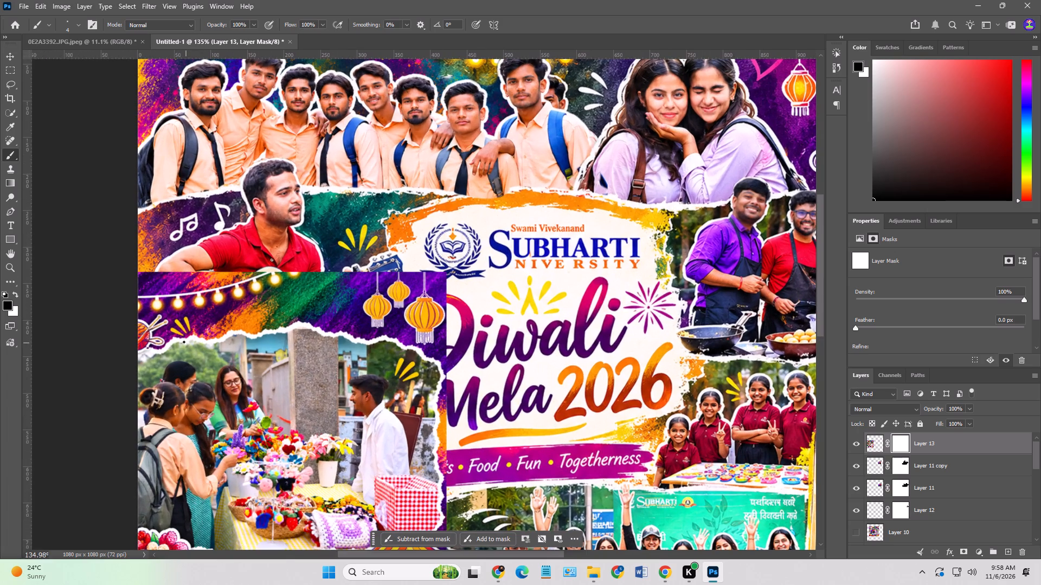
{"action": "key", "text": "bracketright"}
{"action": "key", "text": "bracketright"}
{"action": "key", "text": "bracketright"}
{"action": "key", "text": "bracketright"}
{"action": "key", "text": "bracketright"}
{"action": "key", "text": "bracketright"}
{"action": "key", "text": "bracketright"}
{"action": "key", "text": "bracketright"}
{"action": "key", "text": "bracketright"}
{"action": "key", "text": "bracketright"}
{"action": "key", "text": "bracketright"}
{"action": "key", "text": "bracketright"}
{"action": "key", "text": "bracketright"}
{"action": "key", "text": "bracketright"}
{"action": "left_click_drag", "start_coordinate": [139, 353], "coordinate": [208, 328]}
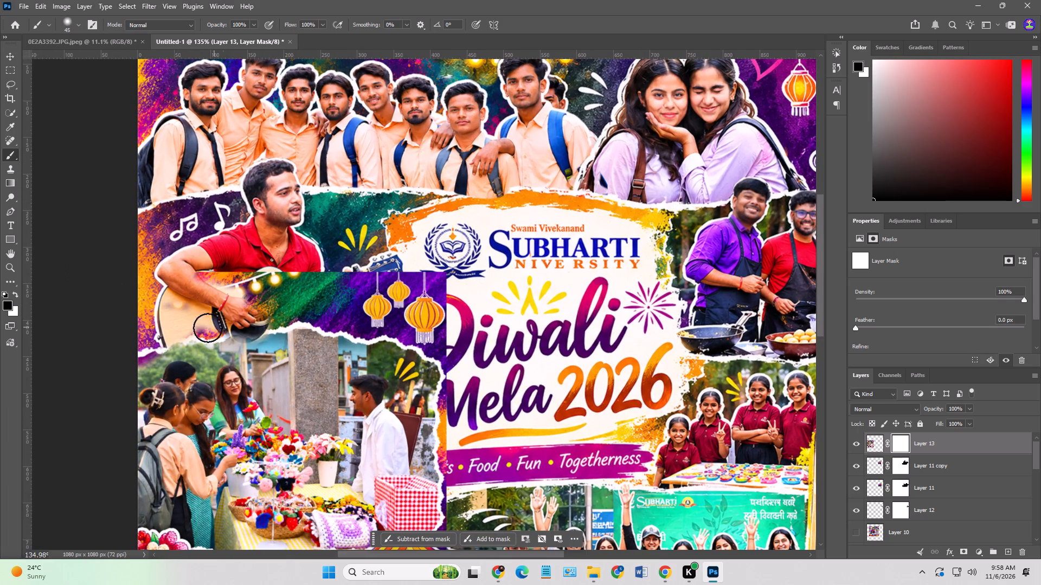
{"action": "left_click_drag", "start_coordinate": [208, 328], "coordinate": [222, 337]}
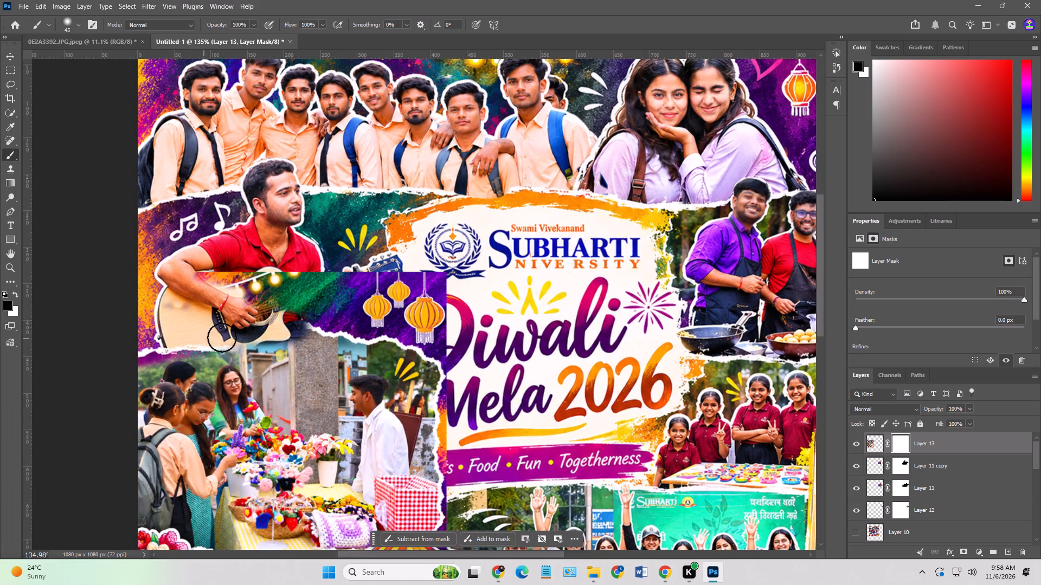
{"action": "left_click_drag", "start_coordinate": [222, 337], "coordinate": [240, 315]}
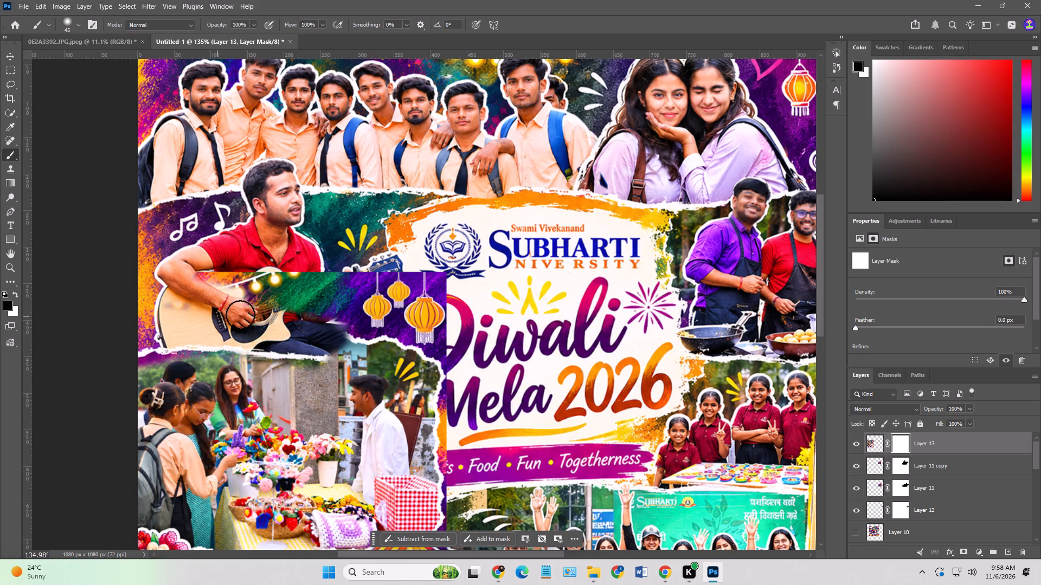
{"action": "left_click_drag", "start_coordinate": [240, 315], "coordinate": [417, 281]}
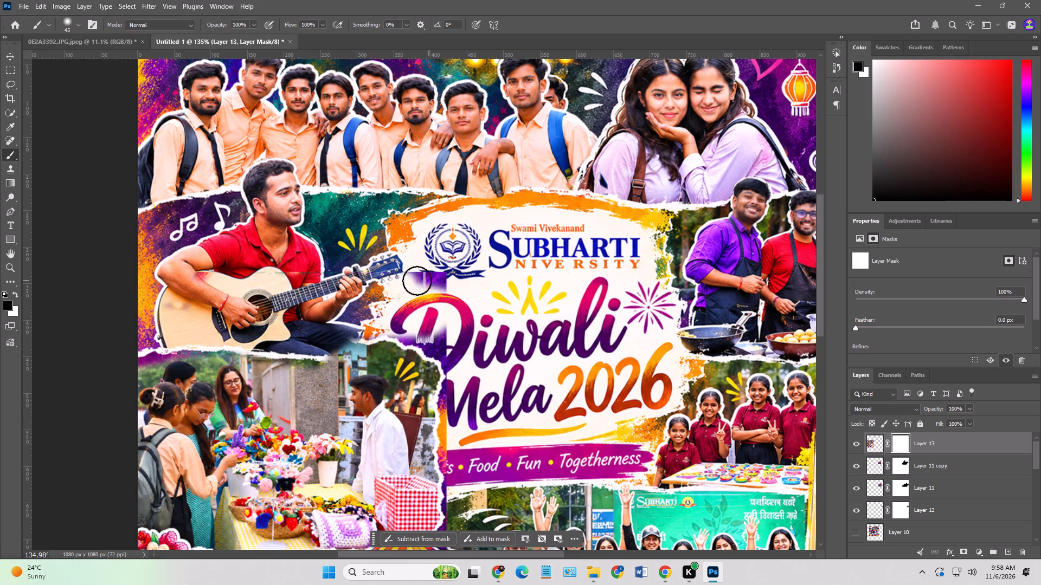
{"action": "left_click_drag", "start_coordinate": [417, 281], "coordinate": [331, 349]}
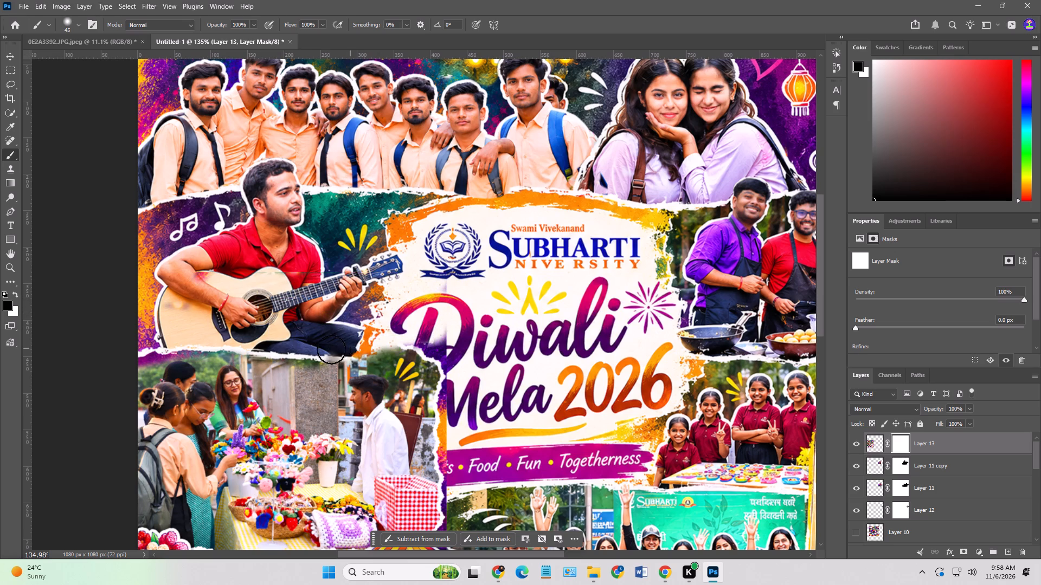
Mask out the part of the flower-stall image that overlaps the Diwali Mela title and the purple tagline banner.
{"action": "left_click_drag", "start_coordinate": [331, 349], "coordinate": [447, 388]}
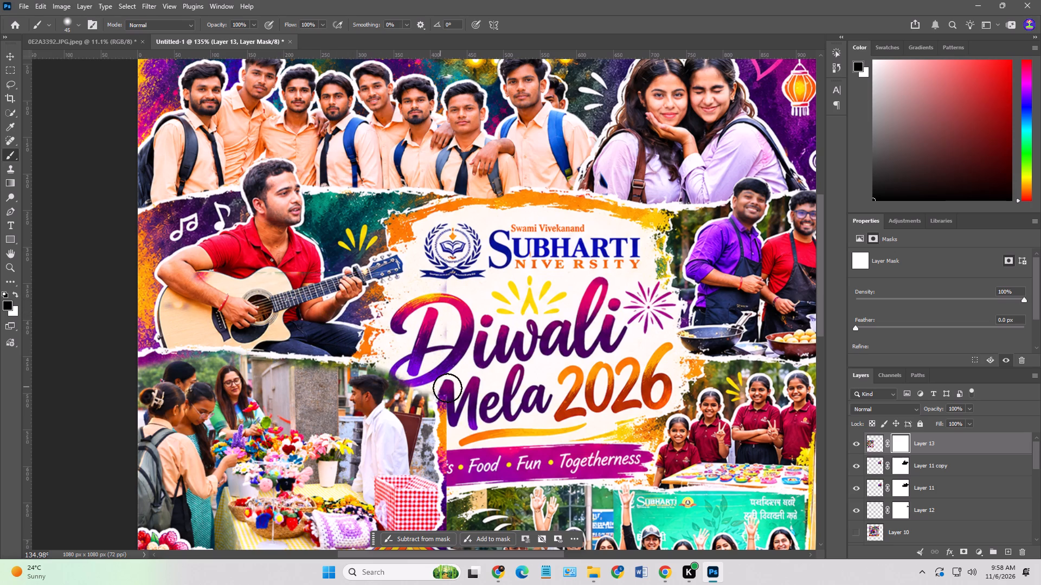
{"action": "left_click_drag", "start_coordinate": [447, 388], "coordinate": [401, 379]}
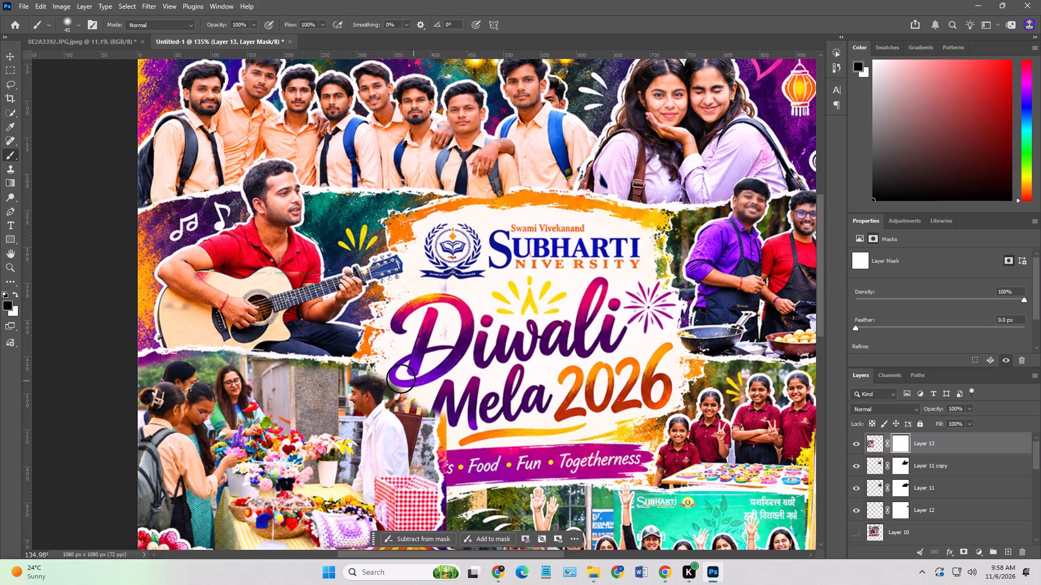
{"action": "left_click_drag", "start_coordinate": [401, 379], "coordinate": [399, 463]}
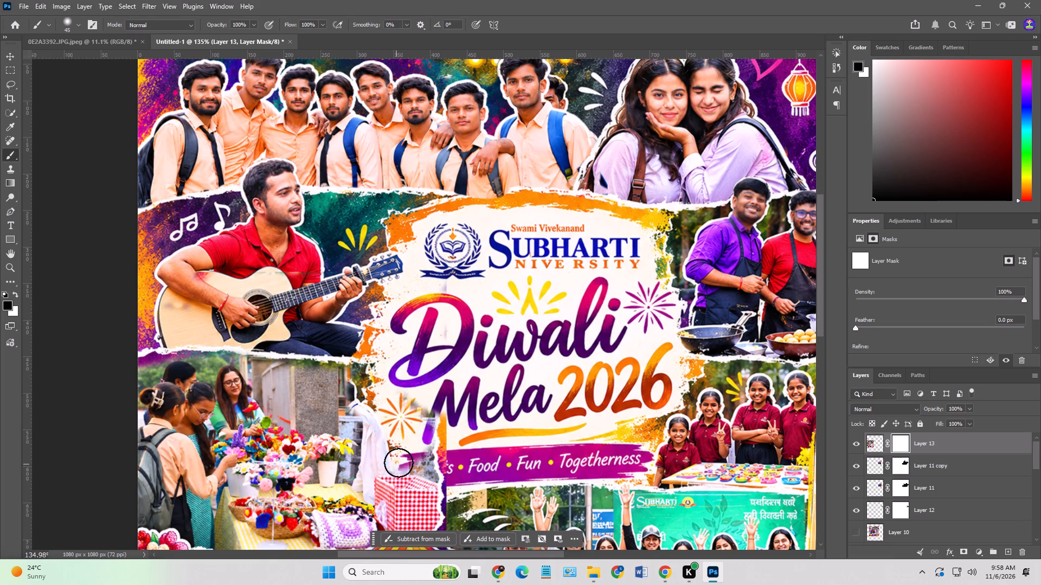
{"action": "left_click_drag", "start_coordinate": [399, 463], "coordinate": [434, 506]}
Mask out the flower-stall image's lower part, with its doodles and stall drawing, over the food-serving students up to the torn paper edge.
{"action": "scroll", "coordinate": [451, 452], "scroll_direction": "down", "scroll_amount": 11}
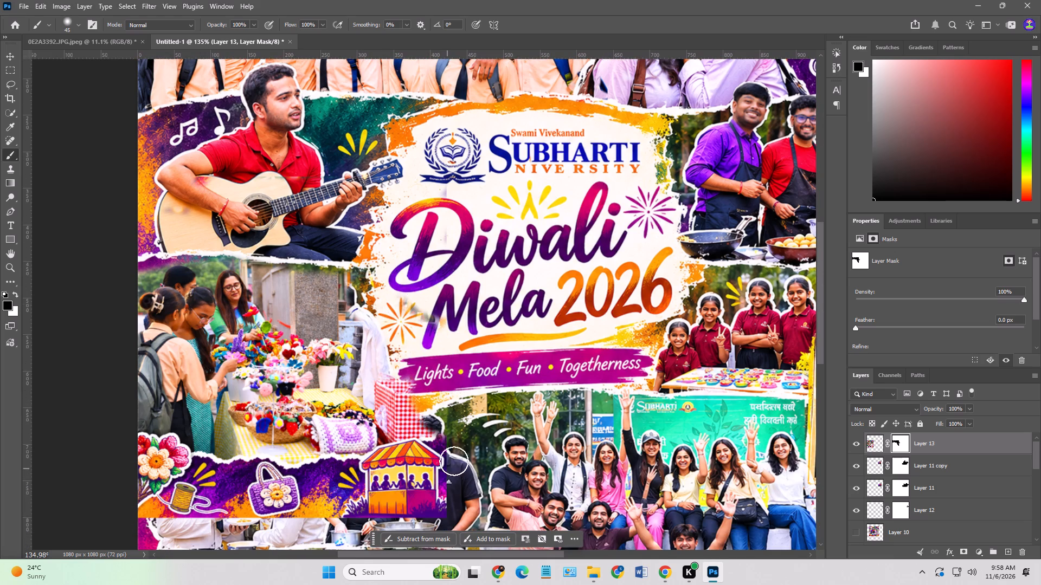
{"action": "left_click", "coordinate": [423, 447]}
{"action": "left_click_drag", "start_coordinate": [442, 427], "coordinate": [449, 410]}
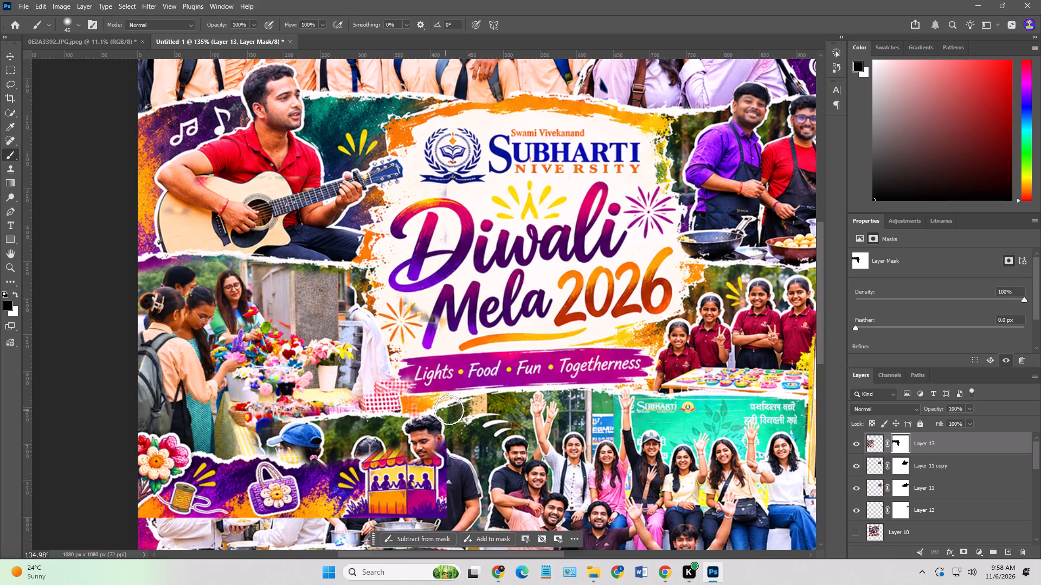
{"action": "left_click_drag", "start_coordinate": [449, 410], "coordinate": [333, 451]}
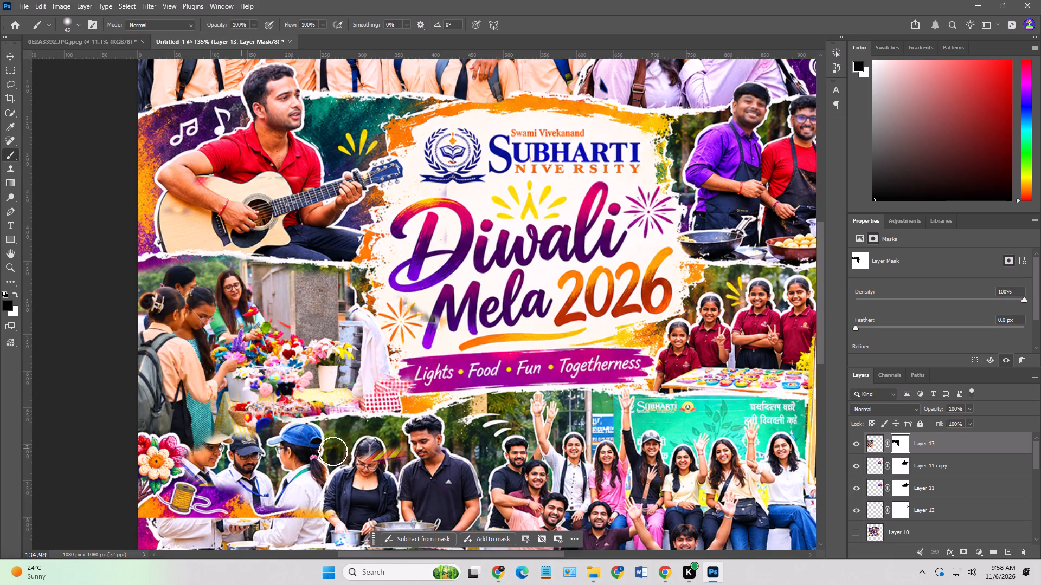
{"action": "left_click_drag", "start_coordinate": [333, 451], "coordinate": [205, 426]}
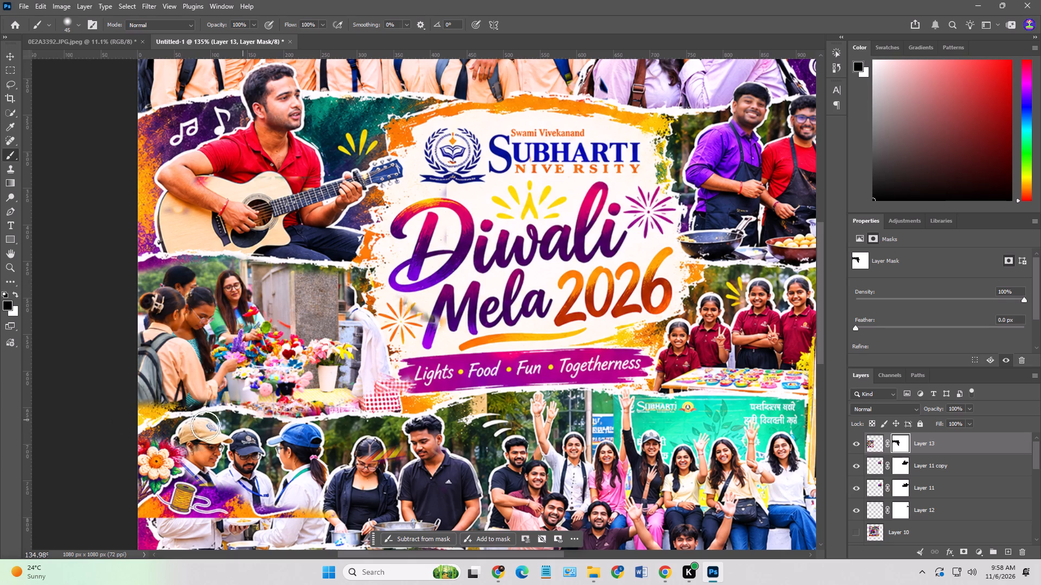
{"action": "left_click_drag", "start_coordinate": [205, 426], "coordinate": [92, 431]}
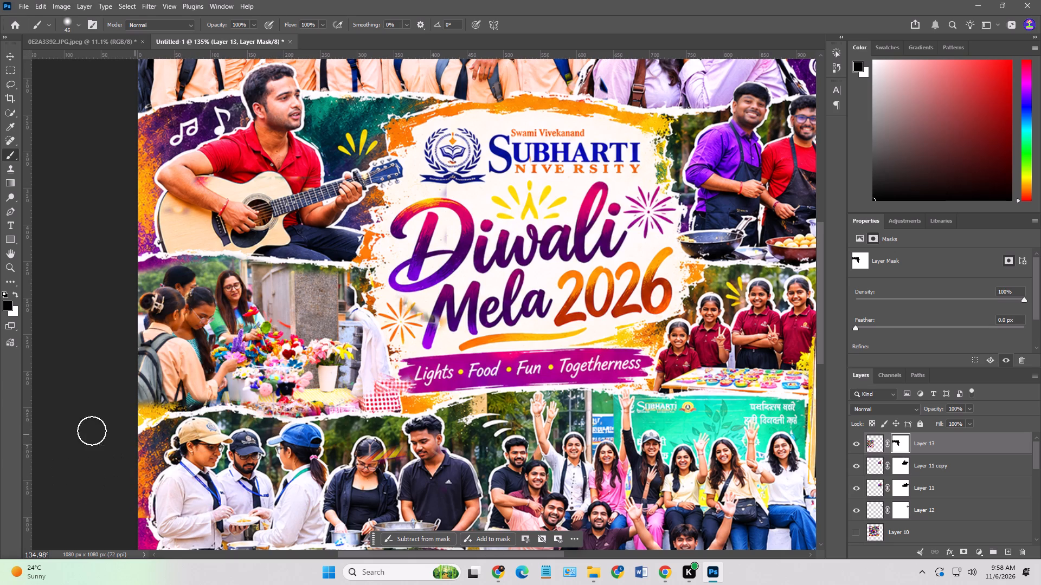
{"action": "left_click_drag", "start_coordinate": [92, 431], "coordinate": [470, 407]}
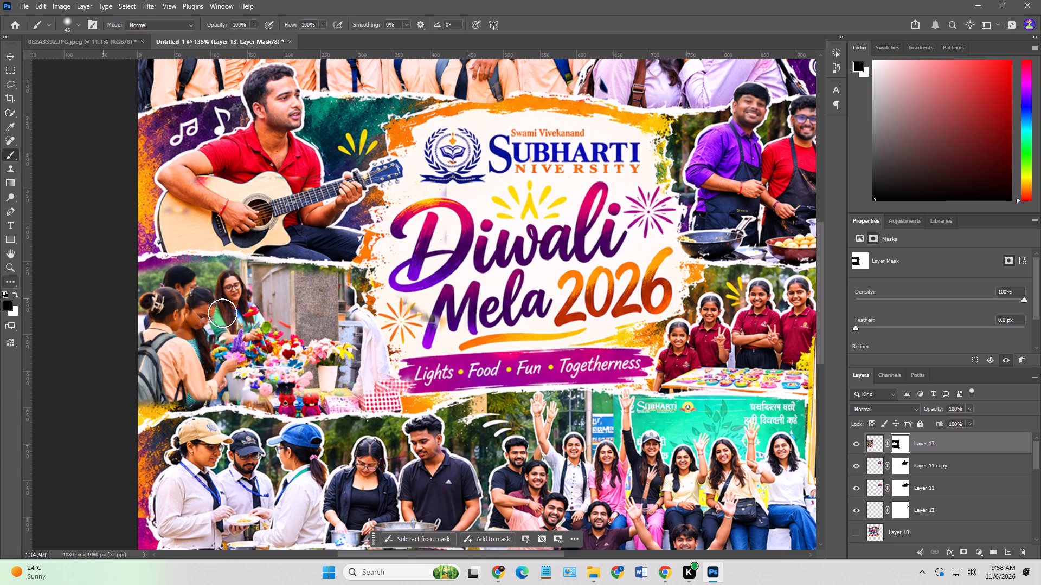
Rescale the masked flower-stall layer to about 105.7% and reposition it to fit the torn-paper panel below the guitarist.
{"action": "left_click", "coordinate": [8, 56]}
{"action": "left_click_drag", "start_coordinate": [444, 173], "coordinate": [433, 180]}
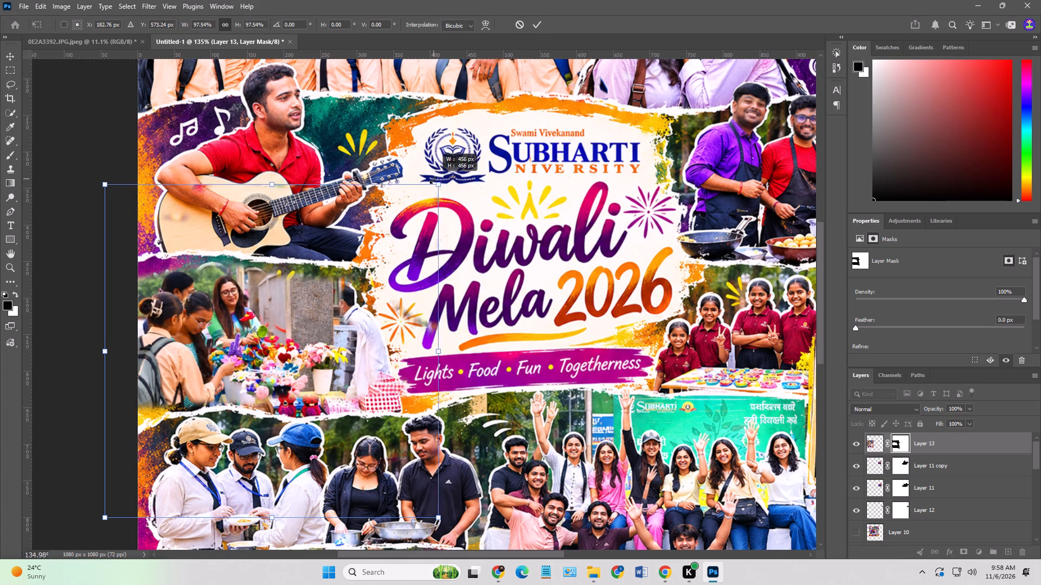
{"action": "left_click_drag", "start_coordinate": [433, 180], "coordinate": [423, 189]}
{"action": "left_click_drag", "start_coordinate": [389, 301], "coordinate": [403, 290]}
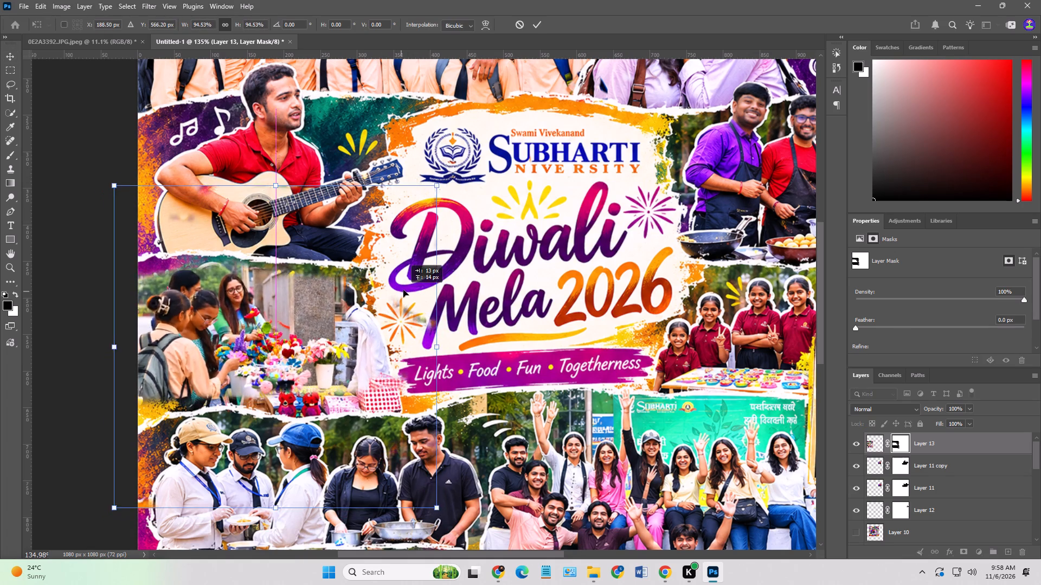
{"action": "left_click_drag", "start_coordinate": [403, 290], "coordinate": [419, 306]}
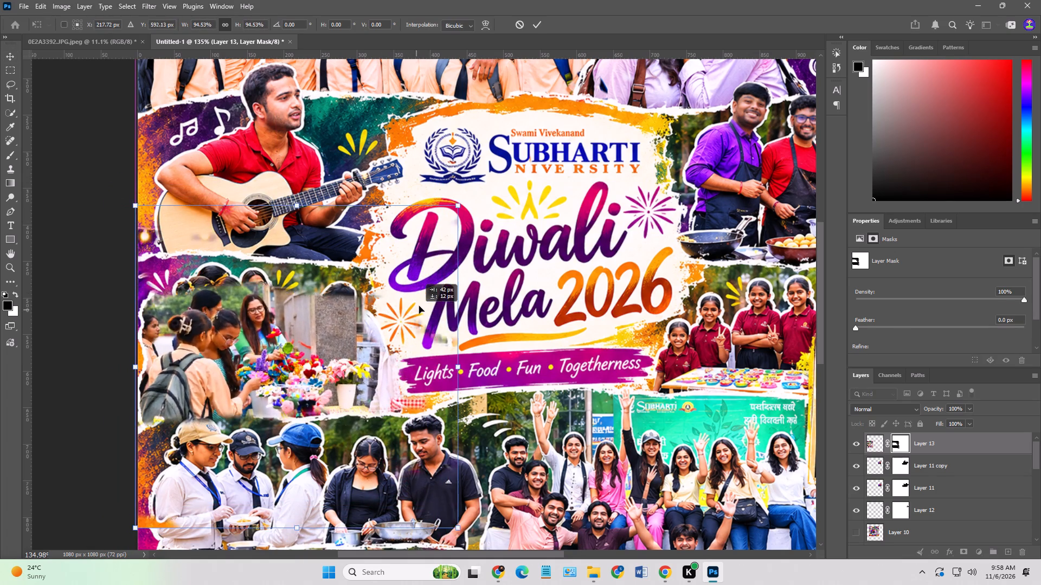
{"action": "left_click_drag", "start_coordinate": [419, 306], "coordinate": [410, 308]}
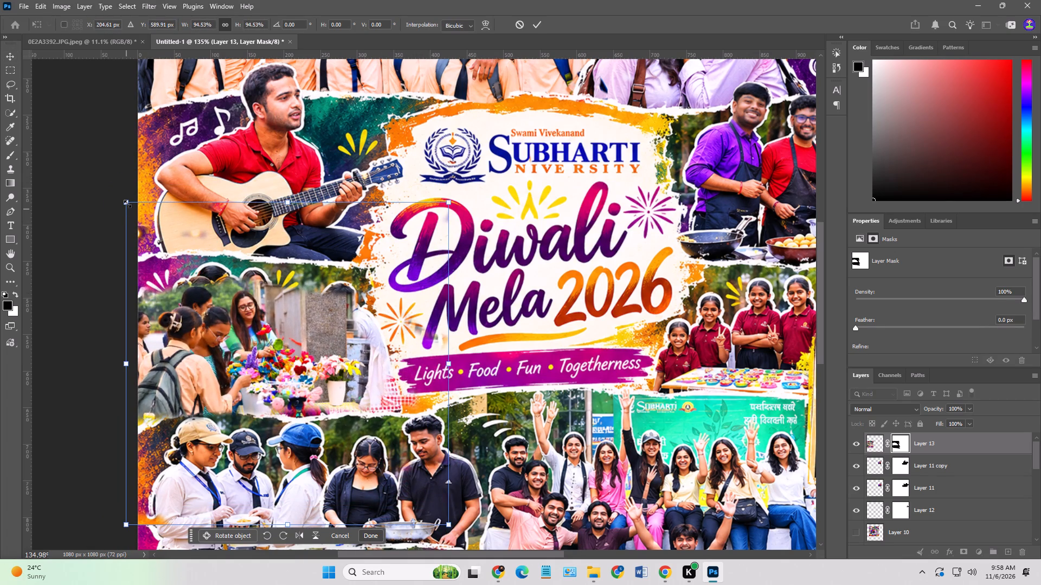
{"action": "left_click_drag", "start_coordinate": [124, 201], "coordinate": [69, 179]}
{"action": "left_click_drag", "start_coordinate": [110, 221], "coordinate": [111, 229]}
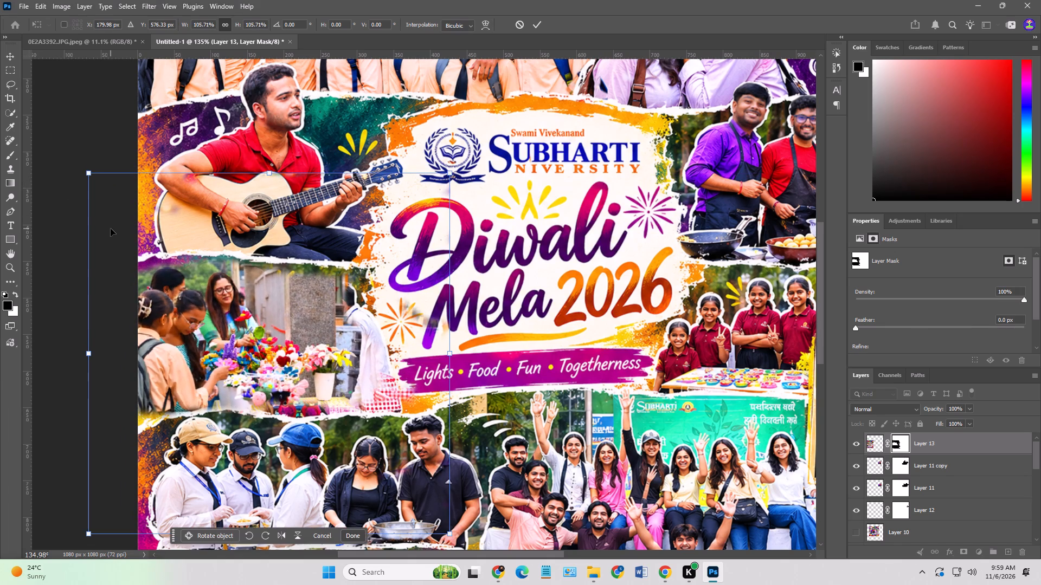
{"action": "key", "text": "Return"}
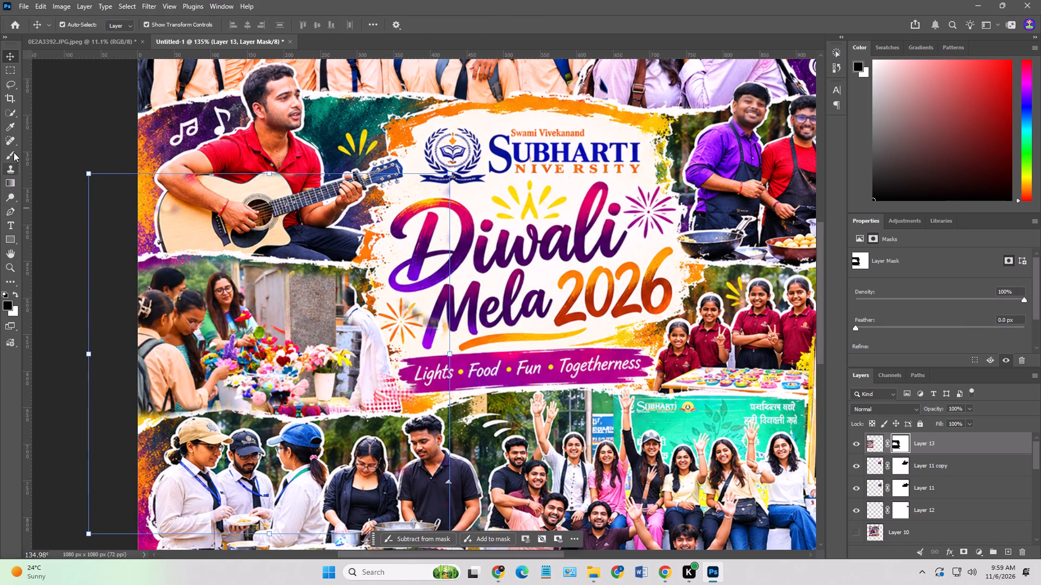
Restore the flower-stall image's upper strip below the guitarist by painting its mask with a 45 px white brush.
{"action": "left_click", "coordinate": [14, 152]}
{"action": "left_click", "coordinate": [68, 17]}
{"action": "left_click", "coordinate": [40, 124]}
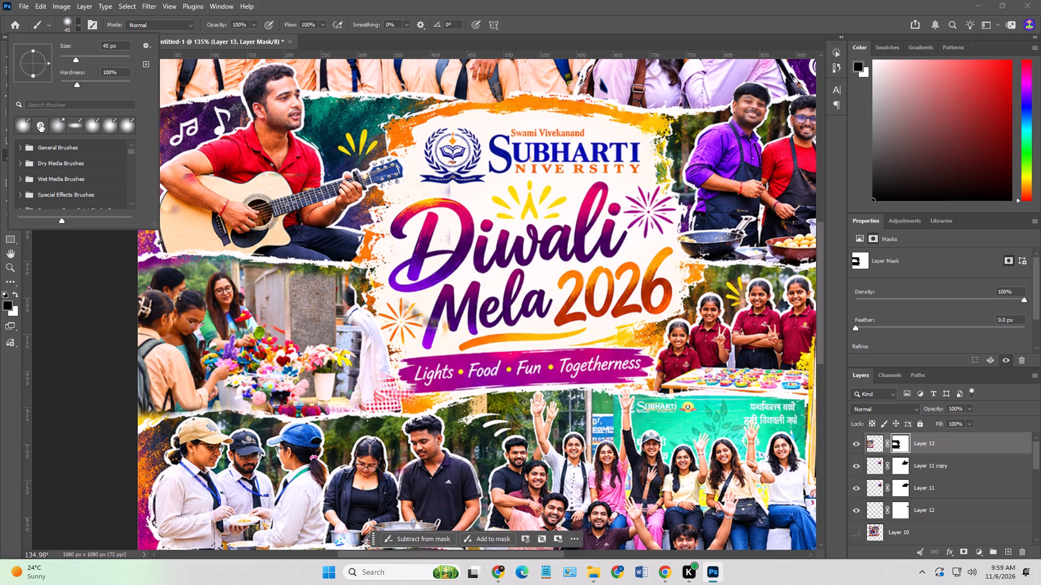
{"action": "double_click", "coordinate": [20, 128]}
{"action": "left_click", "coordinate": [11, 293]}
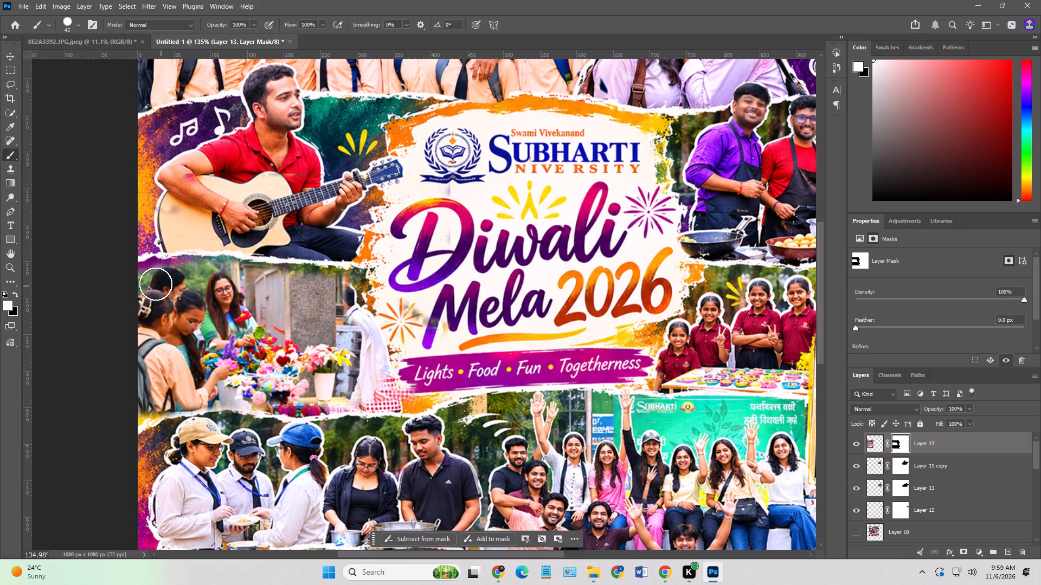
{"action": "left_click_drag", "start_coordinate": [148, 276], "coordinate": [159, 274]}
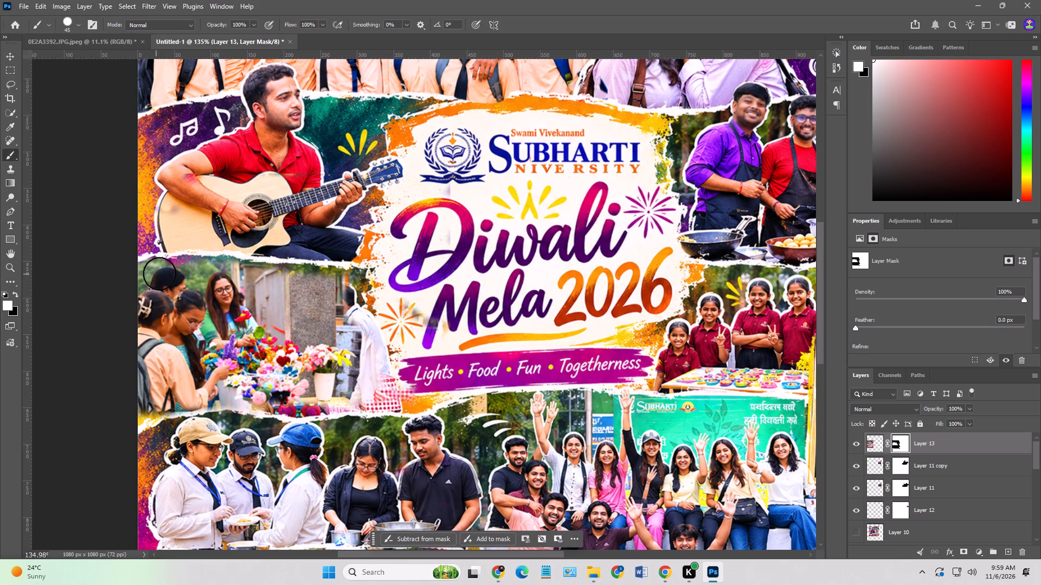
{"action": "left_click_drag", "start_coordinate": [159, 274], "coordinate": [273, 281]}
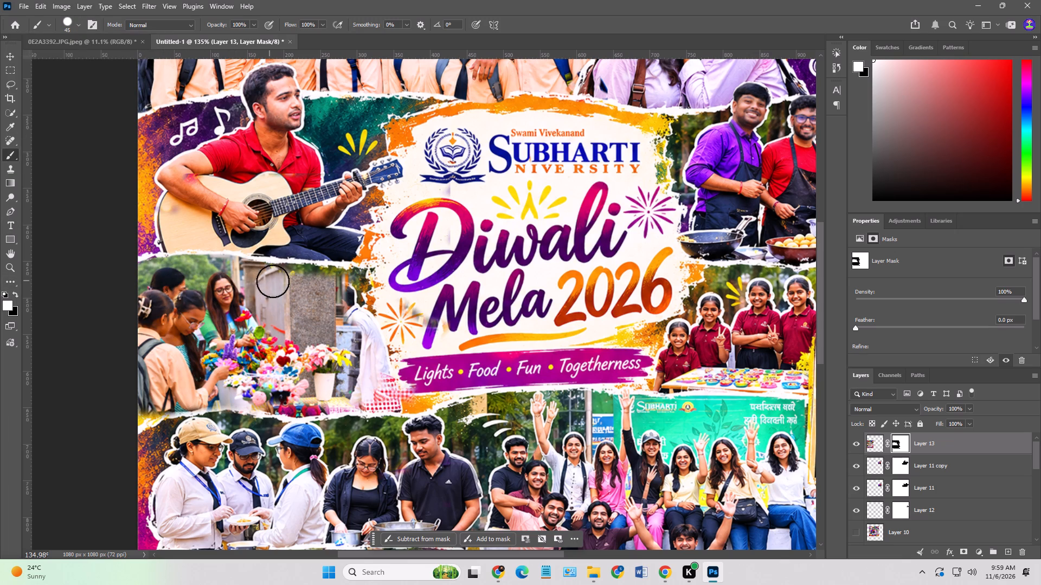
{"action": "left_click_drag", "start_coordinate": [273, 281], "coordinate": [301, 283]}
{"action": "left_click_drag", "start_coordinate": [266, 282], "coordinate": [285, 281]}
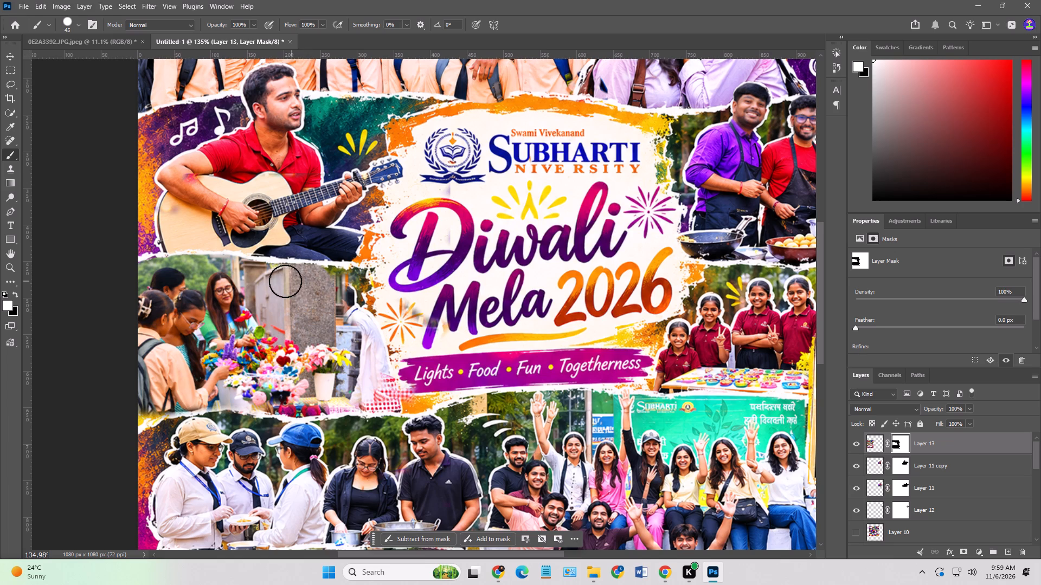
{"action": "left_click_drag", "start_coordinate": [285, 281], "coordinate": [349, 283]}
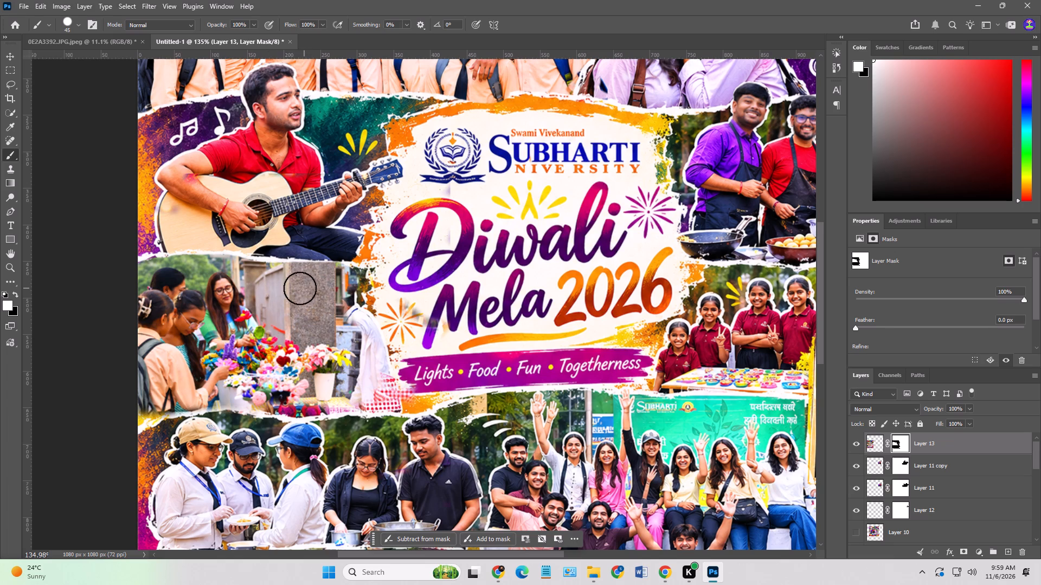
{"action": "key", "text": "ctrl+z"}
{"action": "left_click_drag", "start_coordinate": [264, 281], "coordinate": [295, 282]}
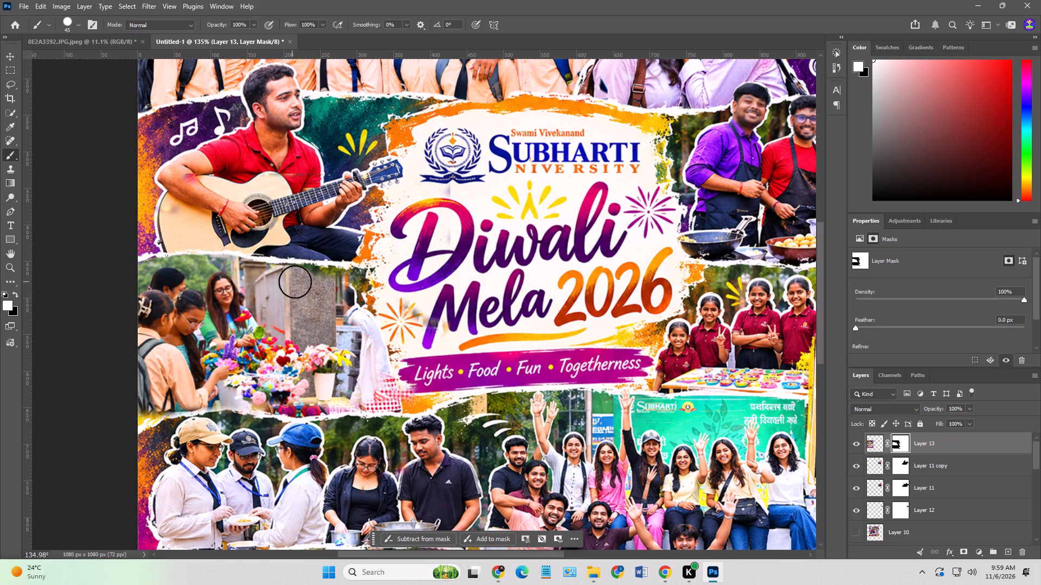
{"action": "left_click_drag", "start_coordinate": [295, 282], "coordinate": [297, 282]}
{"action": "left_click", "coordinate": [284, 280]}
{"action": "left_click_drag", "start_coordinate": [268, 279], "coordinate": [289, 281]}
{"action": "left_click_drag", "start_coordinate": [289, 281], "coordinate": [351, 305]}
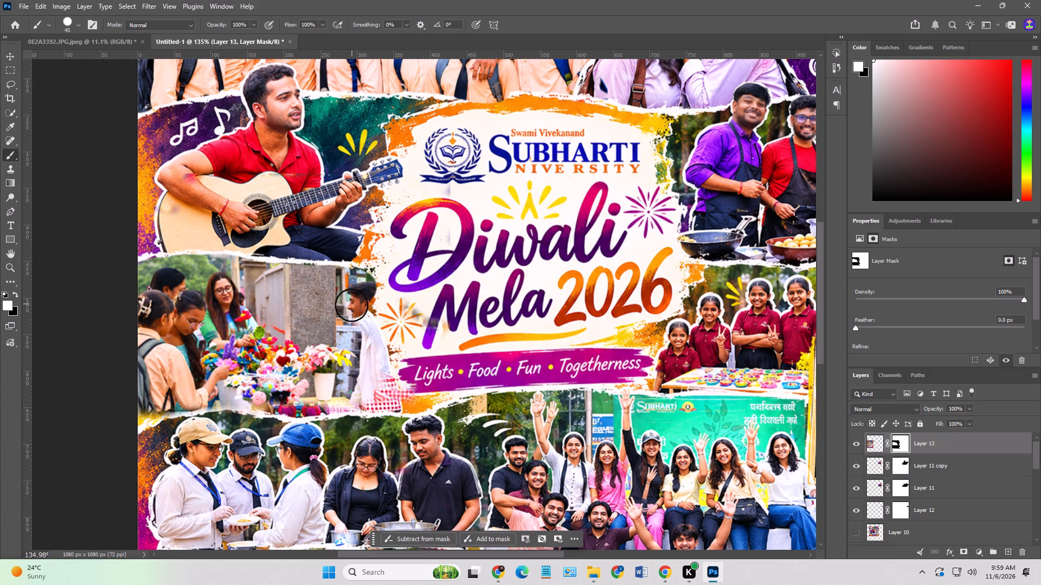
Paint the man in the white shirt, the red checked box and the stall's lower edge back in on the mask.
{"action": "left_click_drag", "start_coordinate": [351, 305], "coordinate": [380, 338]}
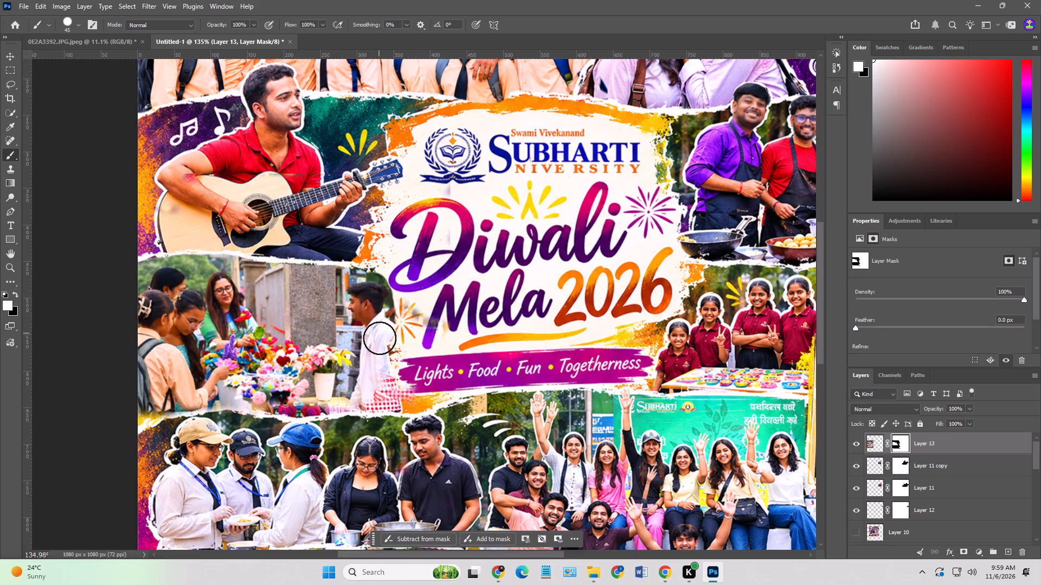
{"action": "left_click_drag", "start_coordinate": [380, 338], "coordinate": [406, 395]}
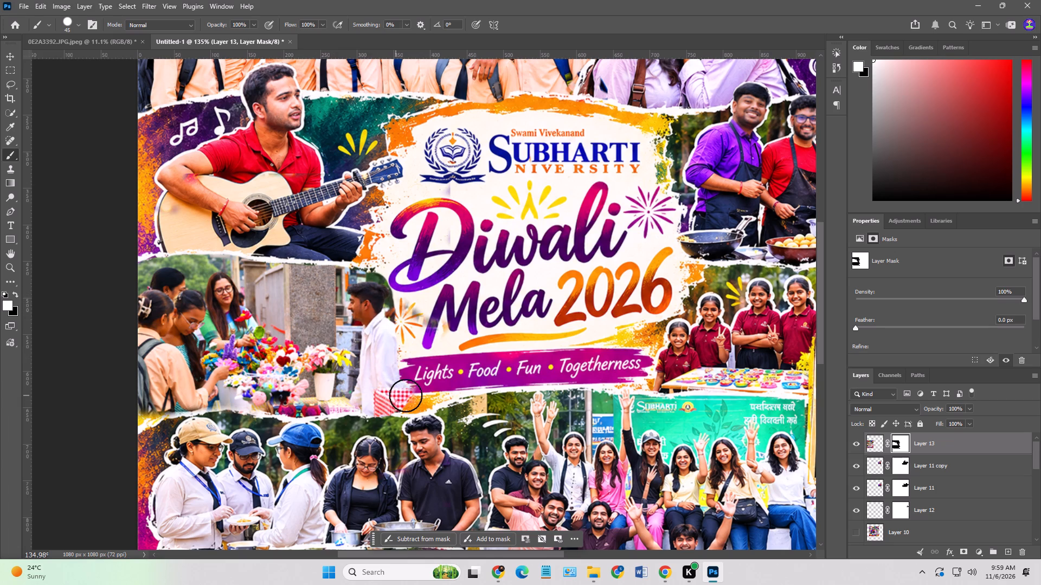
{"action": "left_click_drag", "start_coordinate": [406, 395], "coordinate": [210, 405]}
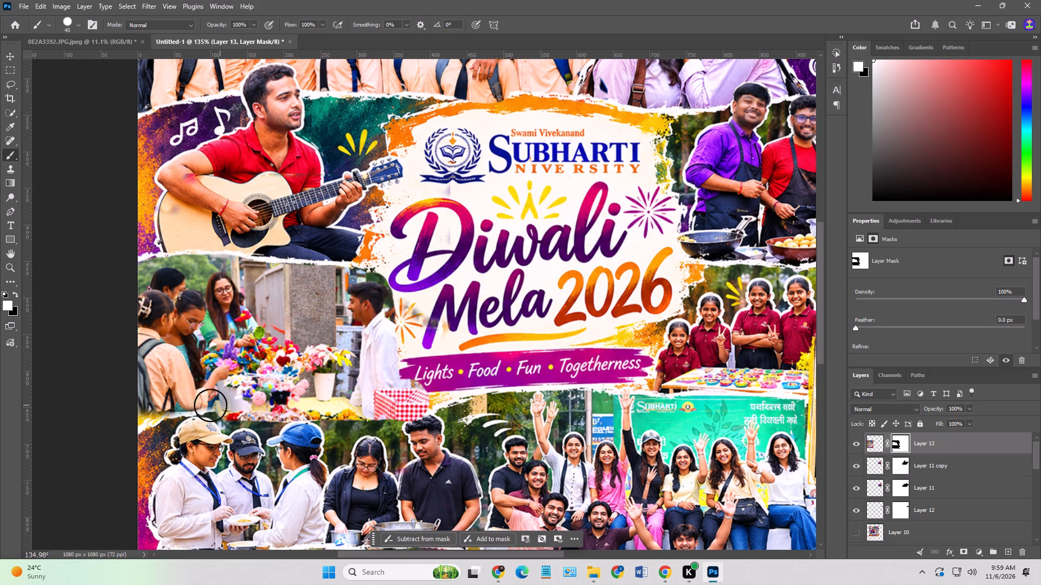
{"action": "left_click_drag", "start_coordinate": [210, 405], "coordinate": [85, 426]}
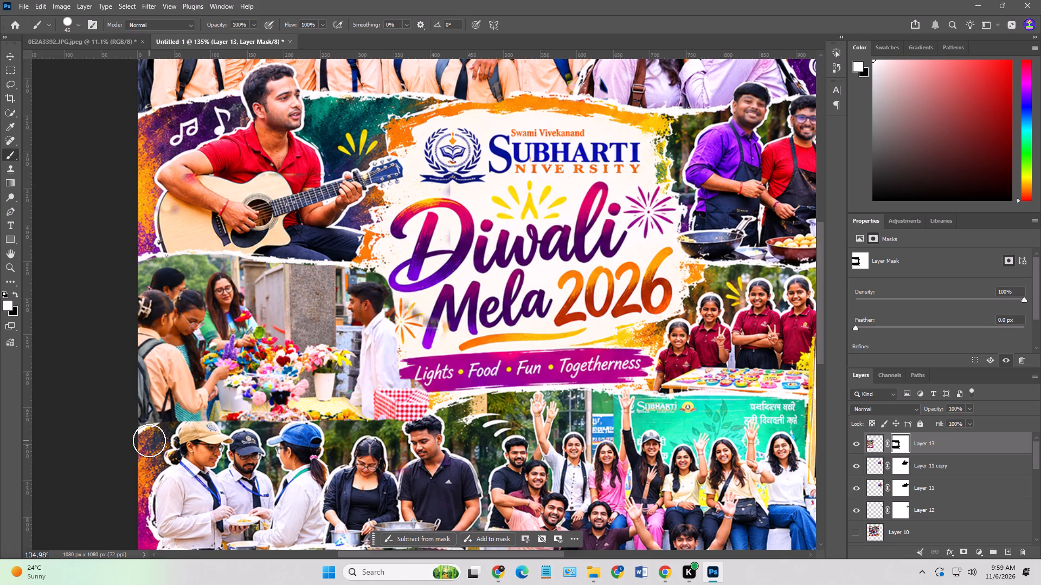
Mask out the flower-stall spill over the torn paper edge and the food-serving students' caps with a black brush.
{"action": "left_click", "coordinate": [18, 291]}
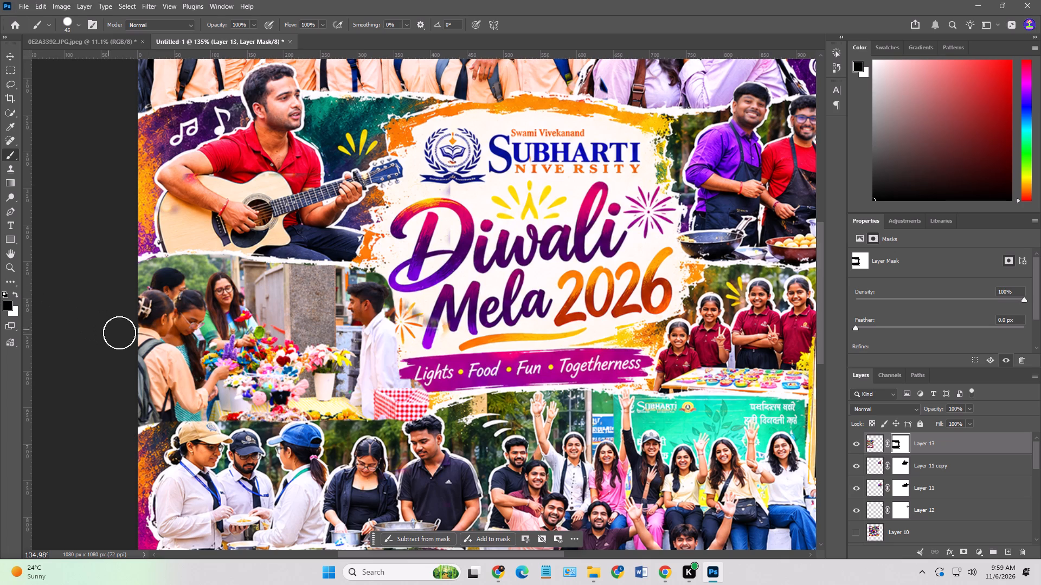
{"action": "left_click", "coordinate": [153, 438]}
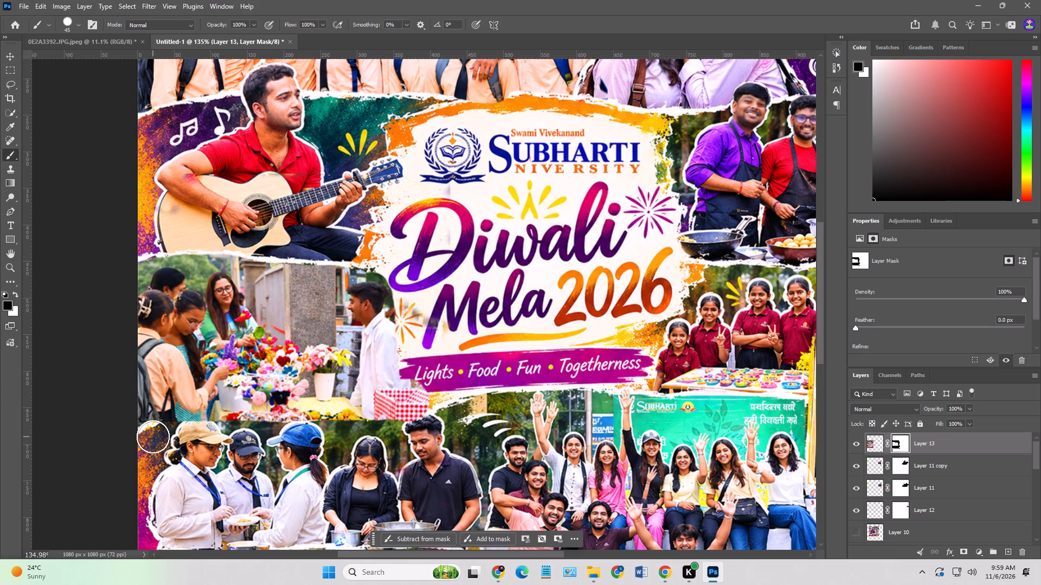
{"action": "left_click", "coordinate": [158, 433]}
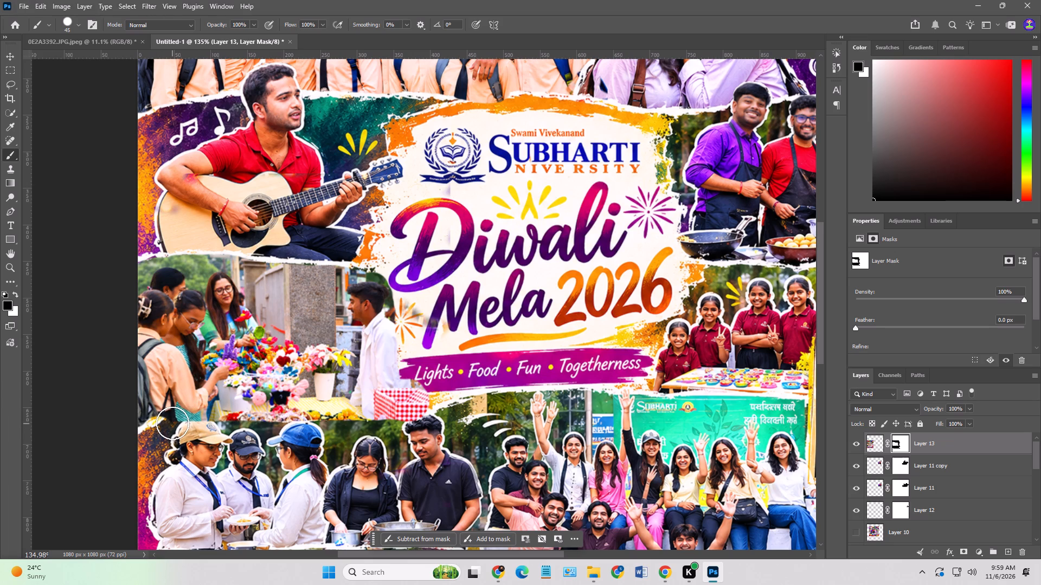
{"action": "left_click", "coordinate": [172, 423]}
{"action": "left_click_drag", "start_coordinate": [188, 427], "coordinate": [286, 430]}
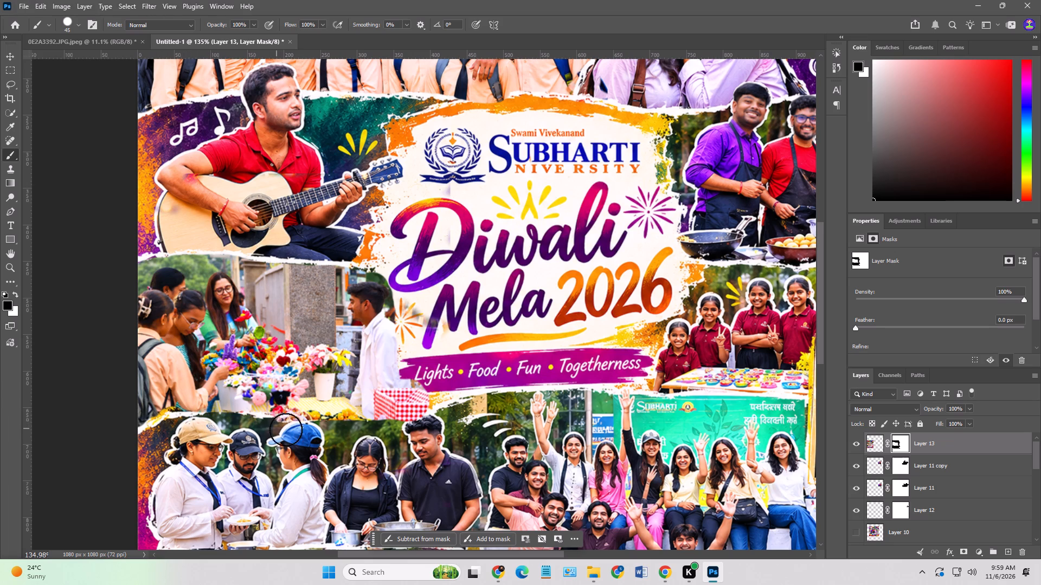
{"action": "left_click_drag", "start_coordinate": [286, 430], "coordinate": [459, 418]}
{"action": "left_click_drag", "start_coordinate": [320, 438], "coordinate": [310, 438]}
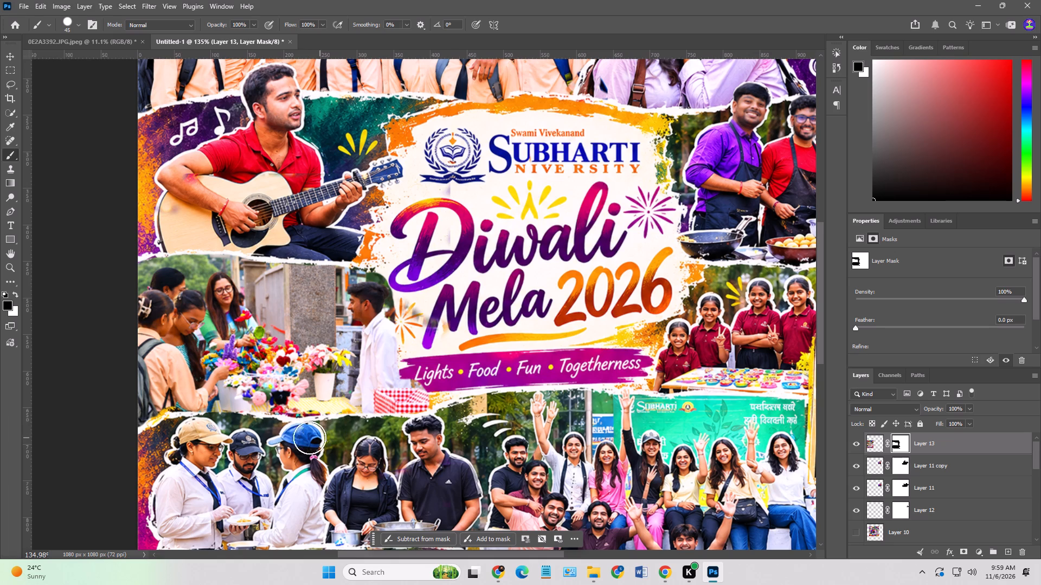
{"action": "left_click_drag", "start_coordinate": [310, 438], "coordinate": [221, 423]}
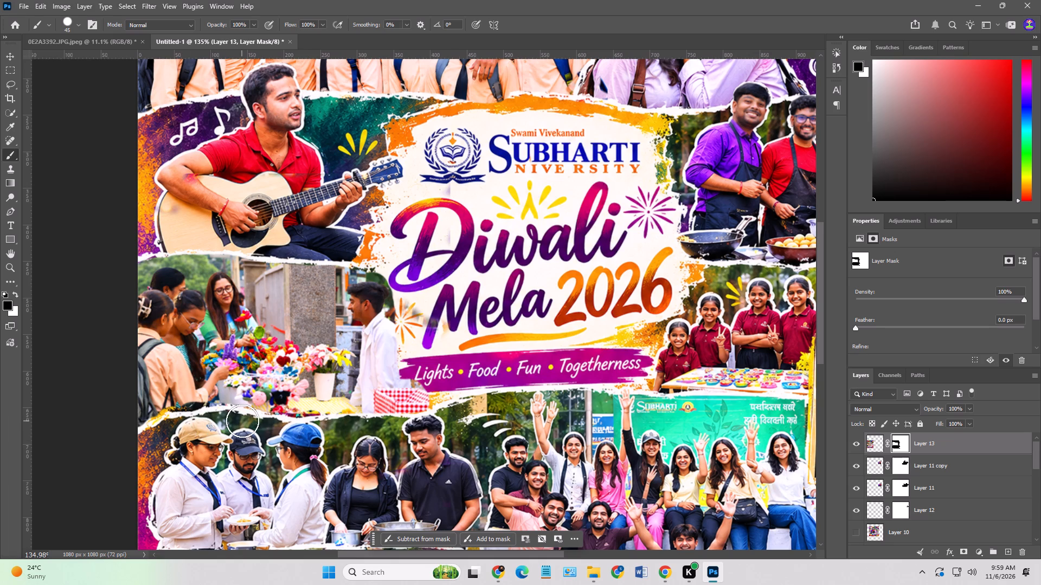
{"action": "left_click_drag", "start_coordinate": [242, 421], "coordinate": [230, 421]}
Restore the backpack, sleeve and clothing of the girl in peach down to the torn edge with a white brush on the mask.
{"action": "key", "text": "space"}
{"action": "key", "text": "space"}
{"action": "key", "text": "space"}
{"action": "key", "text": "space"}
{"action": "scroll", "coordinate": [178, 418], "scroll_direction": "up", "scroll_amount": 4}
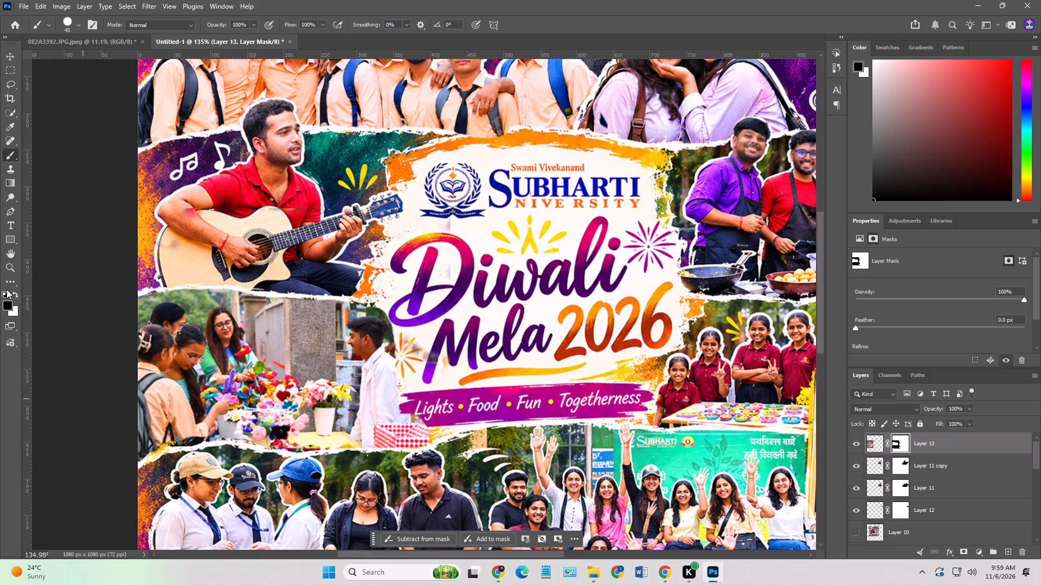
{"action": "left_click", "coordinate": [20, 295]}
{"action": "left_click", "coordinate": [15, 295]}
{"action": "key", "text": "space"}
{"action": "key", "text": "space"}
{"action": "key", "text": "space"}
{"action": "key", "text": "space"}
{"action": "key", "text": "space"}
{"action": "key", "text": "space"}
{"action": "key", "text": "space"}
{"action": "key", "text": "space"}
{"action": "key", "text": "space"}
{"action": "key", "text": "space"}
{"action": "key", "text": "space"}
{"action": "key", "text": "space"}
{"action": "key", "text": "space"}
{"action": "key", "text": "space"}
{"action": "scroll", "coordinate": [246, 441], "scroll_direction": "up", "scroll_amount": 4}
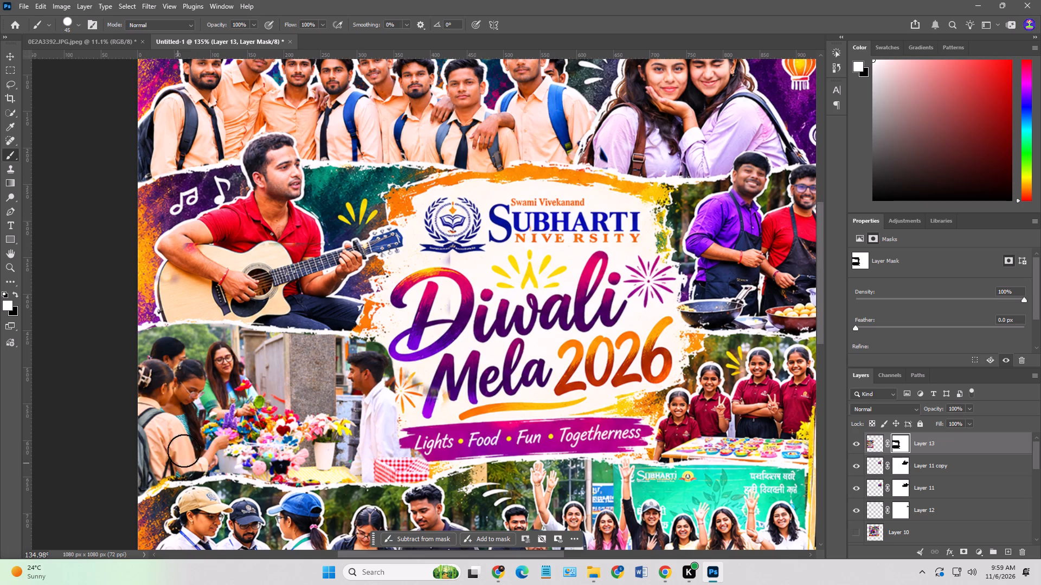
{"action": "scroll", "coordinate": [187, 444], "scroll_direction": "down", "scroll_amount": 15}
{"action": "scroll", "coordinate": [158, 360], "scroll_direction": "up", "scroll_amount": 8, "text": "alt"}
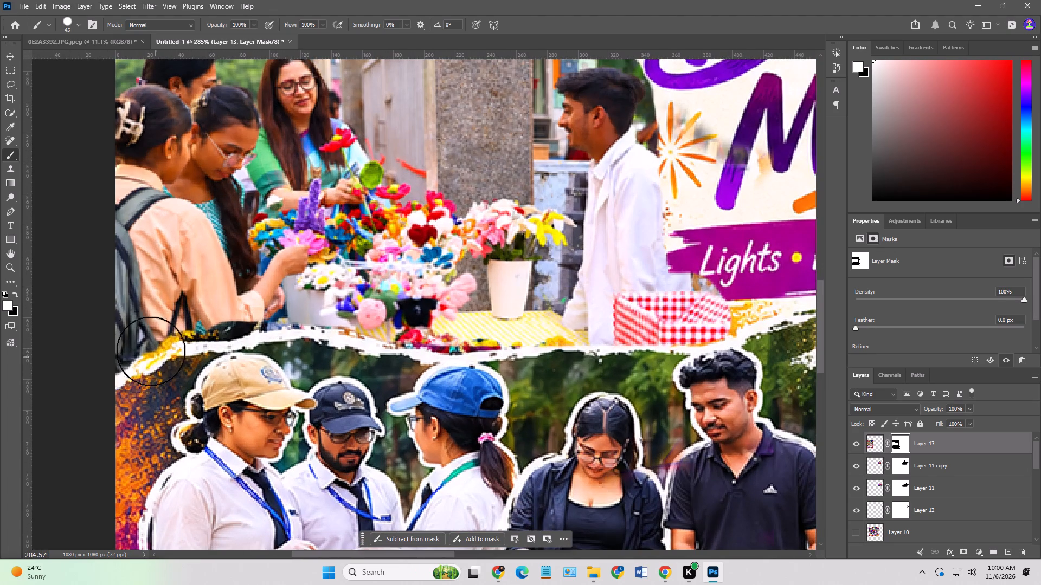
{"action": "left_click", "coordinate": [133, 326]}
{"action": "left_click", "coordinate": [149, 320]}
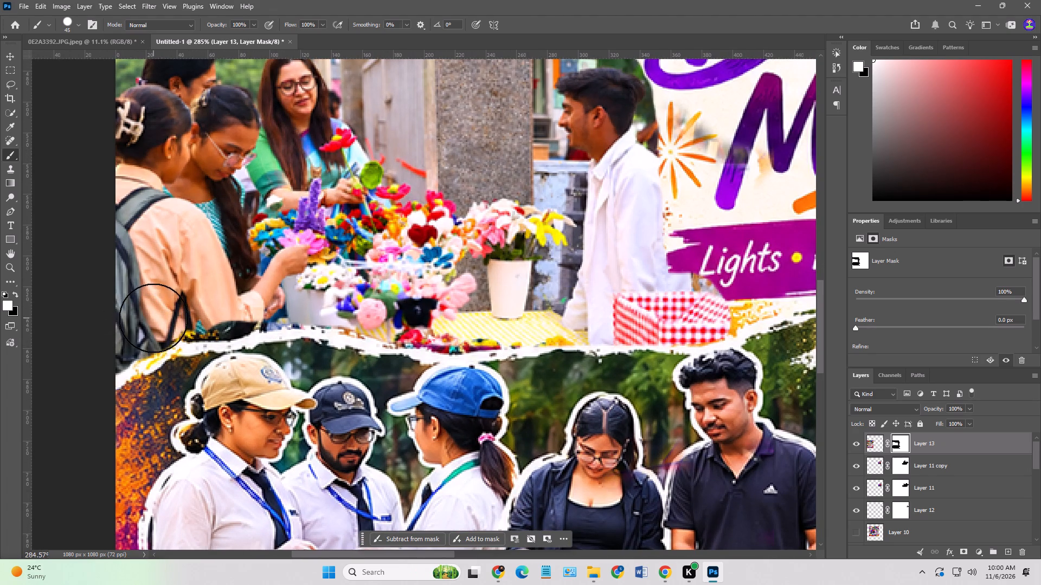
{"action": "left_click", "coordinate": [153, 318]}
{"action": "left_click", "coordinate": [128, 328]}
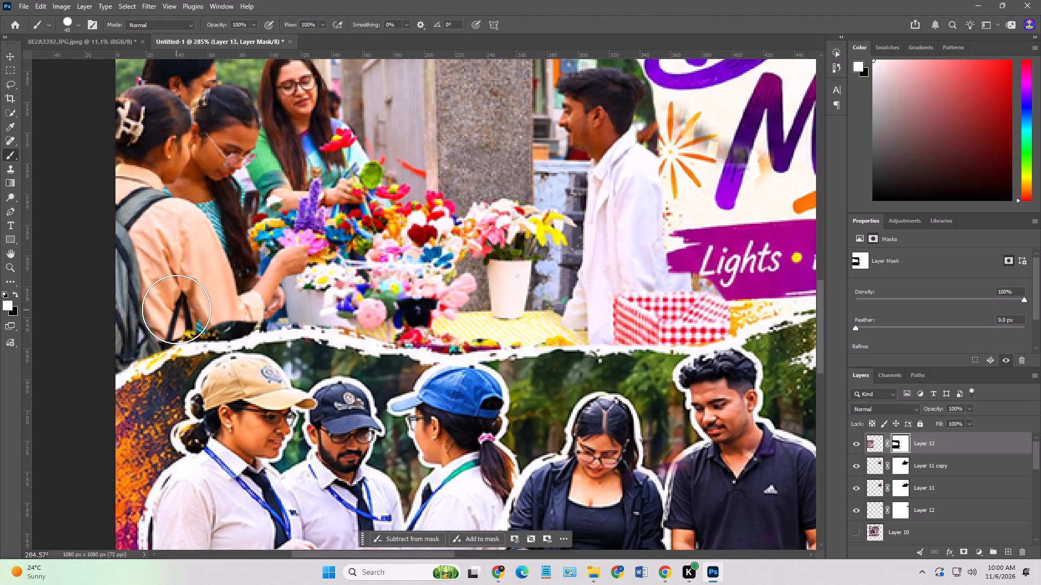
{"action": "left_click", "coordinate": [176, 309]}
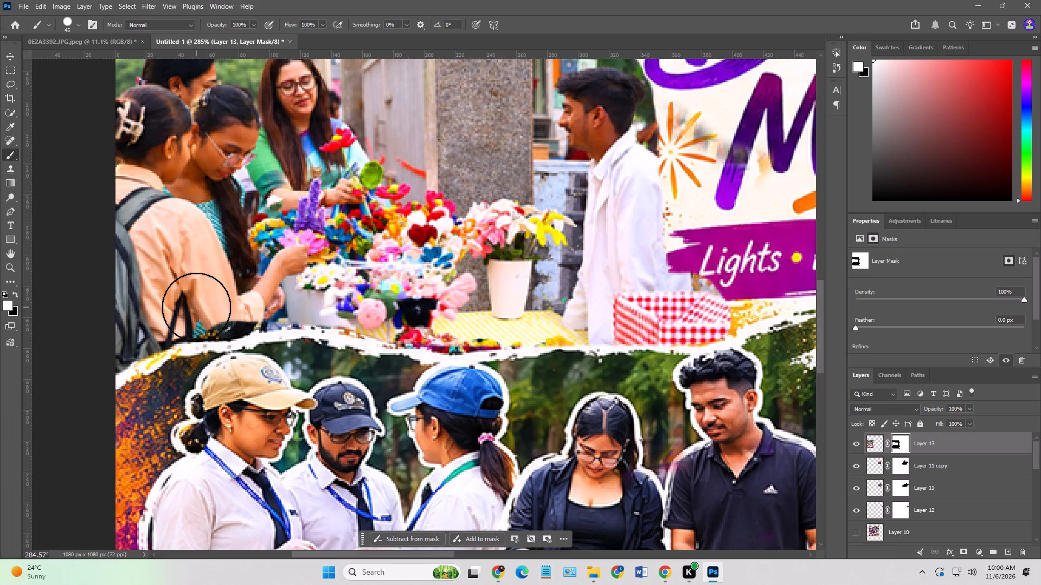
{"action": "left_click", "coordinate": [196, 307]}
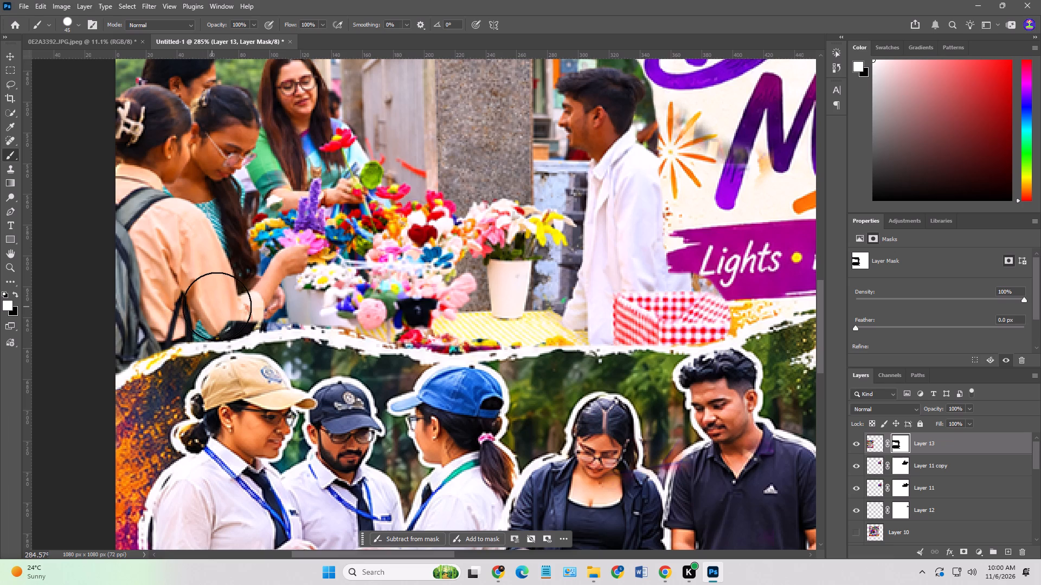
{"action": "left_click", "coordinate": [221, 308]}
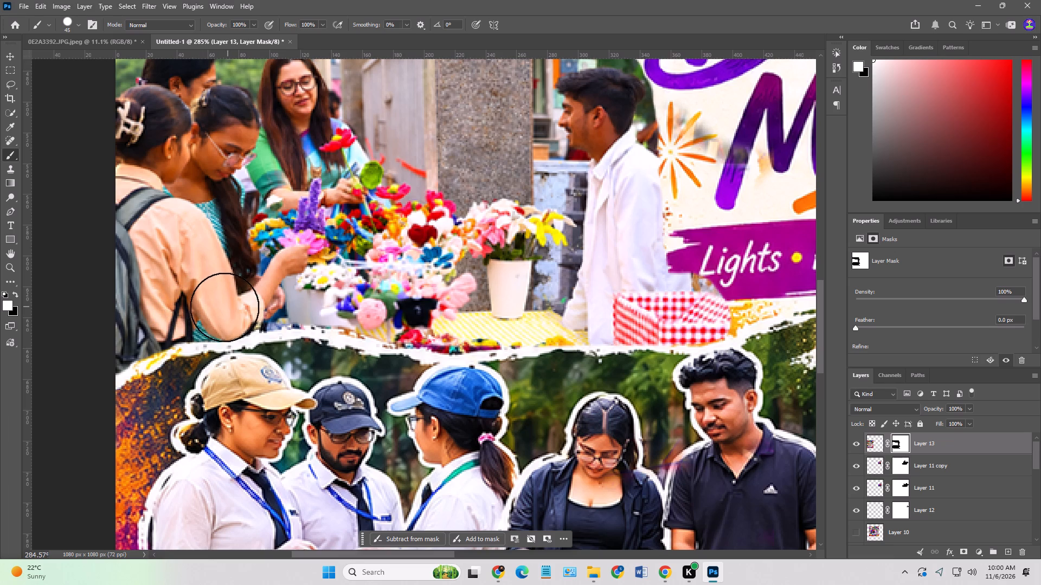
{"action": "left_click", "coordinate": [228, 308]}
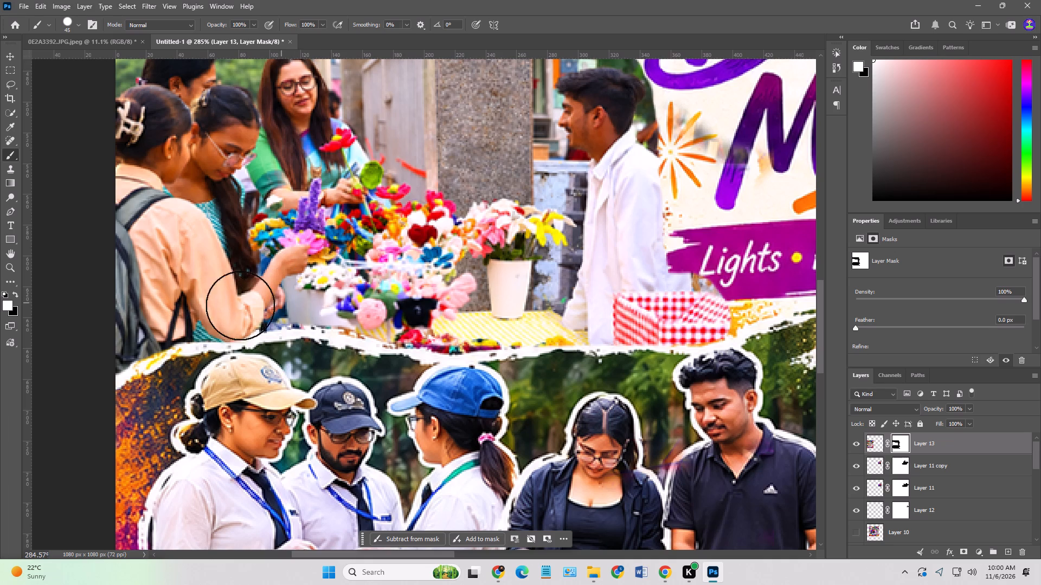
Restore the white pots, crochet flowers and yellow tablecloth down to the torn edge with the 45 px white brush on the mask.
{"action": "left_click_drag", "start_coordinate": [298, 292], "coordinate": [330, 296]}
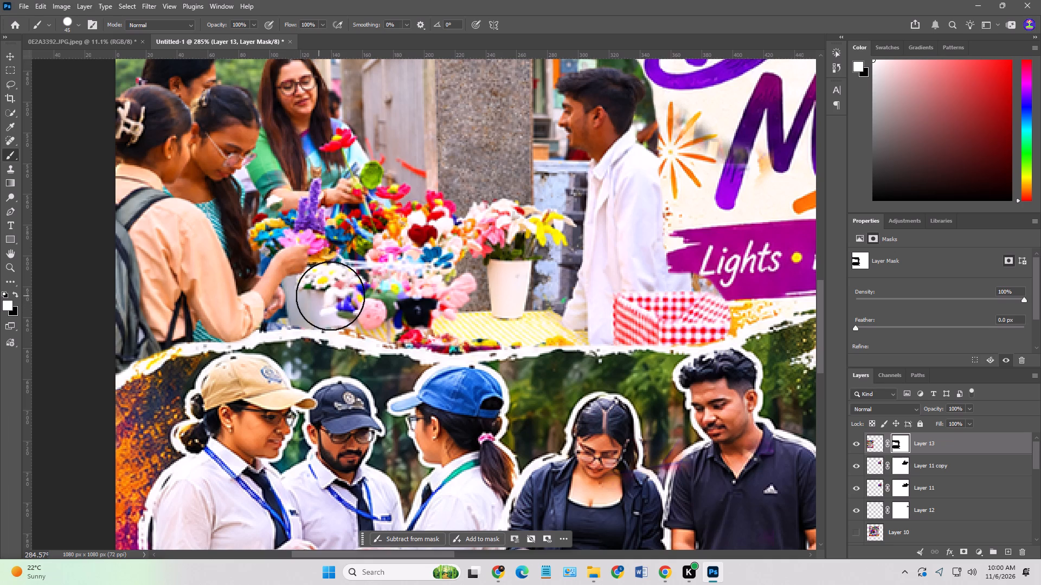
{"action": "left_click_drag", "start_coordinate": [330, 296], "coordinate": [283, 297]}
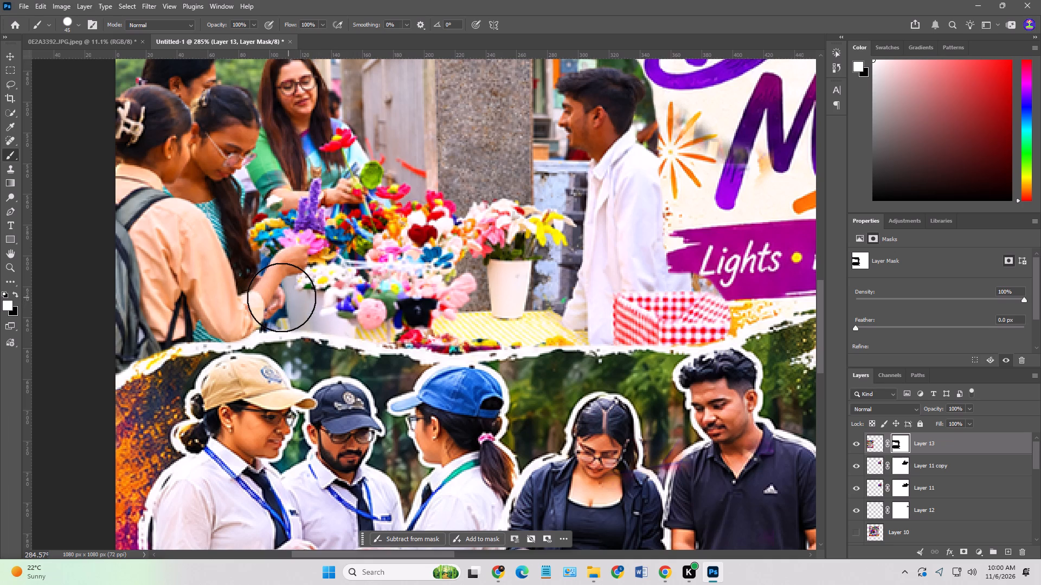
{"action": "left_click_drag", "start_coordinate": [388, 313], "coordinate": [397, 315]}
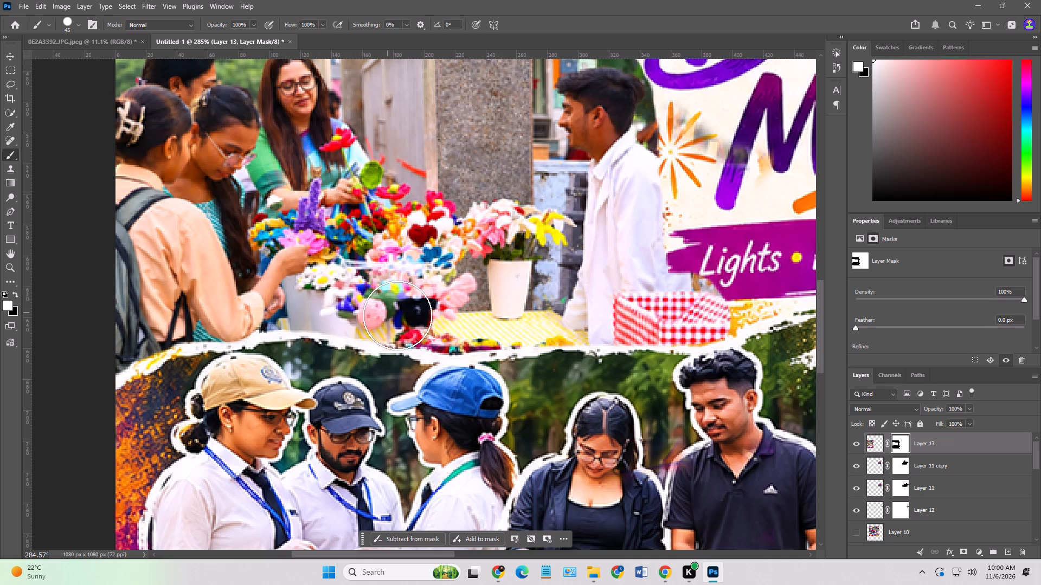
{"action": "left_click_drag", "start_coordinate": [397, 315], "coordinate": [419, 317]}
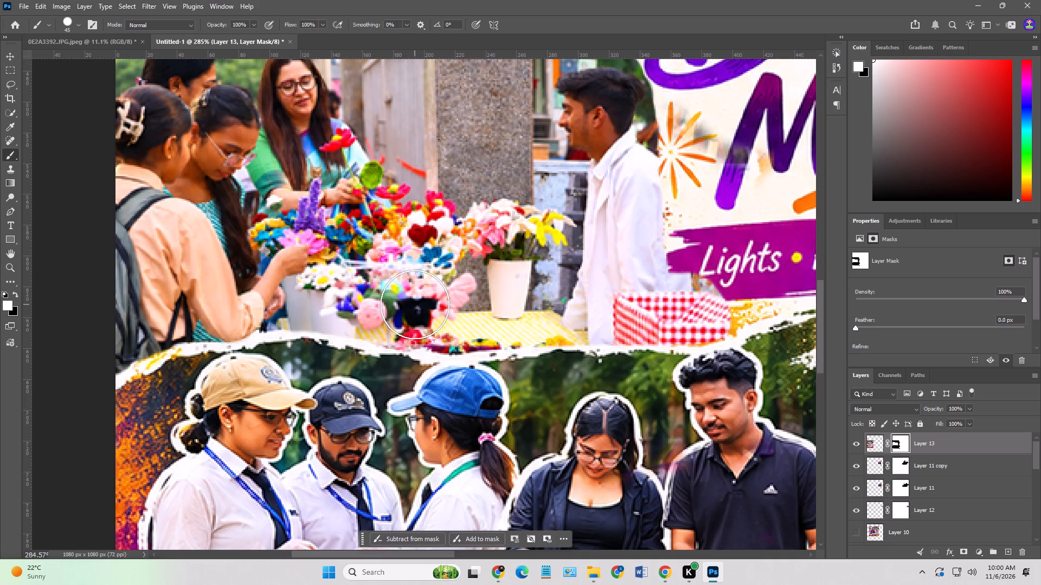
{"action": "left_click", "coordinate": [396, 314]}
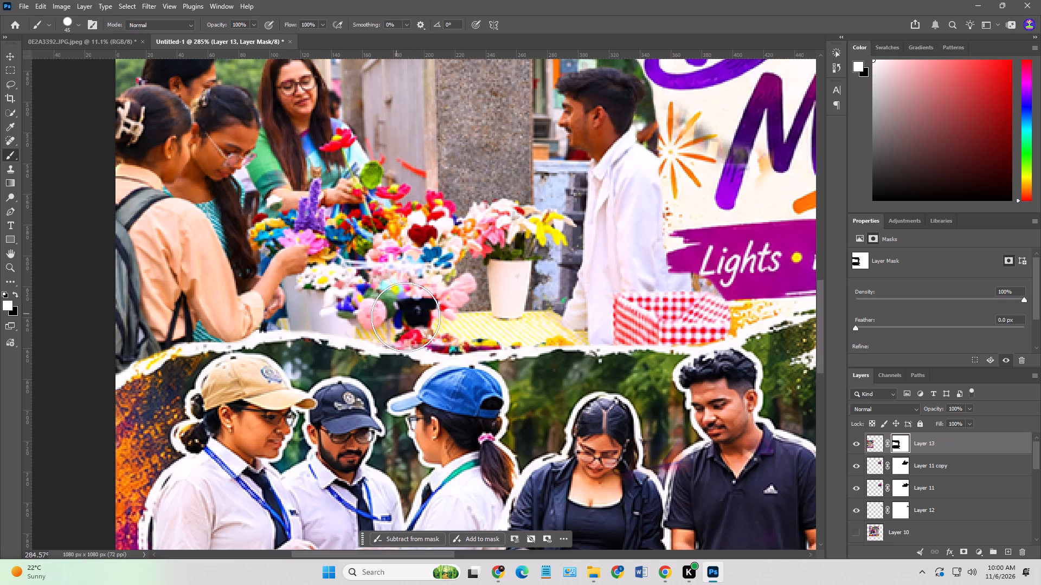
{"action": "left_click_drag", "start_coordinate": [413, 315], "coordinate": [566, 307]}
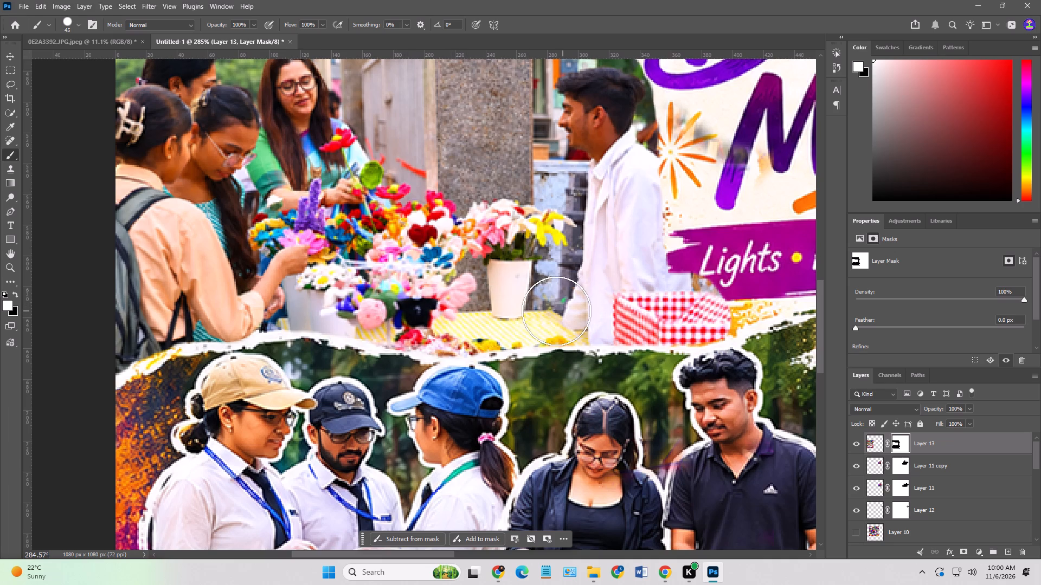
Paint white on the mask along the white-shirted man's back, collar and head to reveal the photo behind him.
{"action": "scroll", "coordinate": [523, 311], "scroll_direction": "down", "scroll_amount": 9, "text": "alt"}
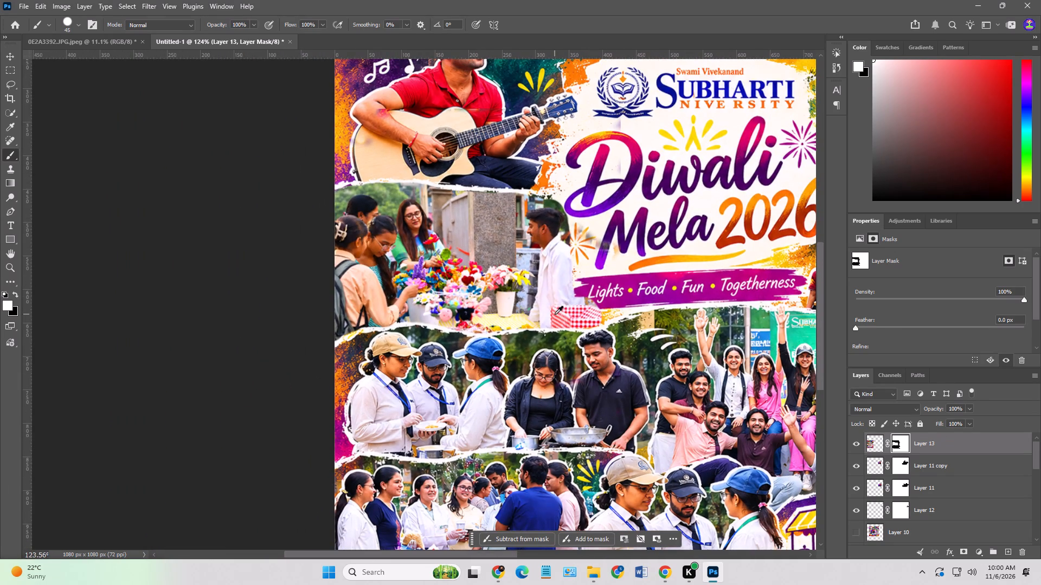
{"action": "scroll", "coordinate": [580, 300], "scroll_direction": "up", "scroll_amount": 4, "text": "alt"}
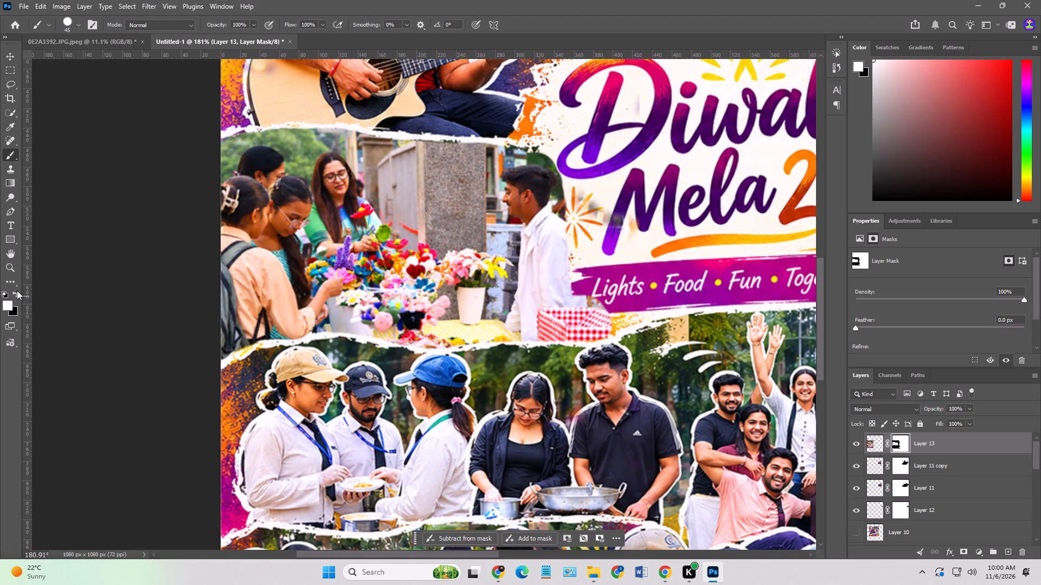
{"action": "left_click", "coordinate": [17, 290]}
{"action": "left_click_drag", "start_coordinate": [558, 243], "coordinate": [571, 255]}
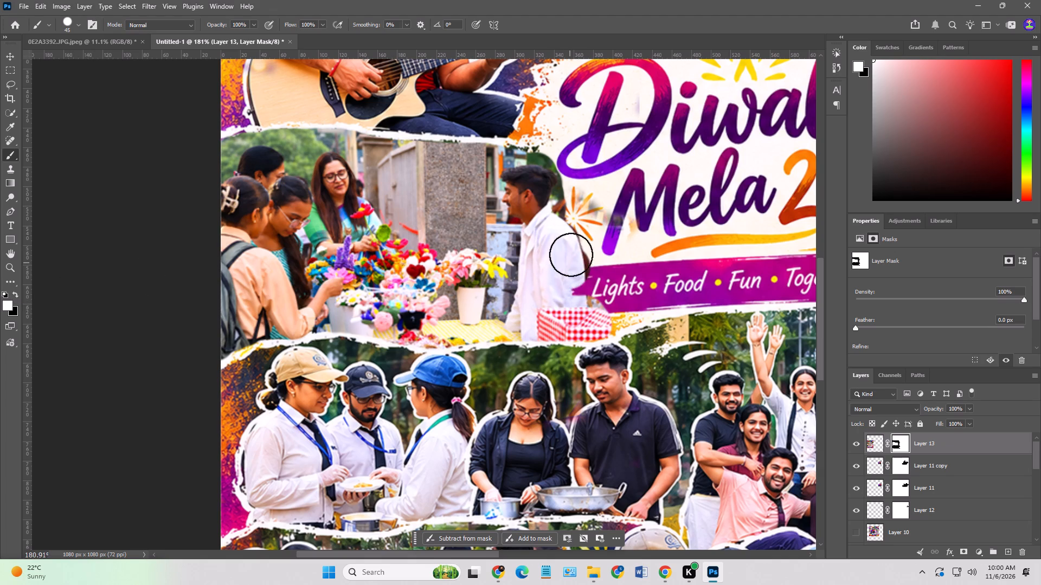
{"action": "left_click_drag", "start_coordinate": [571, 255], "coordinate": [578, 298]}
{"action": "left_click", "coordinate": [563, 225]}
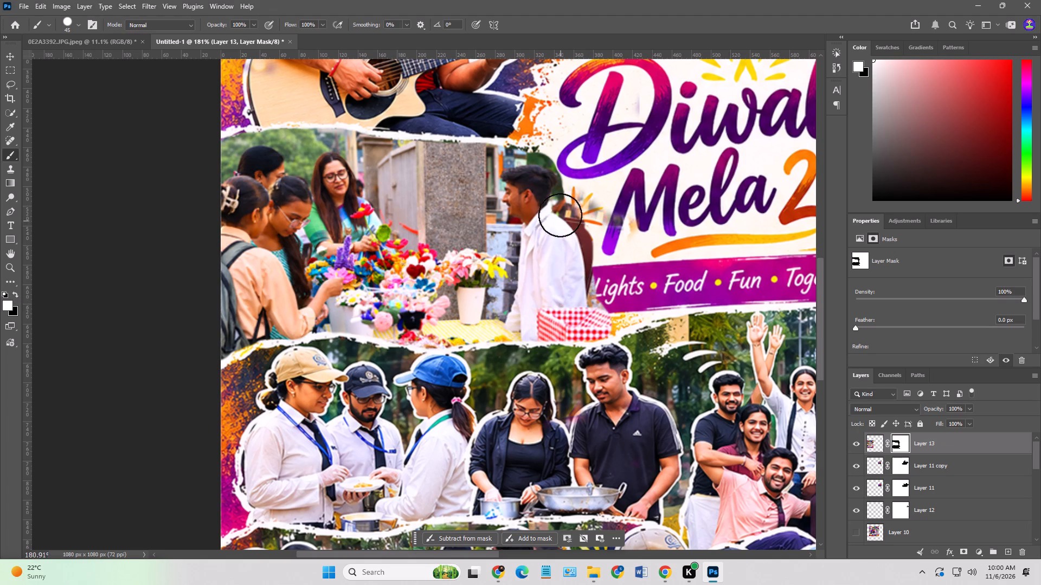
{"action": "left_click", "coordinate": [562, 204]}
{"action": "left_click", "coordinate": [549, 193]}
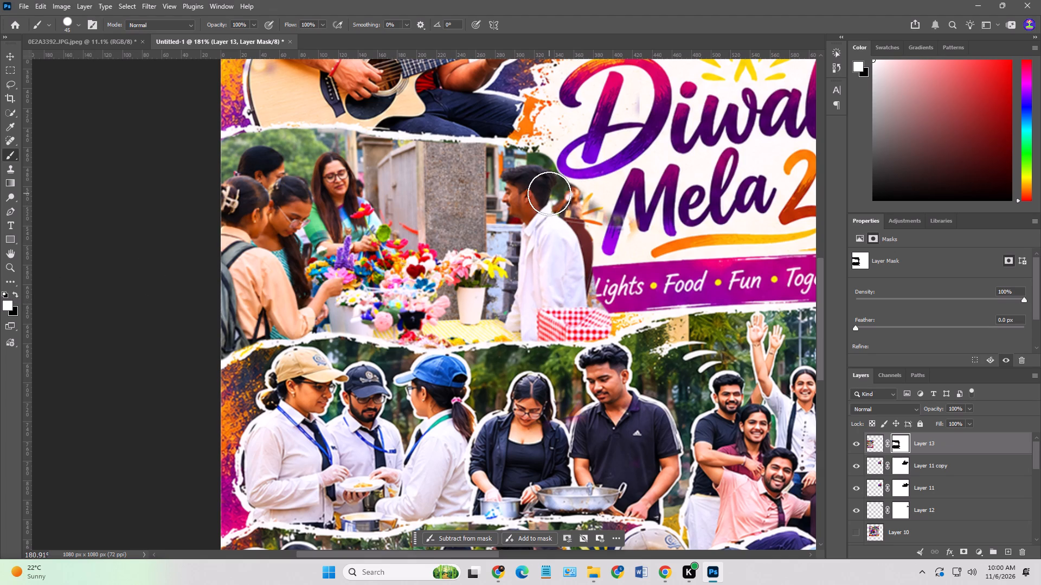
Switch the mask brush to a soft round tip of 45 px with 24% hardness.
{"action": "scroll", "coordinate": [530, 158], "scroll_direction": "up", "scroll_amount": 5, "text": "alt"}
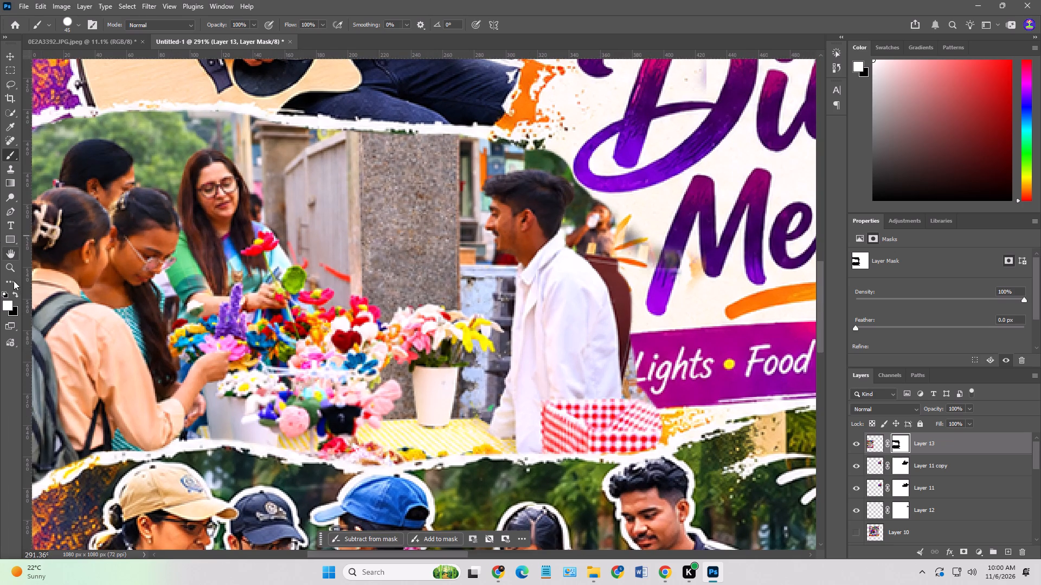
{"action": "left_click", "coordinate": [63, 15]}
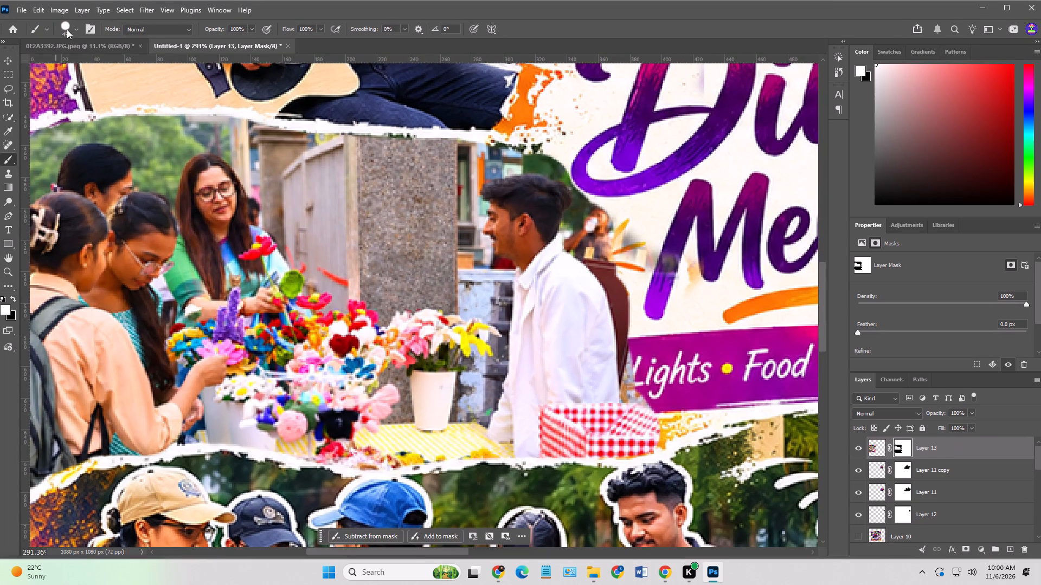
{"action": "left_click", "coordinate": [67, 29]}
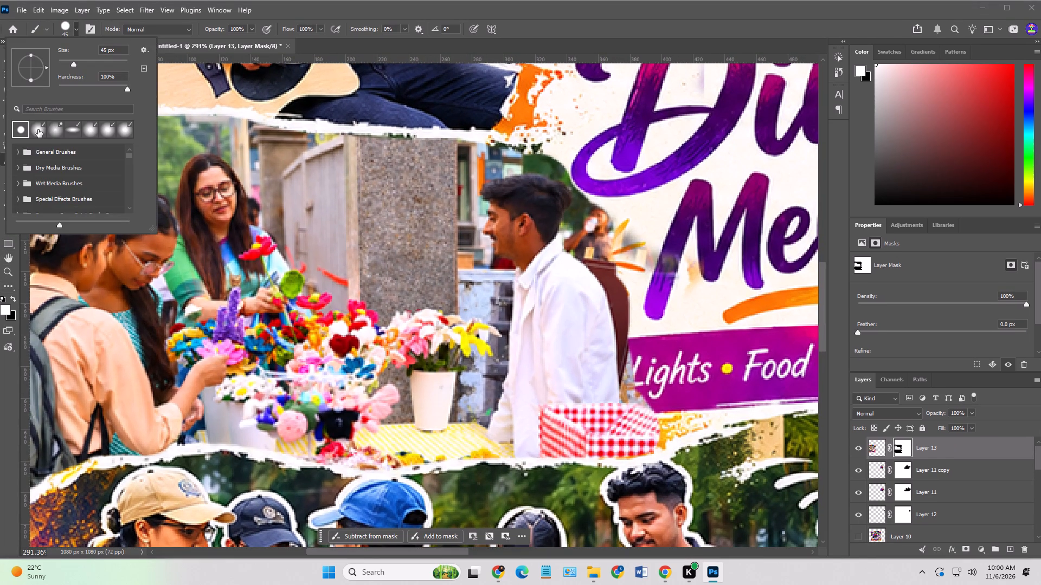
{"action": "double_click", "coordinate": [38, 129]}
{"action": "left_click", "coordinate": [38, 128]}
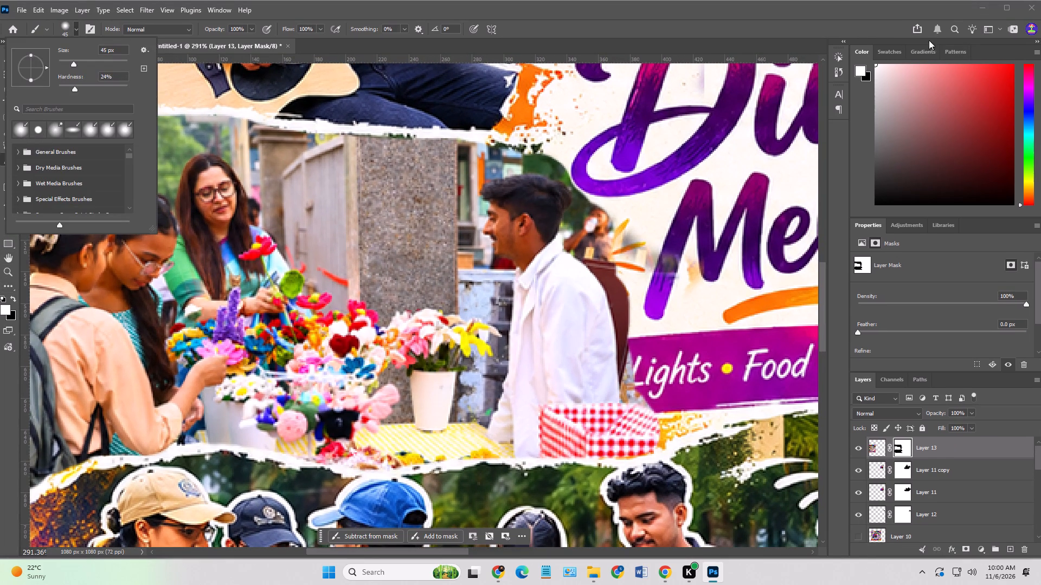
{"action": "left_click", "coordinate": [996, 10]}
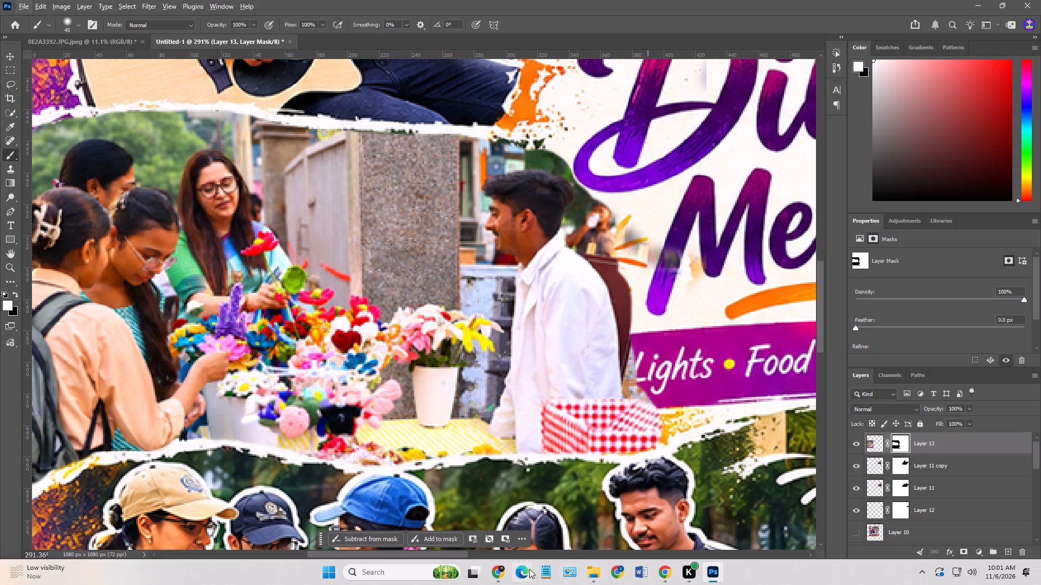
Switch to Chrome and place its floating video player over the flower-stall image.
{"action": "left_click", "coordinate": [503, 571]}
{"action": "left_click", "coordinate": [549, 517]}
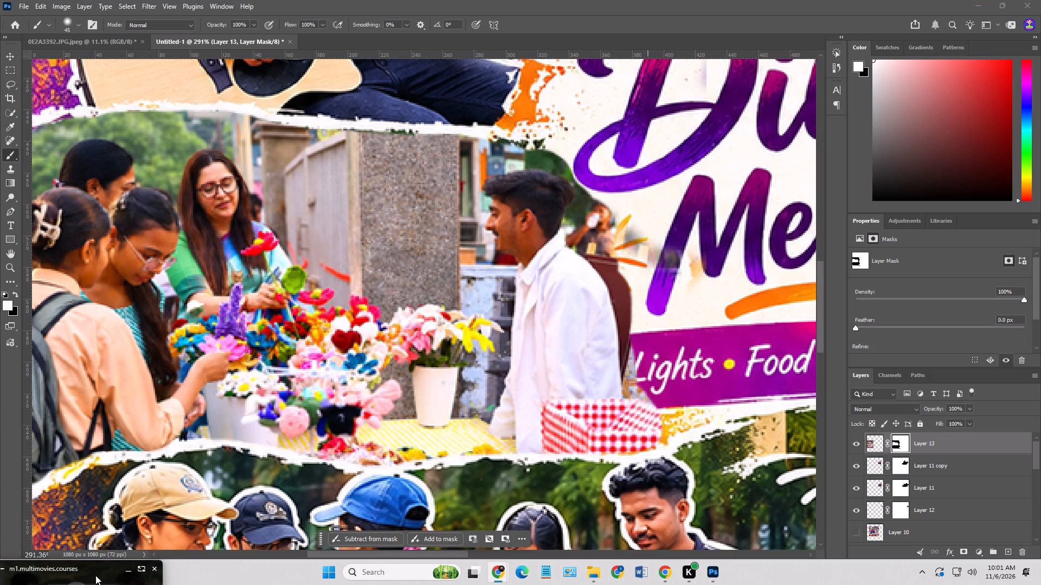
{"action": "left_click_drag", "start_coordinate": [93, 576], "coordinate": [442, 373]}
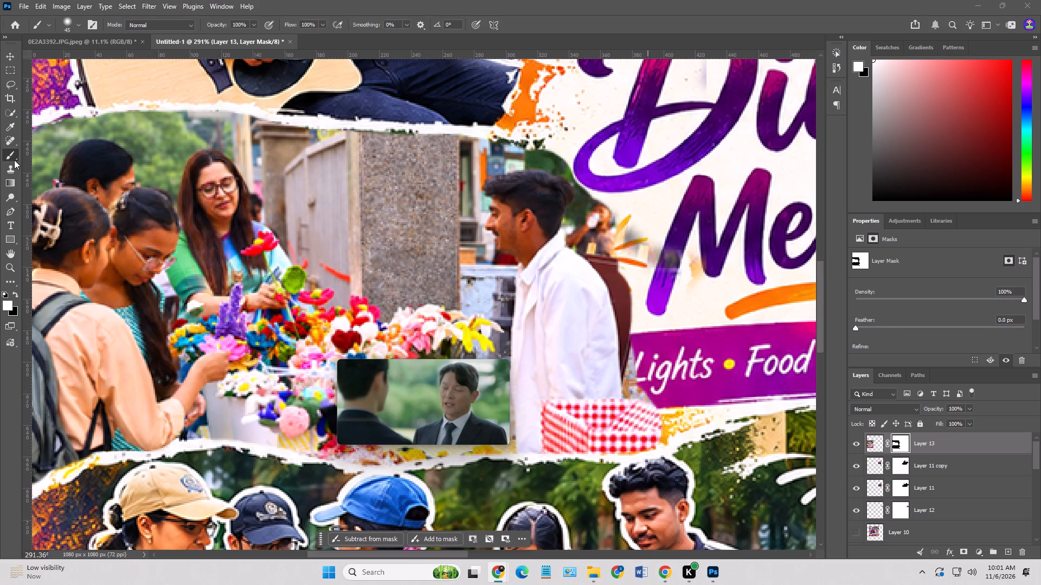
Back in Photoshop, paint the trees in along the torn edge's outer end below the guitar with a 6 px brush on Layer 13's mask.
{"action": "scroll", "coordinate": [278, 233], "scroll_direction": "down", "scroll_amount": 8, "text": "alt"}
{"action": "scroll", "coordinate": [200, 221], "scroll_direction": "up", "scroll_amount": 9, "text": "alt"}
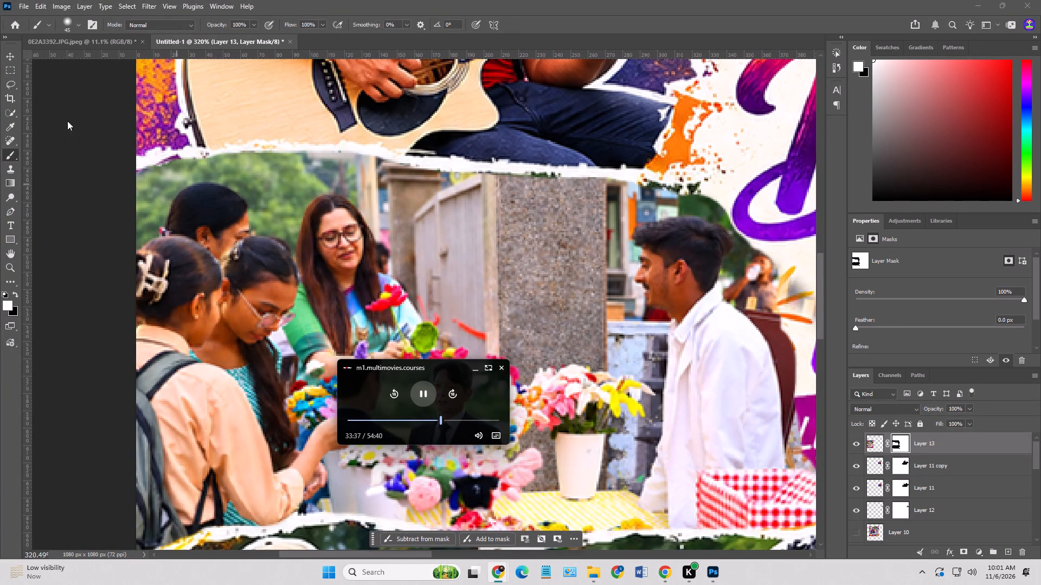
{"action": "left_click", "coordinate": [909, 447]}
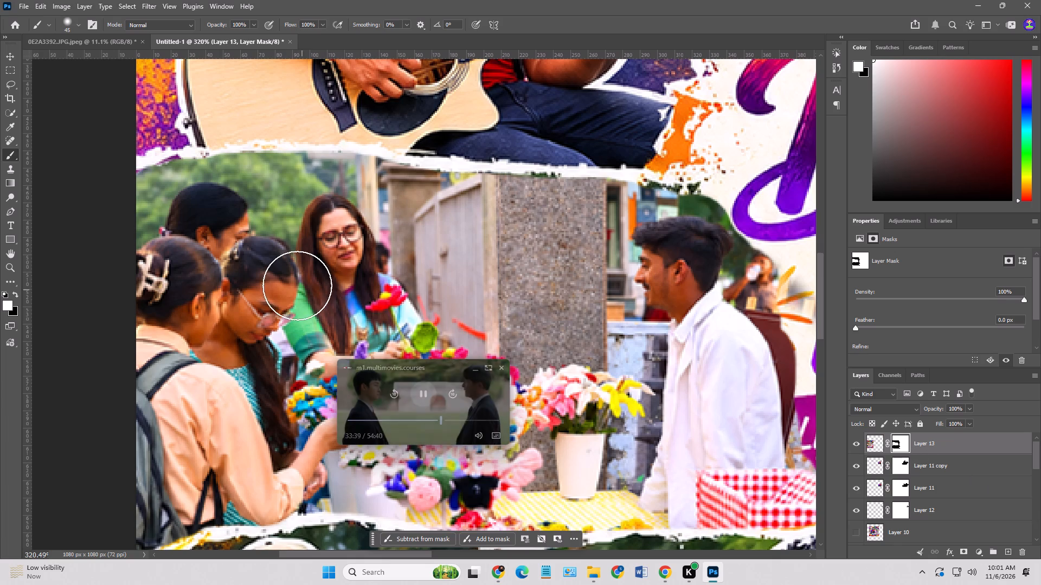
{"action": "key", "text": "bracketleft"}
{"action": "key", "text": "bracketleft"}
{"action": "key", "text": "bracketleft"}
{"action": "key", "text": "bracketleft"}
{"action": "key", "text": "bracketleft"}
{"action": "key", "text": "bracketleft"}
{"action": "key", "text": "bracketleft"}
{"action": "key", "text": "bracketleft"}
{"action": "key", "text": "bracketleft"}
{"action": "key", "text": "bracketleft"}
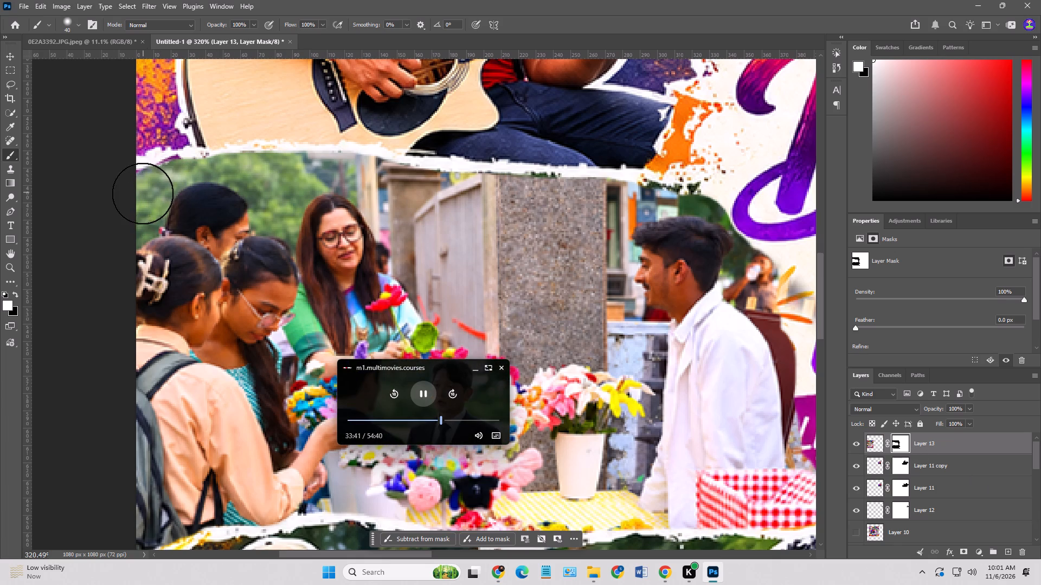
{"action": "key", "text": "bracketleft"}
{"action": "key", "text": "bracketleft"}
{"action": "left_click_drag", "start_coordinate": [137, 174], "coordinate": [146, 172]}
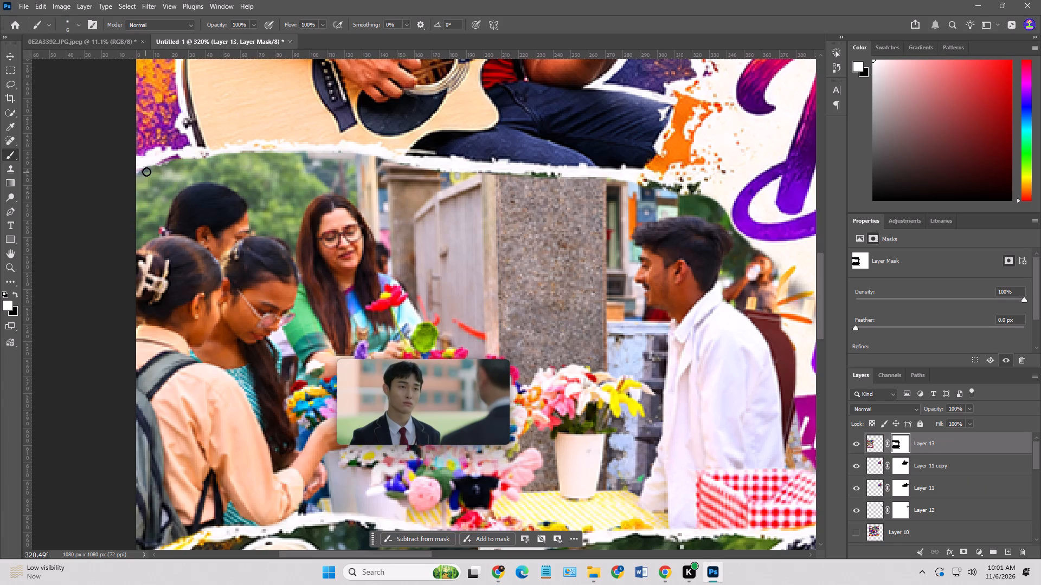
{"action": "left_click_drag", "start_coordinate": [146, 172], "coordinate": [150, 171]}
{"action": "left_click_drag", "start_coordinate": [153, 168], "coordinate": [181, 158]}
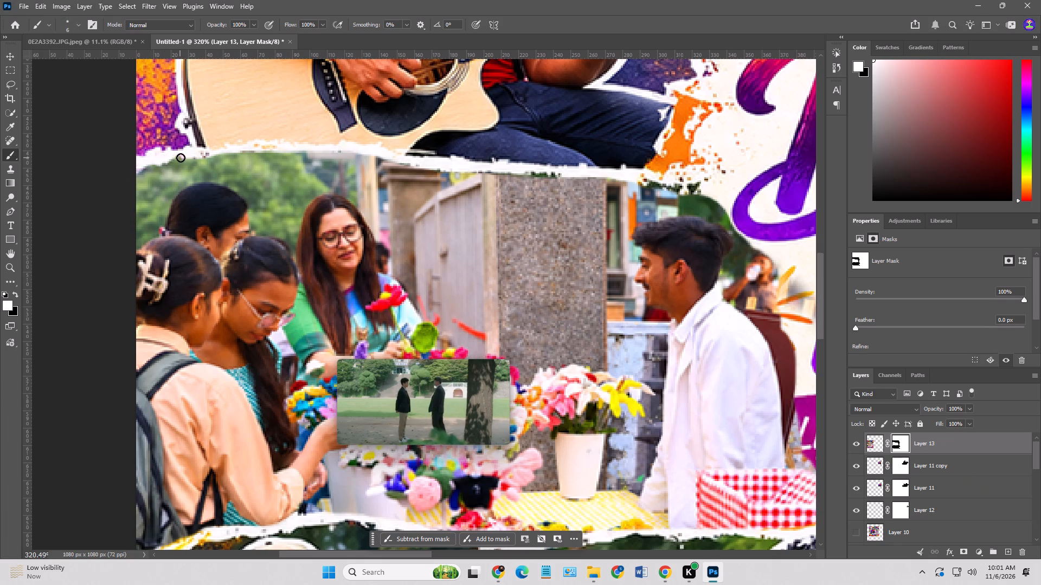
{"action": "left_click_drag", "start_coordinate": [181, 158], "coordinate": [184, 158]}
{"action": "left_click_drag", "start_coordinate": [146, 171], "coordinate": [136, 177]}
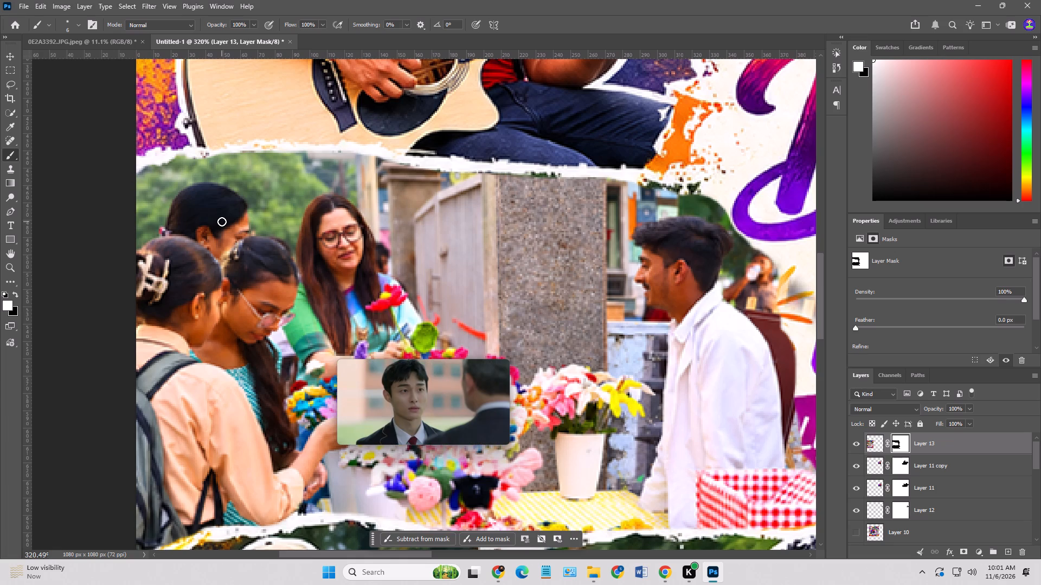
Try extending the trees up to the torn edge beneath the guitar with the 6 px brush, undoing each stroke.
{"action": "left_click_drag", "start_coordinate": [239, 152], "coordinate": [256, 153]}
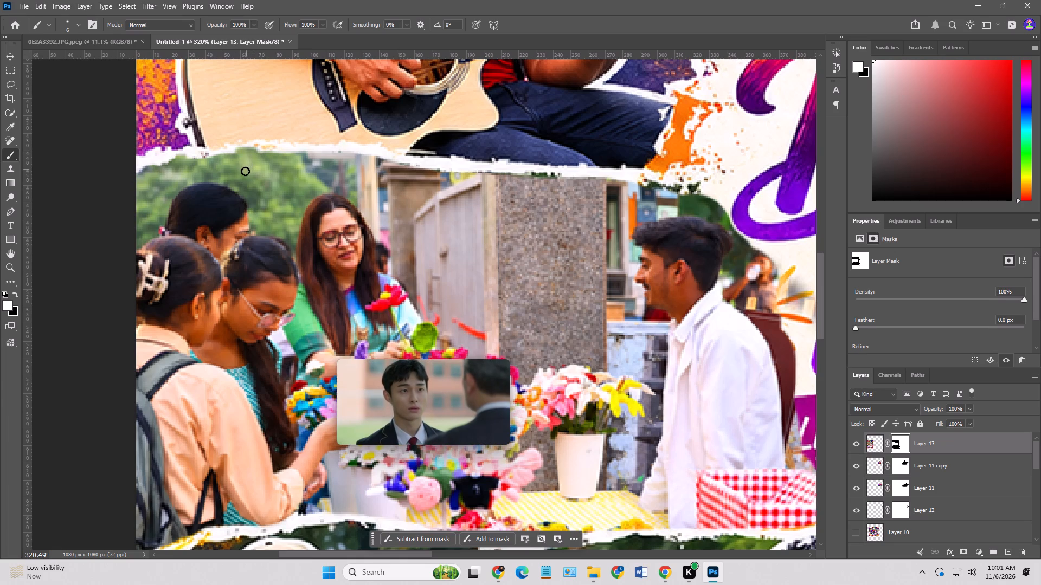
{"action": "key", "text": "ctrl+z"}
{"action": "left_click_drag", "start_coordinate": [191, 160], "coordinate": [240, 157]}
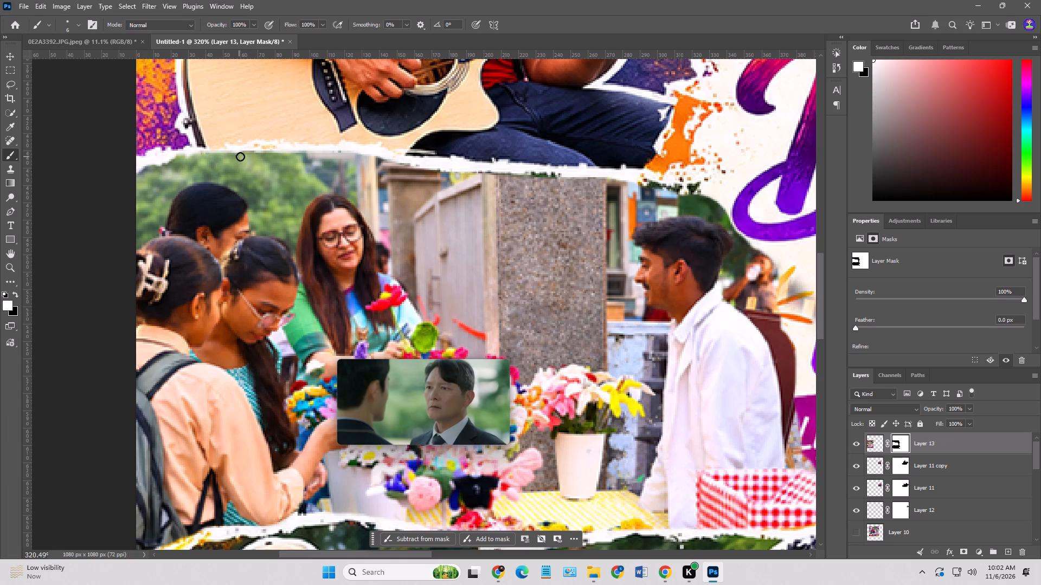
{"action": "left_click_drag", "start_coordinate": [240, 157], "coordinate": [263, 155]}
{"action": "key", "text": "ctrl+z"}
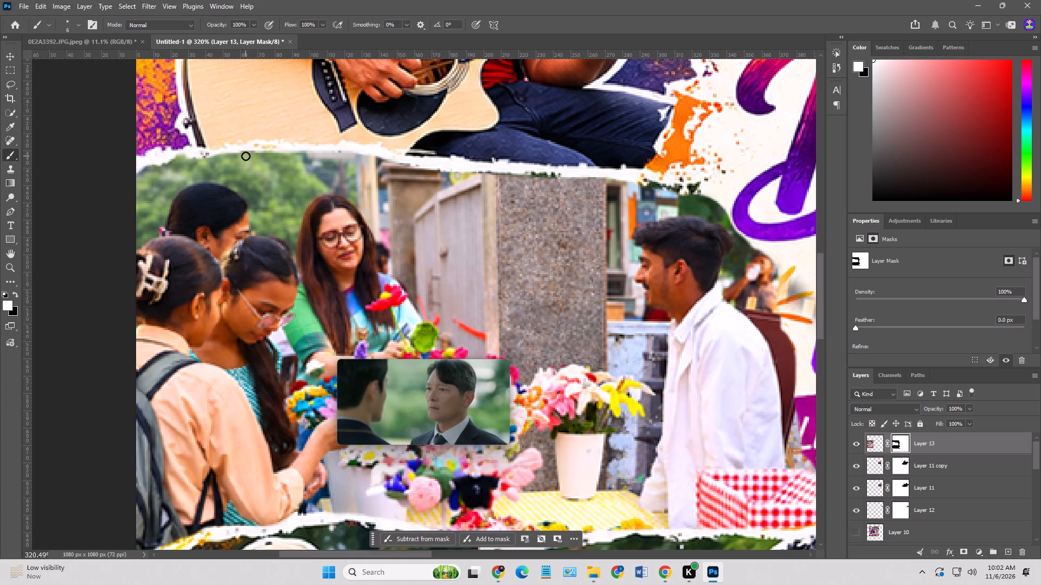
Reveal the trees, gate pillar and fence along the torn edge below the guitar with a 3 px white brush.
{"action": "key", "text": "bracketleft"}
{"action": "key", "text": "bracketleft"}
{"action": "key", "text": "bracketleft"}
{"action": "left_click_drag", "start_coordinate": [241, 153], "coordinate": [255, 153]}
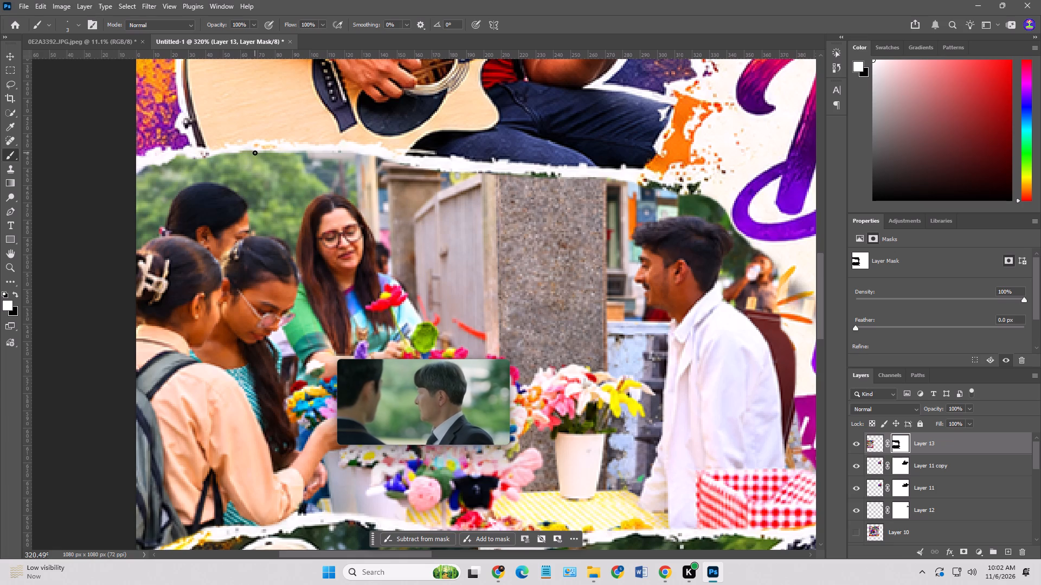
{"action": "left_click_drag", "start_coordinate": [255, 153], "coordinate": [258, 153]}
{"action": "left_click_drag", "start_coordinate": [205, 158], "coordinate": [194, 160]}
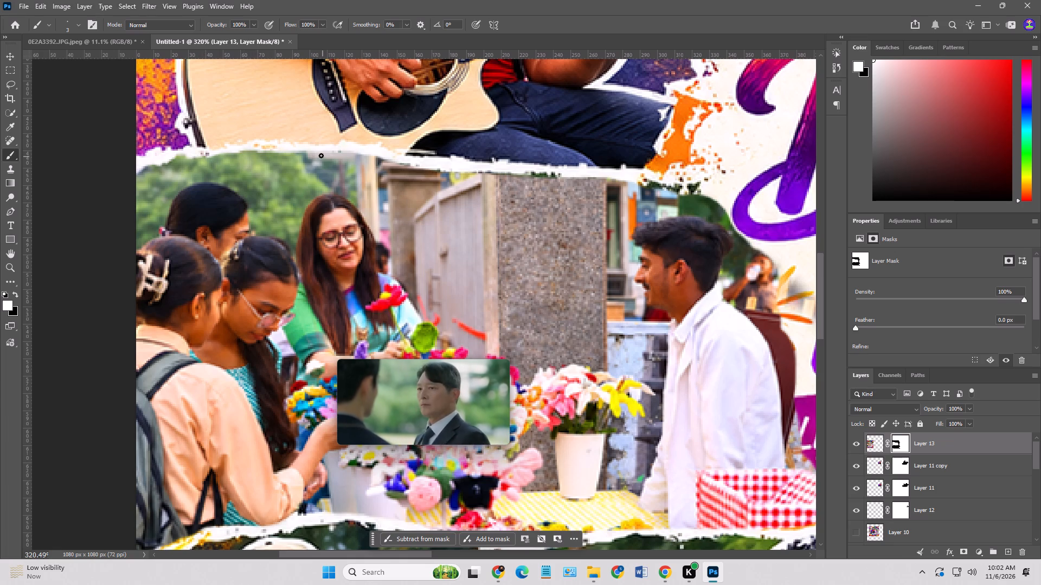
{"action": "left_click_drag", "start_coordinate": [300, 153], "coordinate": [414, 168]}
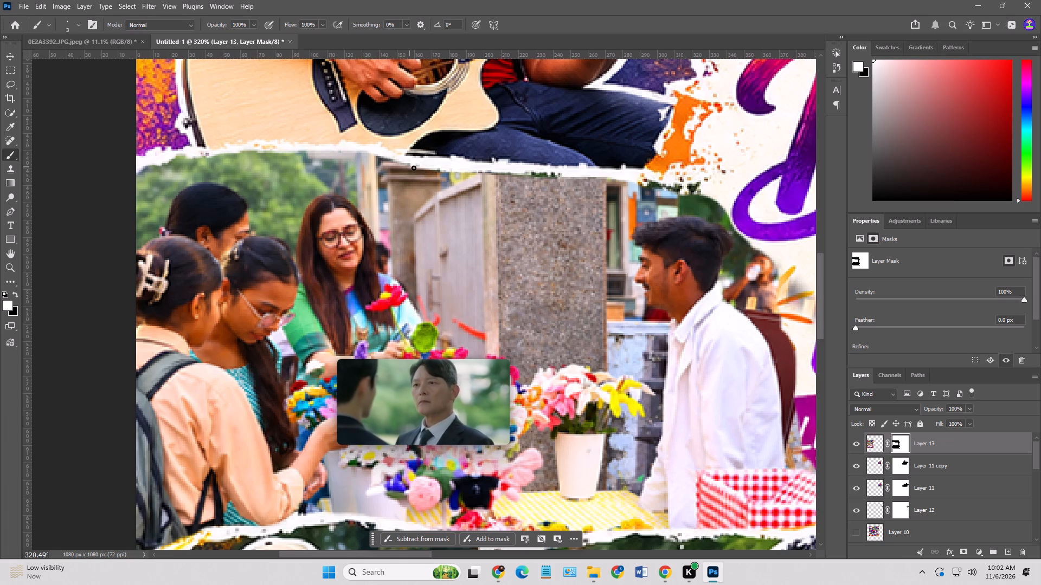
{"action": "left_click_drag", "start_coordinate": [414, 168], "coordinate": [395, 162]}
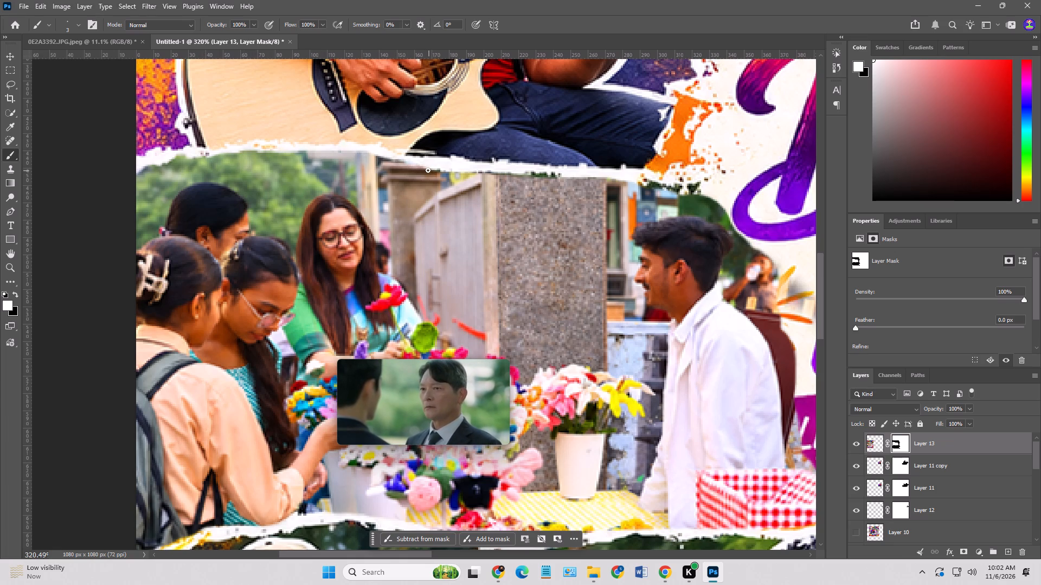
{"action": "left_click_drag", "start_coordinate": [426, 170], "coordinate": [445, 173]}
{"action": "left_click_drag", "start_coordinate": [432, 169], "coordinate": [459, 174]}
{"action": "left_click", "coordinate": [438, 172]}
Reveal the stone pillar's top and the adjoining trees along the torn edge below the guitar with the 3 px white brush.
{"action": "left_click", "coordinate": [522, 174], "text": "shift"}
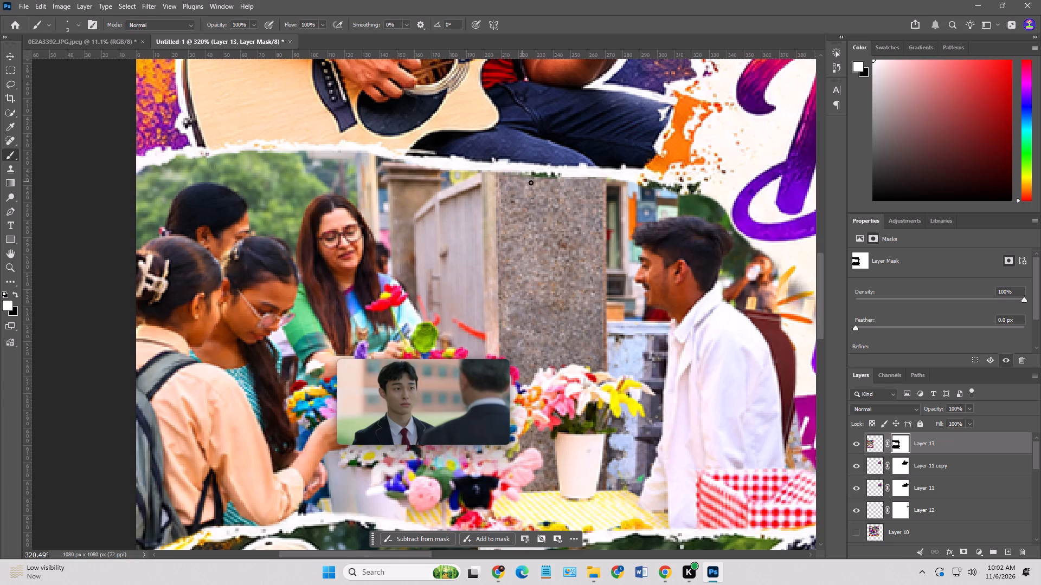
{"action": "left_click", "coordinate": [561, 175], "text": "shift"}
{"action": "left_click_drag", "start_coordinate": [551, 174], "coordinate": [528, 175]}
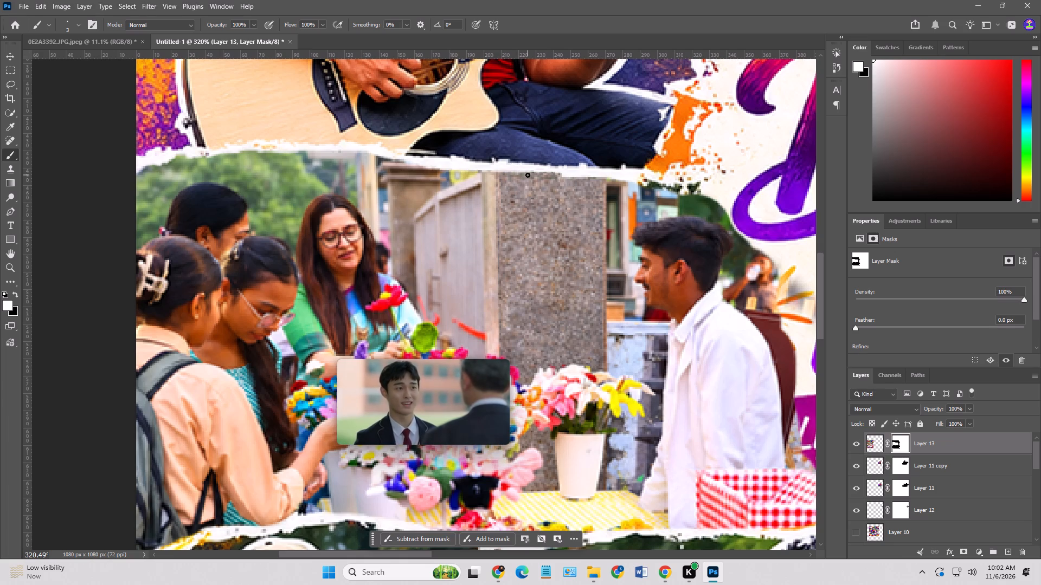
{"action": "left_click_drag", "start_coordinate": [528, 175], "coordinate": [556, 175]}
{"action": "left_click_drag", "start_coordinate": [558, 175], "coordinate": [586, 177]}
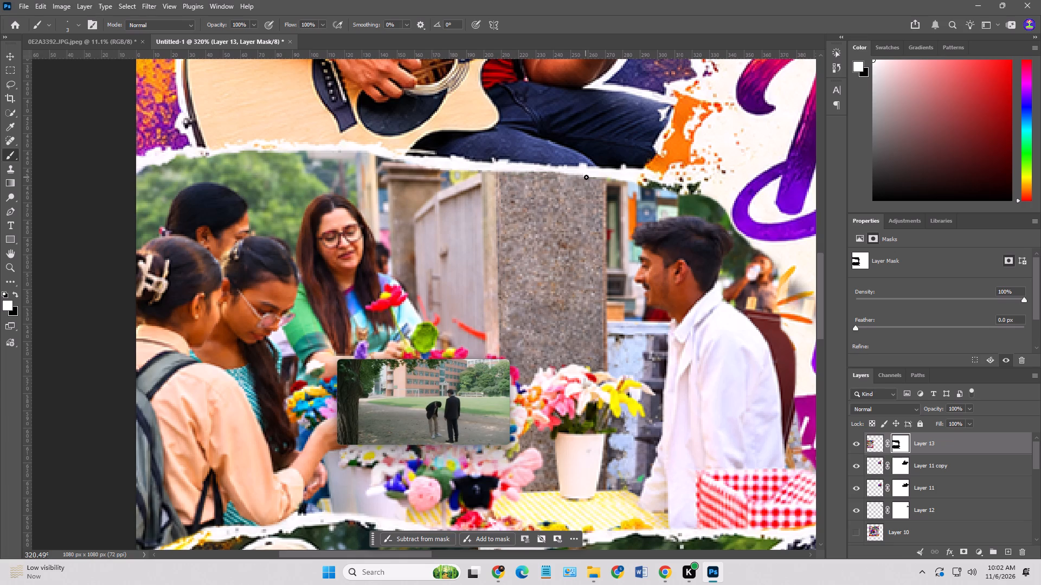
{"action": "left_click_drag", "start_coordinate": [586, 177], "coordinate": [685, 189]}
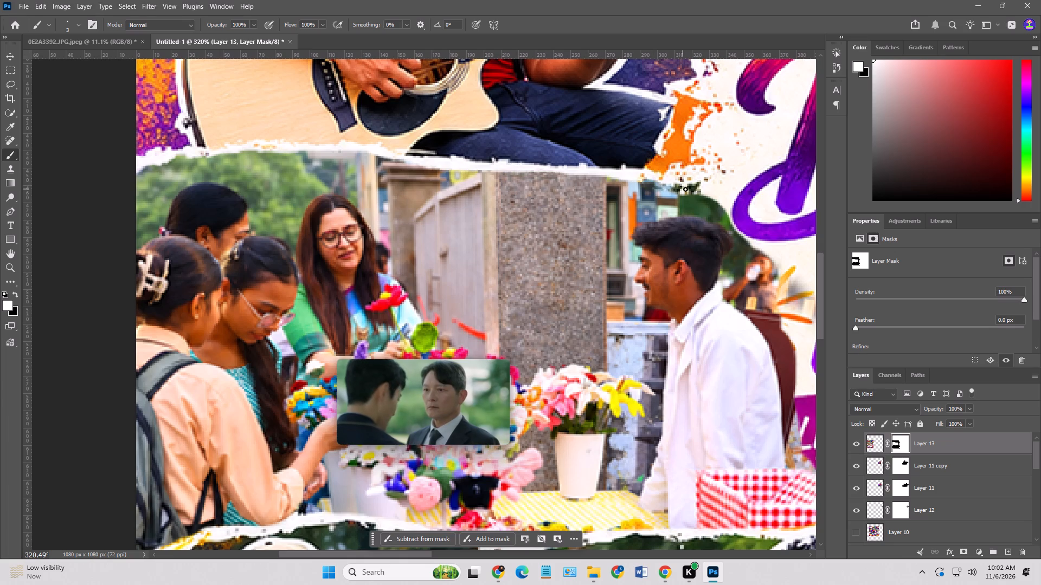
{"action": "left_click_drag", "start_coordinate": [685, 189], "coordinate": [698, 186]}
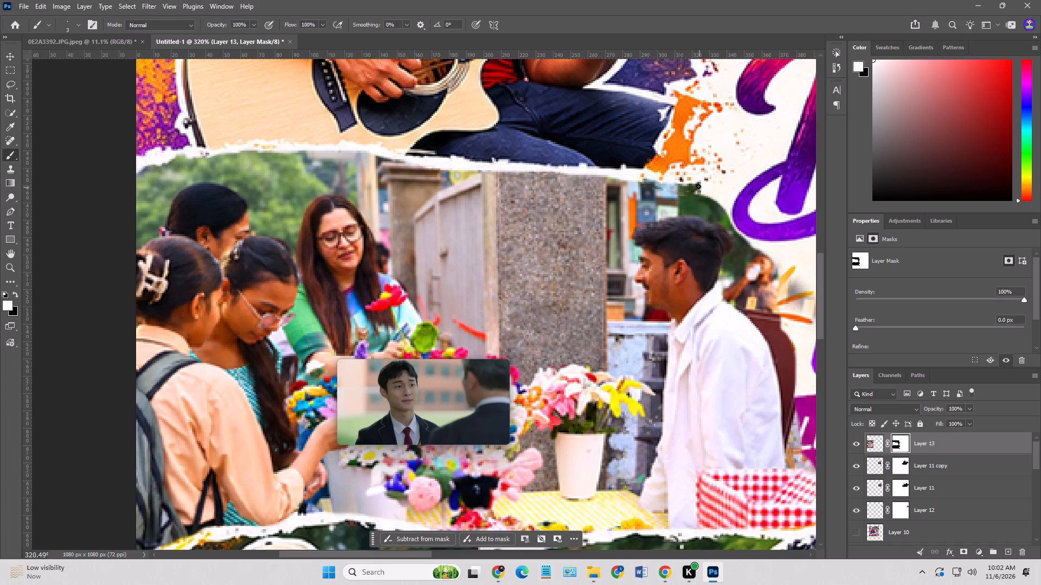
{"action": "left_click_drag", "start_coordinate": [698, 186], "coordinate": [697, 195]}
Hide the stray tree fringe between the paint splatter and the seated man's hair on Layer 13's mask with a 10 px black brush.
{"action": "scroll", "coordinate": [635, 240], "scroll_direction": "down", "scroll_amount": 10, "text": "alt"}
{"action": "scroll", "coordinate": [598, 281], "scroll_direction": "up", "scroll_amount": 2, "text": "alt"}
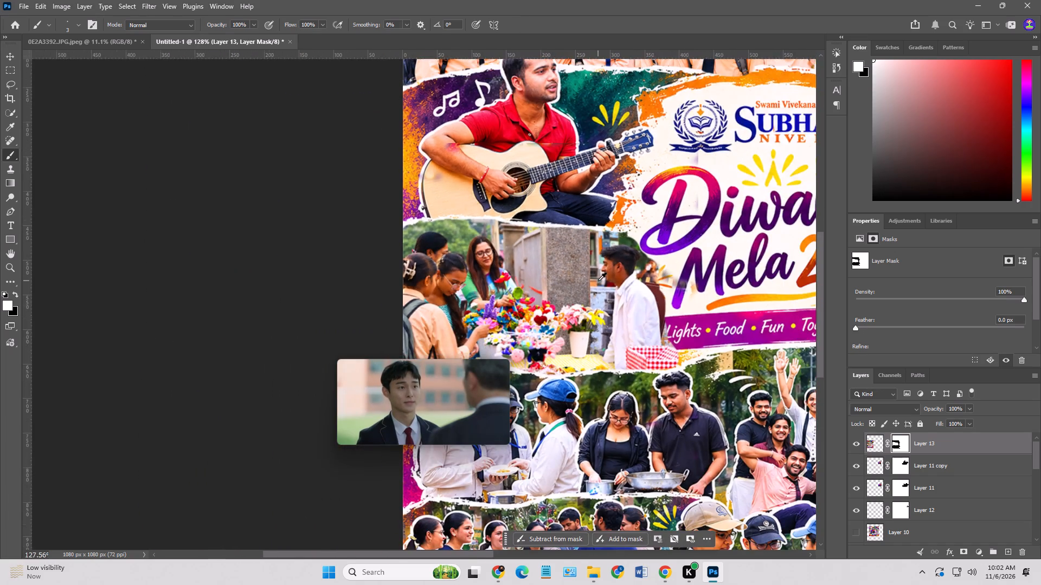
{"action": "scroll", "coordinate": [598, 281], "scroll_direction": "up", "scroll_amount": 2, "text": "alt"}
{"action": "scroll", "coordinate": [595, 278], "scroll_direction": "down", "scroll_amount": 5, "text": "alt"}
{"action": "scroll", "coordinate": [620, 254], "scroll_direction": "up", "scroll_amount": 8, "text": "alt"}
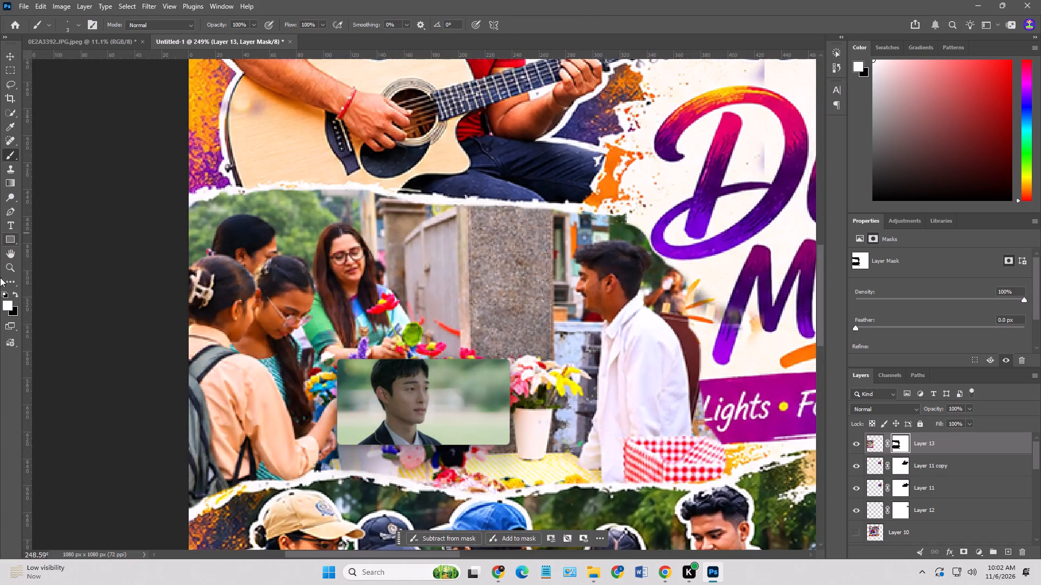
{"action": "left_click", "coordinate": [18, 296]}
{"action": "left_click_drag", "start_coordinate": [596, 212], "coordinate": [601, 218]}
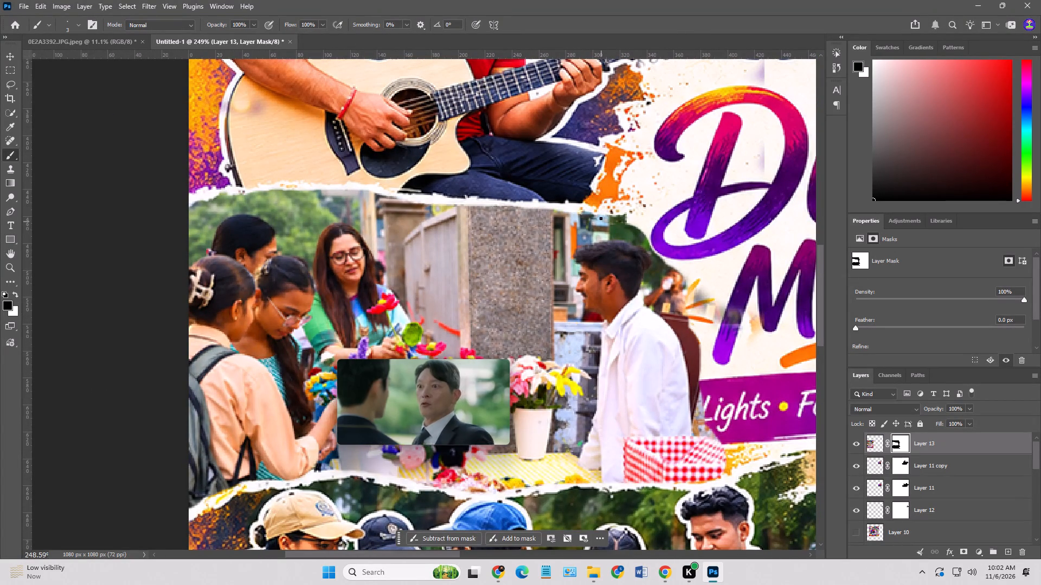
{"action": "left_click_drag", "start_coordinate": [601, 218], "coordinate": [642, 222]}
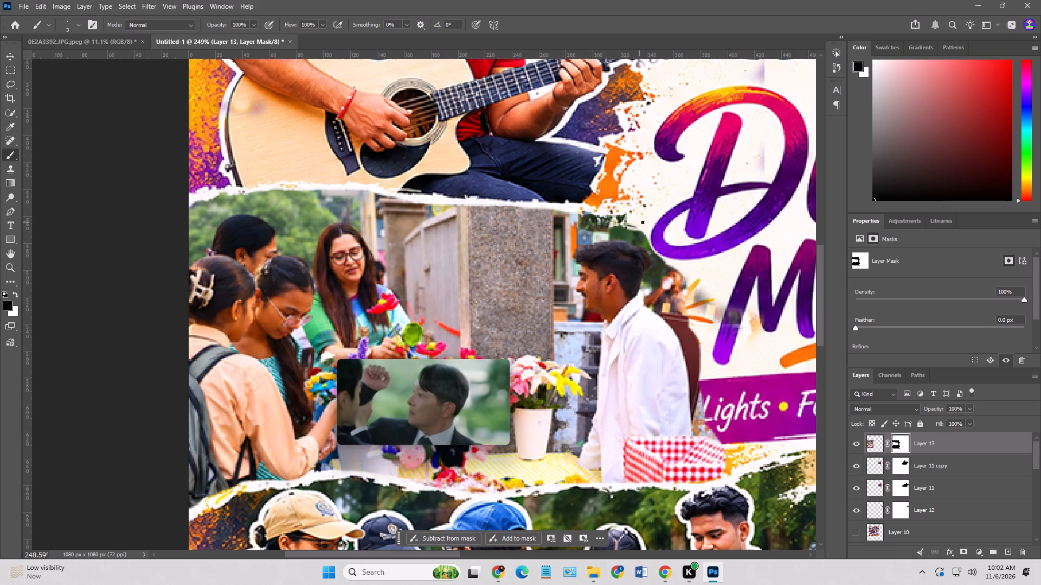
{"action": "left_click_drag", "start_coordinate": [642, 222], "coordinate": [627, 224]}
{"action": "key", "text": "ctrl+z"}
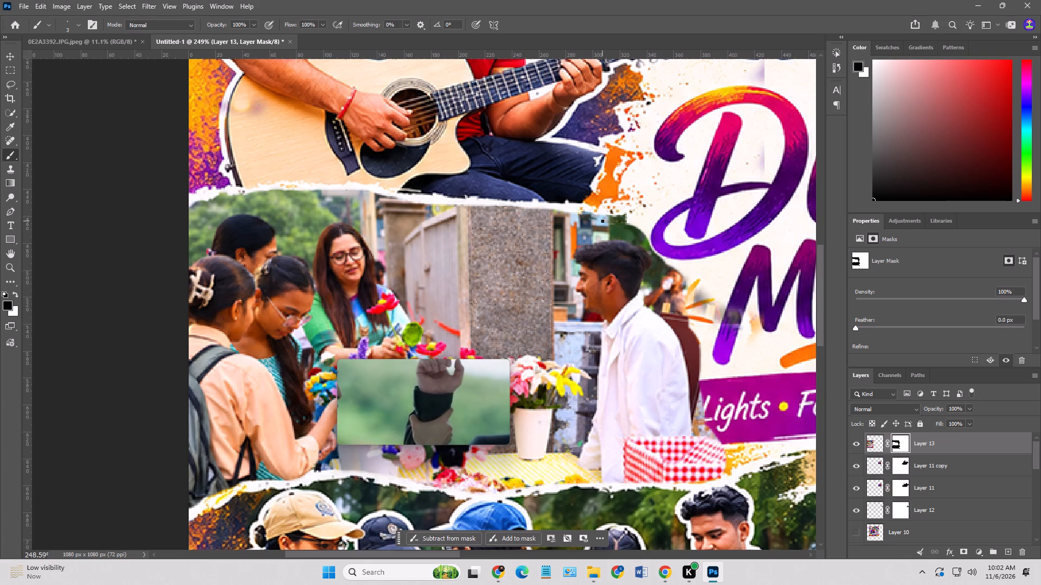
{"action": "key", "text": "bracketright"}
{"action": "key", "text": "bracketright"}
{"action": "key", "text": "bracketright"}
{"action": "key", "text": "bracketright"}
{"action": "type", "text": "]]]"}
{"action": "left_click_drag", "start_coordinate": [584, 217], "coordinate": [651, 237]}
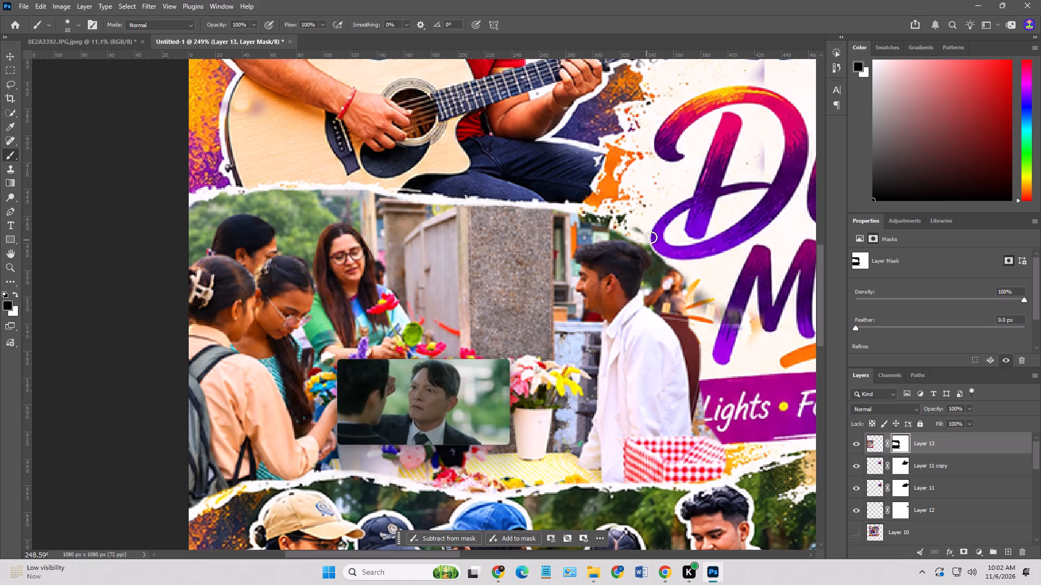
{"action": "left_click_drag", "start_coordinate": [651, 237], "coordinate": [625, 236]}
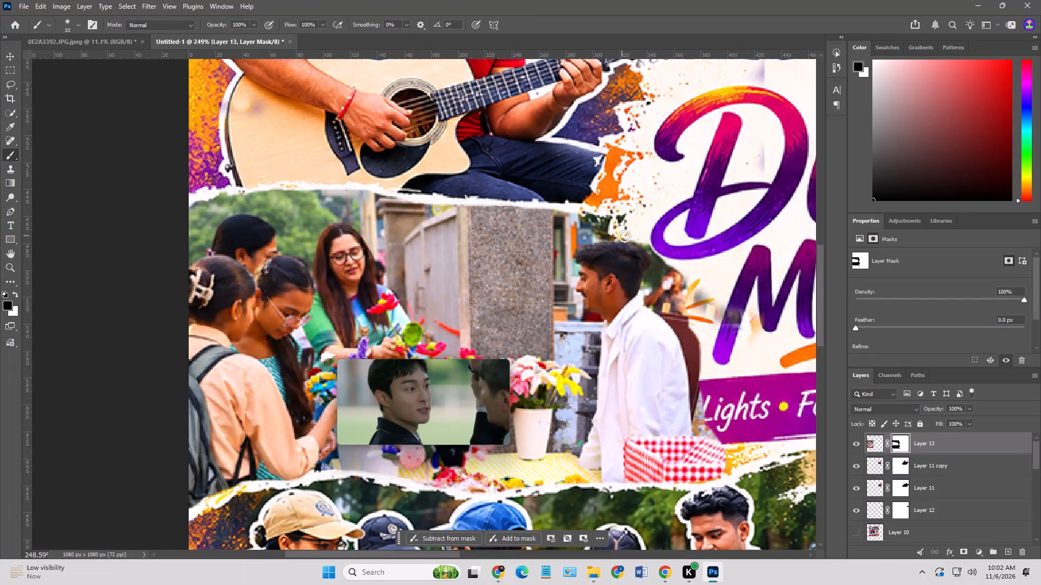
{"action": "left_click_drag", "start_coordinate": [625, 236], "coordinate": [619, 233]}
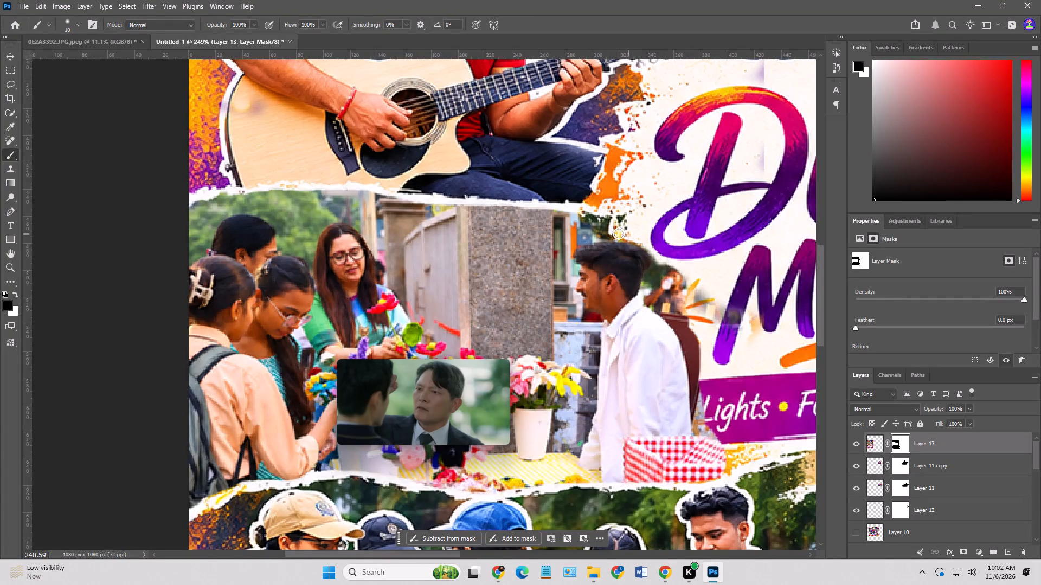
{"action": "left_click_drag", "start_coordinate": [619, 233], "coordinate": [612, 226]}
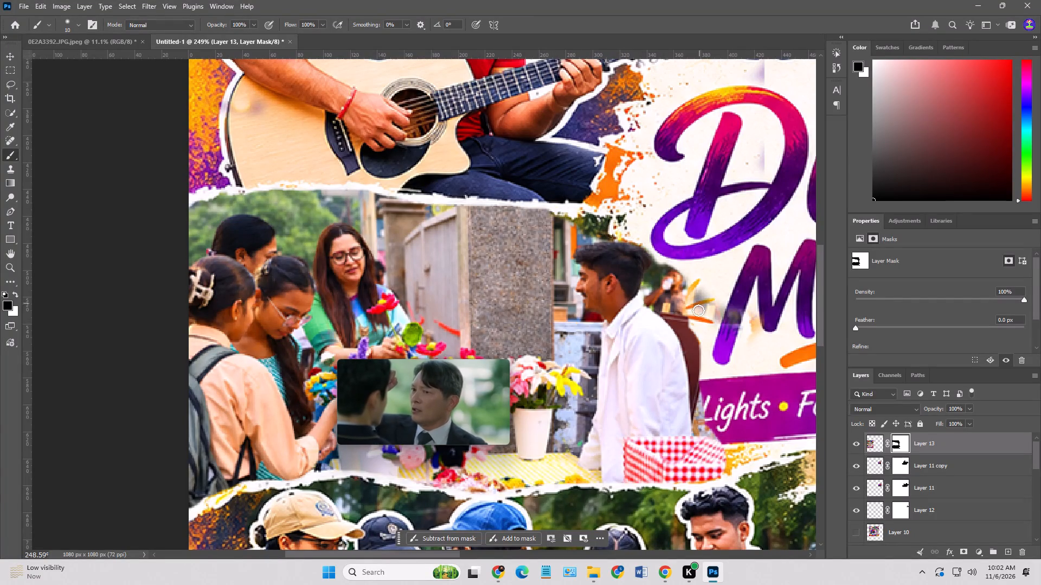
Trace around the back of the seated man's hair and neck with a 3 px black brush, masking the adjacent background.
{"action": "scroll", "coordinate": [661, 304], "scroll_direction": "up", "scroll_amount": 6, "text": "alt"}
{"action": "key", "text": "bracketleft"}
{"action": "key", "text": "bracketleft"}
{"action": "key", "text": "bracketleft"}
{"action": "key", "text": "bracketleft"}
{"action": "key", "text": "bracketleft"}
{"action": "key", "text": "bracketleft"}
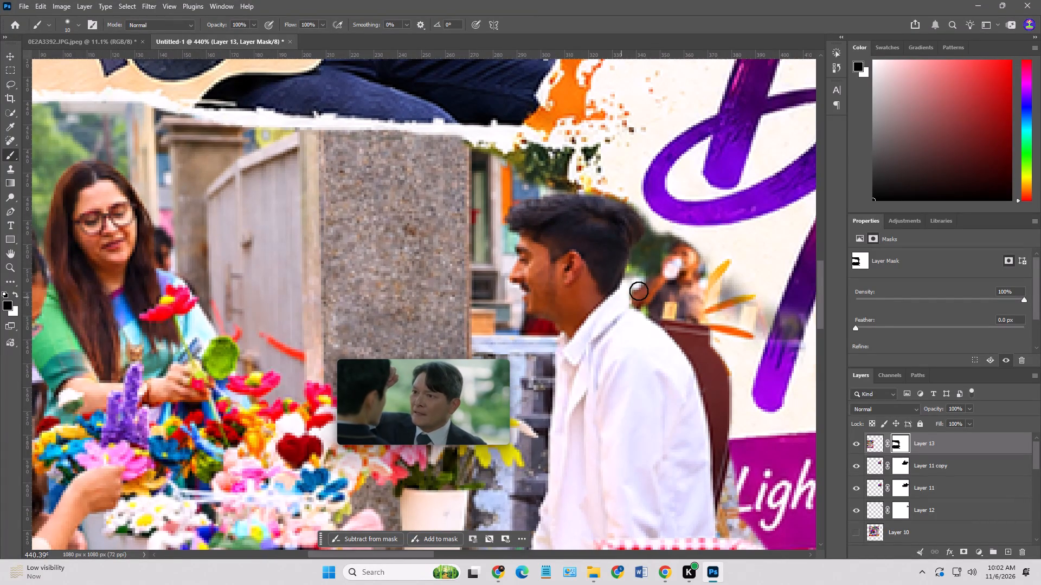
{"action": "key", "text": "bracketleft"}
{"action": "key", "text": "bracketleft"}
{"action": "left_click_drag", "start_coordinate": [627, 203], "coordinate": [644, 217]}
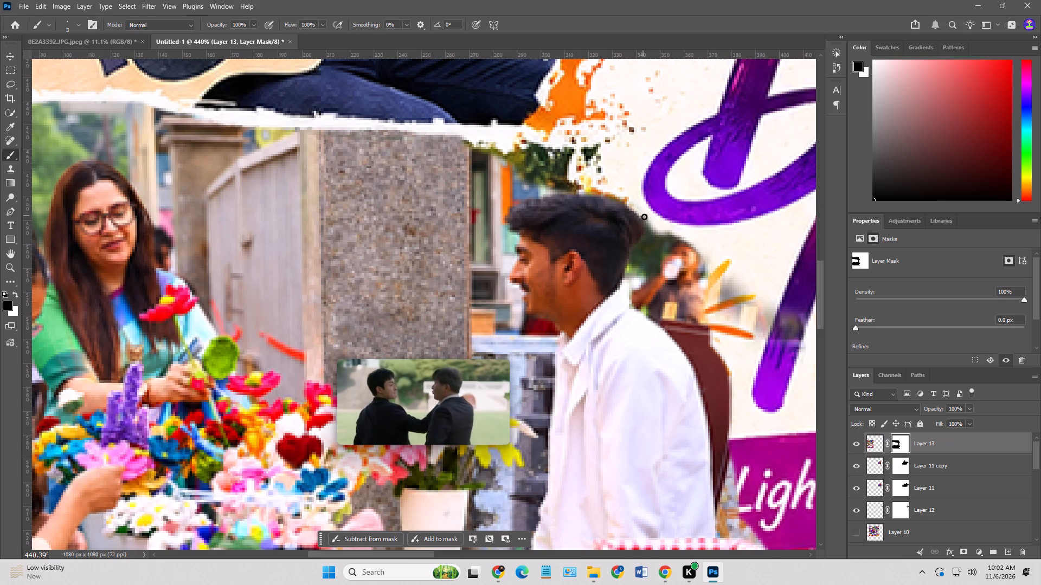
{"action": "left_click_drag", "start_coordinate": [644, 217], "coordinate": [647, 240]}
{"action": "left_click_drag", "start_coordinate": [650, 233], "coordinate": [639, 247]}
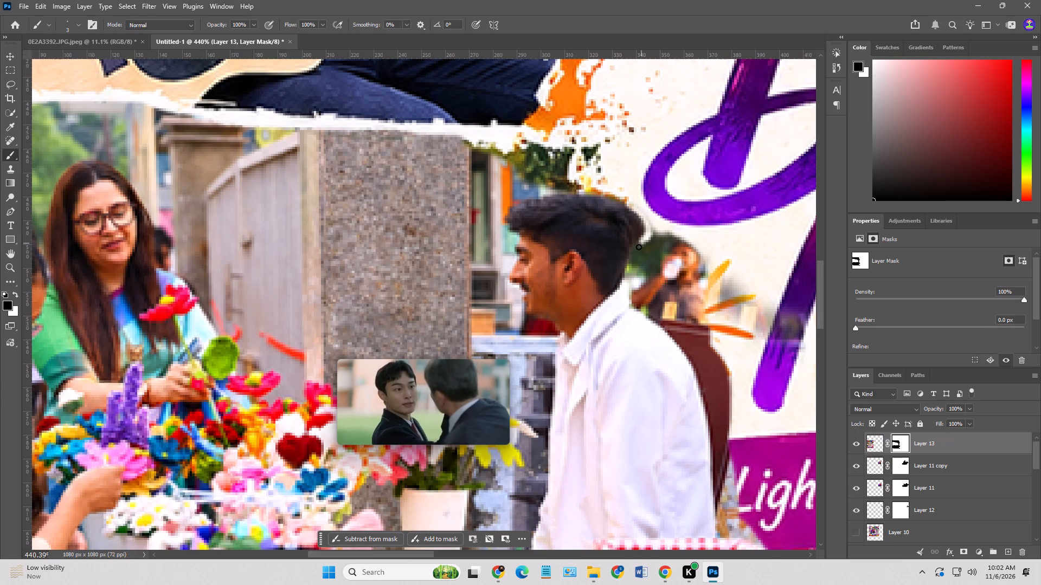
{"action": "left_click_drag", "start_coordinate": [639, 247], "coordinate": [630, 295]}
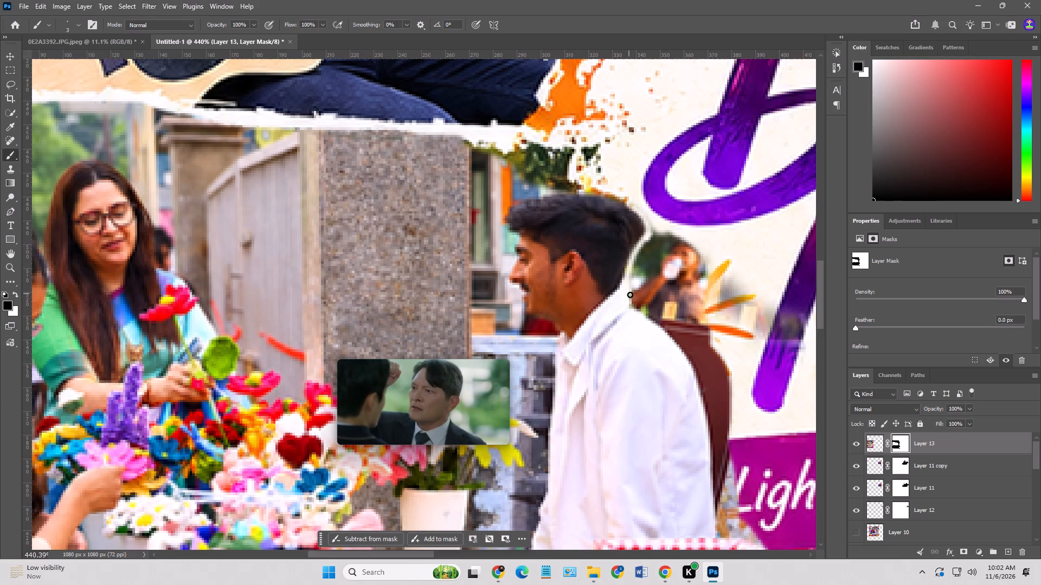
{"action": "left_click_drag", "start_coordinate": [630, 295], "coordinate": [657, 284]}
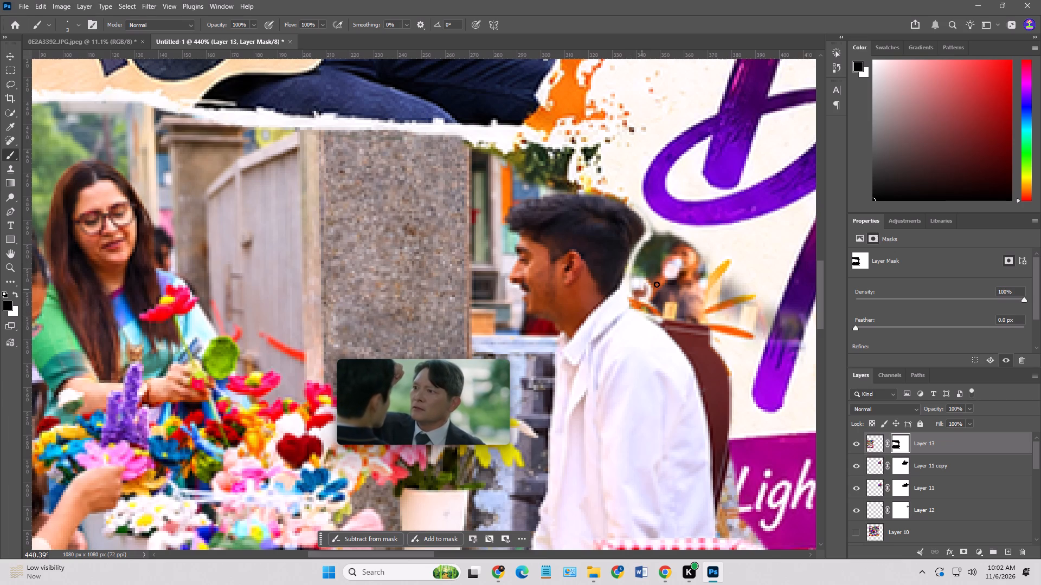
{"action": "left_click_drag", "start_coordinate": [657, 284], "coordinate": [679, 264]}
Mask out the green background blur between the seated man's head and the blurred person with a 10 px brush.
{"action": "key", "text": "bracketright"}
{"action": "key", "text": "bracketright"}
{"action": "key", "text": "bracketright"}
{"action": "key", "text": "bracketright"}
{"action": "key", "text": "bracketright"}
{"action": "key", "text": "bracketright"}
{"action": "key", "text": "bracketright"}
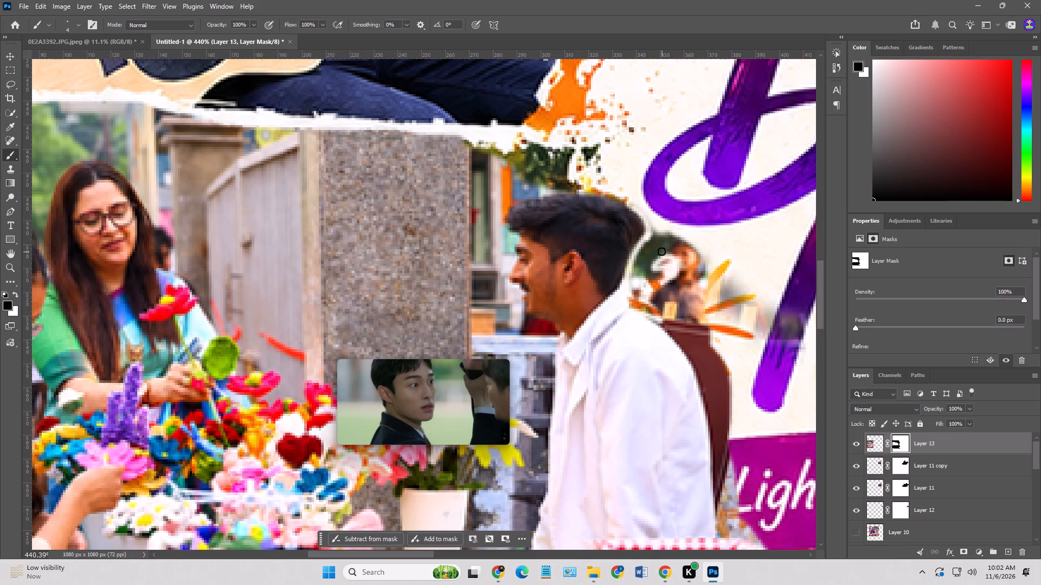
{"action": "left_click", "coordinate": [665, 238]}
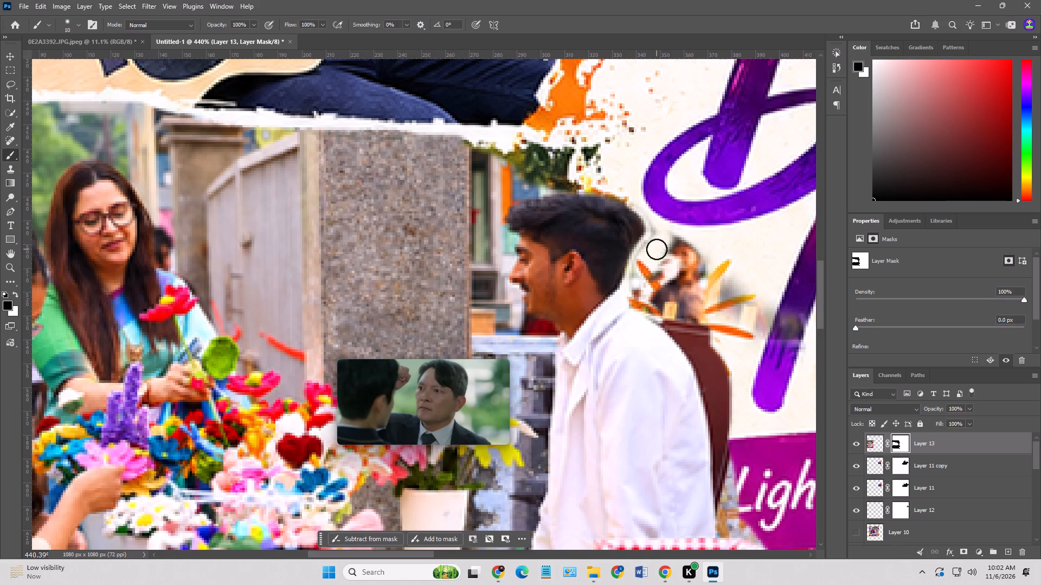
Refine the mask along the back of the seated man's hair and neck, extending towards the blurred person, with a 2 px brush.
{"action": "key", "text": "bracketleft"}
{"action": "key", "text": "bracketleft"}
{"action": "key", "text": "bracketleft"}
{"action": "key", "text": "bracketleft"}
{"action": "key", "text": "bracketleft"}
{"action": "key", "text": "bracketleft"}
{"action": "key", "text": "bracketleft"}
{"action": "key", "text": "bracketleft"}
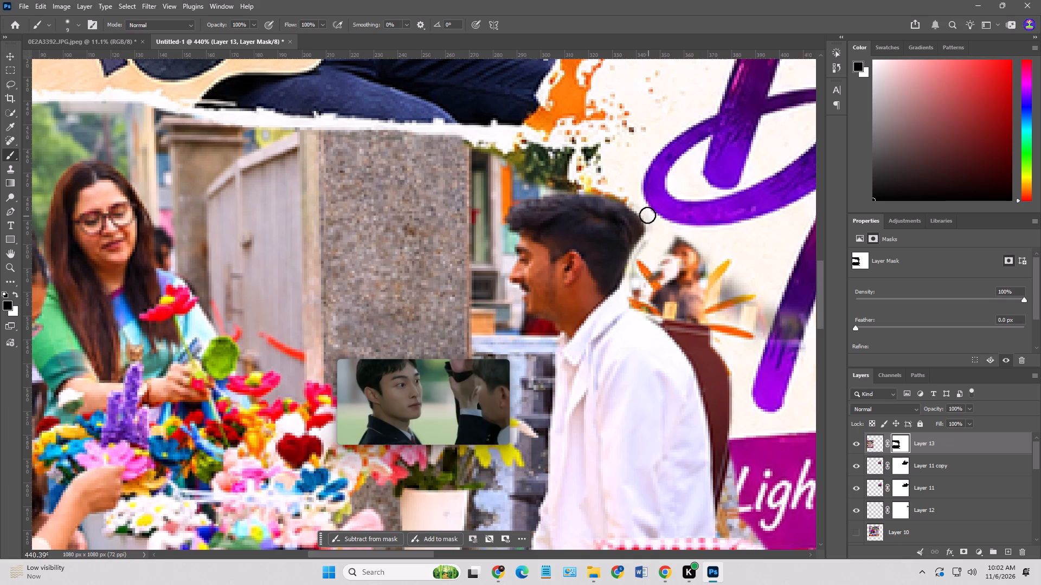
{"action": "left_click_drag", "start_coordinate": [637, 206], "coordinate": [647, 242]}
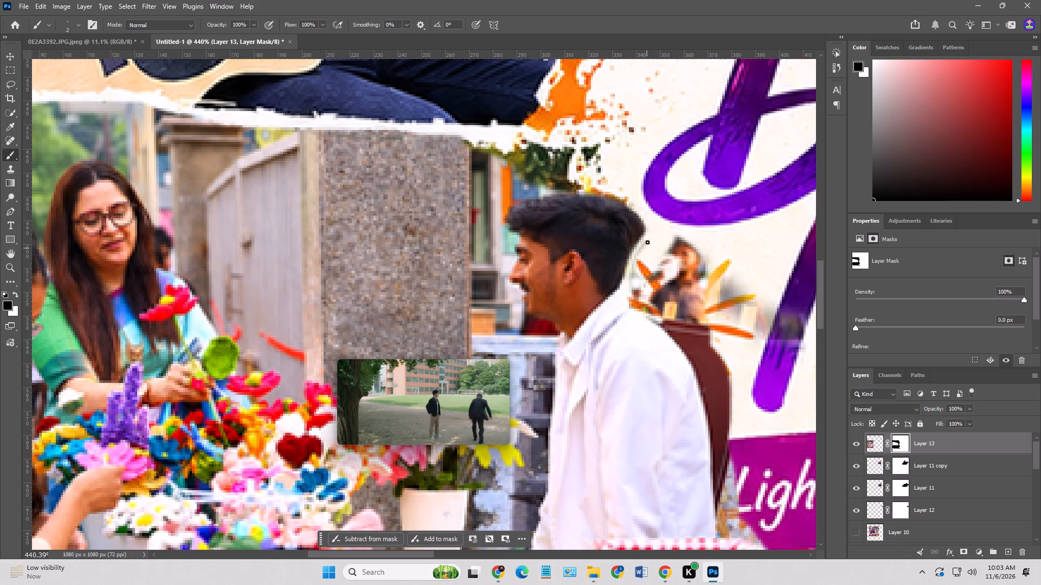
{"action": "left_click_drag", "start_coordinate": [647, 242], "coordinate": [630, 278]}
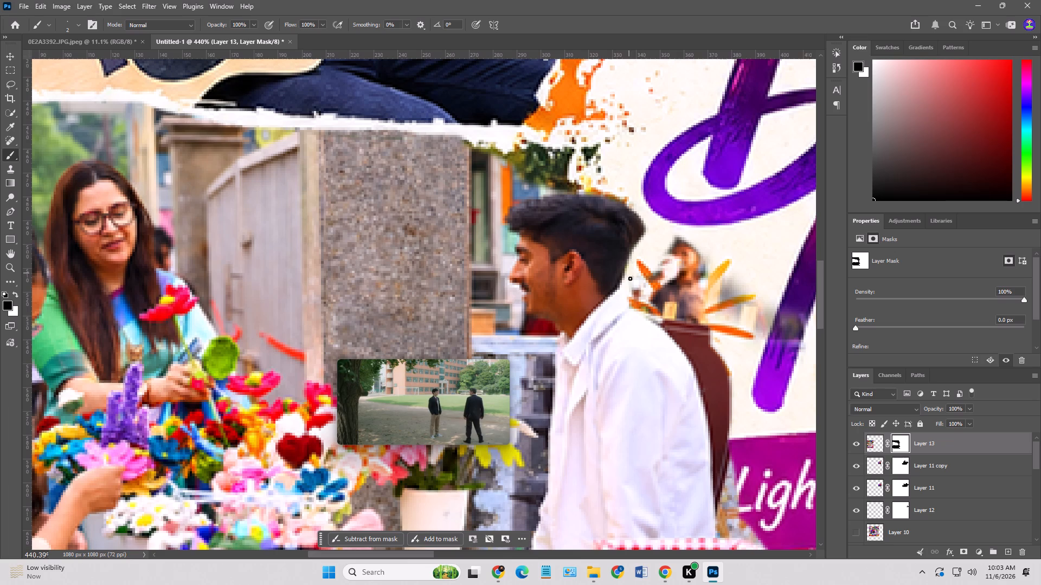
{"action": "left_click_drag", "start_coordinate": [630, 278], "coordinate": [708, 279]}
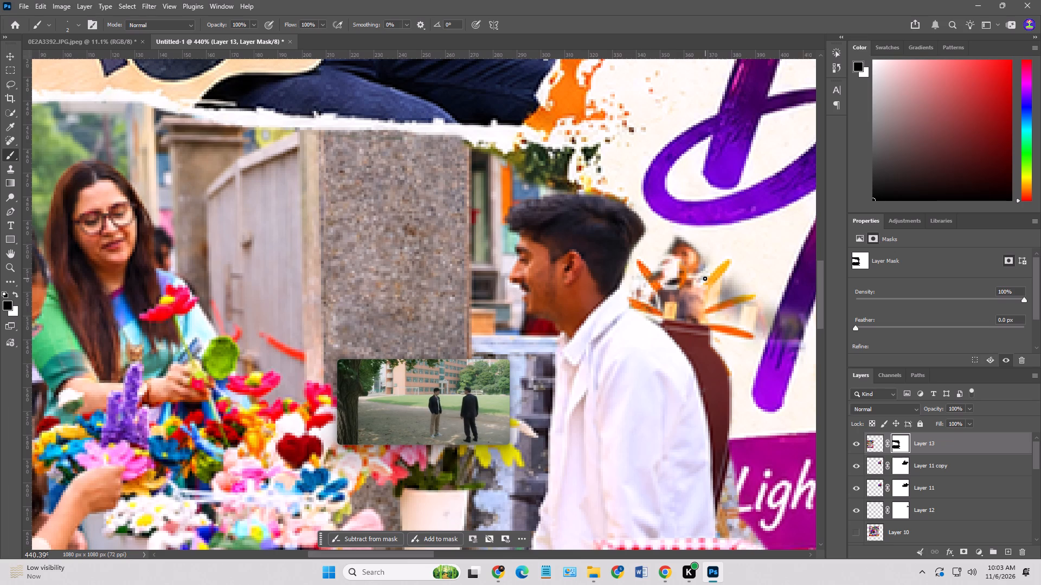
Mask out the blurred person behind the seated man with a 40 px round preset brush, exposing the orange firework burst.
{"action": "key", "text": "bracketright"}
{"action": "key", "text": "bracketright"}
{"action": "key", "text": "bracketright"}
{"action": "key", "text": "bracketright"}
{"action": "key", "text": "bracketright"}
{"action": "key", "text": "bracketright"}
{"action": "left_click", "coordinate": [68, 23]}
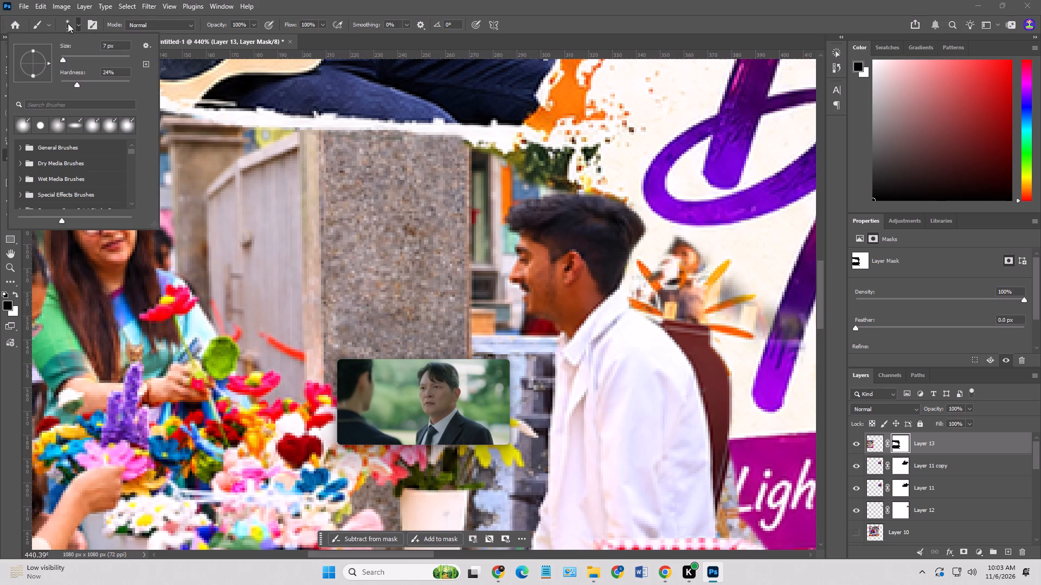
{"action": "left_click", "coordinate": [41, 121]}
{"action": "left_click", "coordinate": [21, 127]}
{"action": "left_click_drag", "start_coordinate": [21, 127], "coordinate": [26, 133]}
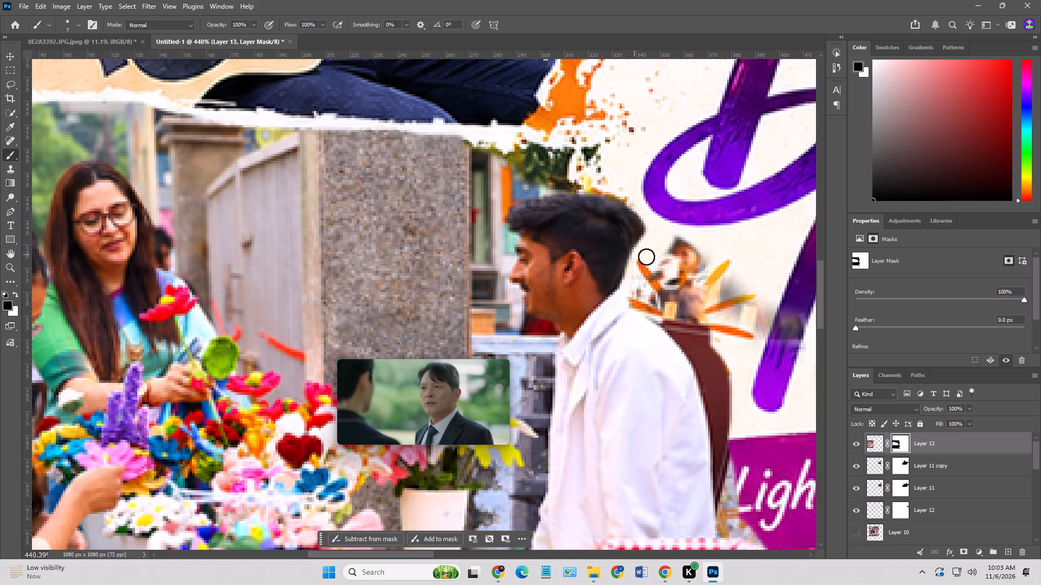
{"action": "key", "text": "bracketright"}
{"action": "key", "text": "bracketright"}
{"action": "key", "text": "bracketright"}
{"action": "key", "text": "bracketright"}
{"action": "key", "text": "bracketright"}
{"action": "key", "text": "bracketright"}
{"action": "key", "text": "bracketright"}
{"action": "key", "text": "bracketright"}
{"action": "key", "text": "bracketright"}
{"action": "left_click", "coordinate": [686, 272]}
{"action": "left_click_drag", "start_coordinate": [711, 295], "coordinate": [711, 295]}
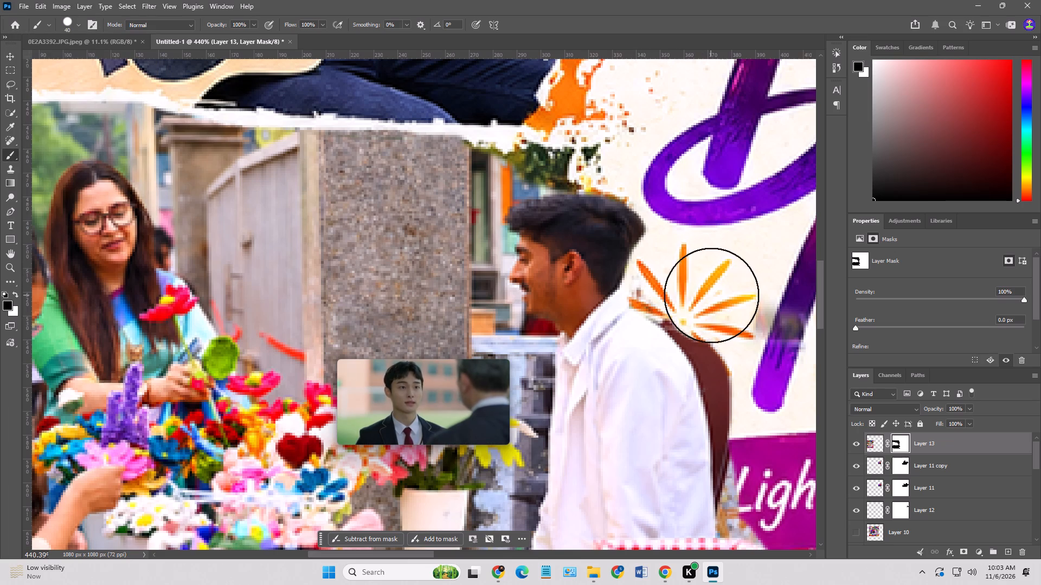
{"action": "left_click_drag", "start_coordinate": [711, 295], "coordinate": [716, 301]}
{"action": "left_click", "coordinate": [753, 314]}
{"action": "left_click", "coordinate": [755, 318]}
{"action": "left_click", "coordinate": [683, 276]}
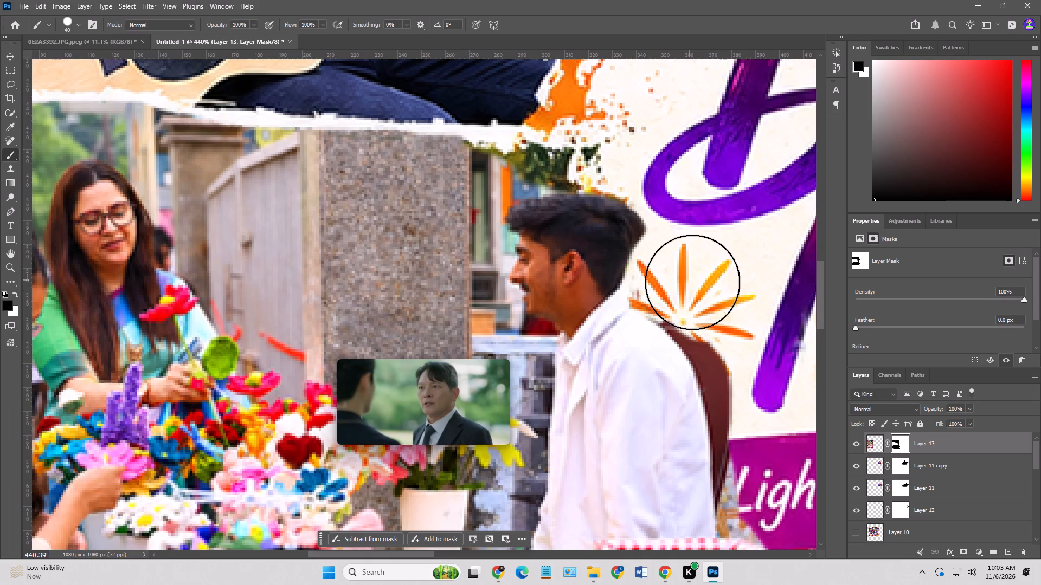
Mask out the brown chair's upper part over the firework's centre and lower rays, using 40 px and 15 px brushes.
{"action": "left_click", "coordinate": [699, 298]}
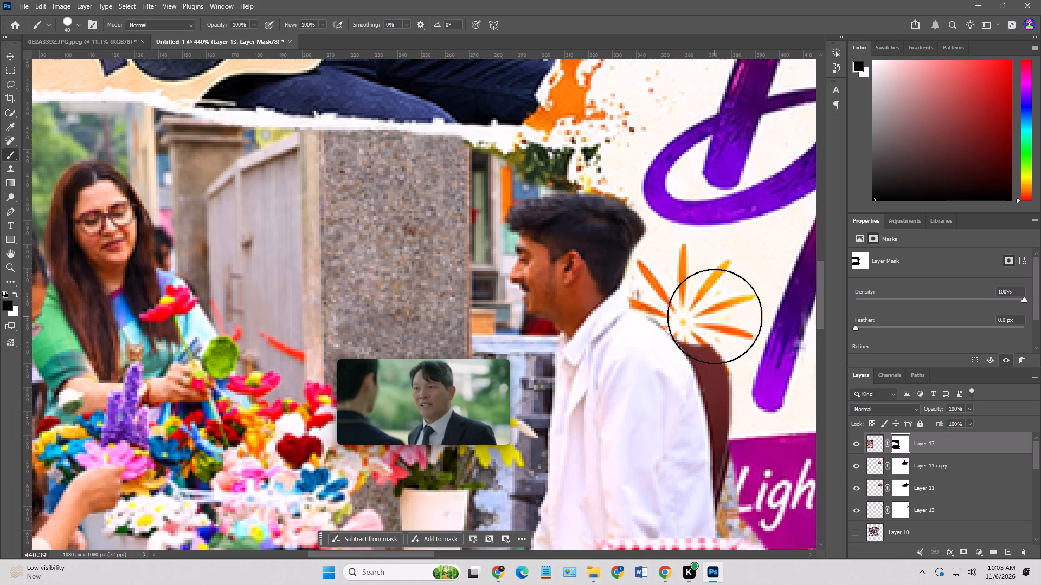
{"action": "left_click", "coordinate": [715, 316]}
{"action": "left_click", "coordinate": [731, 342]}
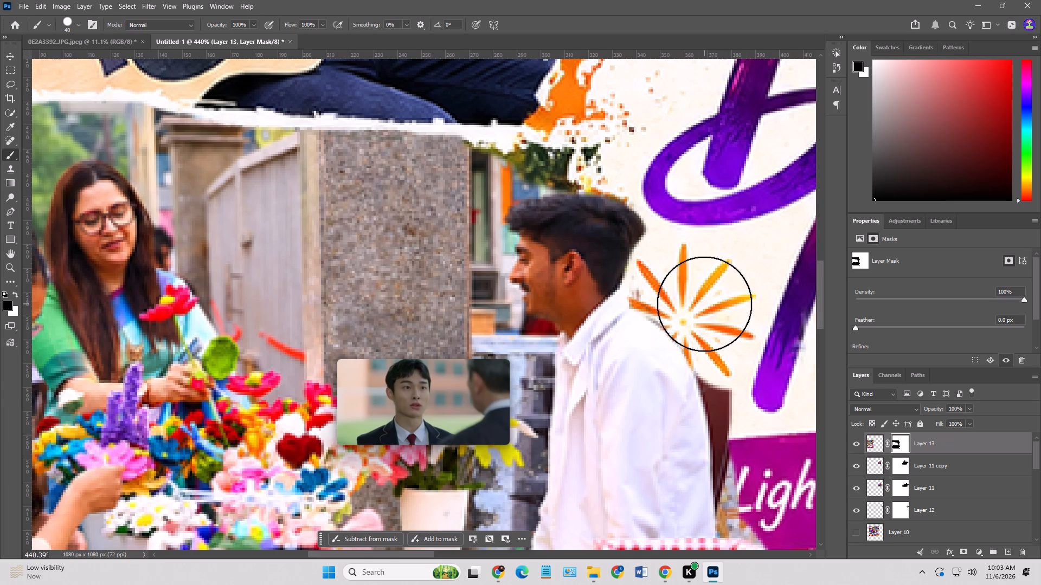
{"action": "key", "text": "bracketleft"}
{"action": "key", "text": "bracketleft"}
{"action": "key", "text": "bracketleft"}
{"action": "key", "text": "bracketleft"}
{"action": "key", "text": "bracketleft"}
{"action": "left_click", "coordinate": [696, 342]}
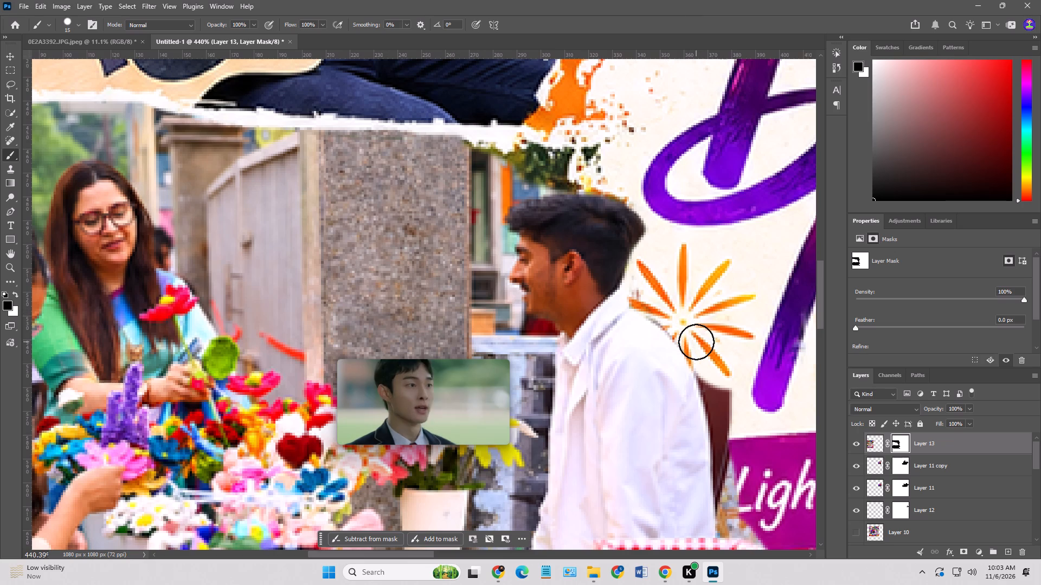
{"action": "left_click", "coordinate": [684, 327]}
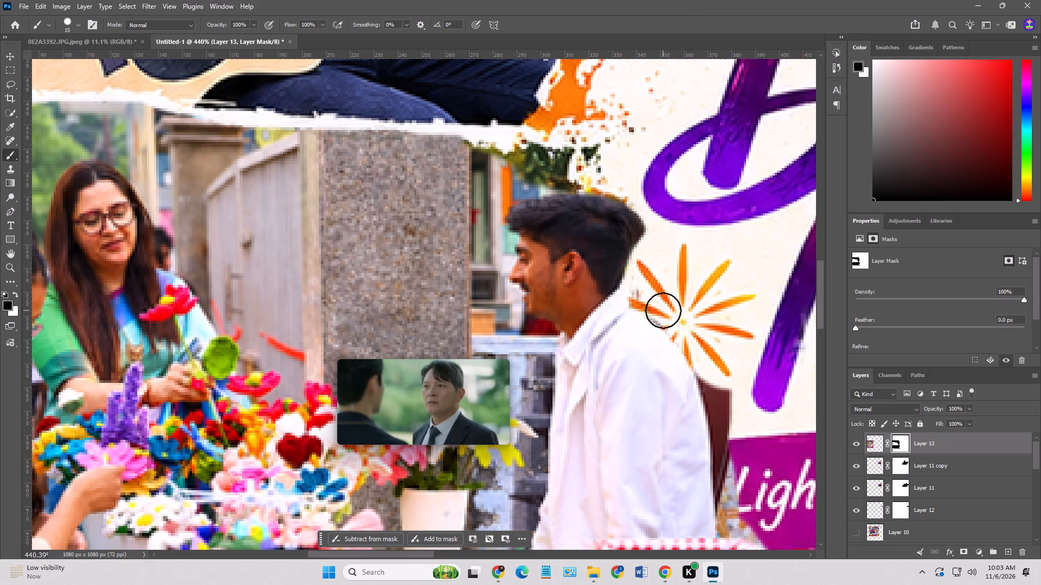
Clear the background remnants between the seated man's collar and the firework's nearest rays with the 15 px black brush.
{"action": "left_click", "coordinate": [663, 310]}
{"action": "left_click", "coordinate": [647, 299]}
{"action": "left_click", "coordinate": [644, 290]}
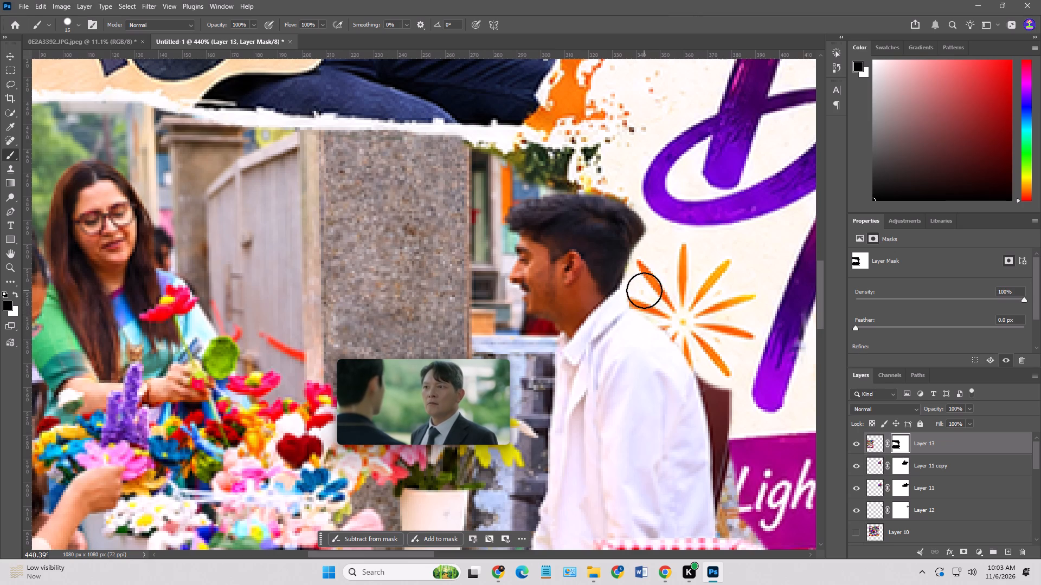
{"action": "left_click", "coordinate": [646, 275]}
{"action": "left_click", "coordinate": [642, 272]}
{"action": "left_click", "coordinate": [647, 268]}
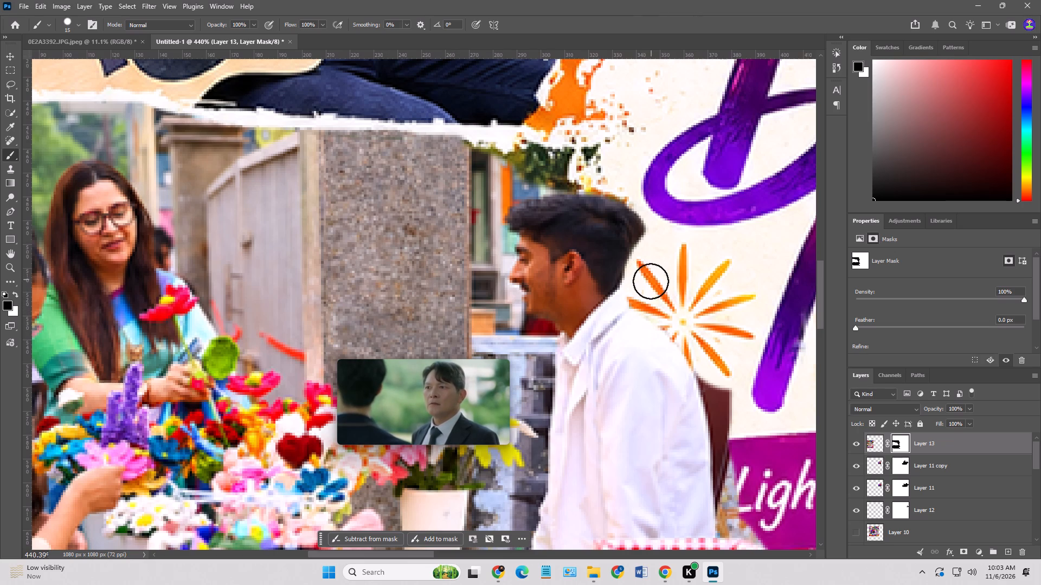
Clear the last background specks around the firework's rays nearest the seated man's collar with the 15 px black brush.
{"action": "left_click", "coordinate": [650, 284]}
{"action": "left_click", "coordinate": [652, 288]}
{"action": "left_click", "coordinate": [643, 297]}
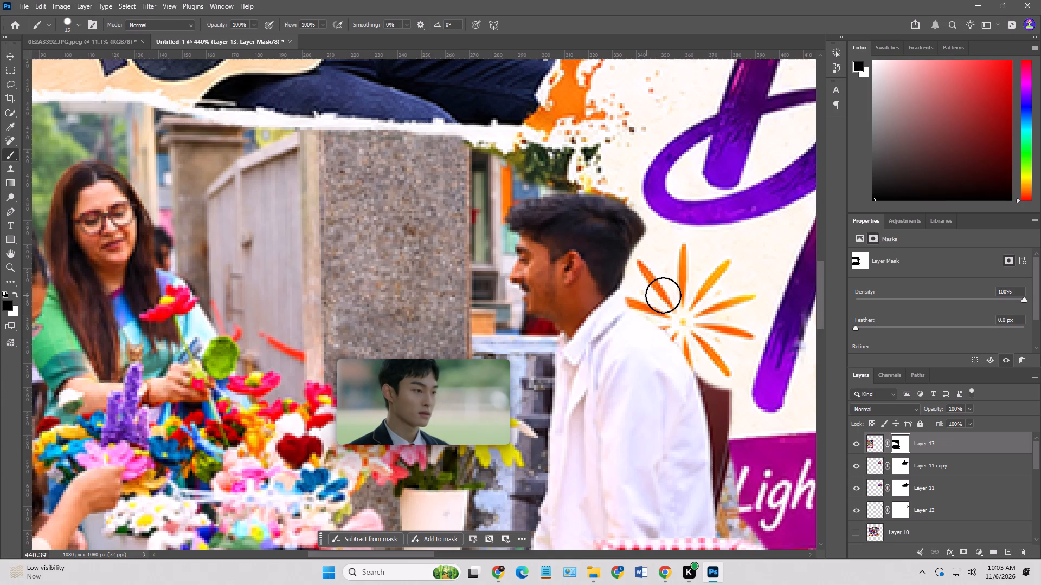
Mask out the rest of the brown chair behind the seated man's back, exposing the firework's lower rays and the purple banner's edge.
{"action": "scroll", "coordinate": [697, 335], "scroll_direction": "down", "scroll_amount": 5}
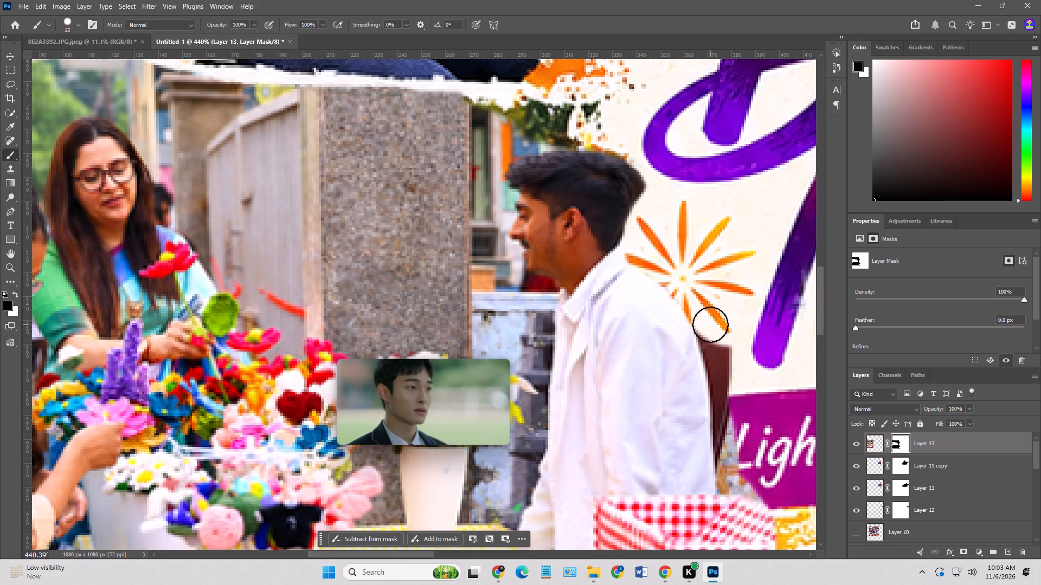
{"action": "left_click", "coordinate": [710, 324]}
{"action": "left_click", "coordinate": [721, 359], "text": "shift"}
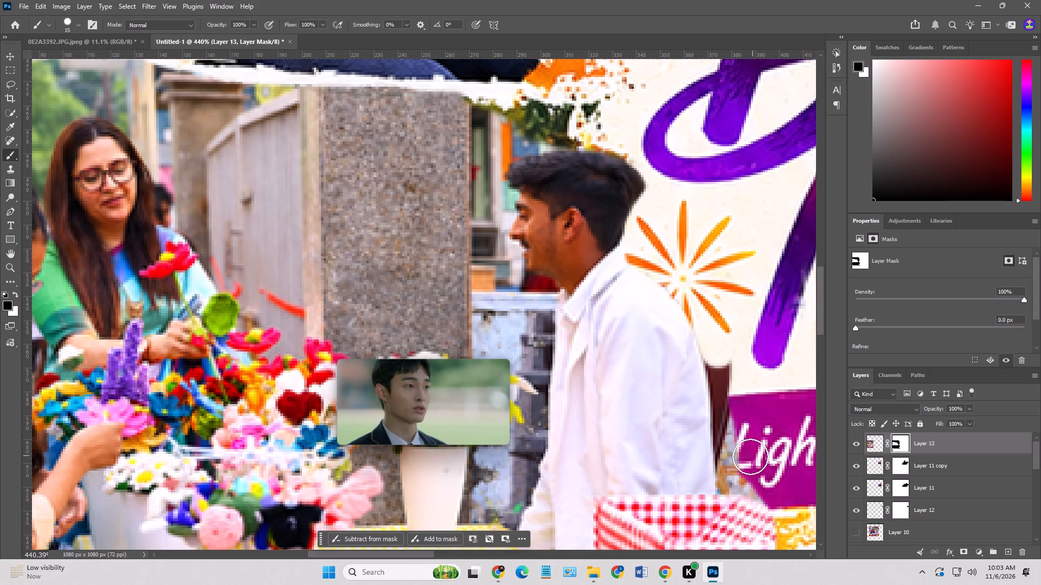
{"action": "left_click", "coordinate": [733, 462], "text": "shift"}
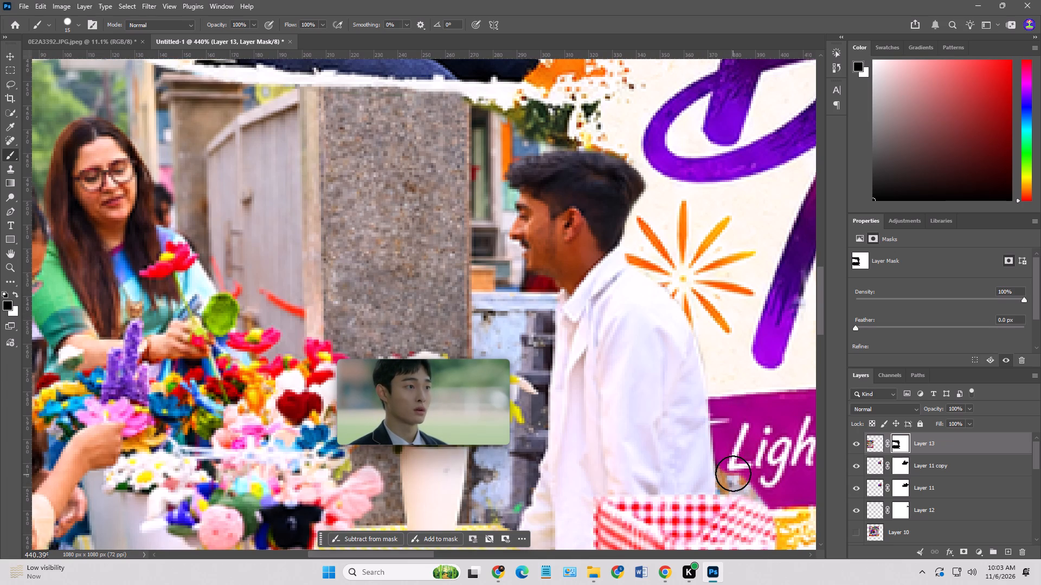
{"action": "left_click", "coordinate": [733, 473], "text": "shift"}
{"action": "left_click", "coordinate": [722, 375], "text": "shift"}
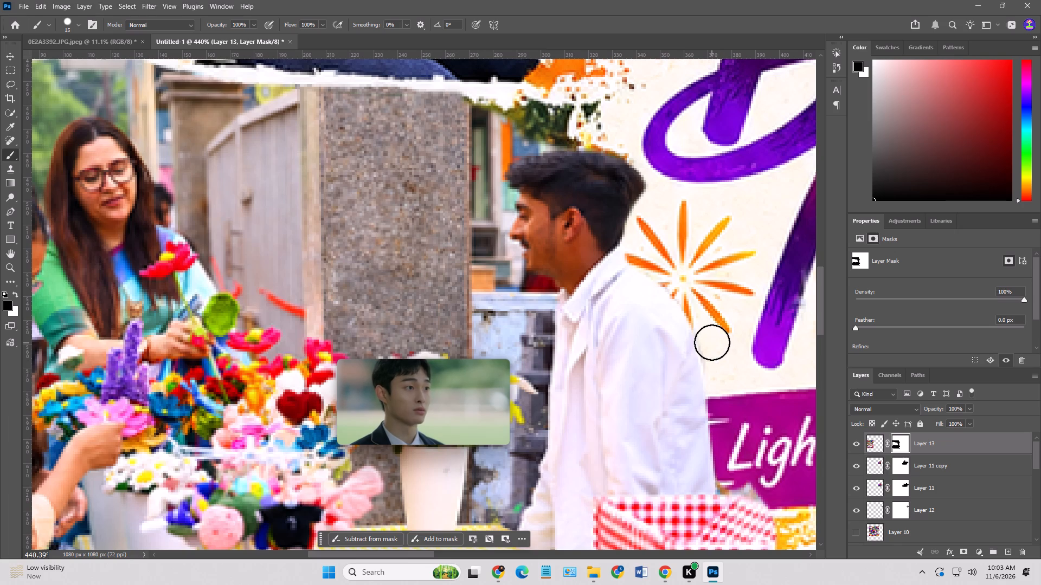
{"action": "left_click", "coordinate": [717, 347], "text": "shift"}
{"action": "left_click", "coordinate": [711, 324], "text": "shift"}
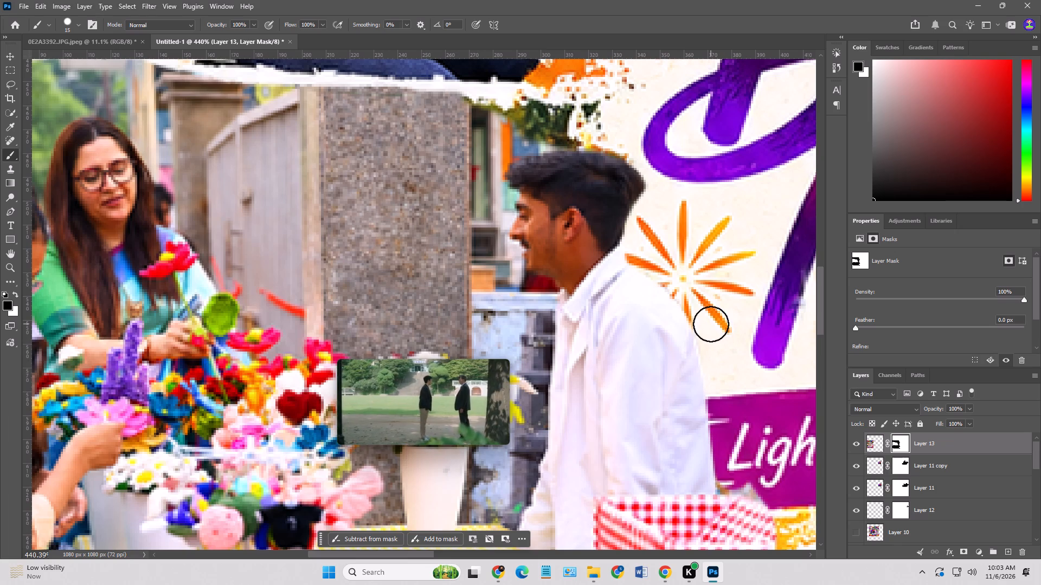
{"action": "left_click", "coordinate": [707, 320], "text": "shift"}
{"action": "left_click", "coordinate": [714, 344], "text": "shift"}
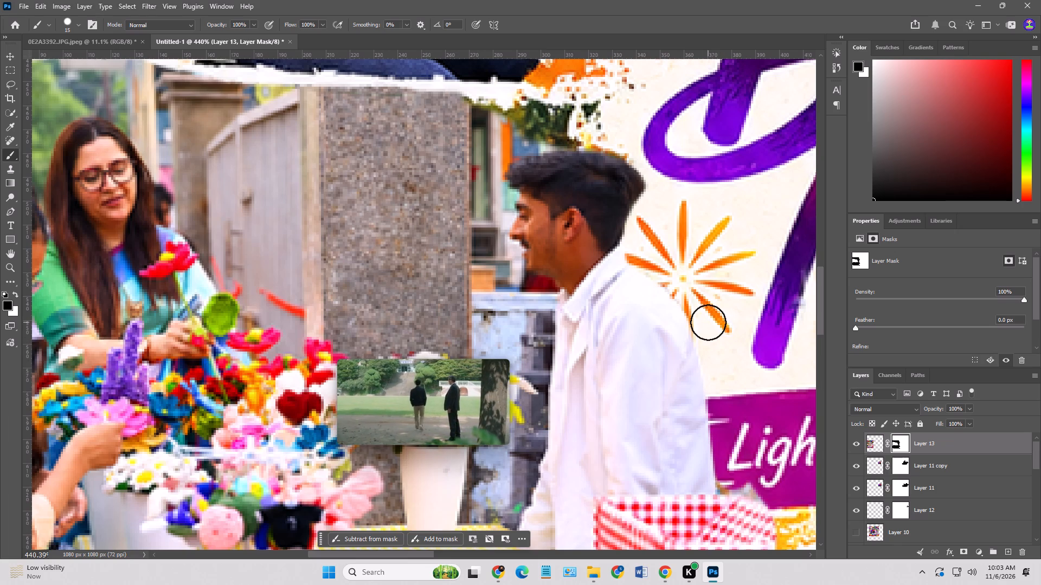
{"action": "left_click", "coordinate": [708, 322]}
{"action": "left_click", "coordinate": [695, 297], "text": "shift"}
{"action": "left_click", "coordinate": [689, 291], "text": "shift"}
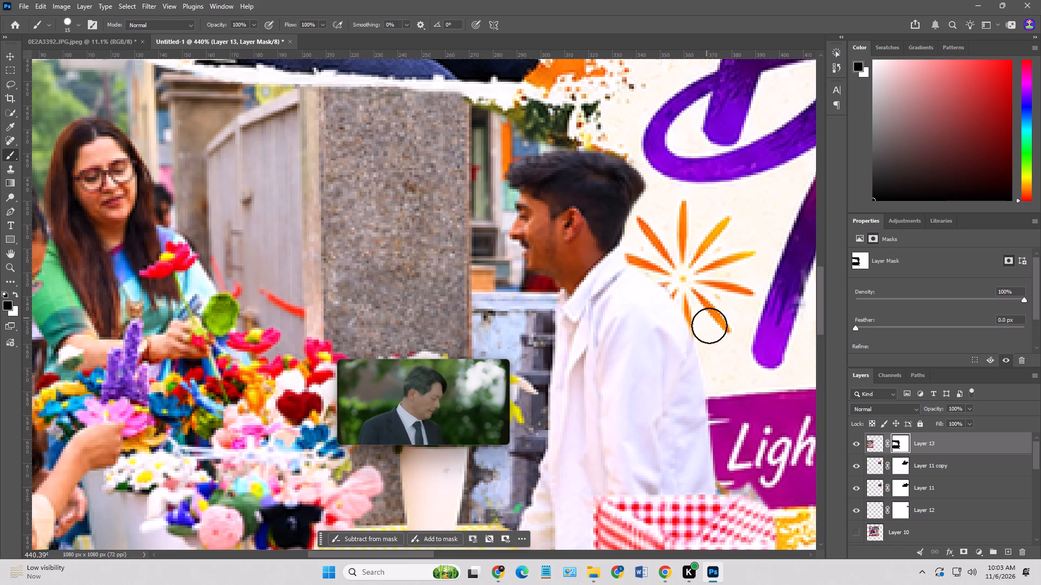
Restore the far corner and lower edge of the red checkered box on the mask with a 6 px white brush.
{"action": "scroll", "coordinate": [719, 352], "scroll_direction": "down", "scroll_amount": 15}
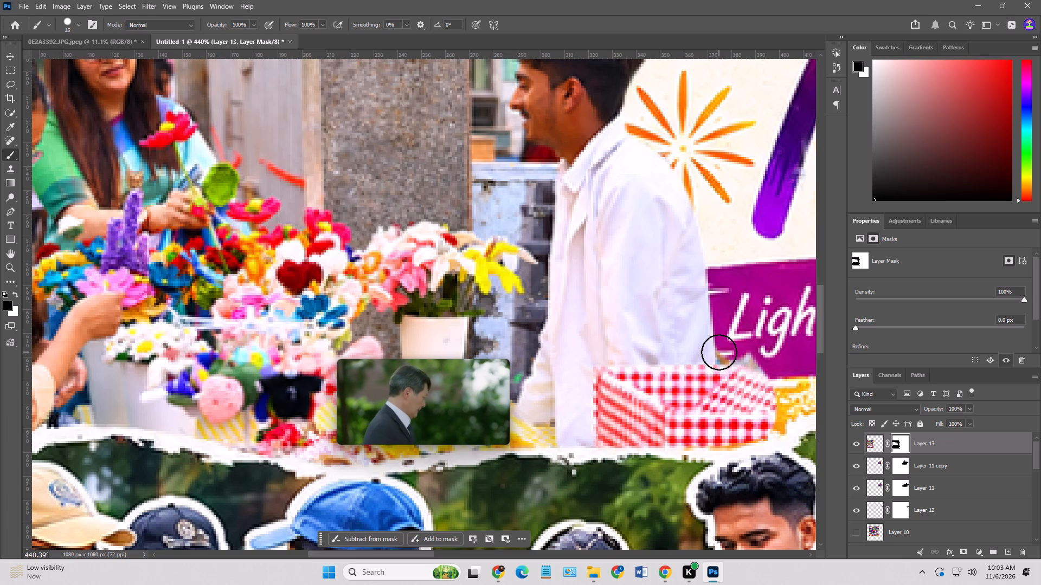
{"action": "key", "text": "bracketleft"}
{"action": "key", "text": "bracketleft"}
{"action": "key", "text": "bracketleft"}
{"action": "key", "text": "bracketleft"}
{"action": "key", "text": "bracketleft"}
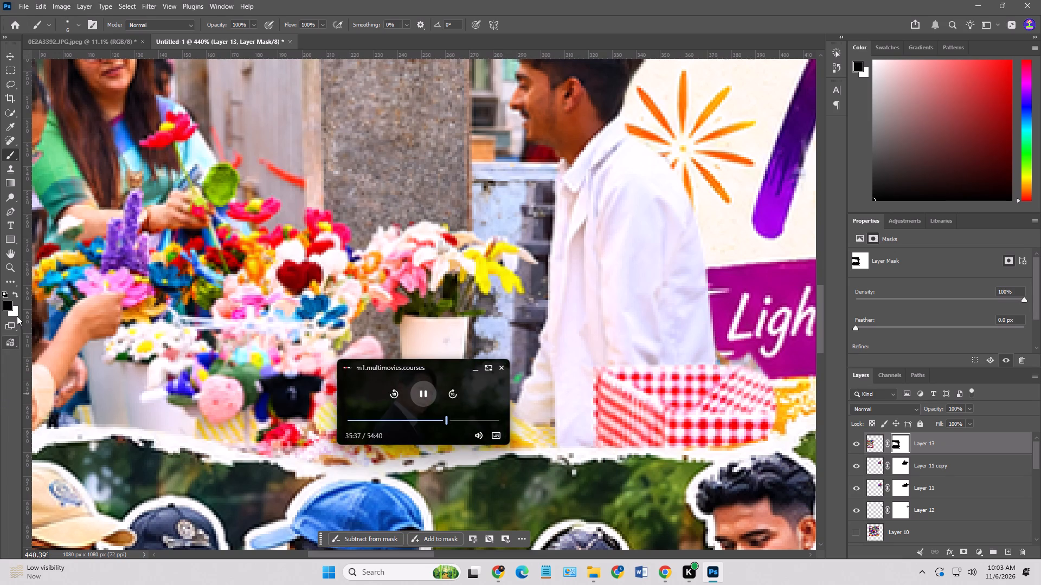
{"action": "left_click", "coordinate": [11, 291]}
{"action": "left_click_drag", "start_coordinate": [782, 403], "coordinate": [785, 419]}
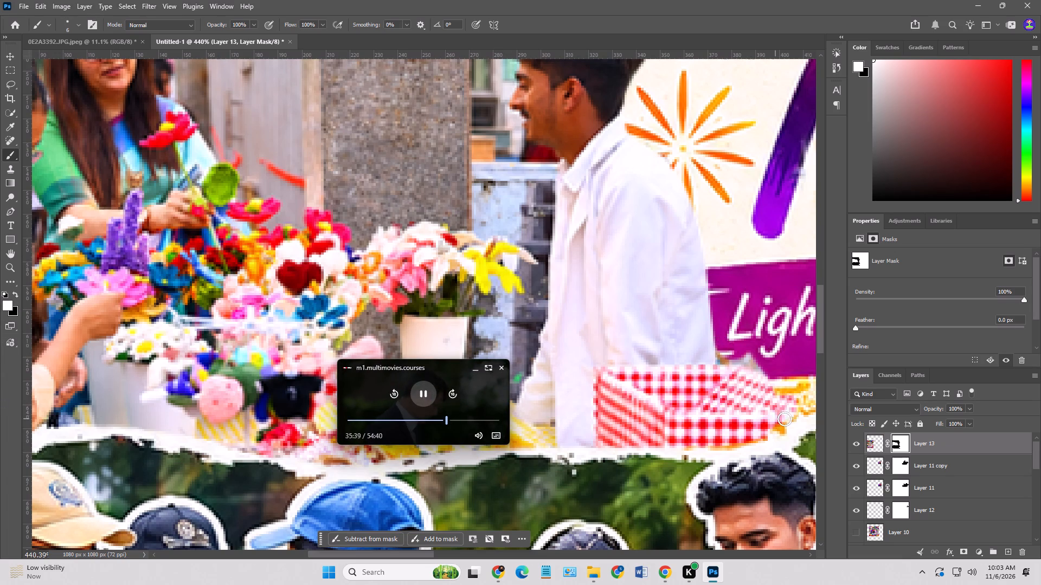
{"action": "left_click_drag", "start_coordinate": [785, 419], "coordinate": [800, 422]}
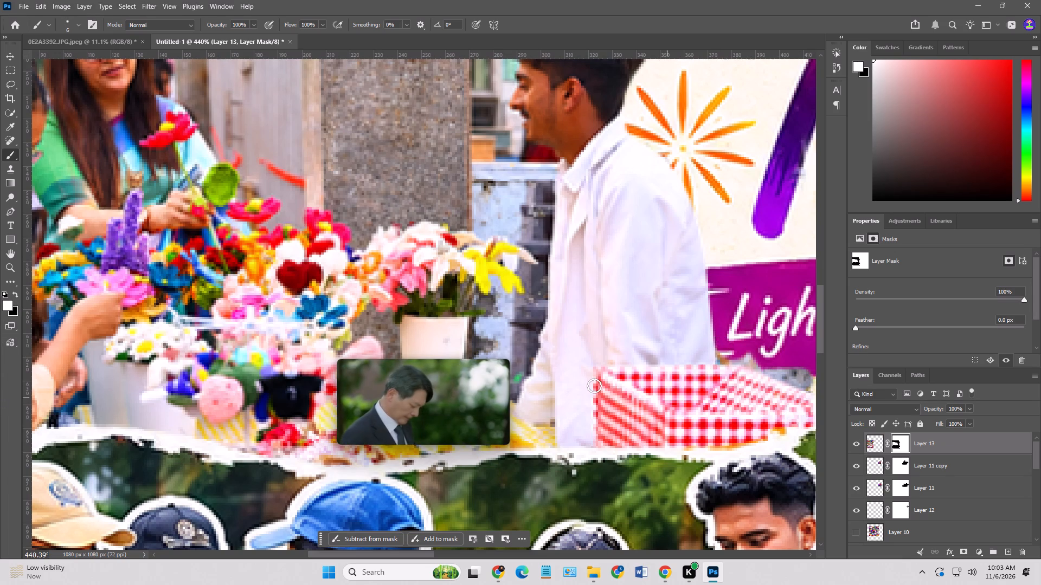
{"action": "scroll", "coordinate": [567, 384], "scroll_direction": "down", "scroll_amount": 5, "text": "alt"}
{"action": "scroll", "coordinate": [778, 425], "scroll_direction": "up", "scroll_amount": 3, "text": "alt"}
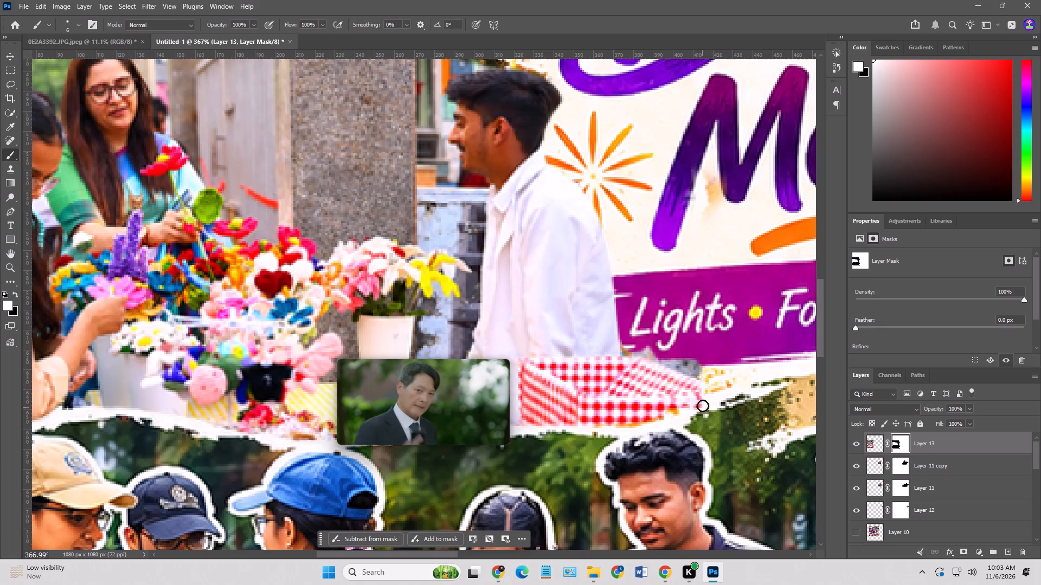
{"action": "left_click_drag", "start_coordinate": [703, 405], "coordinate": [698, 404]}
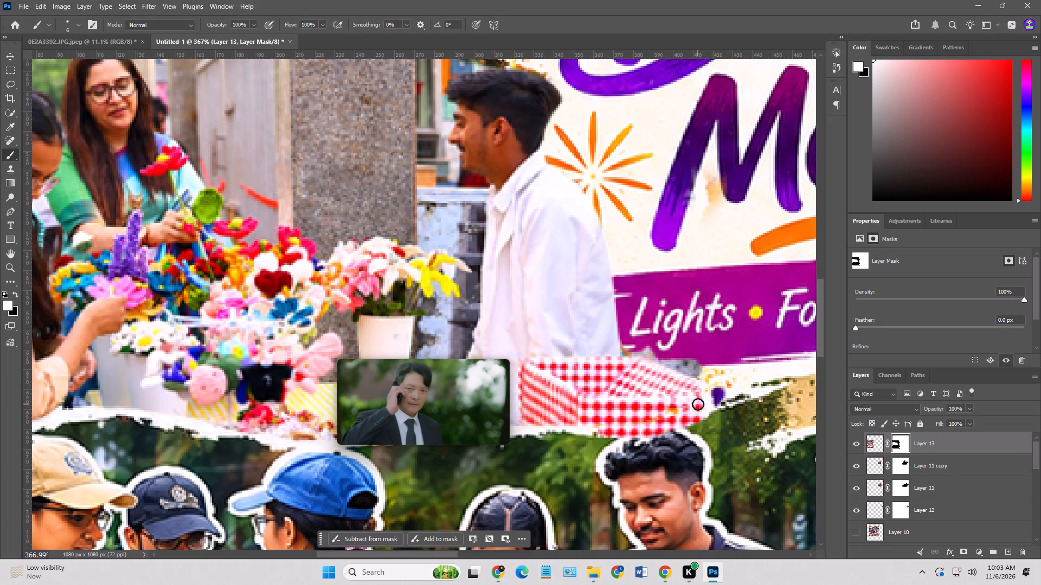
{"action": "left_click_drag", "start_coordinate": [698, 404], "coordinate": [716, 396]}
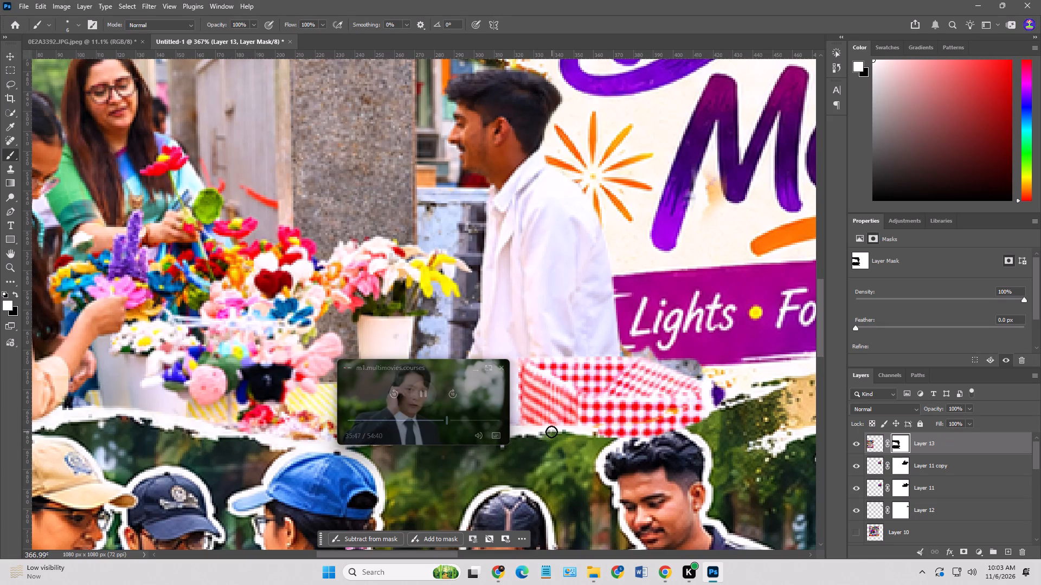
Trim the checkered box's lower edge and the purple spill beyond its corner along the torn paper with the 6 px black brush.
{"action": "left_click", "coordinate": [16, 292]}
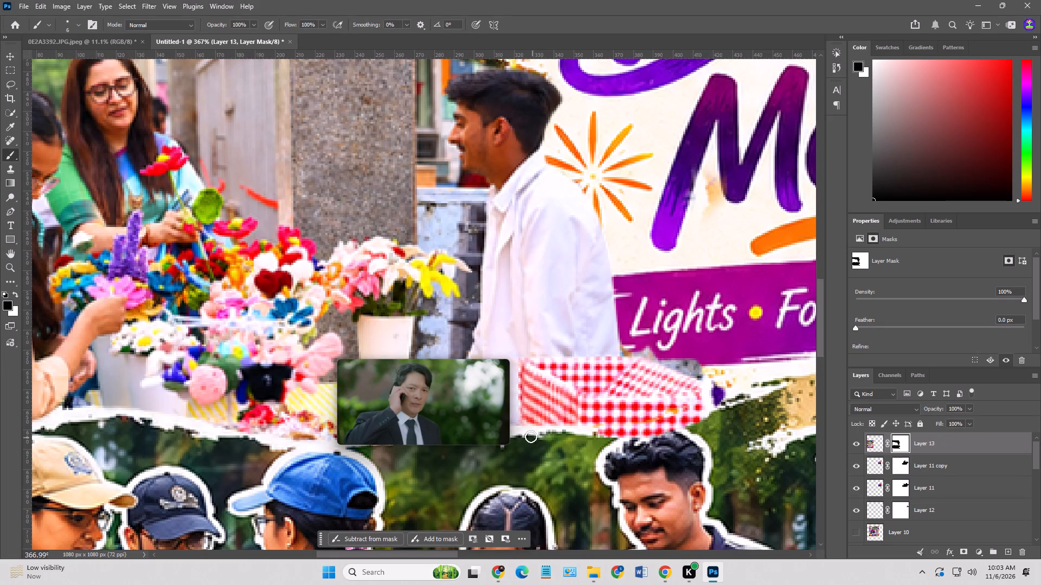
{"action": "left_click", "coordinate": [521, 432]}
{"action": "left_click", "coordinate": [582, 433], "text": "shift"}
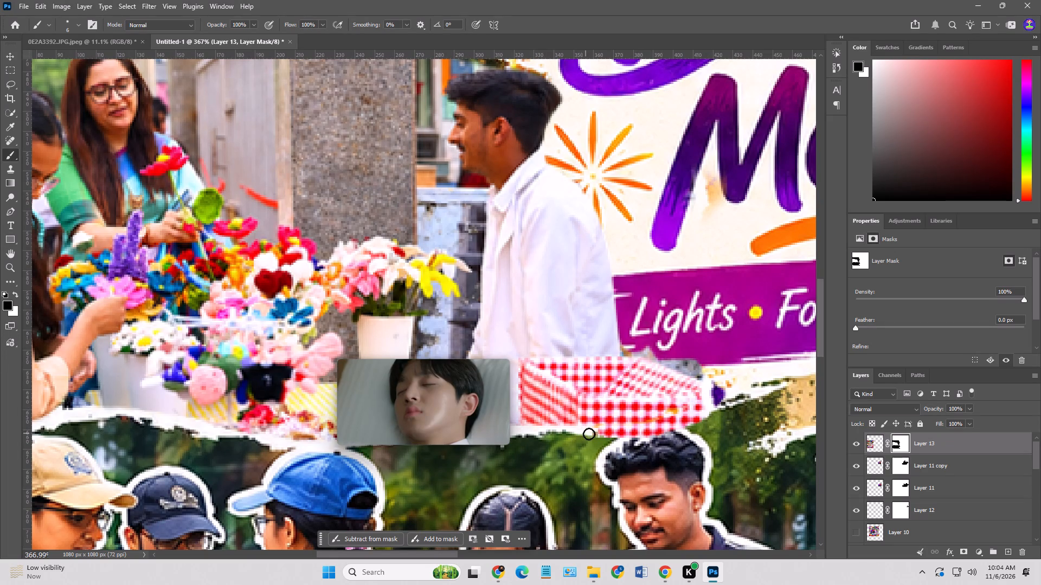
{"action": "left_click_drag", "start_coordinate": [582, 433], "coordinate": [723, 412]}
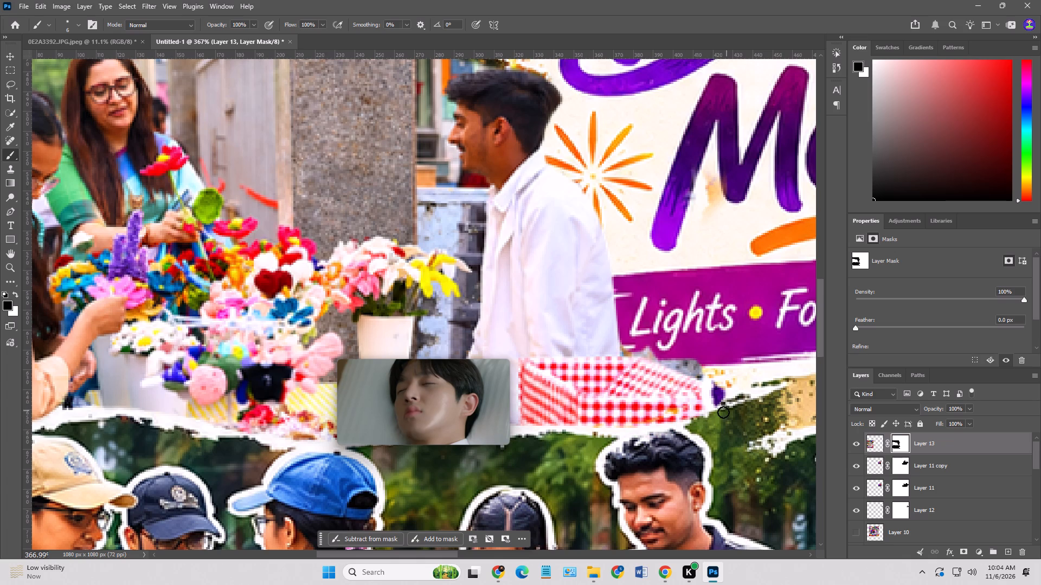
{"action": "left_click_drag", "start_coordinate": [723, 412], "coordinate": [685, 421]}
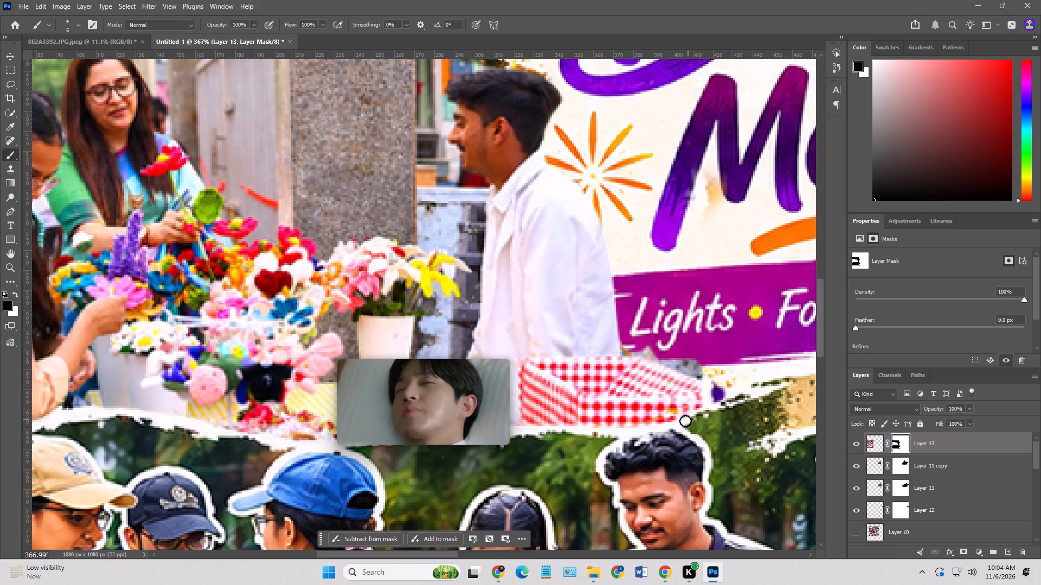
{"action": "left_click_drag", "start_coordinate": [685, 421], "coordinate": [642, 431]}
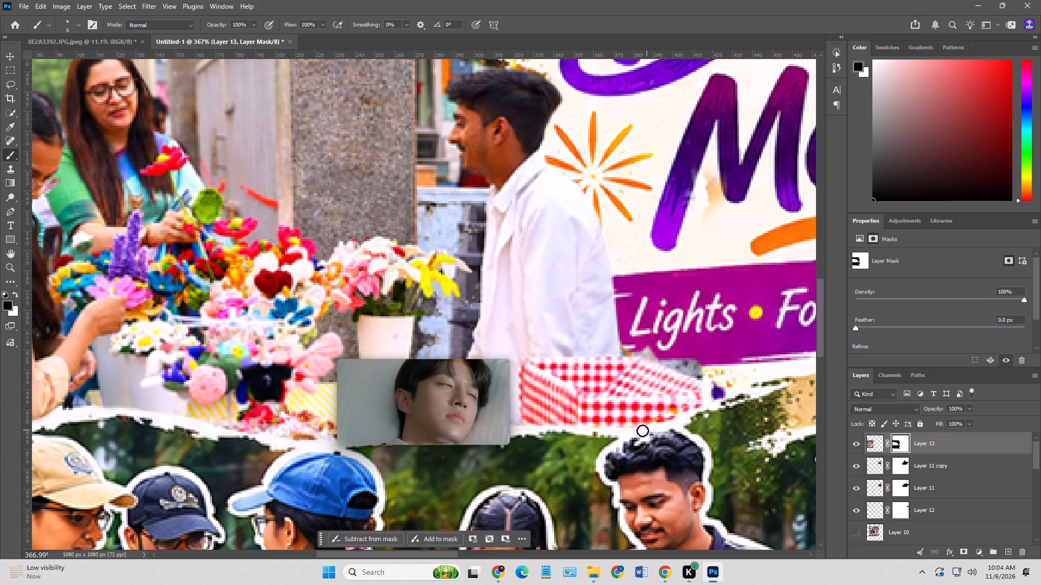
{"action": "left_click_drag", "start_coordinate": [642, 431], "coordinate": [563, 431]}
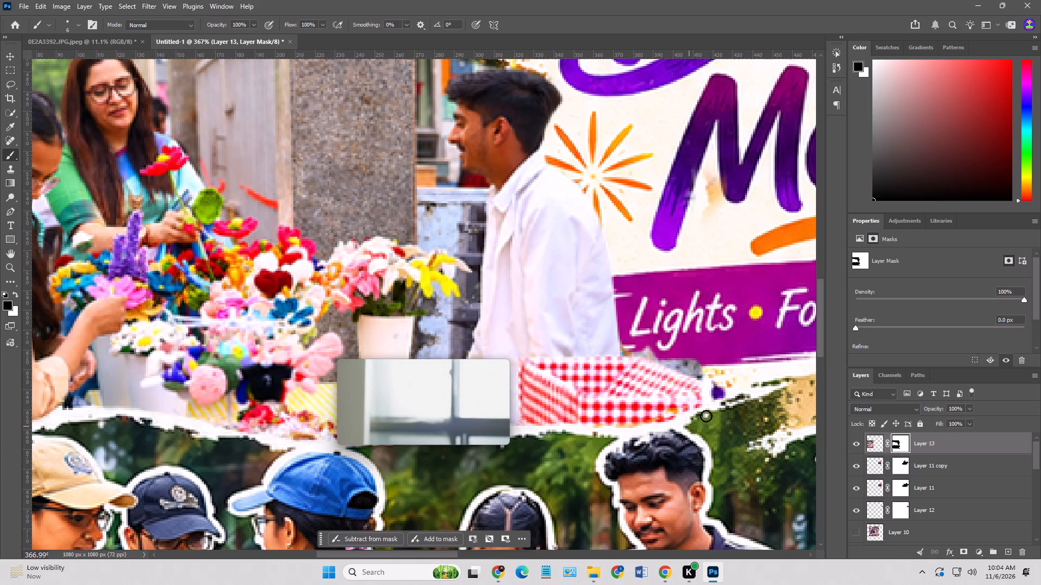
{"action": "left_click_drag", "start_coordinate": [721, 400], "coordinate": [717, 411]}
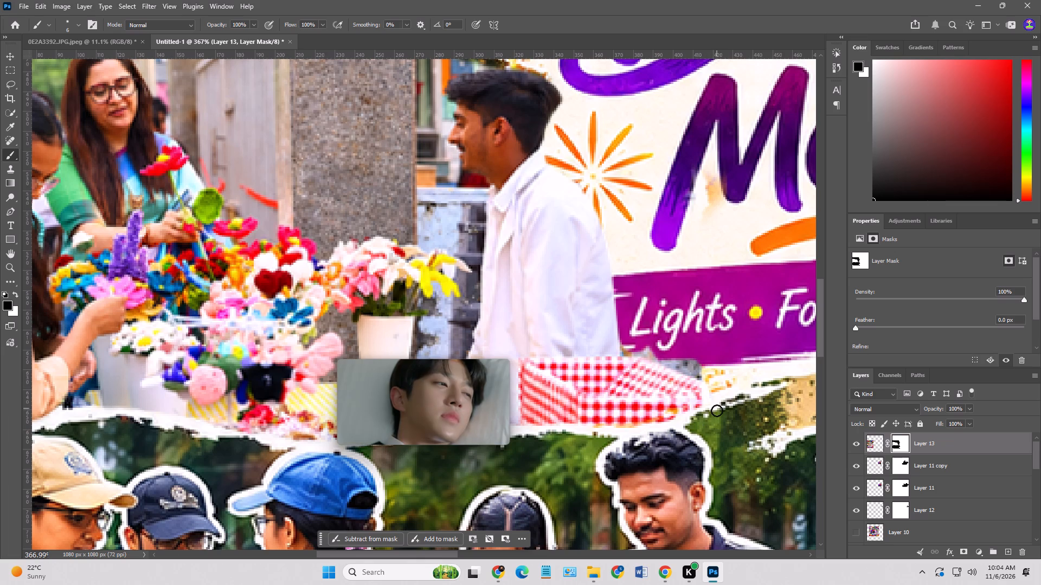
{"action": "left_click_drag", "start_coordinate": [717, 411], "coordinate": [711, 380]}
Mask out the grey remnants above the checkered box, from its far corner to the seated man's white coat, with the black brush.
{"action": "left_click", "coordinate": [709, 379]}
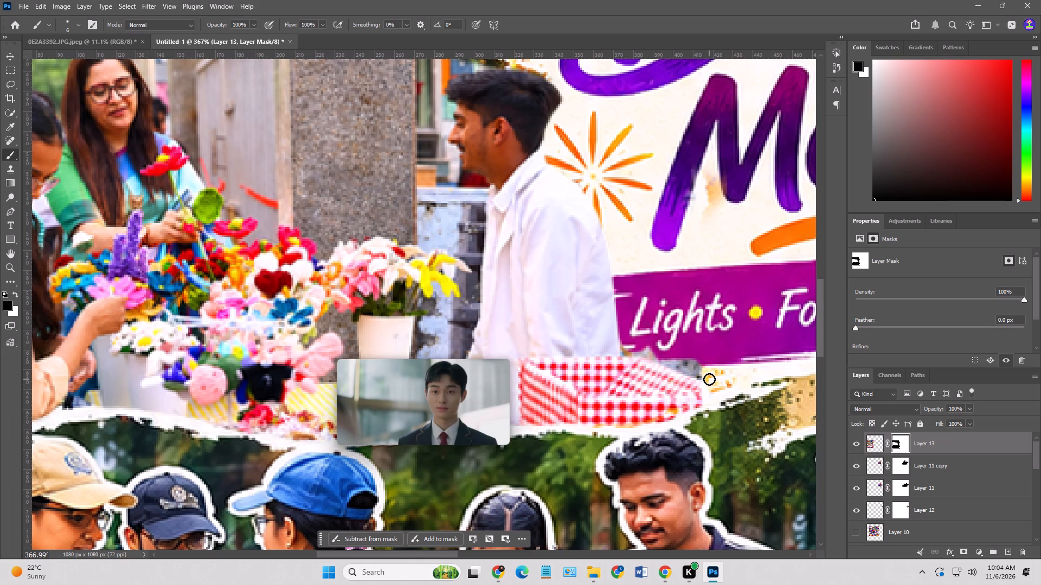
{"action": "left_click", "coordinate": [665, 360], "text": "shift"}
{"action": "left_click", "coordinate": [643, 352], "text": "shift"}
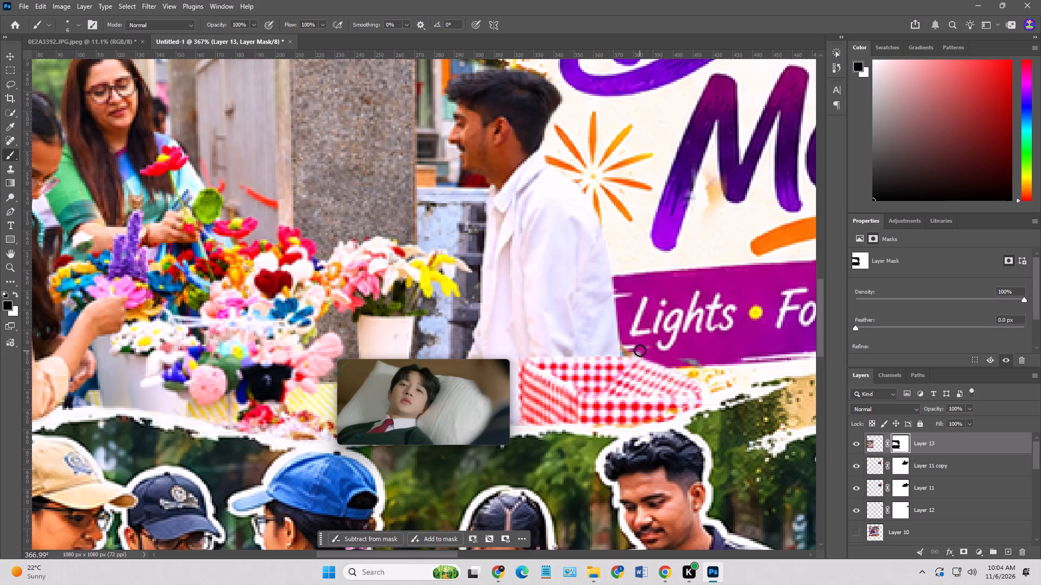
{"action": "left_click", "coordinate": [640, 347]}
{"action": "left_click", "coordinate": [627, 351], "text": "shift"}
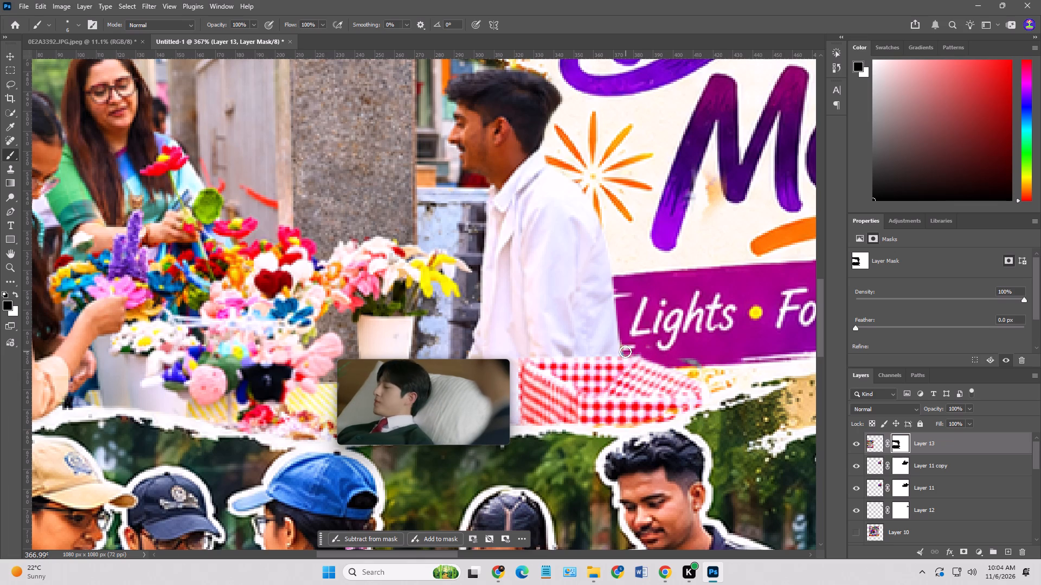
{"action": "left_click", "coordinate": [627, 349]}
{"action": "left_click", "coordinate": [625, 333], "text": "shift"}
{"action": "left_click_drag", "start_coordinate": [683, 357], "coordinate": [735, 378]}
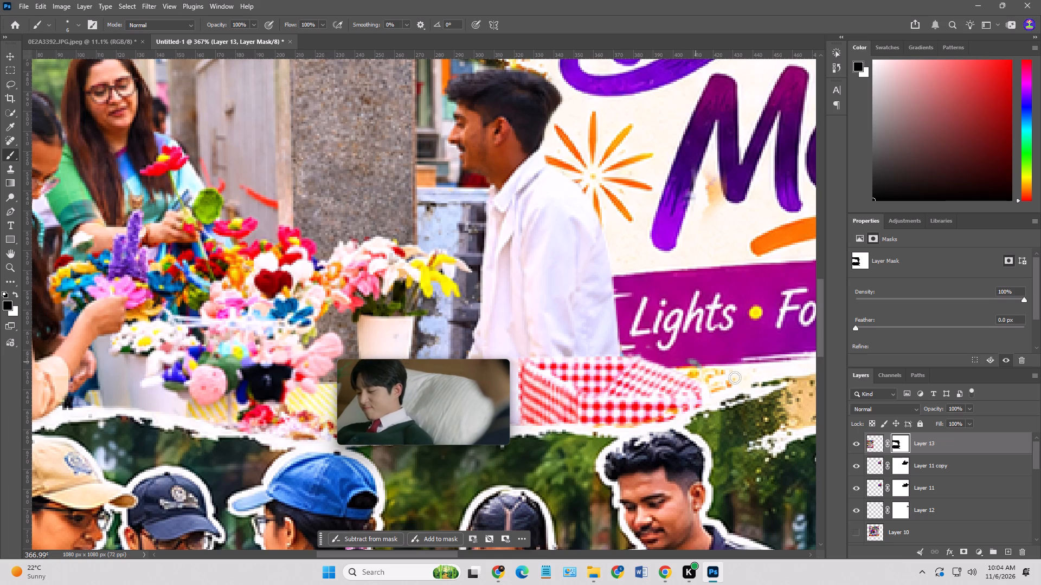
{"action": "left_click_drag", "start_coordinate": [735, 378], "coordinate": [726, 375]}
Refine the mask along the white coat's lower back edge and the box's top edge against the purple banner with a 2 px black brush.
{"action": "key", "text": "bracketleft"}
{"action": "key", "text": "bracketleft"}
{"action": "key", "text": "bracketleft"}
{"action": "key", "text": "bracketleft"}
{"action": "key", "text": "bracketleft"}
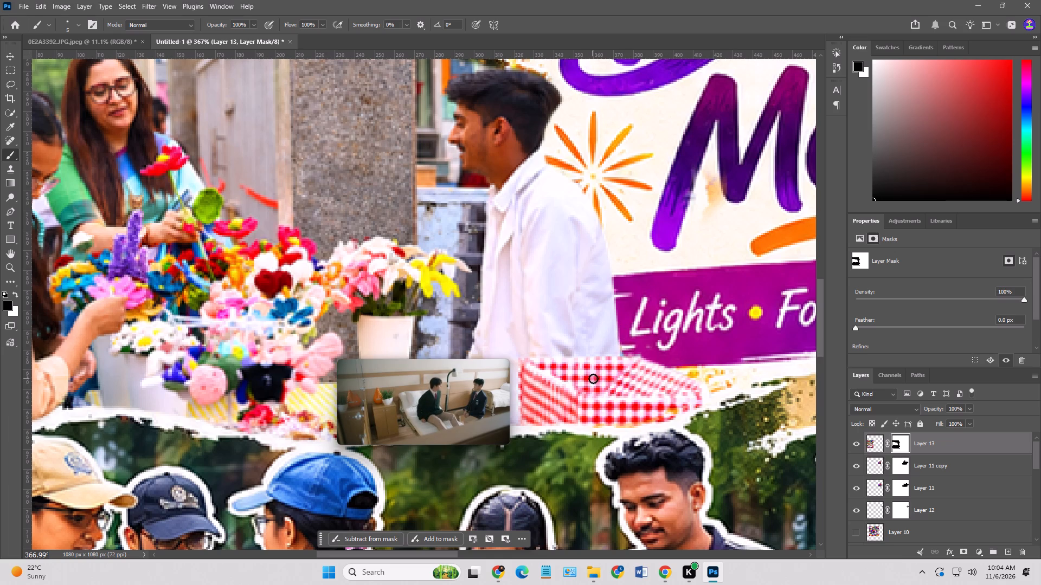
{"action": "left_click_drag", "start_coordinate": [620, 343], "coordinate": [621, 355]}
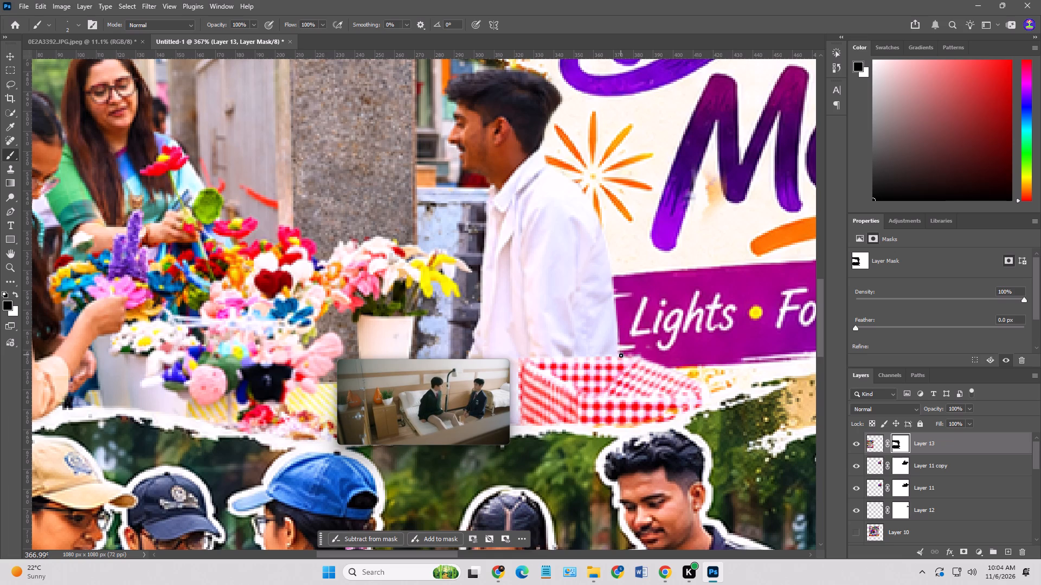
{"action": "left_click_drag", "start_coordinate": [621, 355], "coordinate": [654, 353]}
{"action": "left_click_drag", "start_coordinate": [619, 332], "coordinate": [622, 349]}
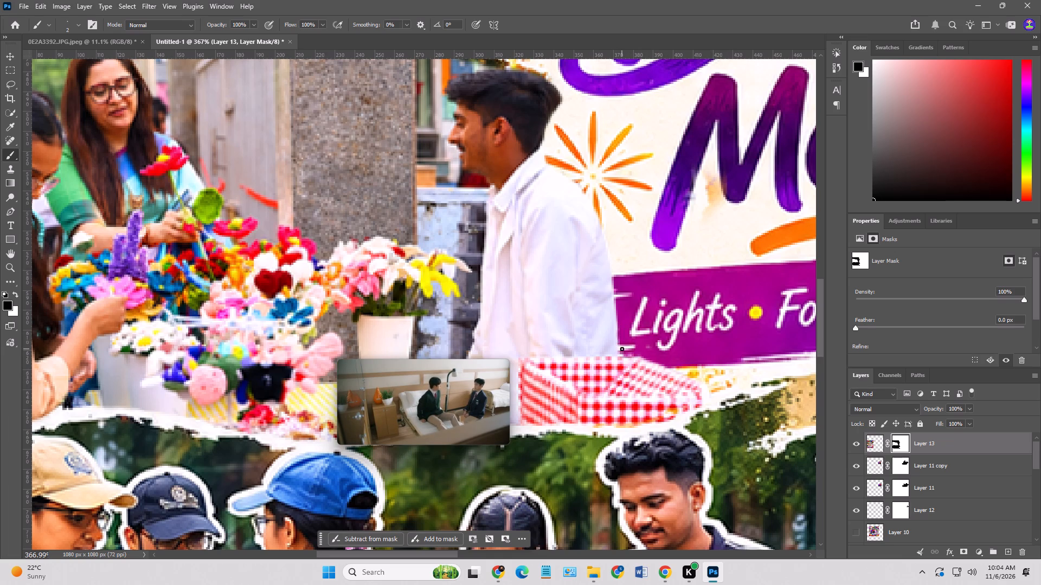
{"action": "left_click_drag", "start_coordinate": [622, 349], "coordinate": [631, 353]}
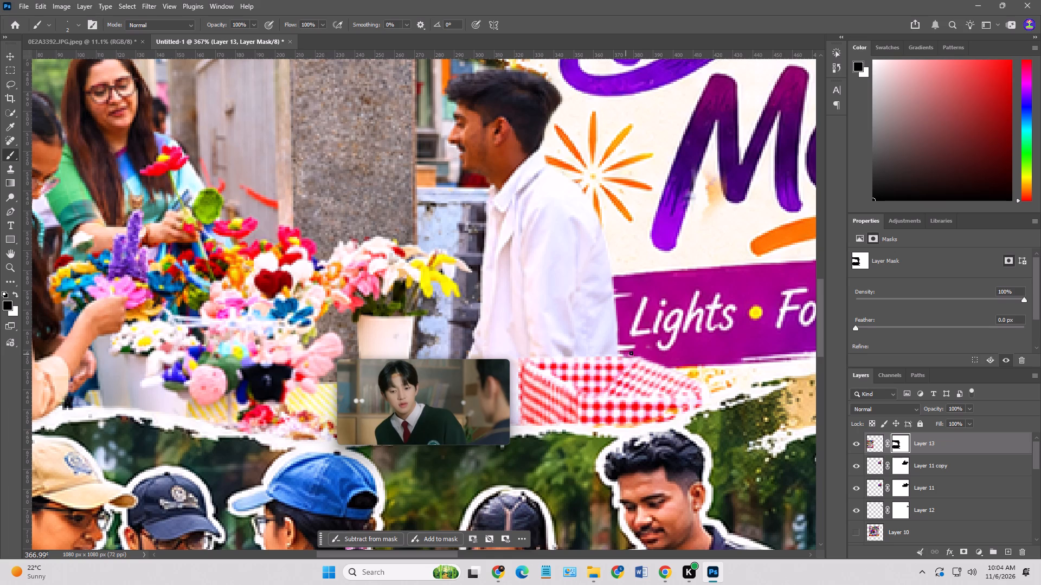
{"action": "left_click_drag", "start_coordinate": [631, 353], "coordinate": [659, 341]}
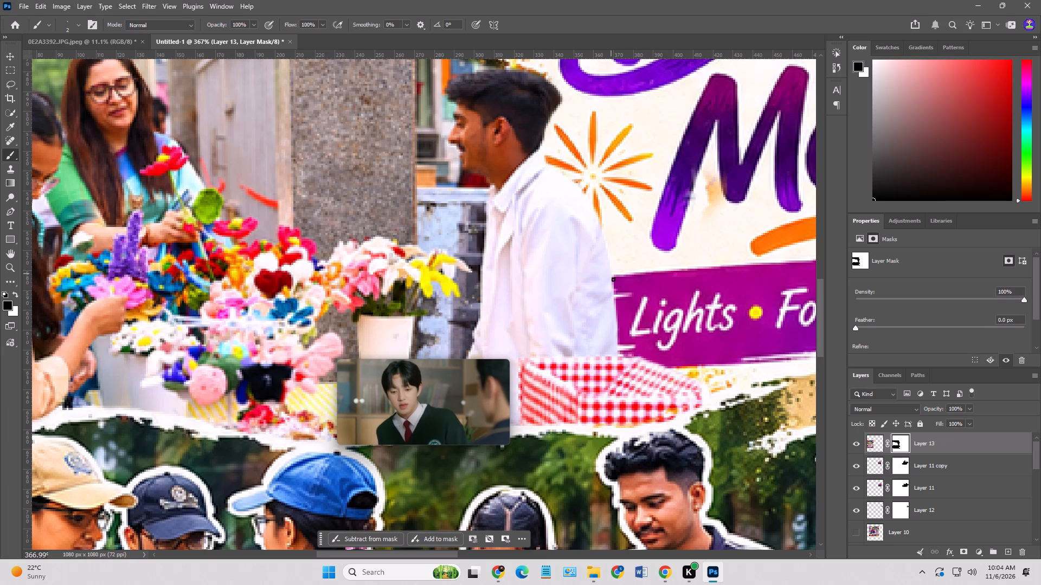
{"action": "left_click_drag", "start_coordinate": [617, 286], "coordinate": [621, 301]}
Trim the red checkered box's lower edge along the torn paper on the mask with the 2 px black brush.
{"action": "scroll", "coordinate": [632, 307], "scroll_direction": "down", "scroll_amount": 3, "text": "alt"}
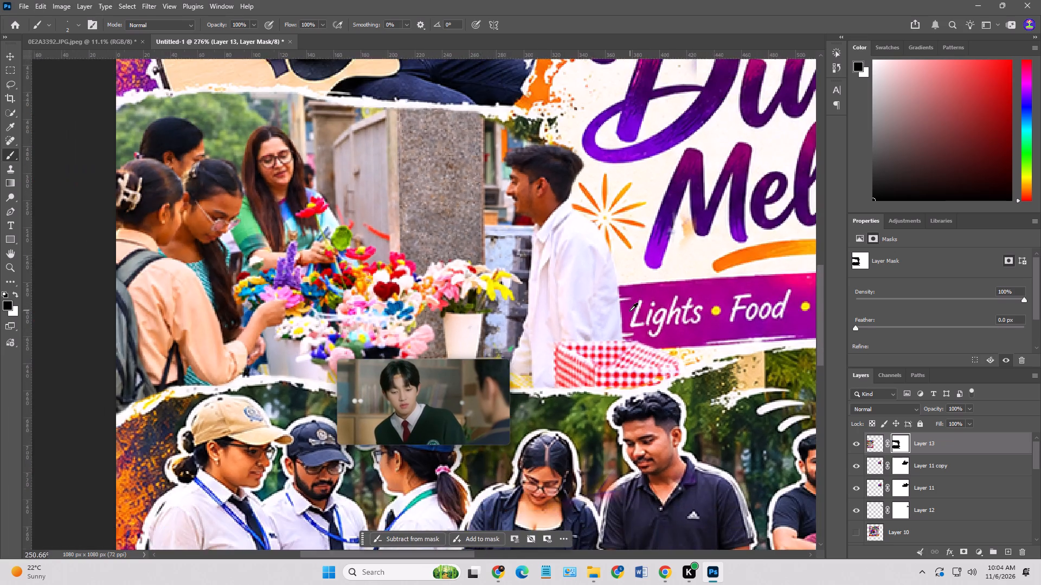
{"action": "scroll", "coordinate": [629, 311], "scroll_direction": "down", "scroll_amount": 3, "text": "alt"}
{"action": "scroll", "coordinate": [641, 357], "scroll_direction": "up", "scroll_amount": 5, "text": "alt"}
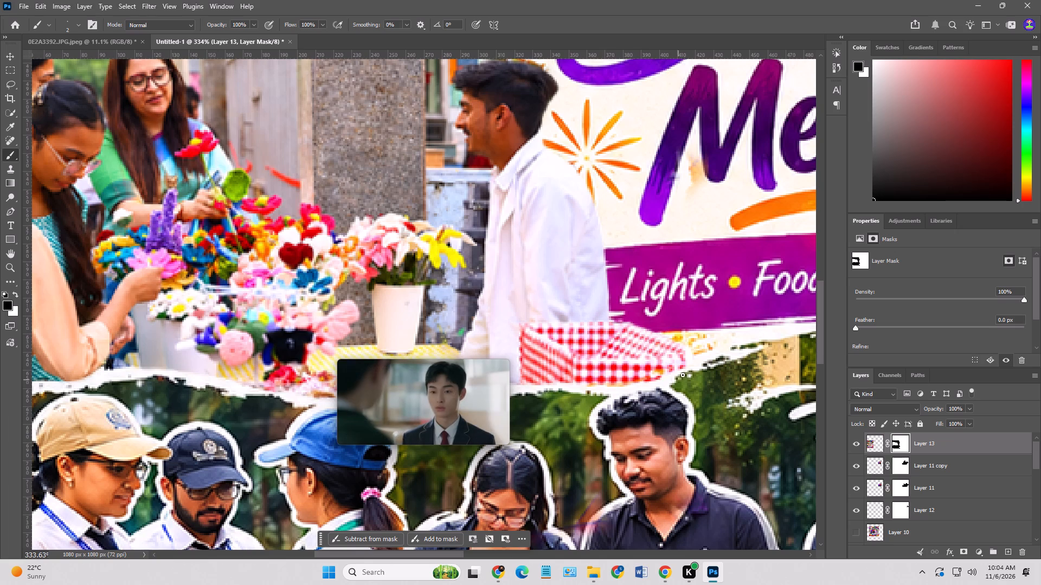
{"action": "left_click_drag", "start_coordinate": [682, 370], "coordinate": [573, 387]}
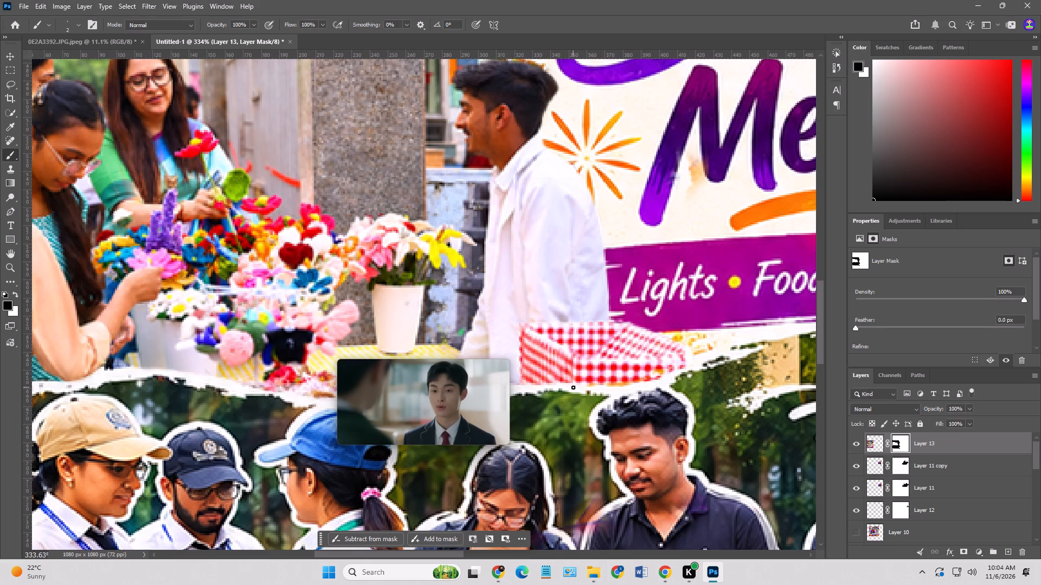
Restore the checkered box's lower edge and its top corner beside the white coat on the mask with the 2 px white brush.
{"action": "left_click", "coordinate": [16, 296]}
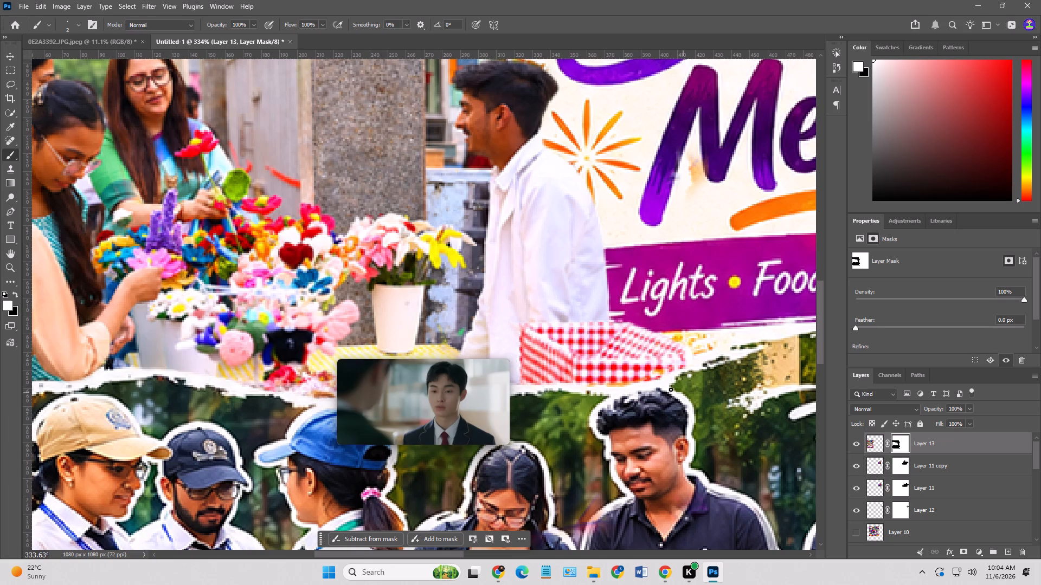
{"action": "left_click_drag", "start_coordinate": [626, 383], "coordinate": [648, 379]}
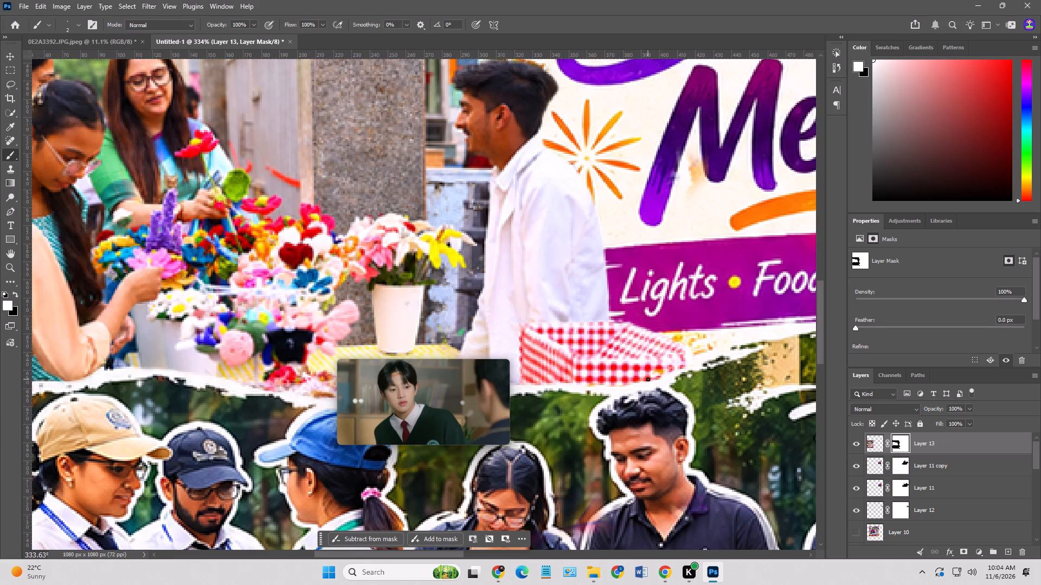
{"action": "left_click_drag", "start_coordinate": [648, 379], "coordinate": [581, 384]}
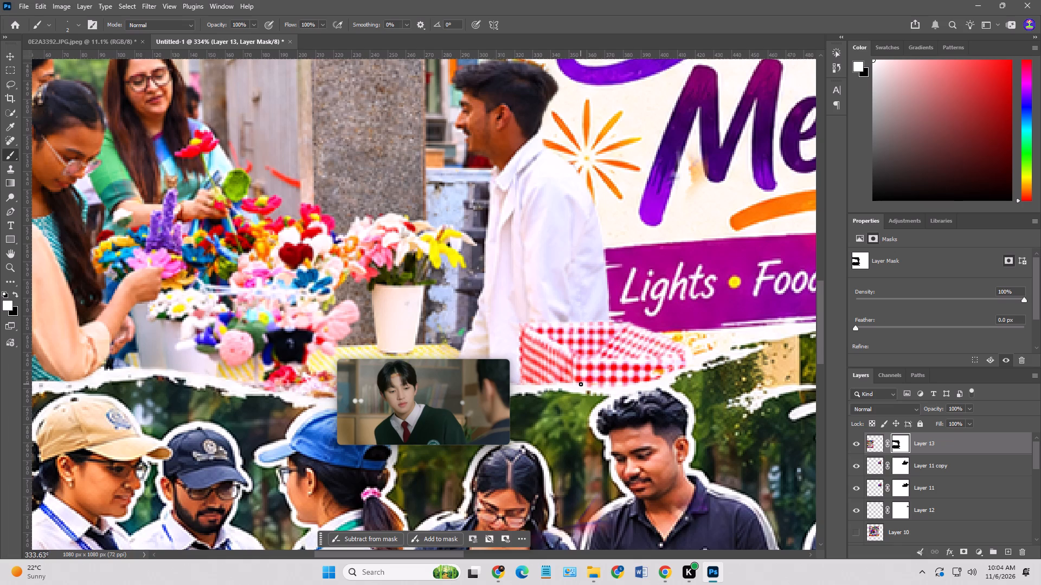
{"action": "left_click_drag", "start_coordinate": [581, 384], "coordinate": [647, 380]}
{"action": "left_click_drag", "start_coordinate": [587, 386], "coordinate": [566, 383]}
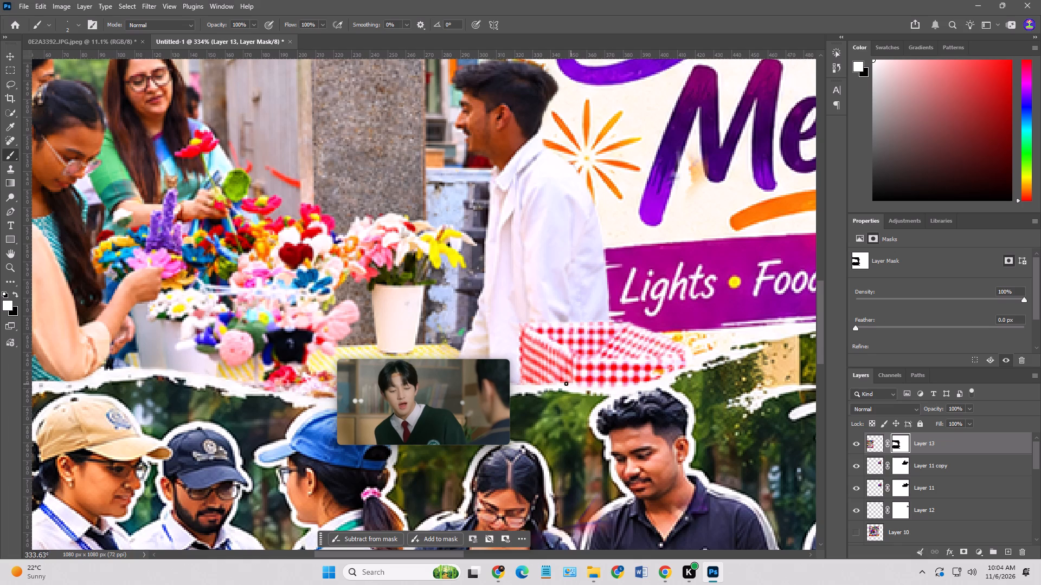
{"action": "left_click_drag", "start_coordinate": [566, 383], "coordinate": [560, 383]}
{"action": "left_click_drag", "start_coordinate": [561, 381], "coordinate": [567, 382]}
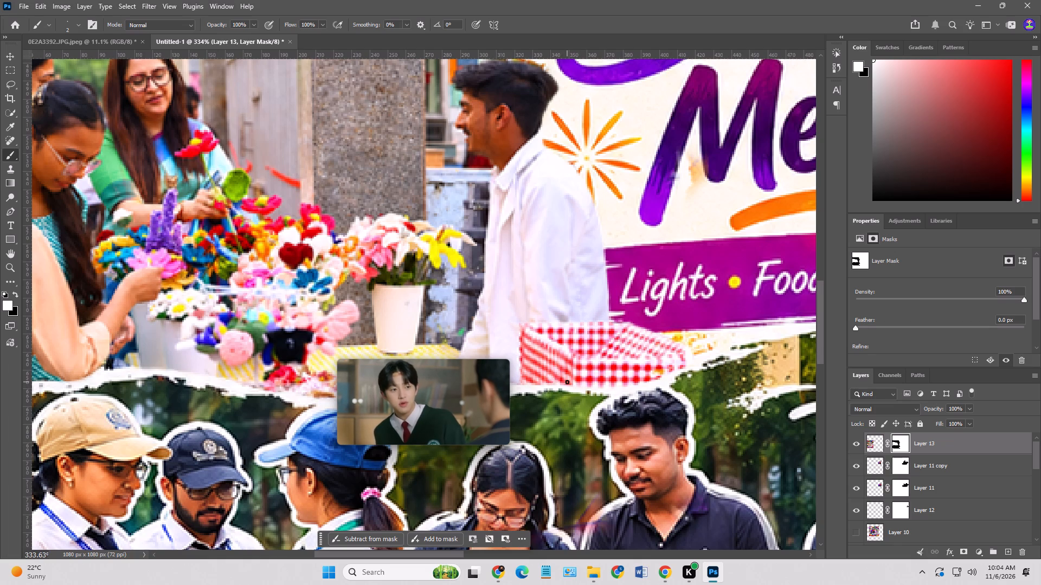
{"action": "left_click_drag", "start_coordinate": [567, 382], "coordinate": [549, 383]}
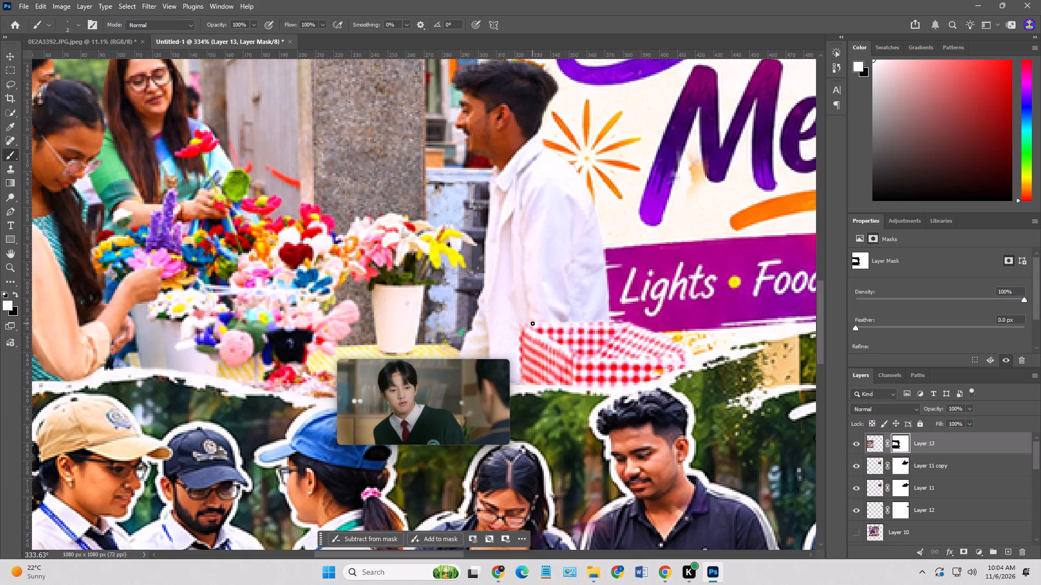
{"action": "left_click_drag", "start_coordinate": [530, 323], "coordinate": [523, 326]}
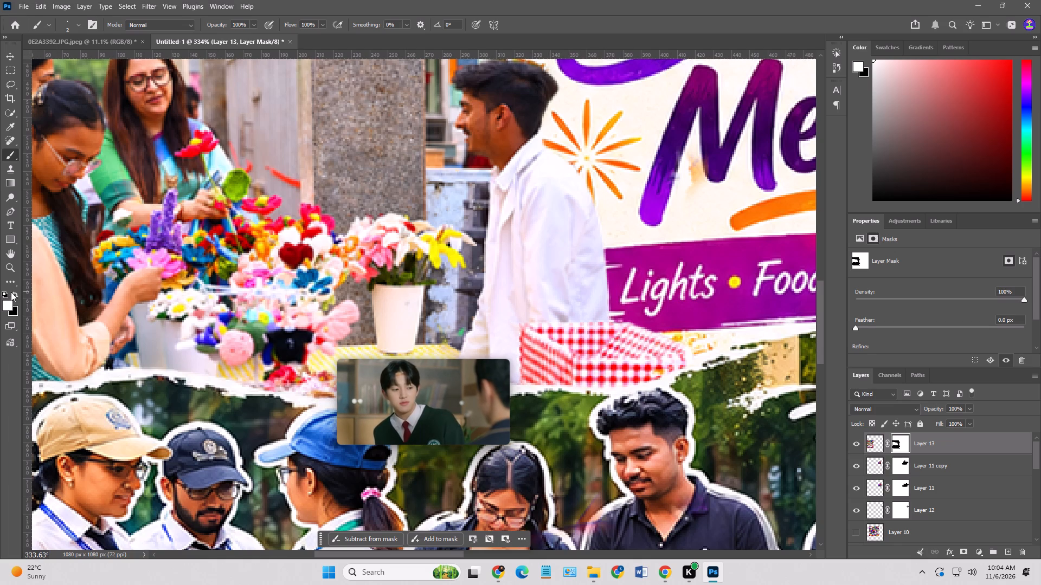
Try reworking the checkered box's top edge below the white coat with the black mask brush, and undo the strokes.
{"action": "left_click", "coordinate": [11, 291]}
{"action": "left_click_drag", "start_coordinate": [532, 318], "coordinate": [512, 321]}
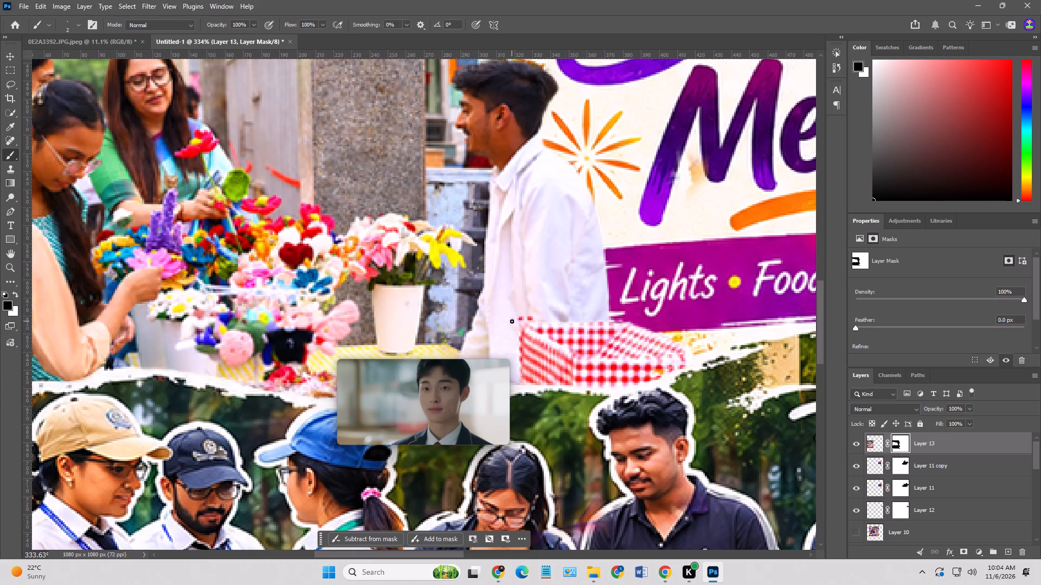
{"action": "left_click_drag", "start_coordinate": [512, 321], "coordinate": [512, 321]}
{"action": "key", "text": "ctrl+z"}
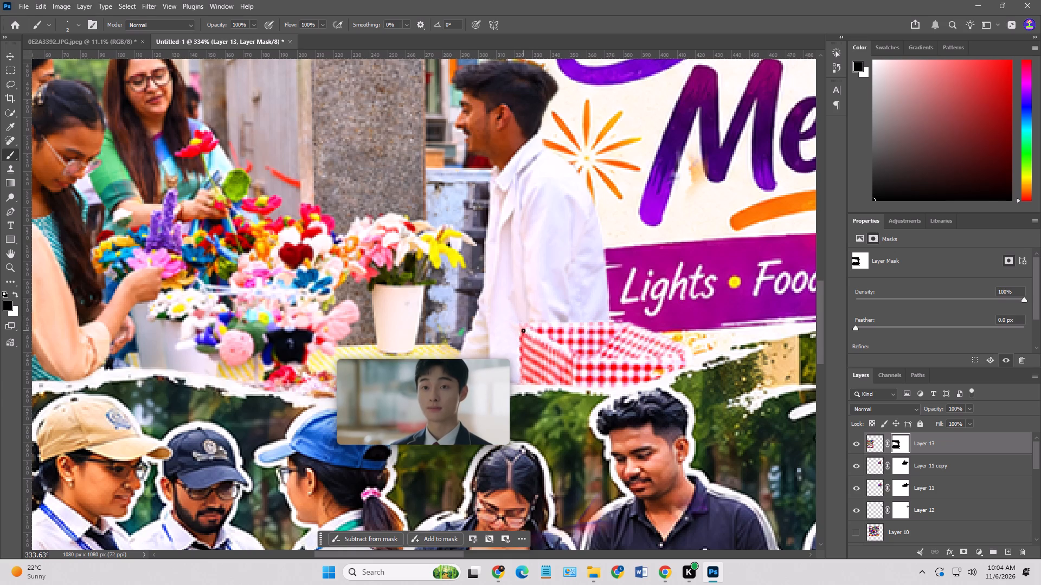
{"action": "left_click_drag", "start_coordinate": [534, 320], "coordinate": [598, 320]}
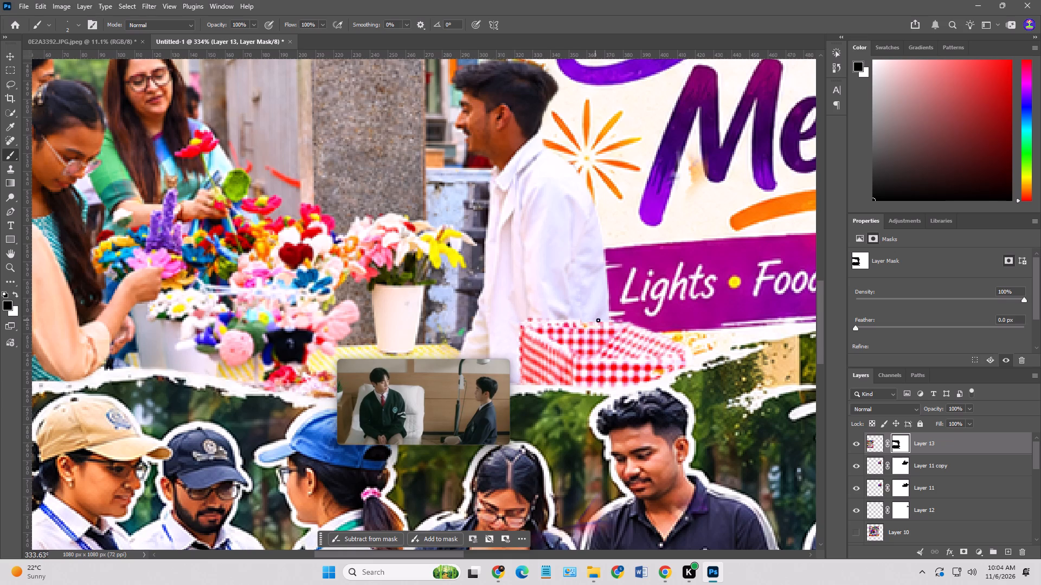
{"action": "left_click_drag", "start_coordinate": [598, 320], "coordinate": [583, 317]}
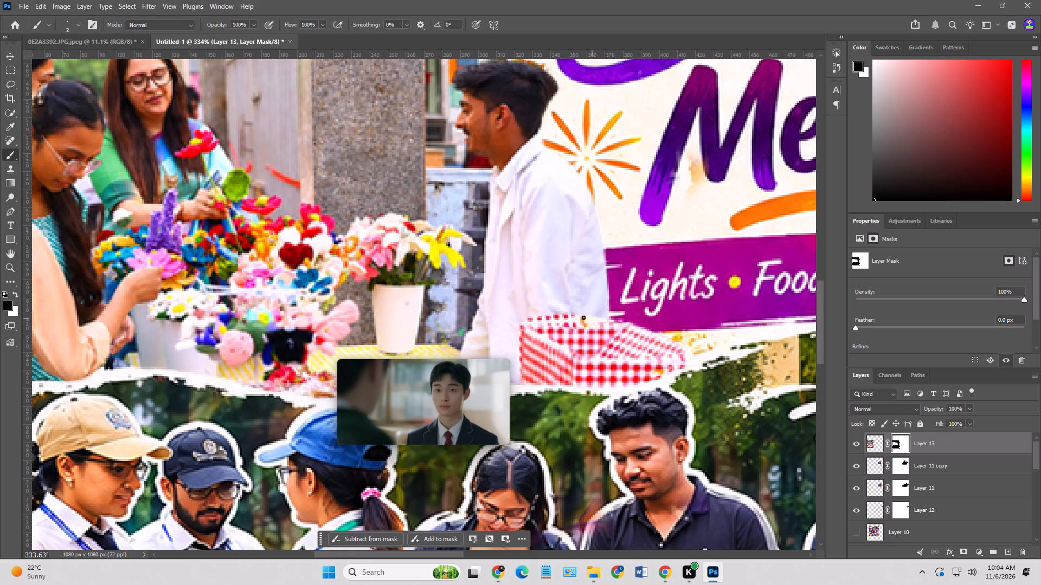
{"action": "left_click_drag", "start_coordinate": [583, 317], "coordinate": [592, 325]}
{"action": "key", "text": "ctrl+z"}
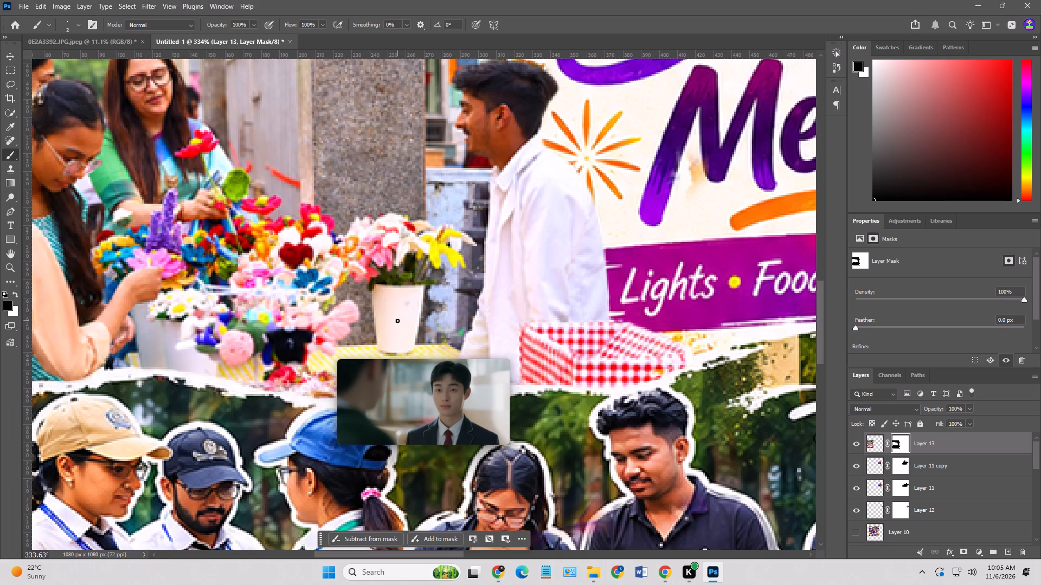
Start a Pen tool shape at the collage's outer edge, tracing the top of the hair-clip woman's head up to the hair tie.
{"action": "scroll", "coordinate": [571, 277], "scroll_direction": "down", "scroll_amount": 3, "text": "alt"}
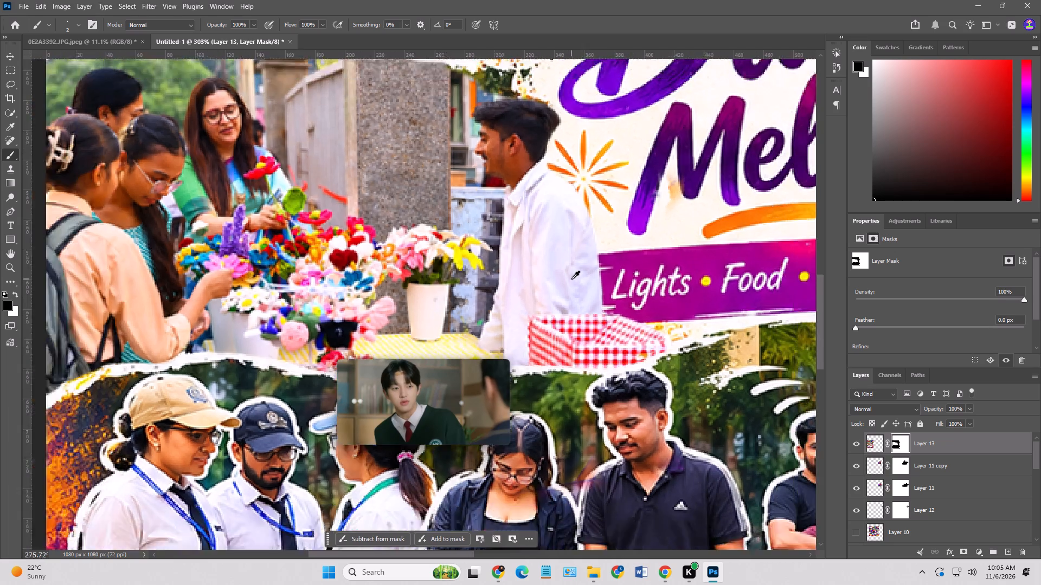
{"action": "scroll", "coordinate": [571, 279], "scroll_direction": "down", "scroll_amount": 13, "text": "alt"}
{"action": "scroll", "coordinate": [586, 251], "scroll_direction": "up", "scroll_amount": 3, "text": "alt"}
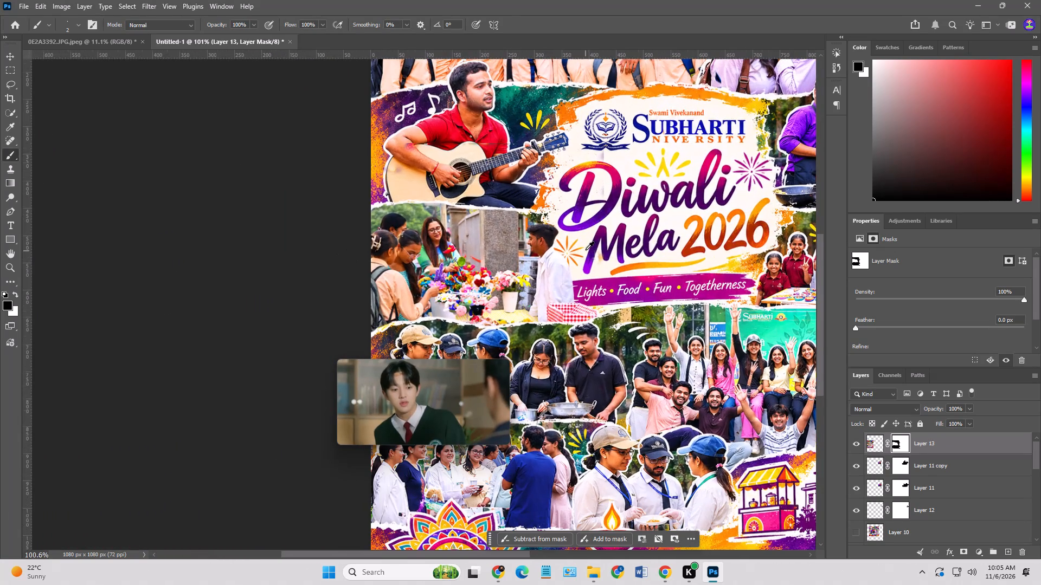
{"action": "scroll", "coordinate": [461, 223], "scroll_direction": "down", "scroll_amount": 3, "text": "alt"}
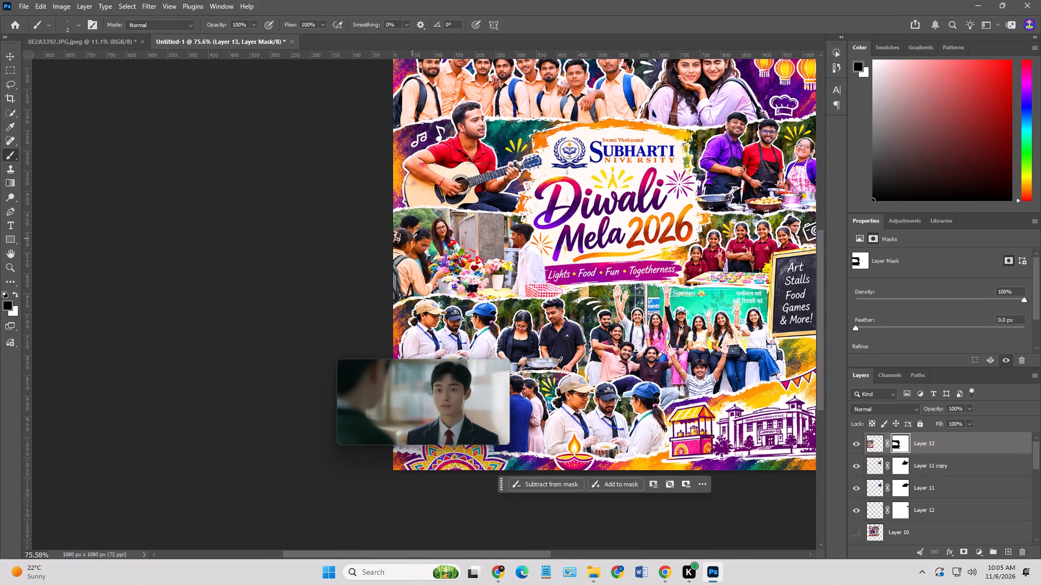
{"action": "scroll", "coordinate": [412, 238], "scroll_direction": "up", "scroll_amount": 6, "text": "alt"}
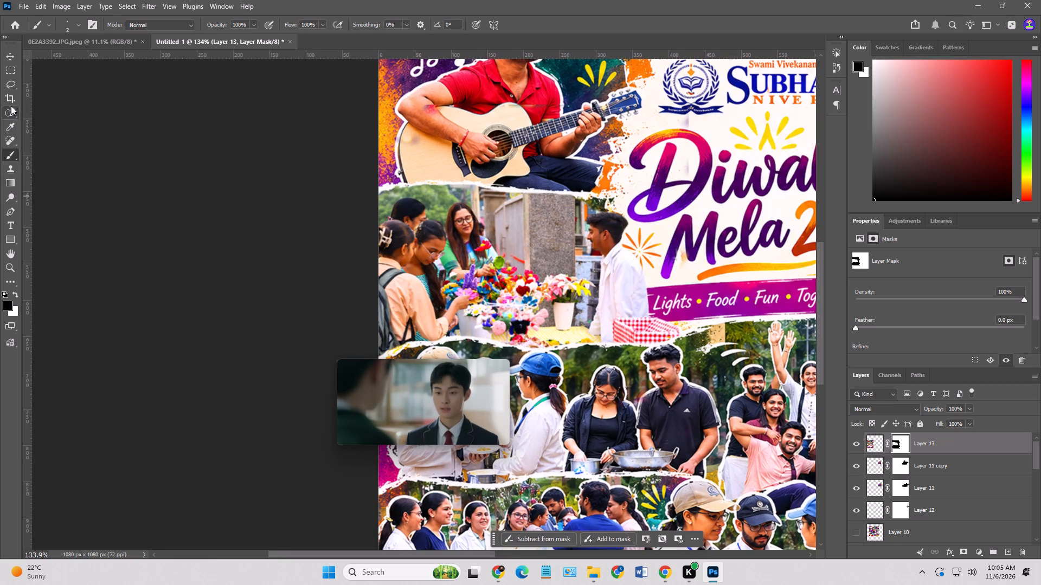
{"action": "left_click", "coordinate": [6, 210]}
{"action": "scroll", "coordinate": [394, 229], "scroll_direction": "up", "scroll_amount": 4, "text": "alt"}
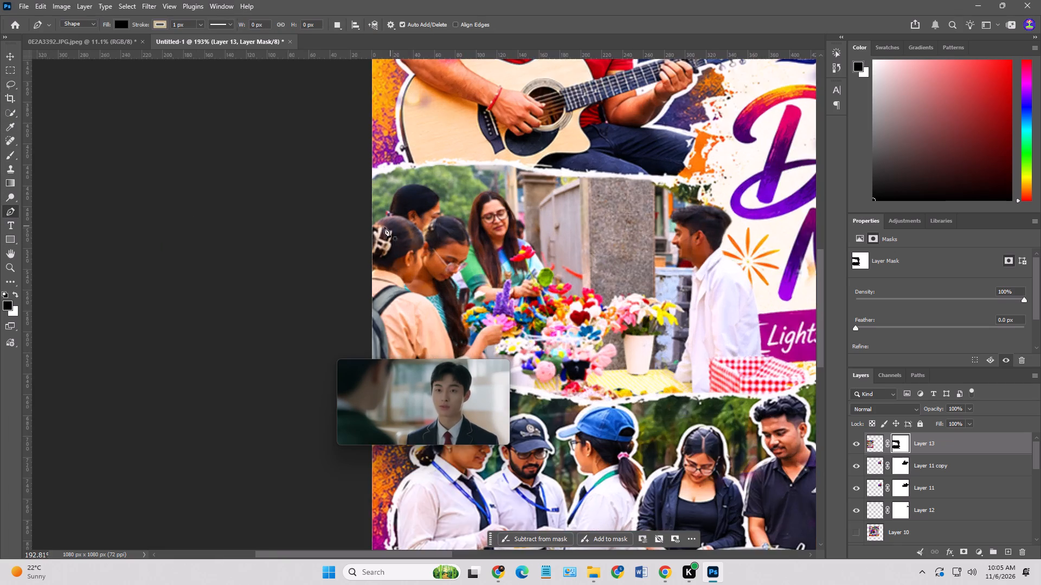
{"action": "scroll", "coordinate": [384, 227], "scroll_direction": "up", "scroll_amount": 3, "text": "alt"}
{"action": "left_click", "coordinate": [367, 224]}
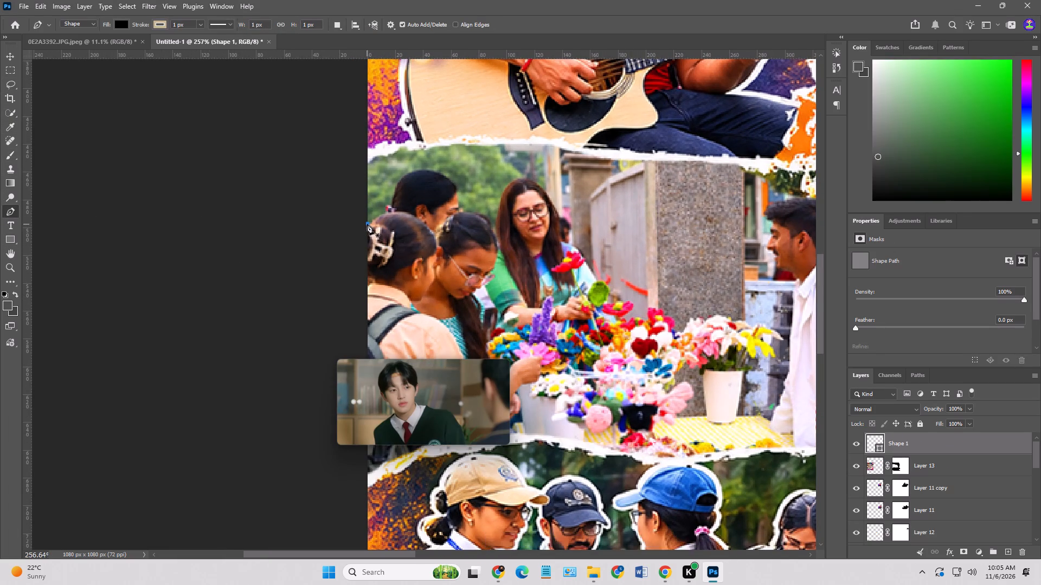
{"action": "scroll", "coordinate": [372, 222], "scroll_direction": "up", "scroll_amount": 9, "text": "alt"}
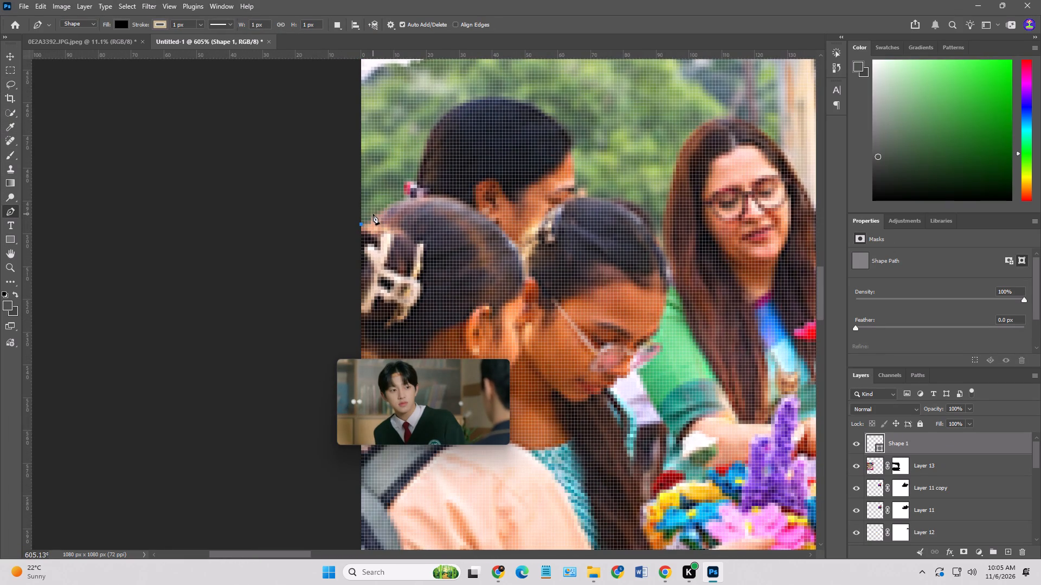
{"action": "left_click_drag", "start_coordinate": [376, 214], "coordinate": [393, 199]}
{"action": "left_click", "coordinate": [407, 200]}
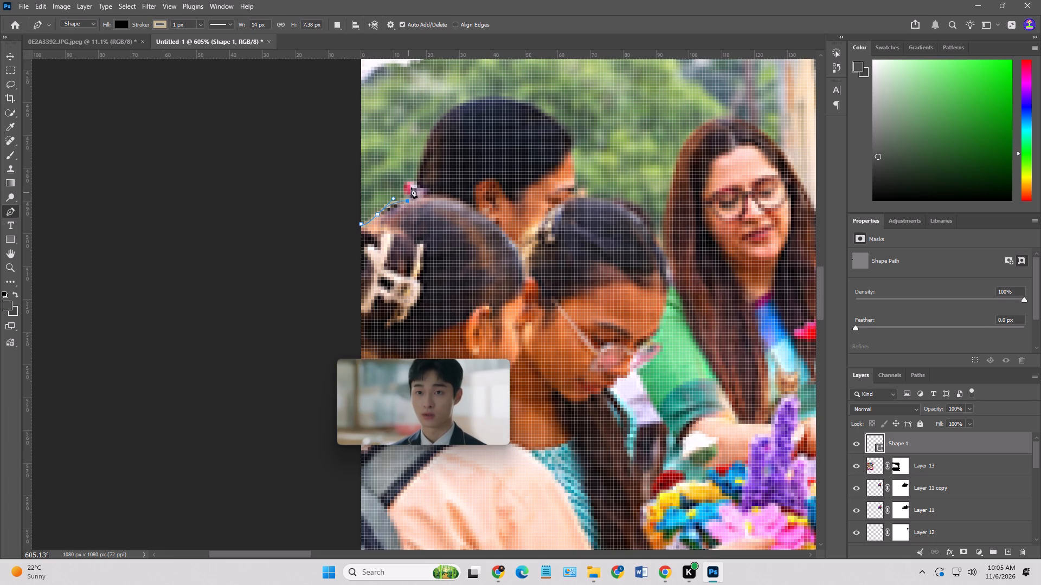
Continue the pen outline around the hair tie and up the back of the rear woman's head to its crown.
{"action": "left_click_drag", "start_coordinate": [408, 193], "coordinate": [401, 192]}
{"action": "left_click", "coordinate": [405, 183]}
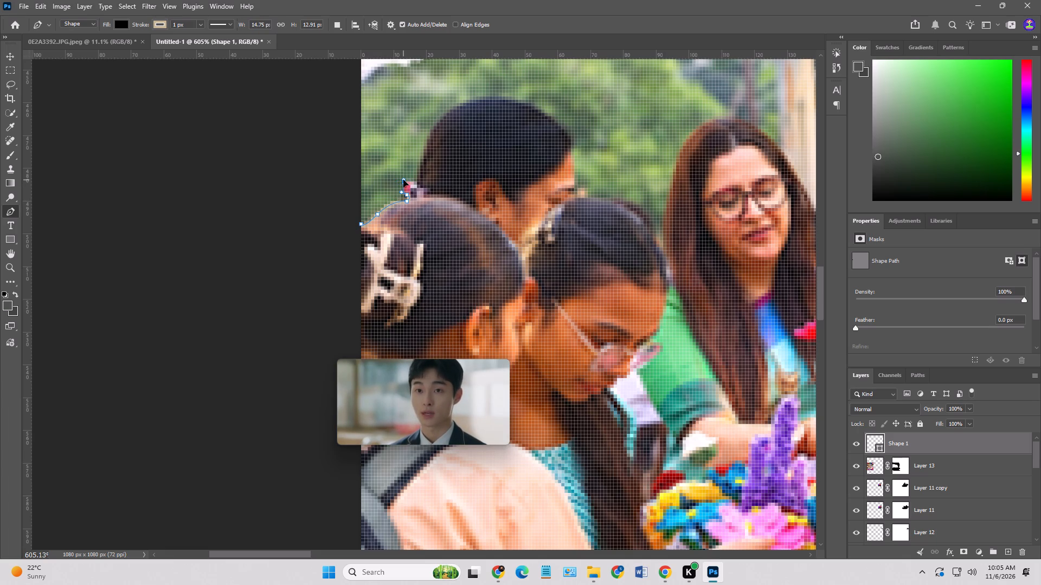
{"action": "left_click_drag", "start_coordinate": [419, 178], "coordinate": [420, 171]}
{"action": "key", "text": "ctrl+z"}
{"action": "left_click_drag", "start_coordinate": [418, 173], "coordinate": [421, 162]}
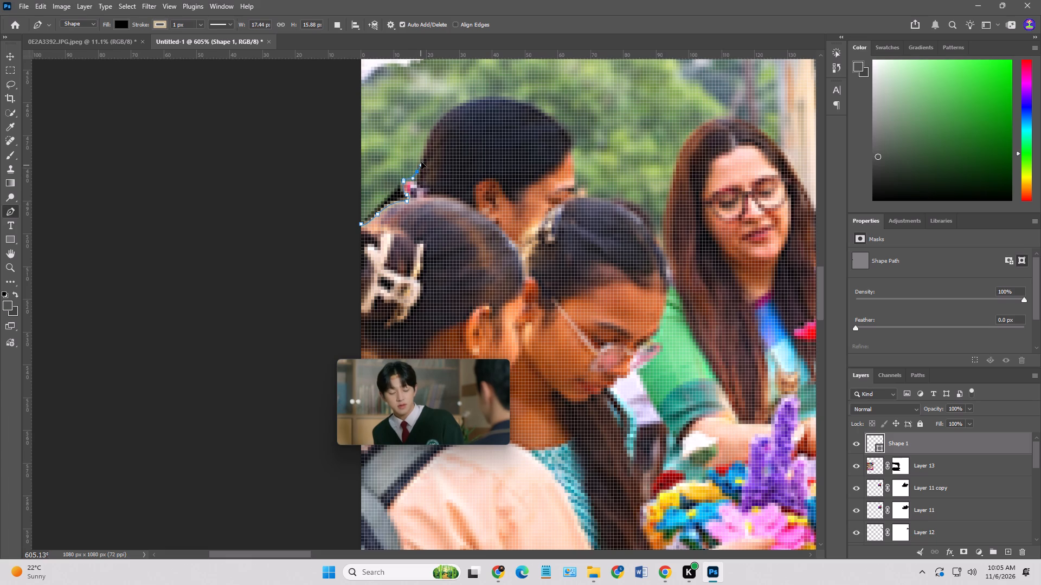
{"action": "left_click_drag", "start_coordinate": [421, 162], "coordinate": [413, 158]}
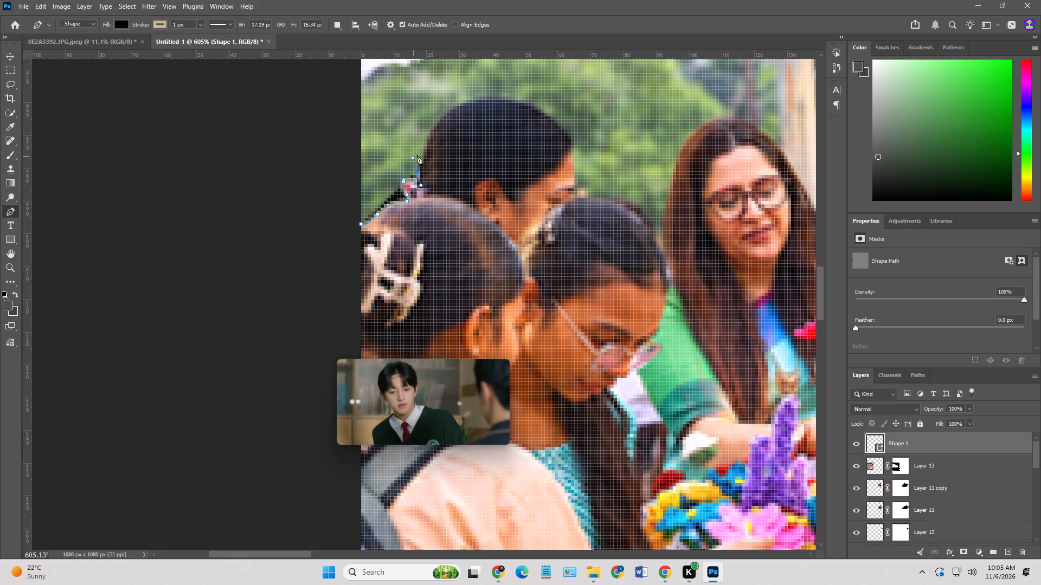
{"action": "left_click_drag", "start_coordinate": [511, 99], "coordinate": [580, 118]}
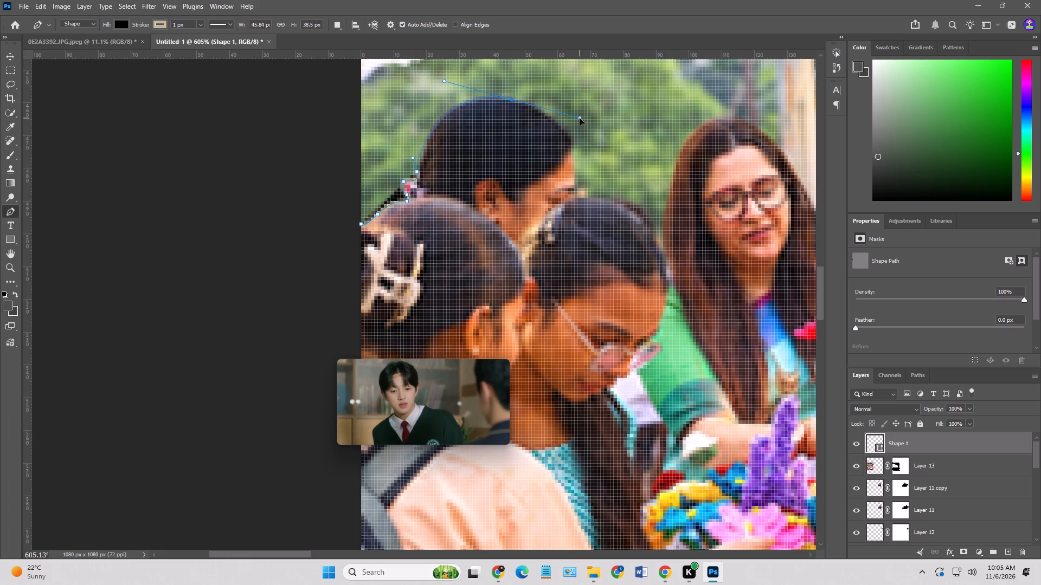
{"action": "left_click_drag", "start_coordinate": [580, 118], "coordinate": [584, 116]}
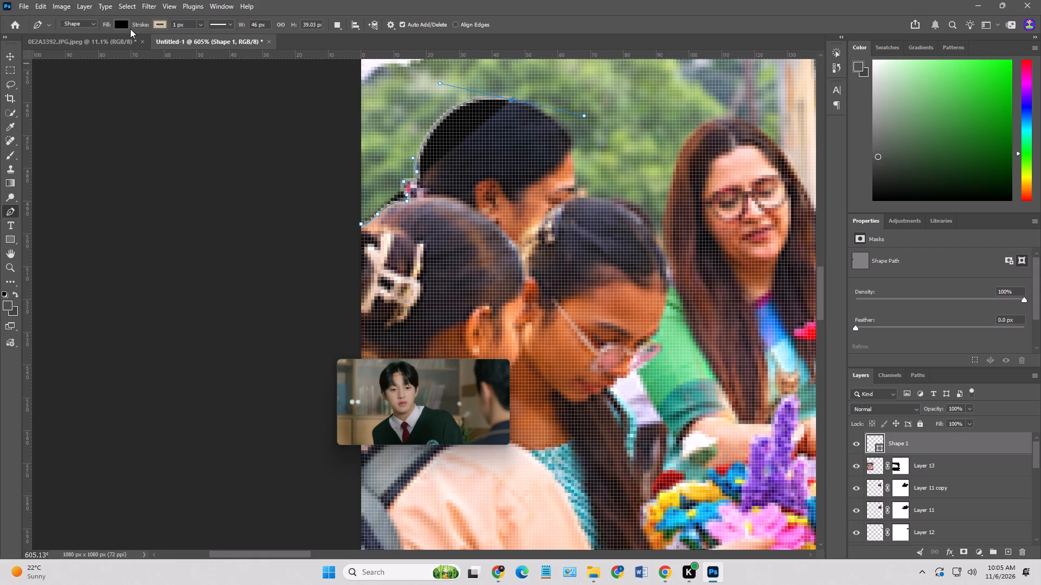
Set the pen shape's stroke colour to white and its fill to none.
{"action": "left_click", "coordinate": [160, 25]}
{"action": "left_click", "coordinate": [104, 84]}
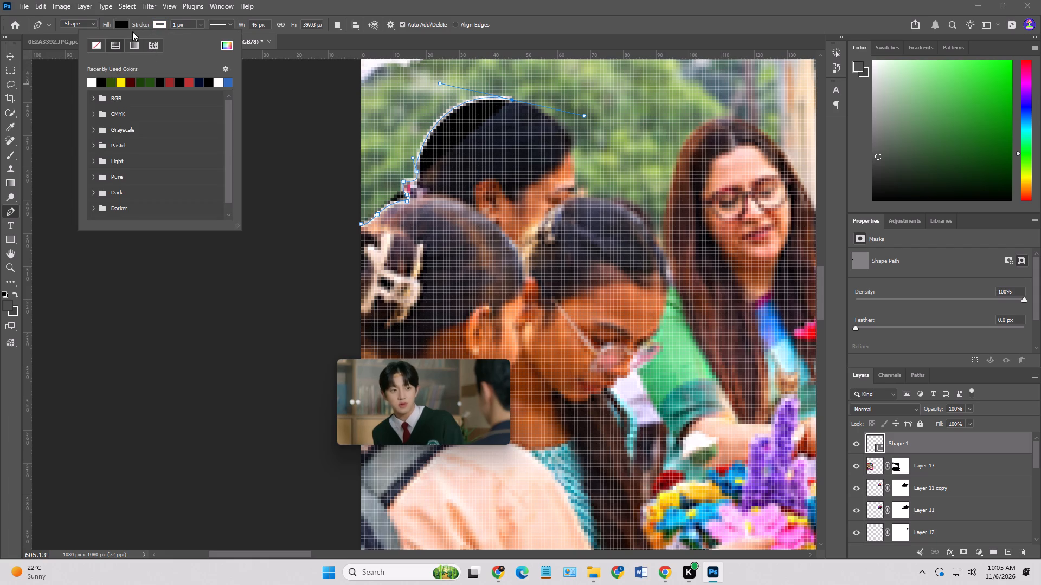
{"action": "left_click", "coordinate": [129, 25]}
{"action": "left_click", "coordinate": [55, 43]}
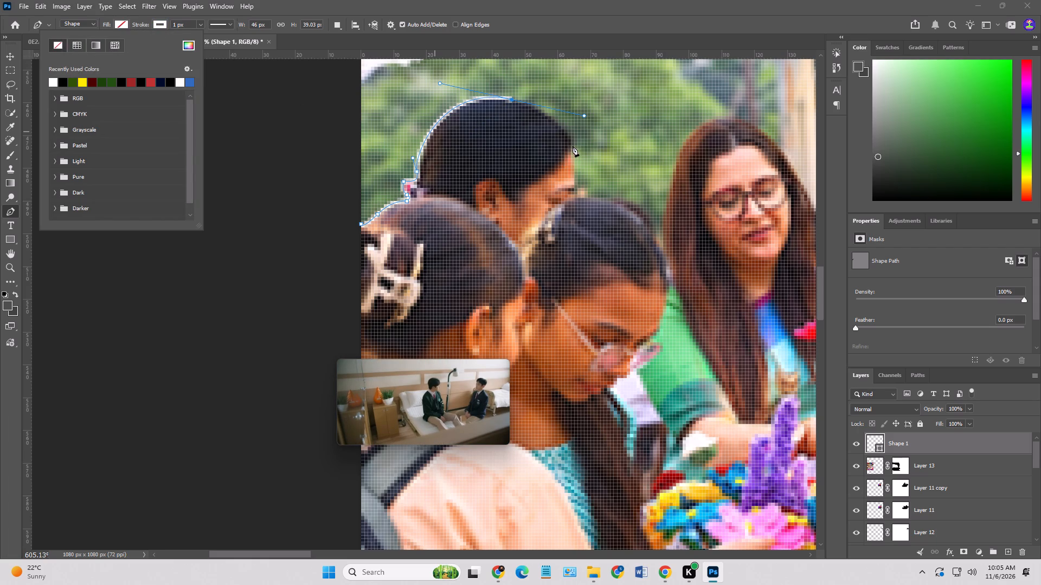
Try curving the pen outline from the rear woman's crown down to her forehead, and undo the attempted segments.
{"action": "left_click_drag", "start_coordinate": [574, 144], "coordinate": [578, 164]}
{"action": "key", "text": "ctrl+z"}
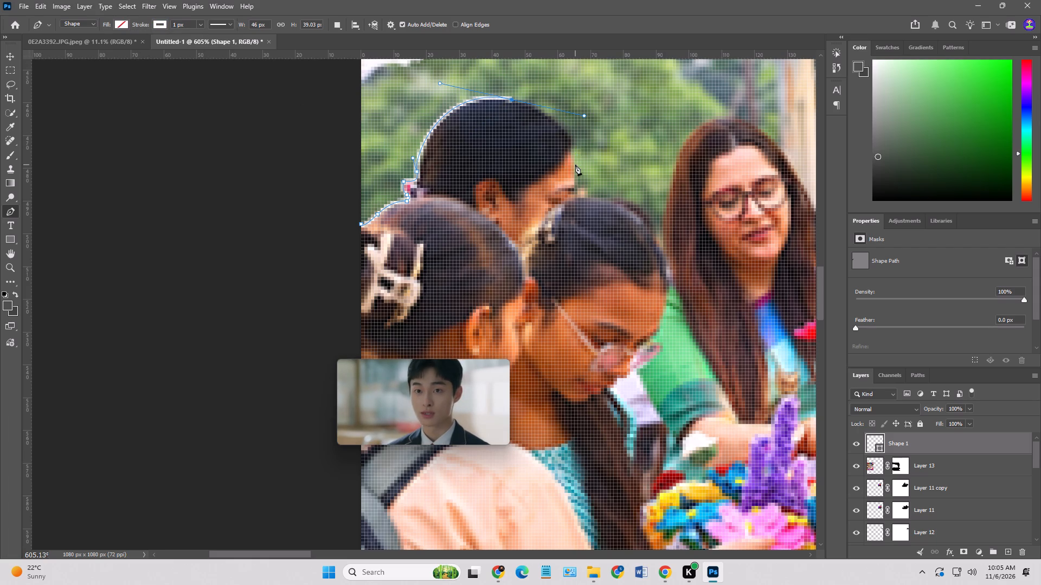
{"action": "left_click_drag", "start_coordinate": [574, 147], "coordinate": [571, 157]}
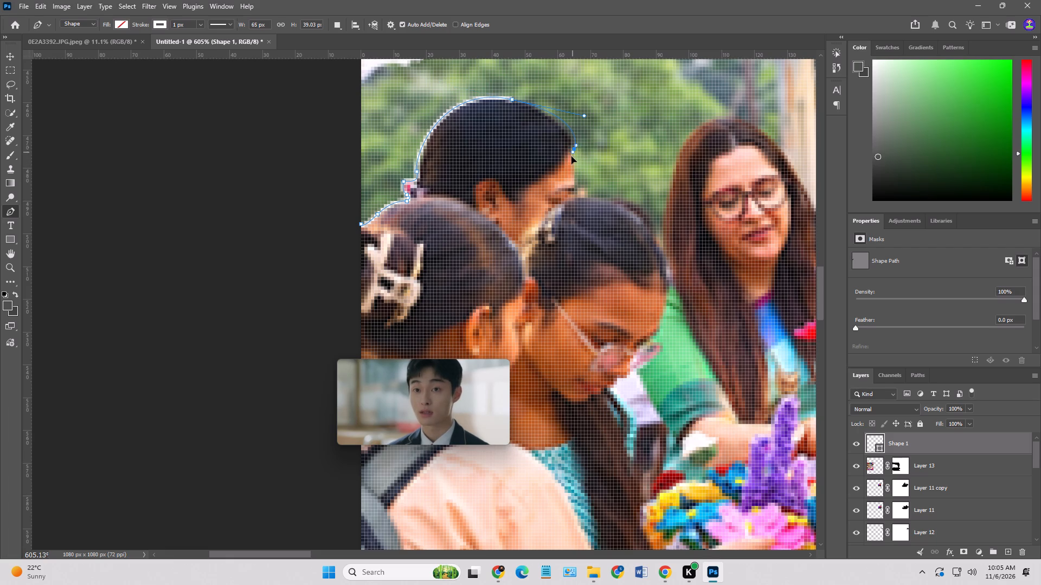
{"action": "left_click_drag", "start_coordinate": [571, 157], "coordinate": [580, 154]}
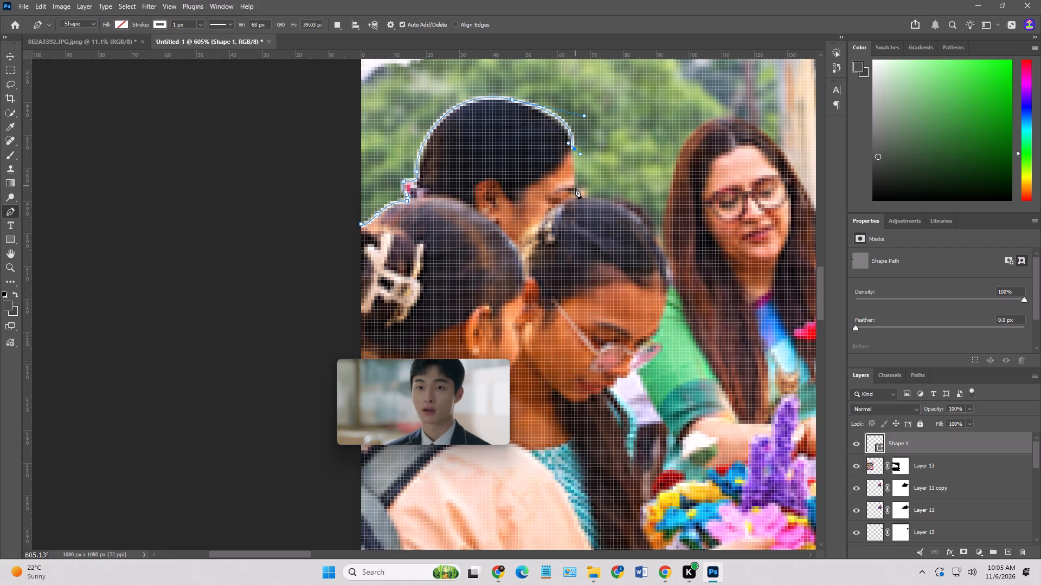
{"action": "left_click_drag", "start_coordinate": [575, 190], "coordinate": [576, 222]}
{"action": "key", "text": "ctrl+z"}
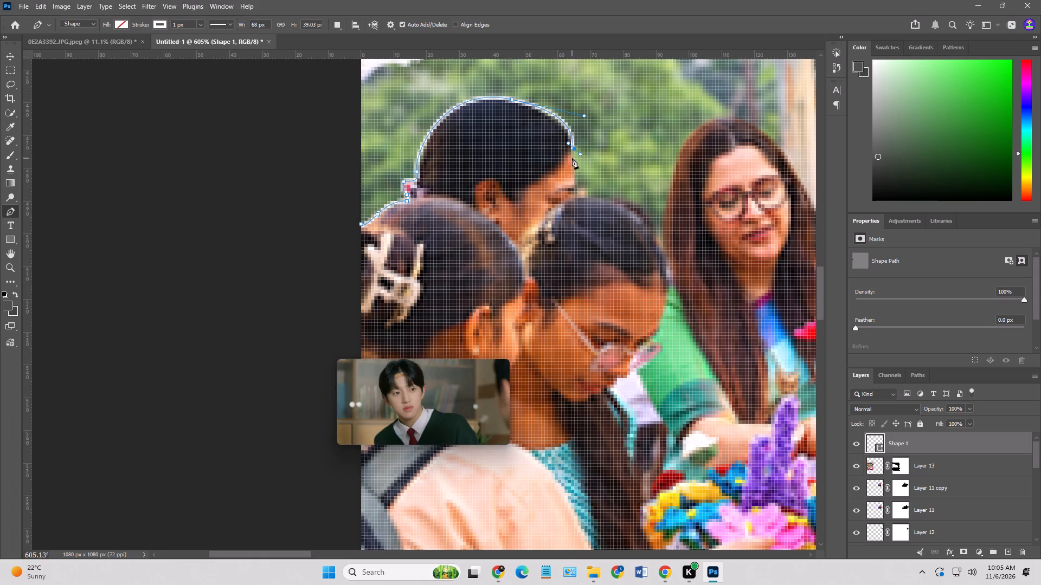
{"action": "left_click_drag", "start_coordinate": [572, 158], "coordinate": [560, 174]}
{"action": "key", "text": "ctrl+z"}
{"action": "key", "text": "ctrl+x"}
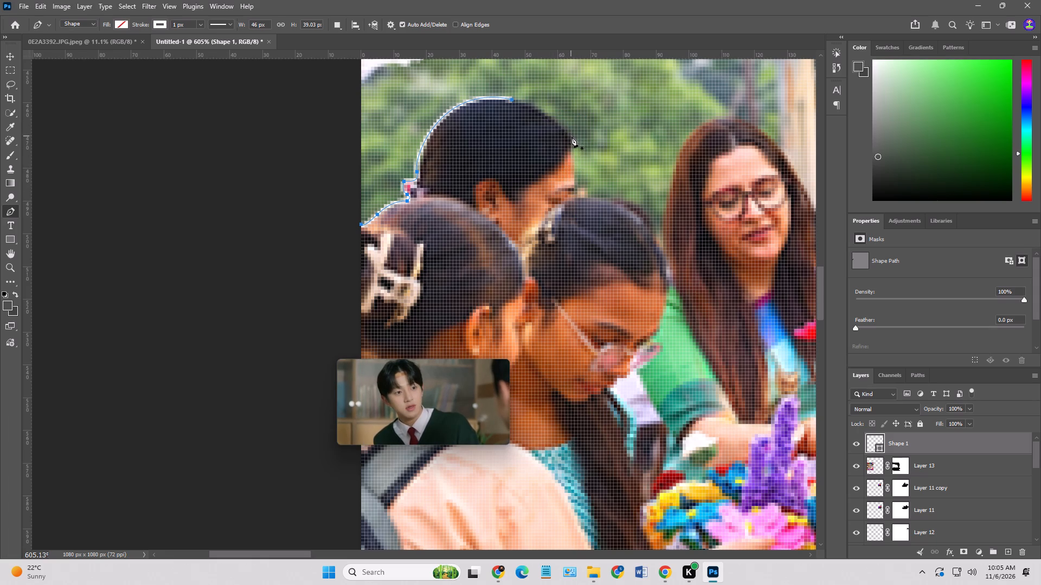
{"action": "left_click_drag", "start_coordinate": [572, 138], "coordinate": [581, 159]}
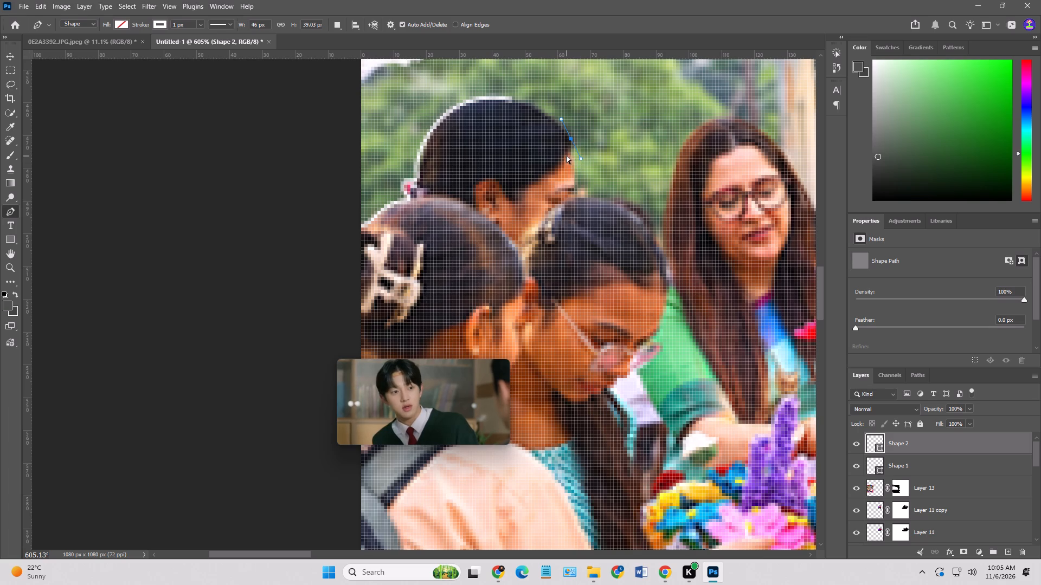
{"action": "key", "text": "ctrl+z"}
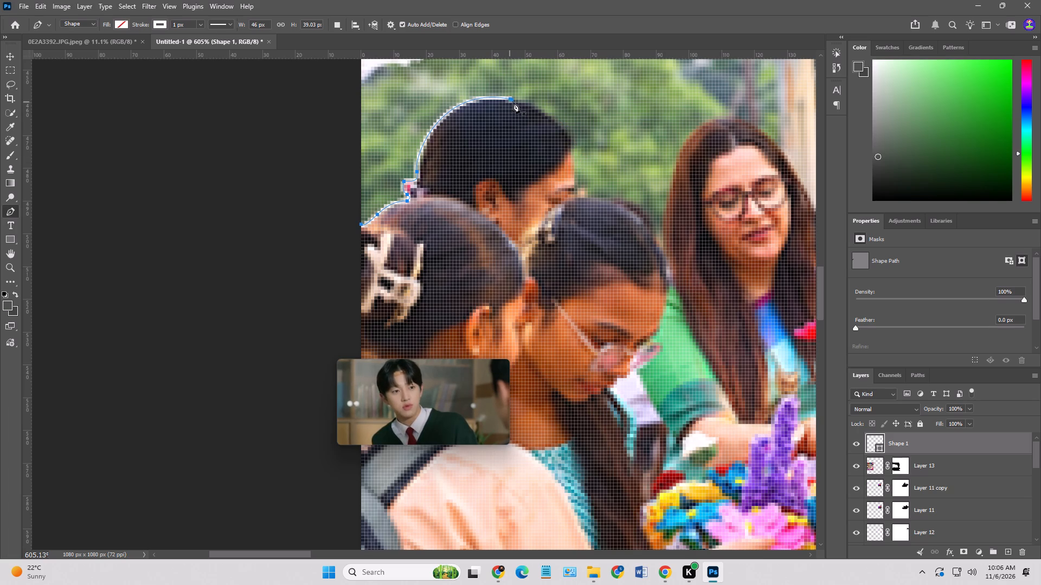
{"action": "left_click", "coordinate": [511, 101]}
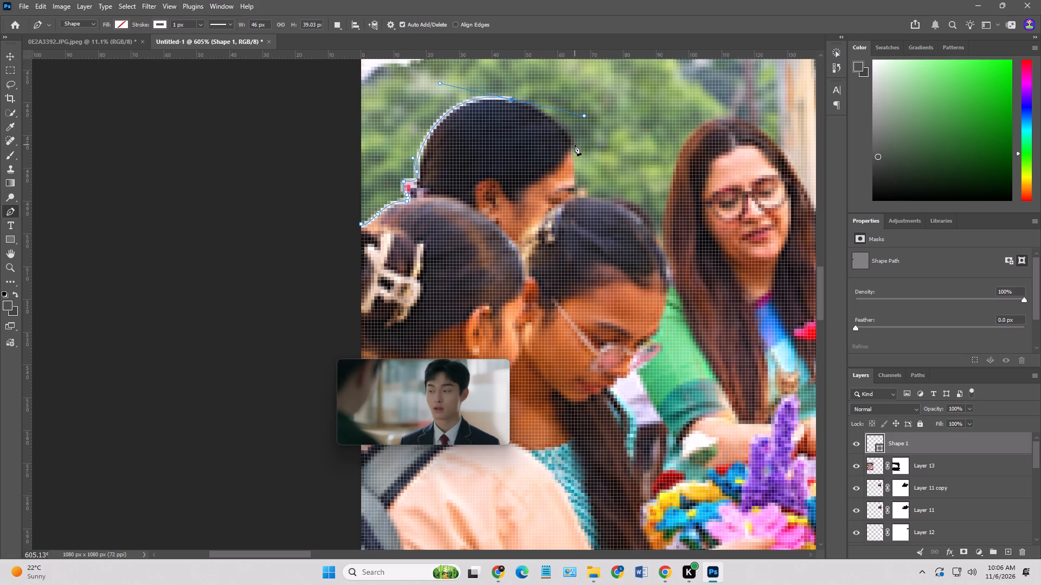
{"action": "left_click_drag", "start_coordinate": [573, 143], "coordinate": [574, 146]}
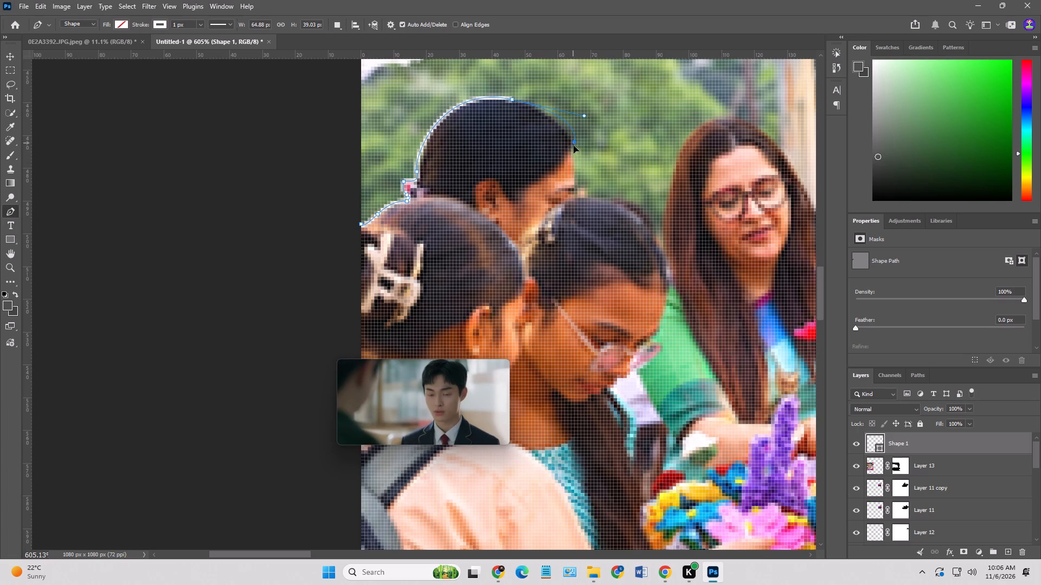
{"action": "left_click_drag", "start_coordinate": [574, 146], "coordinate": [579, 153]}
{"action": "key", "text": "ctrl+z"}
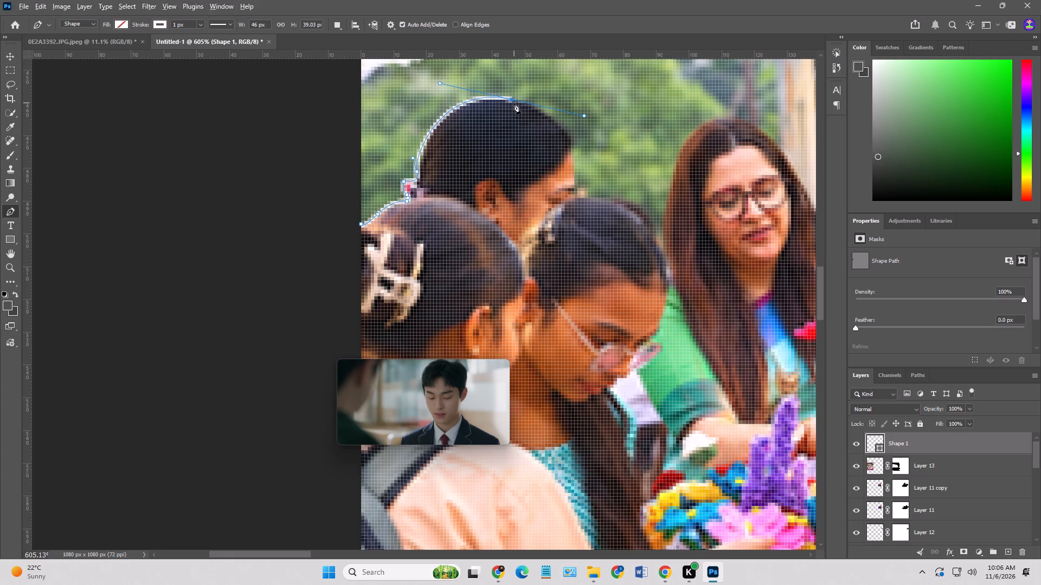
Extend the pen outline from the rear woman's crown down over her hairline and along her forehead to the brow.
{"action": "left_click", "coordinate": [512, 101], "text": "alt"}
{"action": "left_click_drag", "start_coordinate": [571, 138], "coordinate": [577, 151]}
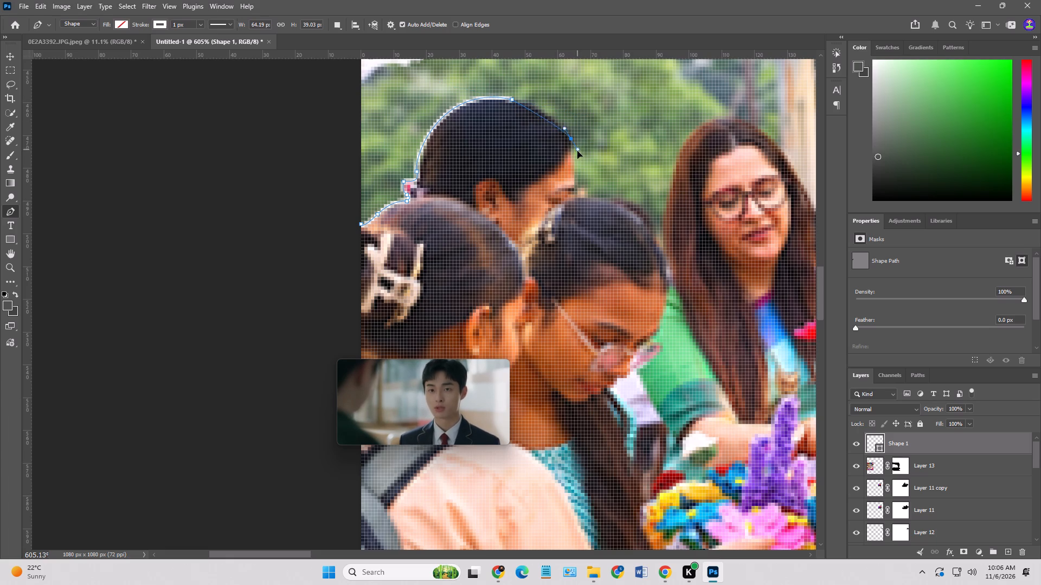
{"action": "left_click_drag", "start_coordinate": [577, 151], "coordinate": [581, 164]}
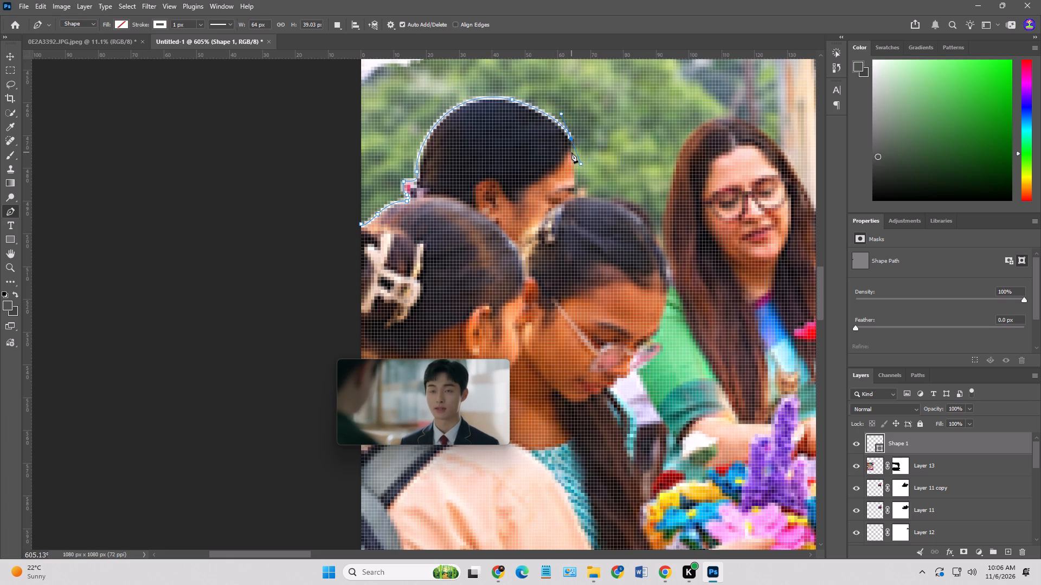
{"action": "left_click_drag", "start_coordinate": [571, 152], "coordinate": [574, 159]}
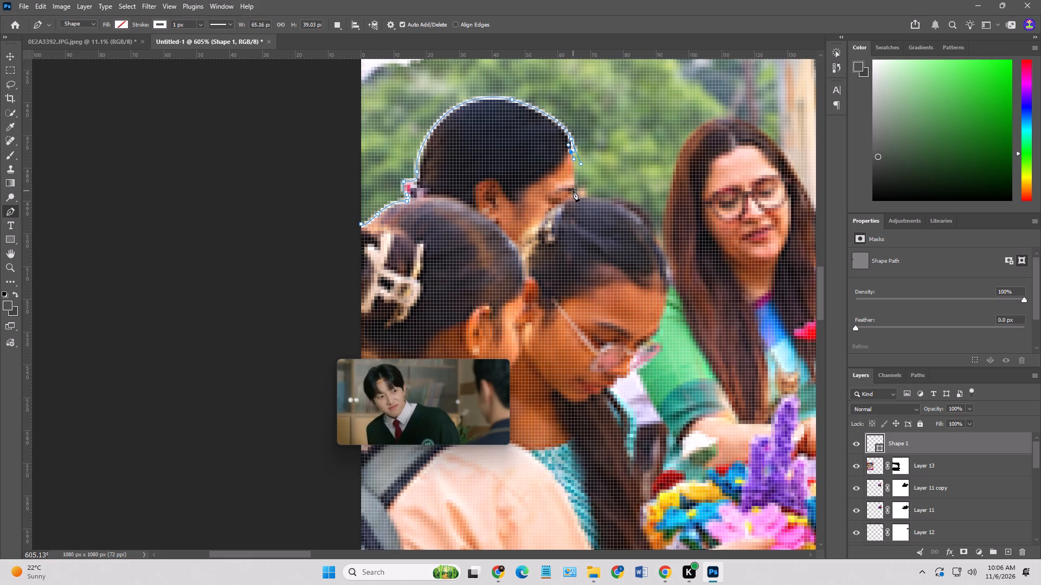
{"action": "left_click", "coordinate": [573, 192]}
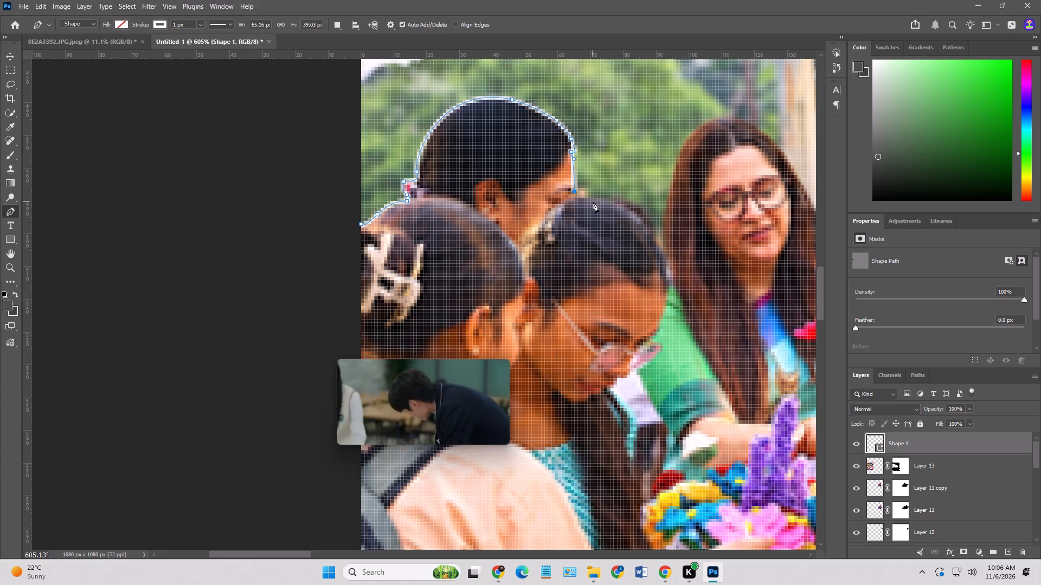
Continue the pen outline over the top of the front glasses-wearing woman's hair to the side nearest the long-haired woman.
{"action": "left_click_drag", "start_coordinate": [579, 199], "coordinate": [592, 192]}
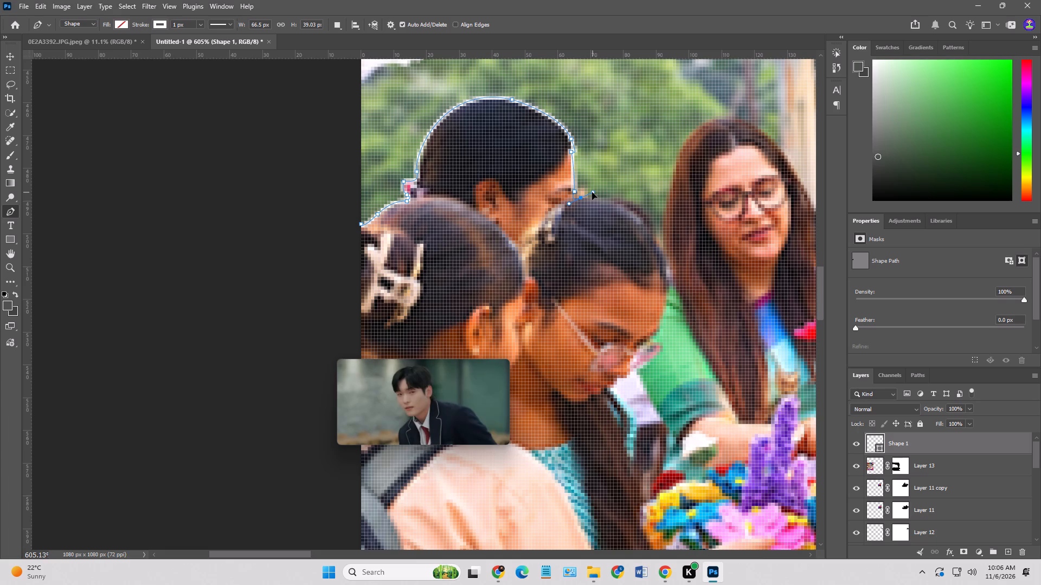
{"action": "left_click_drag", "start_coordinate": [592, 192], "coordinate": [597, 195]}
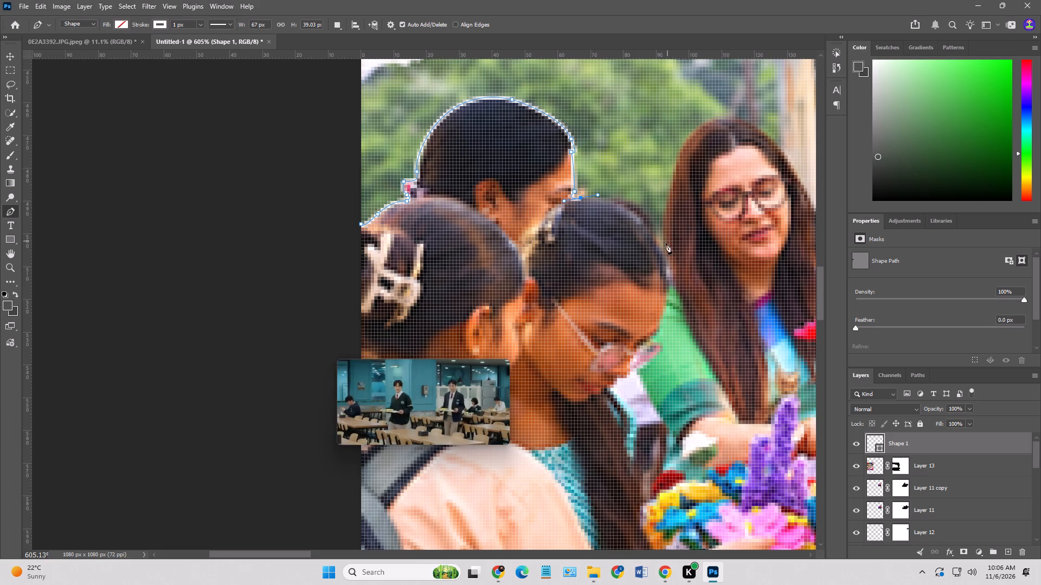
{"action": "left_click_drag", "start_coordinate": [661, 253], "coordinate": [685, 320]}
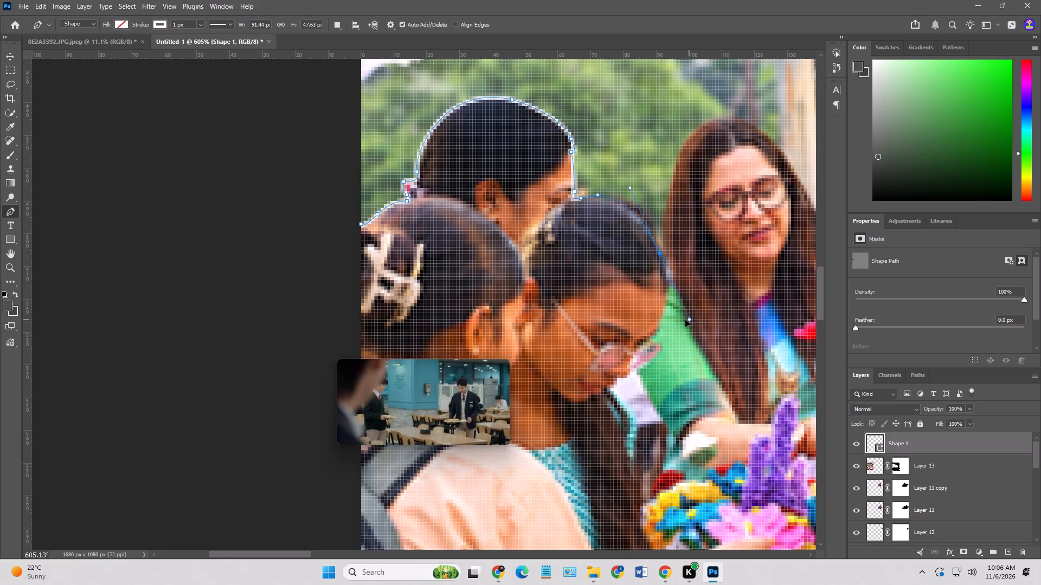
{"action": "left_click_drag", "start_coordinate": [685, 320], "coordinate": [674, 301]}
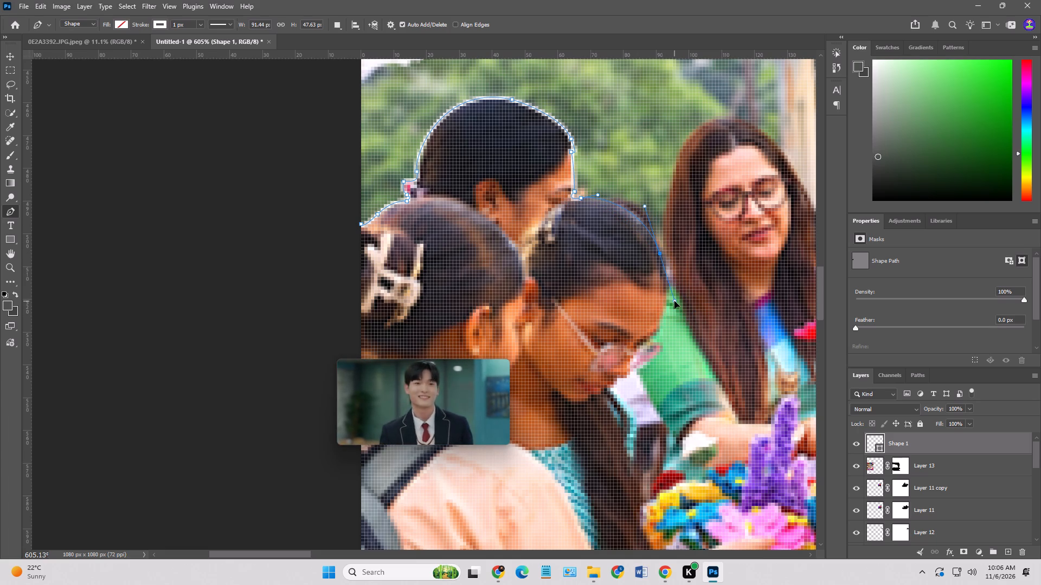
{"action": "left_click_drag", "start_coordinate": [674, 301], "coordinate": [670, 304]}
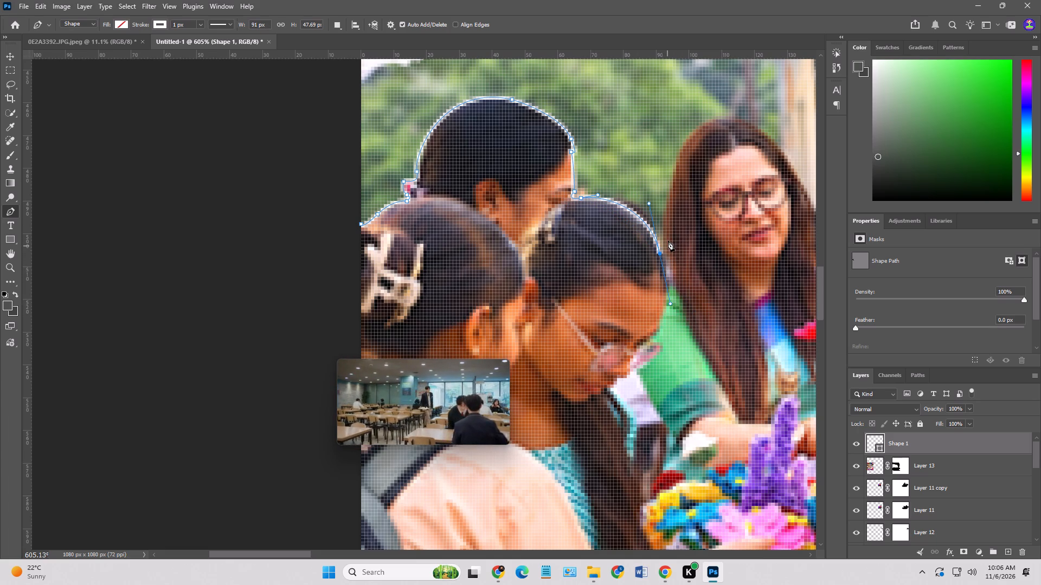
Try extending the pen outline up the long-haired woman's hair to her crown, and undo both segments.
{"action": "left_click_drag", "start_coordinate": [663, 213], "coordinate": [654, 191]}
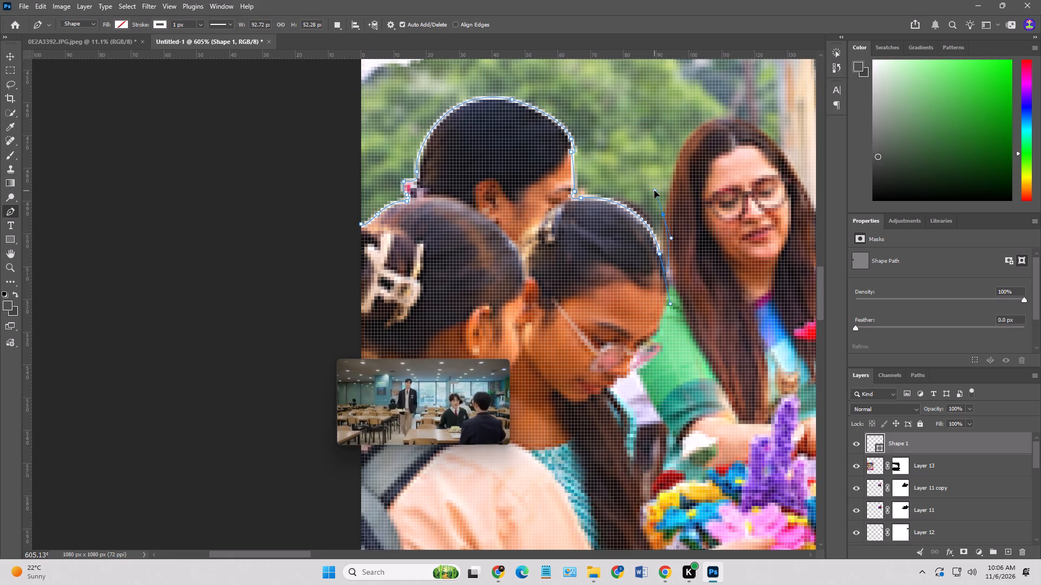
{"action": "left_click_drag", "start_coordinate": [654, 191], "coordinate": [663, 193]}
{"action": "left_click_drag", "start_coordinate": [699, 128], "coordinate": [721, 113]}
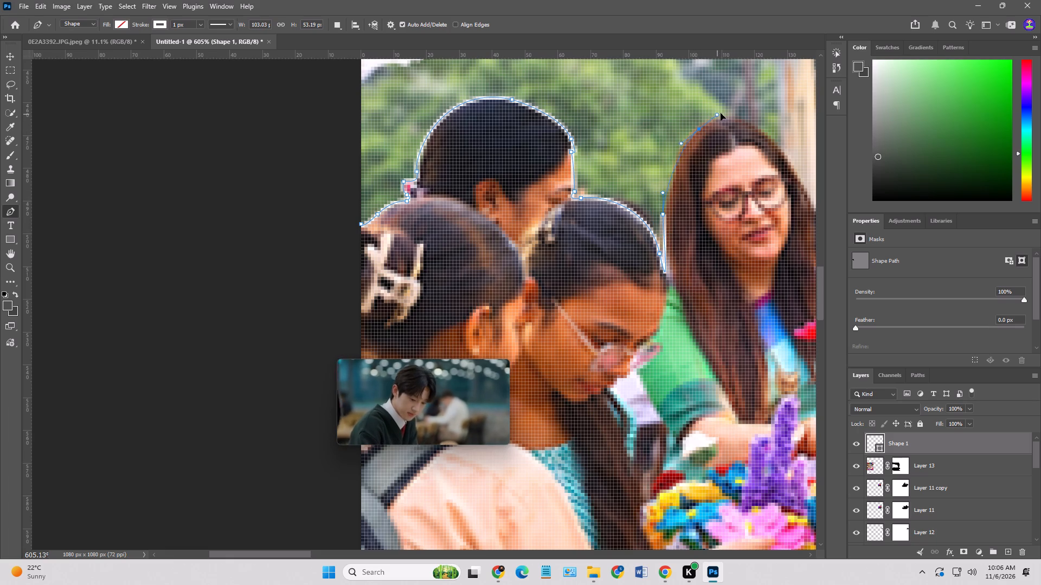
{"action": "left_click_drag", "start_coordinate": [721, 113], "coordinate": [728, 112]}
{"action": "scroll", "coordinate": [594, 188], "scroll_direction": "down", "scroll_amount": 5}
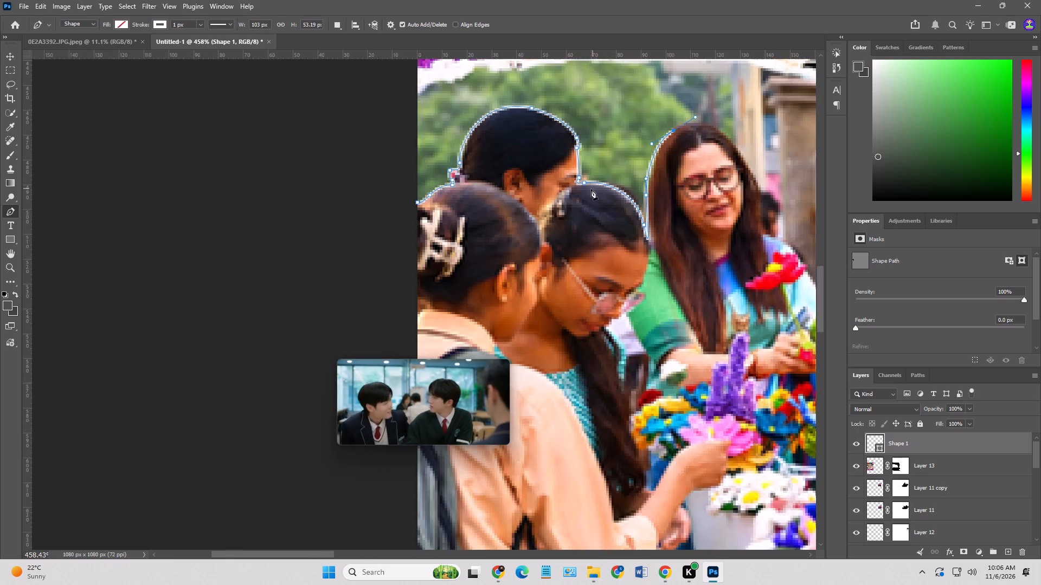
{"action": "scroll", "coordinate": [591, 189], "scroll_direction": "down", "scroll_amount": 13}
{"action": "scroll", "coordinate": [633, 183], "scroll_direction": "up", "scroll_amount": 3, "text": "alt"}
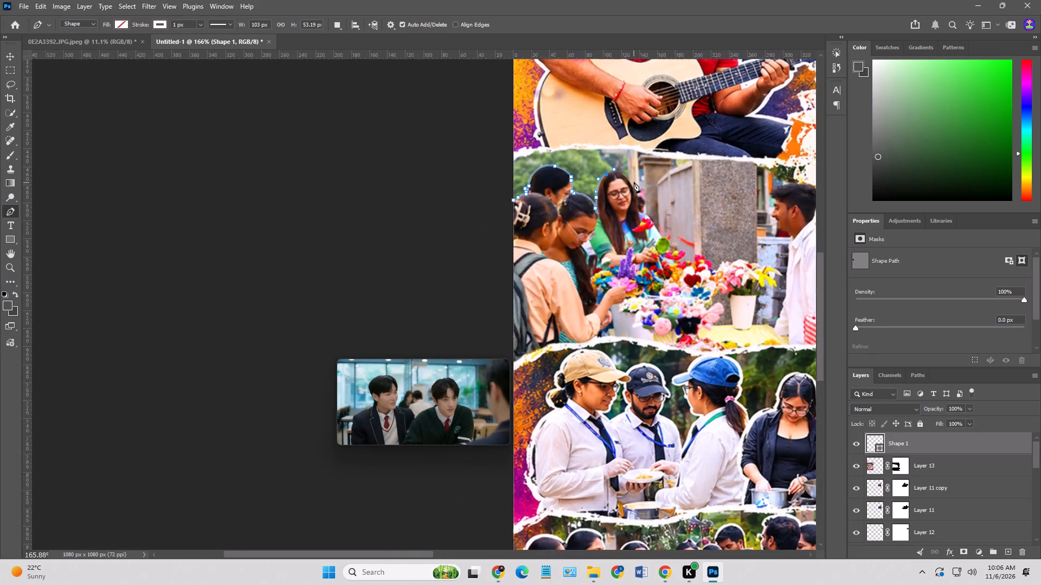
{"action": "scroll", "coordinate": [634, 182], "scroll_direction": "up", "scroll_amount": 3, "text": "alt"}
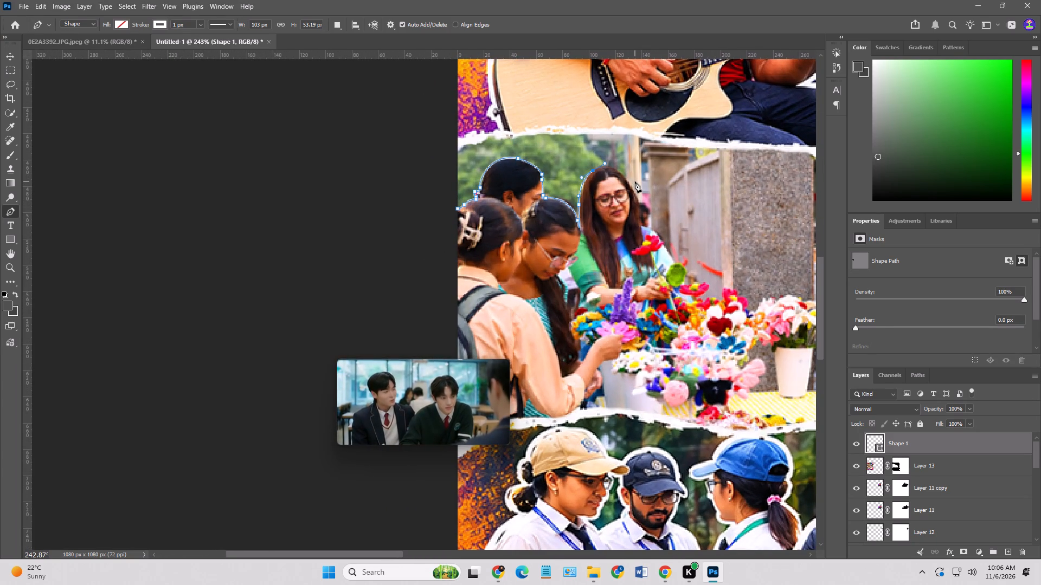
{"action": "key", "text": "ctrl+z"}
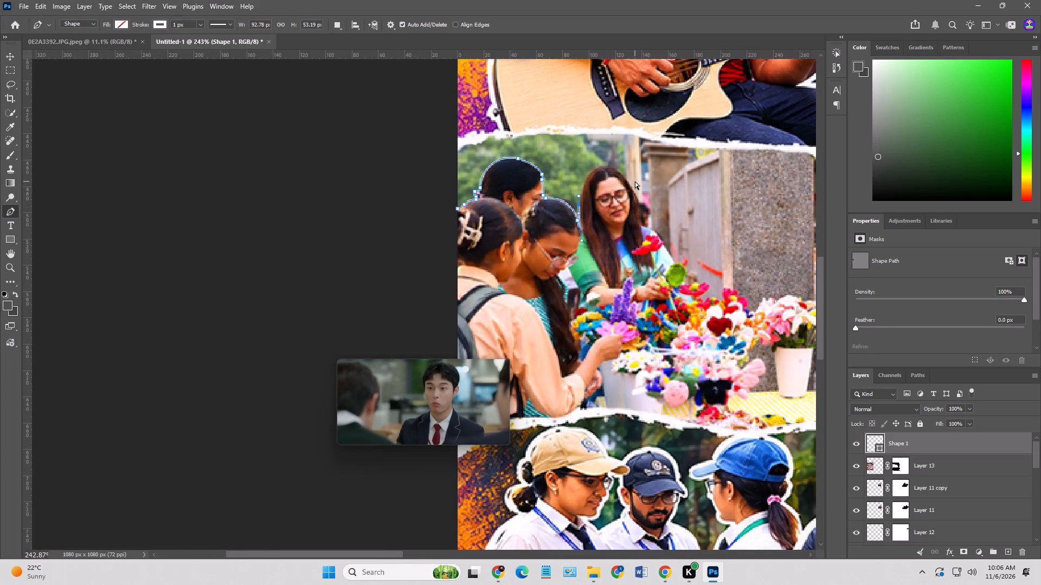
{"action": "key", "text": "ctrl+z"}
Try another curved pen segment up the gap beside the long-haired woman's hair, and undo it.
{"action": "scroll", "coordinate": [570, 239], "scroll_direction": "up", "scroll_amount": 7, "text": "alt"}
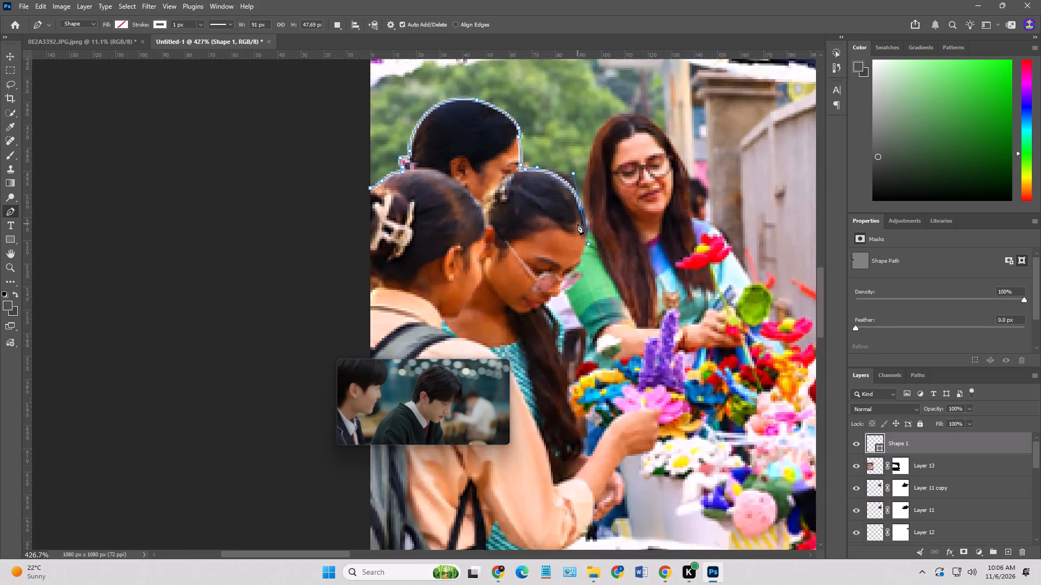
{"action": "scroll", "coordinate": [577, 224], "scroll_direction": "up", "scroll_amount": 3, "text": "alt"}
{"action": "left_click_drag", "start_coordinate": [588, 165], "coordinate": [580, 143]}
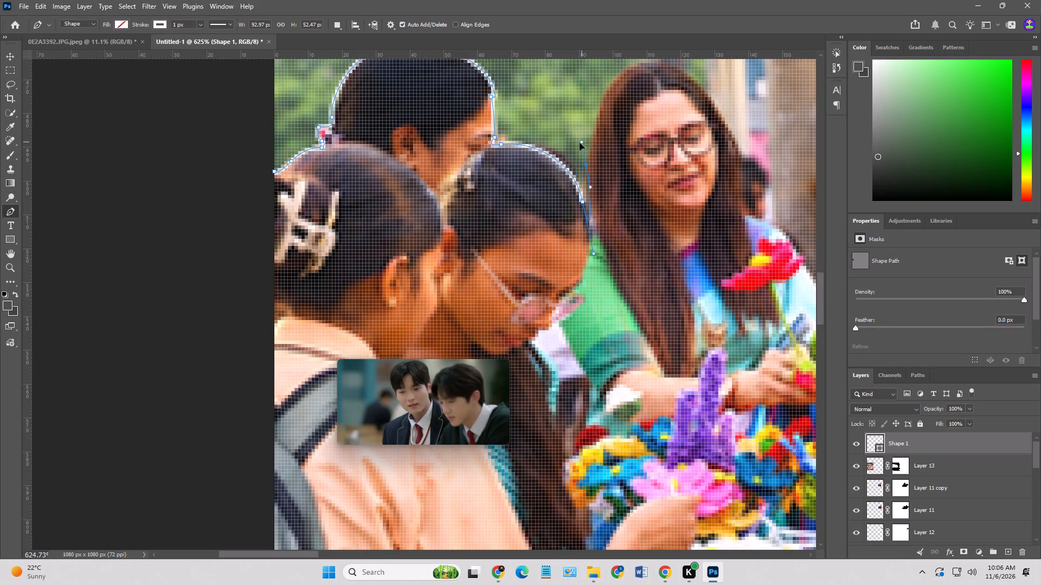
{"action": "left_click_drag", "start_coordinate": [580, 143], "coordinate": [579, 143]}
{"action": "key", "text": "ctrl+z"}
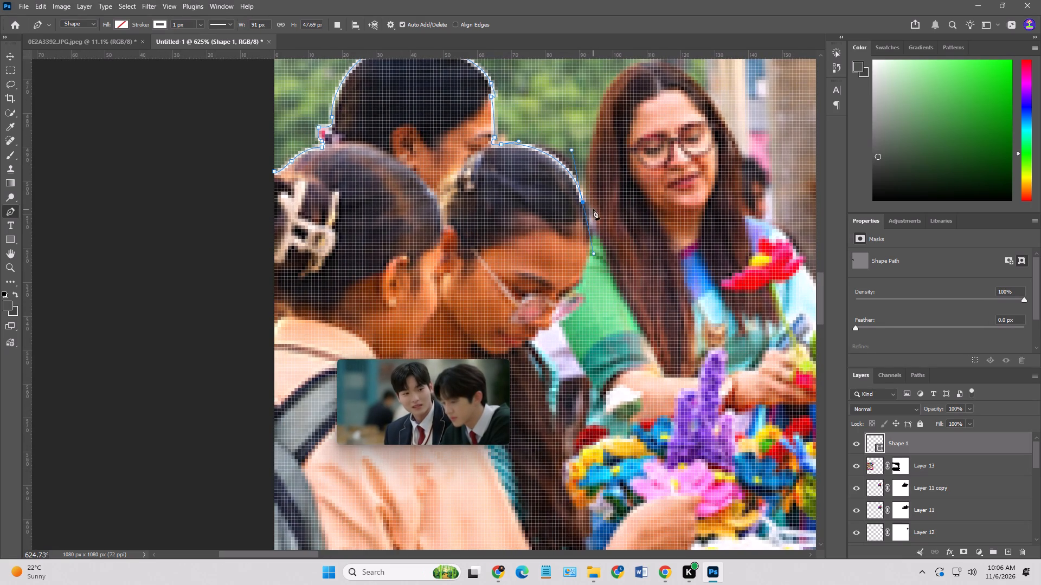
Turn the pen outline sharply upward beside the front woman's head and trace the long-haired woman's hair up to her crown.
{"action": "left_click", "coordinate": [585, 201], "text": "alt"}
{"action": "left_click_drag", "start_coordinate": [590, 167], "coordinate": [590, 152]}
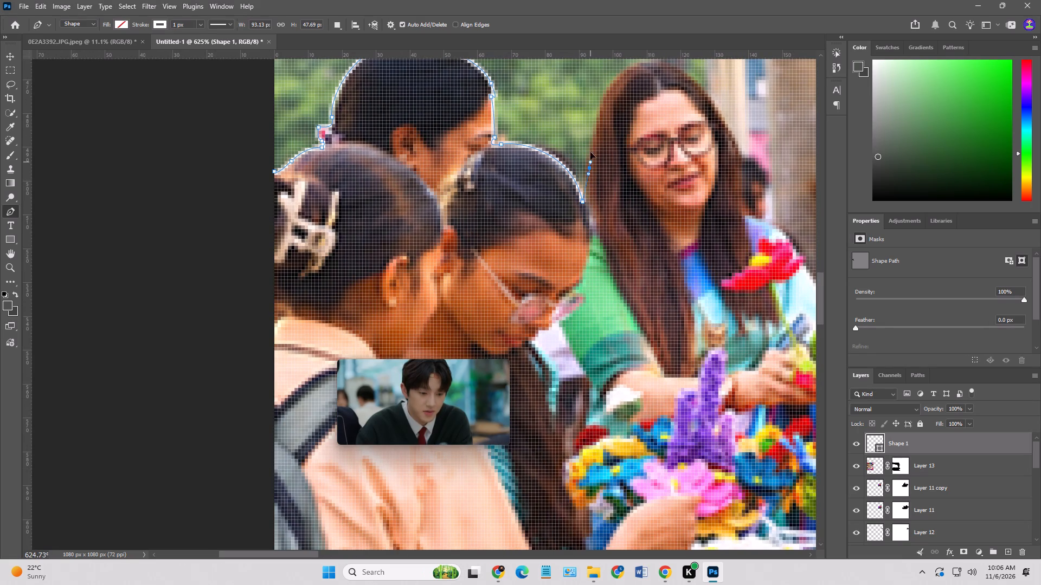
{"action": "left_click_drag", "start_coordinate": [590, 152], "coordinate": [581, 125]}
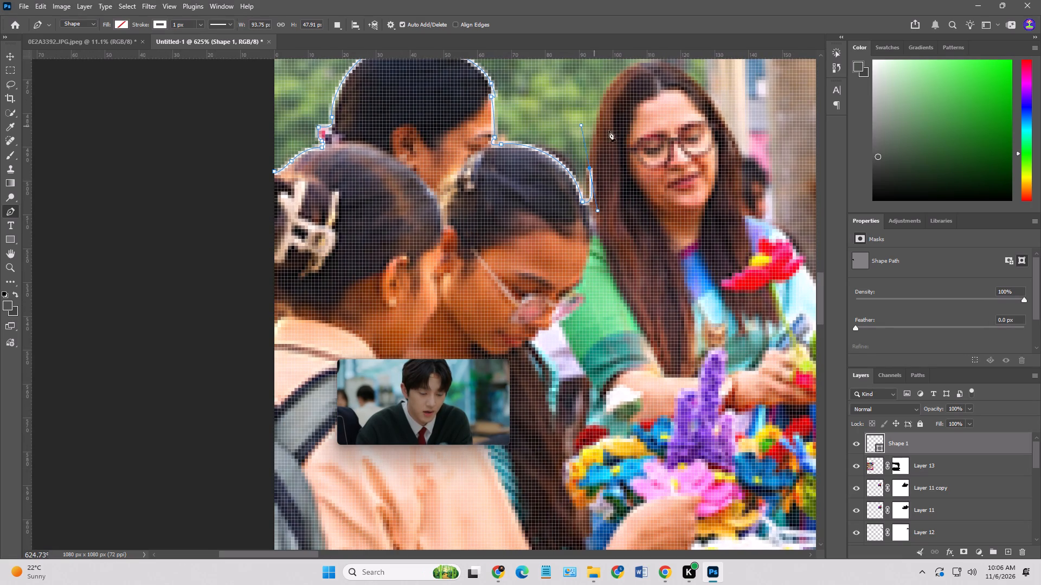
{"action": "scroll", "coordinate": [595, 122], "scroll_direction": "up", "scroll_amount": 8}
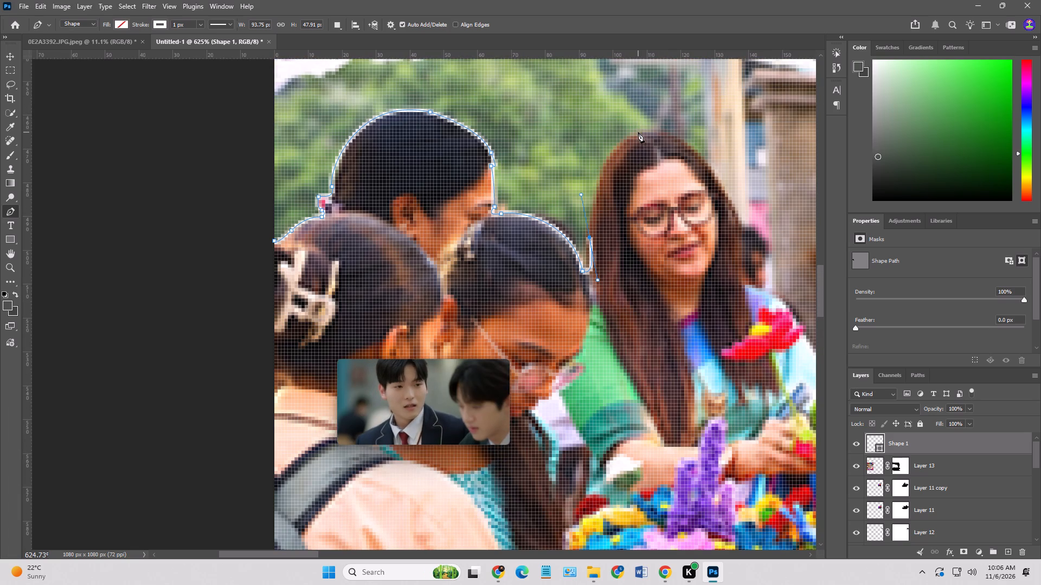
{"action": "left_click_drag", "start_coordinate": [640, 134], "coordinate": [659, 133]}
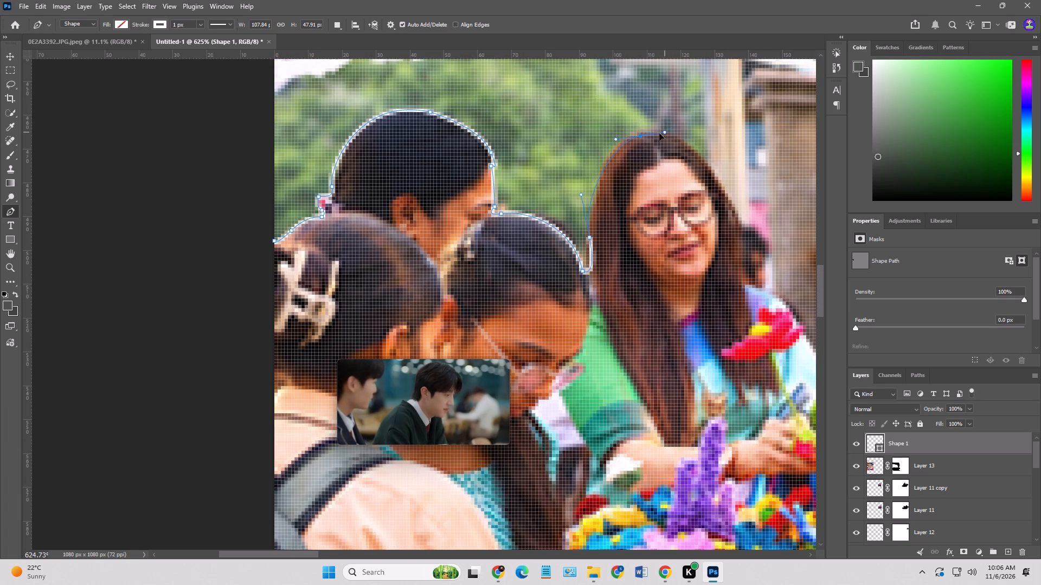
{"action": "left_click_drag", "start_coordinate": [659, 133], "coordinate": [664, 144]}
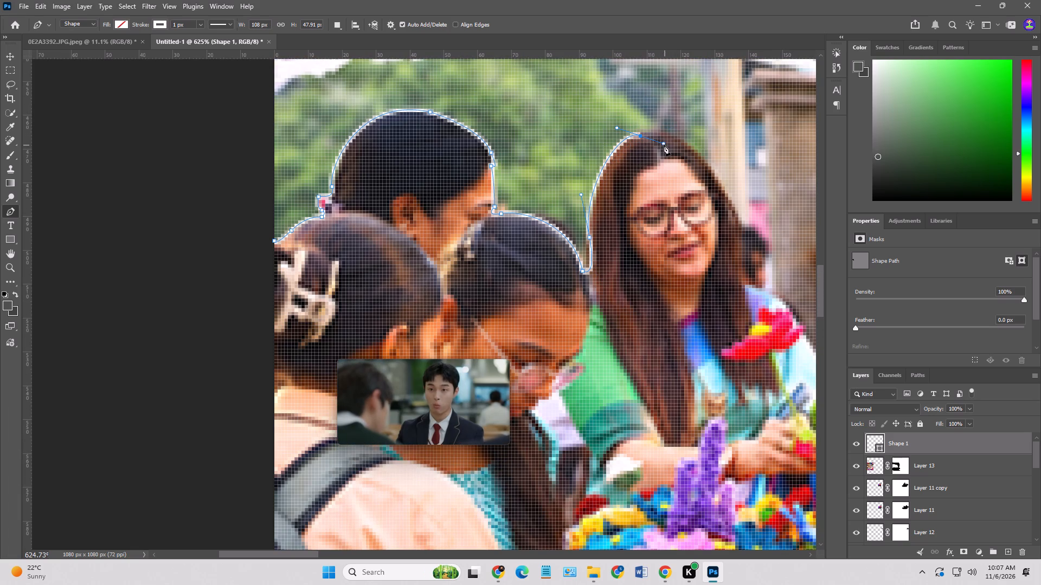
{"action": "key", "text": "ctrl+z"}
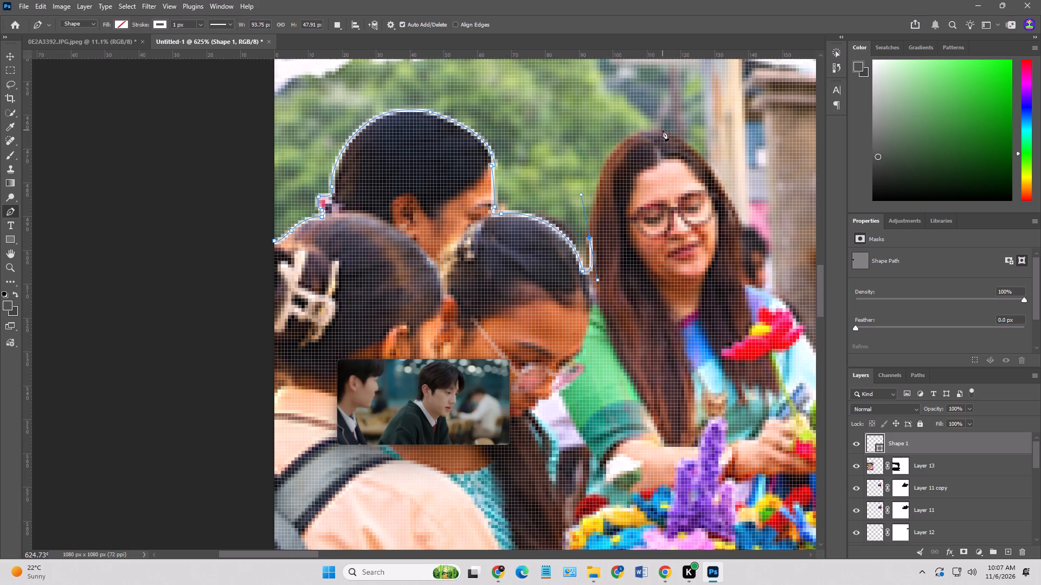
{"action": "left_click_drag", "start_coordinate": [663, 130], "coordinate": [723, 142]}
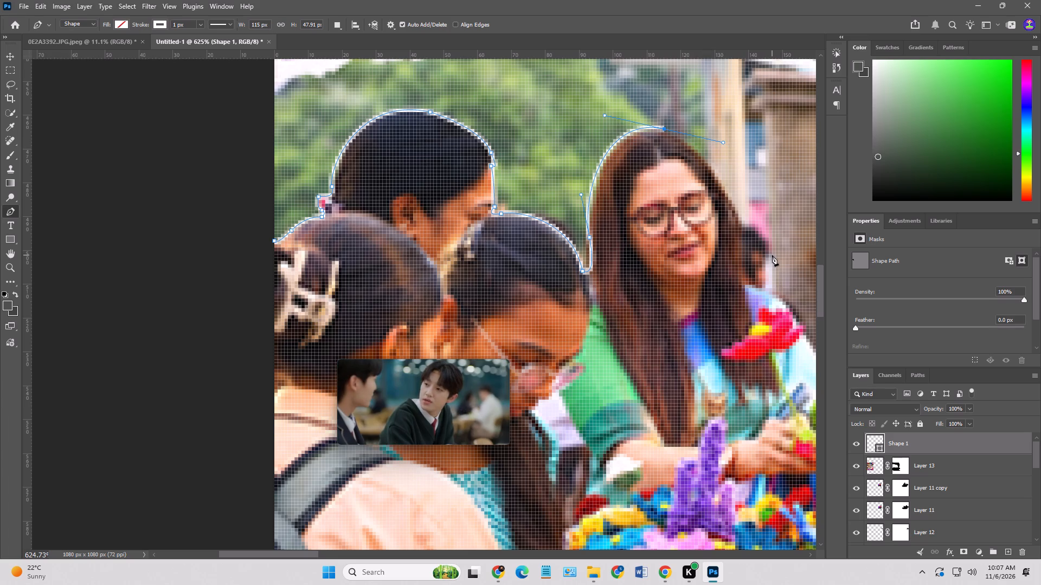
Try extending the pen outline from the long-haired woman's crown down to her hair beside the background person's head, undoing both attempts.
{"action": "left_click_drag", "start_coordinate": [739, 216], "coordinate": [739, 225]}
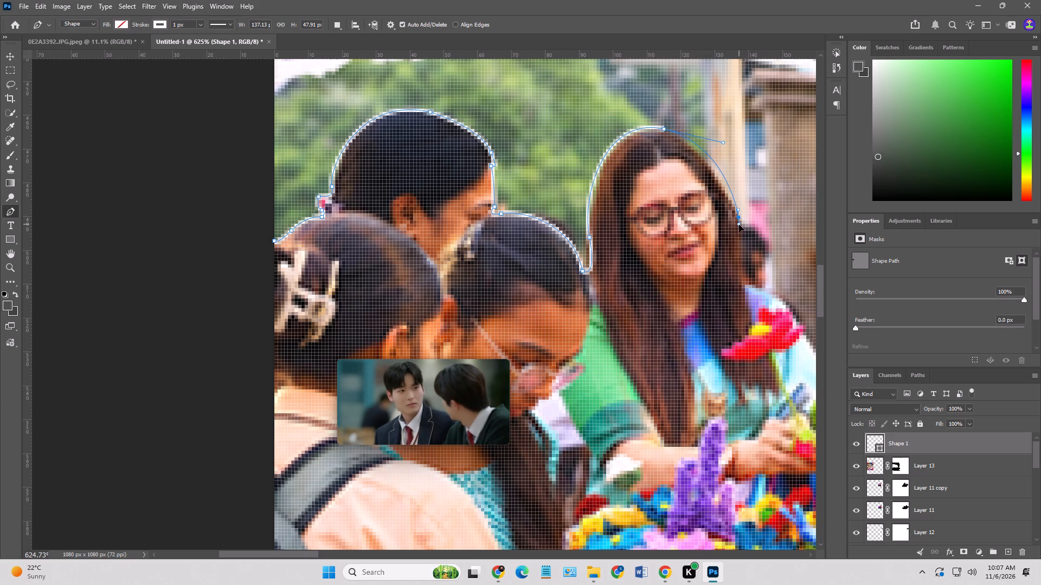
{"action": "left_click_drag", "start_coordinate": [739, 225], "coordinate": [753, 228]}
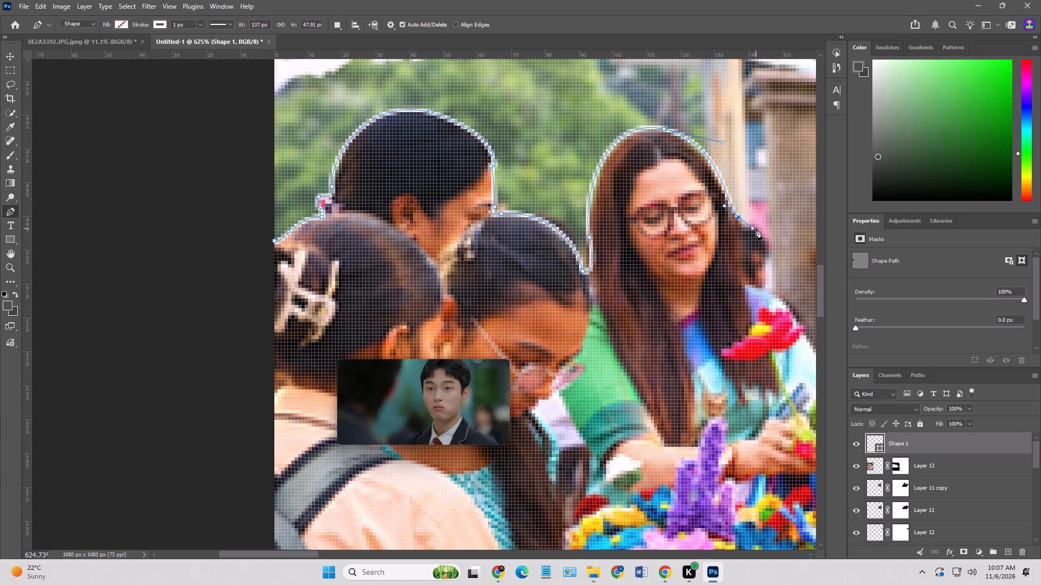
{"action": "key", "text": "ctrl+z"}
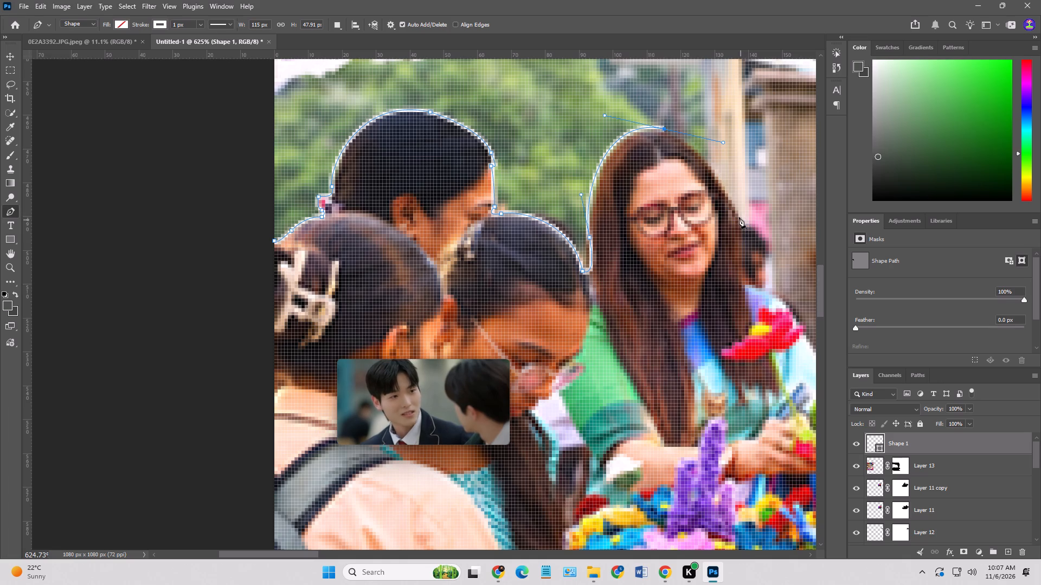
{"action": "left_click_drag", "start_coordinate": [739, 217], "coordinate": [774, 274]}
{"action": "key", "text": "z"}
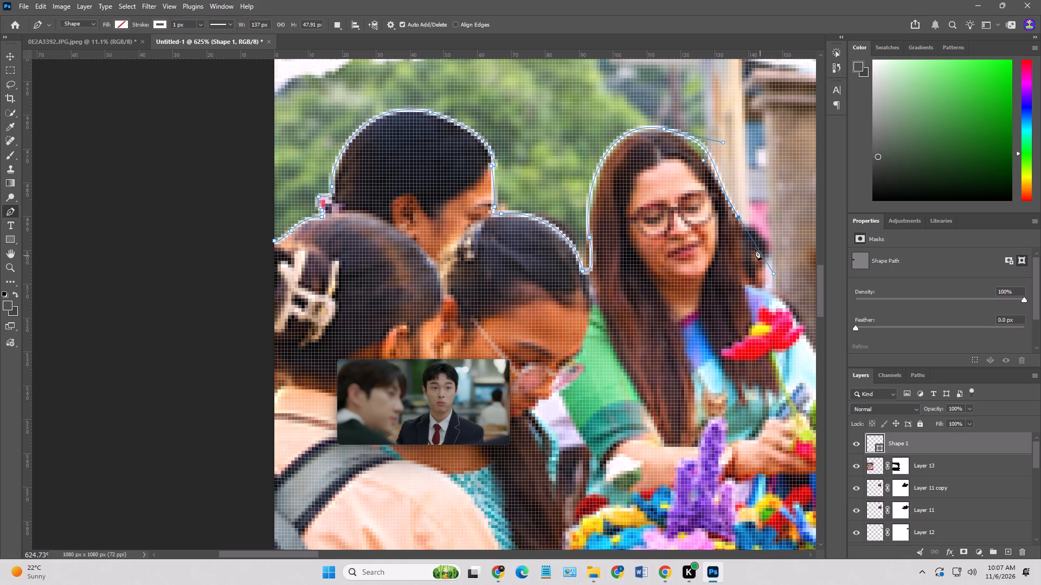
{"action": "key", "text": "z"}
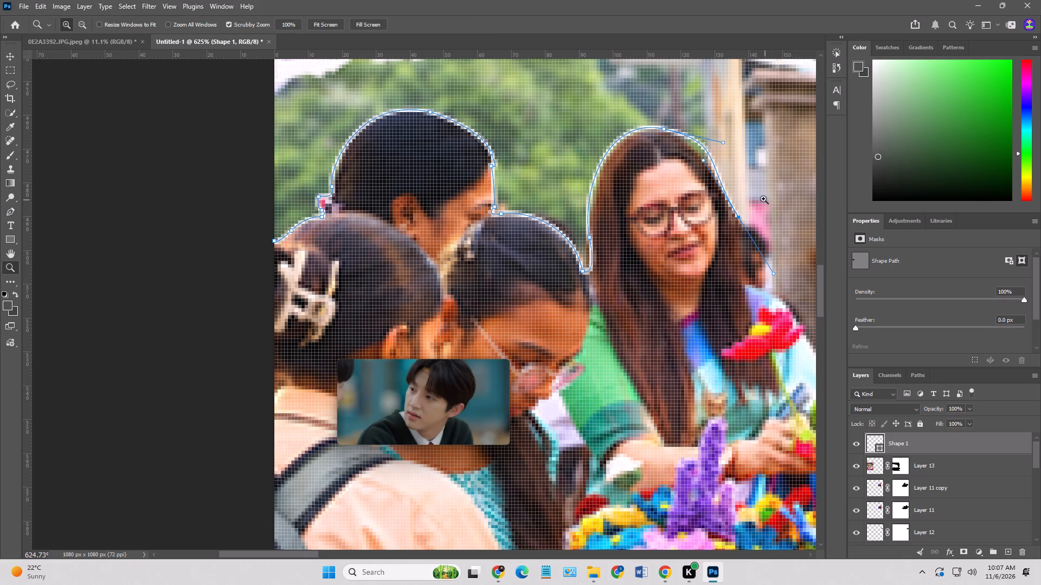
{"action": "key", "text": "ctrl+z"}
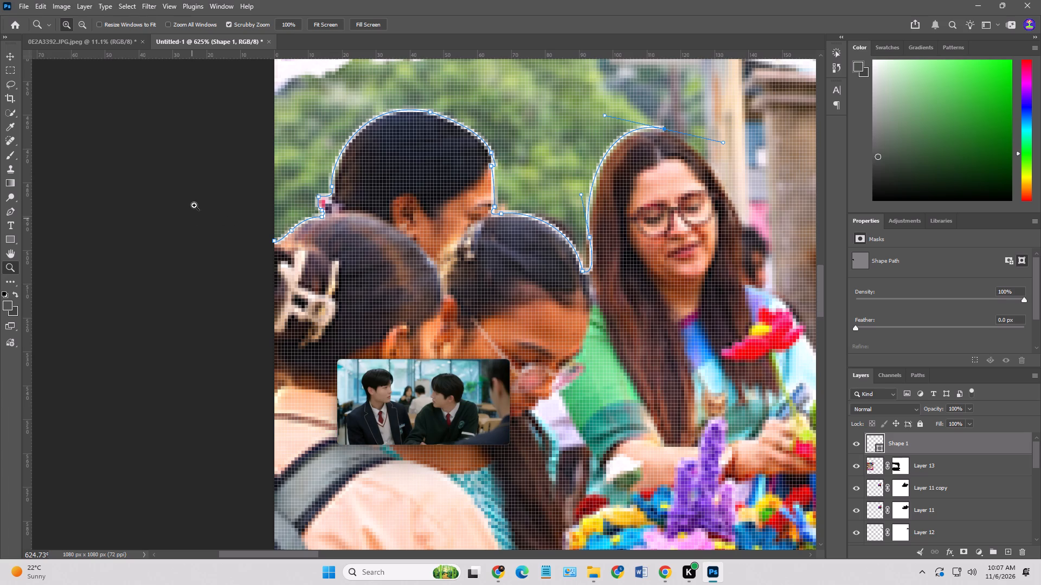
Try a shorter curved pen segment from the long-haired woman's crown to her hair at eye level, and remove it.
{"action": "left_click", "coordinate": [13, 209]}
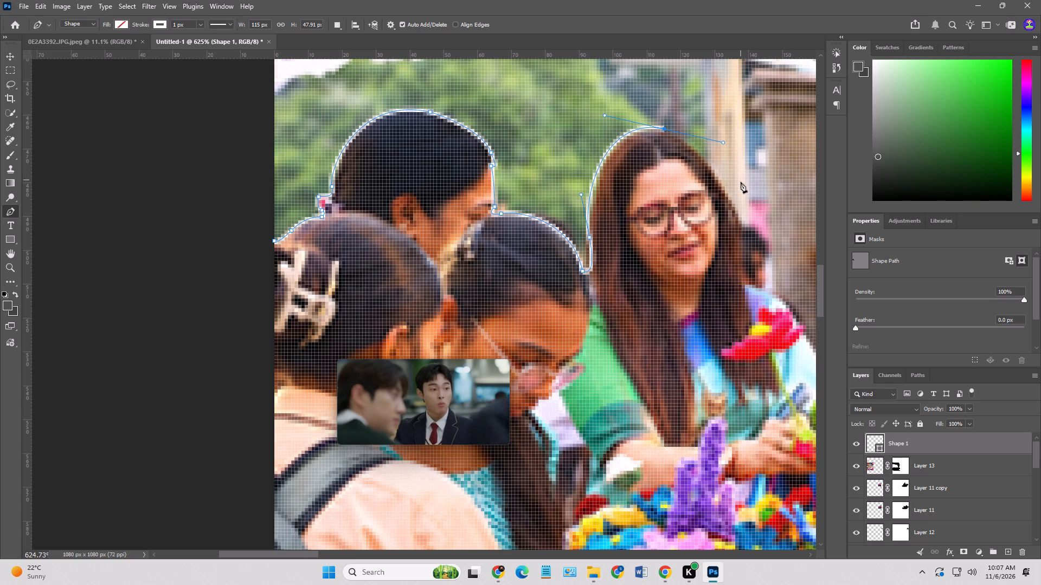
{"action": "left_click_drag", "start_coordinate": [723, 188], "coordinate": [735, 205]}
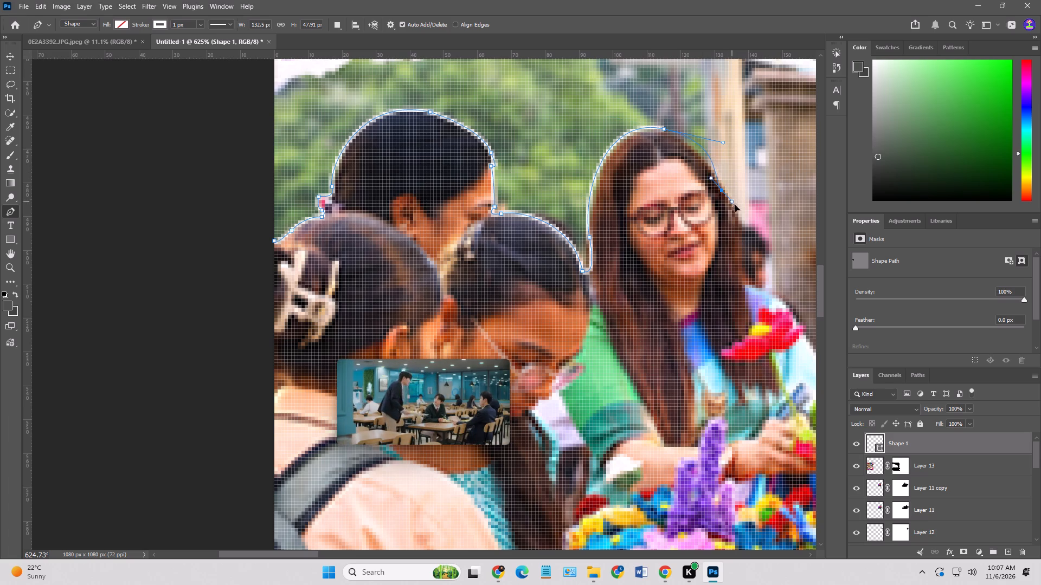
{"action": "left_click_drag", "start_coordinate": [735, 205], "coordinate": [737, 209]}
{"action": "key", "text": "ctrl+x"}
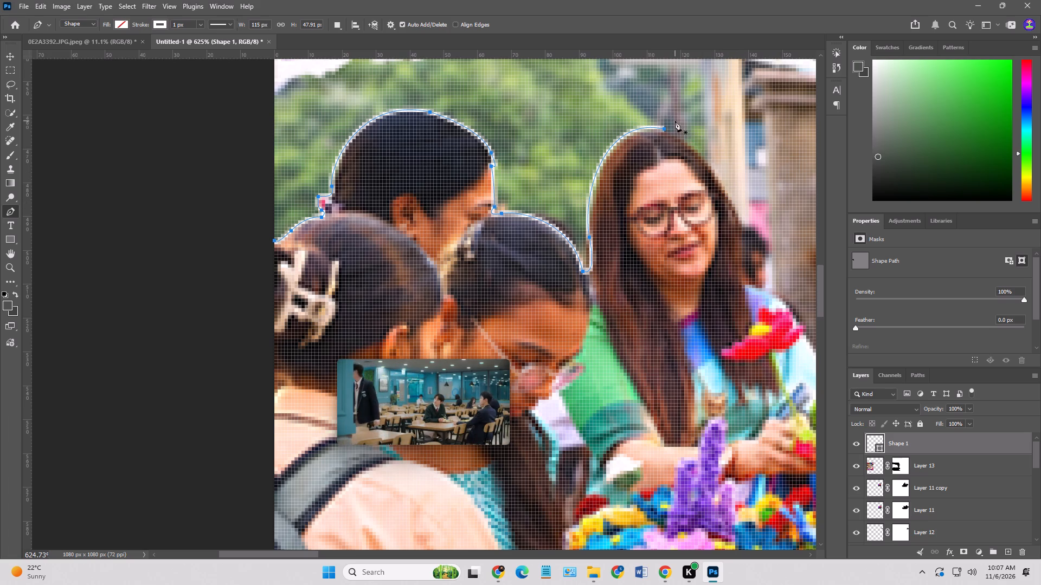
Drop the crown anchor's outgoing handle and curve the pen outline down the far side of the long-haired woman's hair to cheek level.
{"action": "left_click", "coordinate": [666, 130], "text": "alt"}
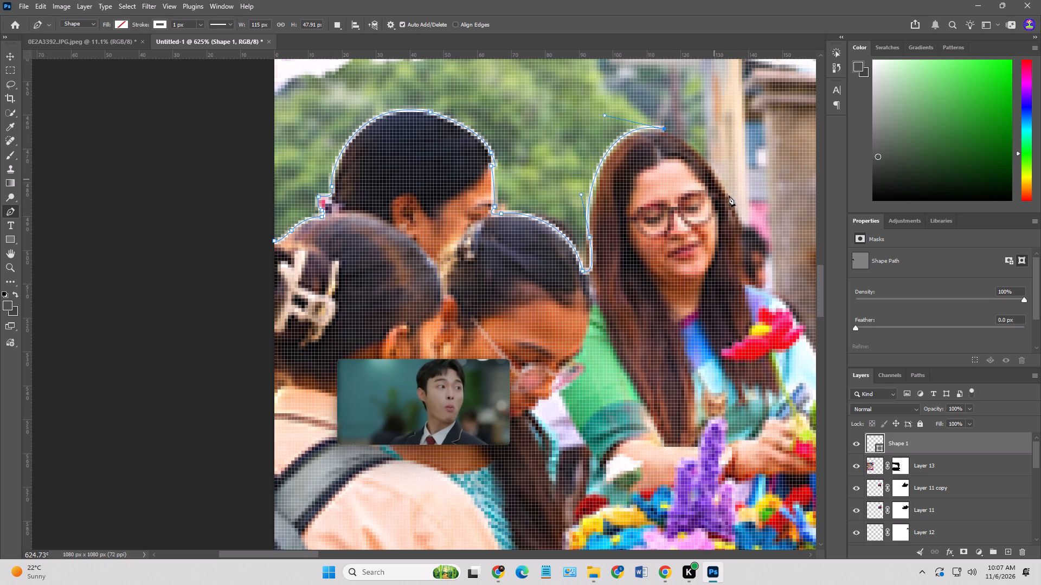
{"action": "left_click_drag", "start_coordinate": [732, 206], "coordinate": [751, 268]}
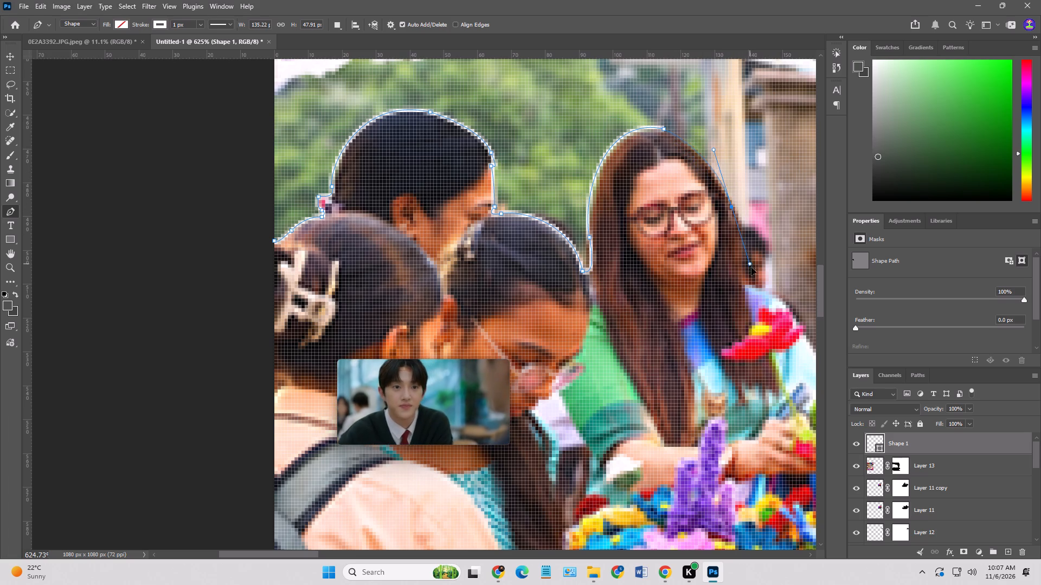
{"action": "left_click_drag", "start_coordinate": [751, 268], "coordinate": [754, 273]}
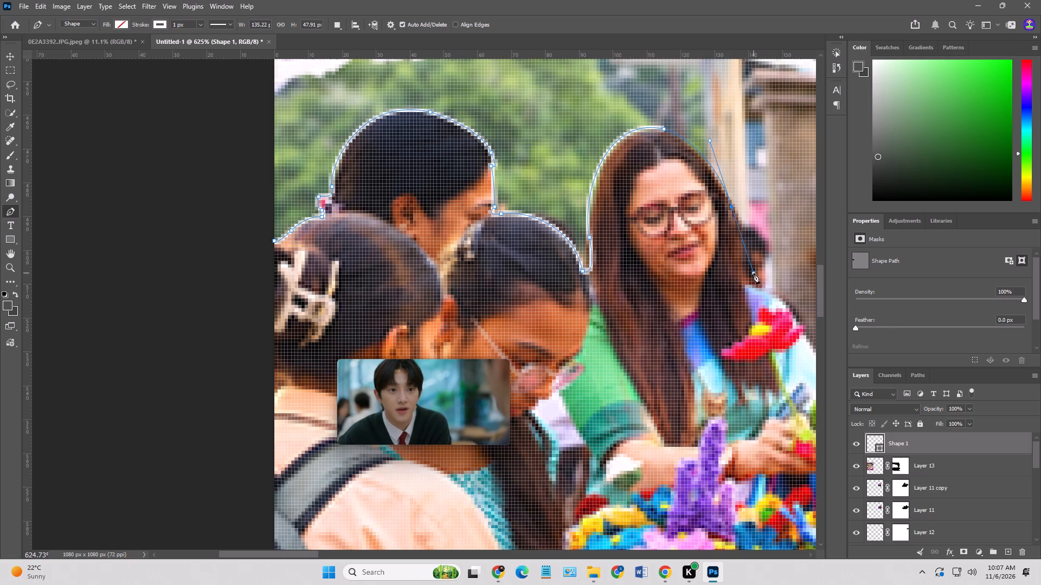
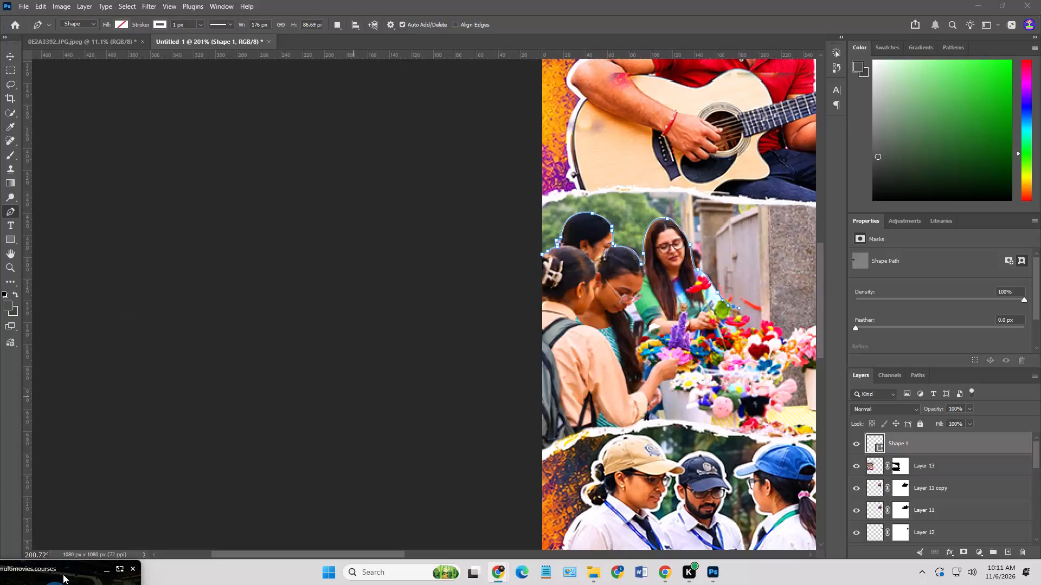
Bring the floating video player fully into view over the empty workspace beside the collage.
{"action": "left_click_drag", "start_coordinate": [63, 574], "coordinate": [137, 509], "text": "ctrl"}
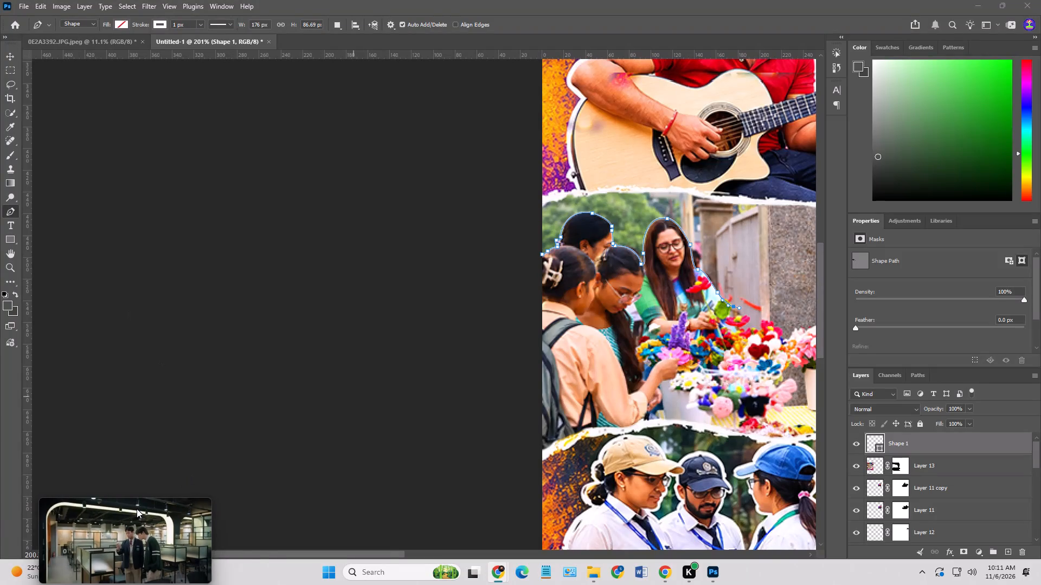
{"action": "left_click_drag", "start_coordinate": [137, 509], "coordinate": [172, 477], "text": "ctrl"}
{"action": "left_click", "coordinate": [169, 504], "text": "ctrl"}
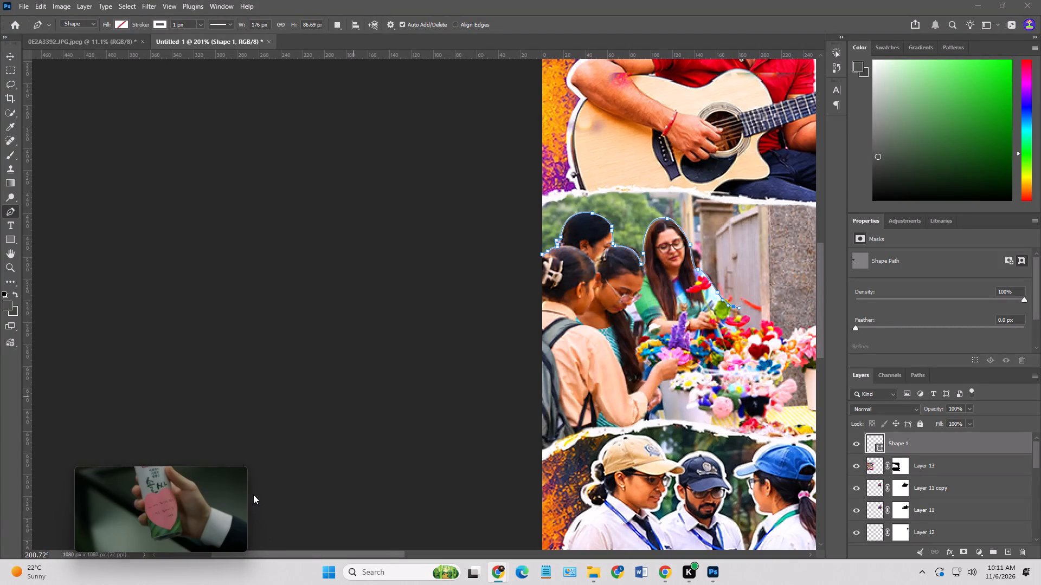
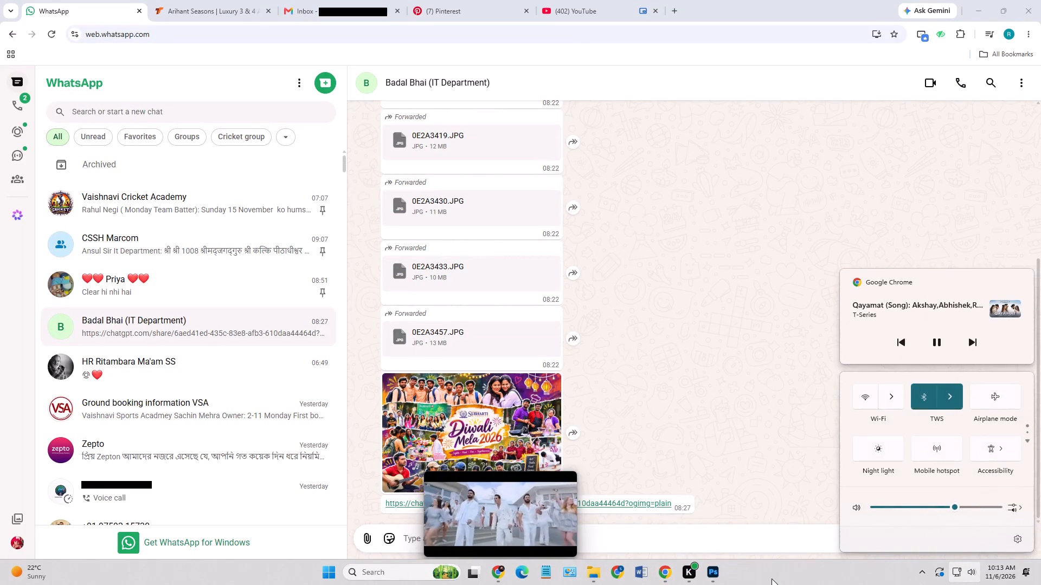
Dismiss the system quick settings and switch back to the Diwali Mela collage in Photoshop.
{"action": "left_click", "coordinate": [772, 578], "text": "ctrl"}
{"action": "left_click", "coordinate": [714, 574], "text": "ctrl"}
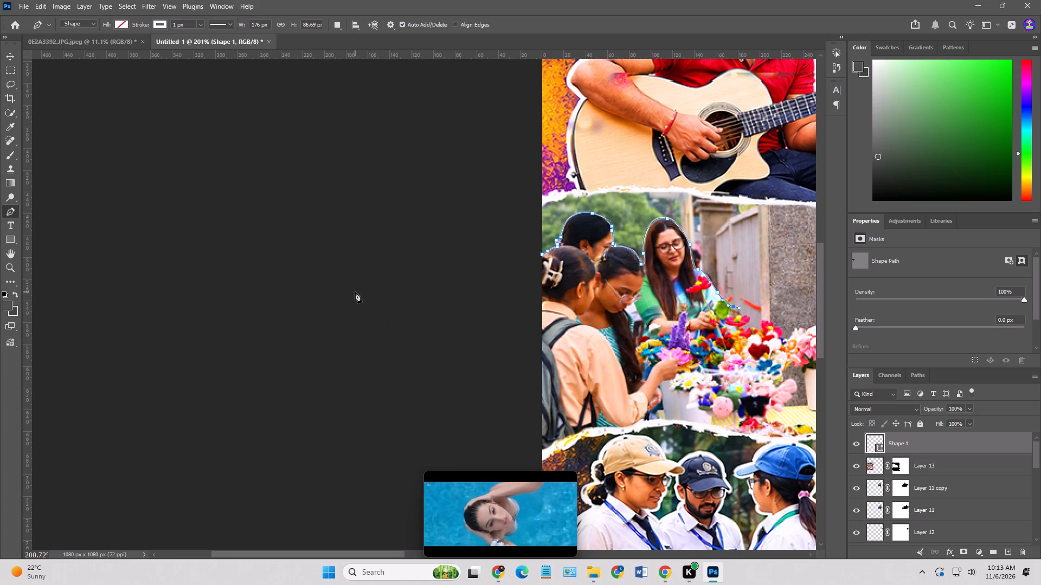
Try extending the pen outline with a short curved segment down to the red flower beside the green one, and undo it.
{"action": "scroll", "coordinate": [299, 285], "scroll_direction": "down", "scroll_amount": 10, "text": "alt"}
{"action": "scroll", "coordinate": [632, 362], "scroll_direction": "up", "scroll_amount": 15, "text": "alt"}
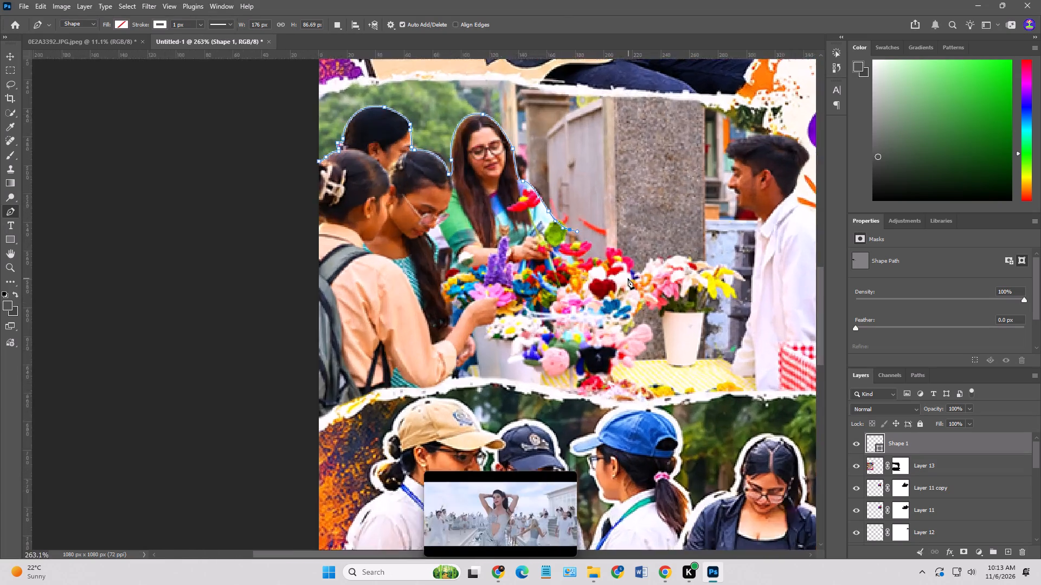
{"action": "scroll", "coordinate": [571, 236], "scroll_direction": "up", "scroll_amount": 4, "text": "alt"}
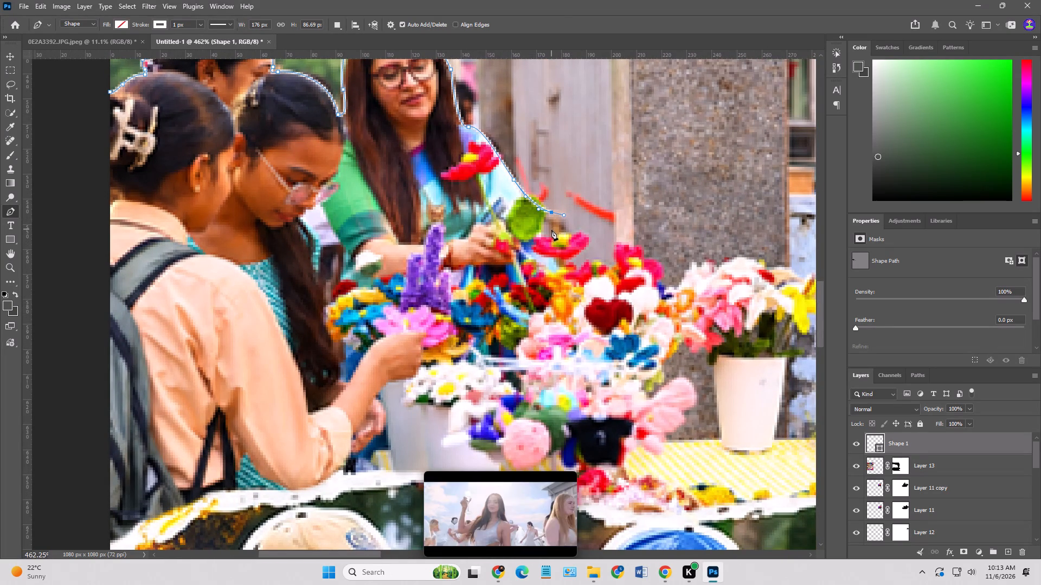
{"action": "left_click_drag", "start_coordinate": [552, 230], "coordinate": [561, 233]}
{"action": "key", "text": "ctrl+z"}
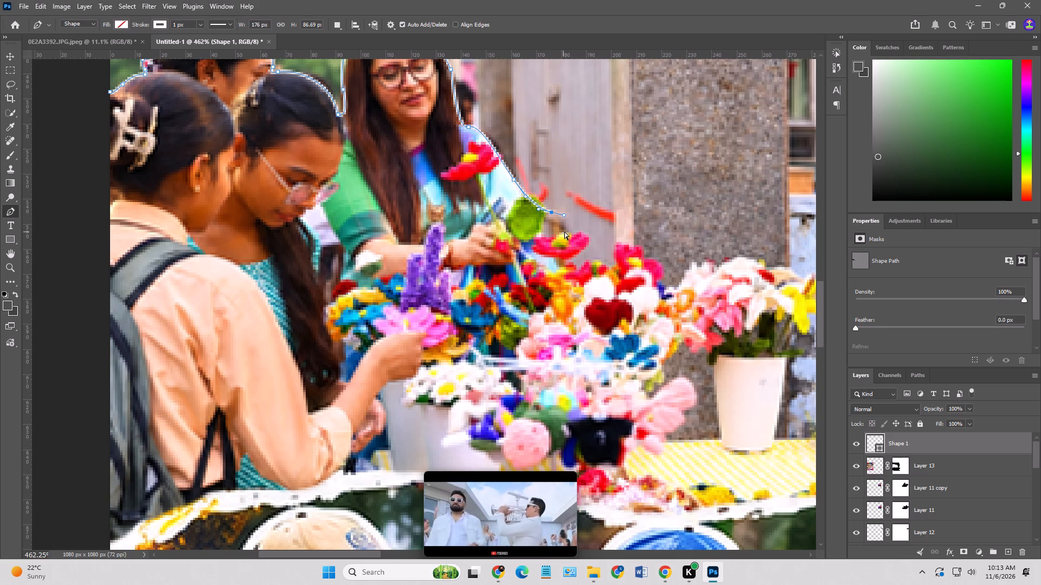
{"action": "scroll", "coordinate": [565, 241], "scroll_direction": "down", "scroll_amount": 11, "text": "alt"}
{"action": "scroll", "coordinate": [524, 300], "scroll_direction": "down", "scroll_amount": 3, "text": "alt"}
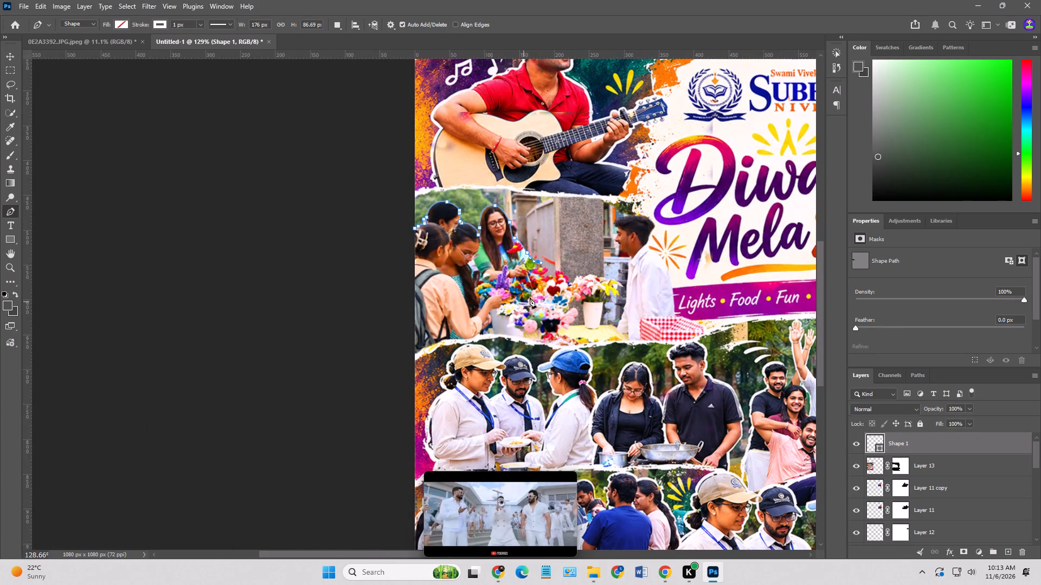
Compare the flower-stall photo with the artwork beneath it by hiding and reshowing Shape 1 and Layer 13.
{"action": "scroll", "coordinate": [538, 274], "scroll_direction": "down", "scroll_amount": 5, "text": "alt"}
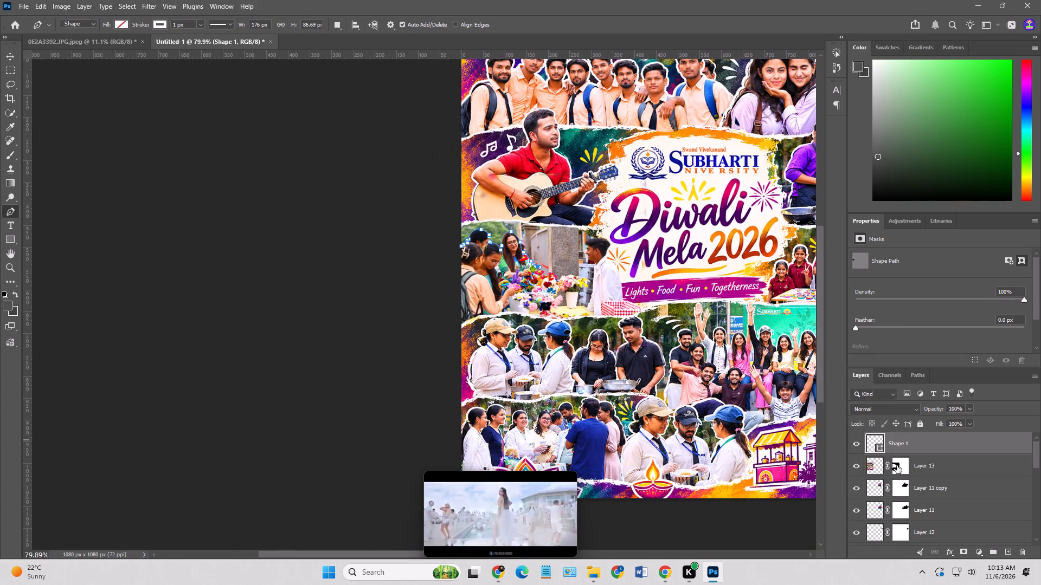
{"action": "left_click", "coordinate": [859, 445]}
{"action": "left_click", "coordinate": [854, 467]}
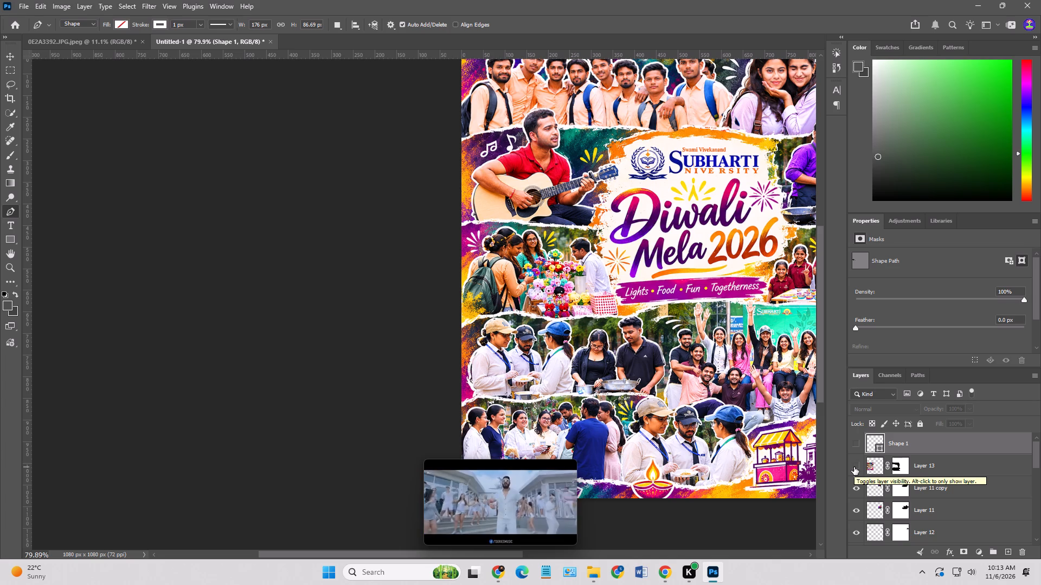
{"action": "left_click", "coordinate": [854, 467]}
{"action": "left_click", "coordinate": [853, 449]}
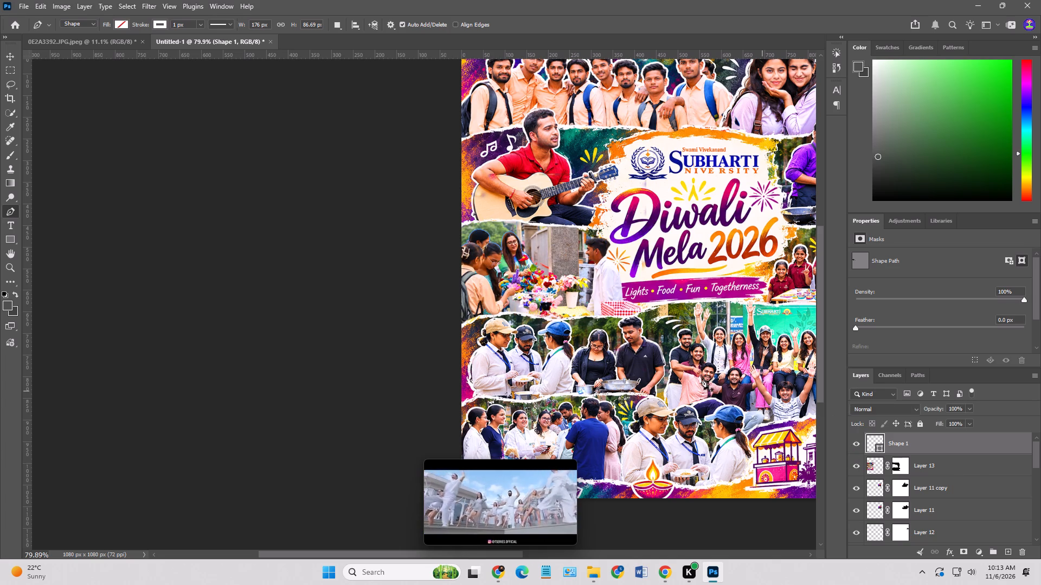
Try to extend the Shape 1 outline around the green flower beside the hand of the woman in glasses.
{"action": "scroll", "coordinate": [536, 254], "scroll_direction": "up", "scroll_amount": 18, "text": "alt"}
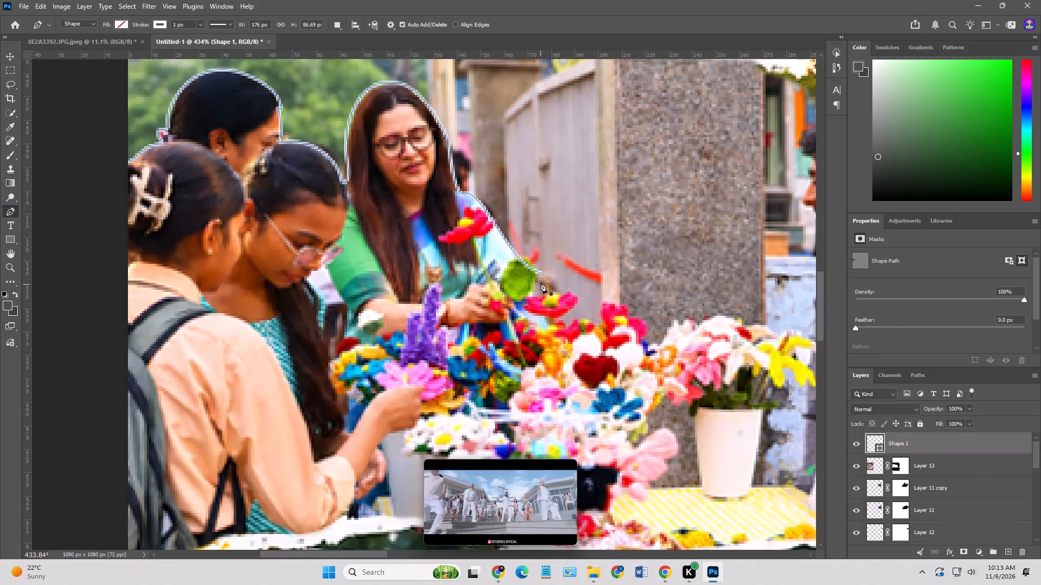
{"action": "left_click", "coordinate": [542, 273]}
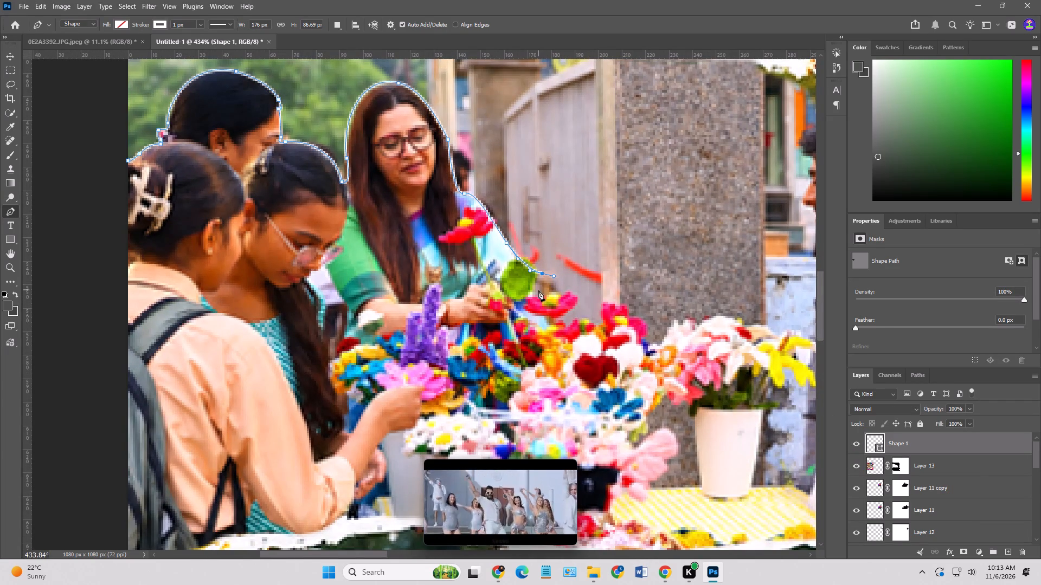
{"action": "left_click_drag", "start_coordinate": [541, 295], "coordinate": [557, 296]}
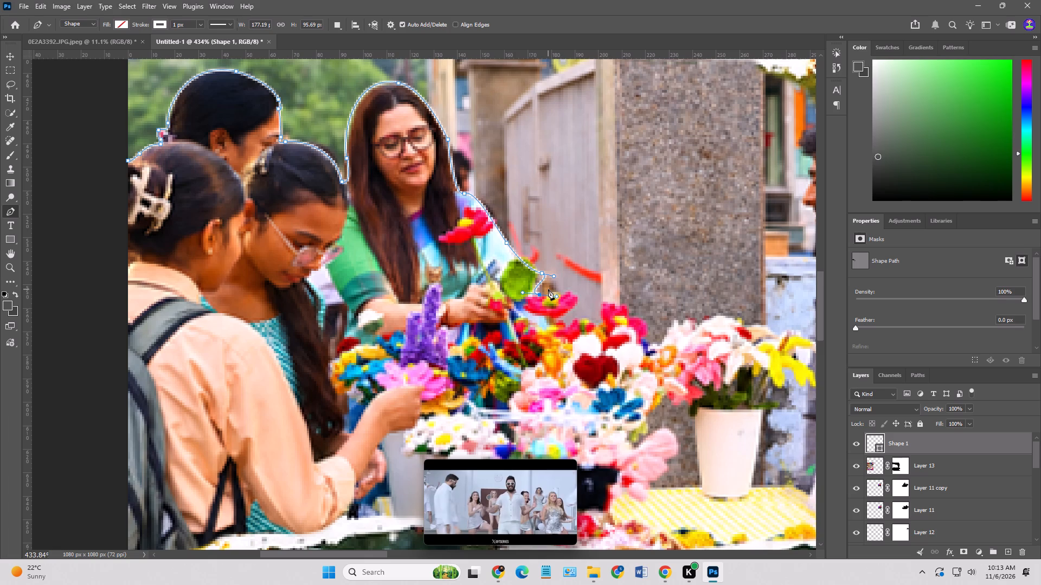
Undo the latest Shape 1 outline points back to the sleeve of the woman in glasses.
{"action": "key", "text": "ctrl+z"}
{"action": "key", "text": "ctrl+z"}
{"action": "key", "text": "ctrl+z"}
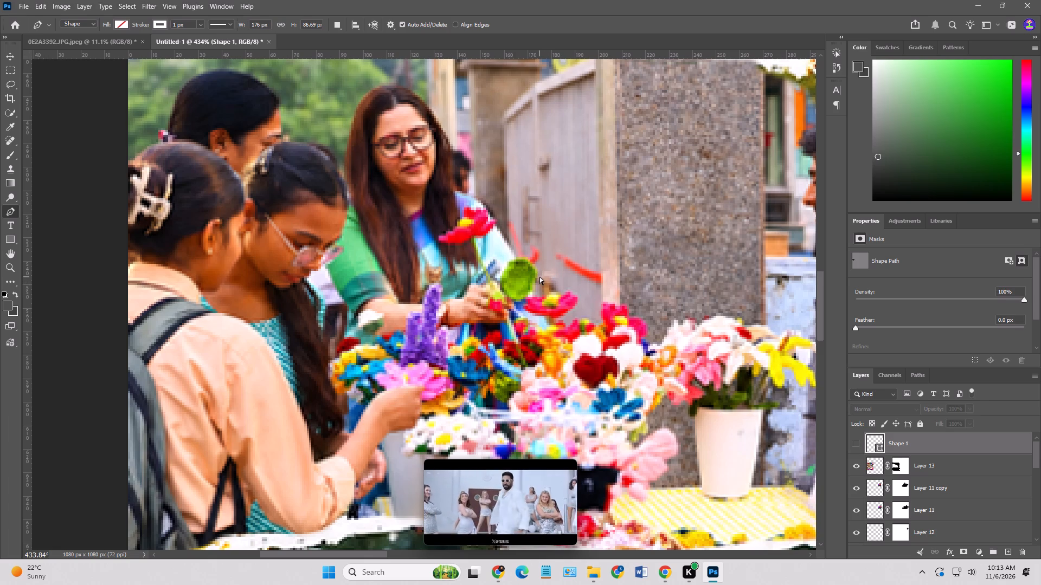
{"action": "key", "text": "ctrl+z"}
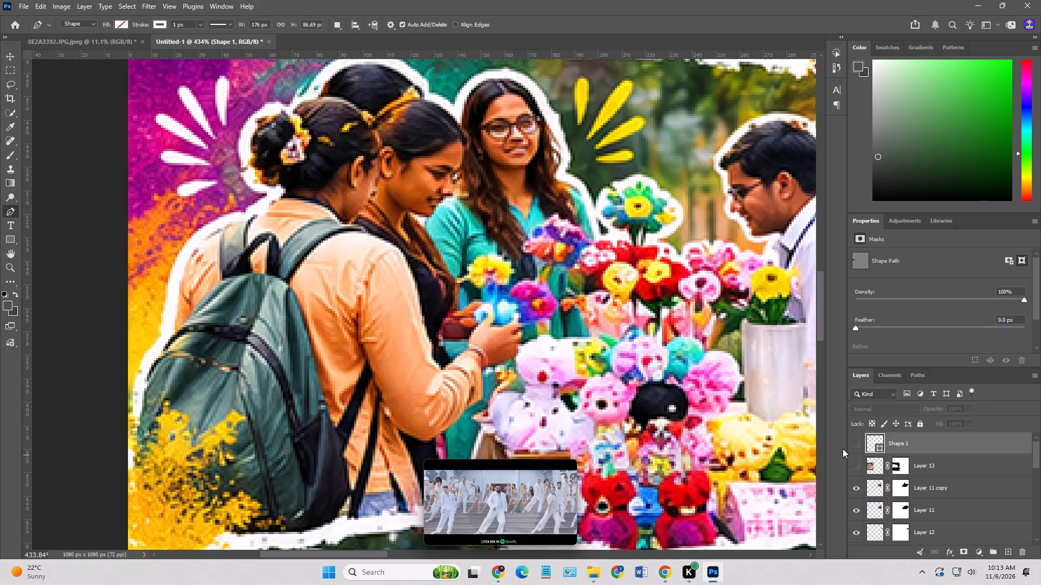
{"action": "key", "text": "ctrl+z"}
{"action": "key", "text": "ctrl+z"}
{"action": "key", "text": "ctrl+z"}
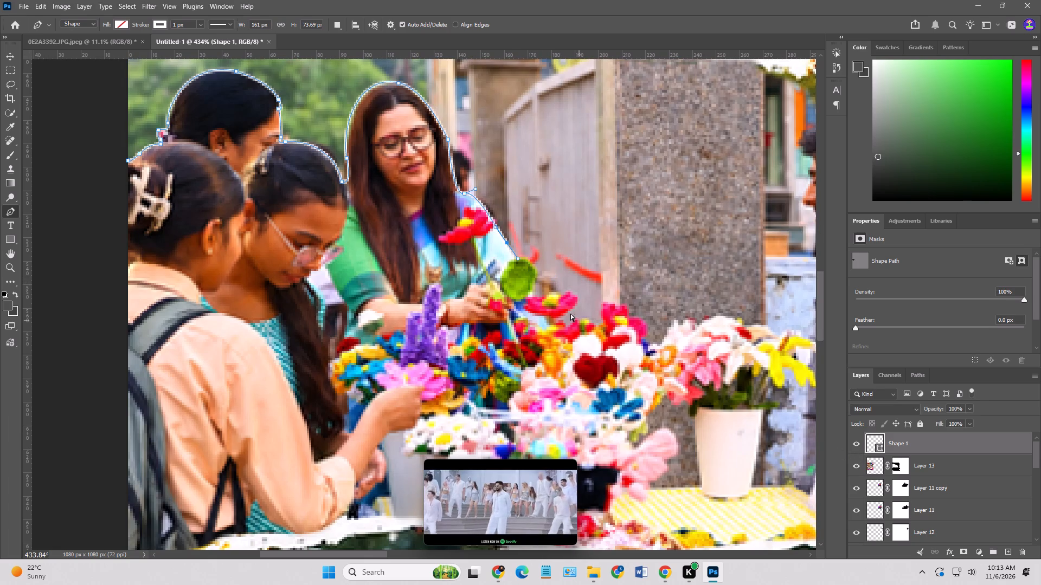
Continue the Shape 1 Pen outline from the woman's sleeve around the green flower and the pink flower beside it.
{"action": "left_click_drag", "start_coordinate": [535, 265], "coordinate": [535, 265]}
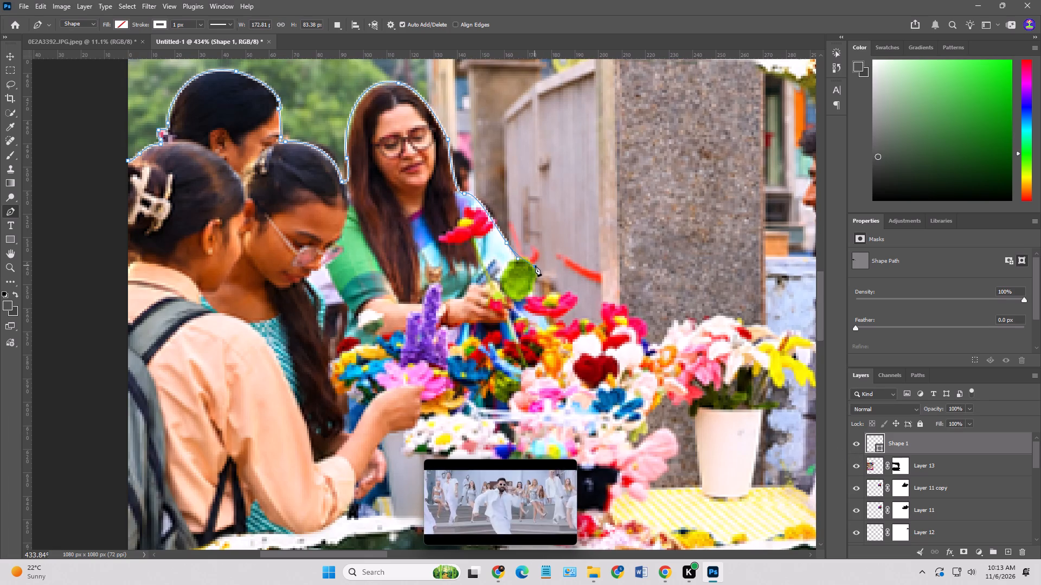
{"action": "left_click_drag", "start_coordinate": [535, 265], "coordinate": [539, 274]}
{"action": "left_click", "coordinate": [535, 292]}
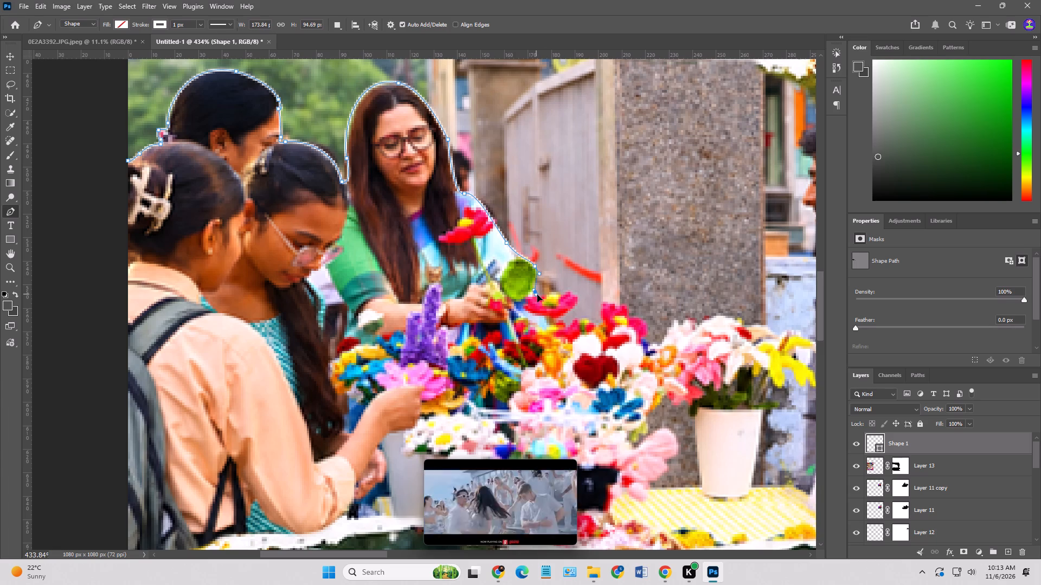
{"action": "left_click_drag", "start_coordinate": [554, 294], "coordinate": [566, 291]}
{"action": "left_click_drag", "start_coordinate": [578, 298], "coordinate": [578, 303]}
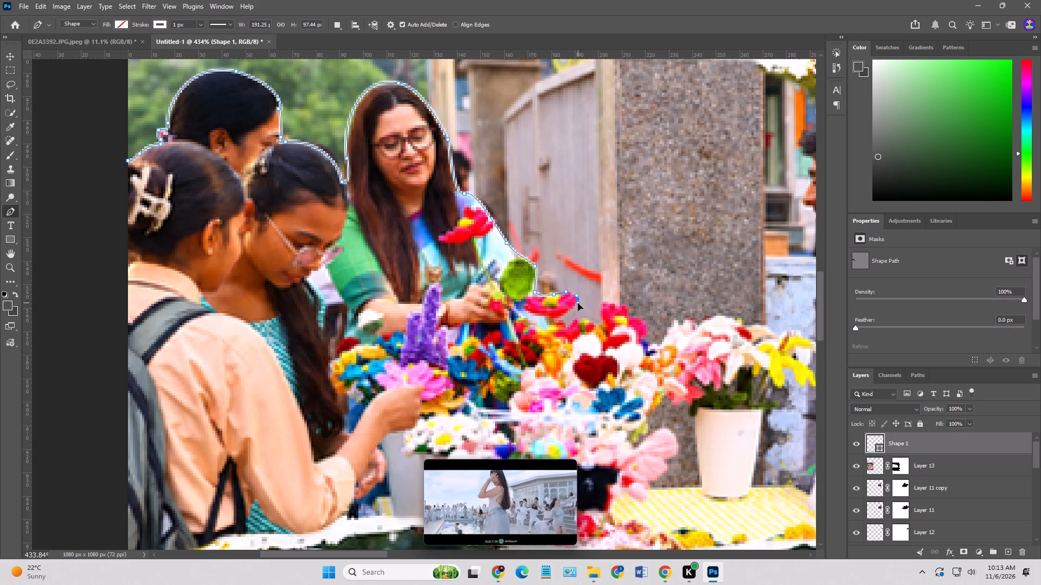
{"action": "left_click_drag", "start_coordinate": [578, 303], "coordinate": [576, 310]}
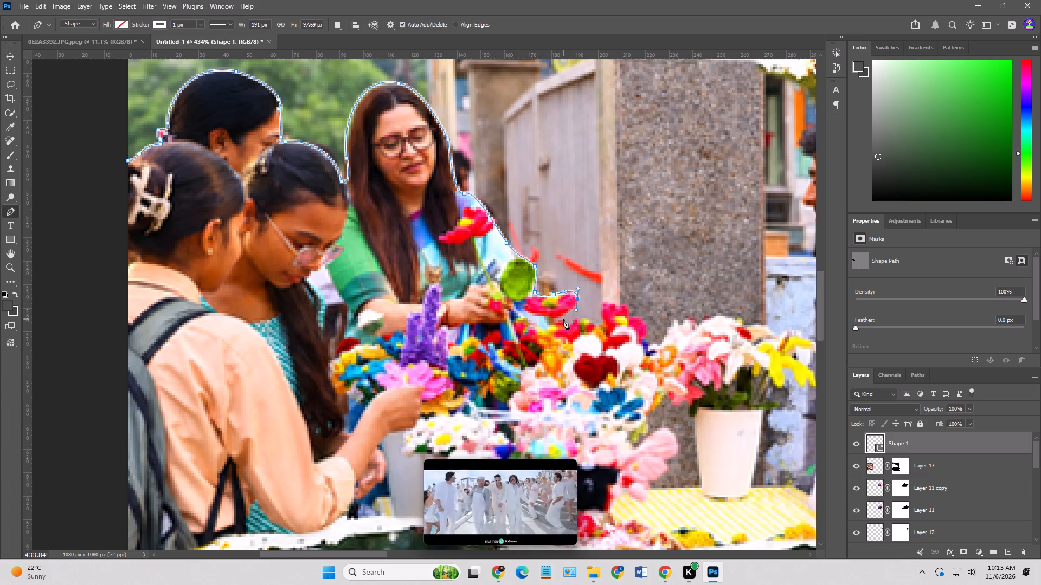
{"action": "left_click_drag", "start_coordinate": [563, 319], "coordinate": [575, 320]}
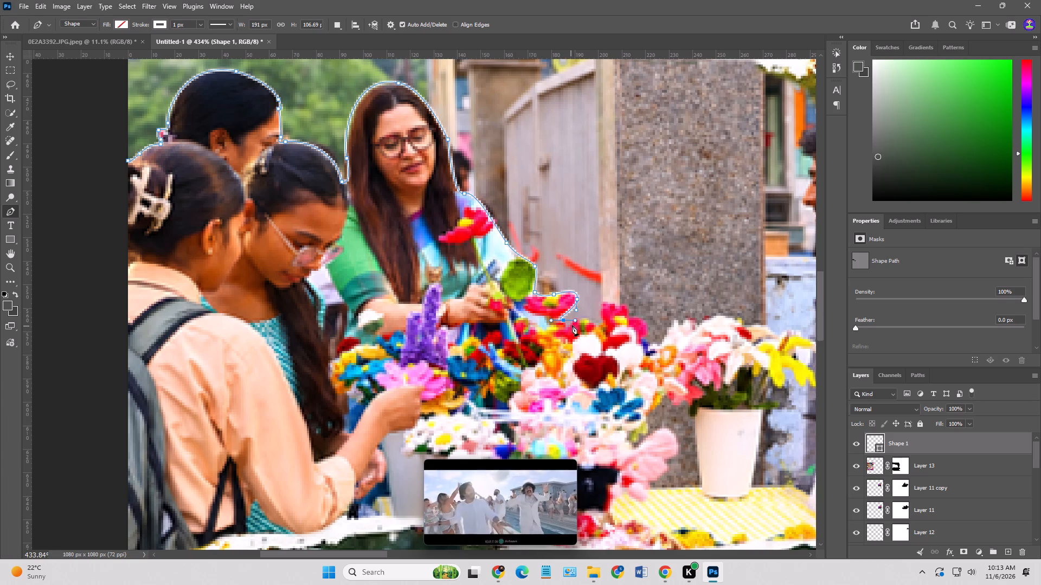
Trace the Shape 1 outline across the gap and over the crimson flowers to the dip before the vase bouquet.
{"action": "left_click_drag", "start_coordinate": [574, 323], "coordinate": [588, 311]}
{"action": "left_click_drag", "start_coordinate": [590, 318], "coordinate": [596, 321]}
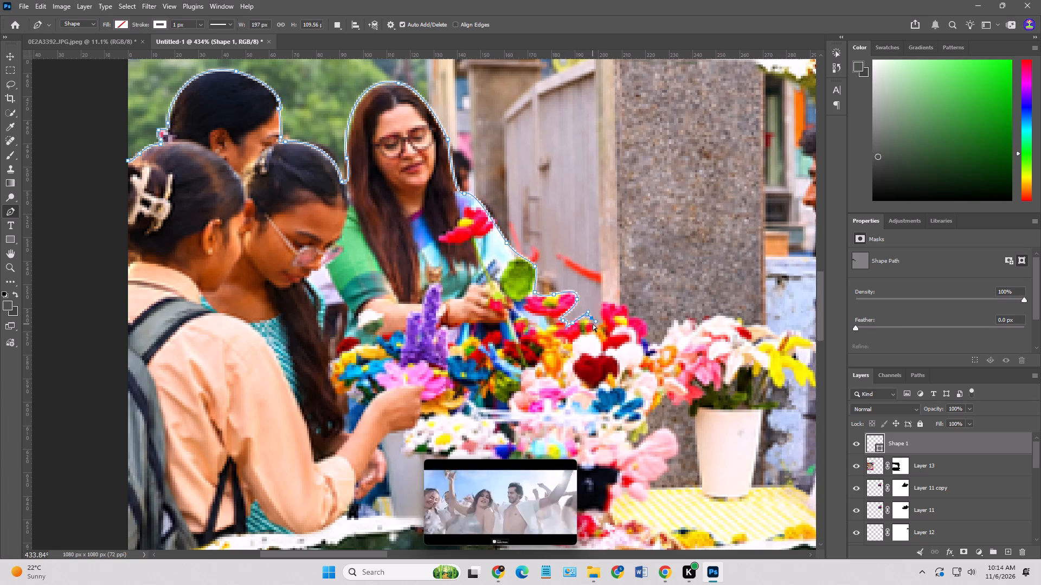
{"action": "key", "text": "ctrl+z"}
{"action": "left_click", "coordinate": [589, 320]}
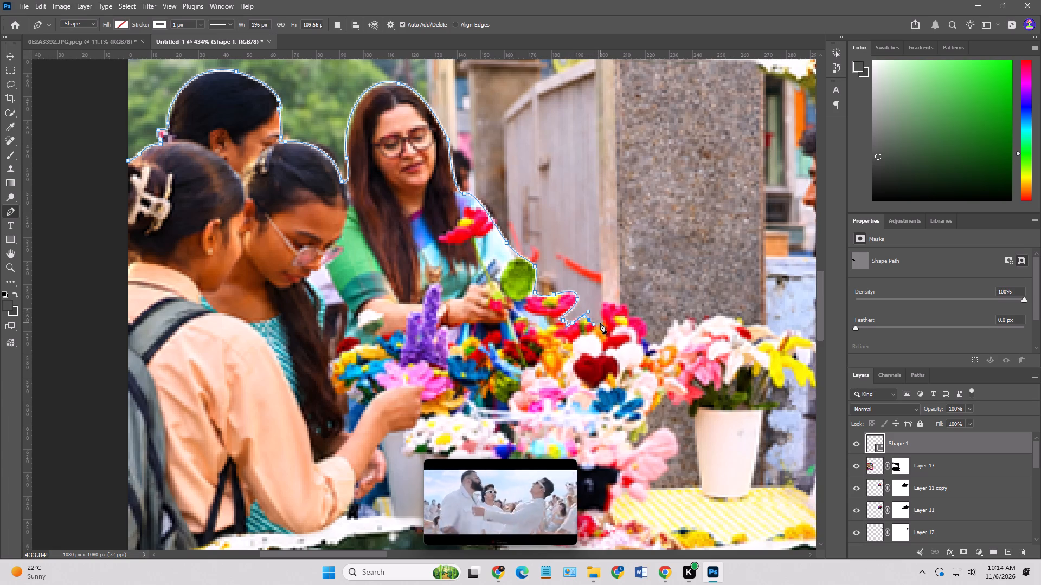
{"action": "left_click_drag", "start_coordinate": [600, 318], "coordinate": [593, 306]}
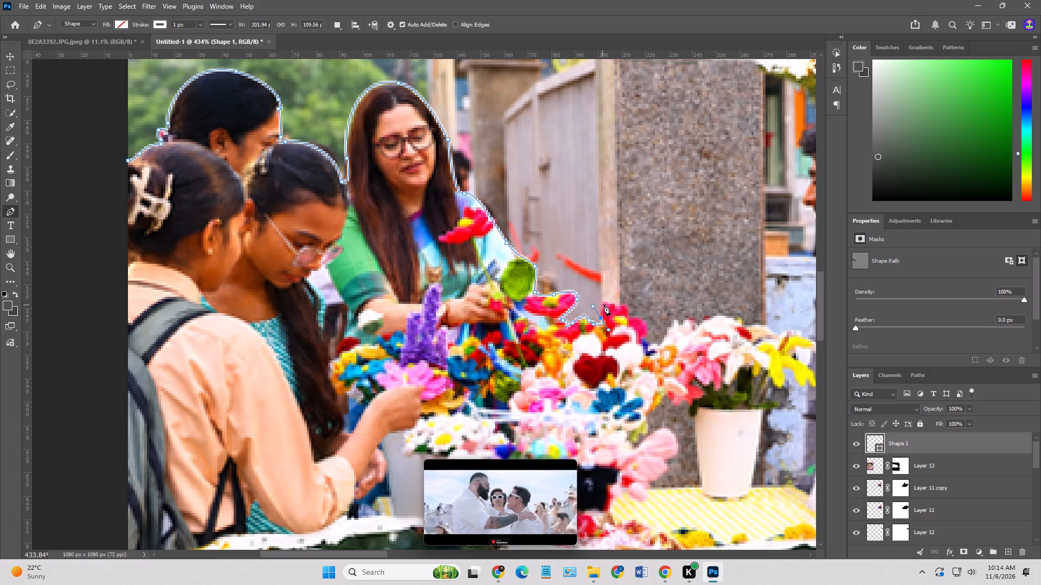
{"action": "left_click_drag", "start_coordinate": [603, 301], "coordinate": [611, 303]}
{"action": "key", "text": "ctrl+z"}
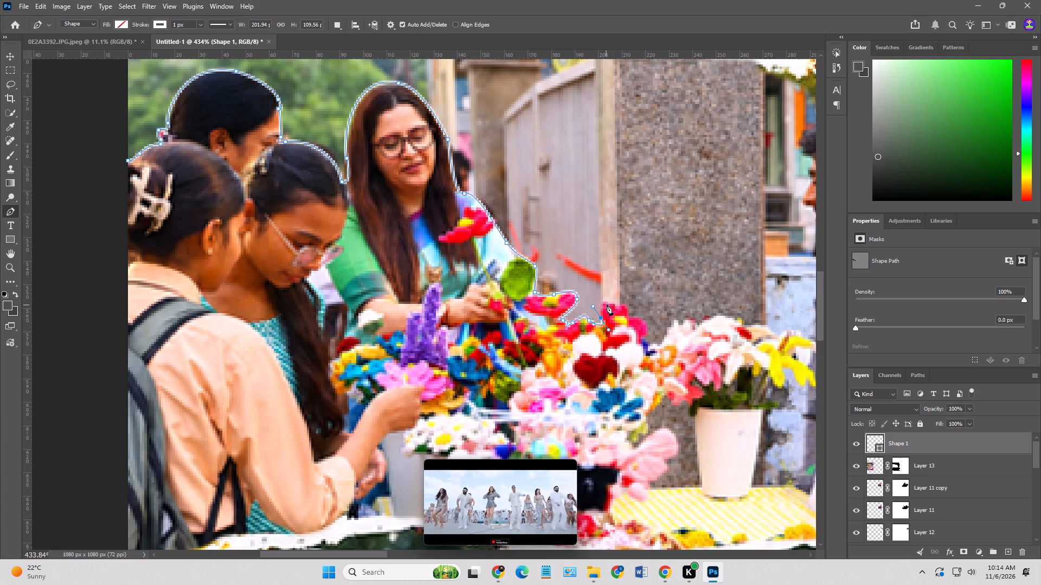
{"action": "left_click_drag", "start_coordinate": [615, 303], "coordinate": [625, 309]}
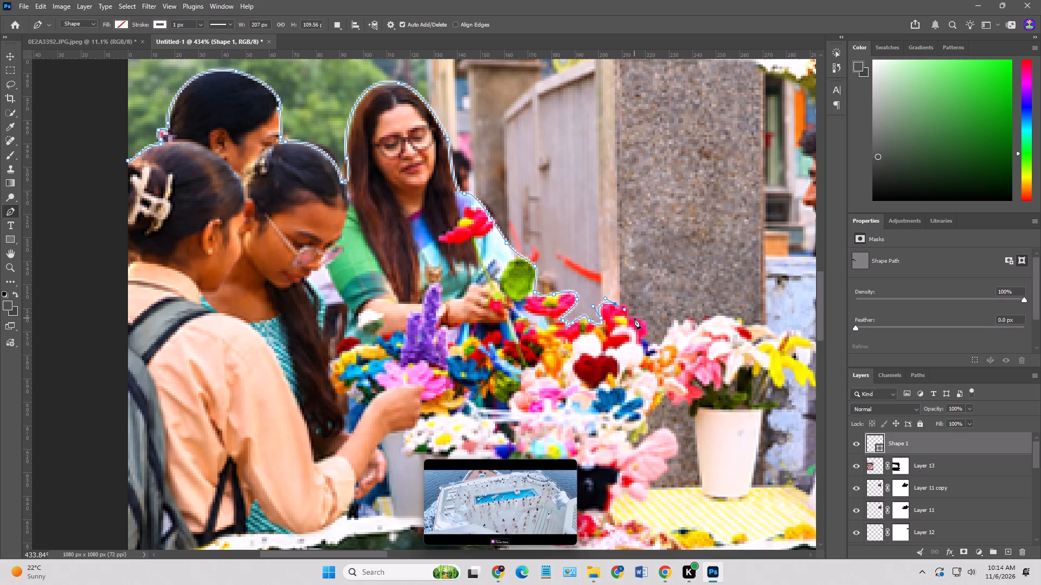
{"action": "left_click_drag", "start_coordinate": [625, 305], "coordinate": [629, 307]}
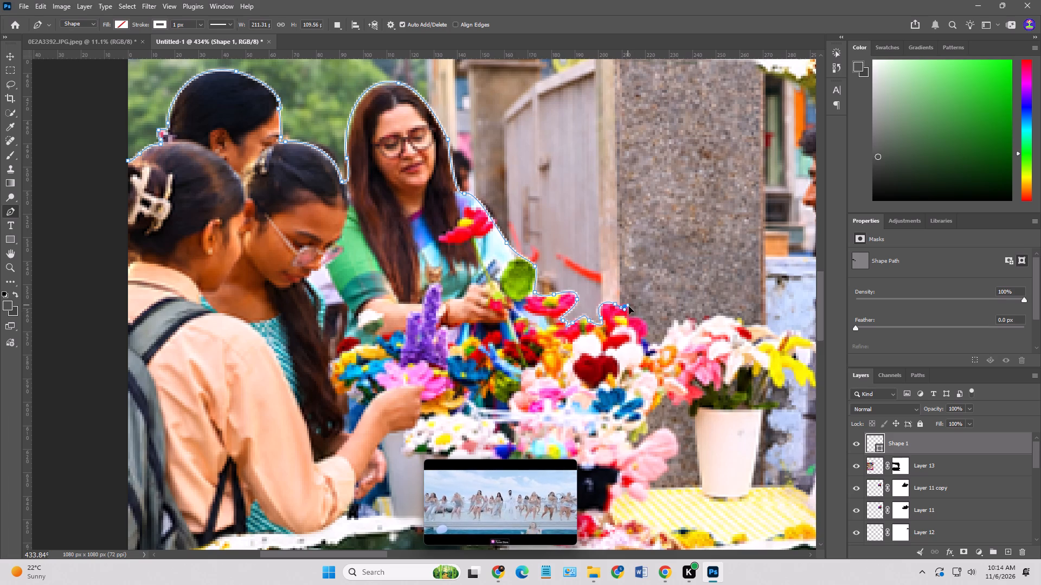
{"action": "left_click_drag", "start_coordinate": [629, 307], "coordinate": [630, 308]}
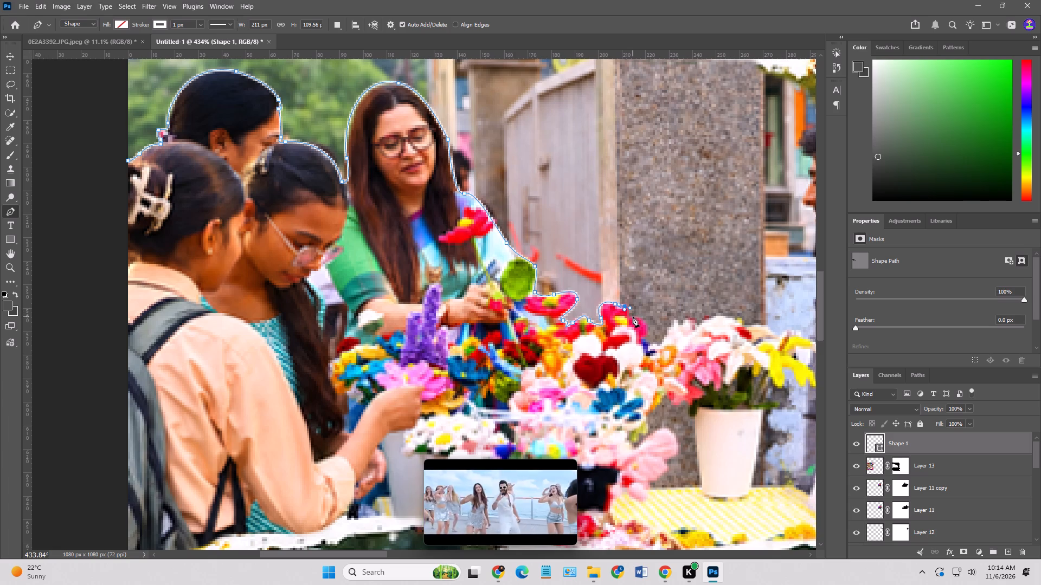
{"action": "left_click_drag", "start_coordinate": [635, 317], "coordinate": [650, 318]}
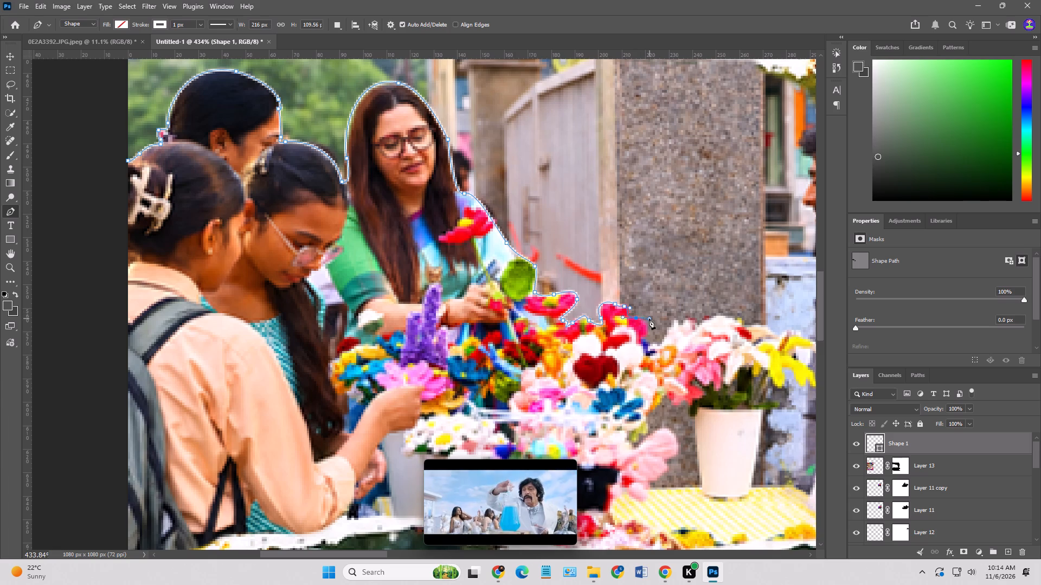
{"action": "left_click_drag", "start_coordinate": [649, 334], "coordinate": [647, 341]}
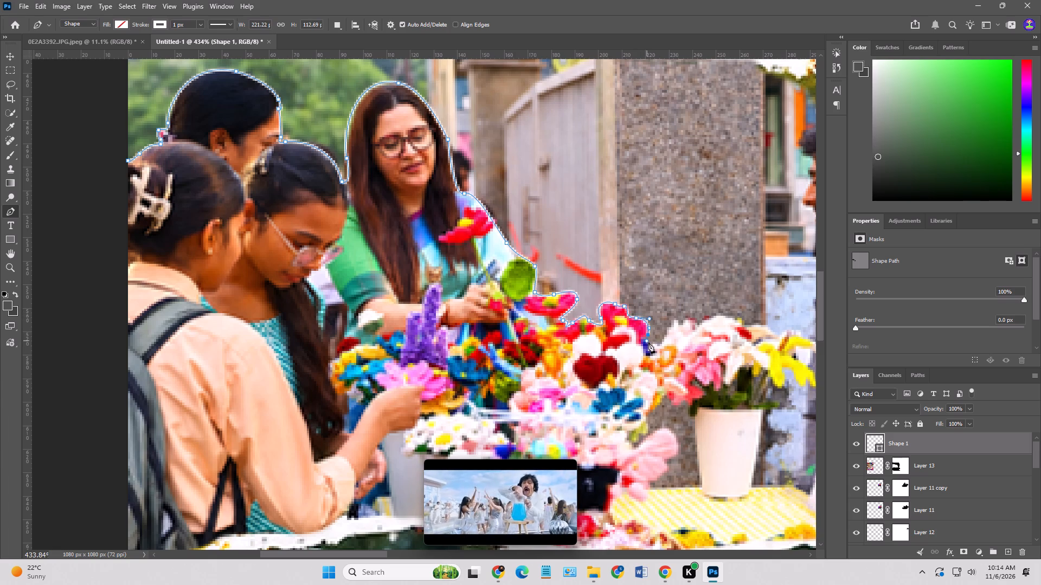
{"action": "left_click_drag", "start_coordinate": [656, 343], "coordinate": [660, 342]}
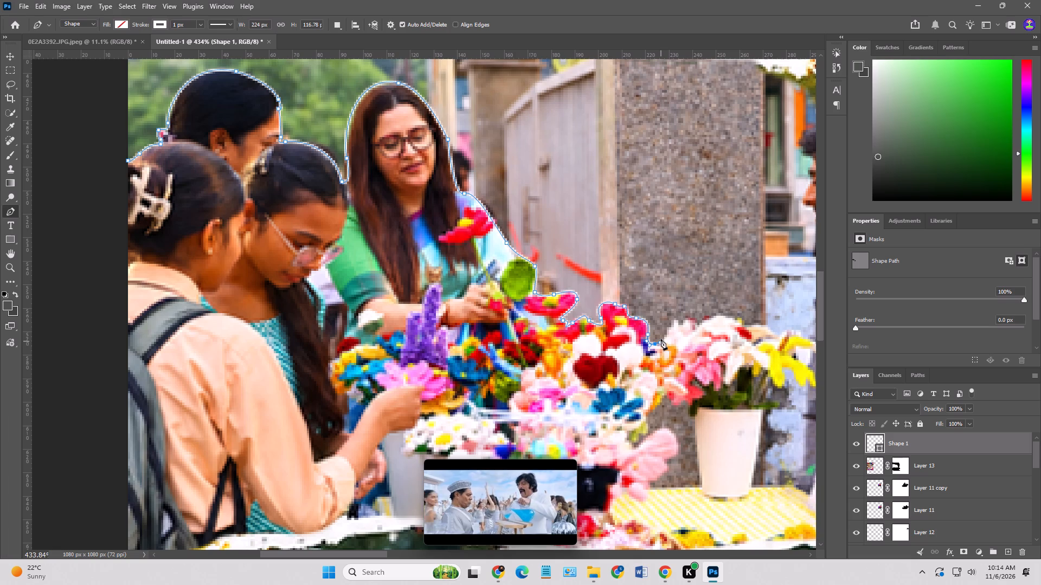
Extend the Shape 1 outline along the top edge of the pink and white flowers in the vase.
{"action": "left_click_drag", "start_coordinate": [666, 336], "coordinate": [670, 330]}
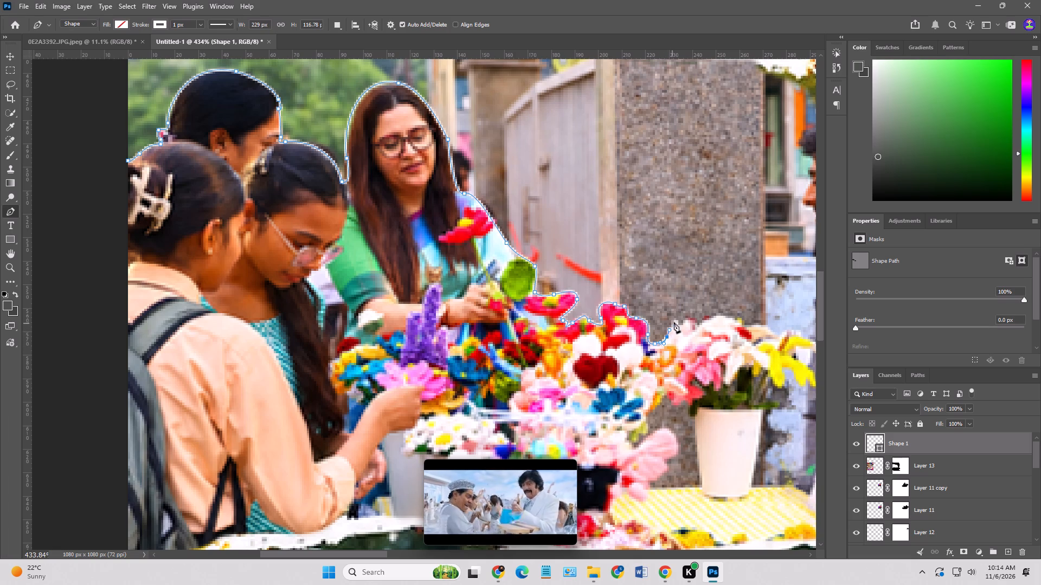
{"action": "left_click_drag", "start_coordinate": [674, 322], "coordinate": [679, 321]}
{"action": "left_click", "coordinate": [685, 321]}
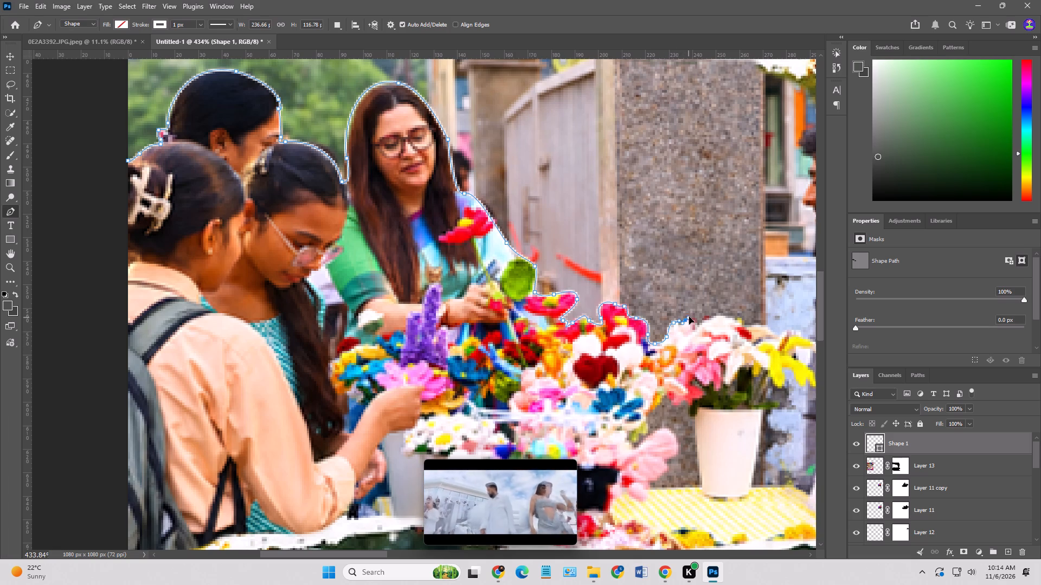
{"action": "left_click", "coordinate": [695, 321]}
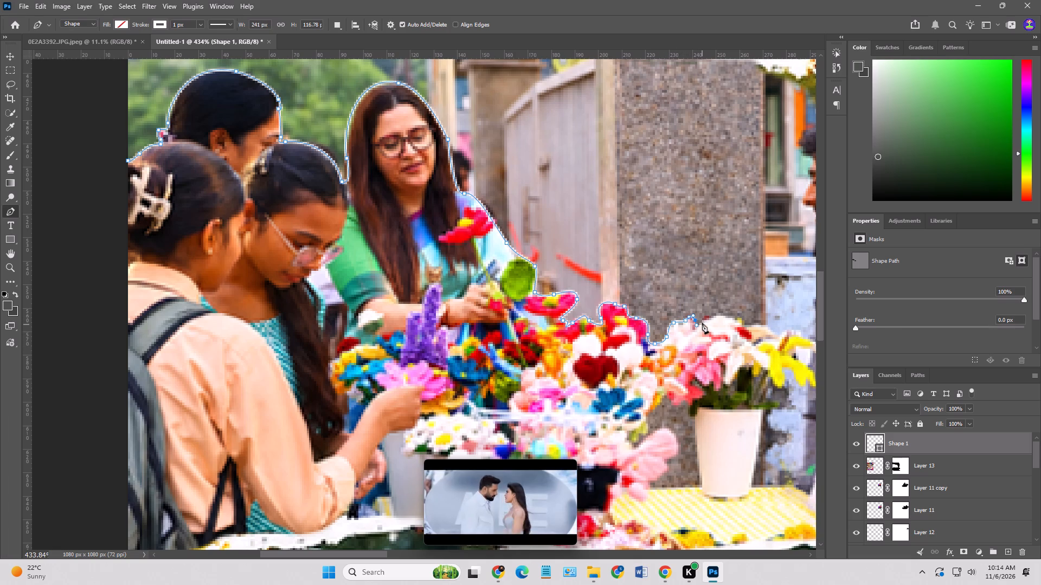
{"action": "left_click", "coordinate": [702, 320]}
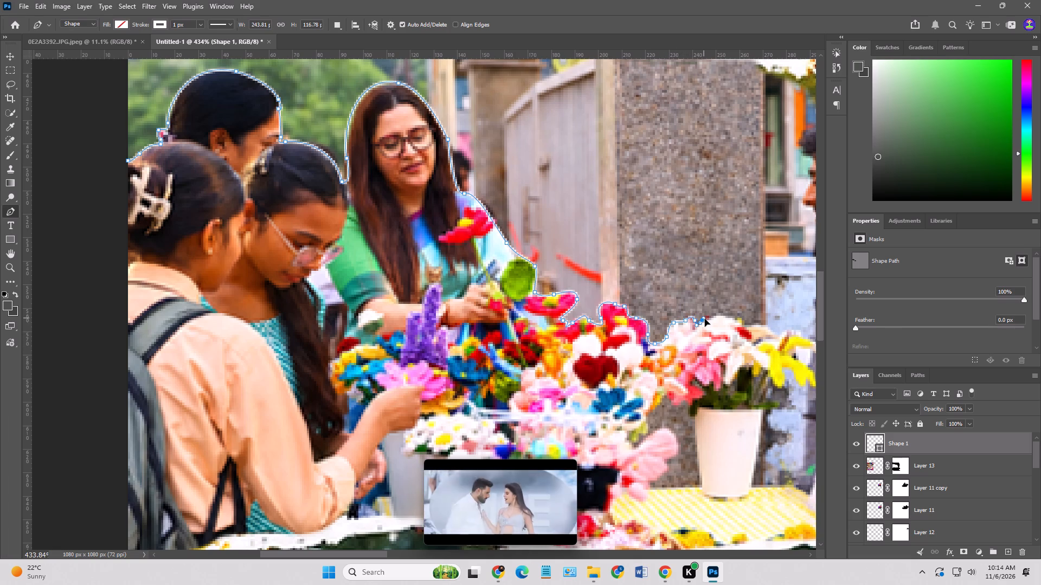
{"action": "left_click_drag", "start_coordinate": [720, 315], "coordinate": [729, 317]}
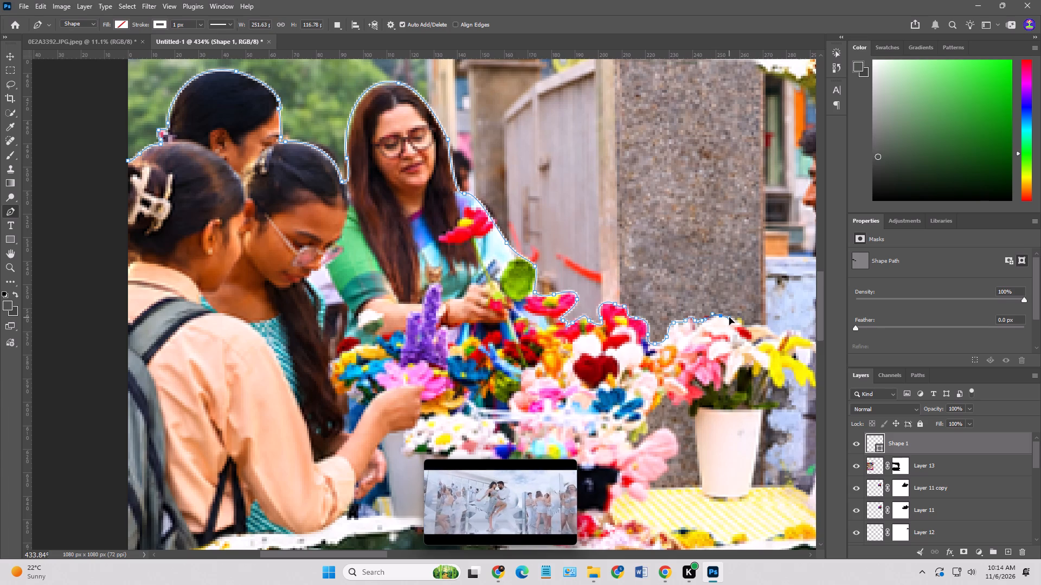
{"action": "left_click_drag", "start_coordinate": [729, 317], "coordinate": [730, 317]}
{"action": "left_click", "coordinate": [738, 320]}
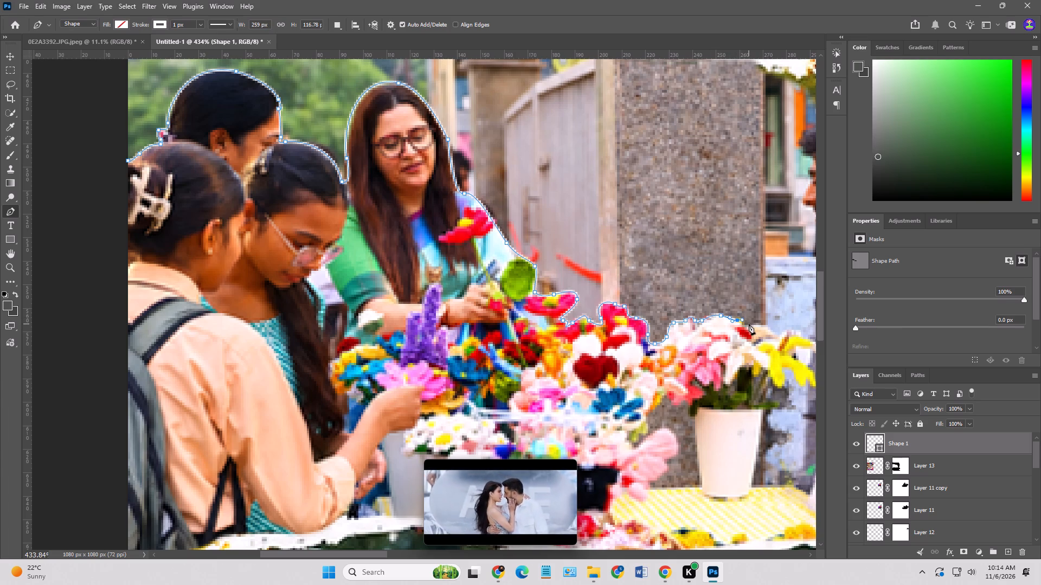
{"action": "left_click_drag", "start_coordinate": [750, 325], "coordinate": [756, 322]}
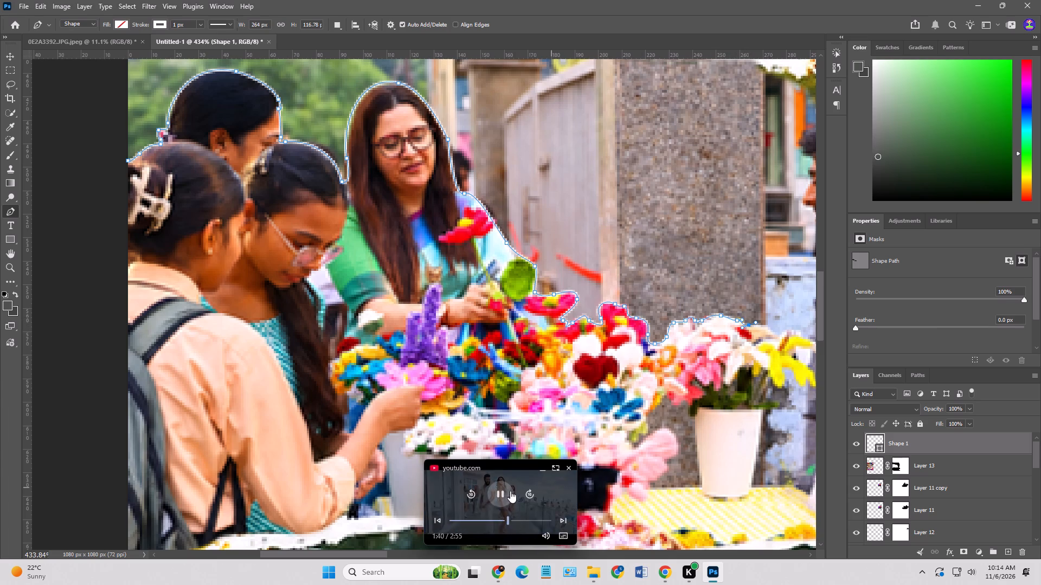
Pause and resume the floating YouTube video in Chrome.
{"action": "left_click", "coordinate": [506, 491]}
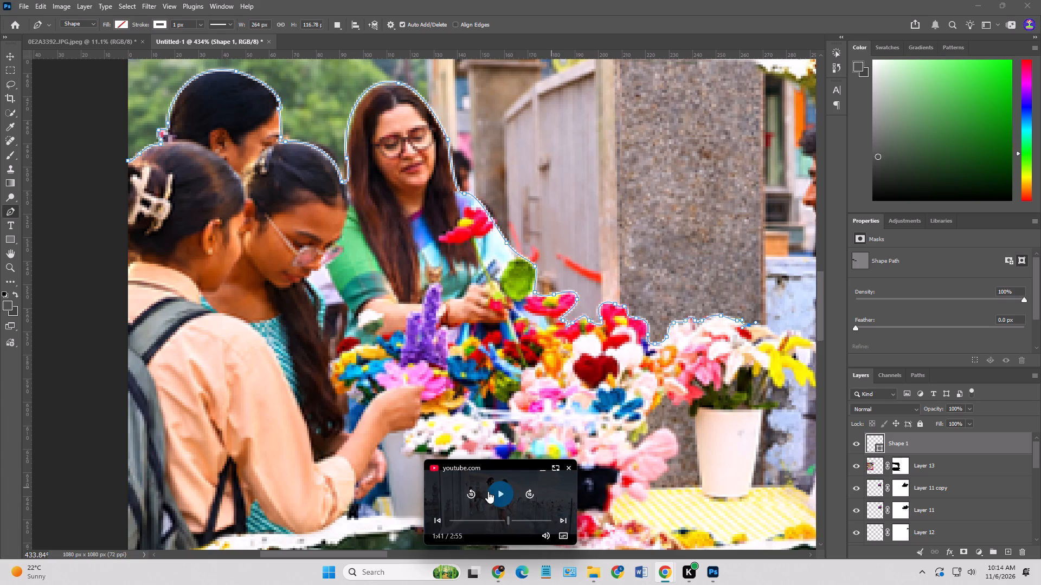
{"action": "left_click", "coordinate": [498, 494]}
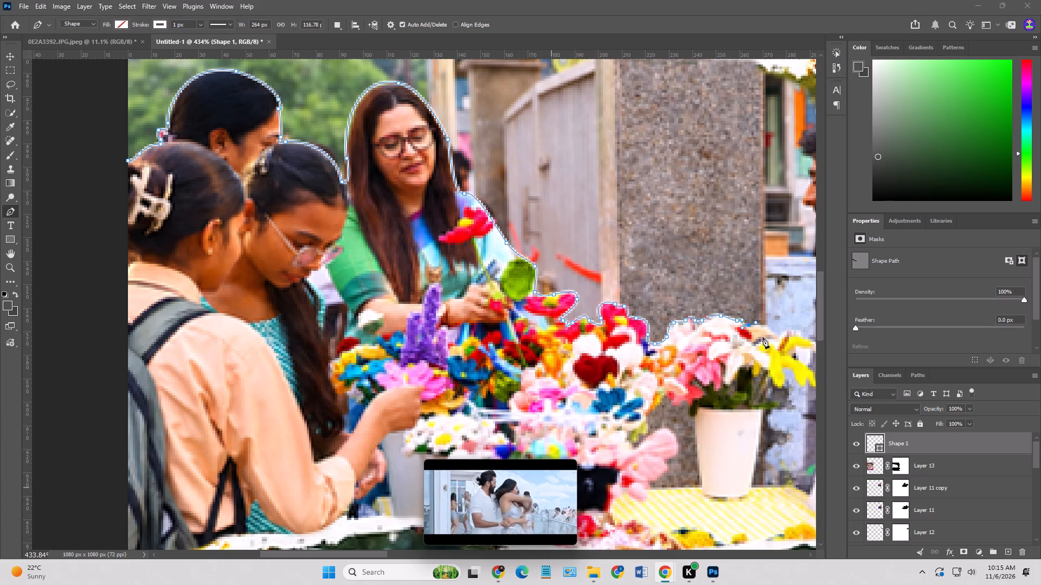
Back in Photoshop, extend the Shape 1 Pen outline over the last white flowers and around the pale petal tip beside the yellow flower.
{"action": "left_click_drag", "start_coordinate": [769, 329], "coordinate": [775, 335]}
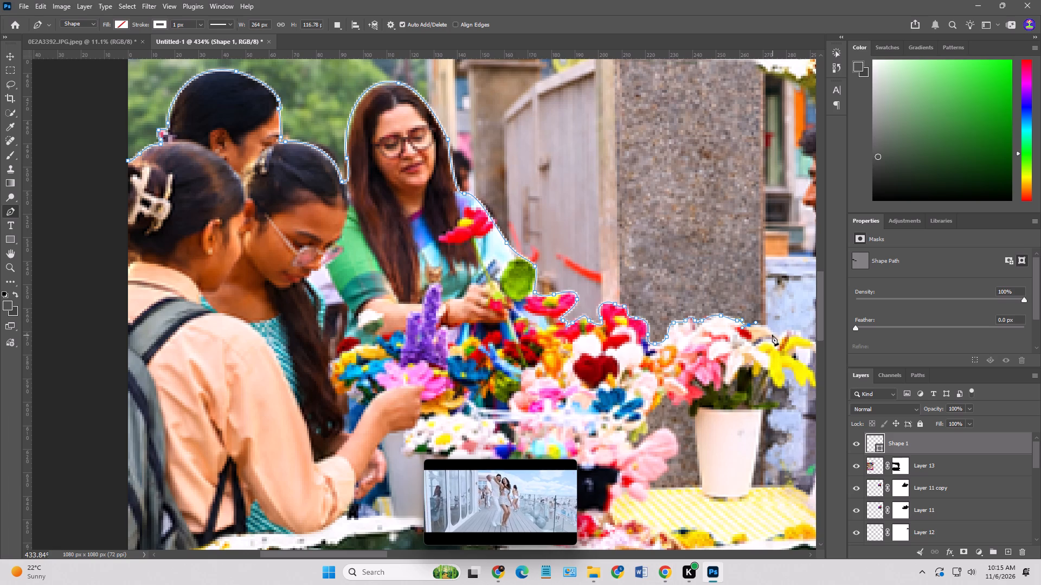
{"action": "left_click", "coordinate": [768, 327]}
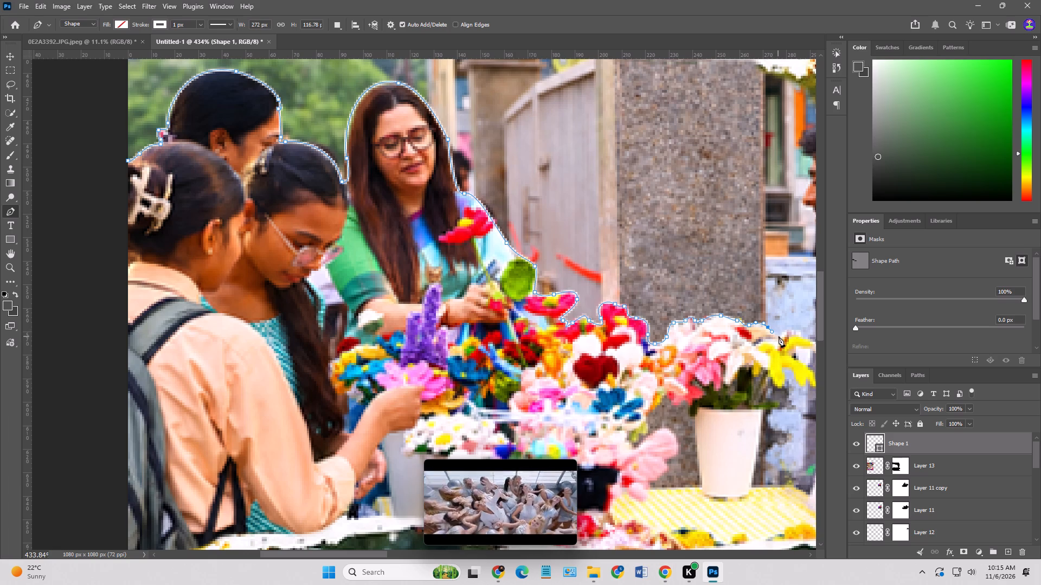
{"action": "left_click", "coordinate": [779, 336]}
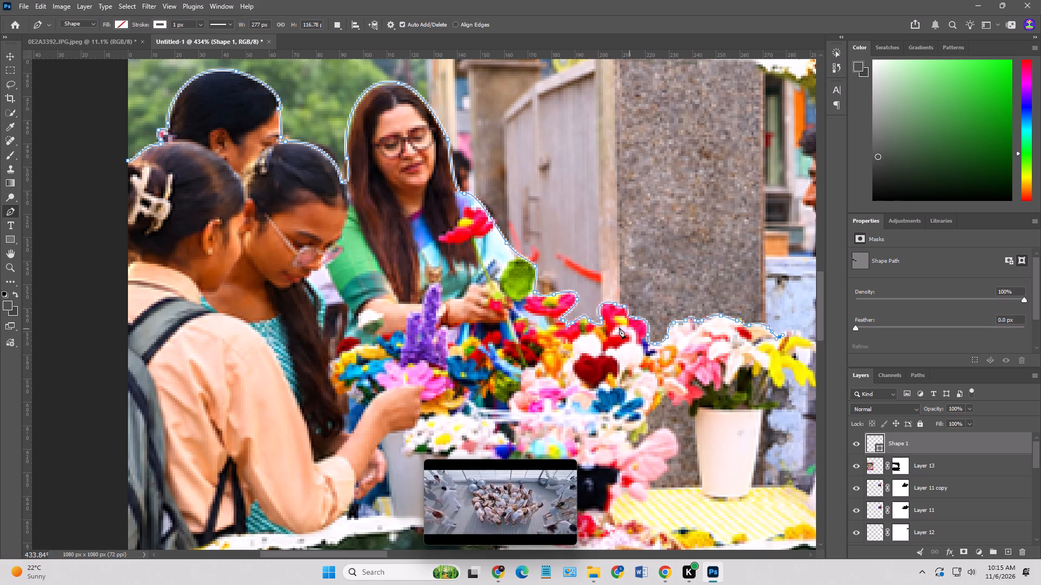
{"action": "scroll", "coordinate": [598, 333], "scroll_direction": "down", "scroll_amount": 9, "text": "alt"}
{"action": "scroll", "coordinate": [675, 335], "scroll_direction": "up", "scroll_amount": 7, "text": "alt"}
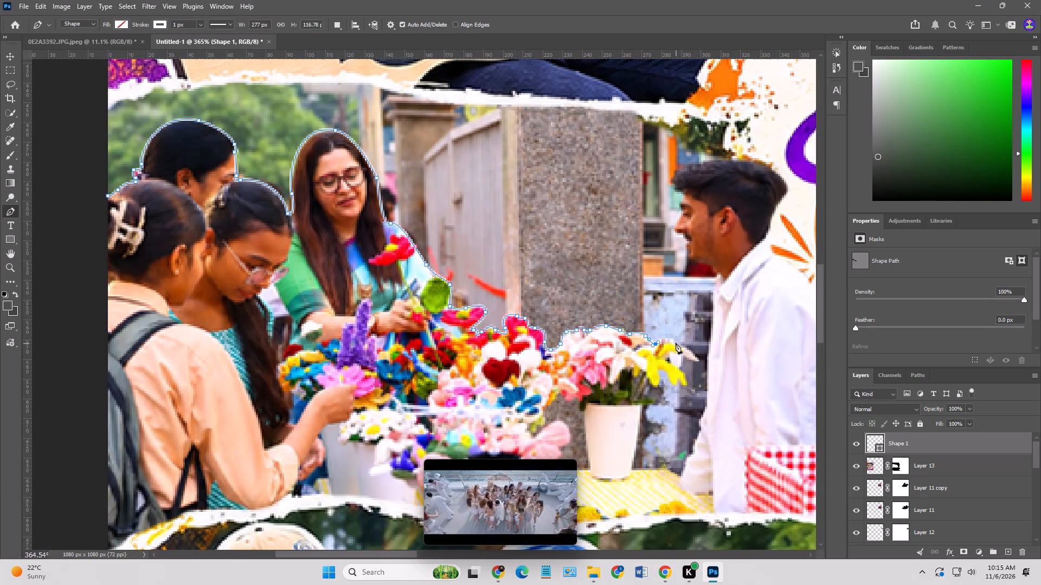
{"action": "left_click_drag", "start_coordinate": [673, 342], "coordinate": [681, 348]}
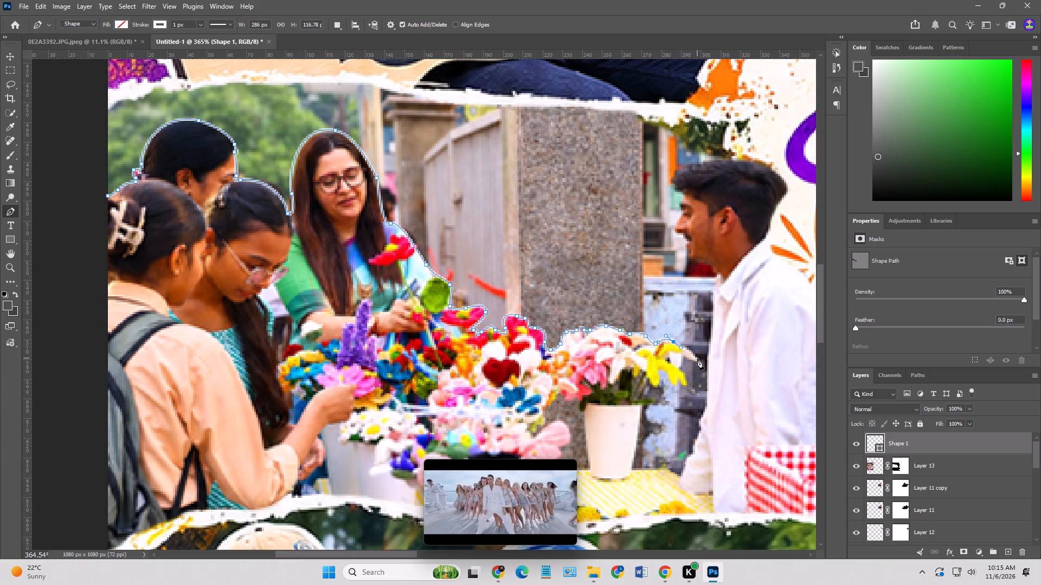
{"action": "left_click_drag", "start_coordinate": [697, 359], "coordinate": [698, 365]}
{"action": "left_click_drag", "start_coordinate": [678, 356], "coordinate": [672, 353]}
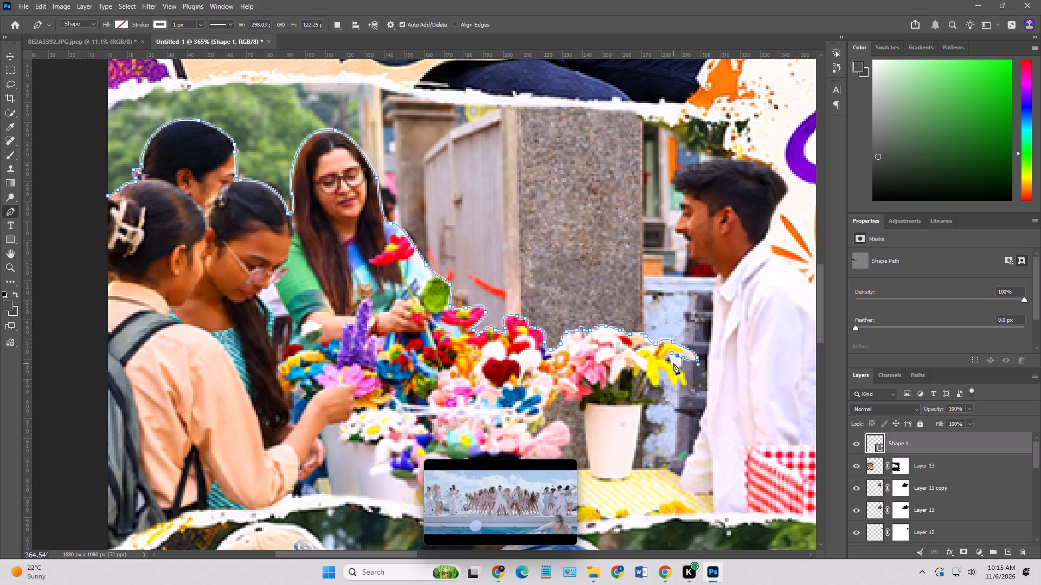
Trace the Shape 1 outline around the tips and underside of the yellow flower's drooping petals.
{"action": "left_click_drag", "start_coordinate": [673, 363], "coordinate": [684, 372]}
{"action": "left_click", "coordinate": [687, 386]}
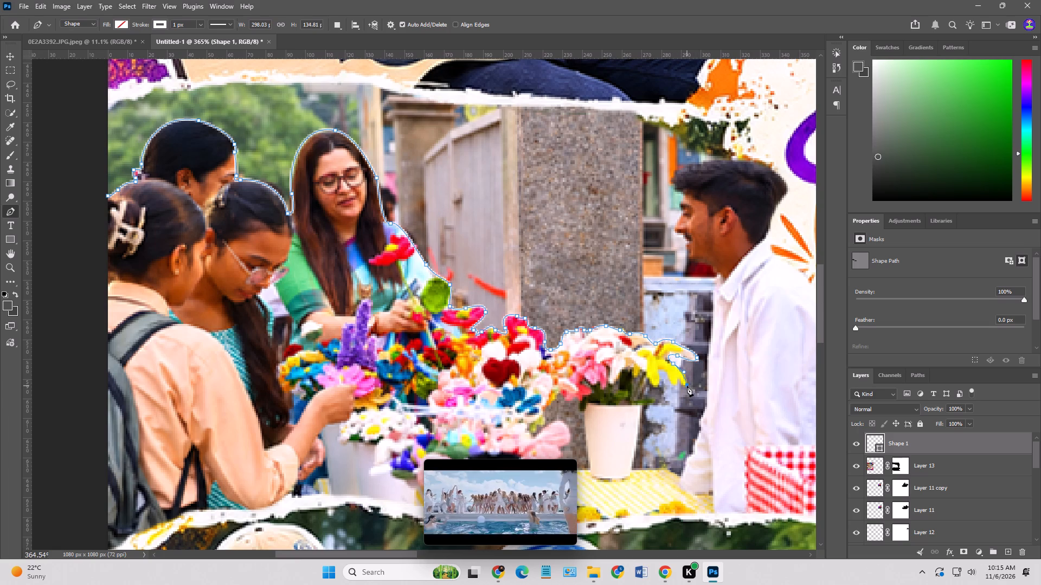
{"action": "left_click", "coordinate": [681, 383]}
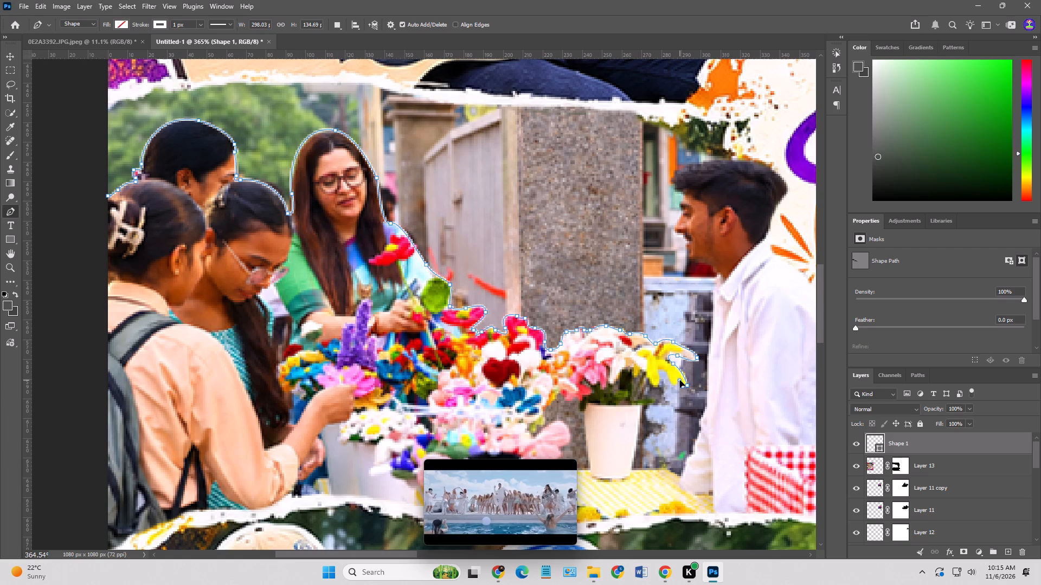
{"action": "left_click", "coordinate": [678, 383]}
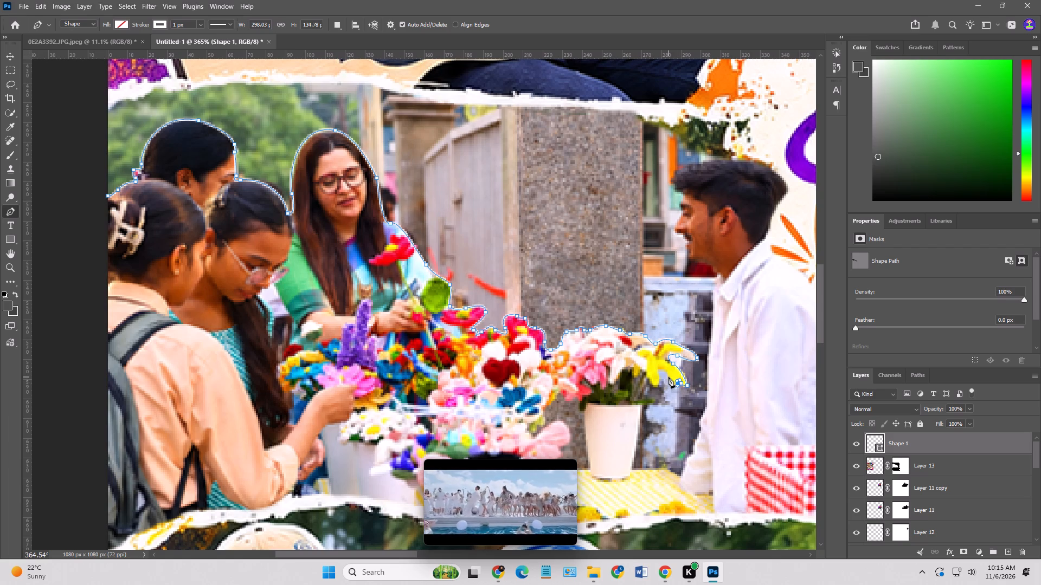
{"action": "left_click_drag", "start_coordinate": [669, 377], "coordinate": [664, 370]}
{"action": "left_click_drag", "start_coordinate": [659, 374], "coordinate": [660, 379]}
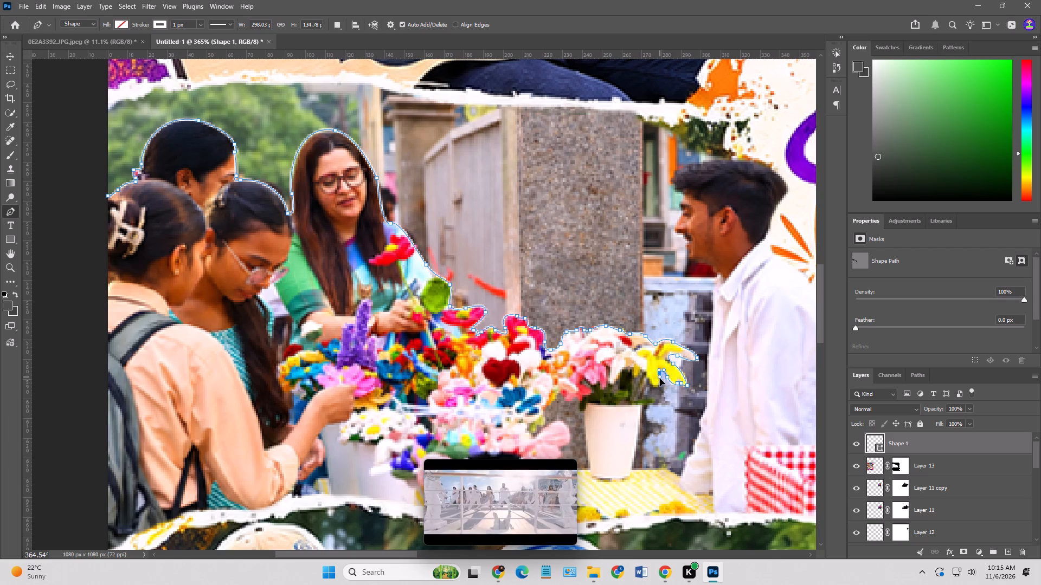
{"action": "left_click_drag", "start_coordinate": [660, 379], "coordinate": [660, 380]}
Continue the Shape 1 outline from beneath the yellow flower down the side of the white vase to the tabletop.
{"action": "scroll", "coordinate": [632, 408], "scroll_direction": "down", "scroll_amount": 2, "text": "alt"}
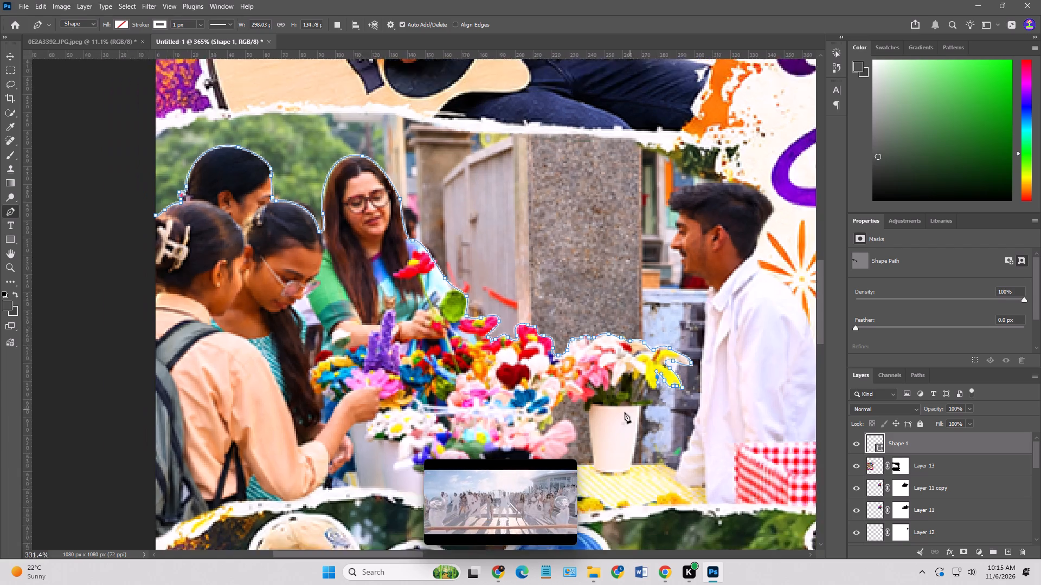
{"action": "scroll", "coordinate": [625, 412], "scroll_direction": "down", "scroll_amount": 6, "text": "alt"}
{"action": "scroll", "coordinate": [637, 413], "scroll_direction": "up", "scroll_amount": 7, "text": "alt"}
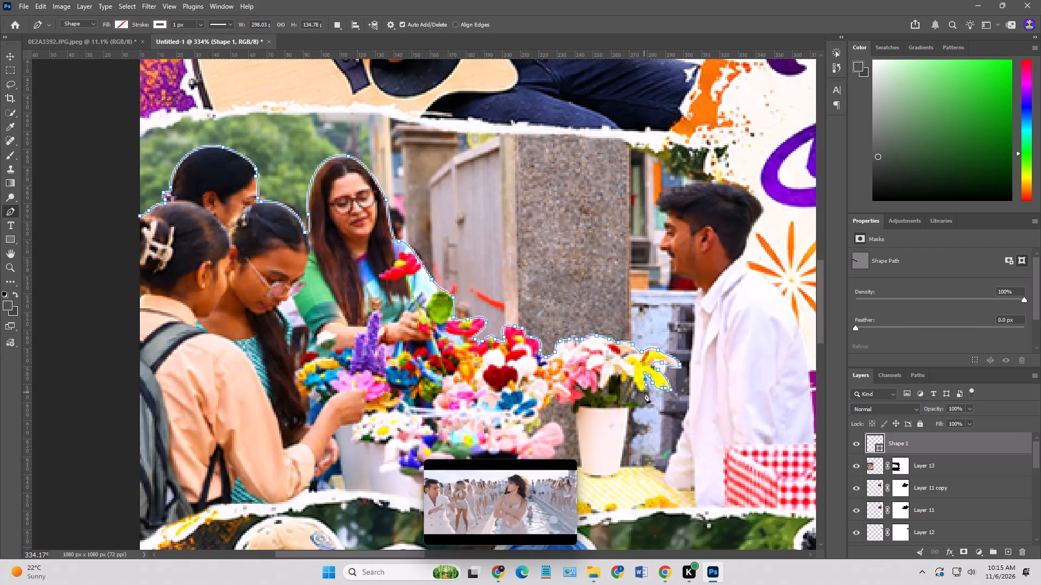
{"action": "left_click", "coordinate": [644, 392]}
{"action": "left_click_drag", "start_coordinate": [632, 401], "coordinate": [632, 402]}
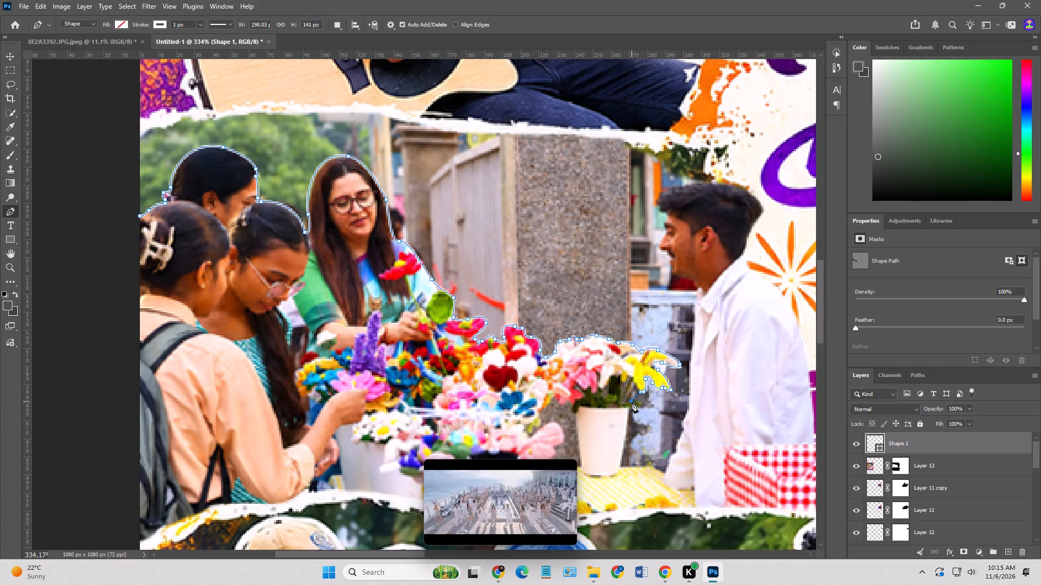
{"action": "left_click_drag", "start_coordinate": [632, 402], "coordinate": [631, 409]}
{"action": "left_click", "coordinate": [622, 444]}
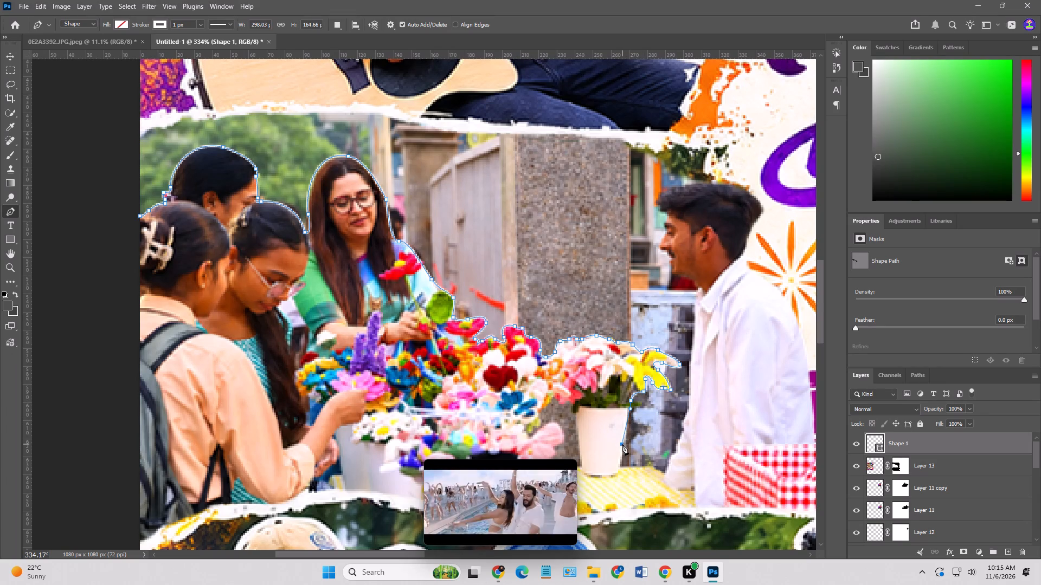
{"action": "key", "text": "ctrl+z"}
{"action": "left_click", "coordinate": [621, 465]}
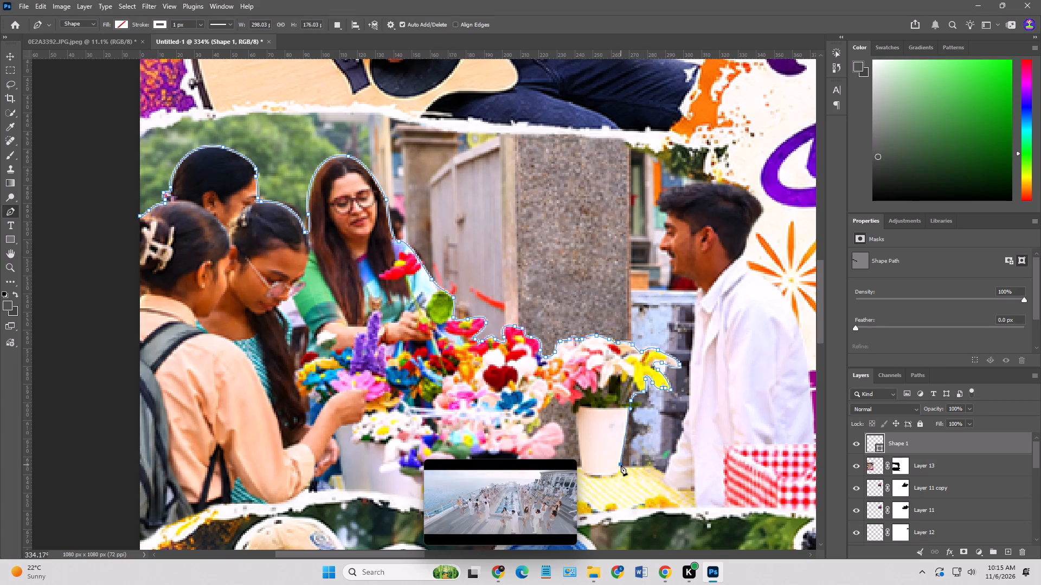
{"action": "left_click", "coordinate": [629, 466]}
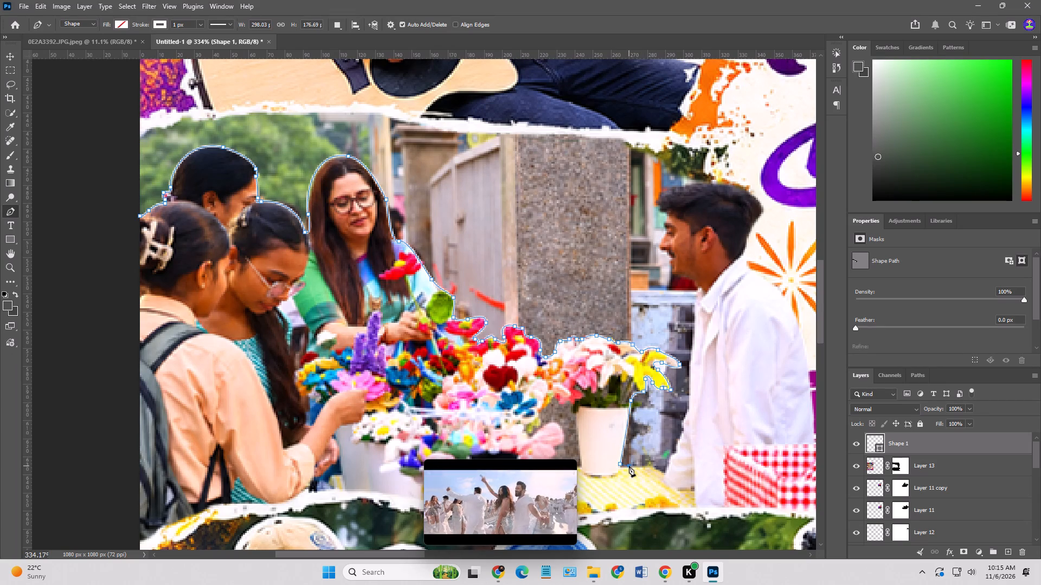
{"action": "key", "text": "ctrl+z"}
{"action": "key", "text": "ctrl+z"}
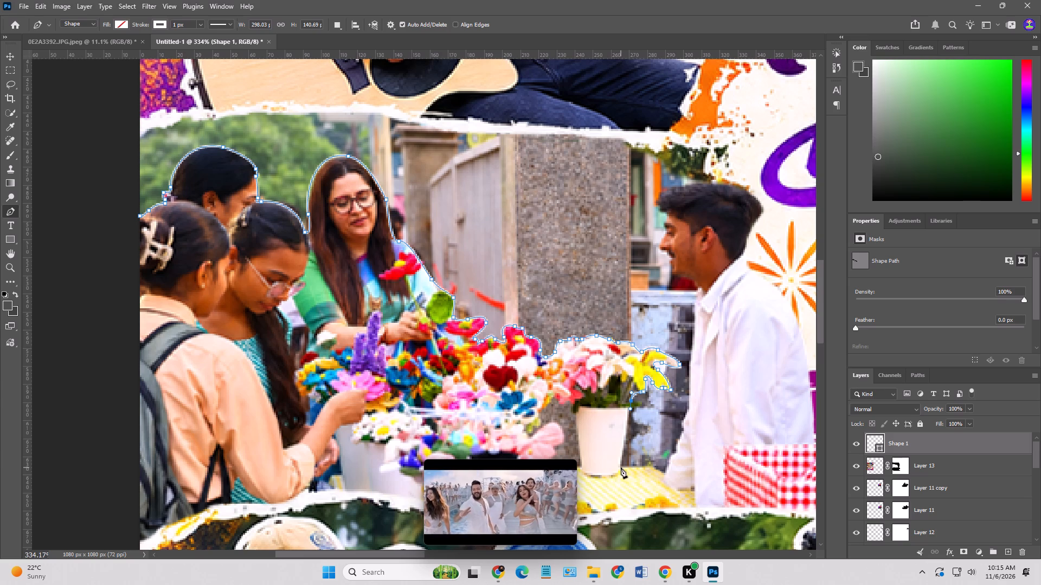
{"action": "left_click", "coordinate": [621, 467]}
Carry the Shape 1 outline along the back edge of the yellow-striped table and up around the man's hand.
{"action": "left_click", "coordinate": [652, 466]}
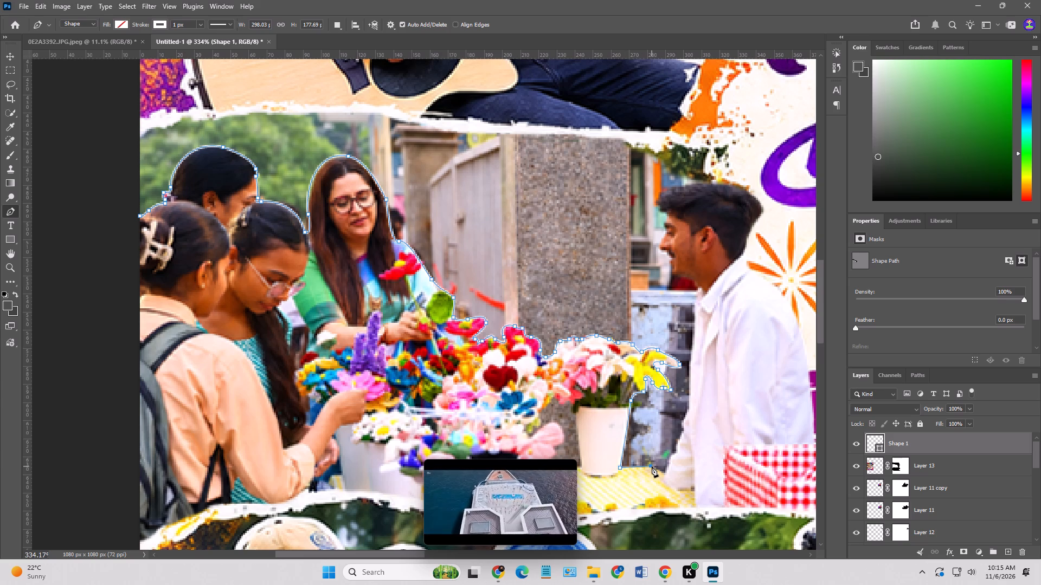
{"action": "left_click", "coordinate": [662, 472]}
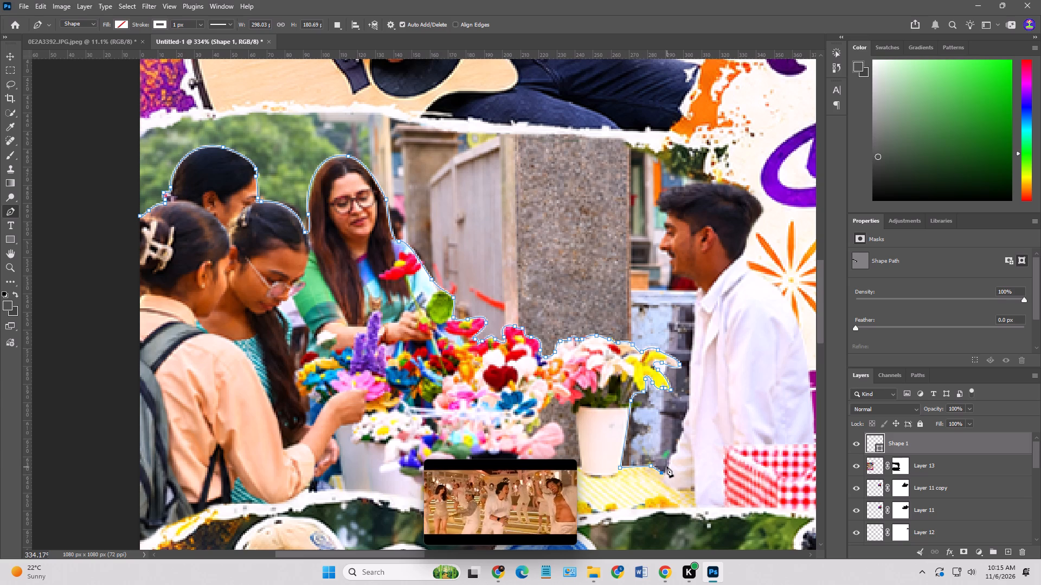
{"action": "left_click_drag", "start_coordinate": [666, 466], "coordinate": [667, 459]}
{"action": "key", "text": "ctrl+z"}
{"action": "left_click_drag", "start_coordinate": [667, 468], "coordinate": [667, 462]}
{"action": "left_click", "coordinate": [671, 454]}
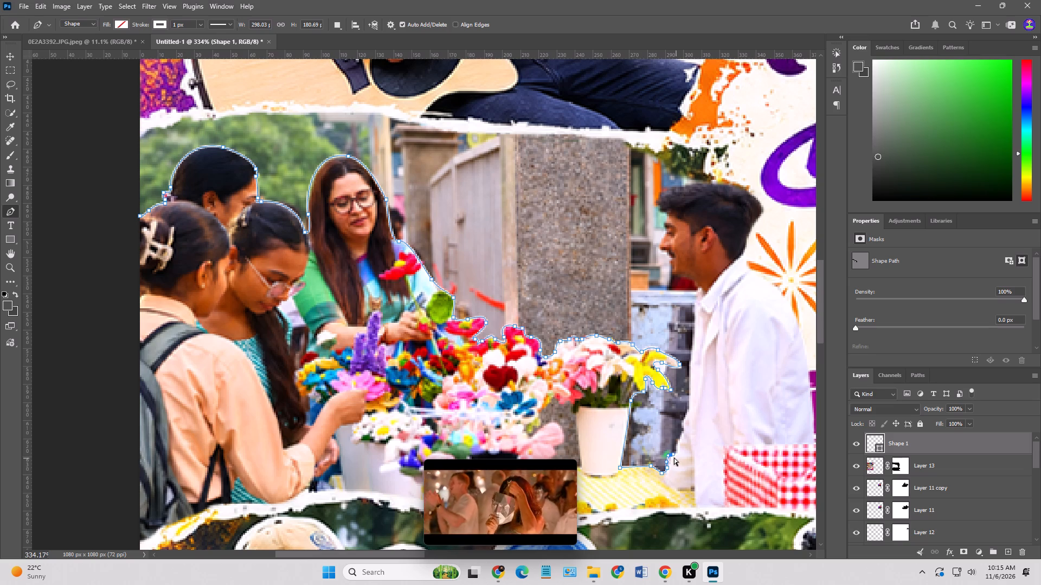
{"action": "key", "text": "ctrl+z"}
{"action": "left_click", "coordinate": [672, 453]}
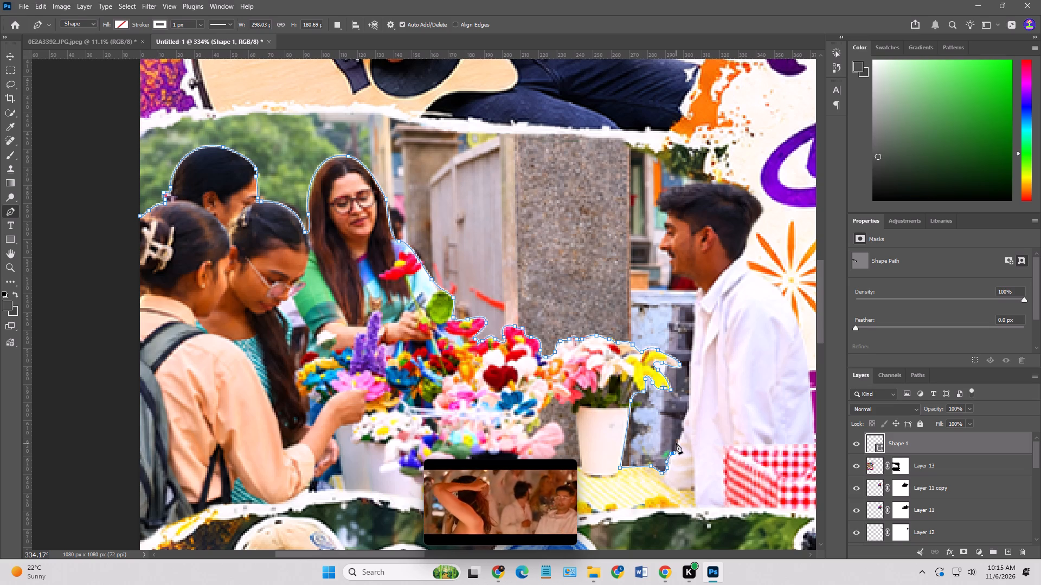
Trace the Shape 1 outline up the man's white sleeve and shirt front to his collar.
{"action": "left_click_drag", "start_coordinate": [678, 440], "coordinate": [679, 432]}
{"action": "left_click_drag", "start_coordinate": [684, 425], "coordinate": [687, 413]}
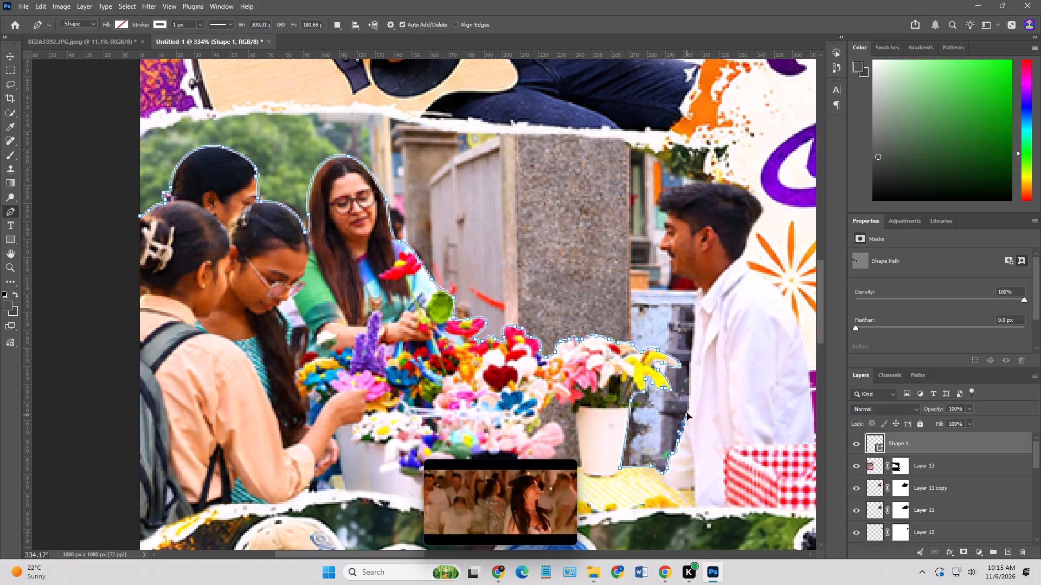
{"action": "left_click_drag", "start_coordinate": [687, 413], "coordinate": [687, 412]}
{"action": "key", "text": "ctrl+z"}
{"action": "key", "text": "ctrl+z"}
{"action": "left_click_drag", "start_coordinate": [685, 422], "coordinate": [689, 408]}
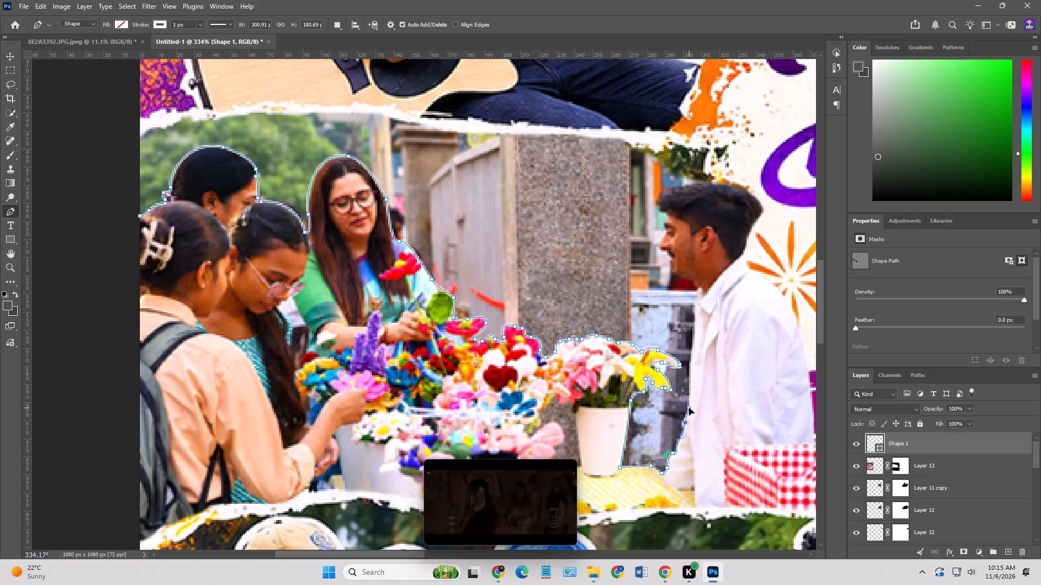
{"action": "left_click_drag", "start_coordinate": [689, 408], "coordinate": [689, 406]}
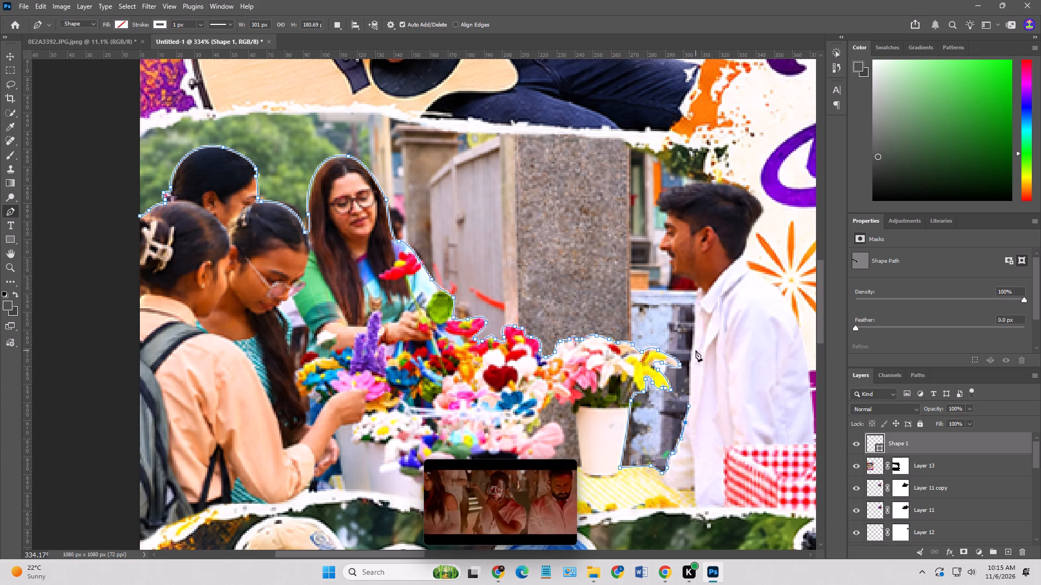
{"action": "left_click", "coordinate": [694, 339]}
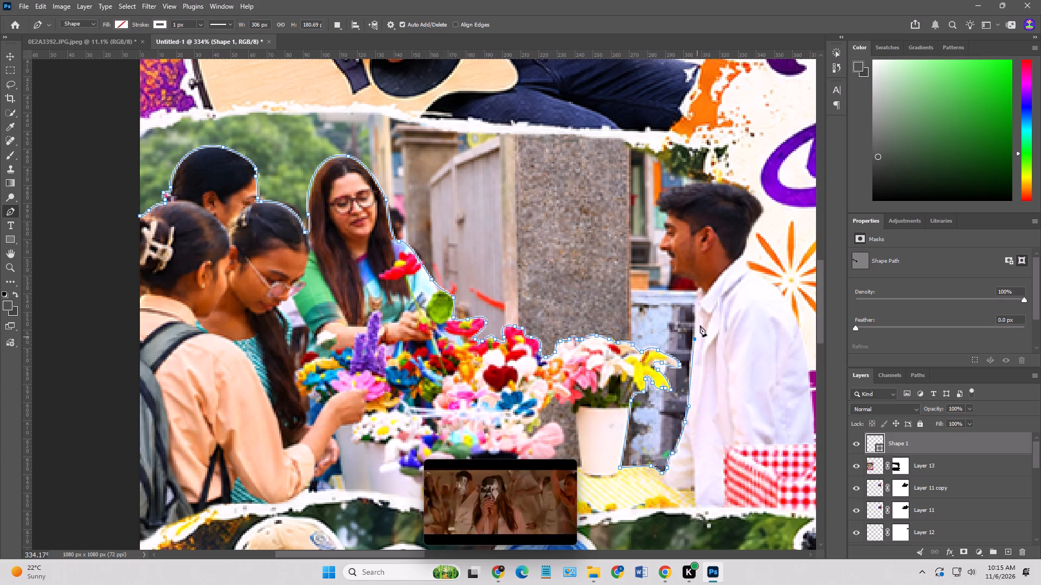
{"action": "left_click", "coordinate": [695, 301]}
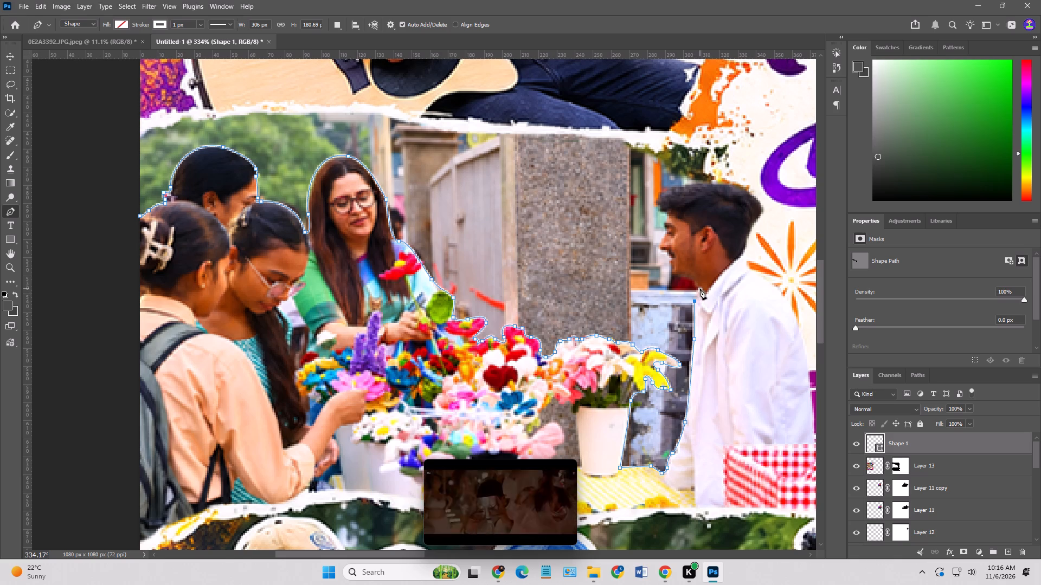
{"action": "left_click", "coordinate": [700, 289]}
{"action": "left_click", "coordinate": [696, 287]}
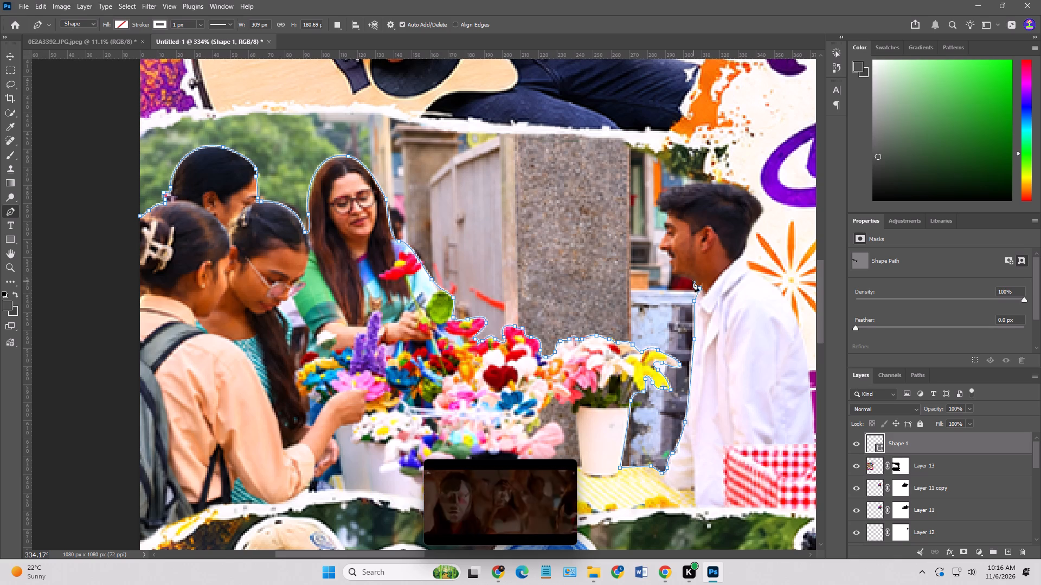
Trace the Shape 1 outline along the man's face profile, from under his chin past the lips and nose to his forehead.
{"action": "left_click_drag", "start_coordinate": [688, 277], "coordinate": [683, 276]}
{"action": "left_click", "coordinate": [674, 275]}
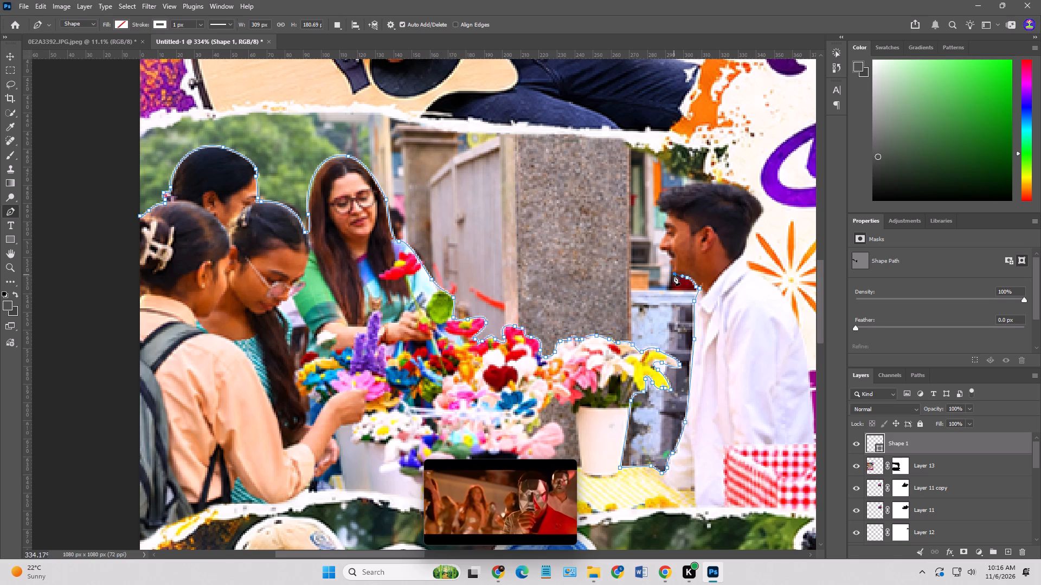
{"action": "left_click", "coordinate": [670, 264]}
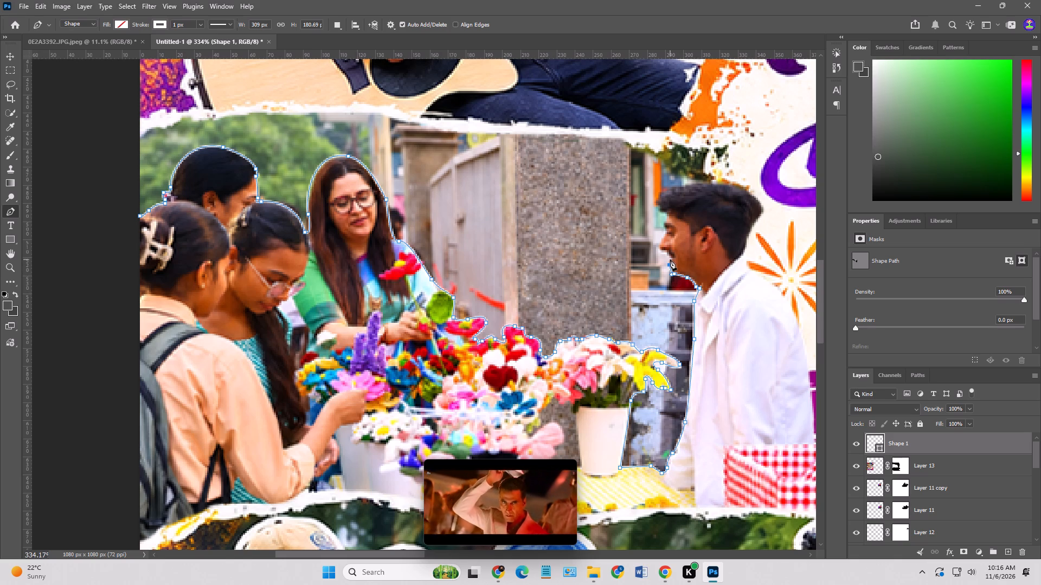
{"action": "left_click", "coordinate": [670, 259]}
{"action": "left_click", "coordinate": [666, 252]}
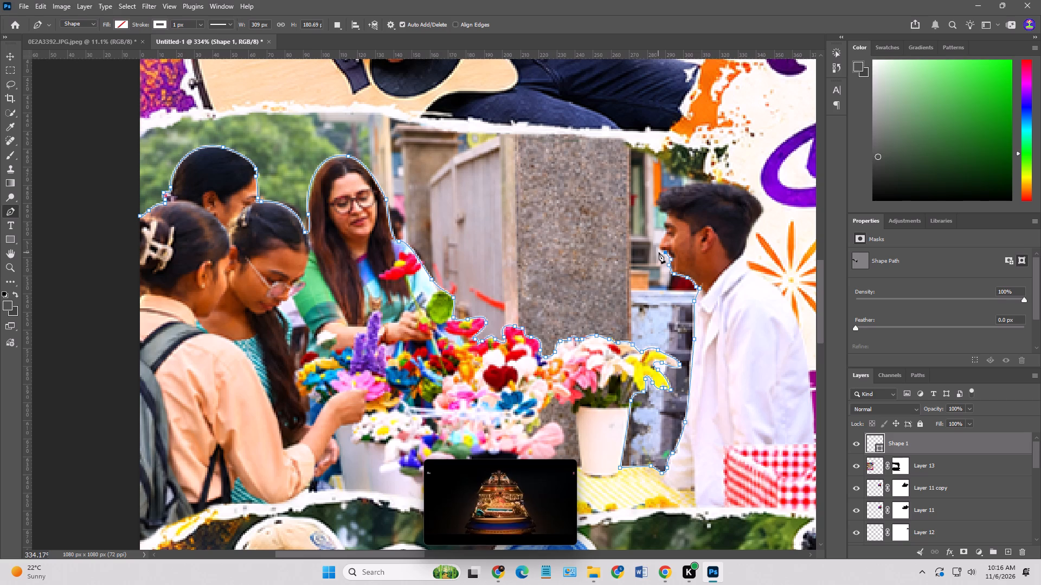
{"action": "left_click", "coordinate": [658, 250]}
{"action": "left_click", "coordinate": [660, 240]}
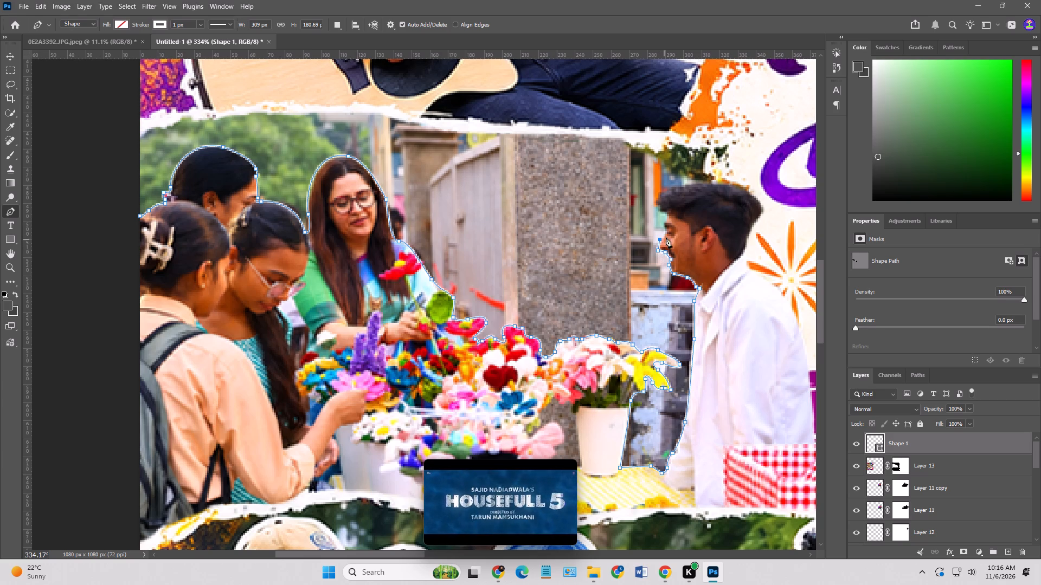
{"action": "left_click", "coordinate": [664, 232]}
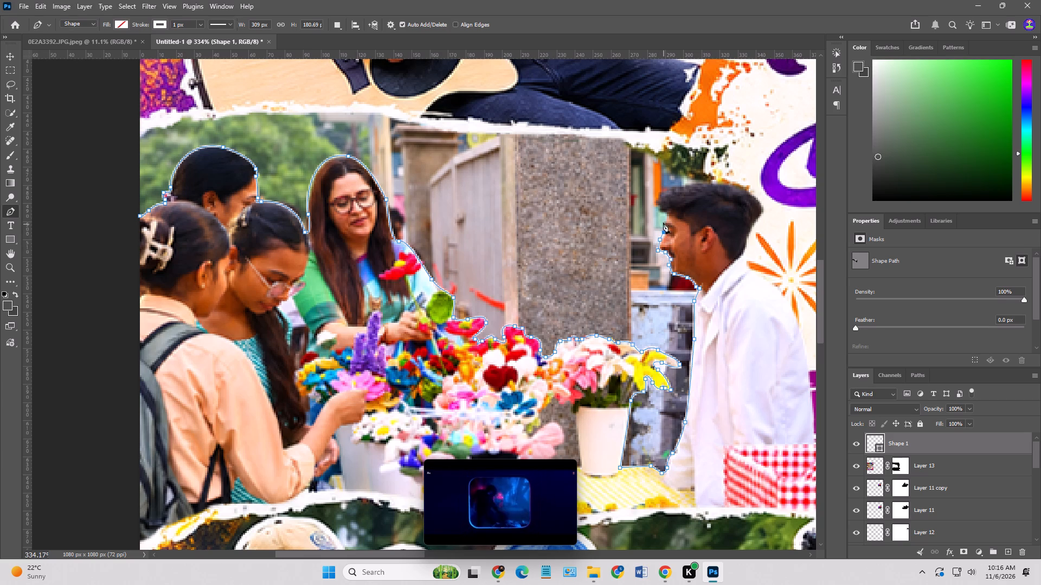
{"action": "left_click", "coordinate": [664, 223]}
{"action": "left_click", "coordinate": [667, 217]}
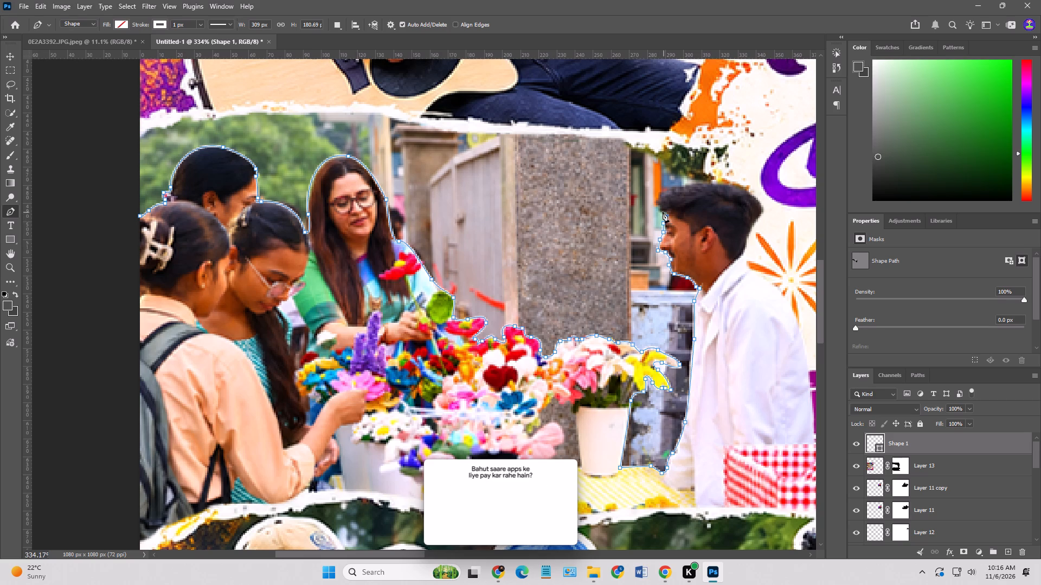
Extend the Shape 1 outline from the man's forehead around the front tuft of his hair.
{"action": "left_click_drag", "start_coordinate": [662, 213], "coordinate": [657, 213]}
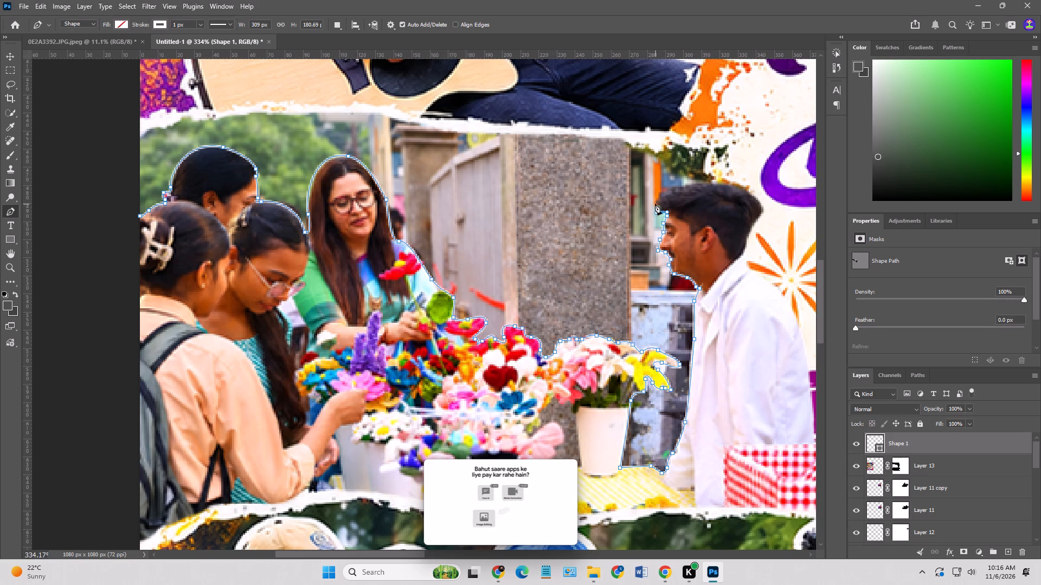
{"action": "left_click", "coordinate": [656, 202]}
{"action": "left_click", "coordinate": [665, 192]}
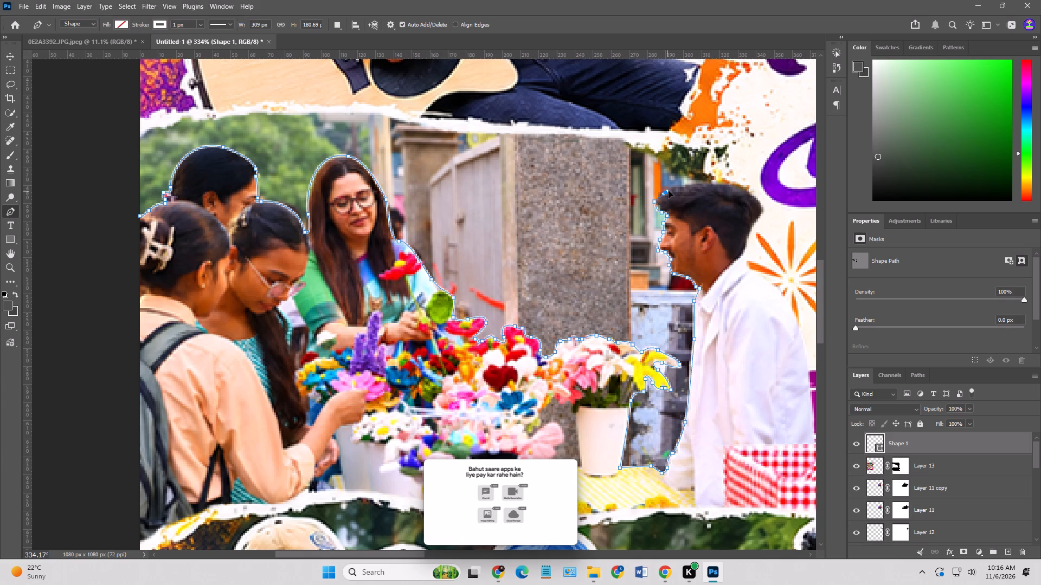
{"action": "key", "text": "ctrl+z"}
{"action": "key", "text": "ctrl+z"}
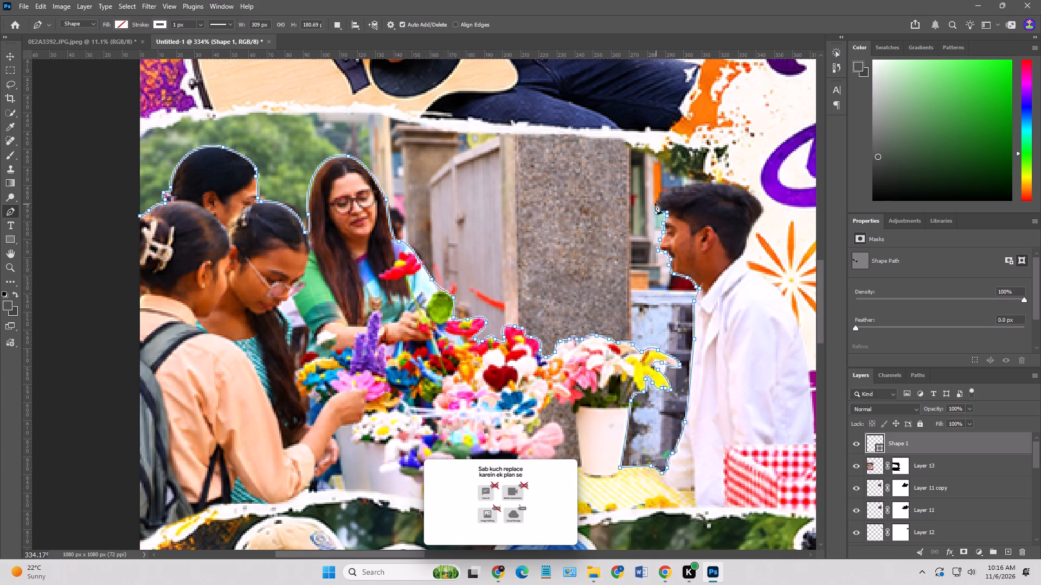
{"action": "left_click", "coordinate": [655, 202]}
{"action": "key", "text": "ctrl+z"}
{"action": "left_click_drag", "start_coordinate": [658, 199], "coordinate": [662, 193]}
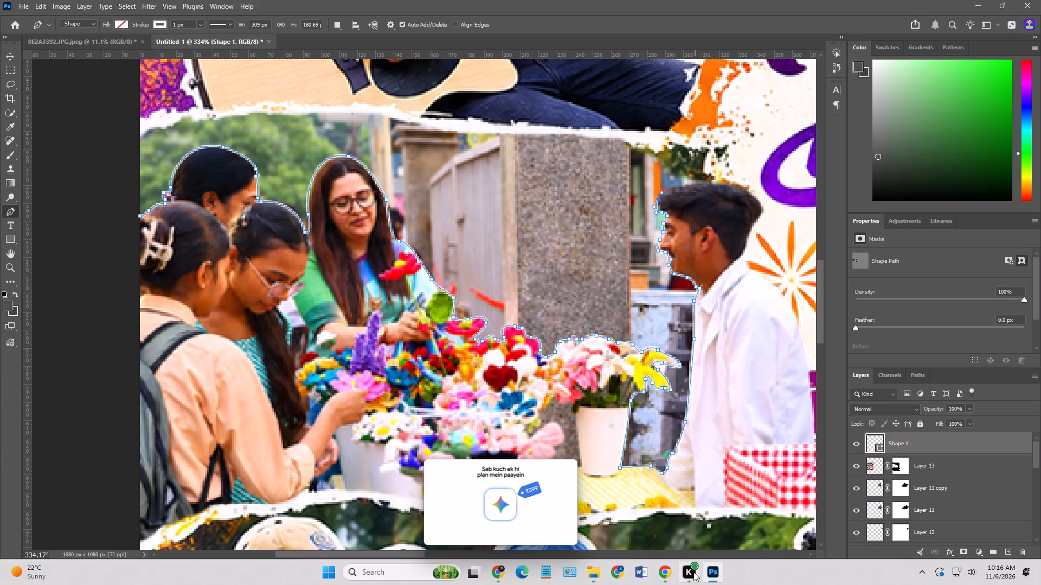
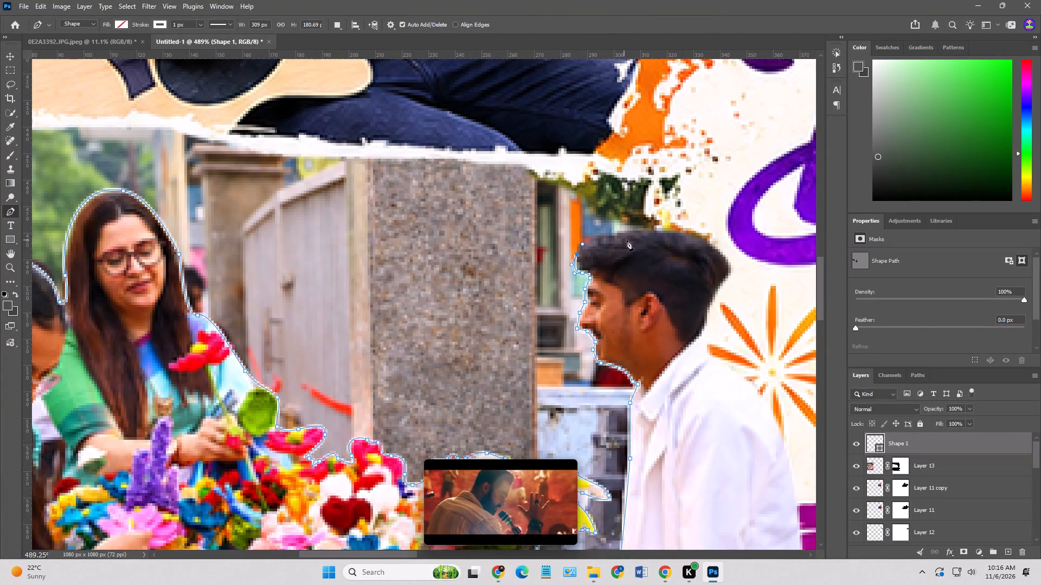
Trace the Shape 1 outline over the top of the man's hair and down the back of his head to his nape.
{"action": "left_click_drag", "start_coordinate": [641, 230], "coordinate": [653, 230]}
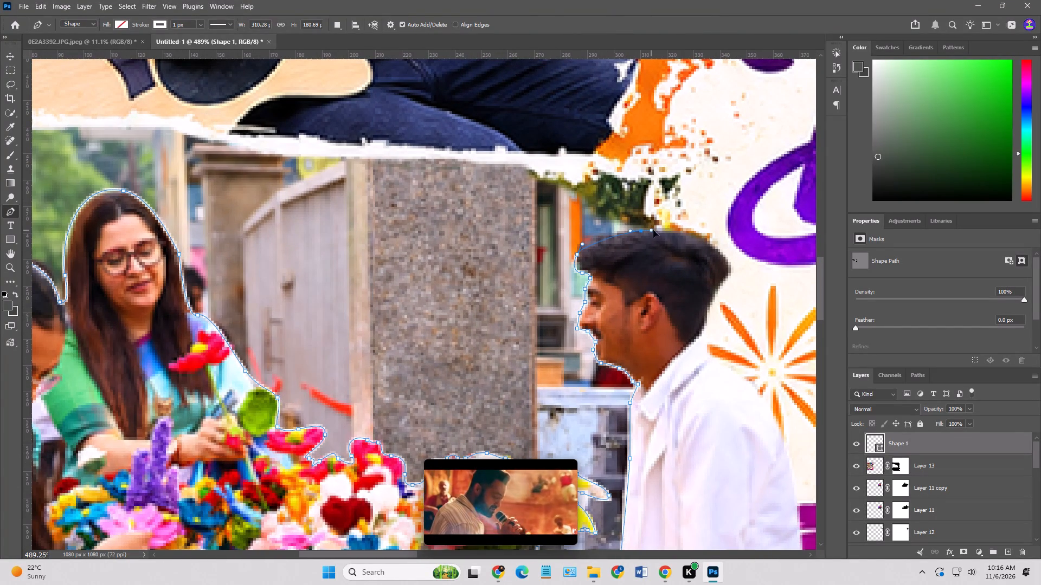
{"action": "left_click_drag", "start_coordinate": [653, 230], "coordinate": [674, 231]}
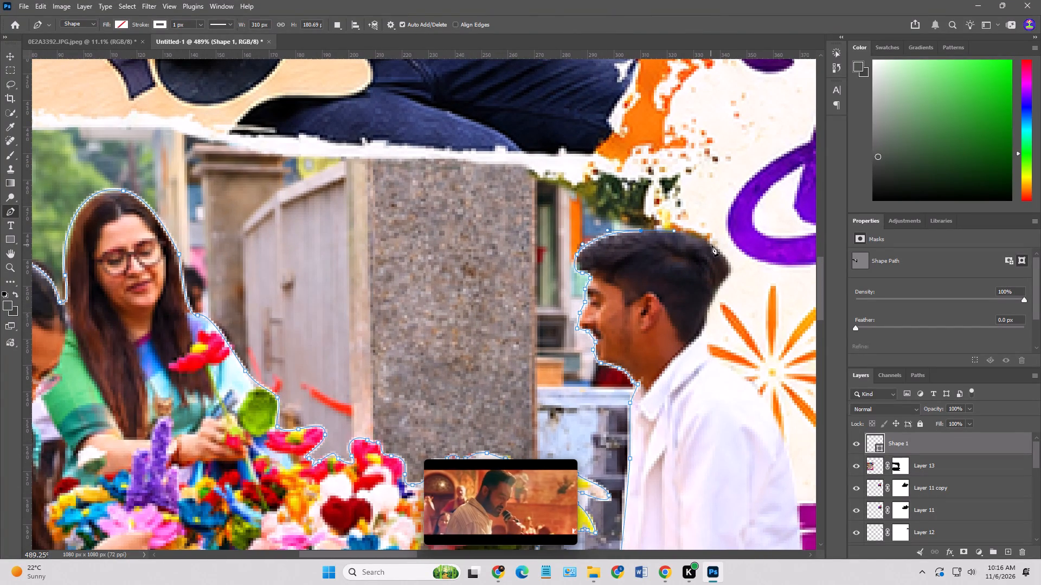
{"action": "left_click_drag", "start_coordinate": [714, 246], "coordinate": [728, 258]}
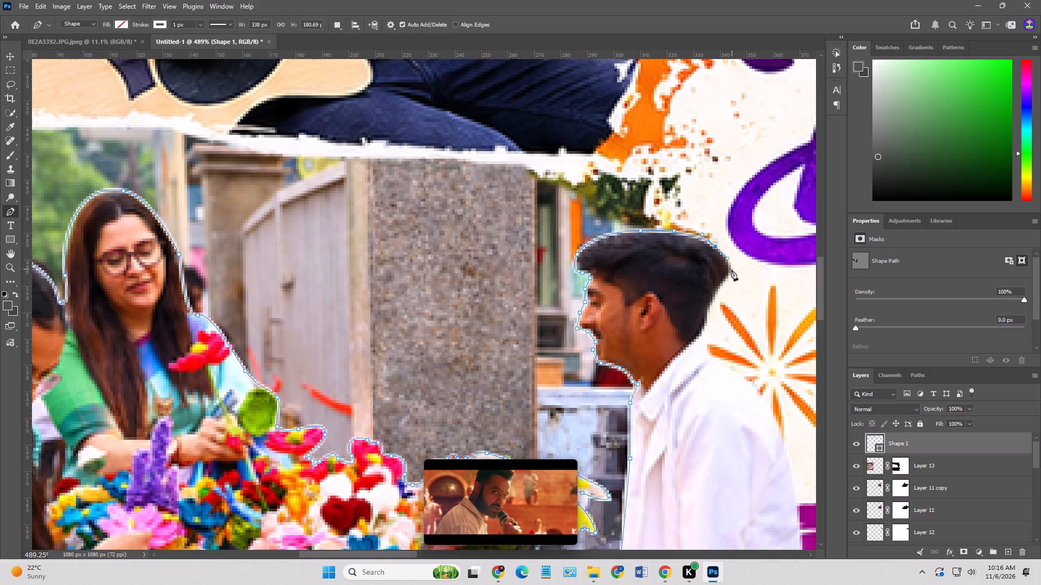
{"action": "left_click_drag", "start_coordinate": [728, 276], "coordinate": [722, 285]}
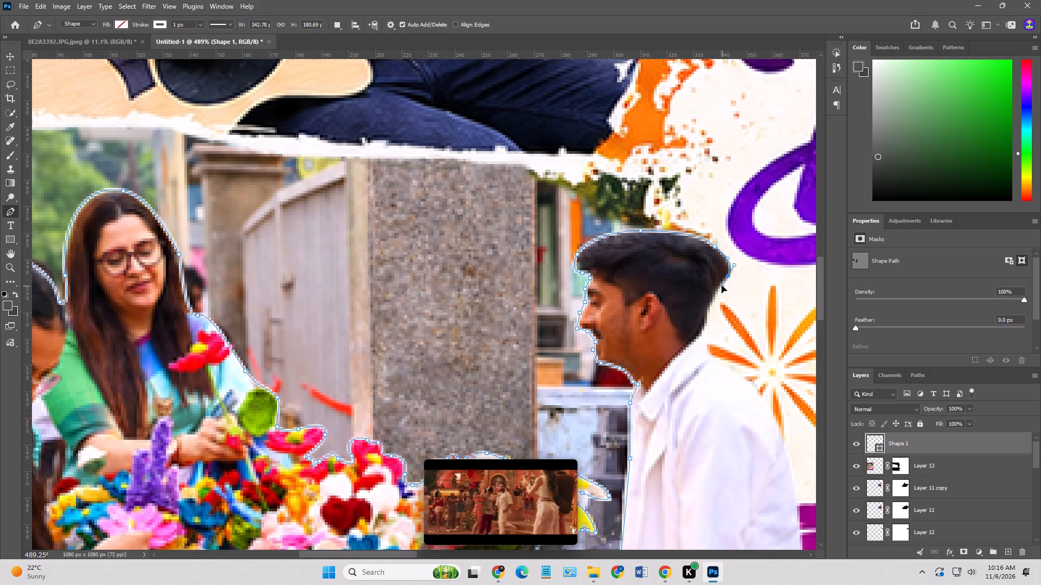
{"action": "left_click_drag", "start_coordinate": [722, 285], "coordinate": [721, 285]}
{"action": "left_click_drag", "start_coordinate": [708, 311], "coordinate": [707, 316]}
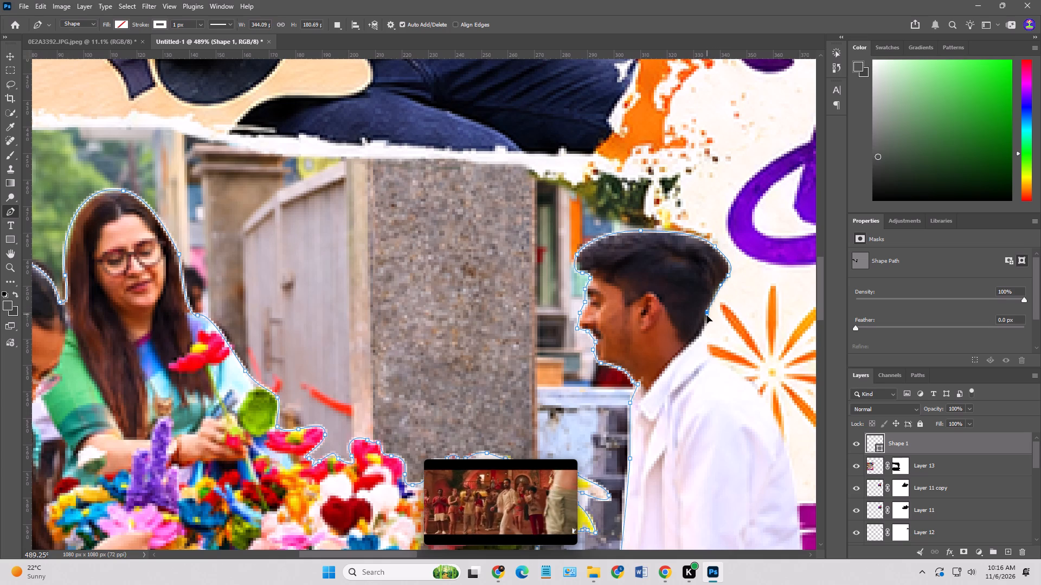
{"action": "left_click_drag", "start_coordinate": [707, 316], "coordinate": [706, 323]}
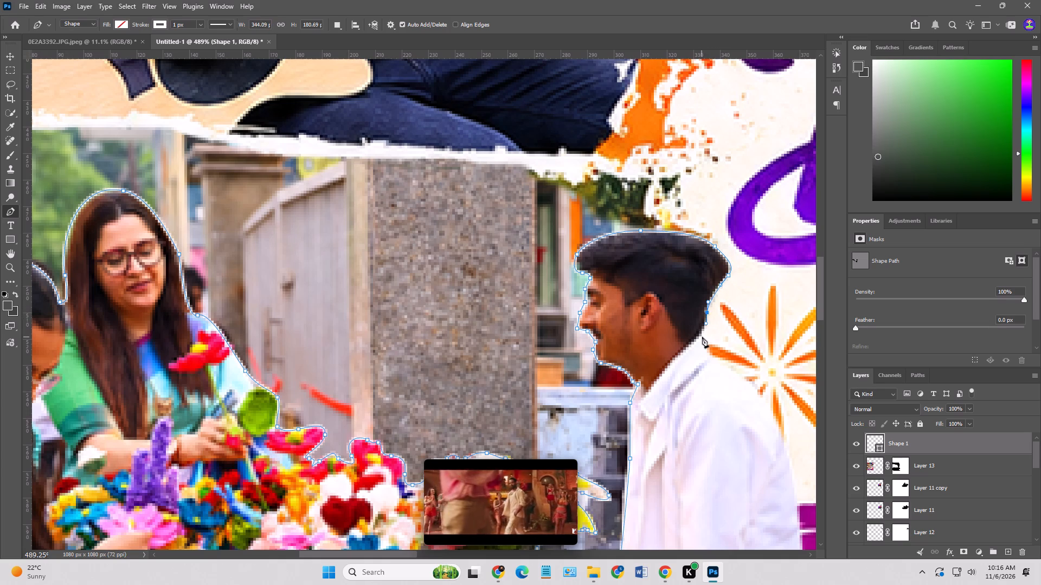
{"action": "left_click", "coordinate": [703, 336]}
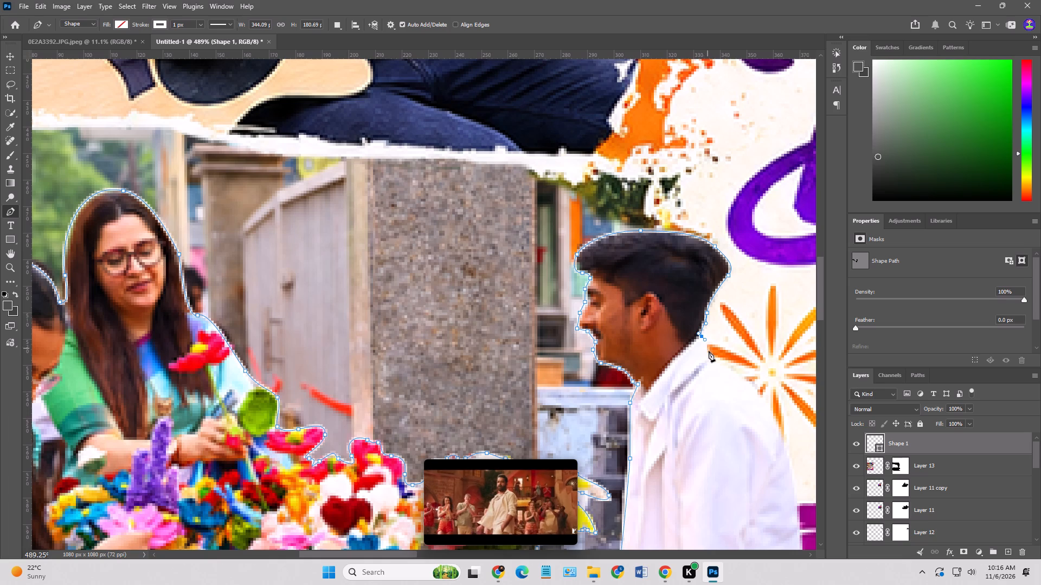
Trace the Shape 1 outline from the man's back collar over his shoulder and down his white shirt to the red-checked box.
{"action": "left_click", "coordinate": [710, 355]}
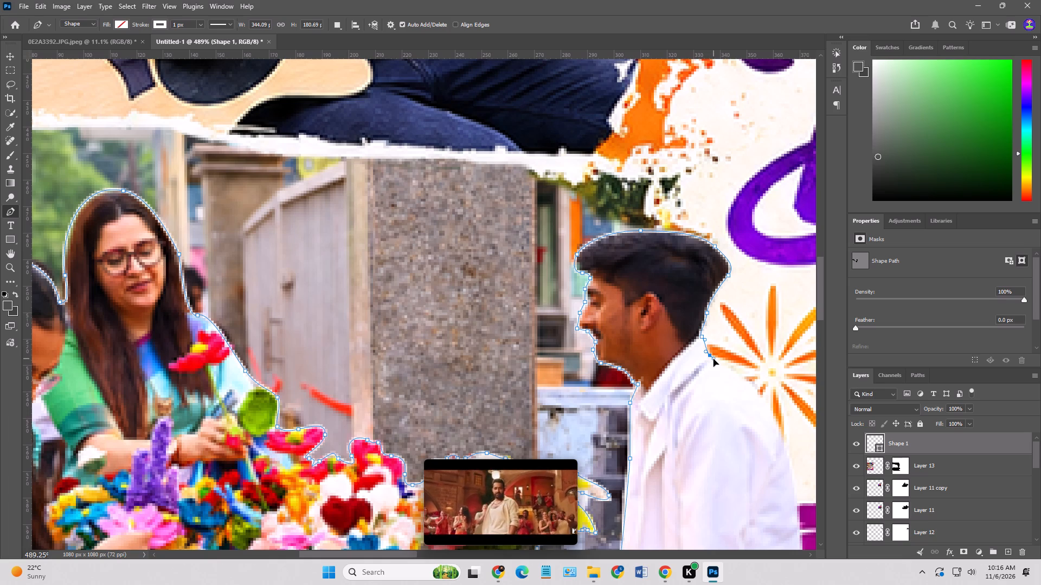
{"action": "left_click_drag", "start_coordinate": [755, 389], "coordinate": [759, 394]}
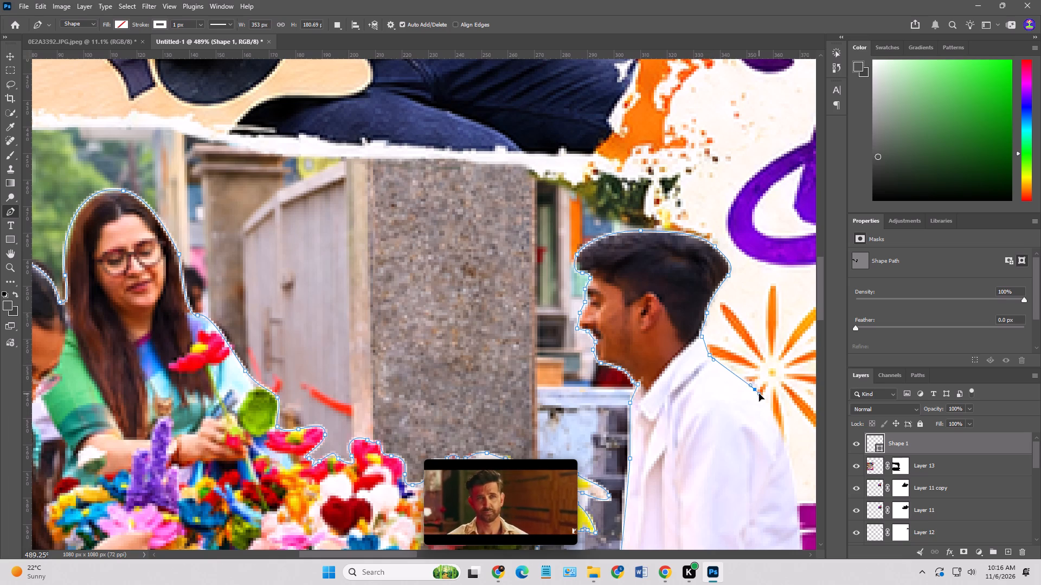
{"action": "left_click_drag", "start_coordinate": [759, 394], "coordinate": [766, 404]}
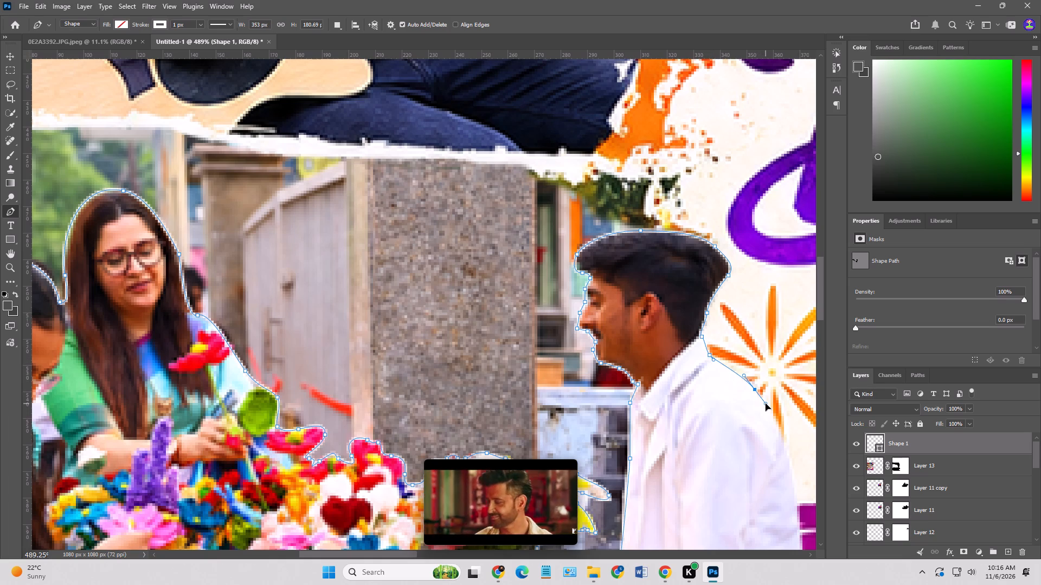
{"action": "left_click_drag", "start_coordinate": [766, 404], "coordinate": [766, 404]}
{"action": "scroll", "coordinate": [763, 403], "scroll_direction": "down", "scroll_amount": 4}
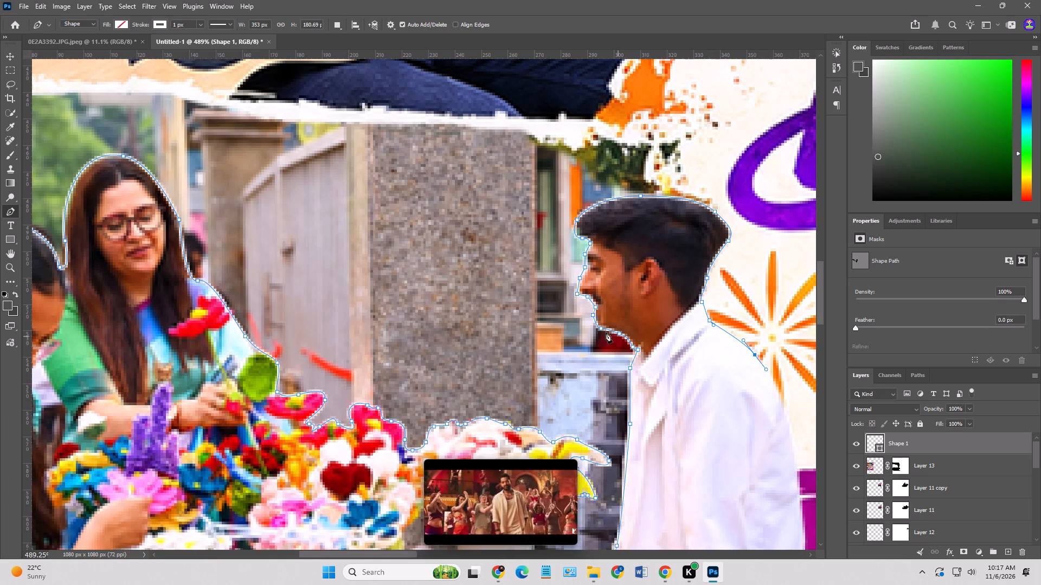
{"action": "scroll", "coordinate": [600, 332], "scroll_direction": "down", "scroll_amount": 7, "text": "alt"}
{"action": "scroll", "coordinate": [702, 450], "scroll_direction": "up", "scroll_amount": 5, "text": "alt"}
{"action": "left_click_drag", "start_coordinate": [701, 463], "coordinate": [701, 467]}
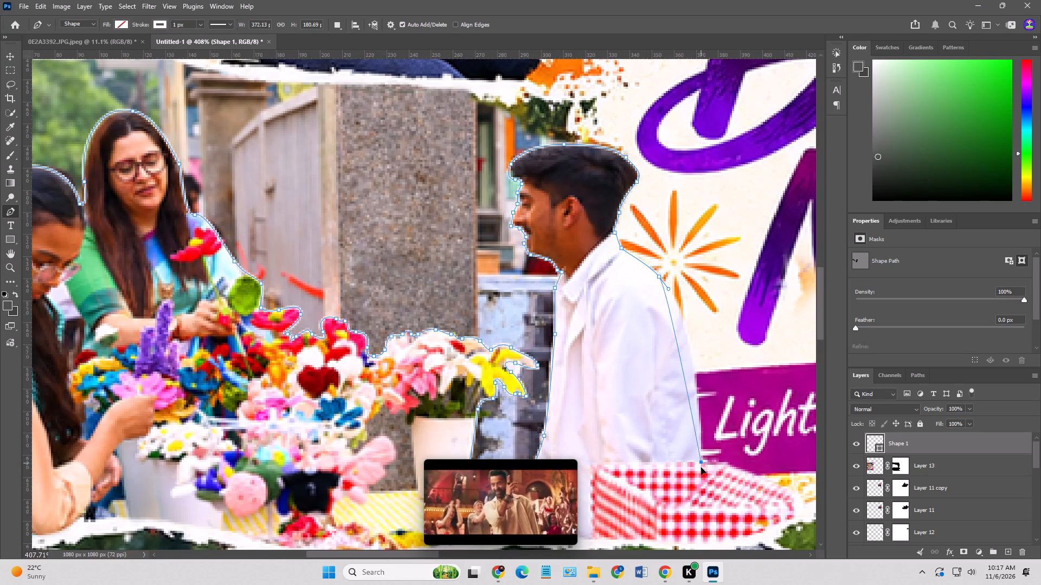
{"action": "left_click_drag", "start_coordinate": [701, 467], "coordinate": [707, 493]}
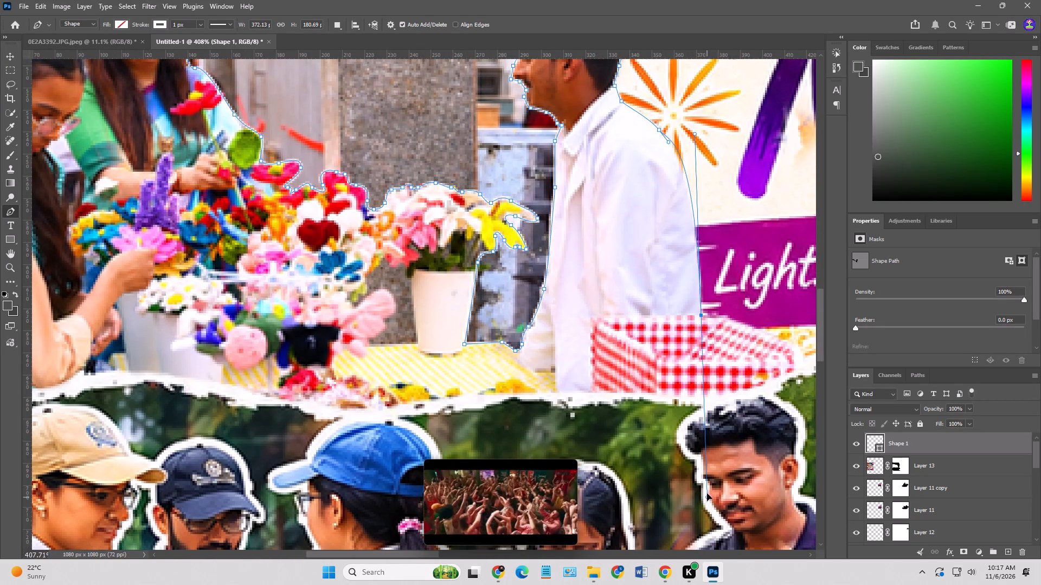
{"action": "left_click_drag", "start_coordinate": [707, 493], "coordinate": [704, 471]}
{"action": "left_click", "coordinate": [701, 315], "text": "alt"}
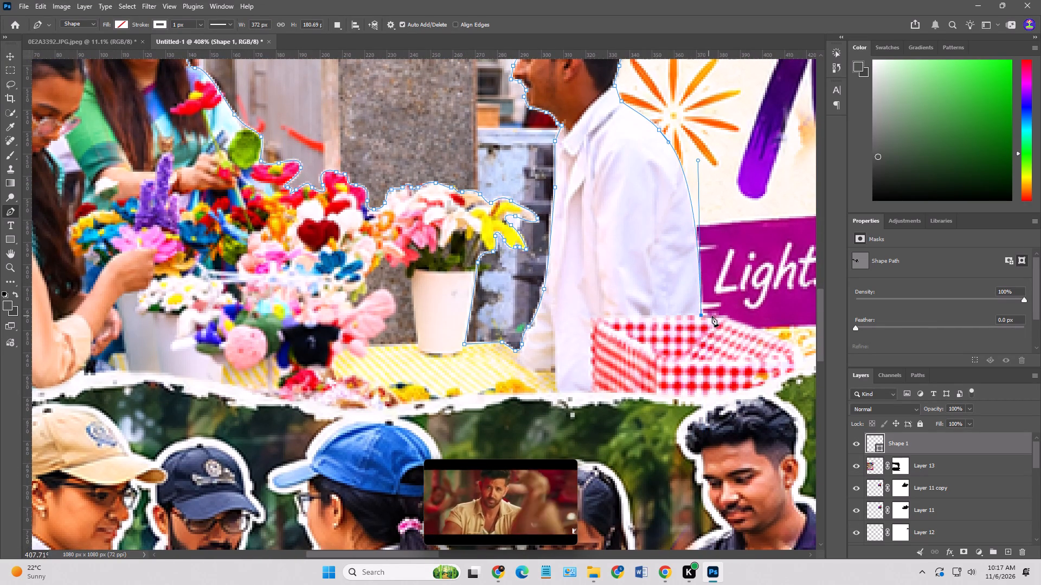
Carry the Shape 1 outline along the back edge of the red-checked box and down its far corner to the torn photo edge.
{"action": "left_click", "coordinate": [726, 315]}
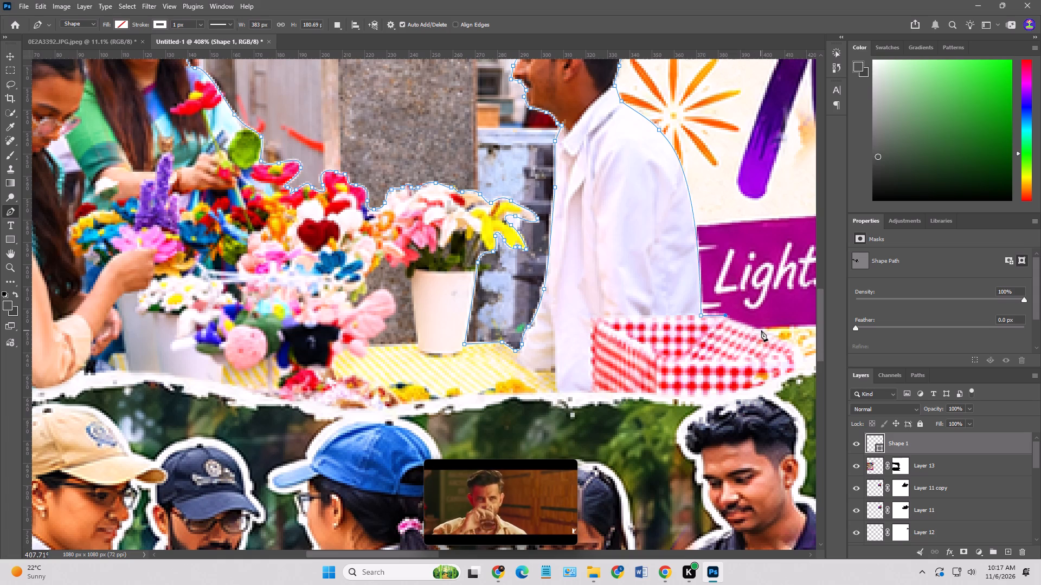
{"action": "left_click", "coordinate": [762, 331]}
{"action": "left_click", "coordinate": [795, 348]}
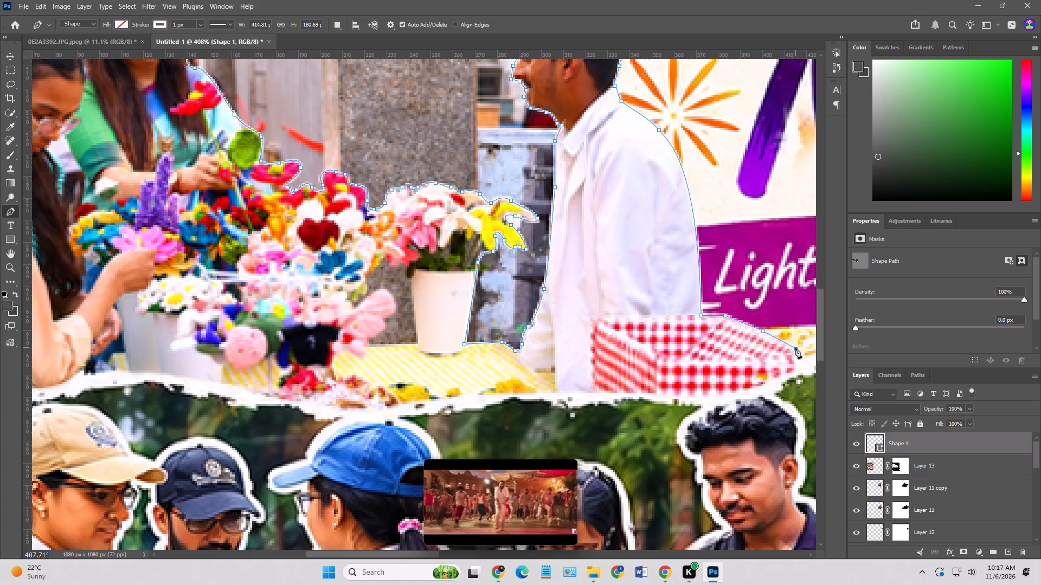
{"action": "left_click", "coordinate": [801, 370]}
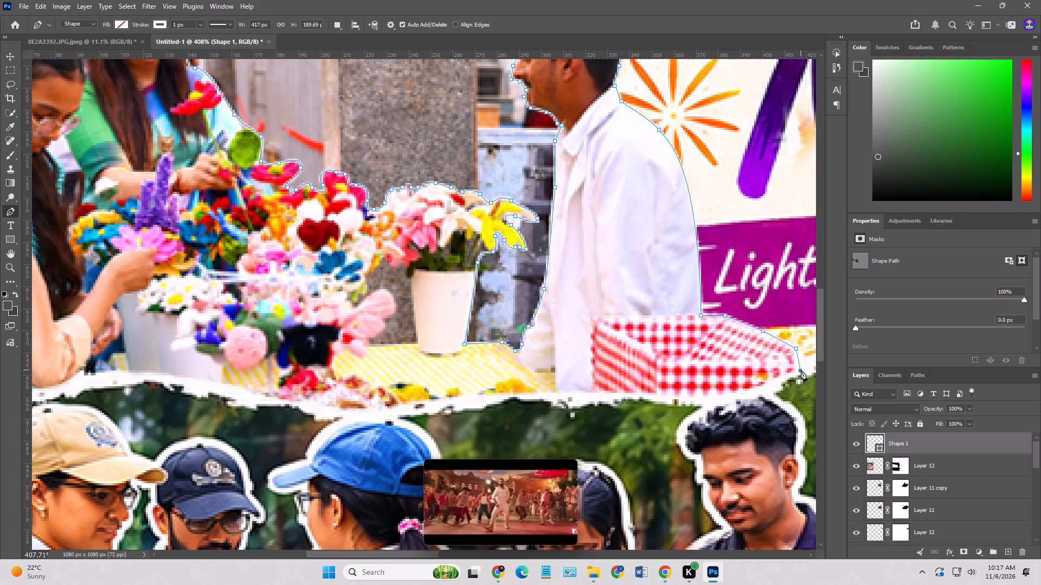
{"action": "key", "text": "ctrl+z"}
{"action": "left_click", "coordinate": [799, 352]}
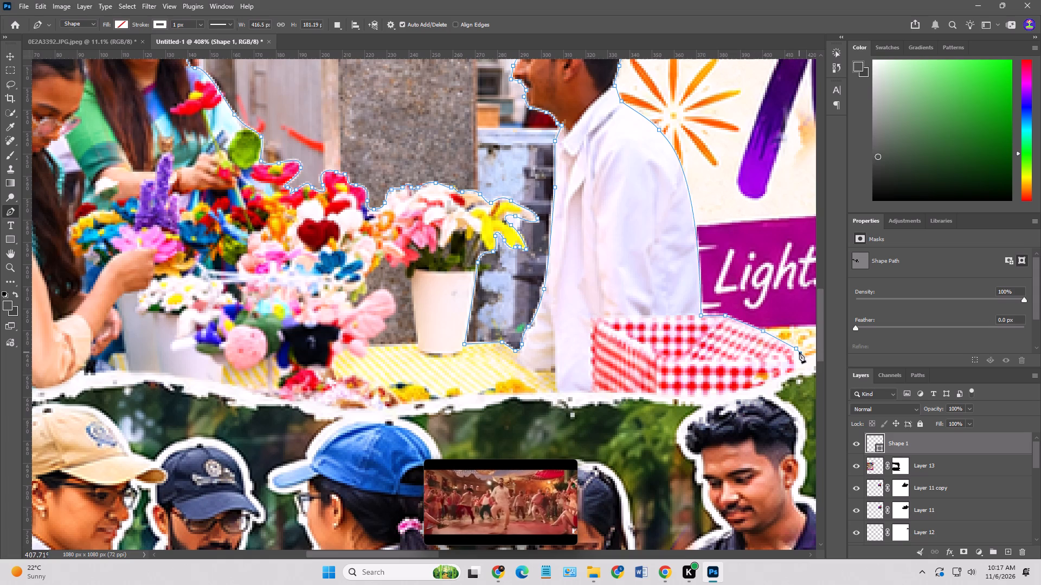
{"action": "left_click", "coordinate": [799, 370]}
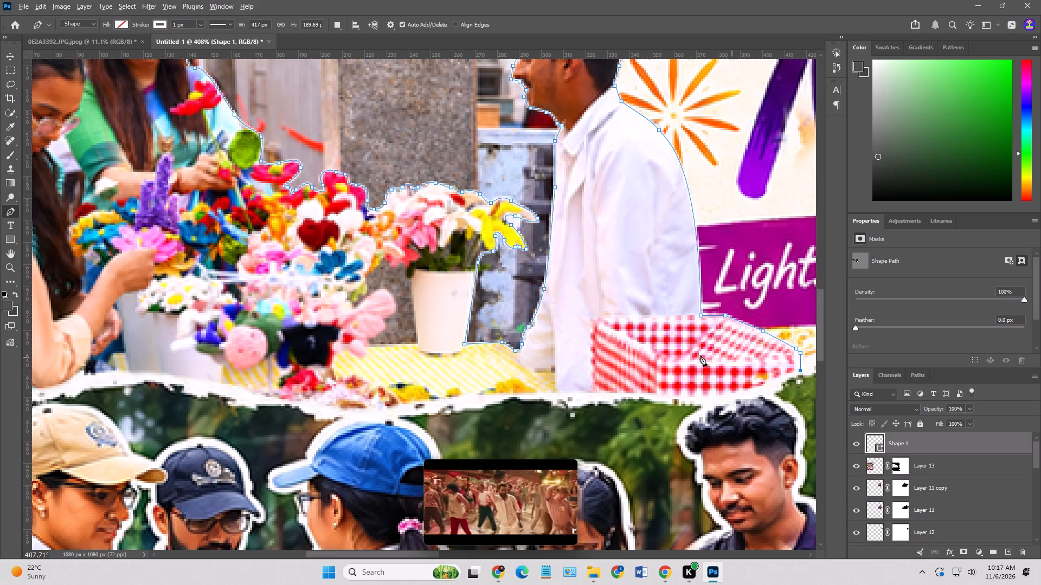
Set the Shape 1 stroke width to 3 px.
{"action": "scroll", "coordinate": [671, 359], "scroll_direction": "down", "scroll_amount": 8, "text": "alt"}
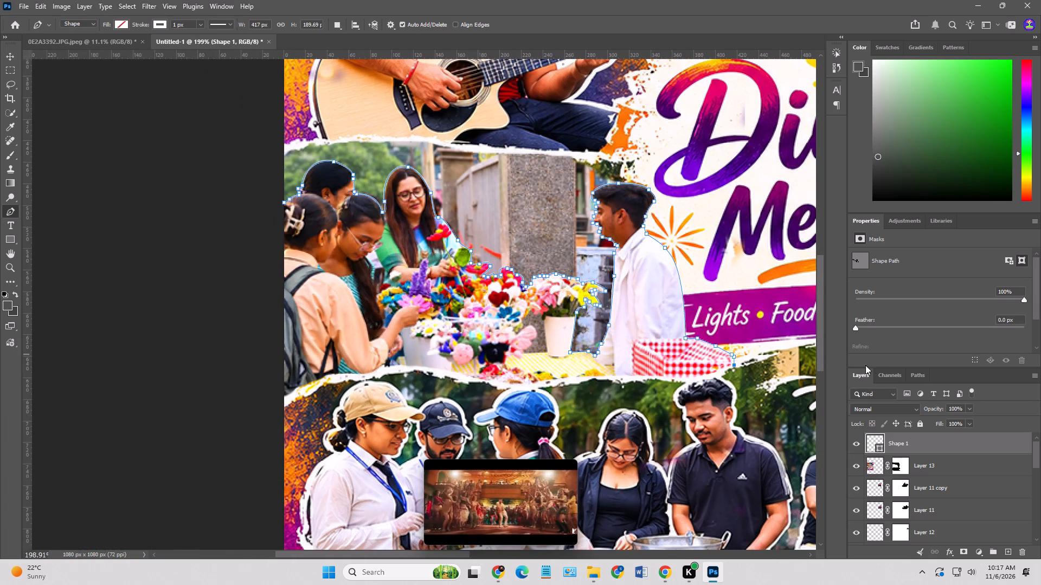
{"action": "left_click_drag", "start_coordinate": [187, 25], "coordinate": [142, 33]}
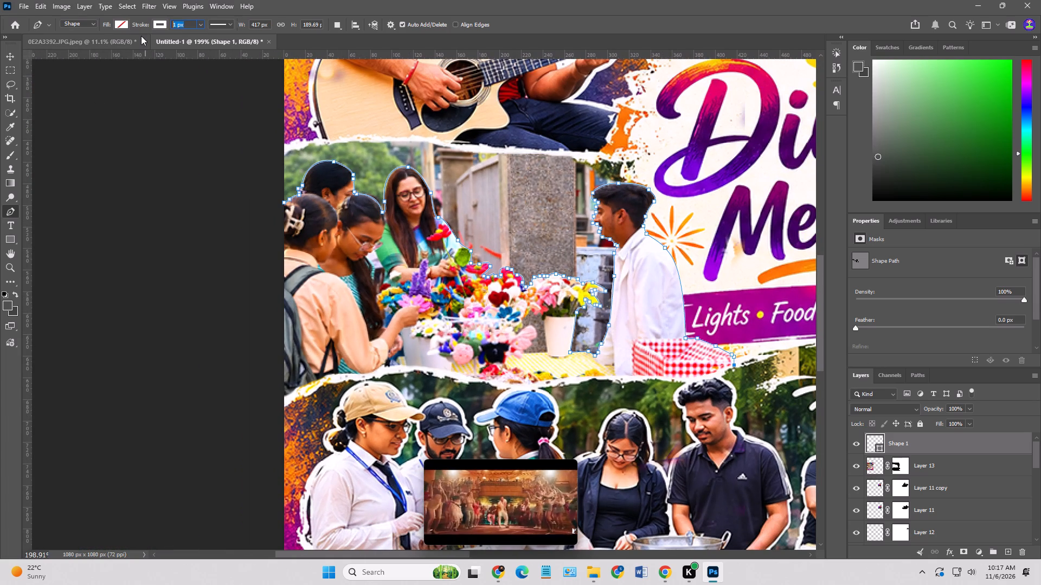
{"action": "key", "text": "3"}
{"action": "key", "text": "Return"}
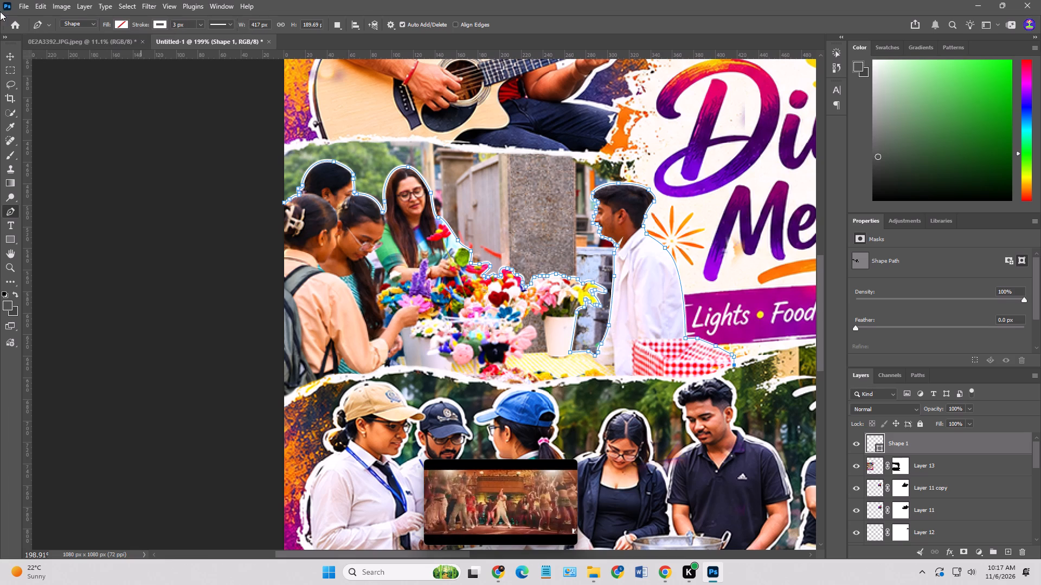
Deselect the Shape 1 path and examine the white outline in the whole collage and close up around the flower-stall photo.
{"action": "left_click", "coordinate": [9, 56]}
{"action": "left_click", "coordinate": [68, 107]}
{"action": "scroll", "coordinate": [68, 108], "scroll_direction": "down", "scroll_amount": 2, "text": "alt"}
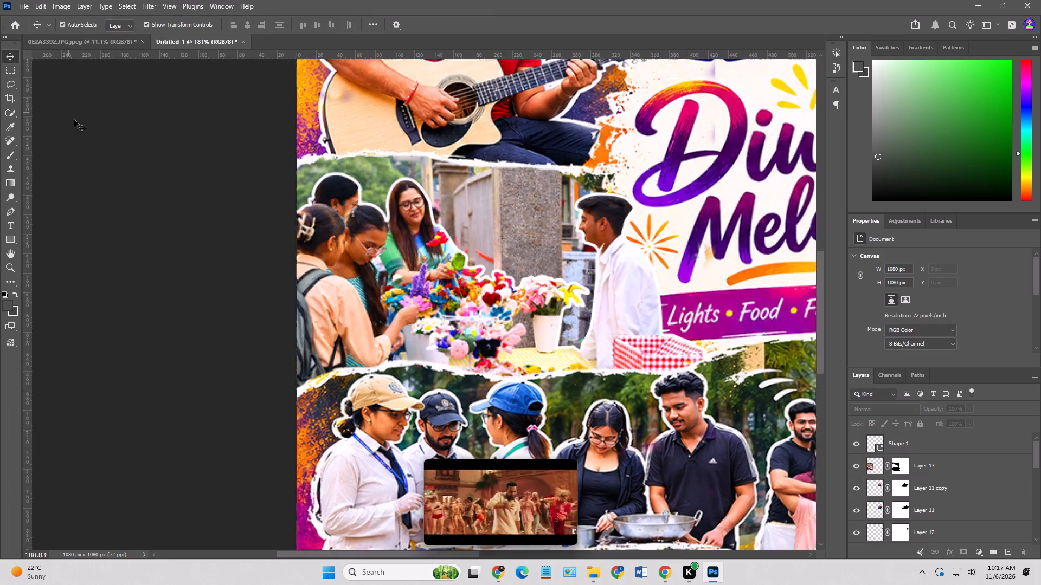
{"action": "scroll", "coordinate": [74, 120], "scroll_direction": "down", "scroll_amount": 9, "text": "alt"}
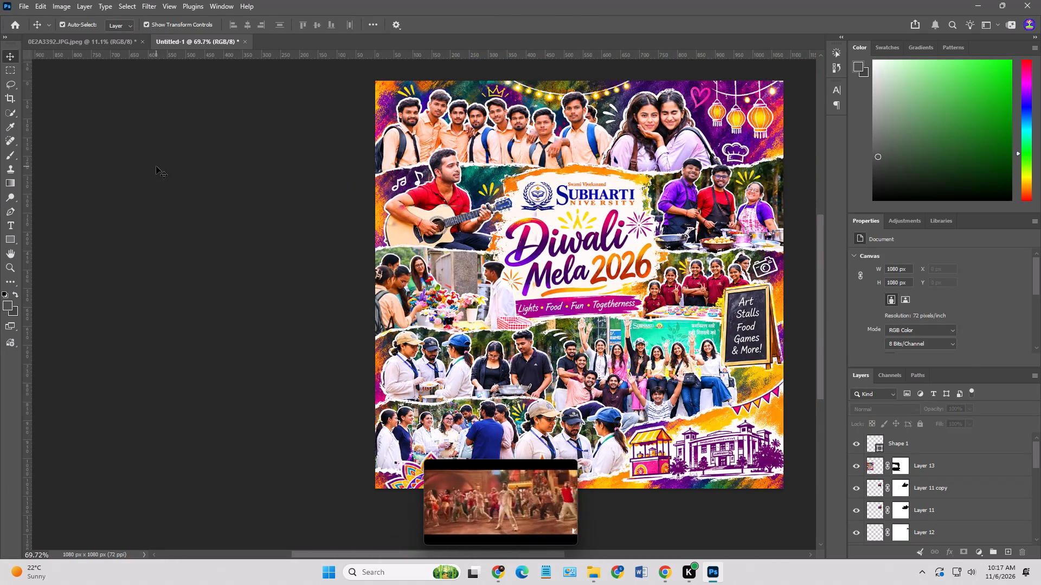
{"action": "scroll", "coordinate": [516, 263], "scroll_direction": "up", "scroll_amount": 8, "text": "alt"}
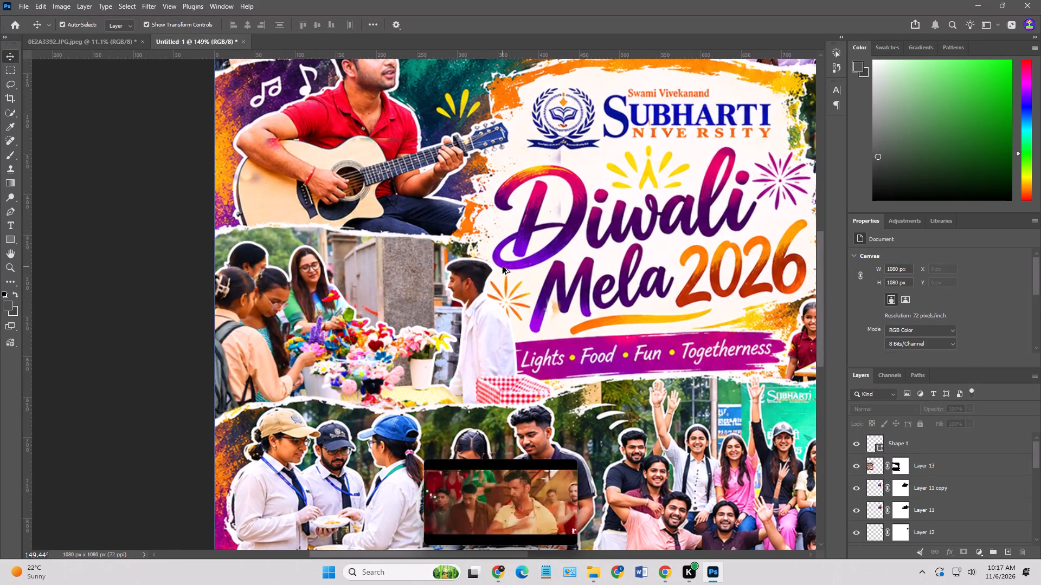
{"action": "scroll", "coordinate": [465, 287], "scroll_direction": "up", "scroll_amount": 7, "text": "alt"}
{"action": "scroll", "coordinate": [460, 304], "scroll_direction": "down", "scroll_amount": 2, "text": "alt"}
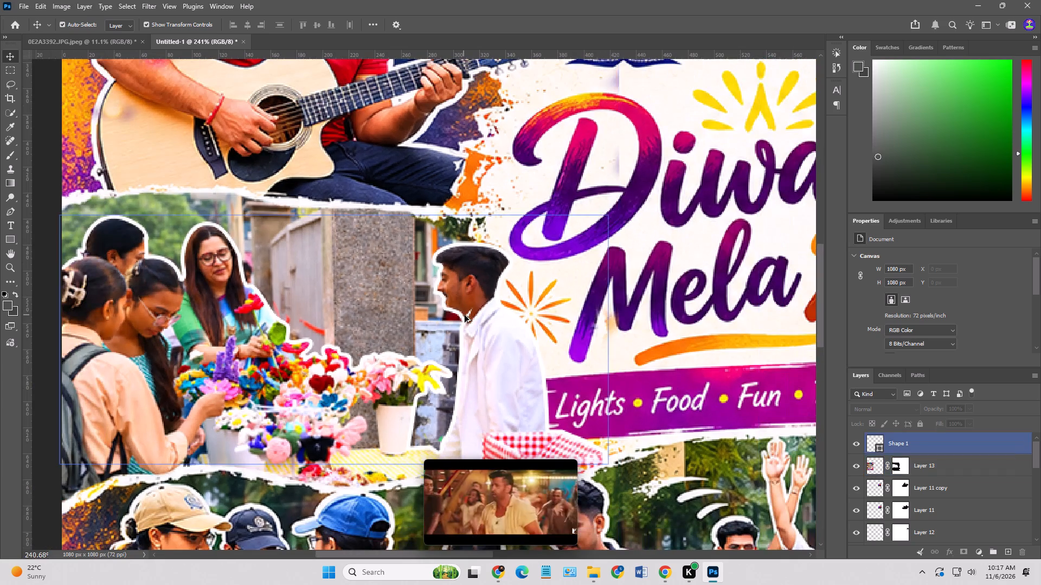
Add a layer mask to Shape 1 and brush black on it around the man's chin and collar.
{"action": "left_click", "coordinate": [898, 447]}
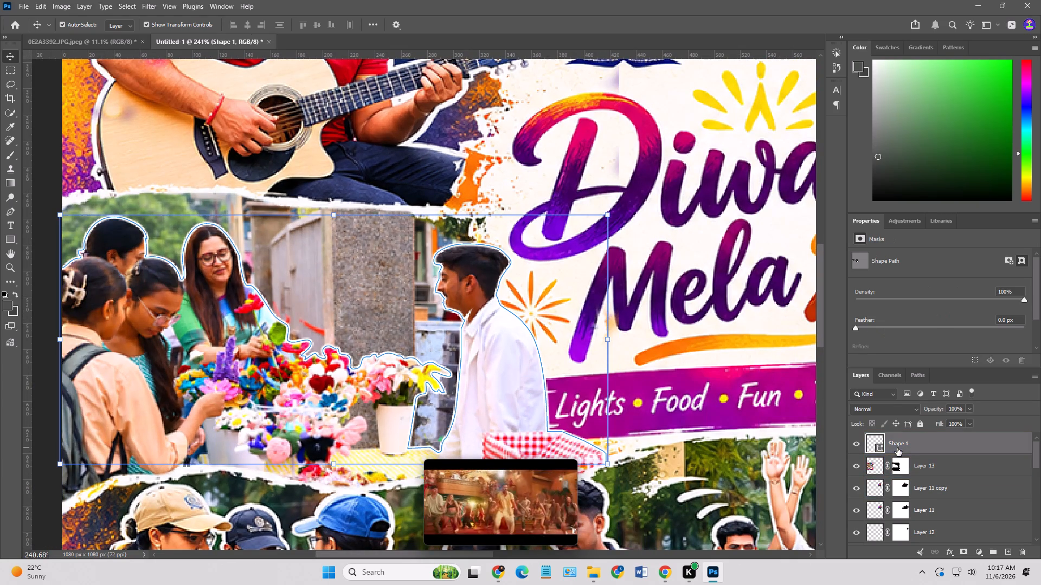
{"action": "left_click", "coordinate": [959, 550]}
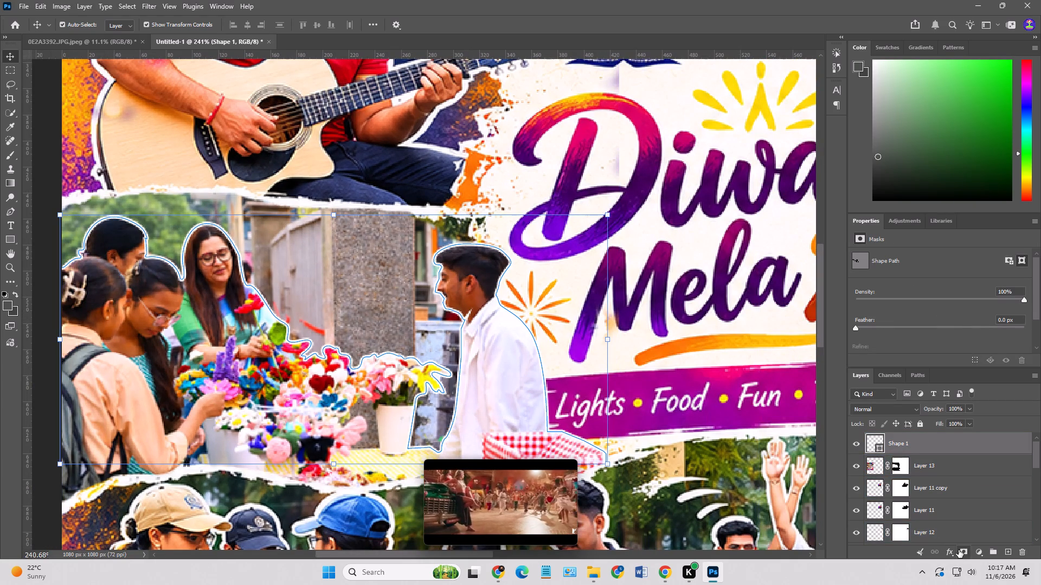
{"action": "left_click", "coordinate": [12, 156]}
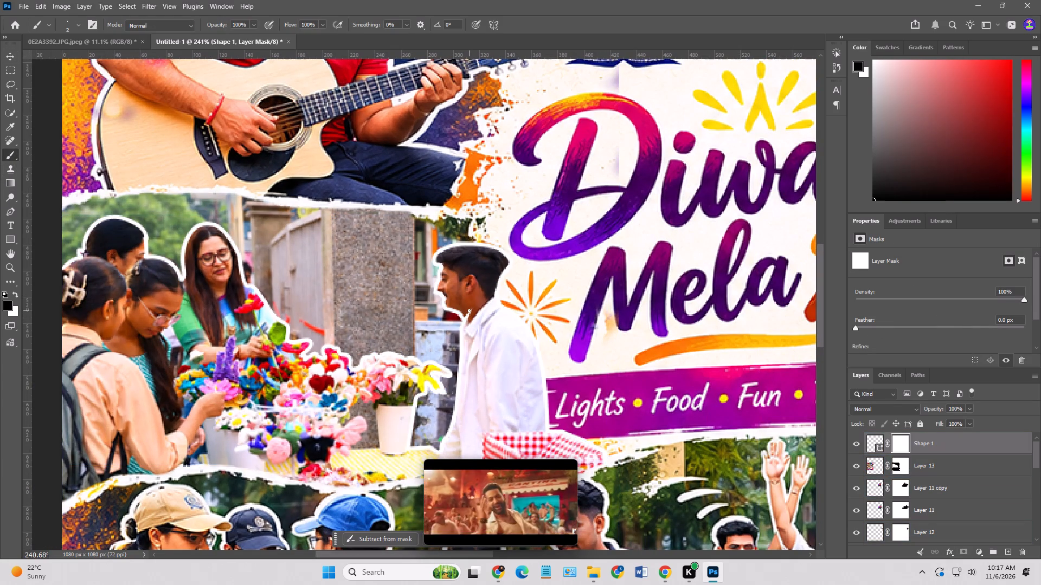
{"action": "left_click_drag", "start_coordinate": [469, 310], "coordinate": [472, 317]}
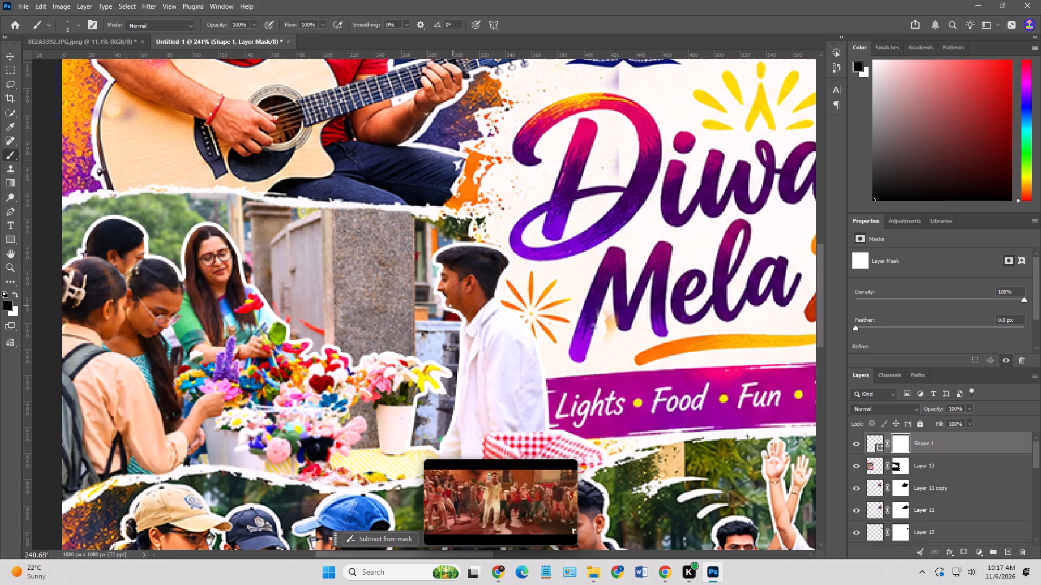
{"action": "left_click_drag", "start_coordinate": [447, 305], "coordinate": [444, 294]}
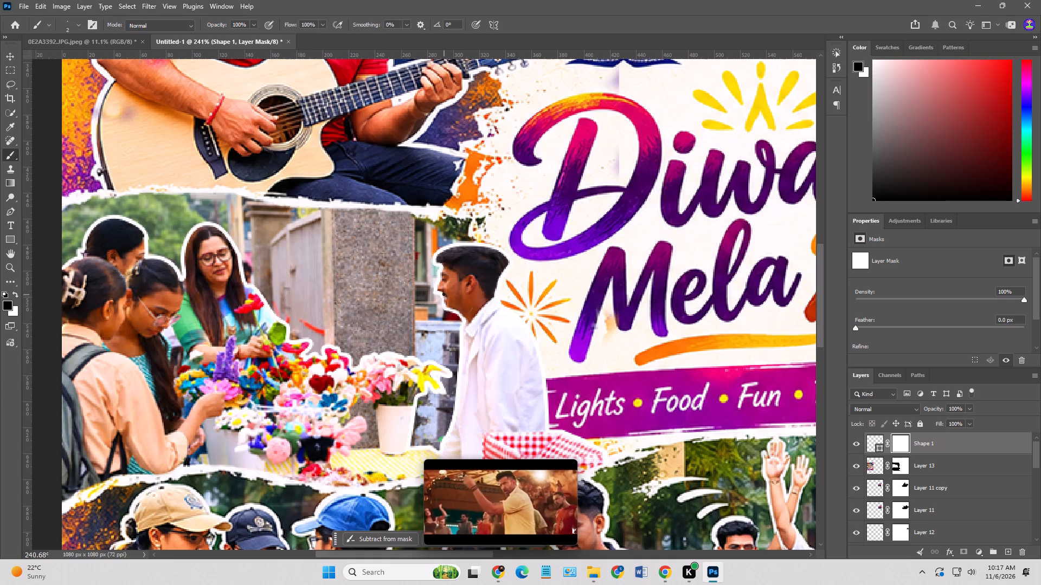
{"action": "left_click_drag", "start_coordinate": [444, 294], "coordinate": [444, 287]}
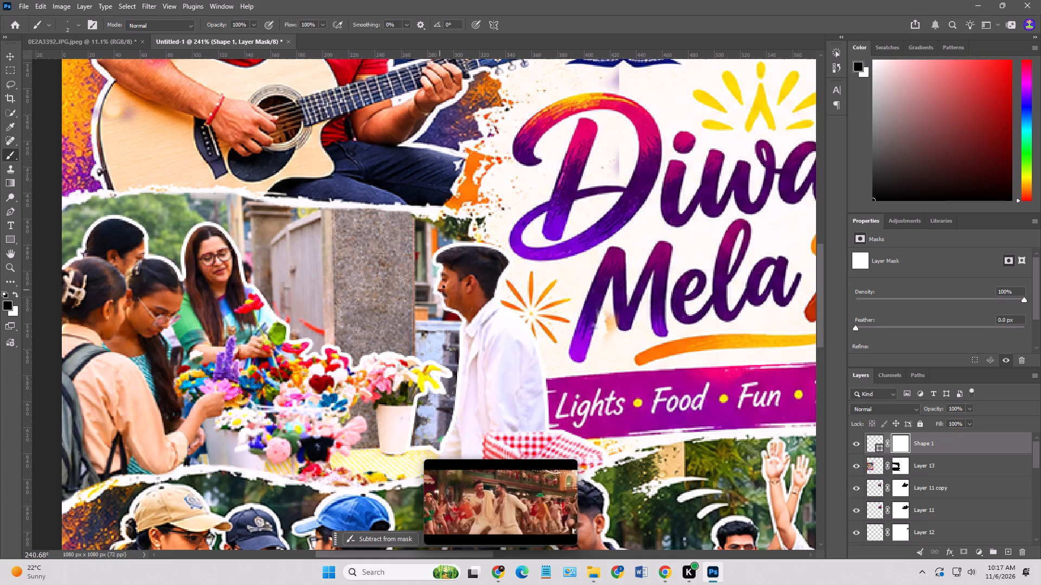
{"action": "left_click_drag", "start_coordinate": [444, 287], "coordinate": [440, 290]}
{"action": "left_click_drag", "start_coordinate": [474, 309], "coordinate": [473, 317]}
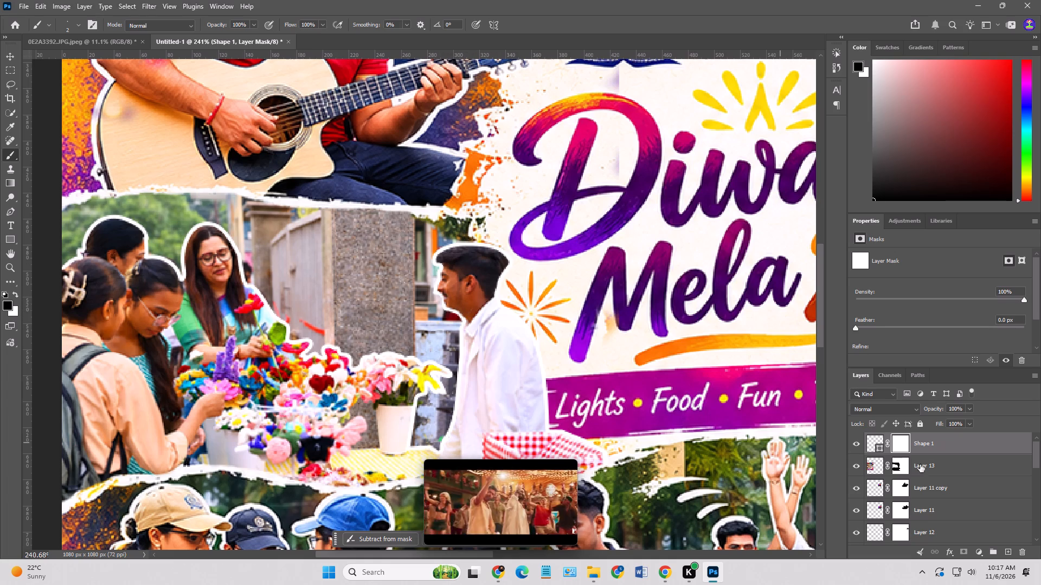
Brush black on Layer 13's mask along the back of the white-shirted man's head to trim leftover edges inside the outline.
{"action": "left_click", "coordinate": [897, 463]}
{"action": "left_click", "coordinate": [503, 252]}
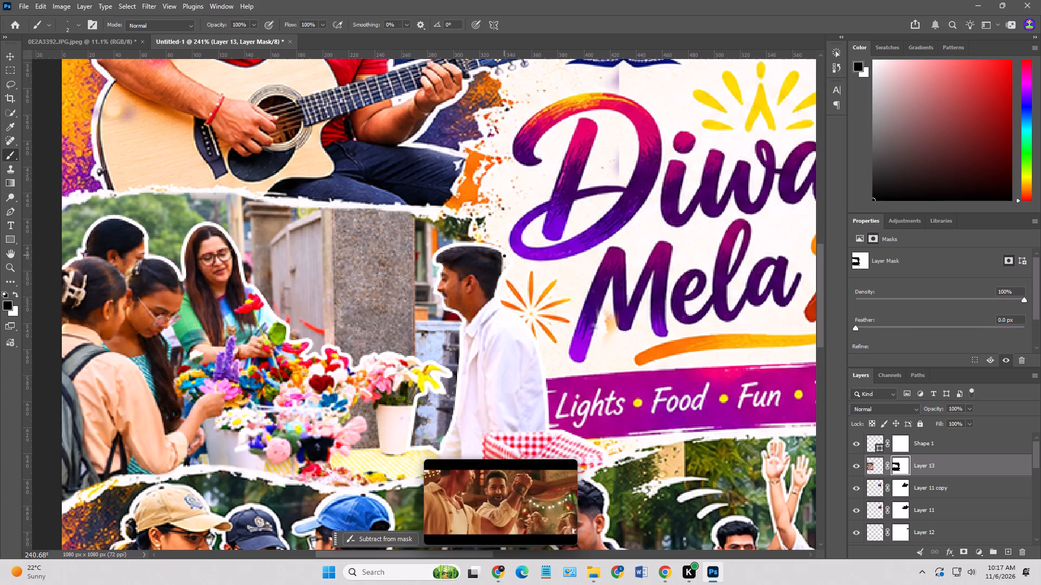
{"action": "key", "text": "ctrl+z"}
{"action": "left_click_drag", "start_coordinate": [492, 248], "coordinate": [506, 260]}
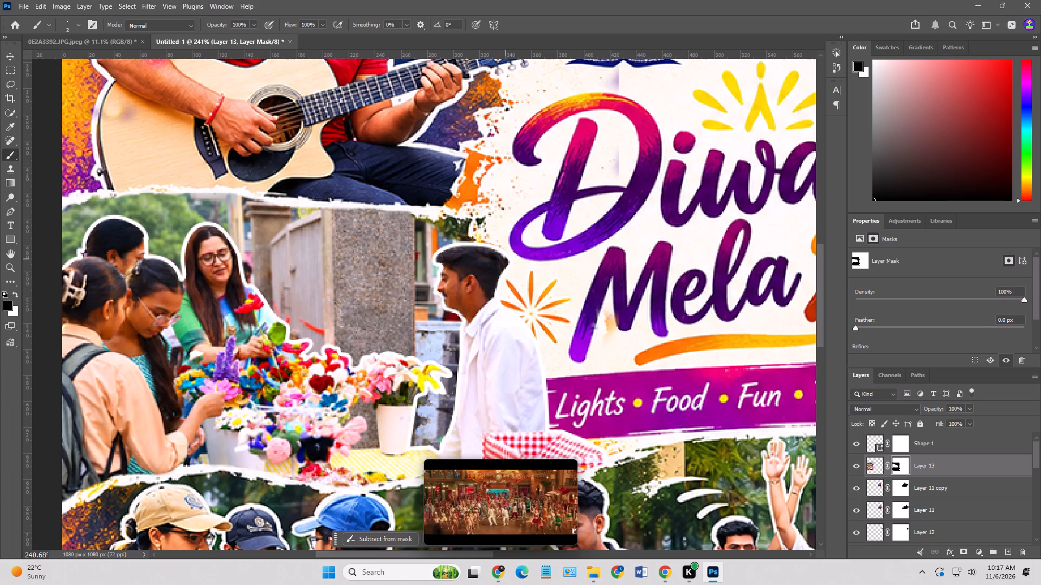
{"action": "left_click_drag", "start_coordinate": [506, 260], "coordinate": [506, 274]}
{"action": "left_click_drag", "start_coordinate": [502, 253], "coordinate": [505, 264]}
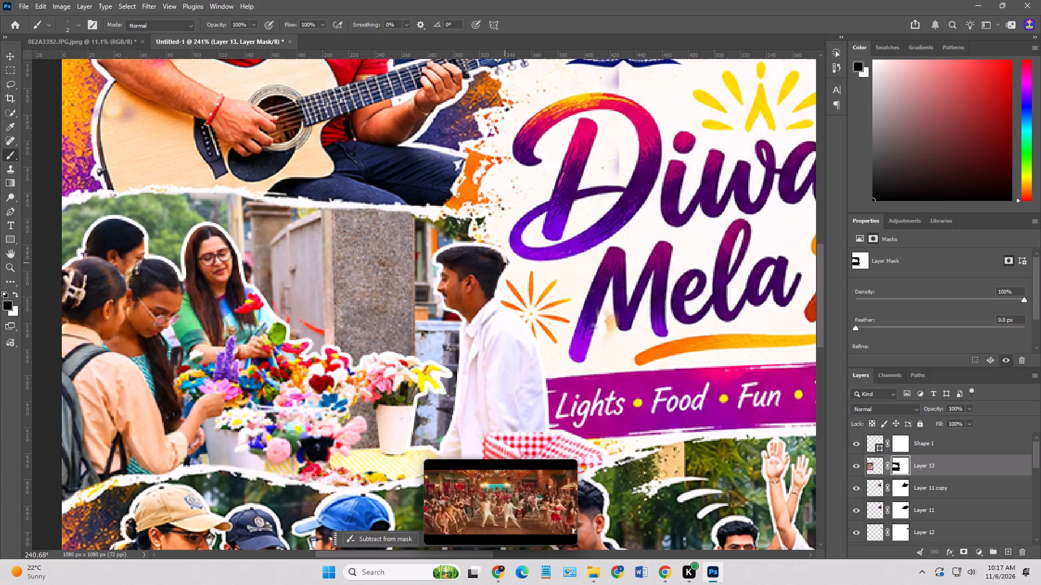
{"action": "left_click_drag", "start_coordinate": [505, 264], "coordinate": [504, 276]}
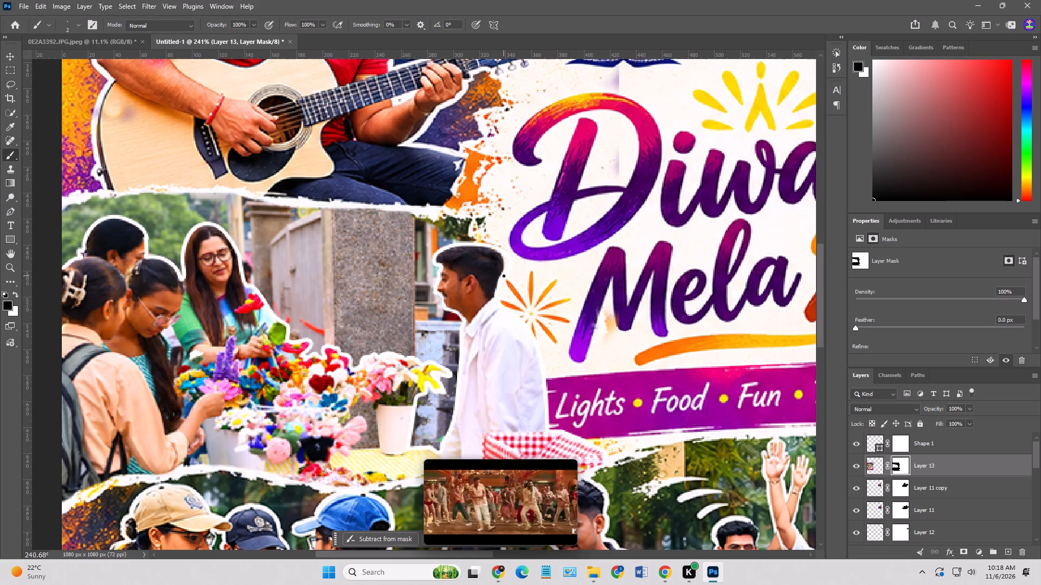
{"action": "left_click_drag", "start_coordinate": [504, 276], "coordinate": [511, 256]}
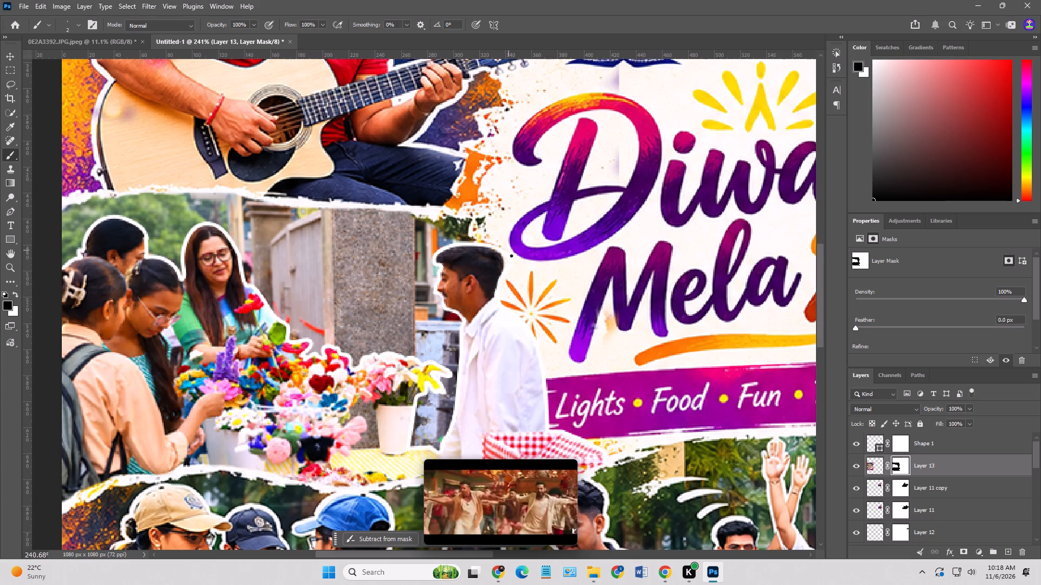
{"action": "left_click_drag", "start_coordinate": [511, 256], "coordinate": [513, 260]}
{"action": "left_click_drag", "start_coordinate": [504, 253], "coordinate": [489, 245]}
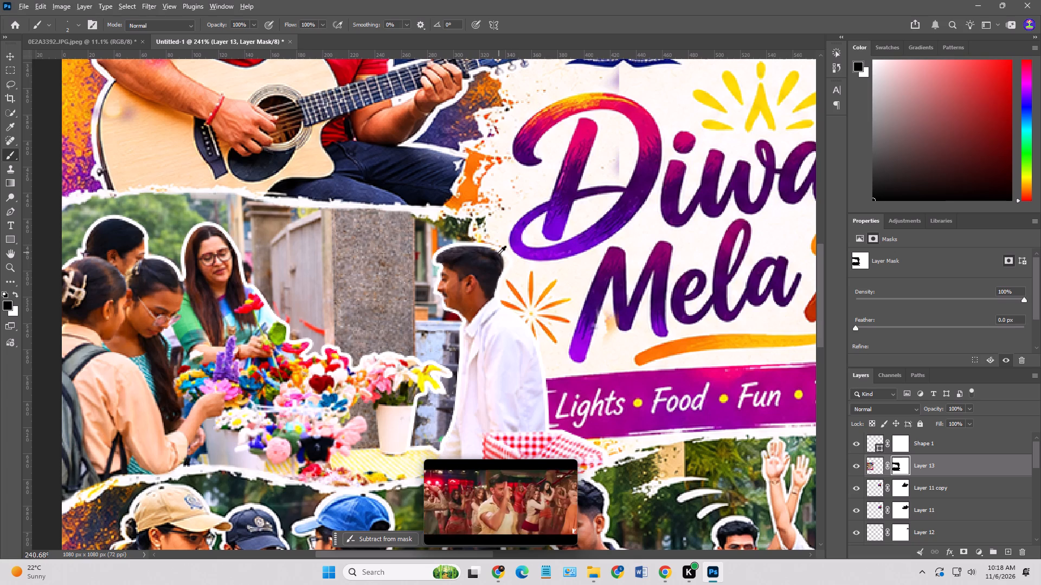
{"action": "scroll", "coordinate": [493, 257], "scroll_direction": "down", "scroll_amount": 6, "text": "alt"}
{"action": "scroll", "coordinate": [255, 202], "scroll_direction": "down", "scroll_amount": 5, "text": "alt"}
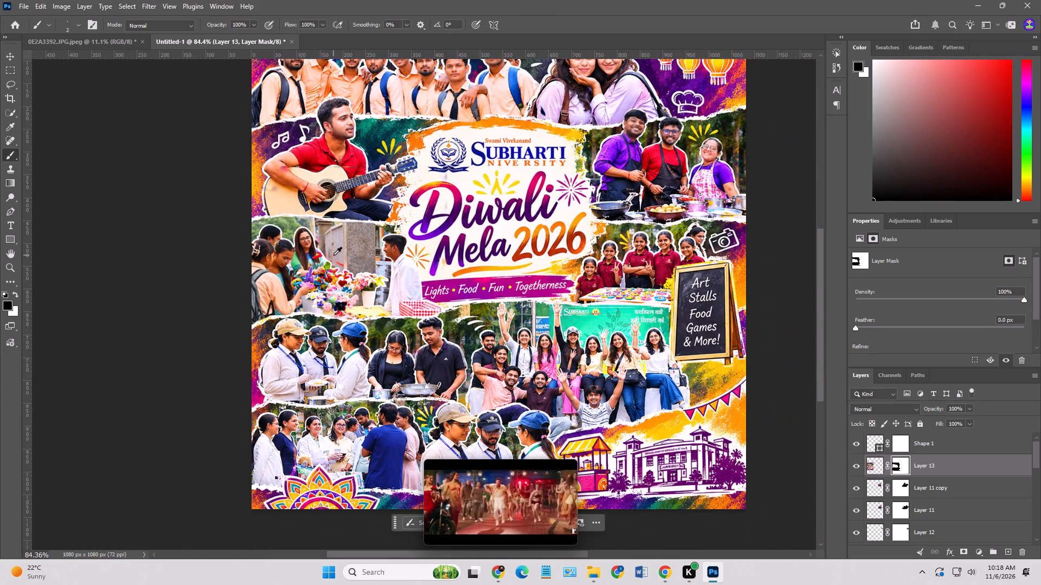
{"action": "scroll", "coordinate": [428, 287], "scroll_direction": "down", "scroll_amount": 2, "text": "alt"}
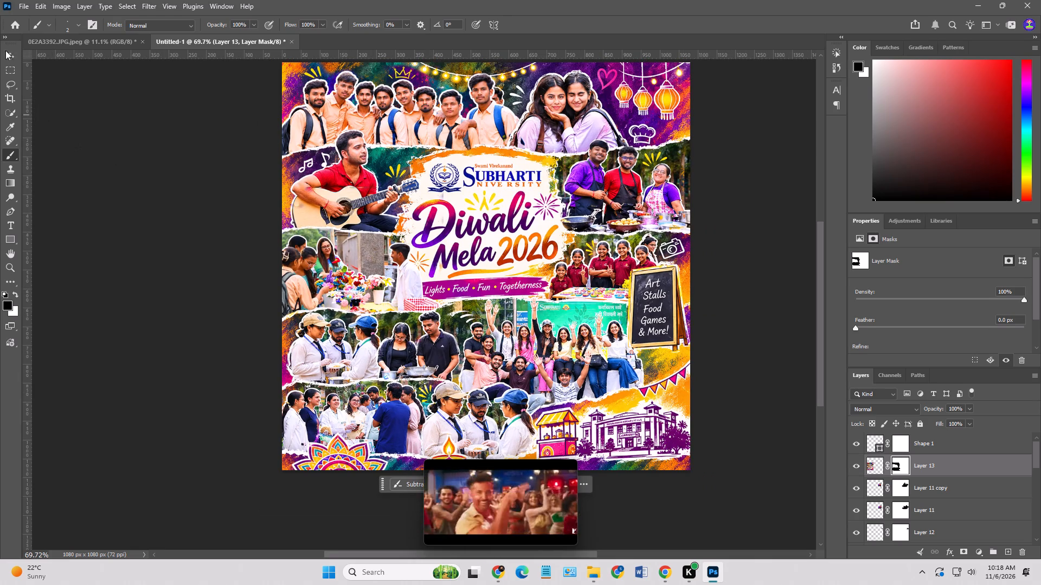
{"action": "left_click", "coordinate": [8, 57]}
{"action": "left_click", "coordinate": [62, 132]}
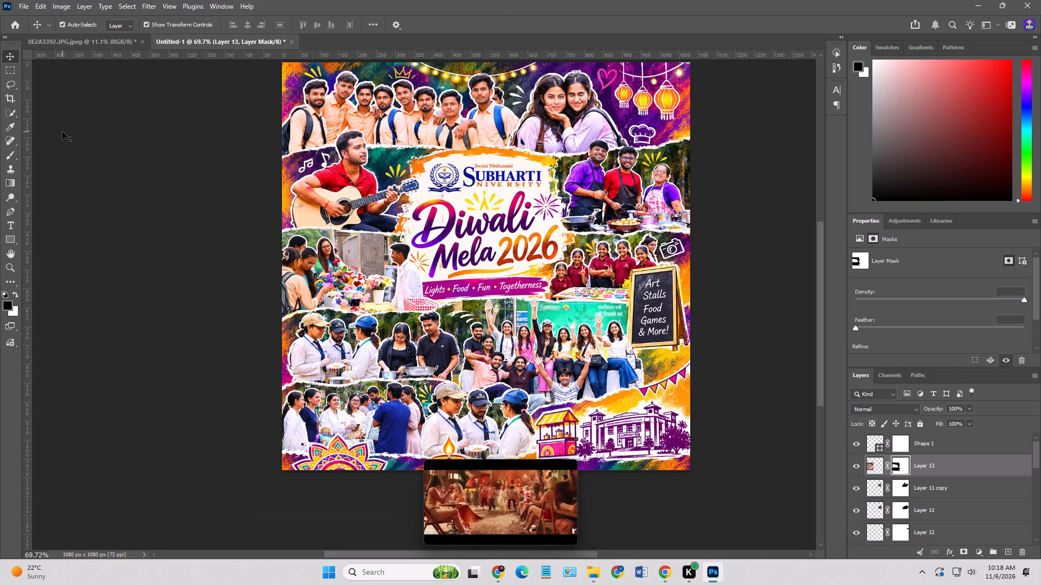
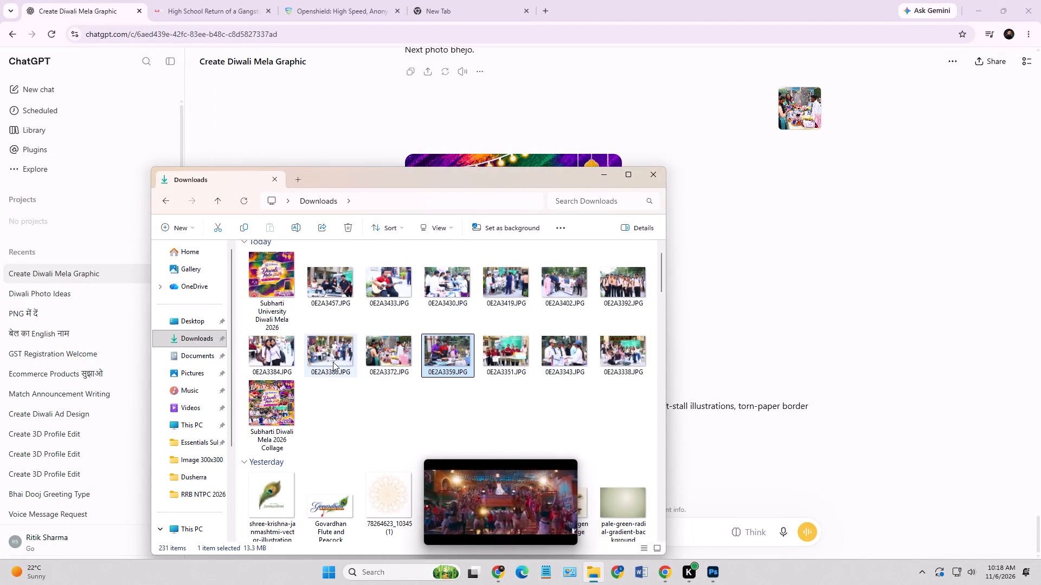
Place the photo 0E2A3351.JPG from the Downloads folder into the Diwali Mela 2026 collage.
{"action": "left_click_drag", "start_coordinate": [506, 347], "coordinate": [710, 571]}
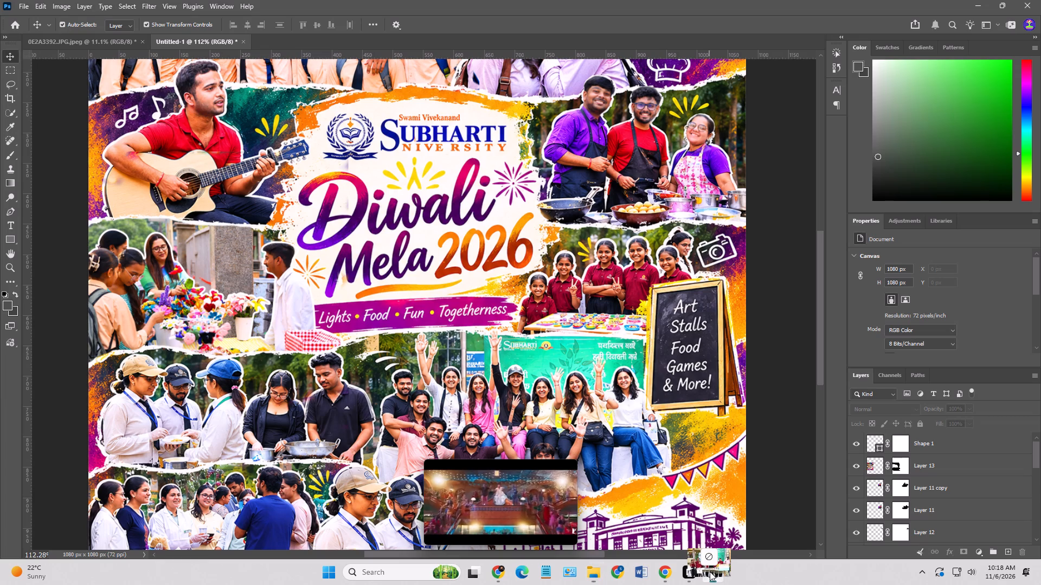
{"action": "left_click_drag", "start_coordinate": [710, 571], "coordinate": [593, 405]}
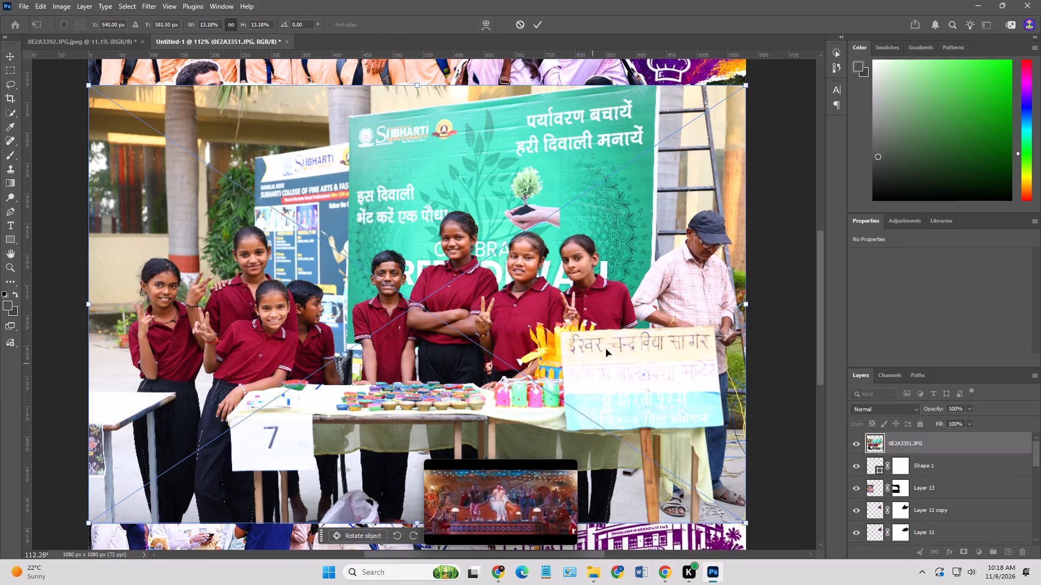
Scale the placed photo to about 380 × 254 px and position it over the maroon-shirted children's stall panel beside the title.
{"action": "left_click_drag", "start_coordinate": [744, 302], "coordinate": [723, 302], "text": "alt"}
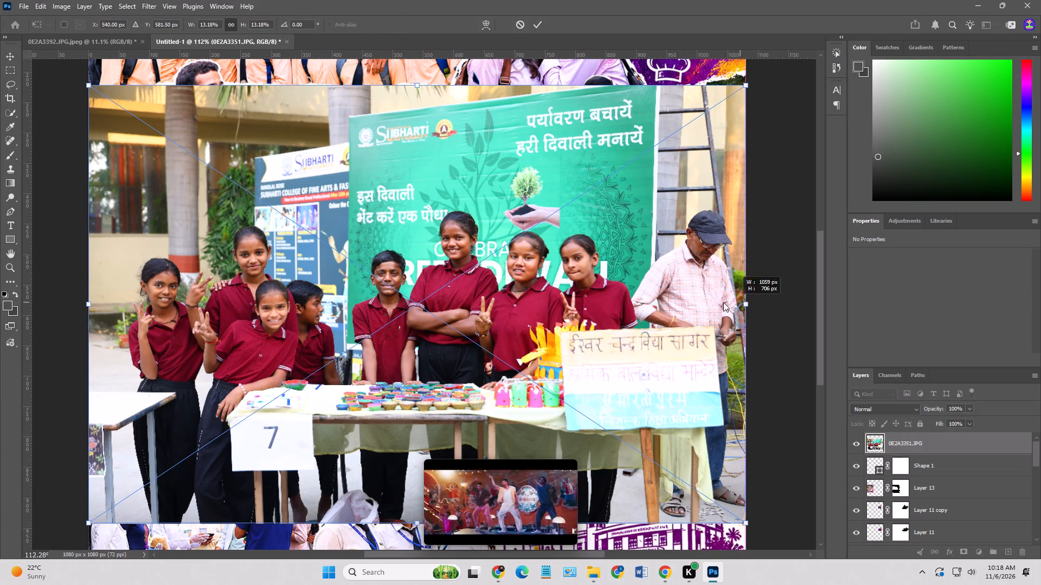
{"action": "left_click_drag", "start_coordinate": [723, 302], "coordinate": [557, 285], "text": "alt"}
{"action": "left_click_drag", "start_coordinate": [488, 292], "coordinate": [315, 251]}
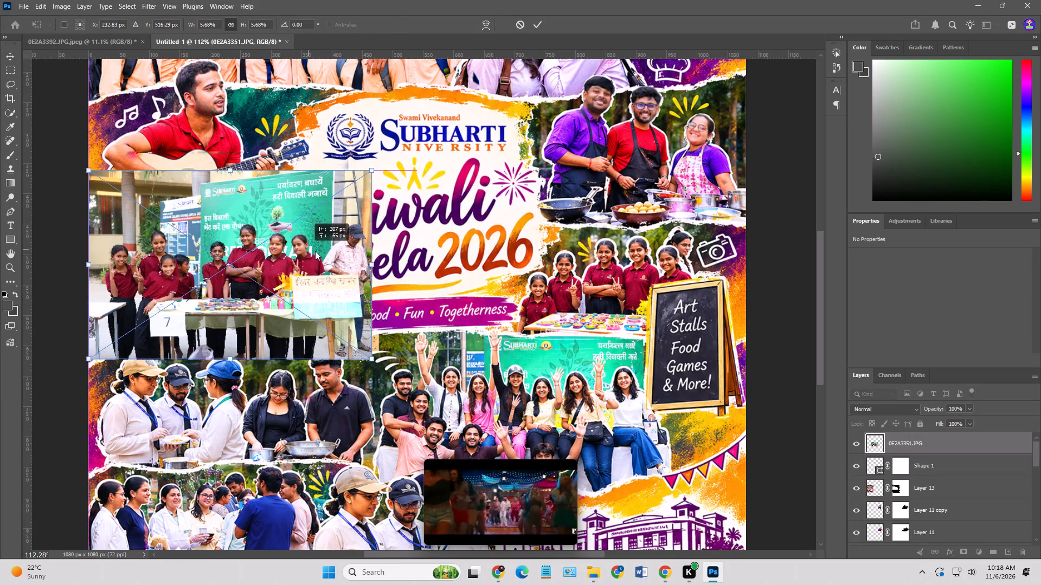
{"action": "left_click_drag", "start_coordinate": [315, 251], "coordinate": [701, 288]}
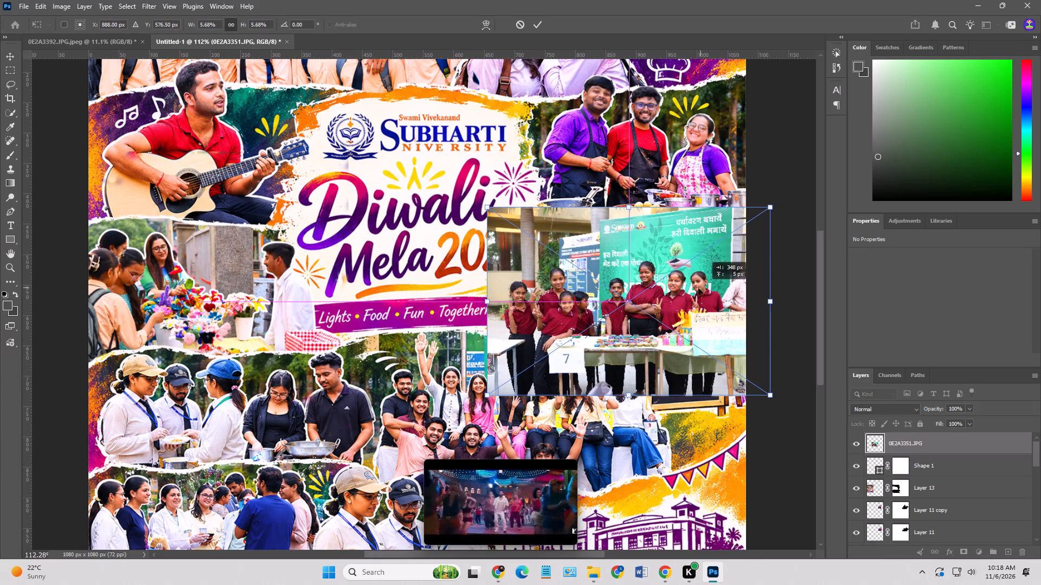
{"action": "left_click_drag", "start_coordinate": [767, 395], "coordinate": [701, 367], "text": "alt"}
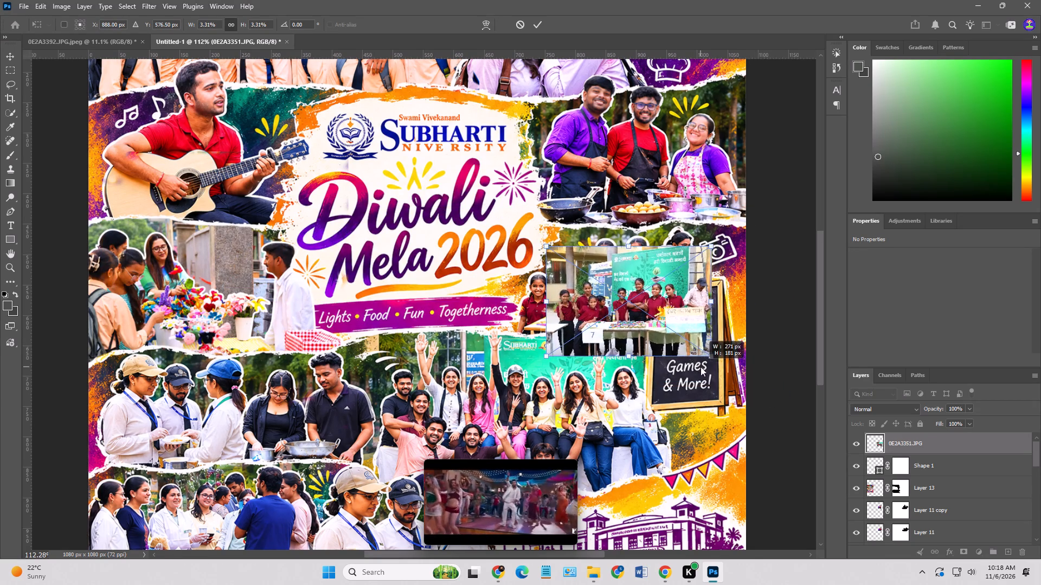
{"action": "left_click_drag", "start_coordinate": [701, 367], "coordinate": [689, 332], "text": "alt"}
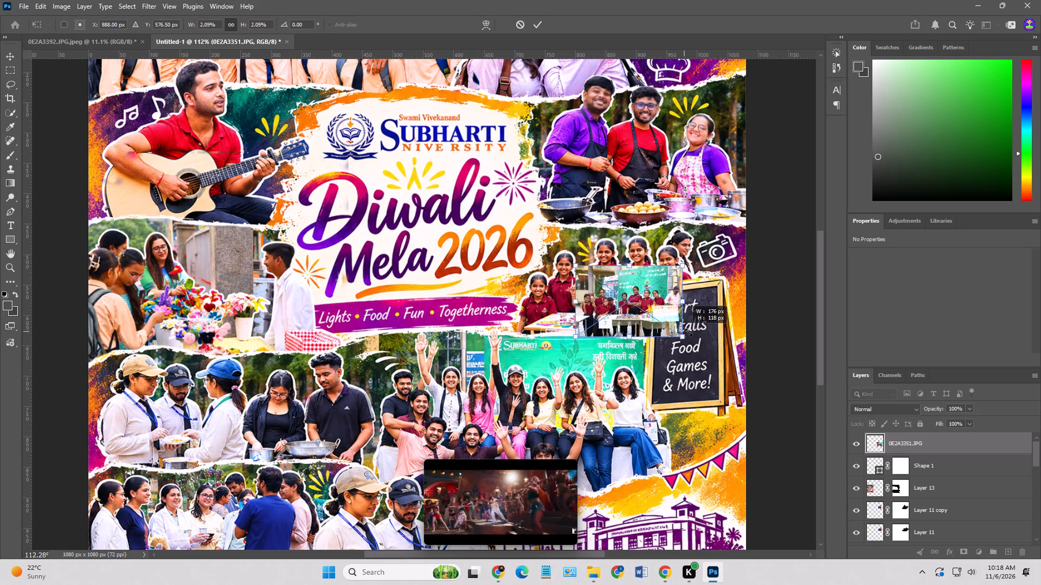
{"action": "left_click_drag", "start_coordinate": [689, 332], "coordinate": [642, 332], "text": "alt"}
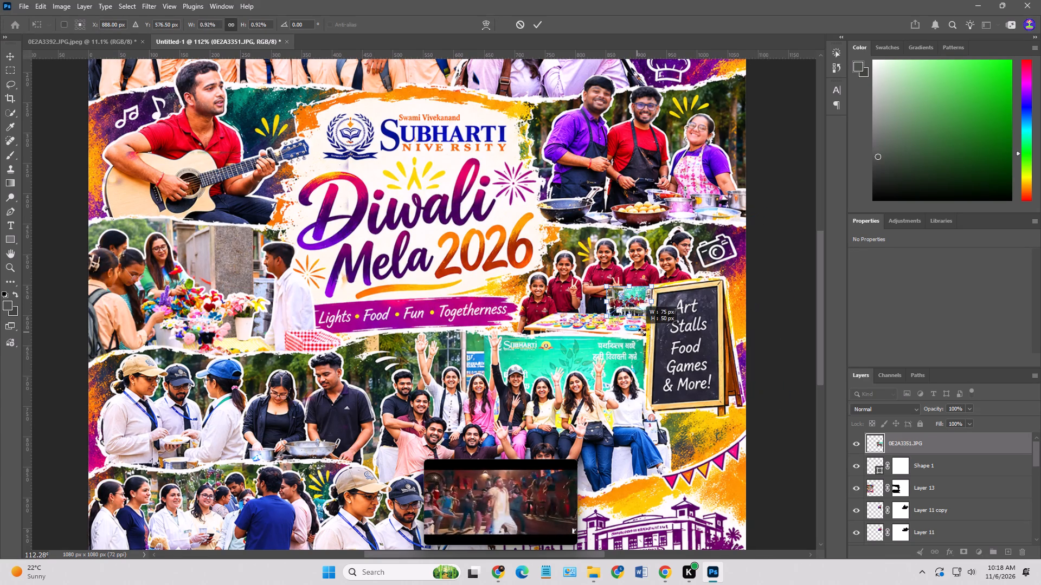
{"action": "left_click_drag", "start_coordinate": [642, 332], "coordinate": [728, 343], "text": "alt"}
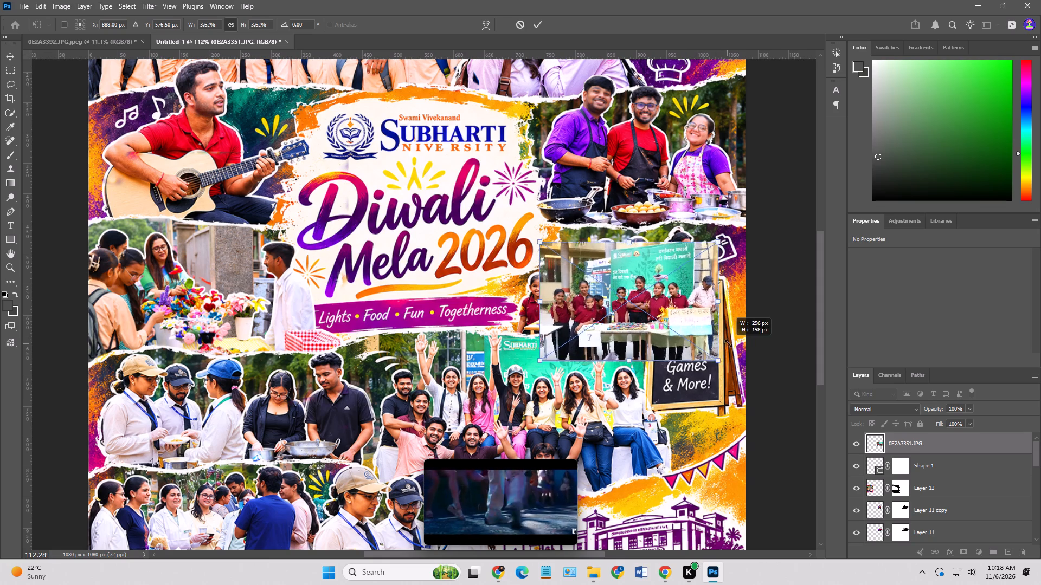
{"action": "left_click_drag", "start_coordinate": [728, 343], "coordinate": [742, 346], "text": "alt"}
{"action": "left_click_drag", "start_coordinate": [699, 333], "coordinate": [686, 314]}
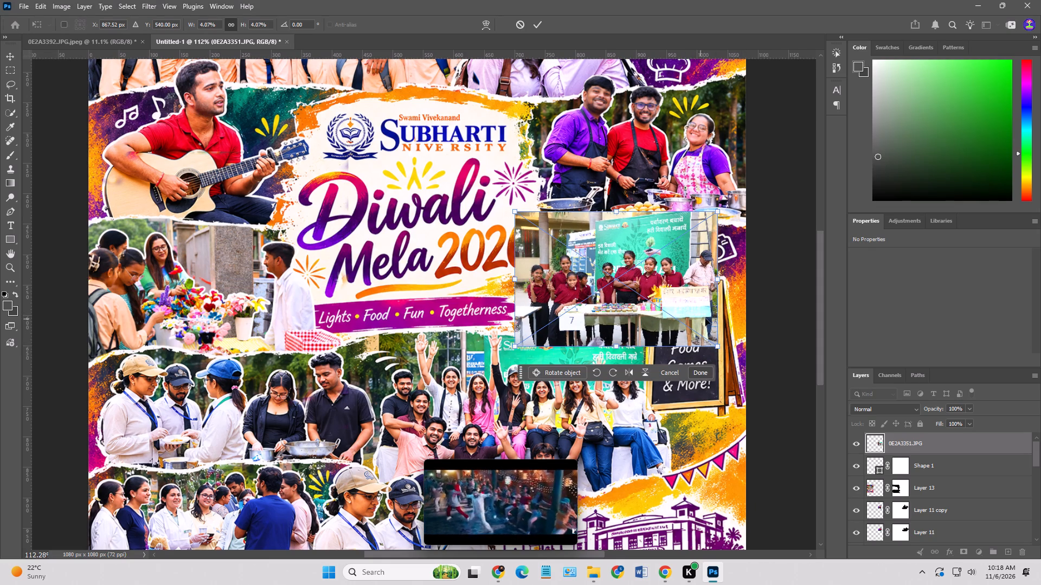
{"action": "left_click_drag", "start_coordinate": [723, 280], "coordinate": [737, 278], "text": "alt"}
{"action": "left_click_drag", "start_coordinate": [720, 279], "coordinate": [718, 300]}
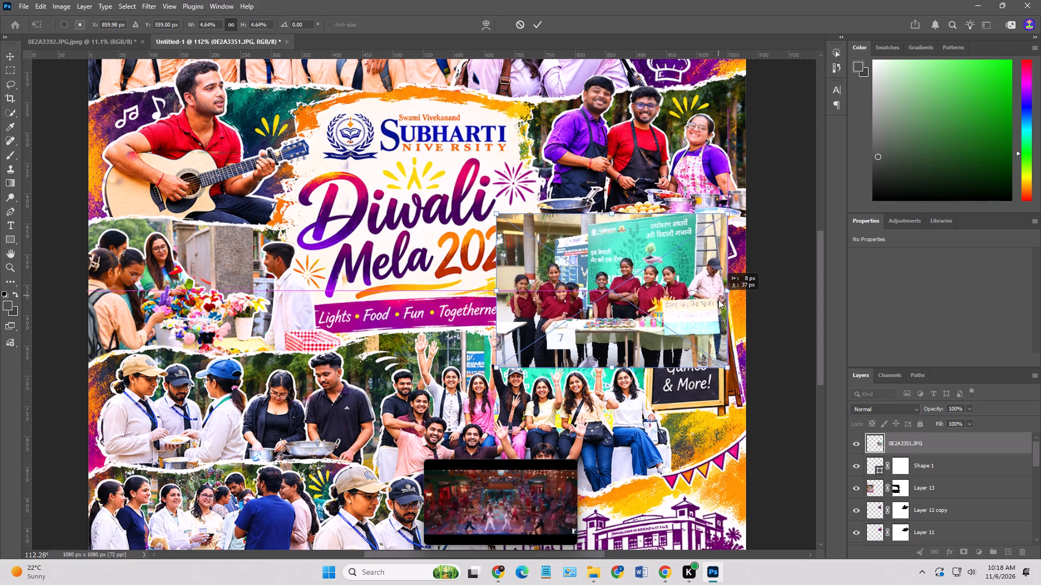
{"action": "left_click_drag", "start_coordinate": [718, 300], "coordinate": [720, 291]}
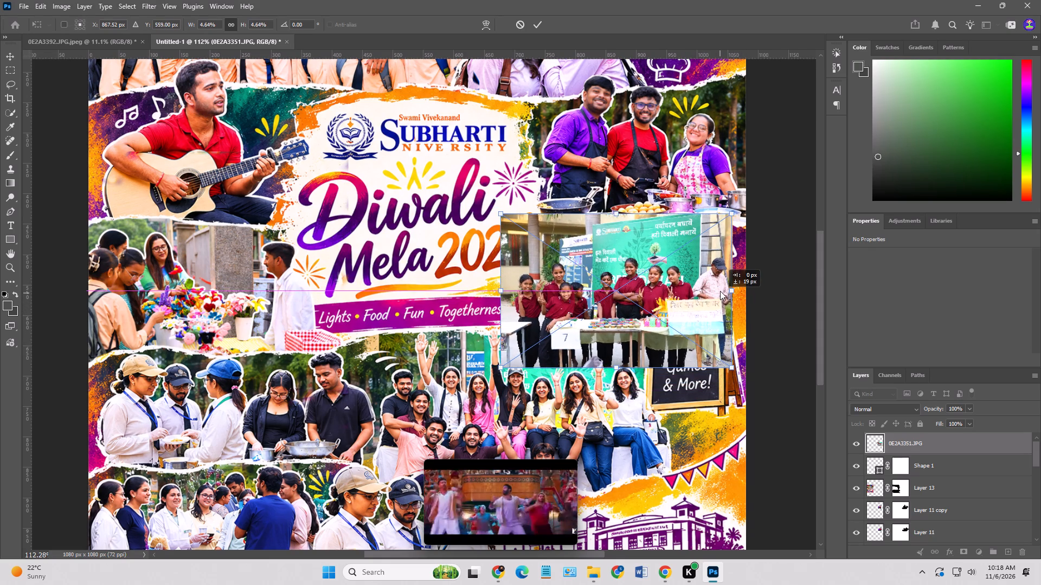
{"action": "left_click_drag", "start_coordinate": [720, 291], "coordinate": [720, 287]}
{"action": "left_click_drag", "start_coordinate": [705, 300], "coordinate": [707, 290]}
{"action": "left_click", "coordinate": [902, 440]}
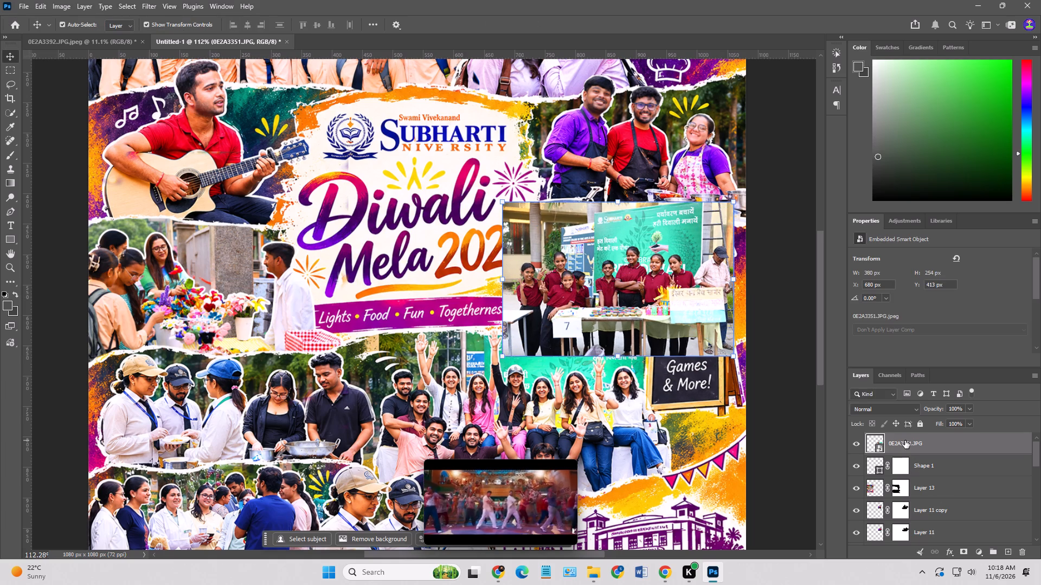
Add a layer mask to 0E2A3351.JPG and brush black with a 25 px hard round brush along the title side and lower edge.
{"action": "left_click", "coordinate": [9, 159]}
{"action": "left_click", "coordinate": [66, 19]}
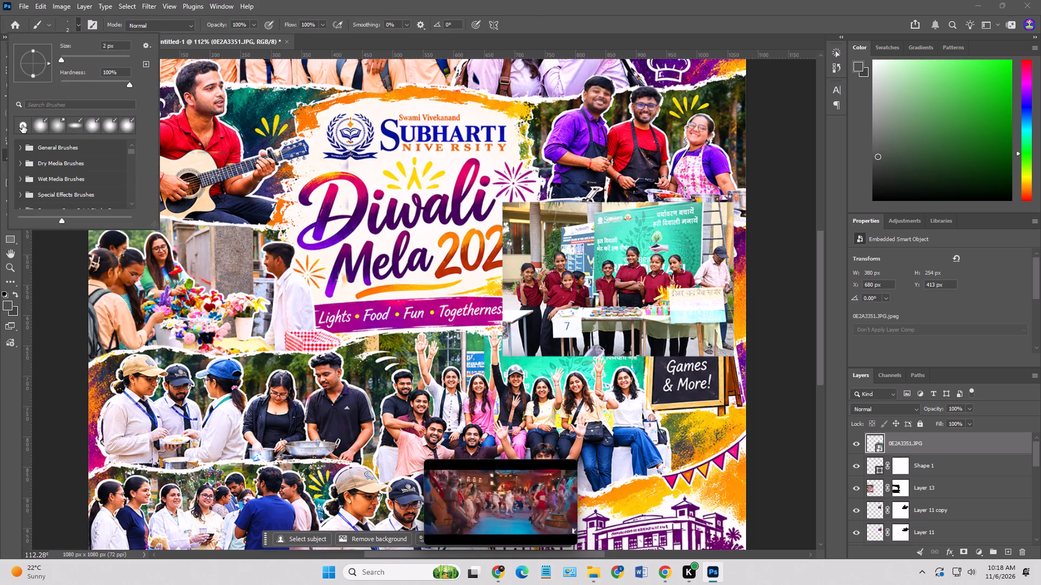
{"action": "double_click", "coordinate": [22, 125]}
{"action": "left_click", "coordinate": [20, 125]}
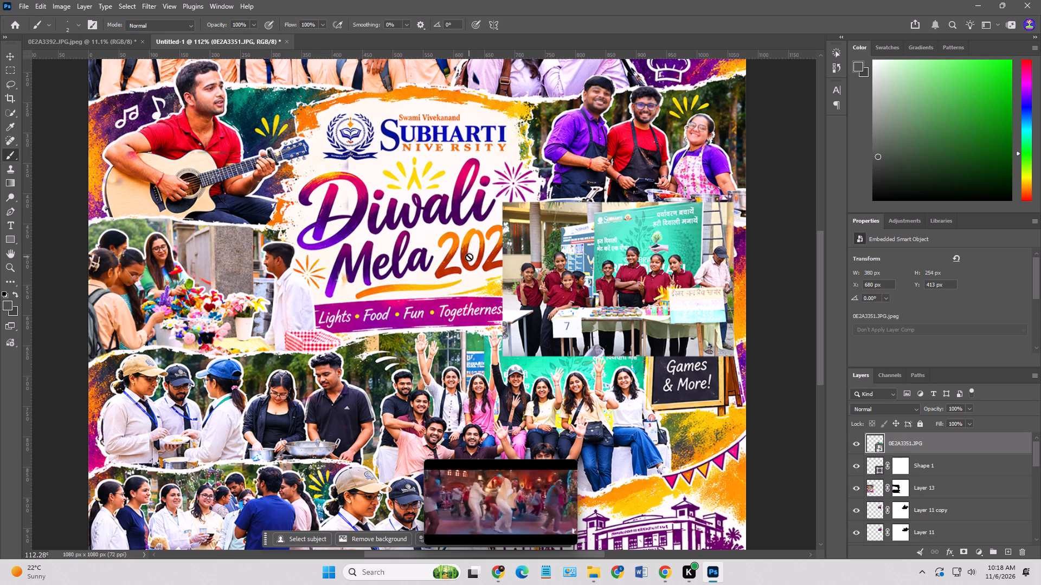
{"action": "key", "text": "bracketright"}
{"action": "key", "text": "bracketright"}
{"action": "key", "text": "bracketright"}
{"action": "key", "text": "bracketright"}
{"action": "key", "text": "bracketright"}
{"action": "key", "text": "bracketright"}
{"action": "key", "text": "bracketright"}
{"action": "key", "text": "bracketright"}
{"action": "key", "text": "bracketright"}
{"action": "key", "text": "bracketright"}
{"action": "key", "text": "bracketright"}
{"action": "key", "text": "bracketright"}
{"action": "left_click", "coordinate": [909, 451]}
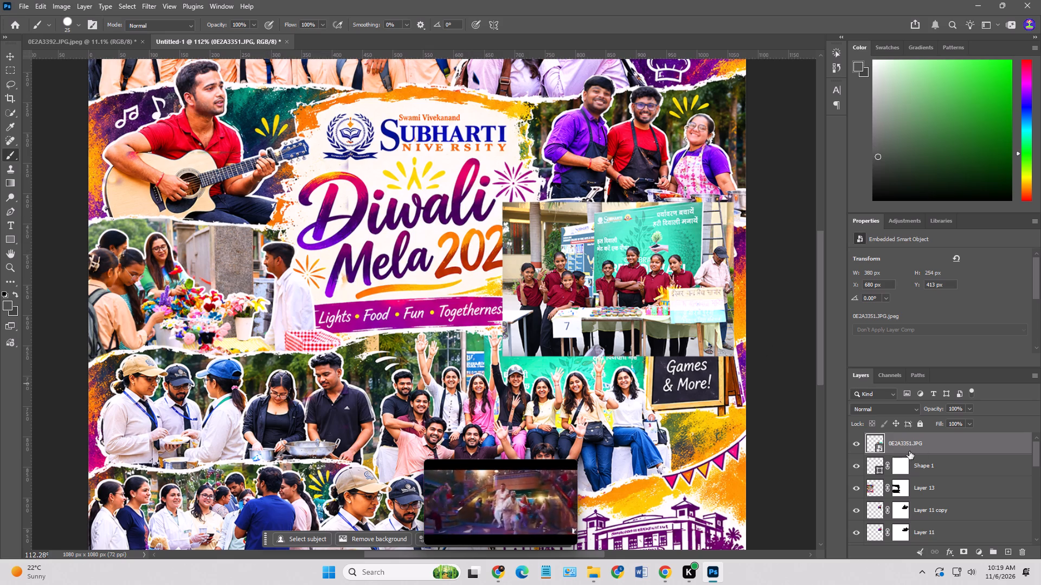
{"action": "left_click", "coordinate": [962, 549]}
{"action": "left_click_drag", "start_coordinate": [506, 207], "coordinate": [564, 205]}
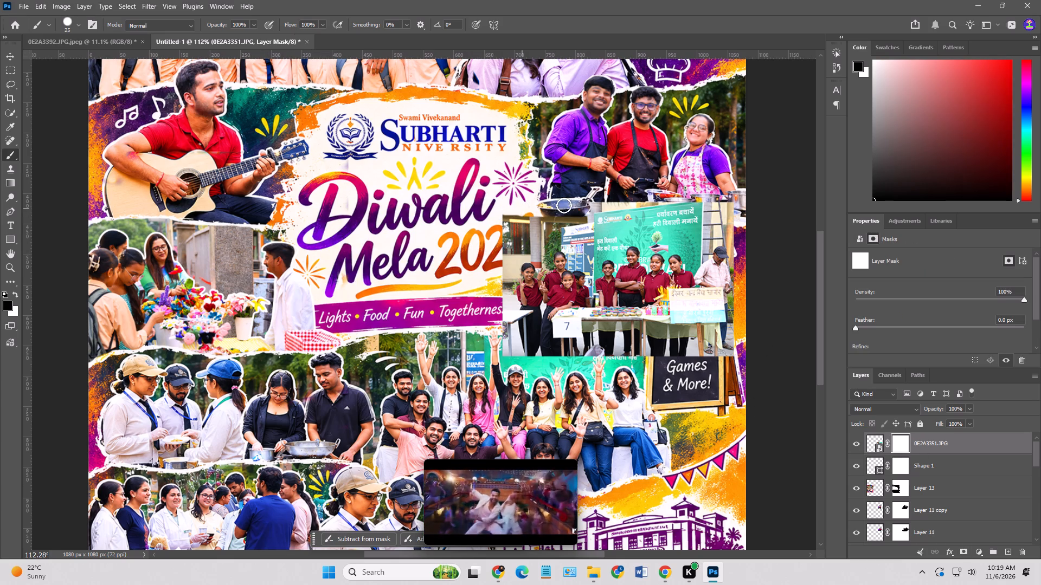
{"action": "left_click_drag", "start_coordinate": [564, 205], "coordinate": [482, 247]}
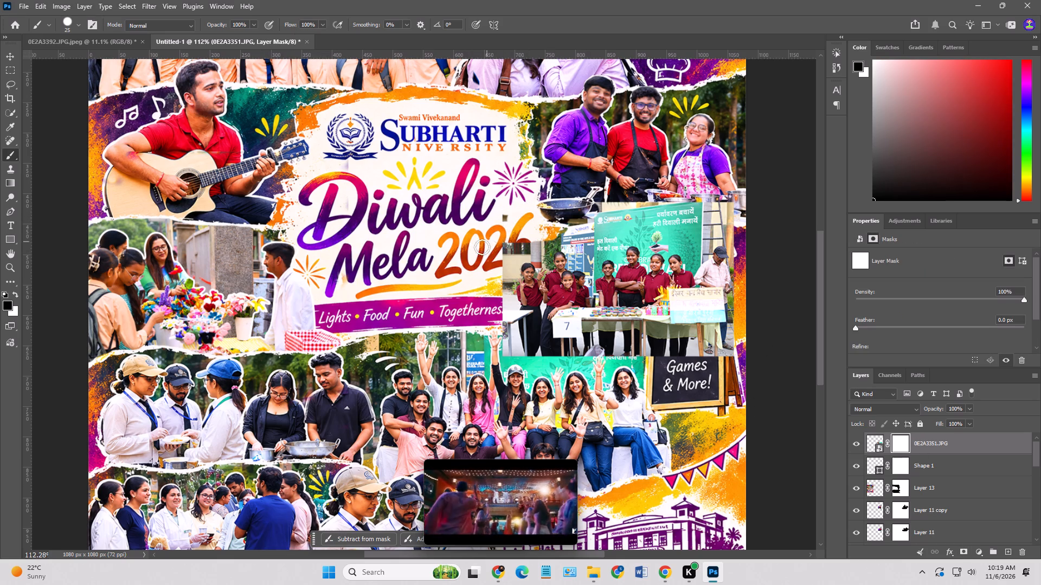
{"action": "left_click_drag", "start_coordinate": [482, 247], "coordinate": [506, 276]}
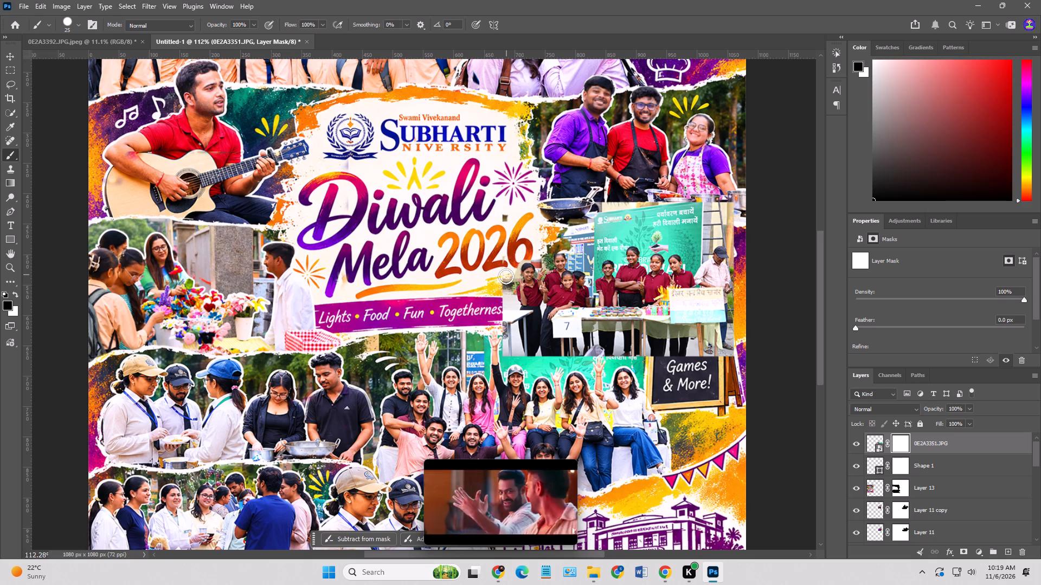
{"action": "left_click_drag", "start_coordinate": [506, 276], "coordinate": [526, 327]}
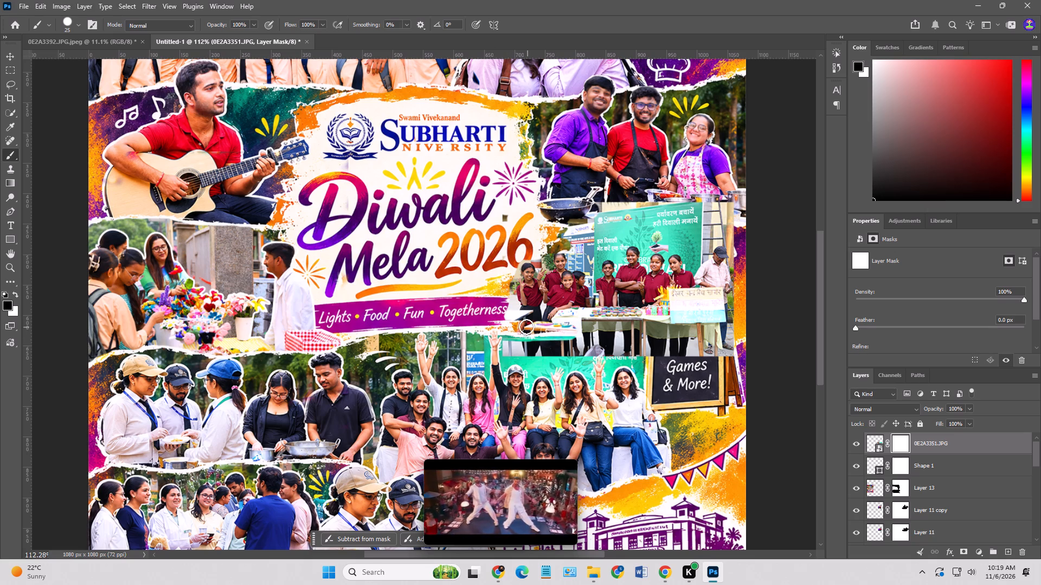
{"action": "left_click_drag", "start_coordinate": [526, 327], "coordinate": [633, 348]}
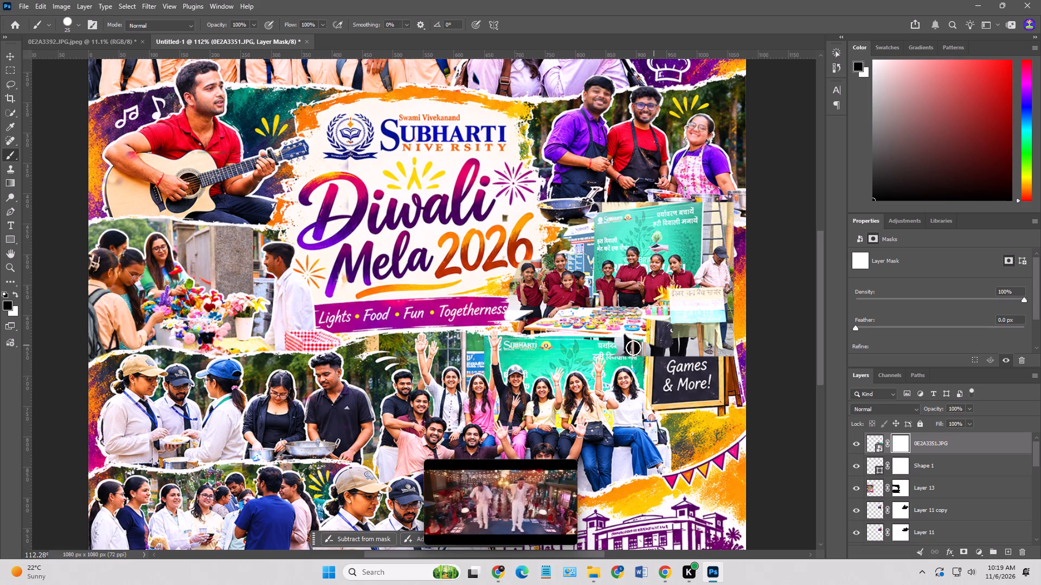
Brush black on the 0E2A3351.JPG mask over the chalkboard, the camera drawing and the strip below the cooking-stall photo.
{"action": "left_click_drag", "start_coordinate": [633, 348], "coordinate": [639, 309]}
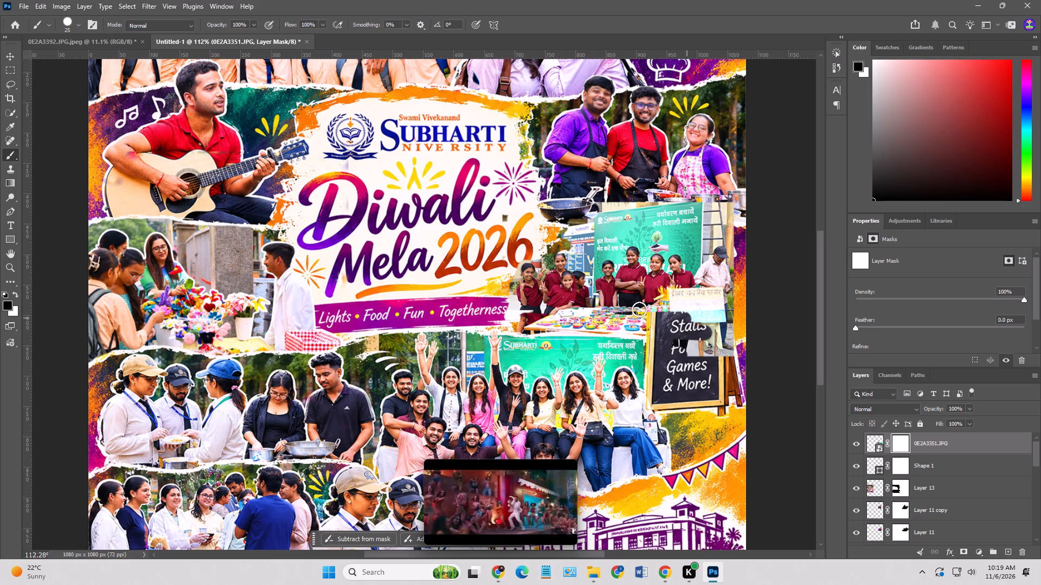
{"action": "left_click_drag", "start_coordinate": [639, 309], "coordinate": [655, 301]}
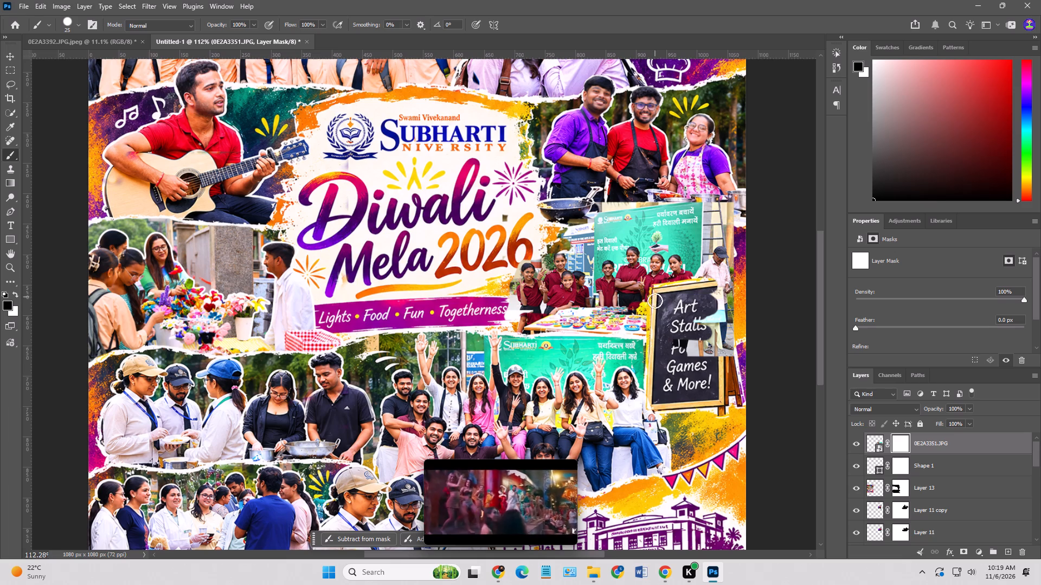
{"action": "left_click_drag", "start_coordinate": [655, 301], "coordinate": [740, 280]}
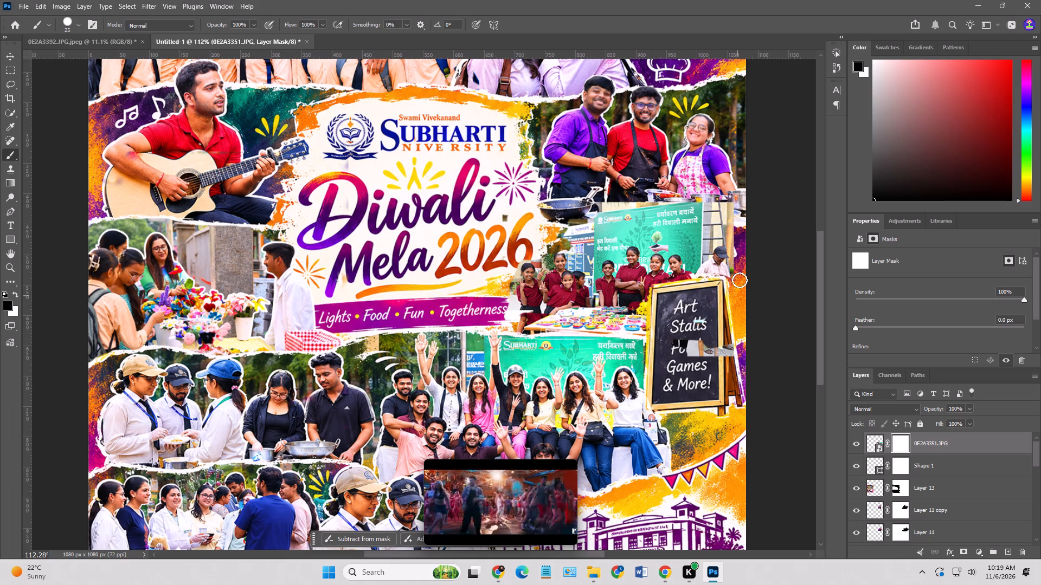
{"action": "left_click_drag", "start_coordinate": [740, 280], "coordinate": [735, 250]}
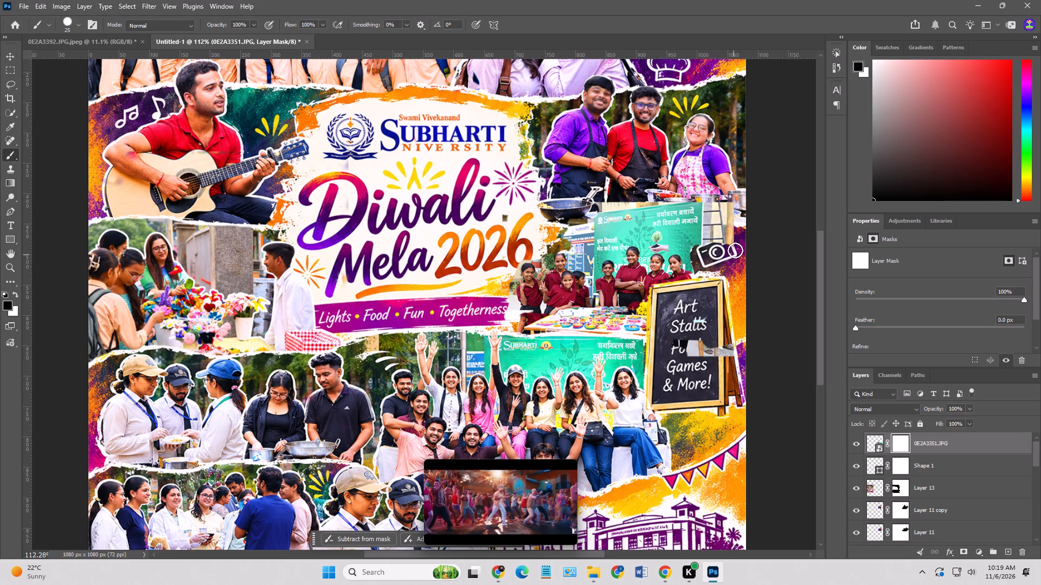
{"action": "left_click_drag", "start_coordinate": [735, 250], "coordinate": [616, 217]}
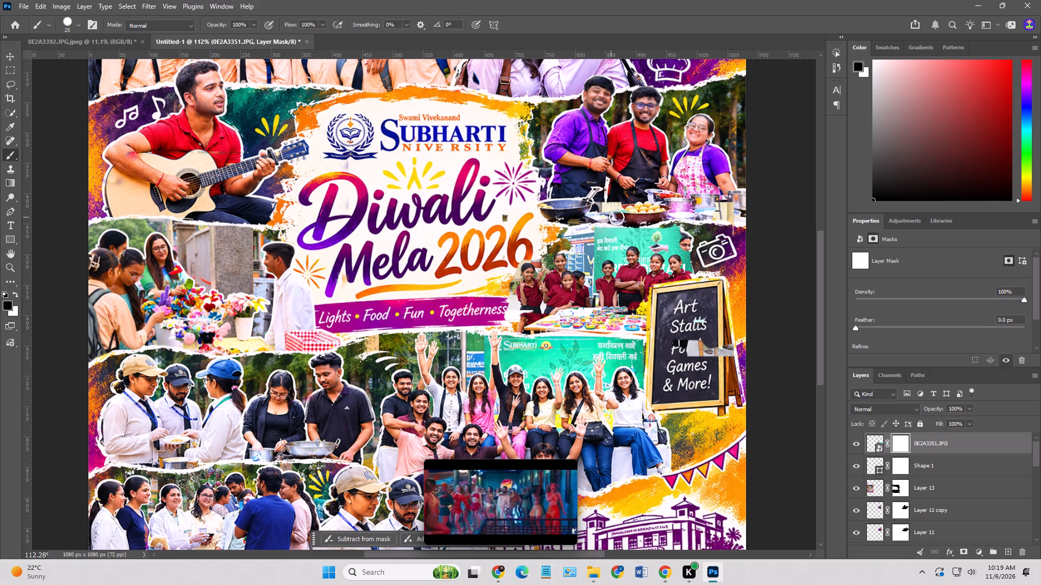
{"action": "left_click_drag", "start_coordinate": [616, 217], "coordinate": [701, 229]}
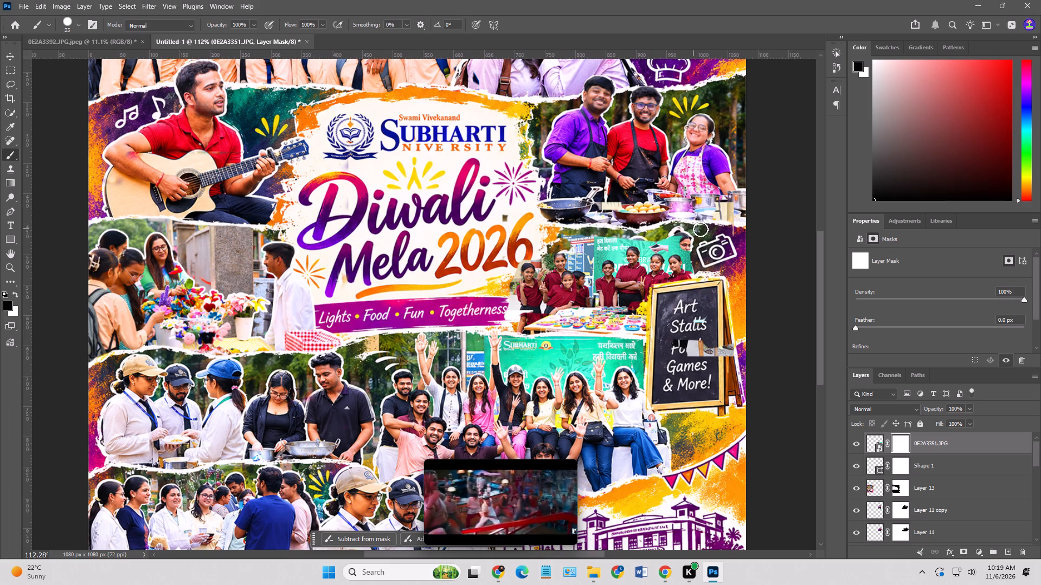
{"action": "left_click_drag", "start_coordinate": [701, 229], "coordinate": [583, 230]}
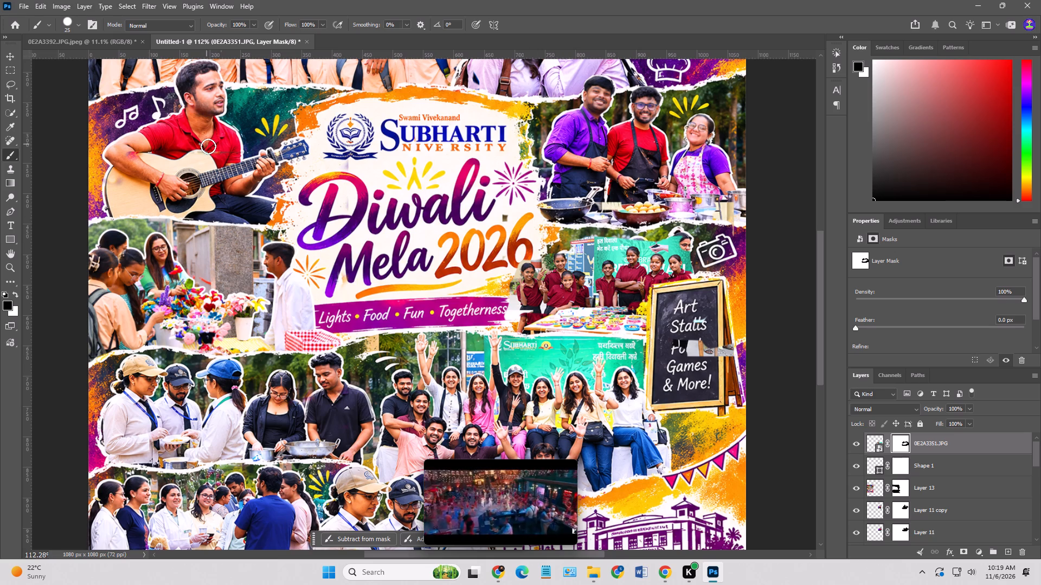
Brush white on the 0E2A3351.JPG mask with a 25 px soft round brush around the title-side corner and along the photo's upper edge.
{"action": "left_click", "coordinate": [67, 21]}
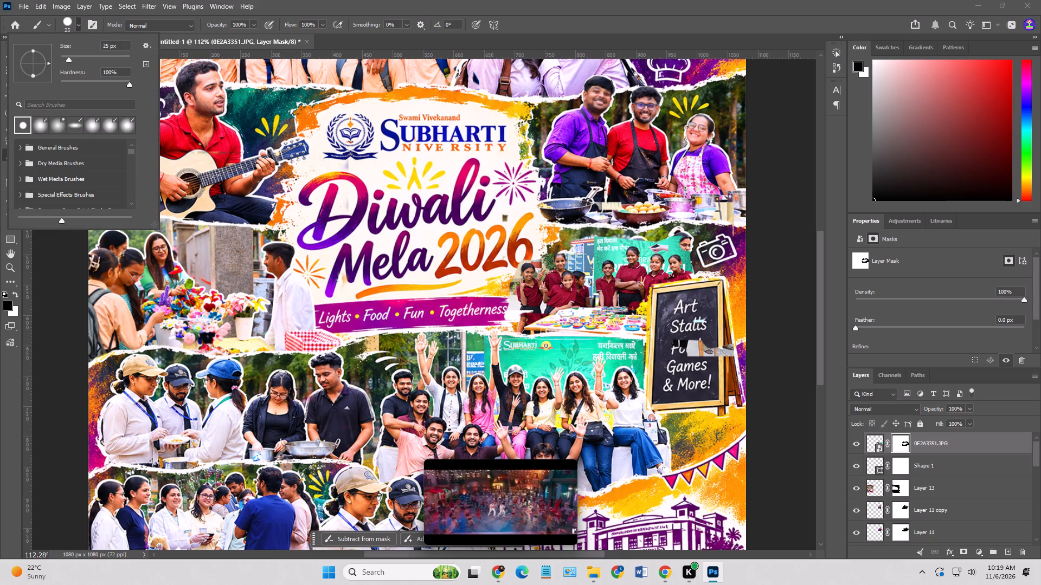
{"action": "left_click", "coordinate": [37, 124]}
{"action": "double_click", "coordinate": [20, 125]}
{"action": "scroll", "coordinate": [560, 279], "scroll_direction": "up", "scroll_amount": 2, "text": "alt"}
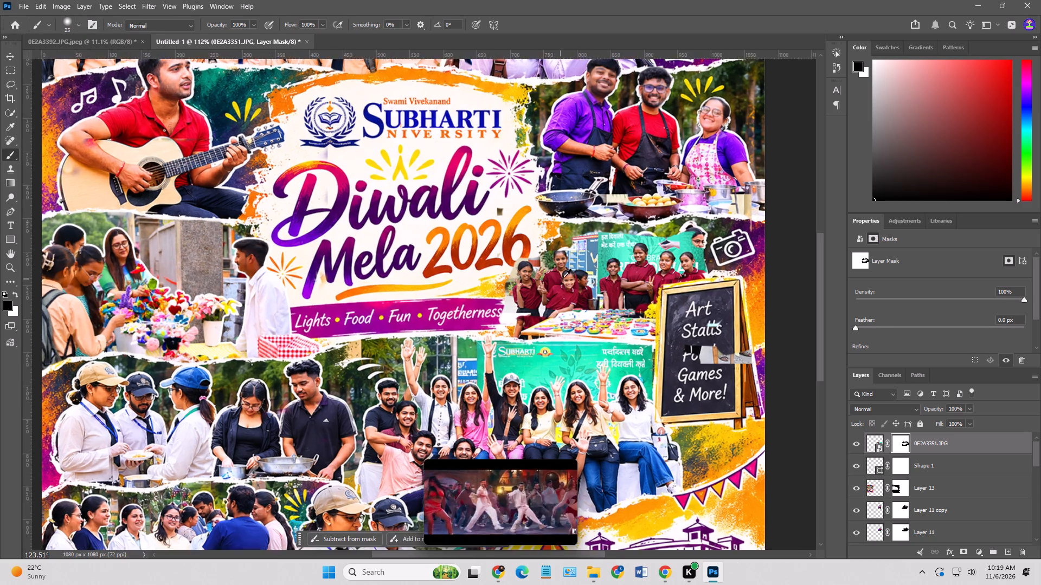
{"action": "scroll", "coordinate": [563, 277], "scroll_direction": "up", "scroll_amount": 4, "text": "alt"}
{"action": "left_click", "coordinate": [547, 232]}
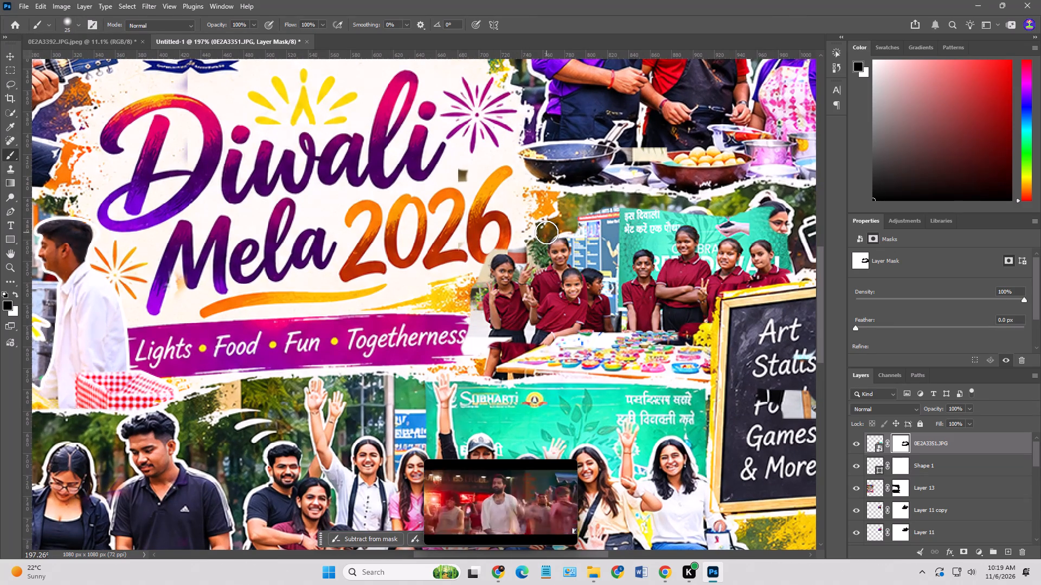
{"action": "left_click_drag", "start_coordinate": [17, 294], "coordinate": [25, 294]}
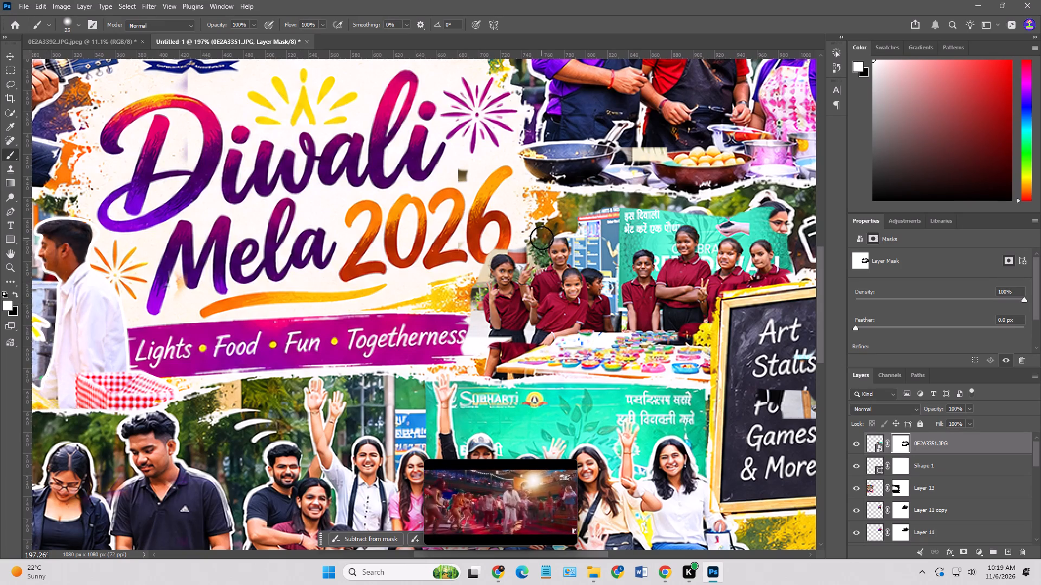
{"action": "left_click", "coordinate": [538, 246]}
{"action": "left_click", "coordinate": [547, 232]}
{"action": "left_click", "coordinate": [554, 231]}
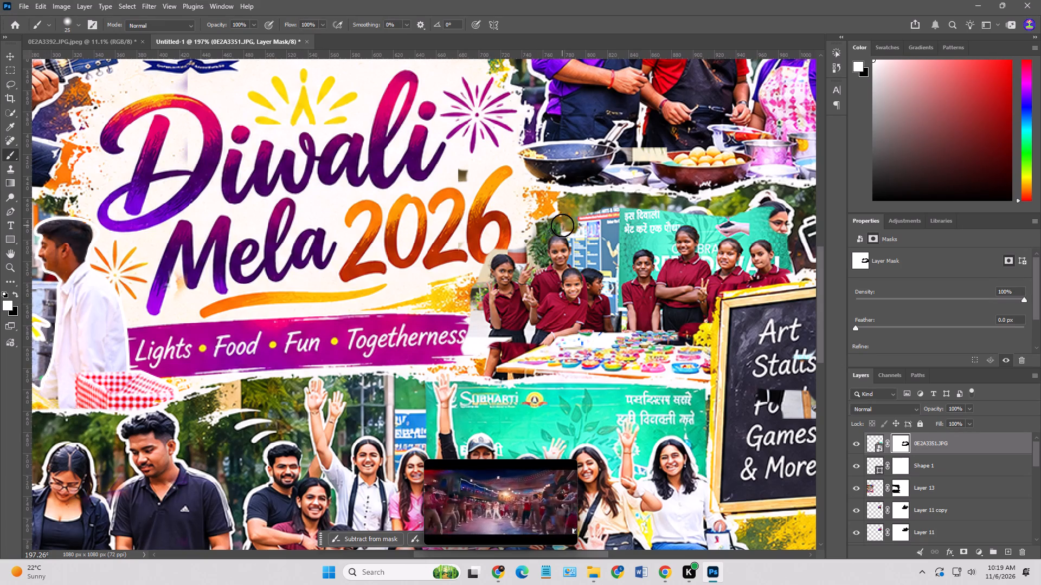
{"action": "left_click", "coordinate": [562, 225]}
{"action": "left_click", "coordinate": [569, 220]}
{"action": "left_click", "coordinate": [569, 205]}
{"action": "left_click_drag", "start_coordinate": [585, 207], "coordinate": [623, 205]}
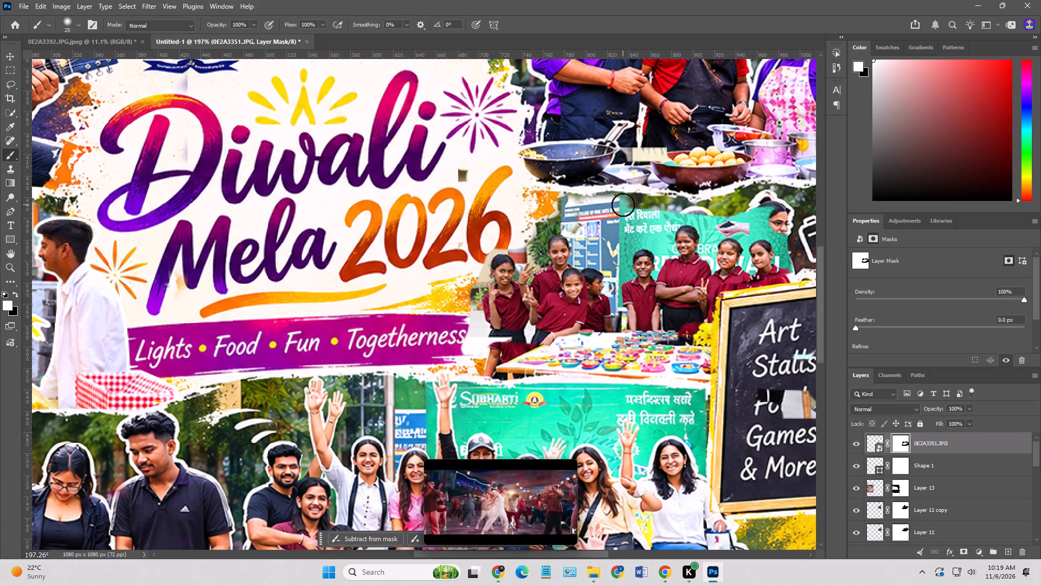
{"action": "left_click_drag", "start_coordinate": [623, 205], "coordinate": [671, 209]}
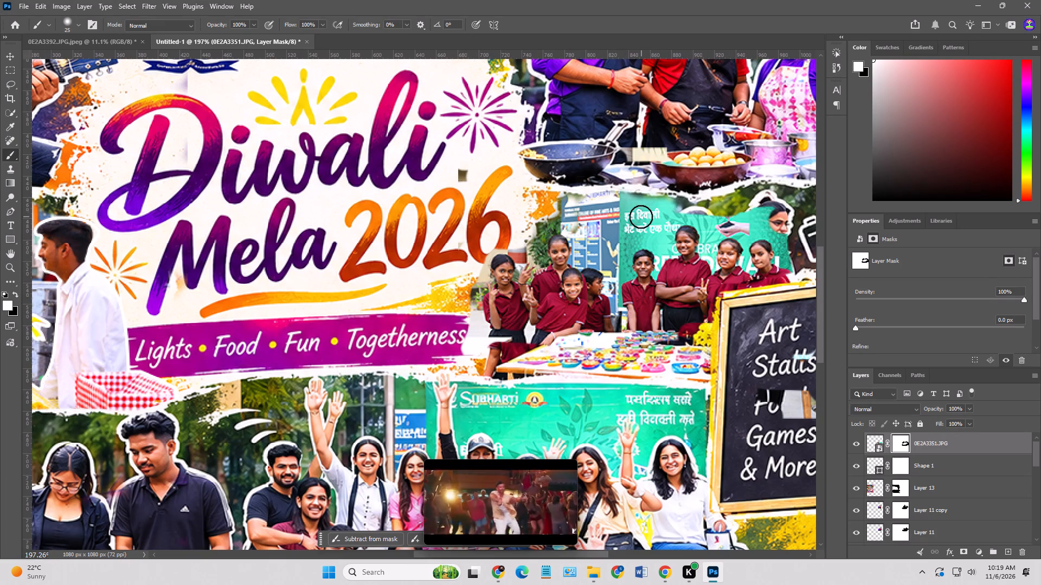
With a 10 px soft brush, paint white on the mask to restore the green banner's upper edge and plant drawing as far as the camera drawing.
{"action": "key", "text": "bracketleft"}
{"action": "key", "text": "bracketleft"}
{"action": "key", "text": "bracketleft"}
{"action": "left_click_drag", "start_coordinate": [622, 197], "coordinate": [687, 206]}
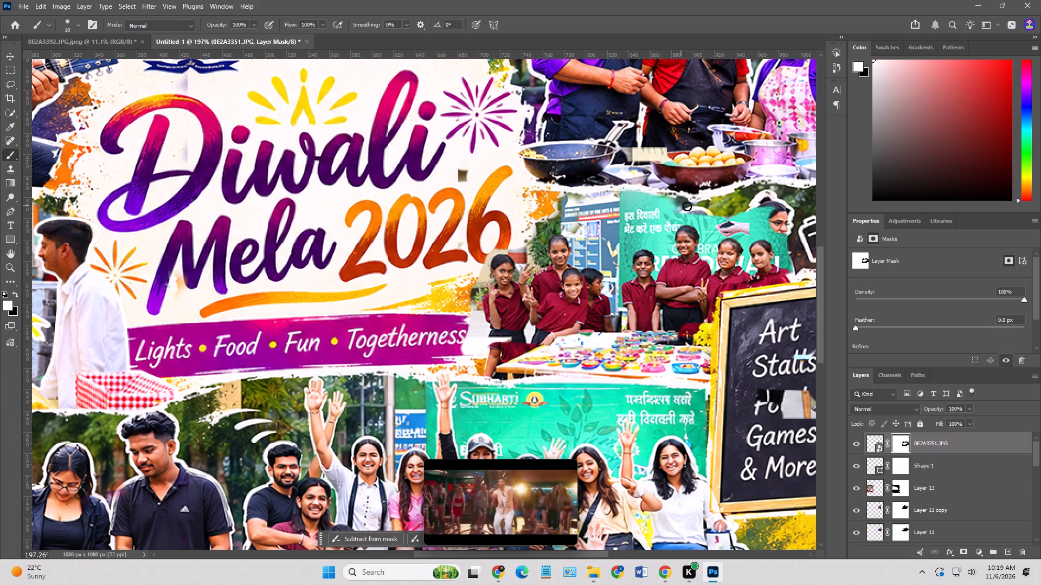
{"action": "left_click_drag", "start_coordinate": [687, 206], "coordinate": [677, 207]}
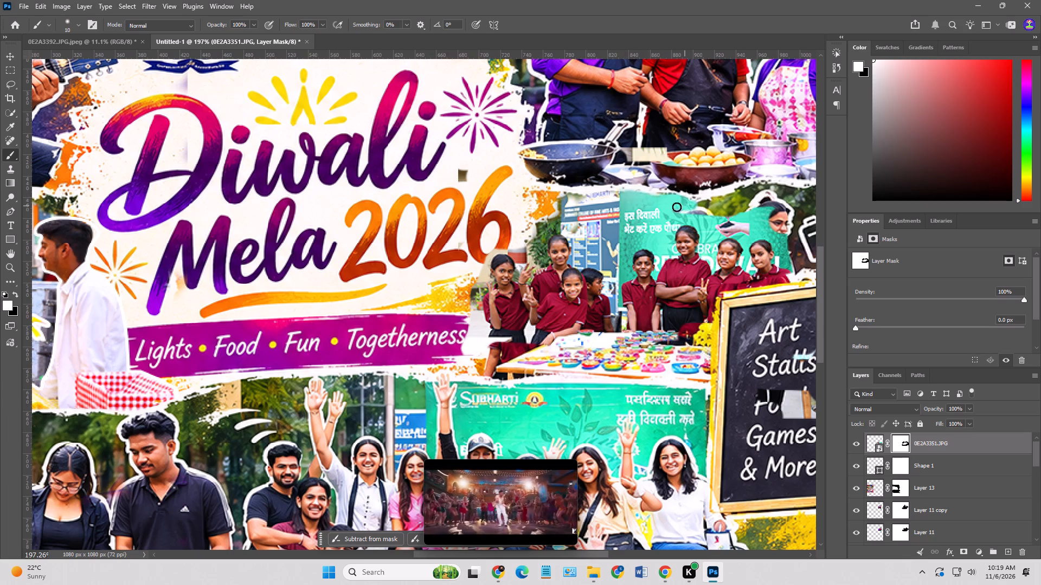
{"action": "left_click_drag", "start_coordinate": [677, 207], "coordinate": [711, 201]}
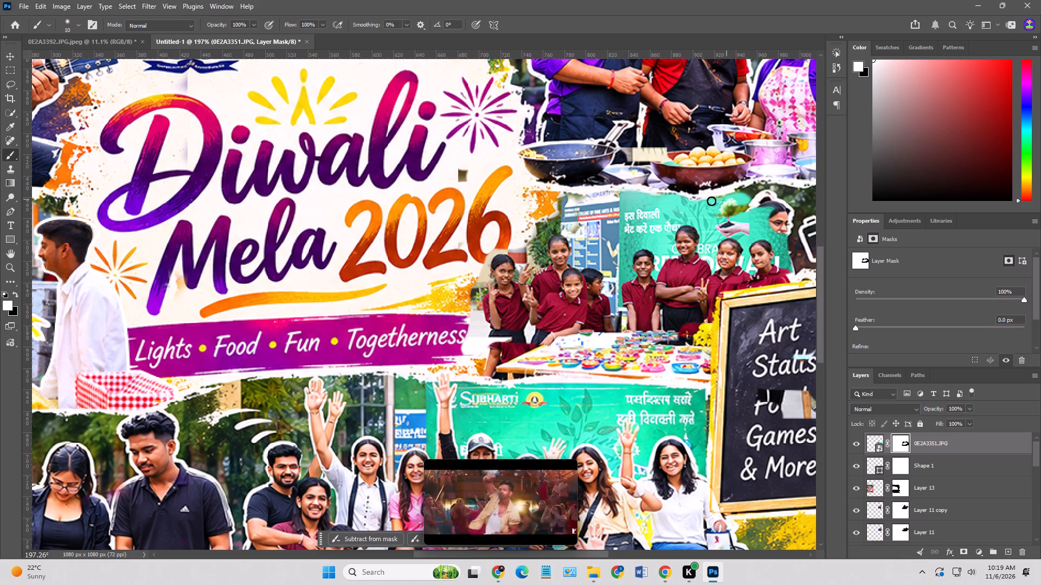
{"action": "left_click_drag", "start_coordinate": [711, 201], "coordinate": [744, 217]}
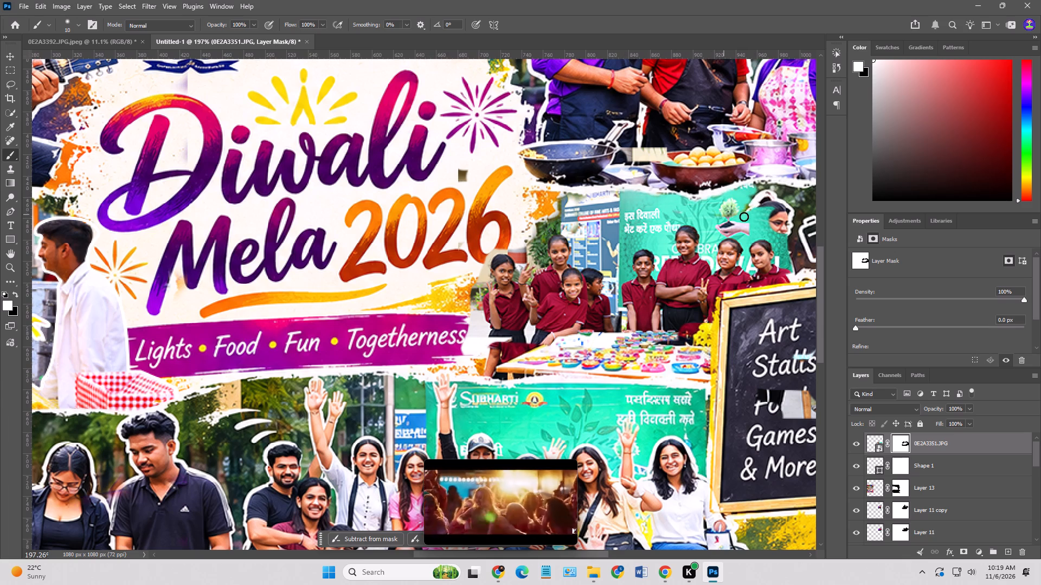
{"action": "left_click_drag", "start_coordinate": [744, 217], "coordinate": [770, 207]}
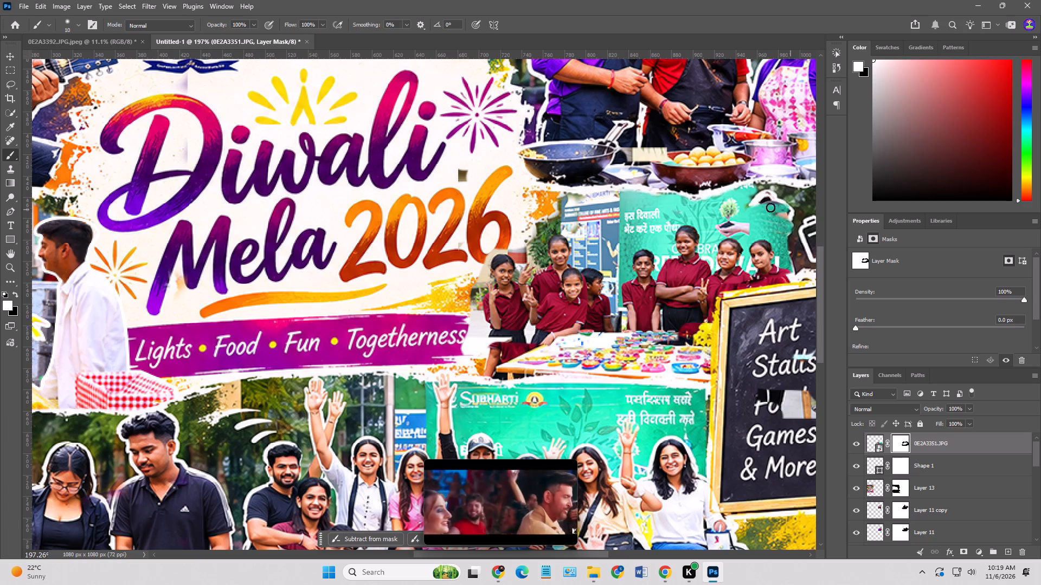
{"action": "left_click_drag", "start_coordinate": [770, 207], "coordinate": [779, 232]}
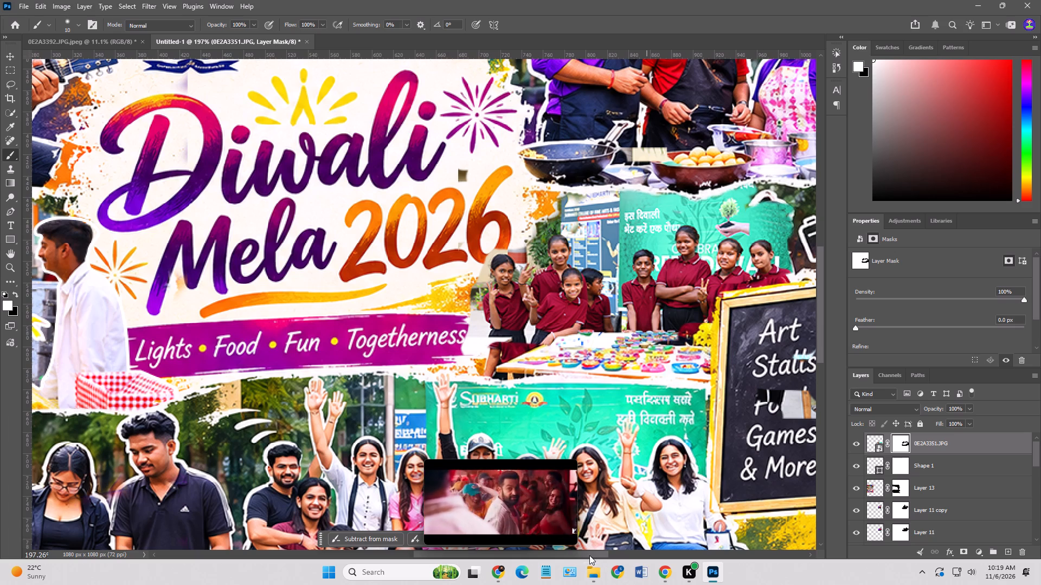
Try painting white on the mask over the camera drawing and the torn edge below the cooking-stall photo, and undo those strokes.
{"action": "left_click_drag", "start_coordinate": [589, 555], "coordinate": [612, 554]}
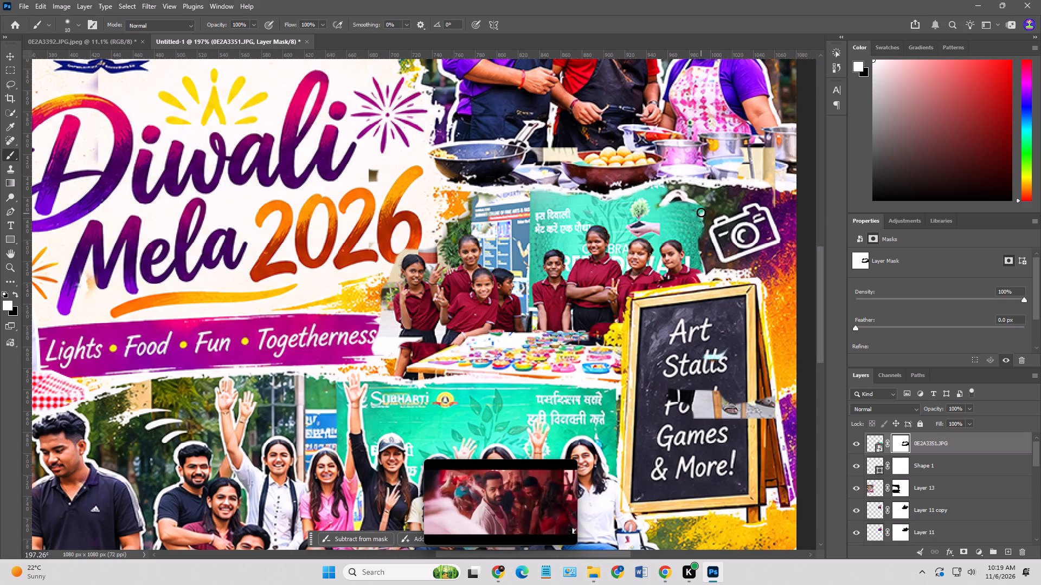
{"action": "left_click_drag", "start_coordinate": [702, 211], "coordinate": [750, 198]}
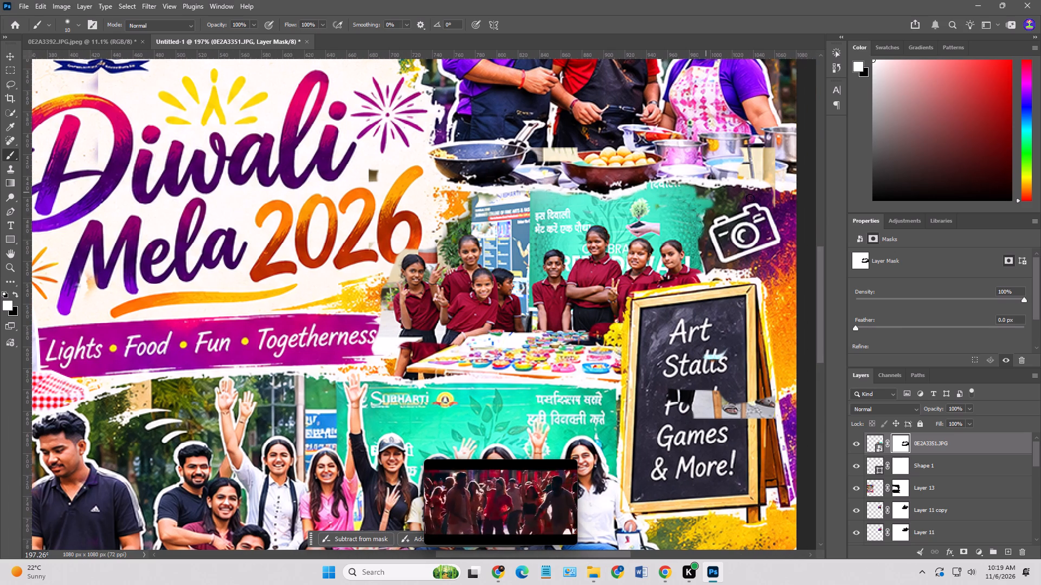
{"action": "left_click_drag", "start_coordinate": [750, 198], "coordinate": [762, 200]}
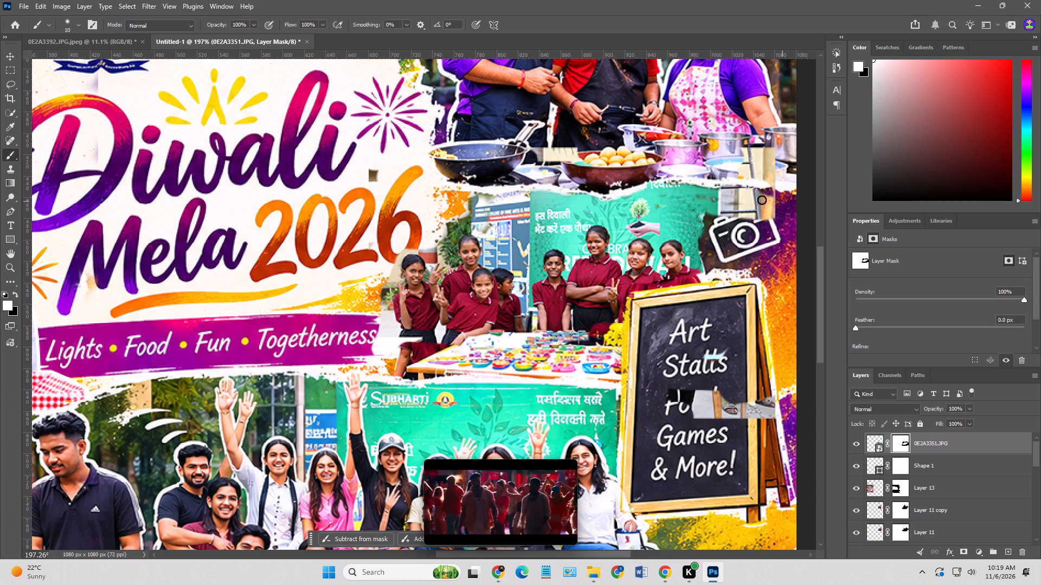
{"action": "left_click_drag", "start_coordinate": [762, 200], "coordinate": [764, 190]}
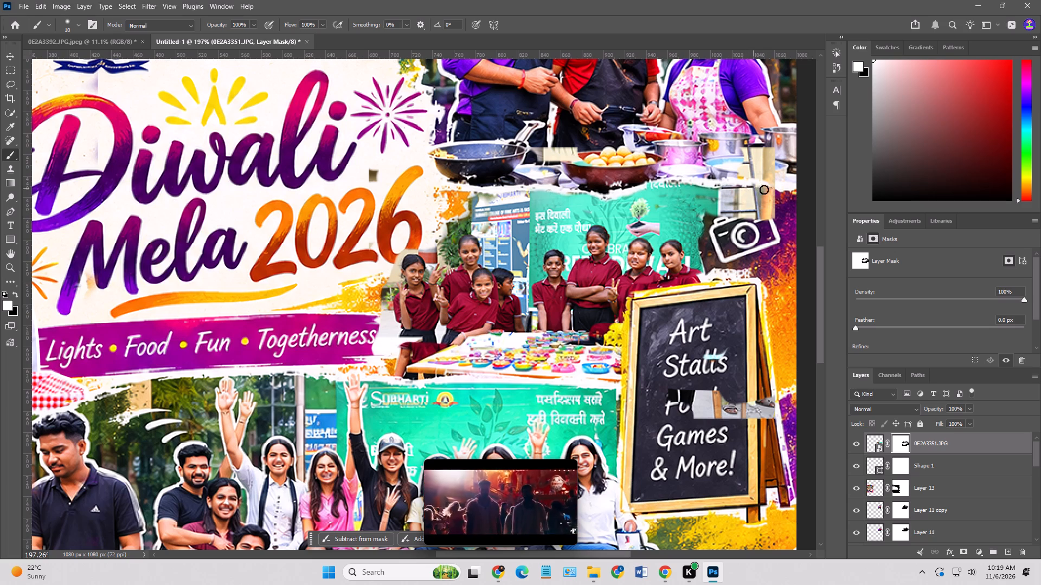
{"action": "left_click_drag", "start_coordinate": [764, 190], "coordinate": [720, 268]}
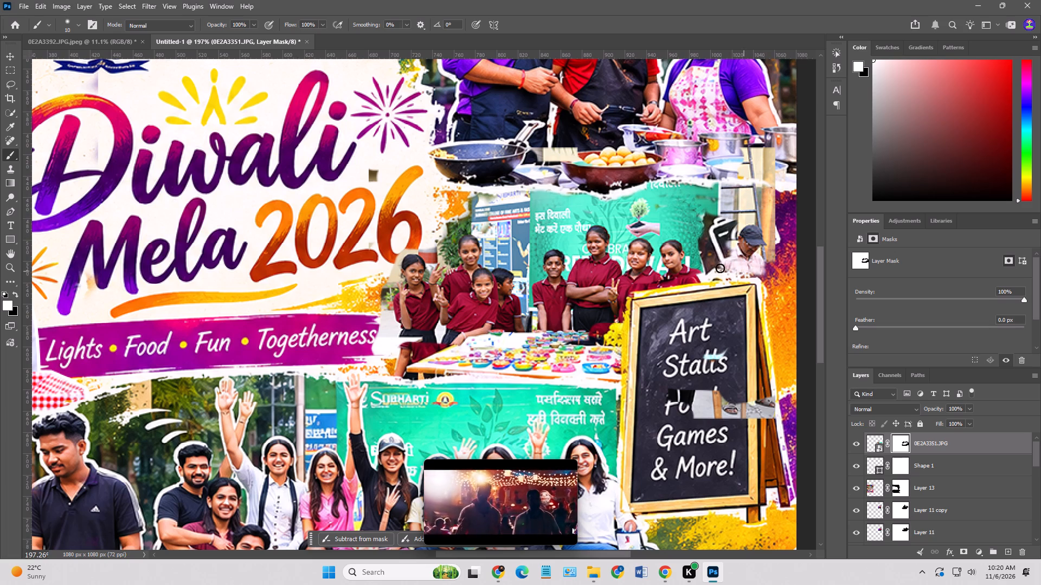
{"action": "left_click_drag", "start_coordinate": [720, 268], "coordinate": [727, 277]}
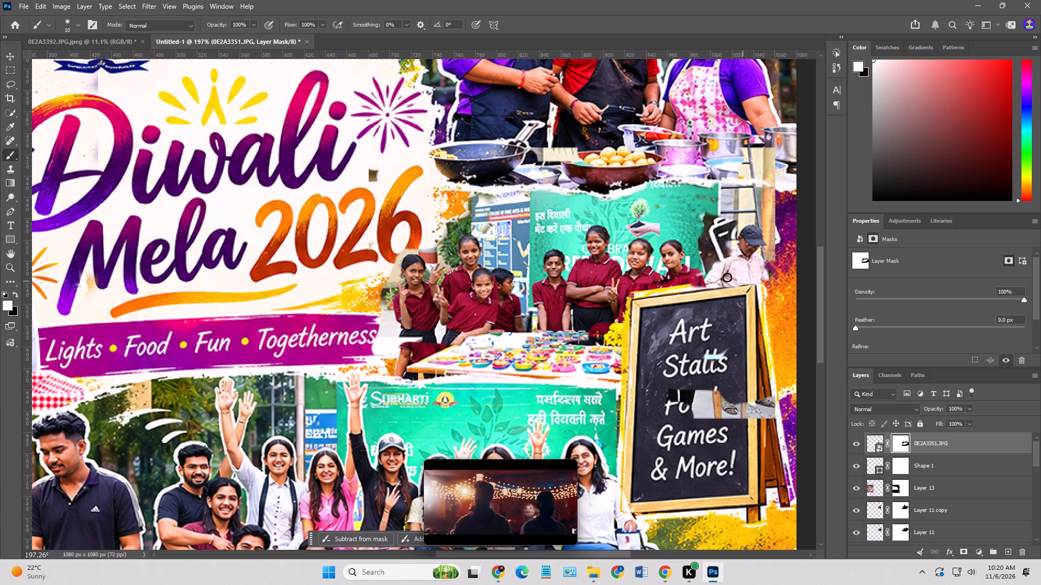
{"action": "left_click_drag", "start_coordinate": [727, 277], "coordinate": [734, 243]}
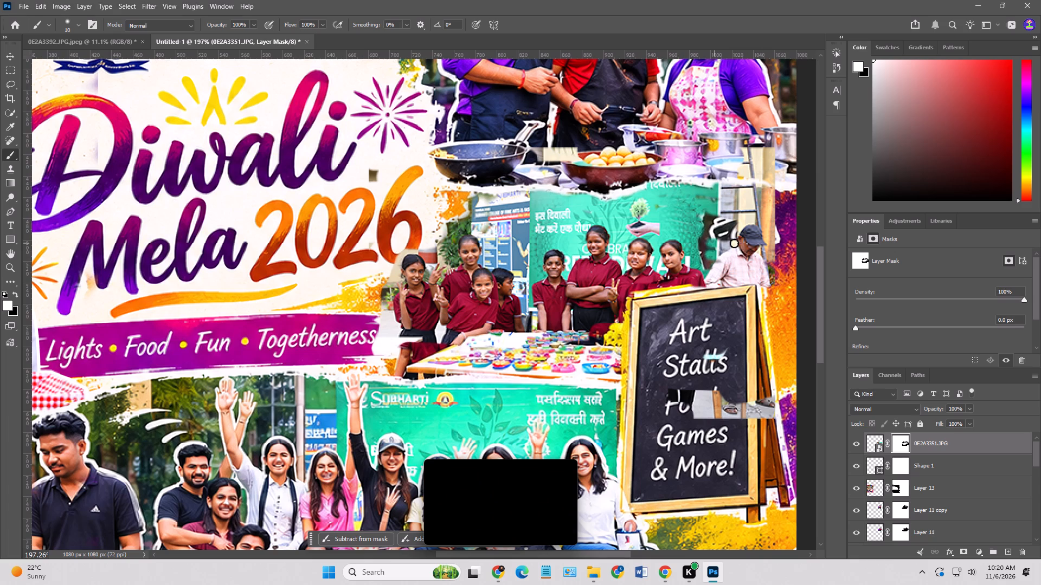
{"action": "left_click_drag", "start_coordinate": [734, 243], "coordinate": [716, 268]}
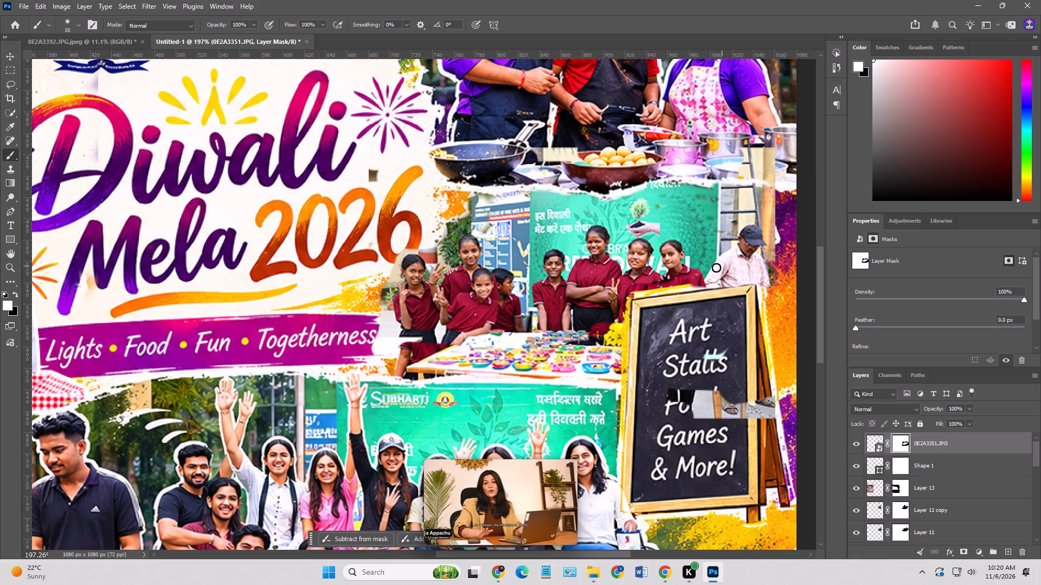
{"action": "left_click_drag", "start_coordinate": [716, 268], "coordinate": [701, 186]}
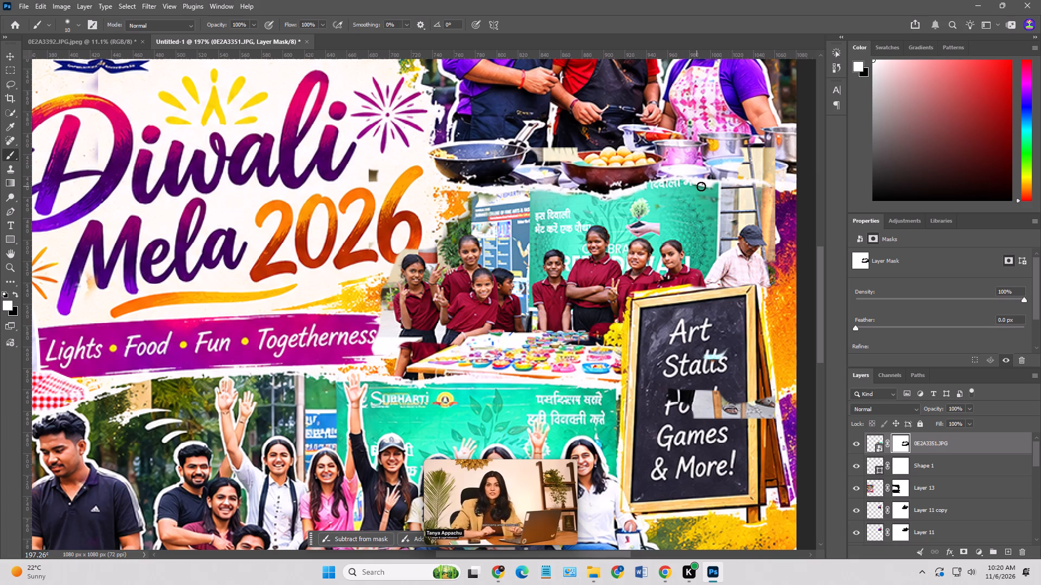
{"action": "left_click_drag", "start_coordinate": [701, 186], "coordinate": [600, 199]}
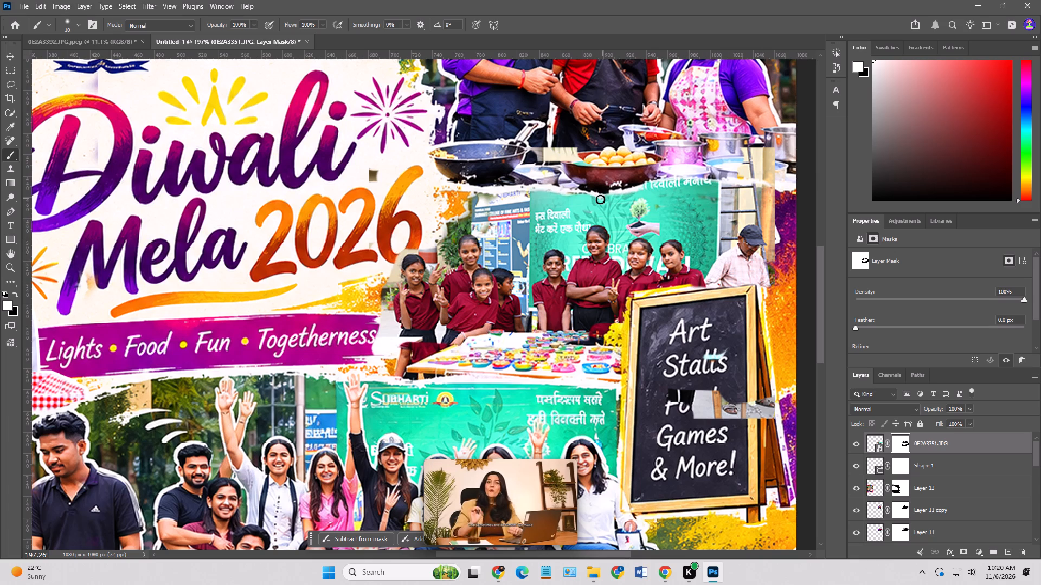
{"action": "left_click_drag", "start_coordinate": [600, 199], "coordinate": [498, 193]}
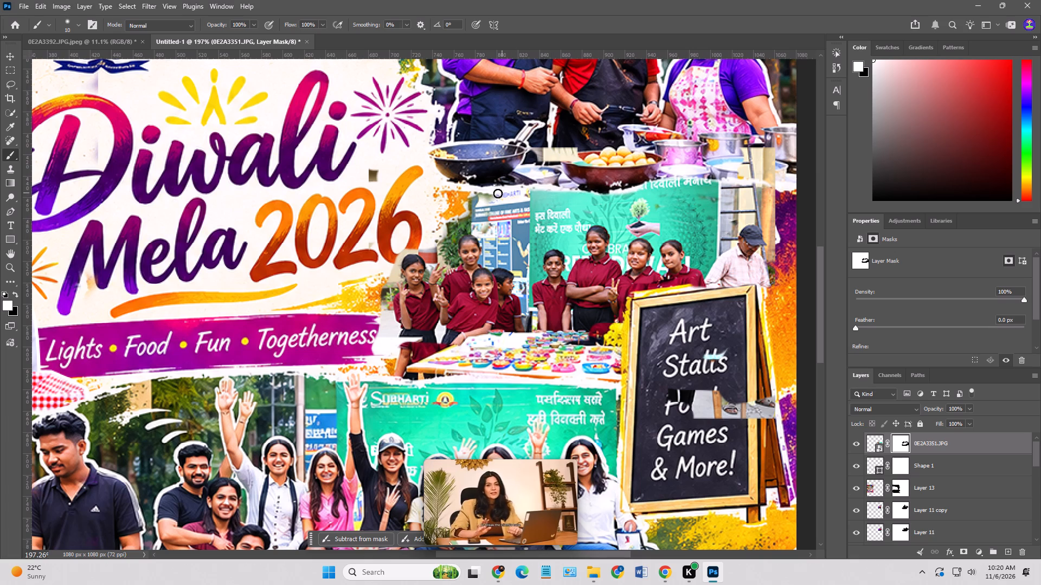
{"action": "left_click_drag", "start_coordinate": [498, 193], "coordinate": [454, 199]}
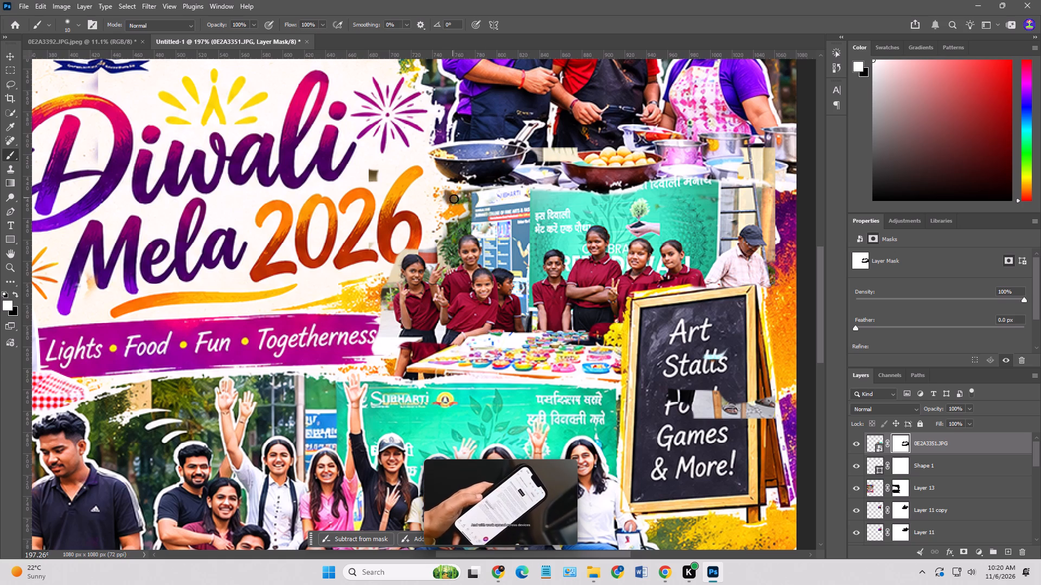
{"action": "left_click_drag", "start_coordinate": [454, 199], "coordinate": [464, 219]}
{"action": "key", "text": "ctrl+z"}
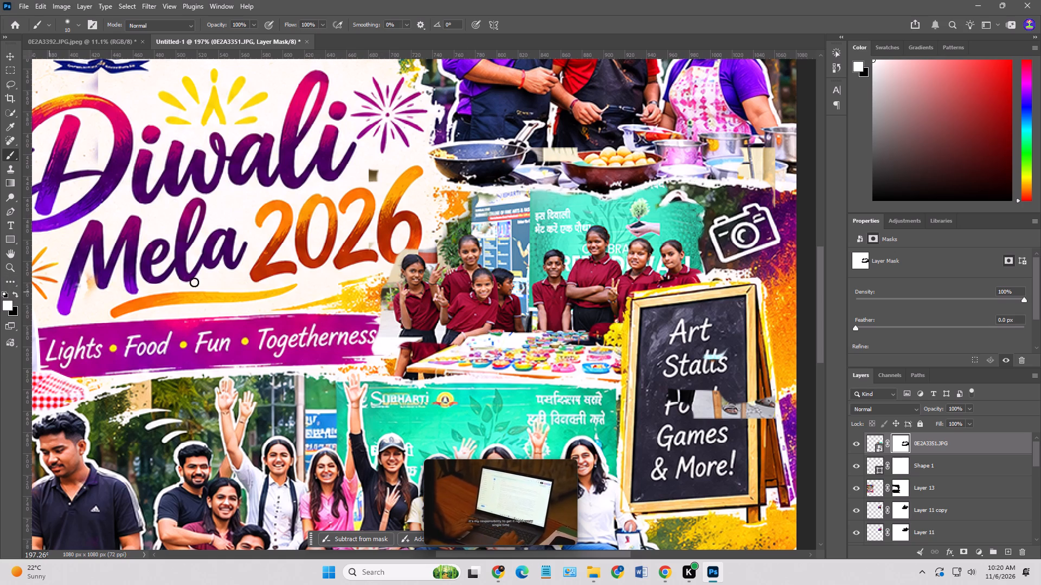
Brush white on the 0E2A3351.JPG mask along the green banner's upper edge below the cooking-stall photo.
{"action": "left_click_drag", "start_coordinate": [568, 197], "coordinate": [606, 201]}
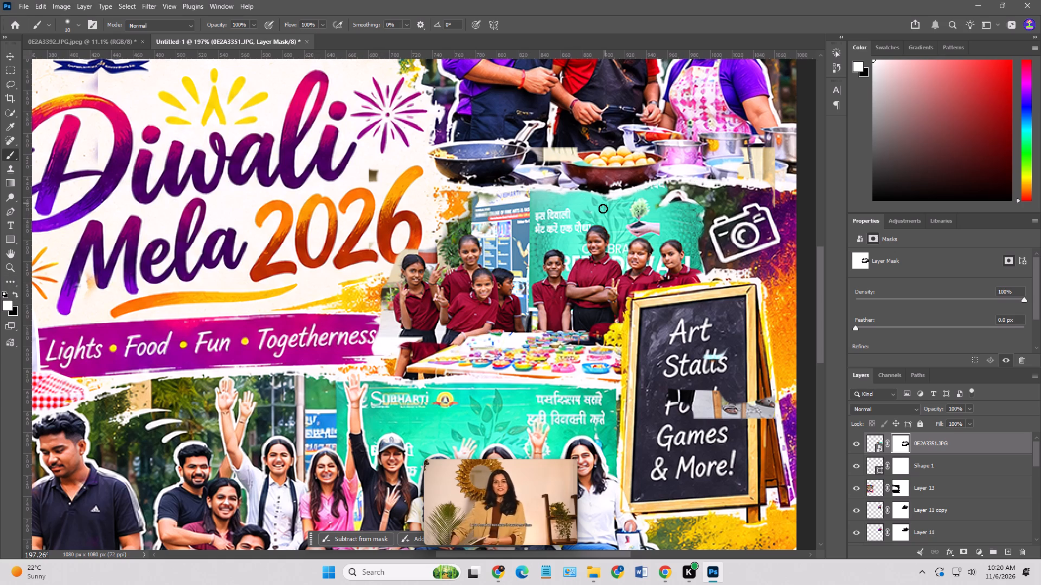
{"action": "scroll", "coordinate": [580, 231], "scroll_direction": "down", "scroll_amount": 10, "text": "alt"}
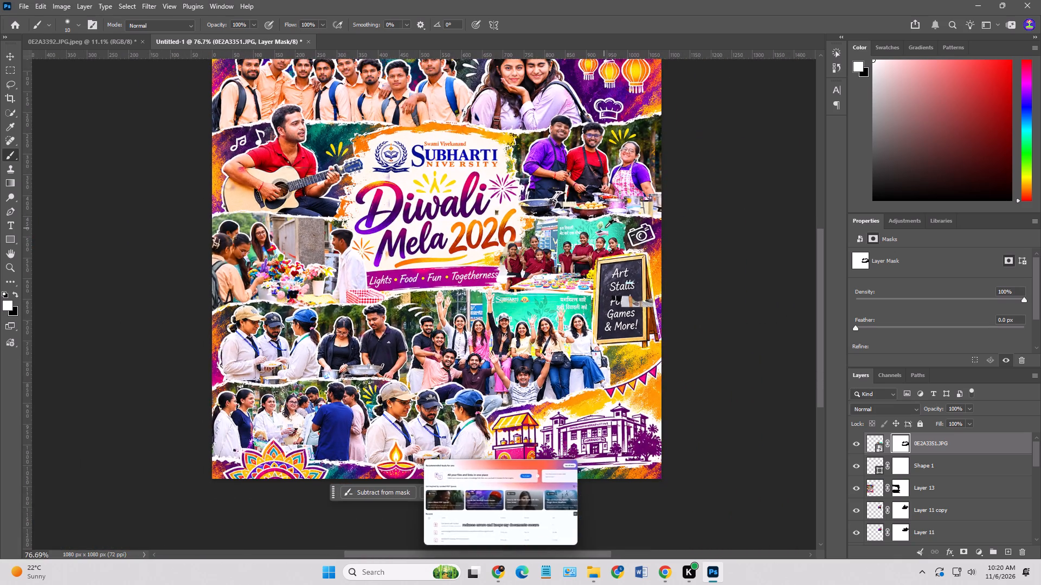
{"action": "scroll", "coordinate": [605, 227], "scroll_direction": "up", "scroll_amount": 5, "text": "alt"}
{"action": "left_click_drag", "start_coordinate": [587, 219], "coordinate": [610, 211]}
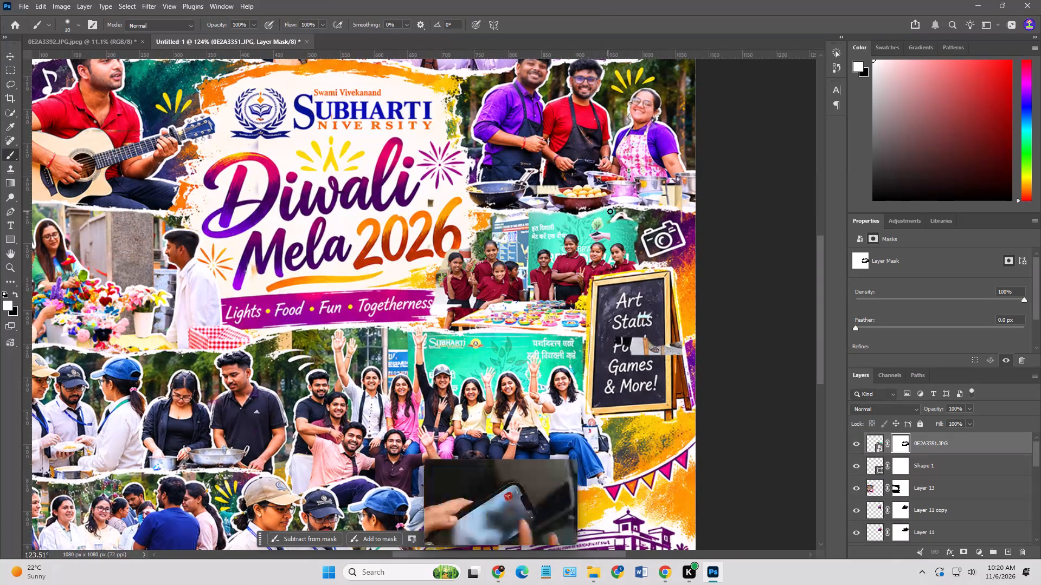
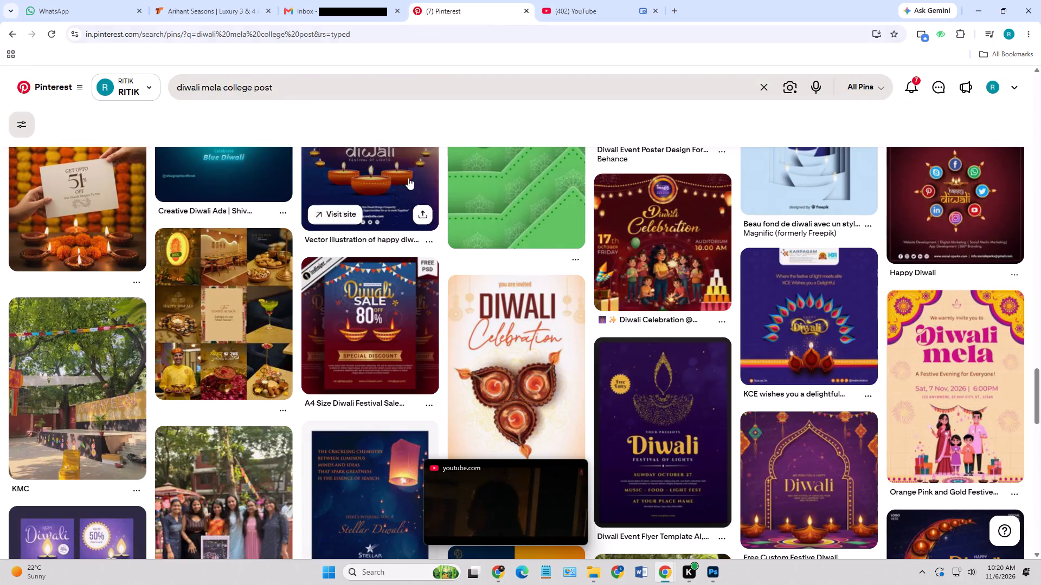
Back in Photoshop, brush white on the 0E2A3351.JPG mask over the green banner's upper text and edge just before the camera drawing.
{"action": "key", "text": "alt+Tab"}
{"action": "scroll", "coordinate": [616, 203], "scroll_direction": "up", "scroll_amount": 4, "text": "alt"}
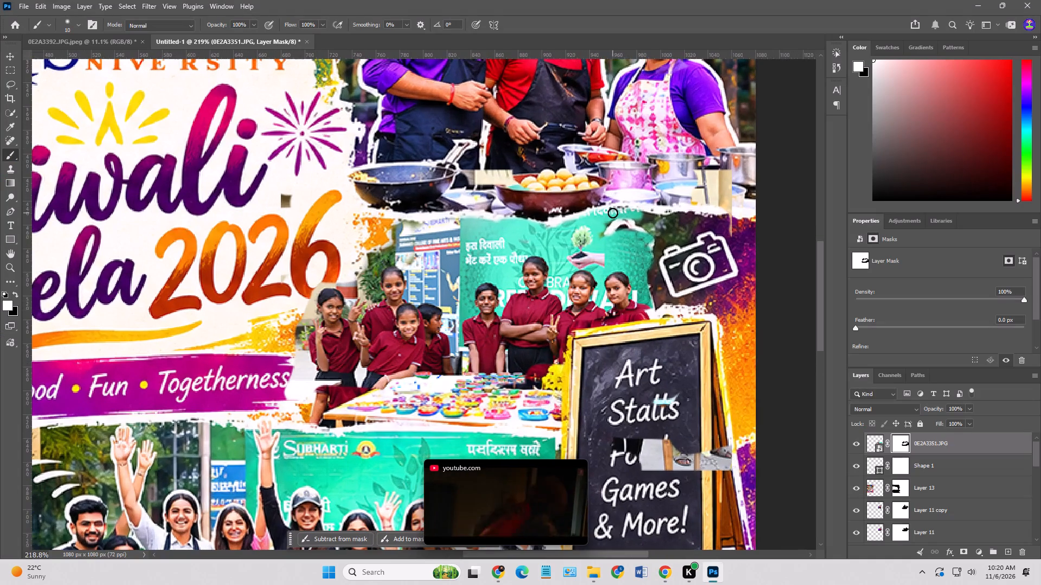
{"action": "left_click_drag", "start_coordinate": [612, 213], "coordinate": [615, 239]}
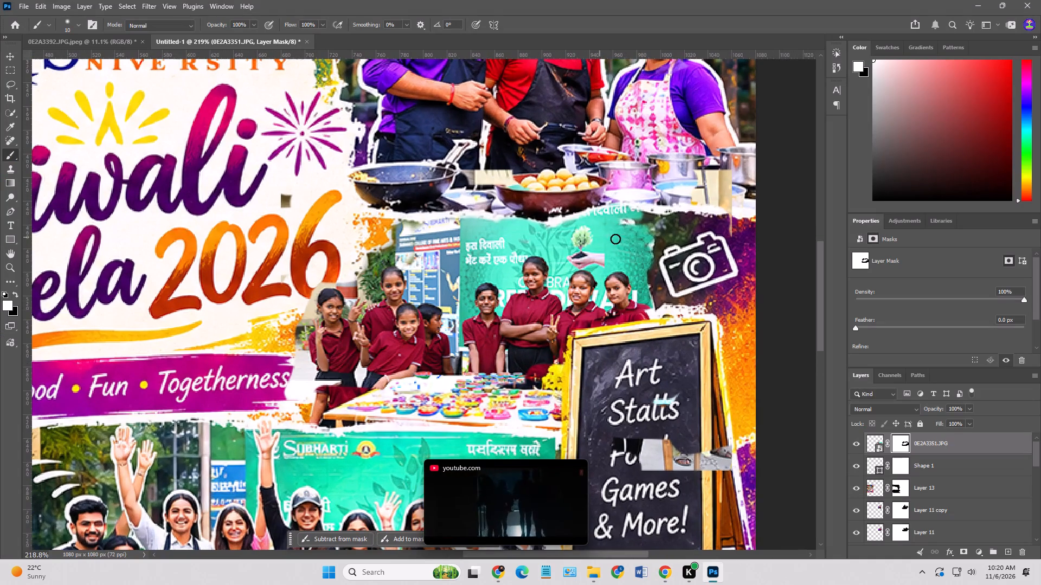
{"action": "left_click_drag", "start_coordinate": [615, 239], "coordinate": [644, 217]}
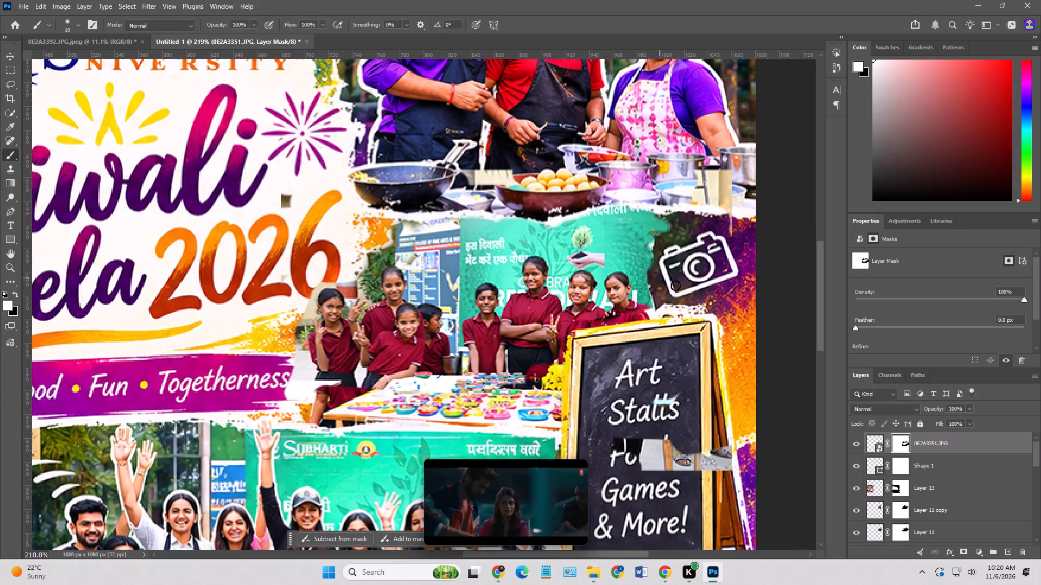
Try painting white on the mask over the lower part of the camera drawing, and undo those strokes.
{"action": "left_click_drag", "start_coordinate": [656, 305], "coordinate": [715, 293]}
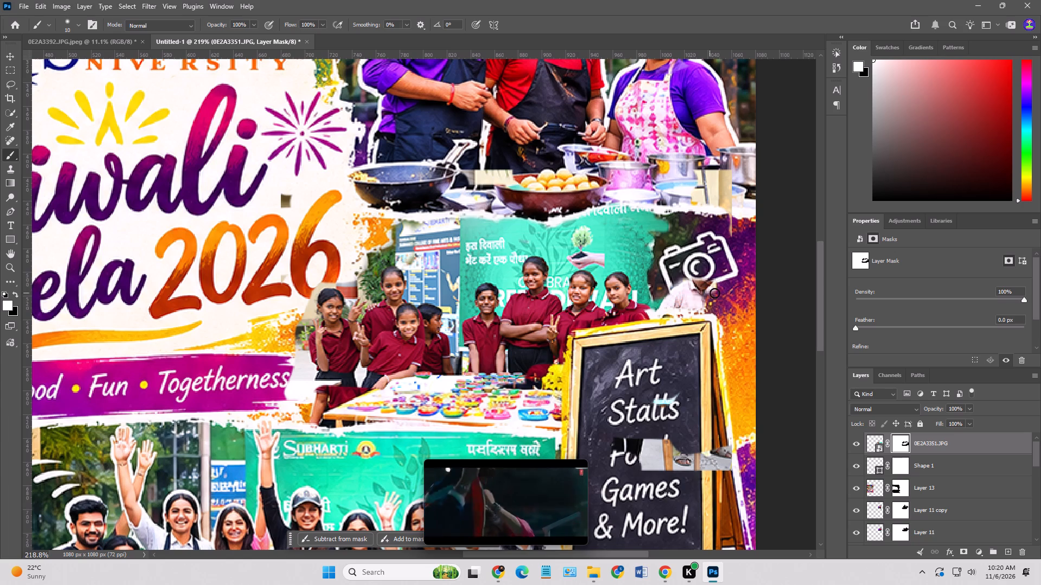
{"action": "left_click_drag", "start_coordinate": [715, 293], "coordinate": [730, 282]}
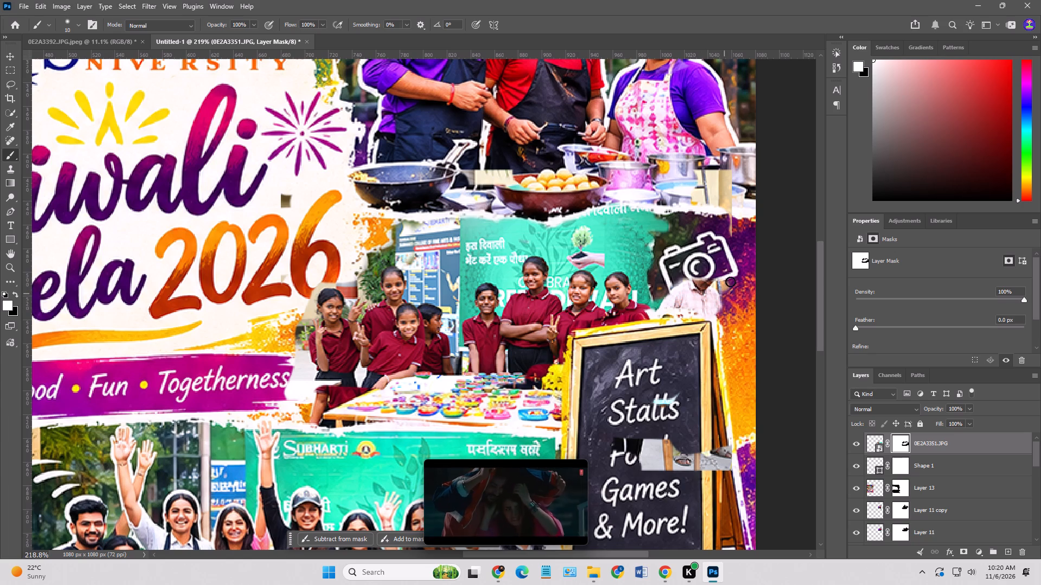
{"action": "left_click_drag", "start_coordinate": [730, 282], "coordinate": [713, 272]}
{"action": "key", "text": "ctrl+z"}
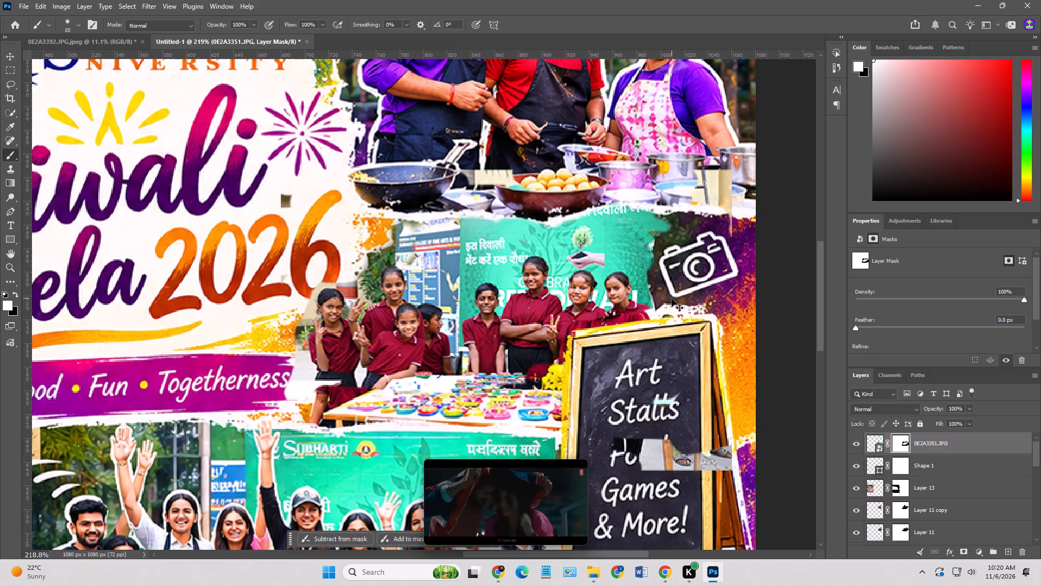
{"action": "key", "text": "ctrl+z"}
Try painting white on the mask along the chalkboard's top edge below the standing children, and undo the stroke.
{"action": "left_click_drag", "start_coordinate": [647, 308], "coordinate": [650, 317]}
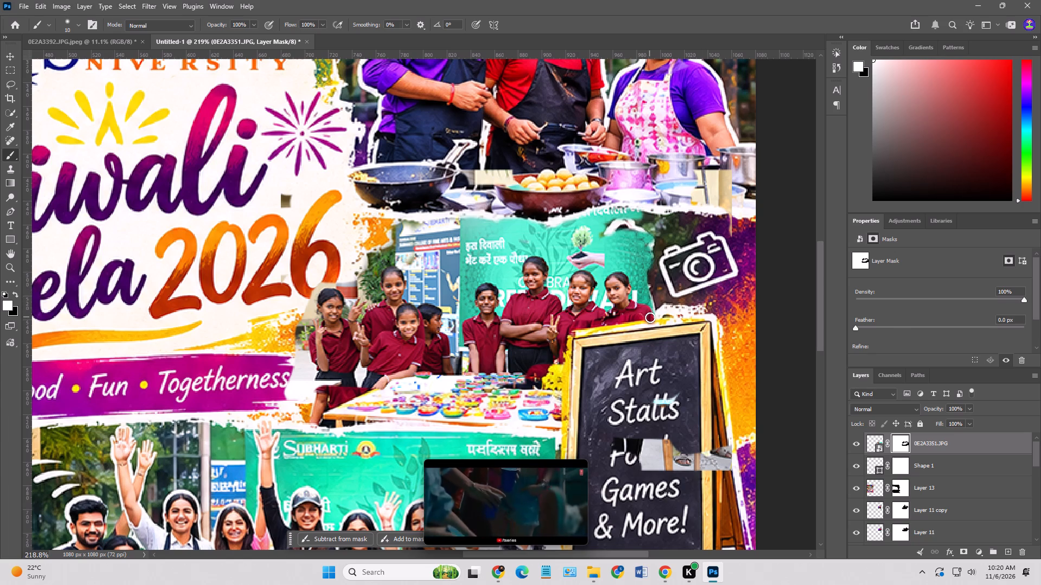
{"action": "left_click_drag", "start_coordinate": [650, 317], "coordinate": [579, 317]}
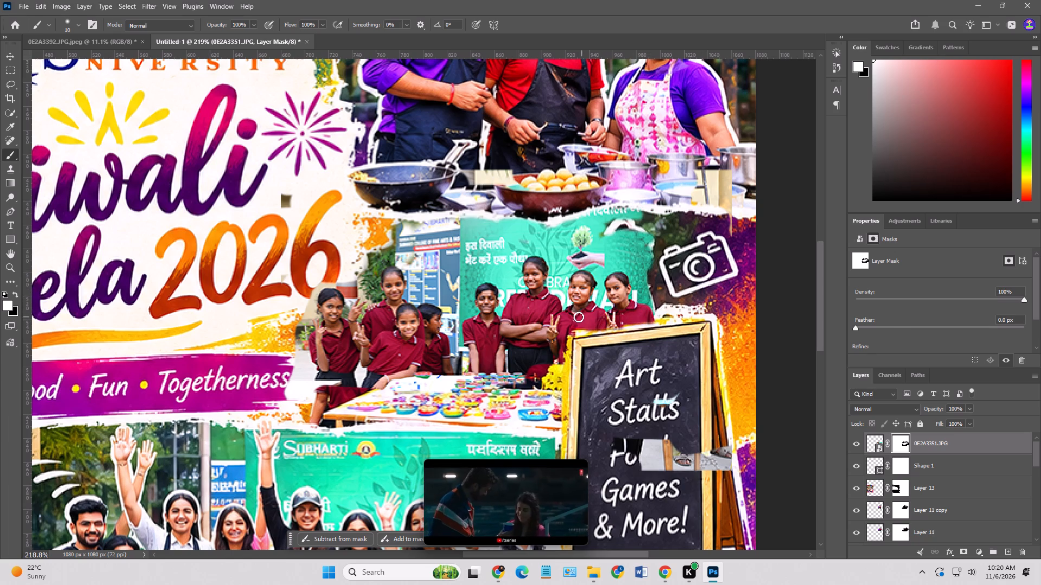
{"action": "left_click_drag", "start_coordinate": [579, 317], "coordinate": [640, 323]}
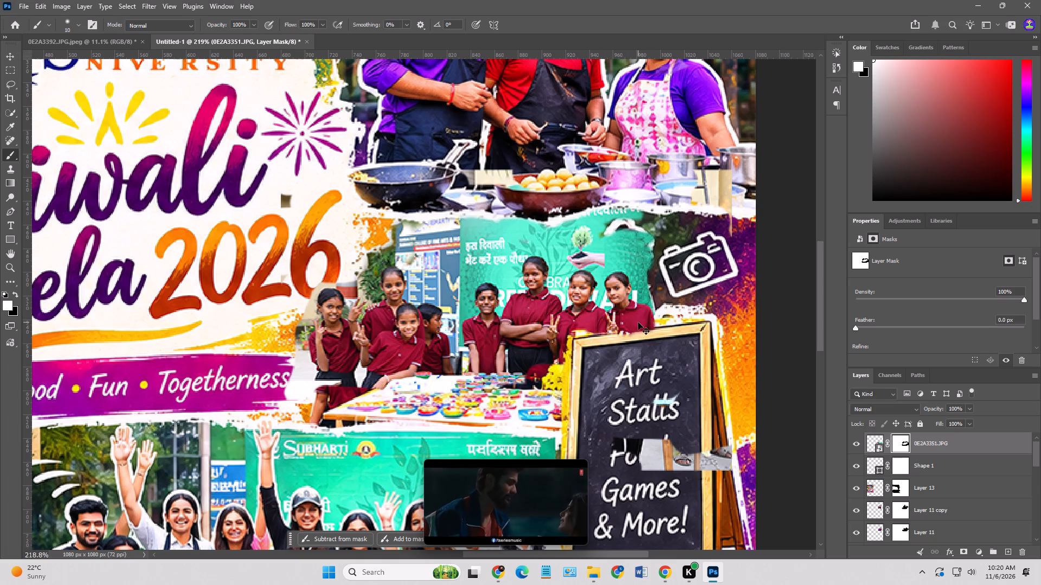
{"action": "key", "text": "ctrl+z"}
Brush white on the 0E2A3351.JPG mask along the chalkboard's top edge, from the children's maroon shirts to the corner below the camera drawing.
{"action": "left_click_drag", "start_coordinate": [648, 313], "coordinate": [657, 316]}
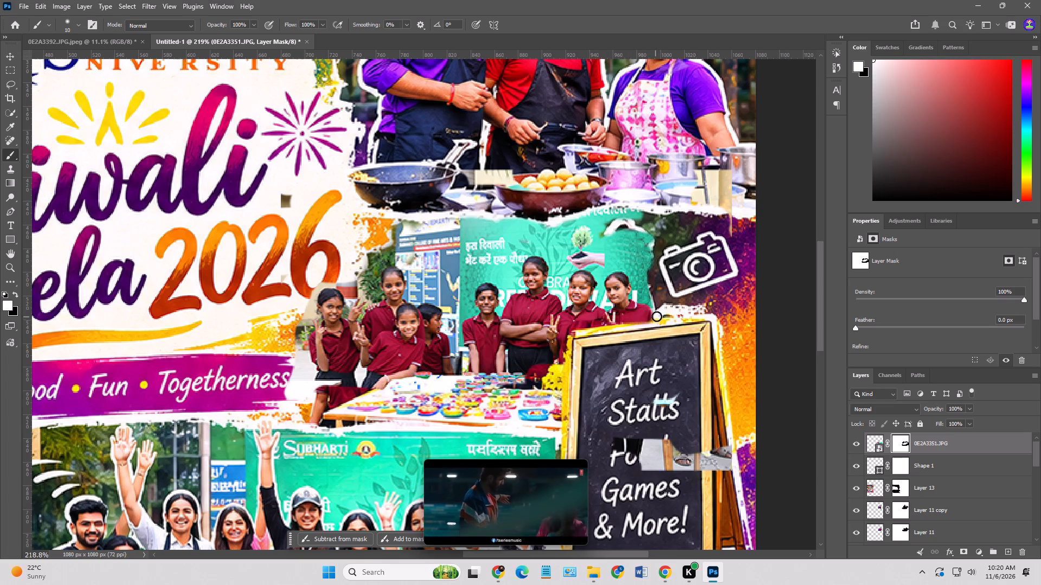
{"action": "left_click_drag", "start_coordinate": [657, 316], "coordinate": [654, 315]}
{"action": "left_click_drag", "start_coordinate": [627, 321], "coordinate": [556, 332]}
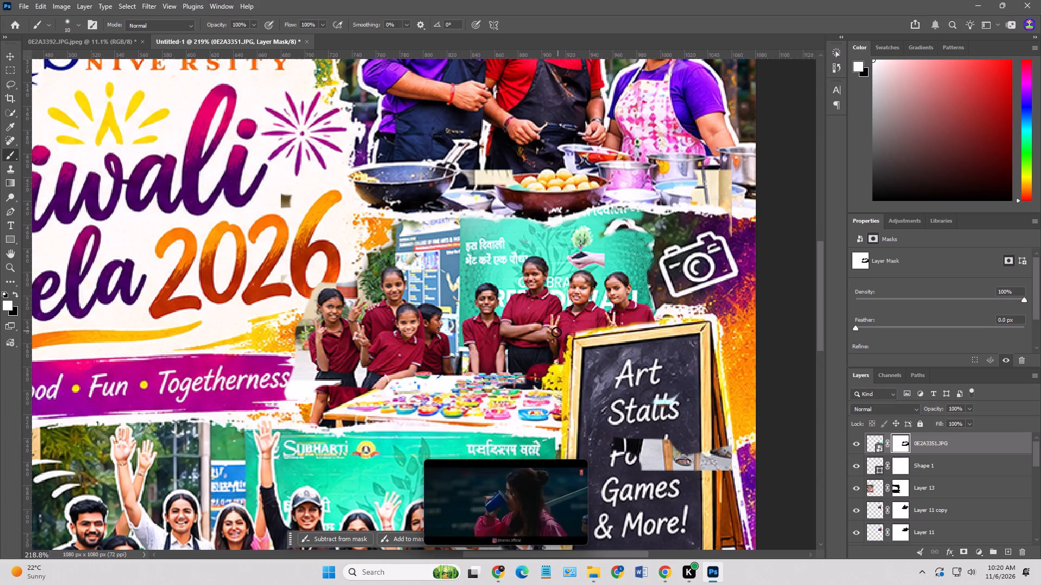
{"action": "left_click_drag", "start_coordinate": [556, 332], "coordinate": [556, 332]}
{"action": "left_click_drag", "start_coordinate": [588, 324], "coordinate": [644, 324]}
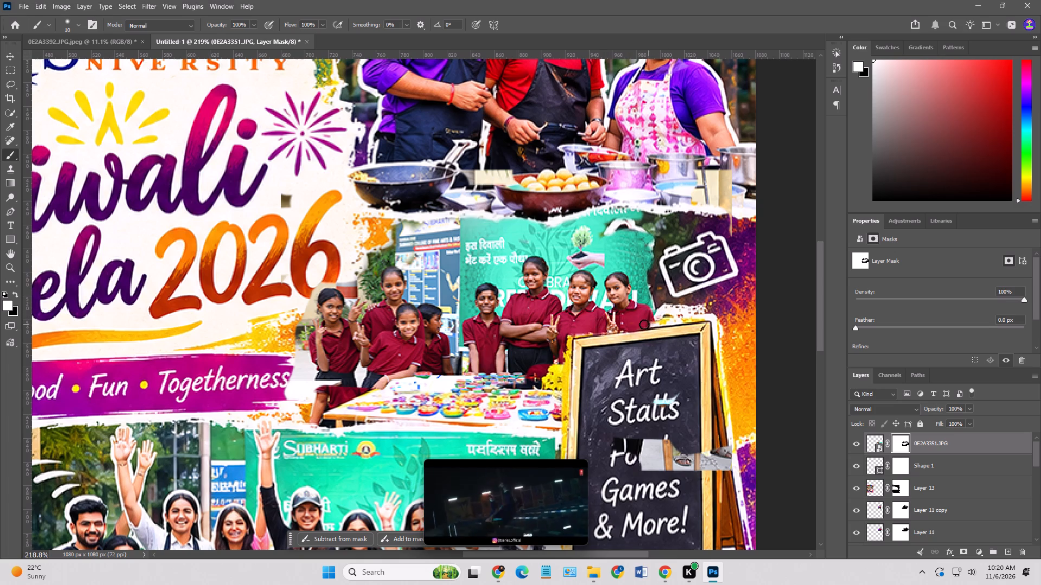
{"action": "left_click_drag", "start_coordinate": [644, 324], "coordinate": [709, 318]}
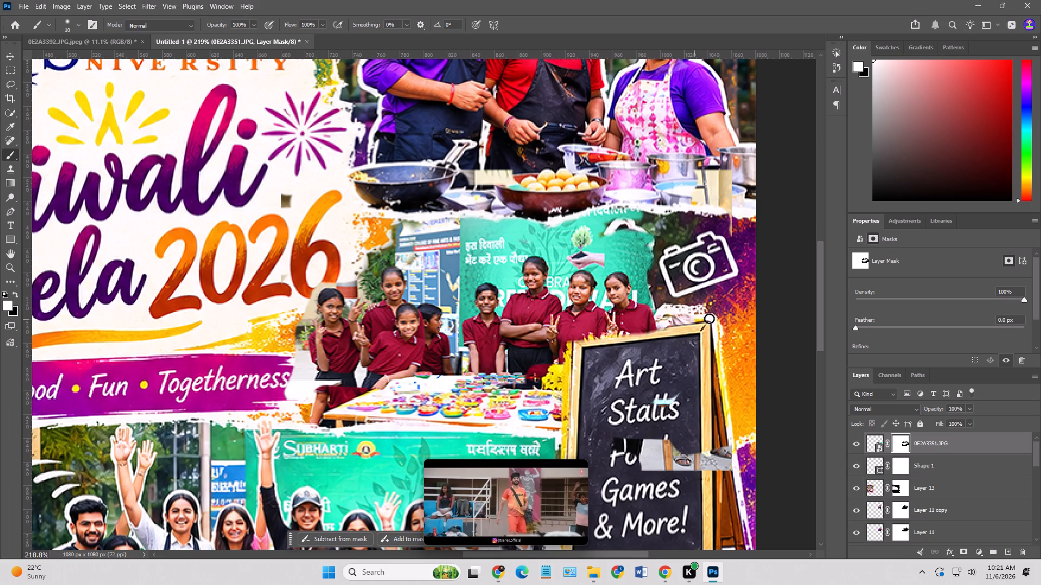
{"action": "left_click_drag", "start_coordinate": [709, 318], "coordinate": [691, 324]}
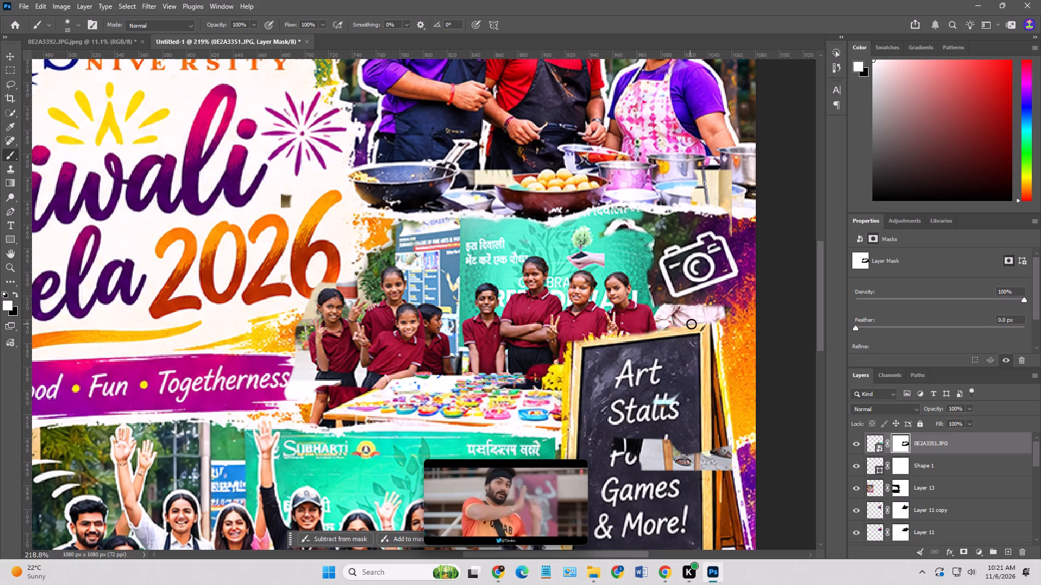
{"action": "left_click_drag", "start_coordinate": [691, 324], "coordinate": [710, 325]}
Switch to the Chrome browser.
{"action": "left_click", "coordinate": [654, 578]}
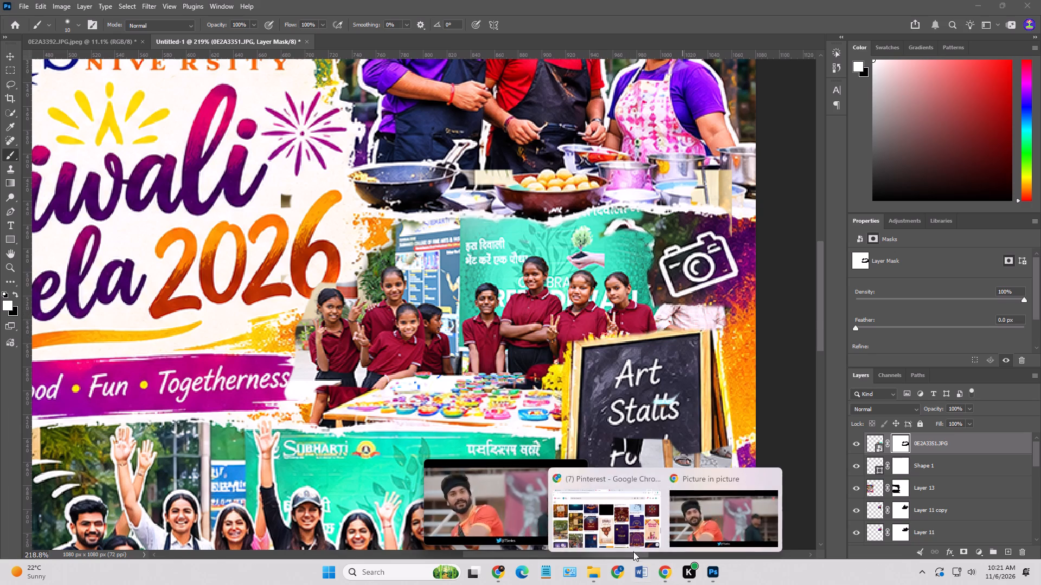
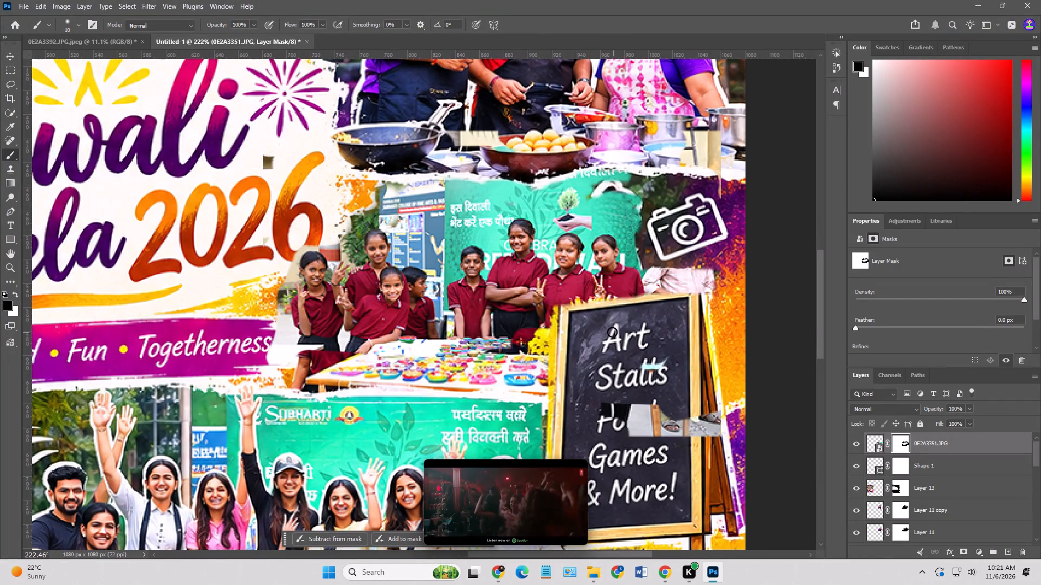
Brush black on the 0E2A3351.JPG mask along the top edge of the chalkboard to bring back its wooden frame.
{"action": "left_click_drag", "start_coordinate": [561, 310], "coordinate": [579, 302]}
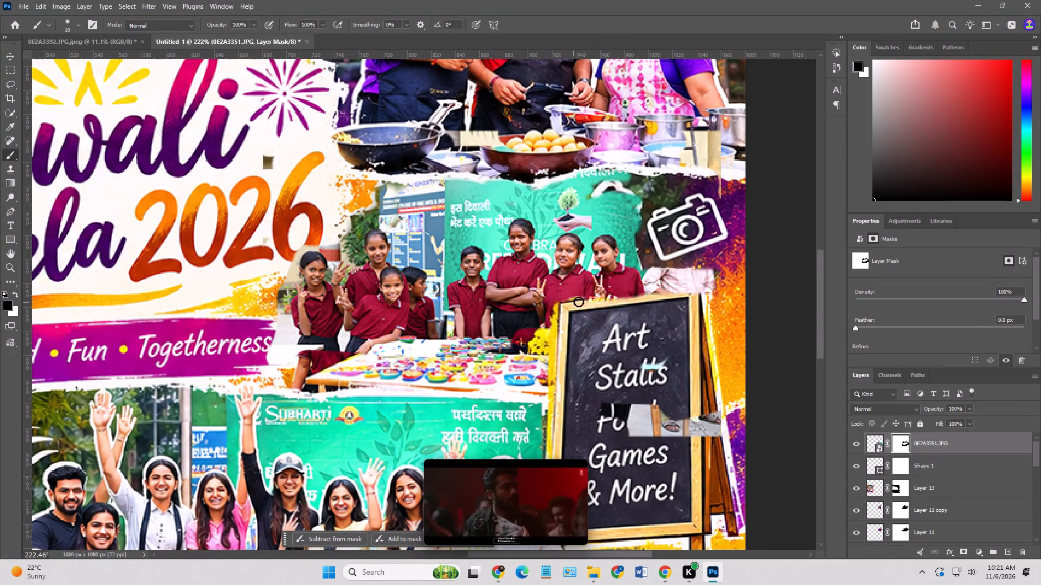
{"action": "left_click_drag", "start_coordinate": [579, 302], "coordinate": [677, 296]}
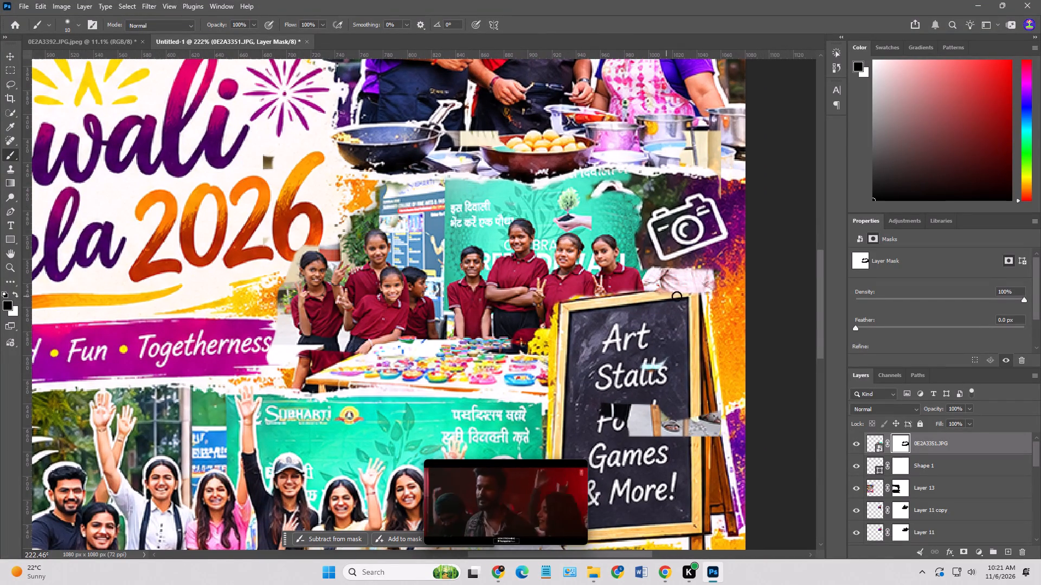
{"action": "left_click_drag", "start_coordinate": [677, 296], "coordinate": [676, 293]}
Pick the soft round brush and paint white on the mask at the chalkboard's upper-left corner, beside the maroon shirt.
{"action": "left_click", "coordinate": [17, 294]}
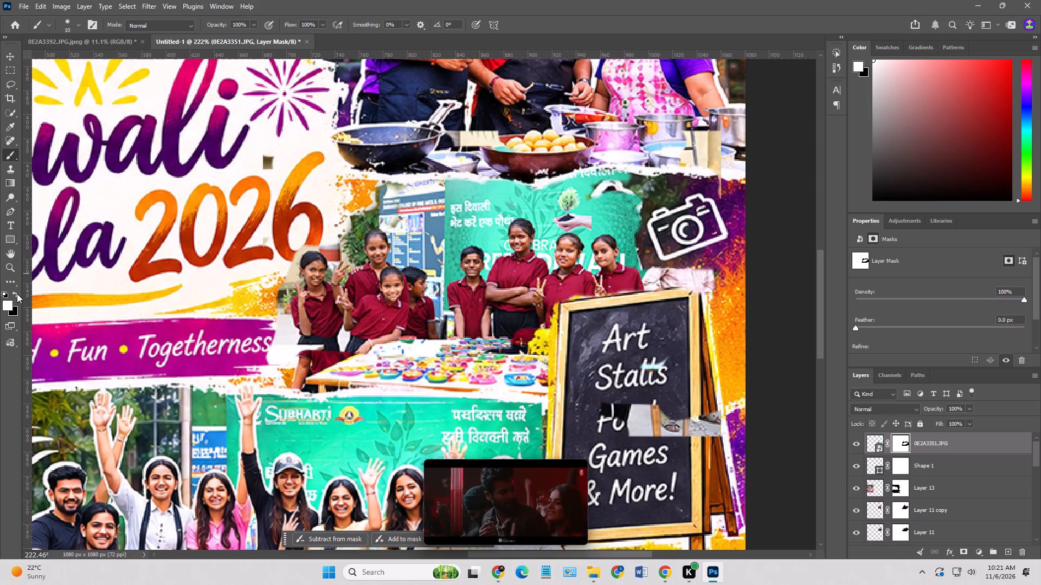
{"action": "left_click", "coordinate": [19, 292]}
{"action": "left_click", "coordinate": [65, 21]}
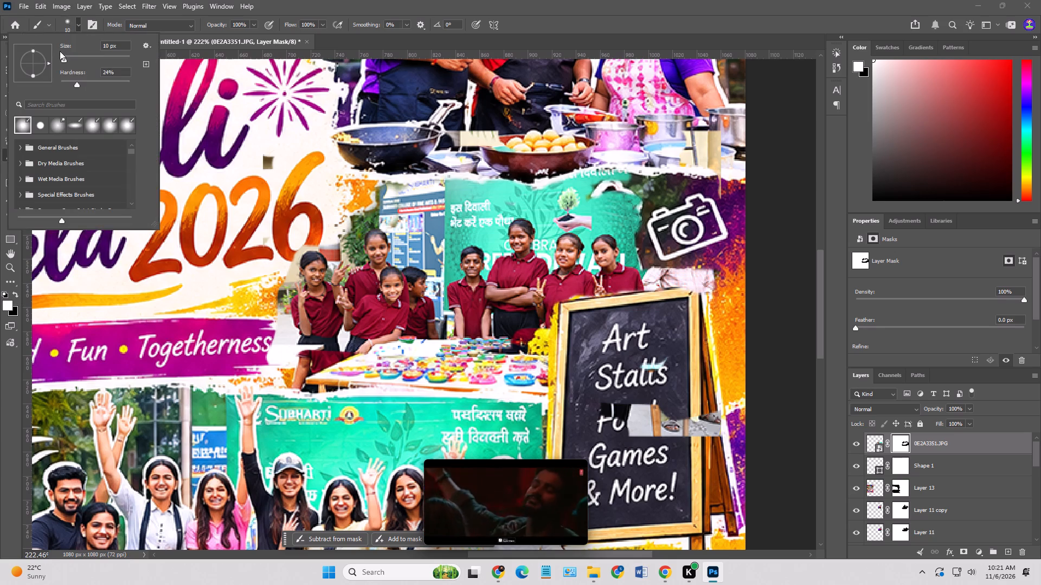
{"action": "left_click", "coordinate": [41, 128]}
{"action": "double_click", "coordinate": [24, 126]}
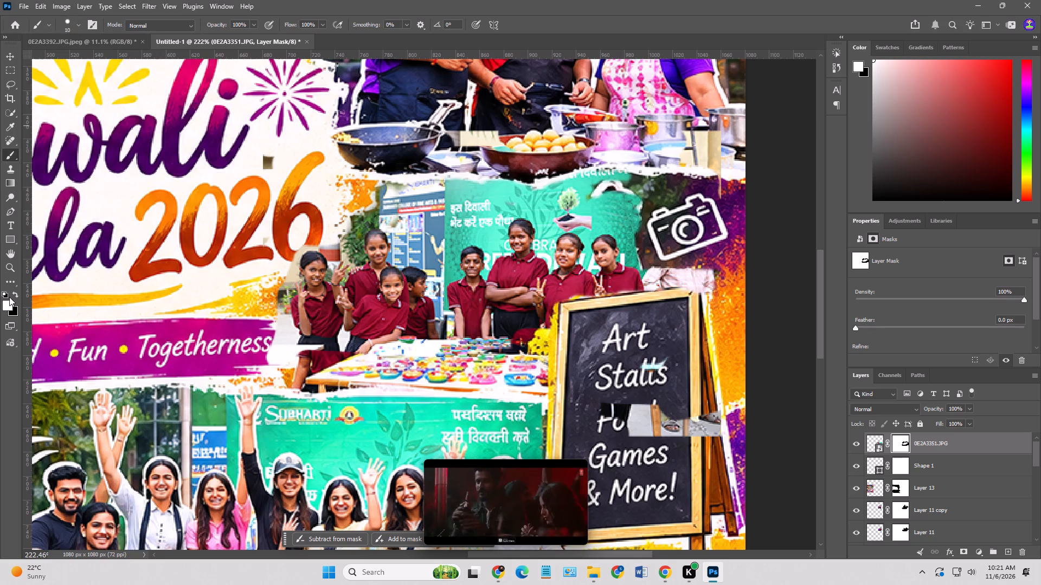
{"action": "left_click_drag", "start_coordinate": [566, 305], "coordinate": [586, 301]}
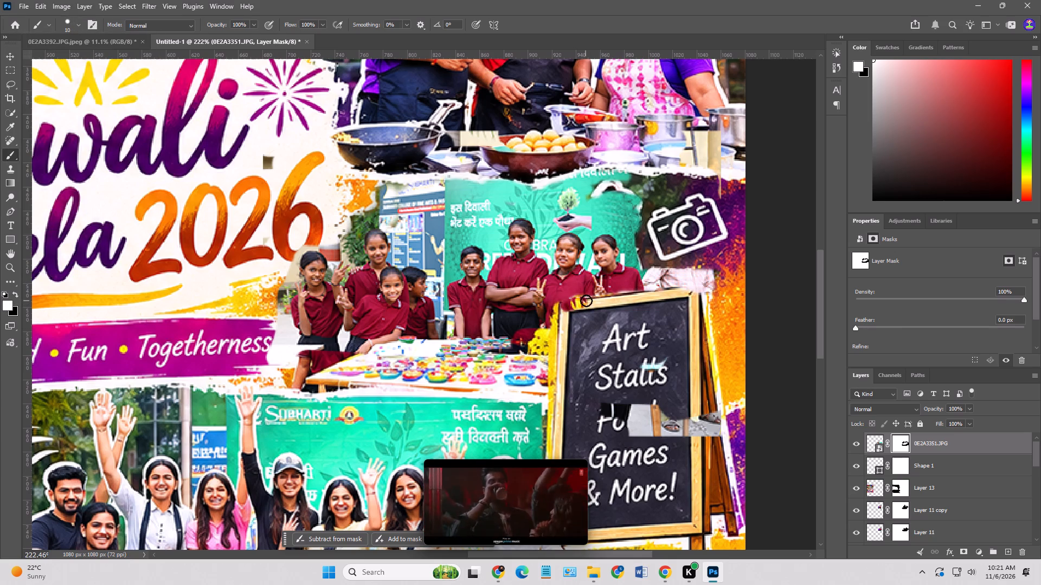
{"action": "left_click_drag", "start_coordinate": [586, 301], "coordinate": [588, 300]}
Brush black on the mask along the chalkboard's whole top edge, from the upper-left corner past the upper-right corner.
{"action": "left_click", "coordinate": [16, 294]}
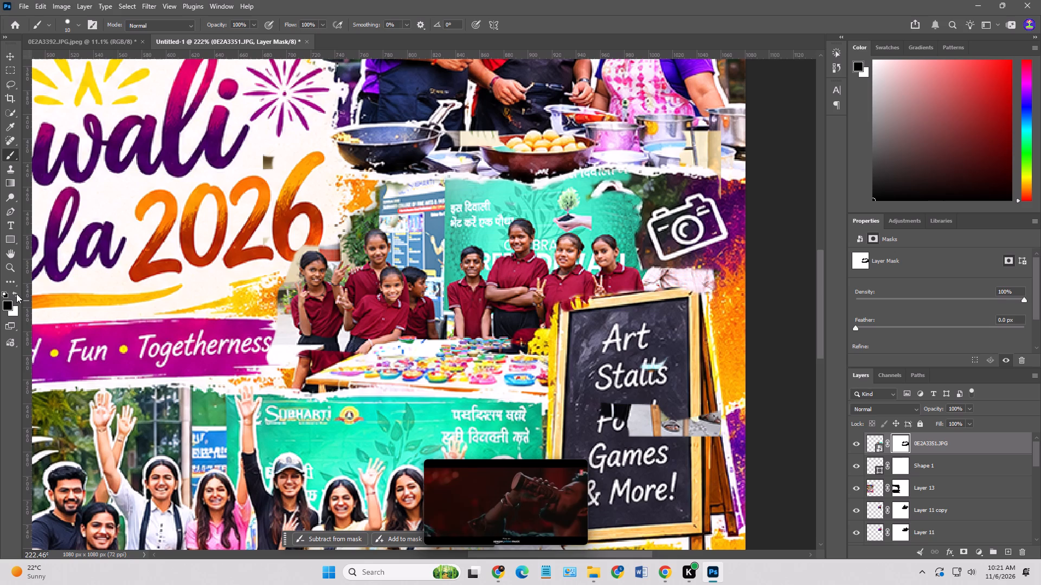
{"action": "left_click_drag", "start_coordinate": [563, 309], "coordinate": [576, 300]}
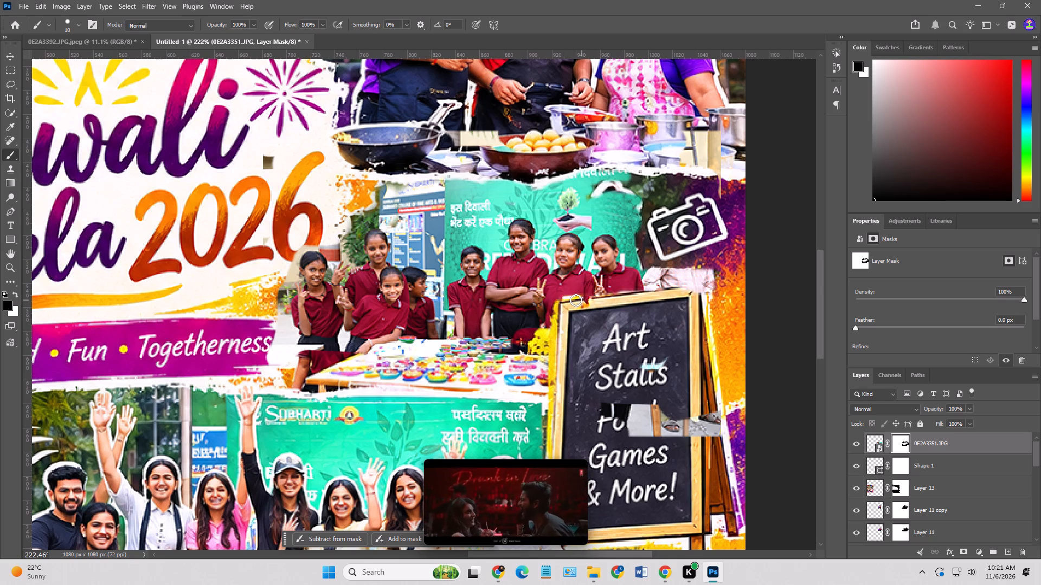
{"action": "left_click_drag", "start_coordinate": [576, 300], "coordinate": [692, 291]}
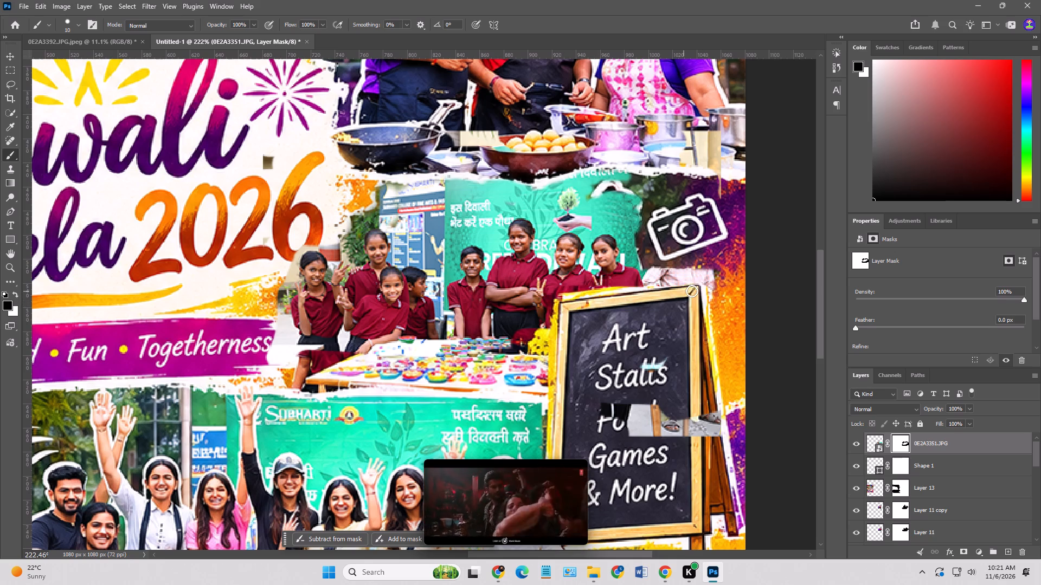
{"action": "left_click_drag", "start_coordinate": [692, 291], "coordinate": [719, 286]}
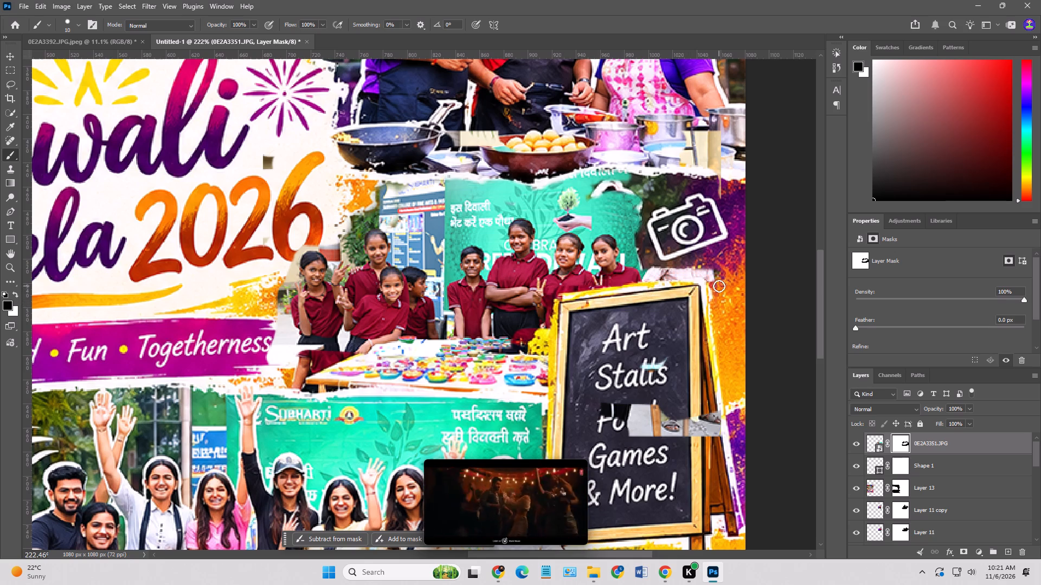
{"action": "left_click_drag", "start_coordinate": [719, 286], "coordinate": [558, 298]}
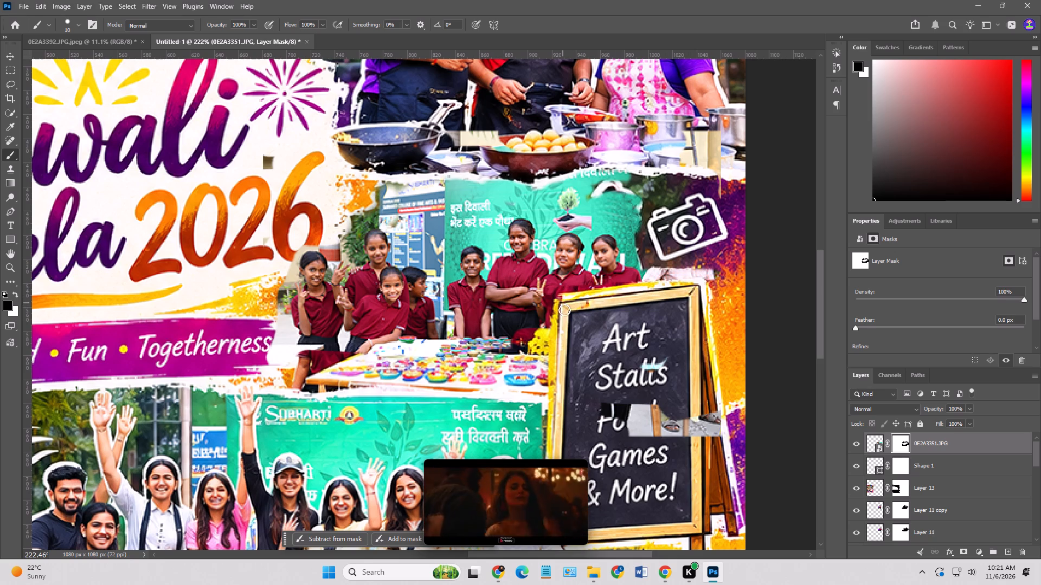
Brush white on the mask over the standing children's shirts and hands just above and beside the chalkboard's upper-left corner.
{"action": "scroll", "coordinate": [600, 298], "scroll_direction": "up", "scroll_amount": 10, "text": "alt"}
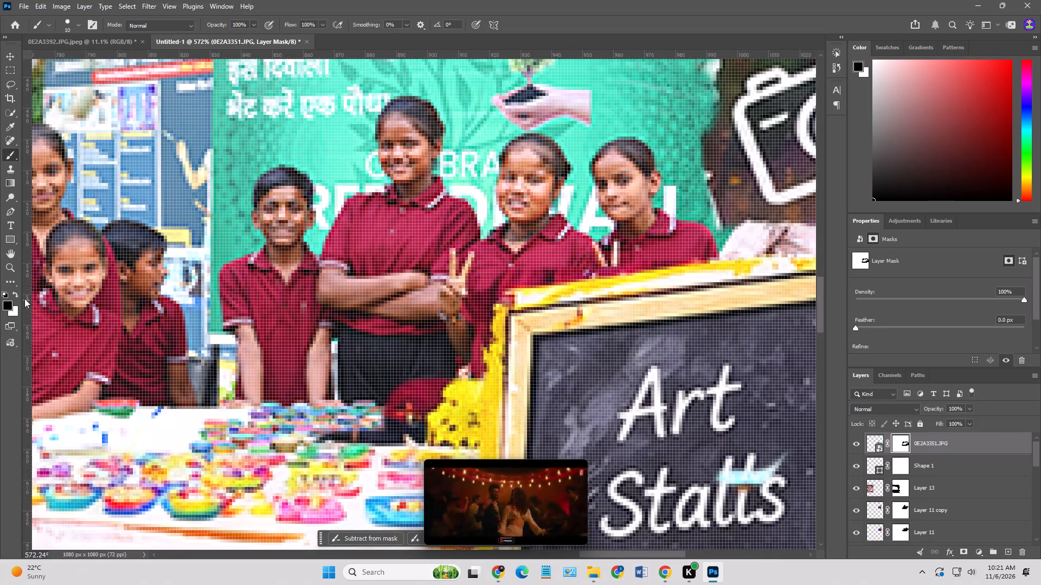
{"action": "left_click", "coordinate": [15, 294]}
{"action": "left_click_drag", "start_coordinate": [554, 266], "coordinate": [516, 272]}
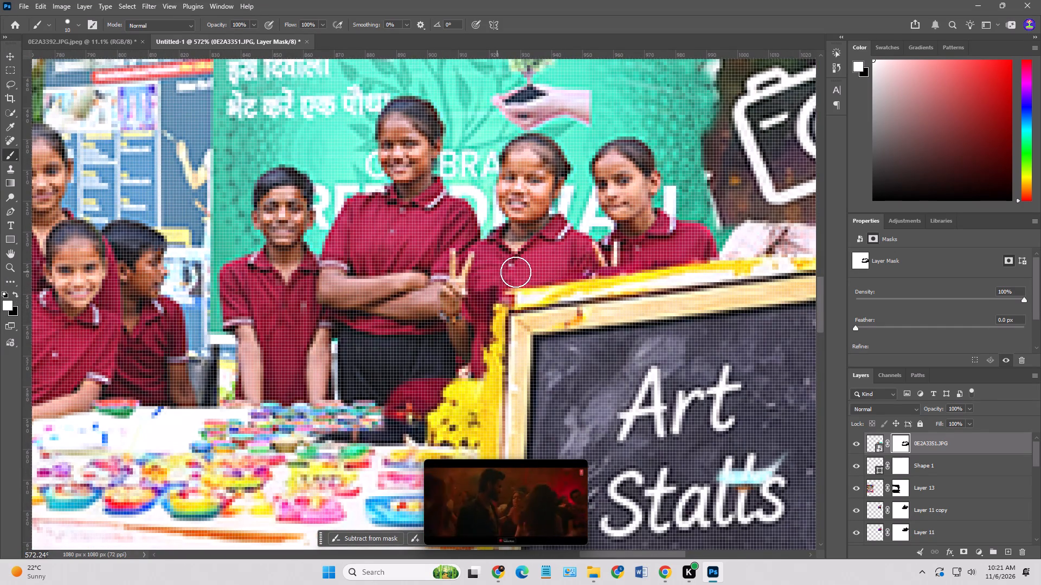
{"action": "left_click_drag", "start_coordinate": [516, 272], "coordinate": [696, 246]}
{"action": "key", "text": "ctrl+z"}
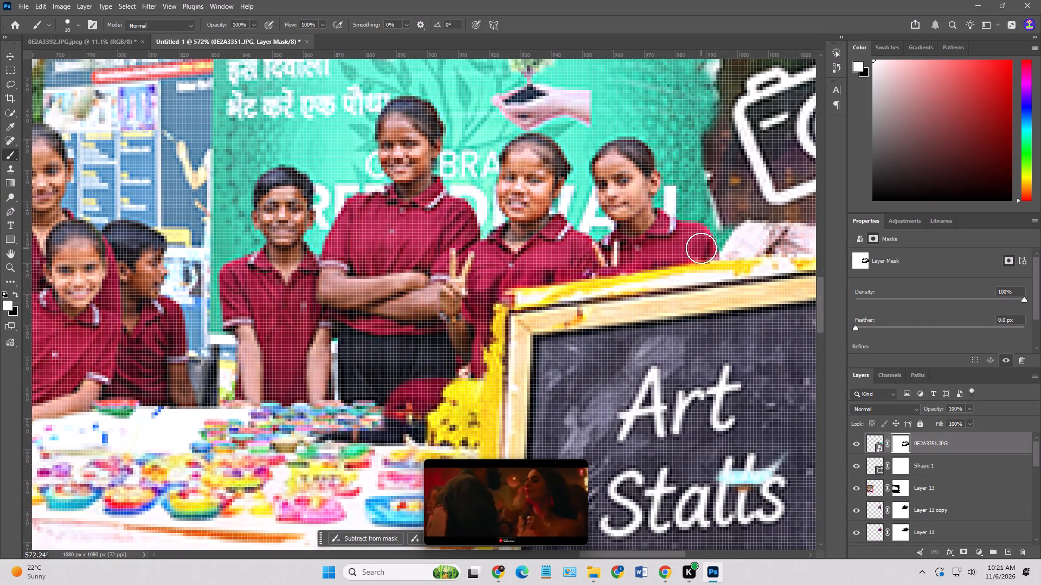
{"action": "left_click_drag", "start_coordinate": [695, 249], "coordinate": [639, 256]}
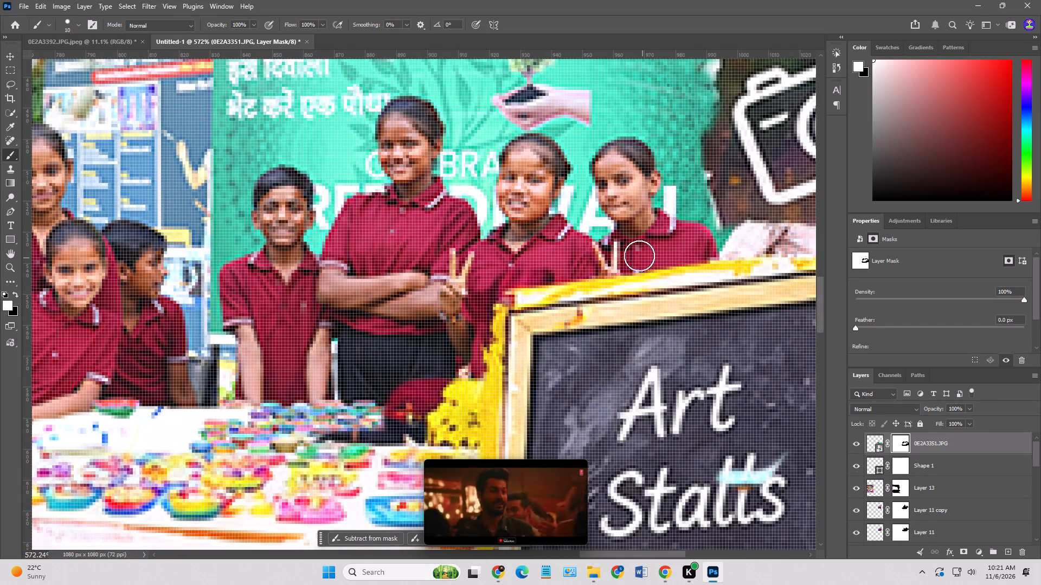
{"action": "left_click_drag", "start_coordinate": [639, 256], "coordinate": [478, 291]}
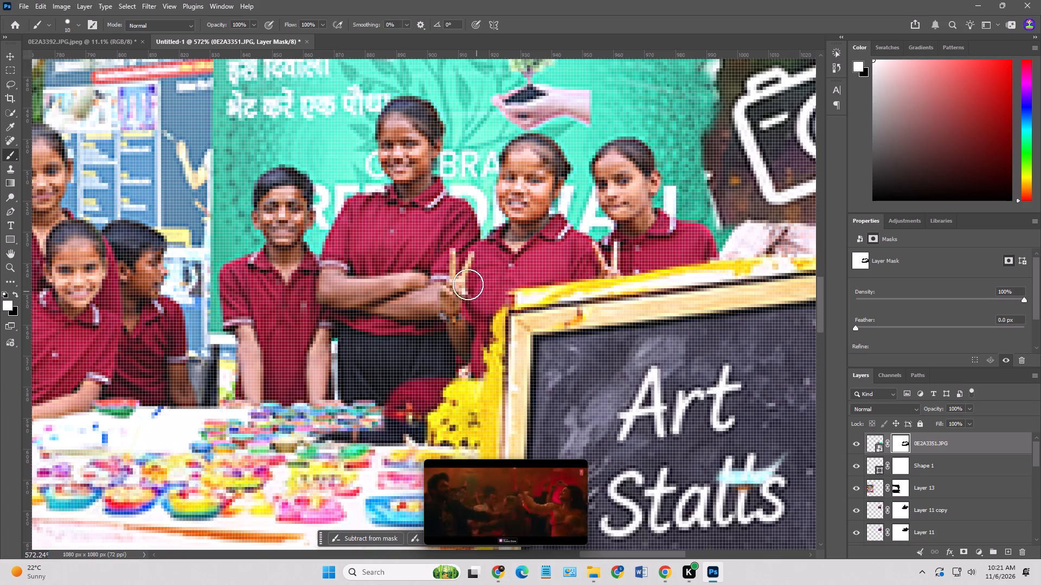
{"action": "scroll", "coordinate": [465, 282], "scroll_direction": "down", "scroll_amount": 4}
{"action": "left_click_drag", "start_coordinate": [467, 286], "coordinate": [313, 292]}
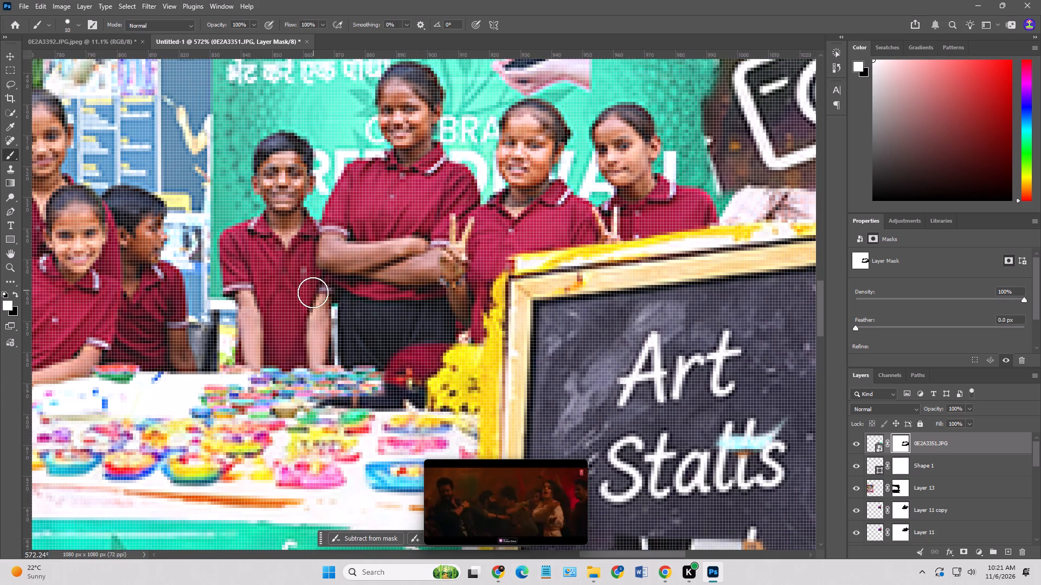
{"action": "left_click_drag", "start_coordinate": [313, 292], "coordinate": [332, 293]}
Brush white on the mask over the leaning girl's arm and the dark skirts beside the table's left end.
{"action": "scroll", "coordinate": [350, 292], "scroll_direction": "down", "scroll_amount": 10, "text": "alt"}
{"action": "scroll", "coordinate": [285, 357], "scroll_direction": "up", "scroll_amount": 4, "text": "alt"}
{"action": "left_click_drag", "start_coordinate": [286, 349], "coordinate": [189, 355]}
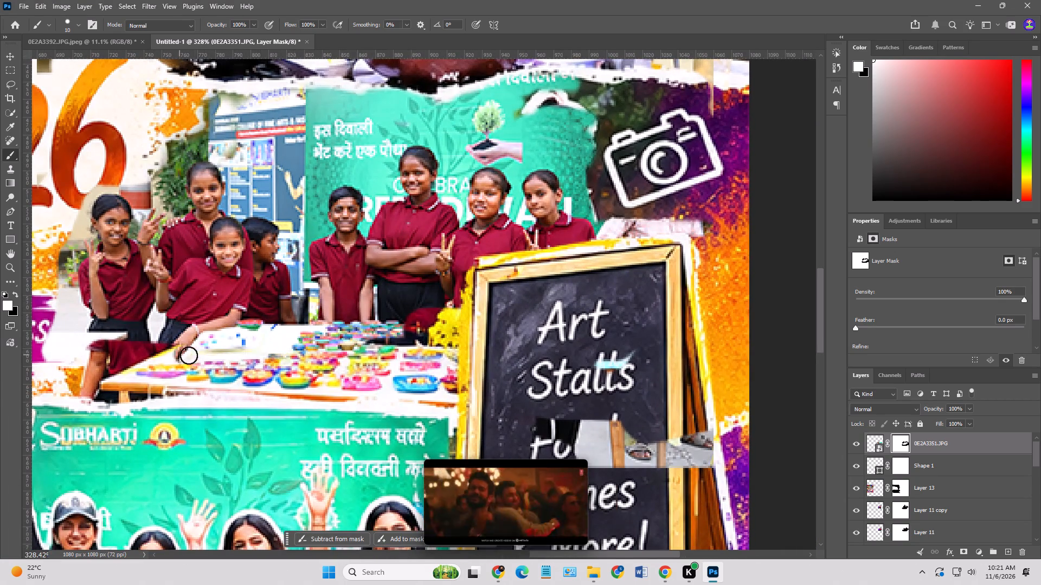
{"action": "left_click_drag", "start_coordinate": [189, 355], "coordinate": [91, 346]}
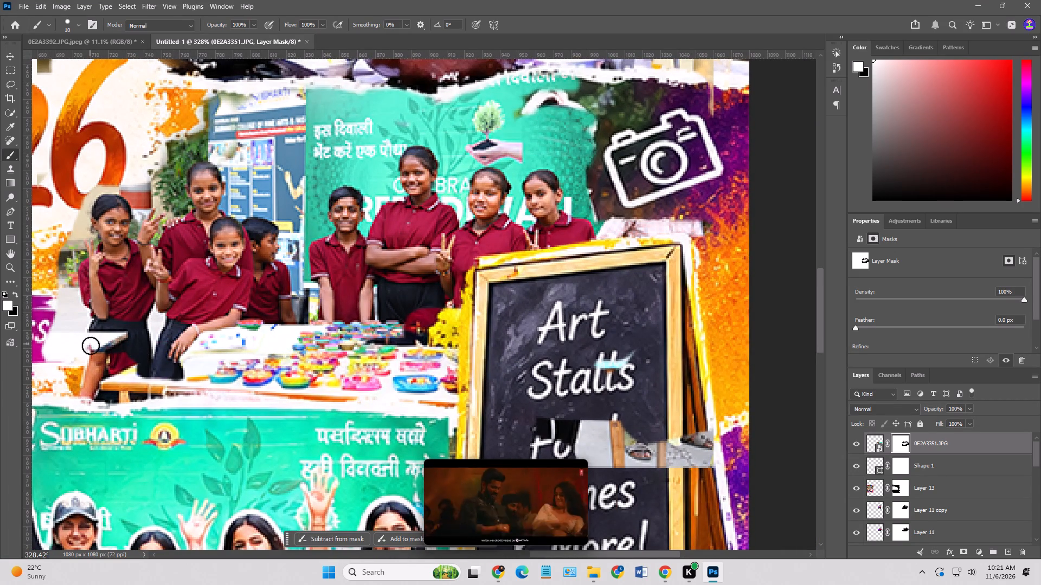
{"action": "left_click_drag", "start_coordinate": [91, 346], "coordinate": [105, 341]}
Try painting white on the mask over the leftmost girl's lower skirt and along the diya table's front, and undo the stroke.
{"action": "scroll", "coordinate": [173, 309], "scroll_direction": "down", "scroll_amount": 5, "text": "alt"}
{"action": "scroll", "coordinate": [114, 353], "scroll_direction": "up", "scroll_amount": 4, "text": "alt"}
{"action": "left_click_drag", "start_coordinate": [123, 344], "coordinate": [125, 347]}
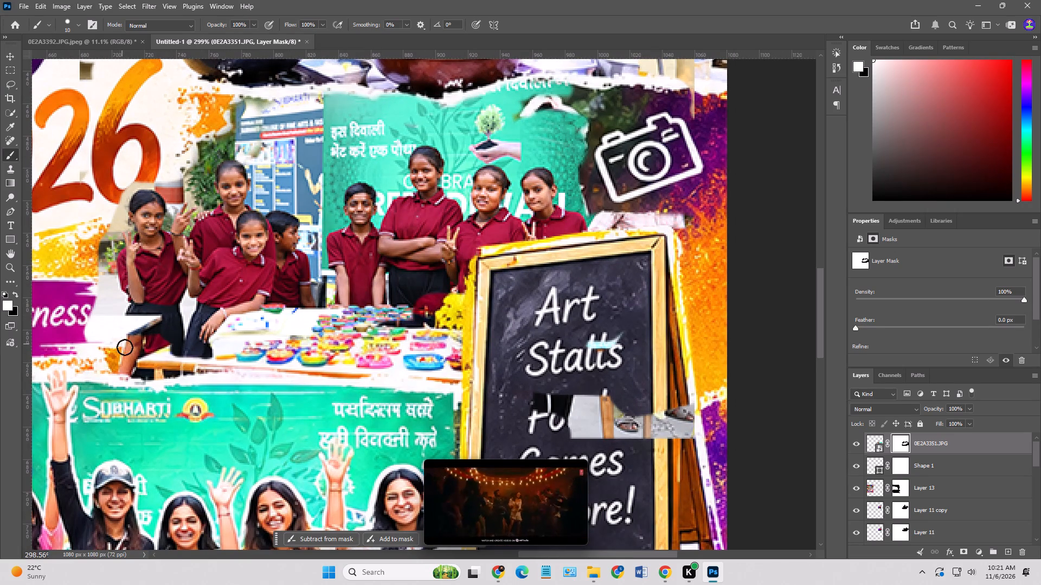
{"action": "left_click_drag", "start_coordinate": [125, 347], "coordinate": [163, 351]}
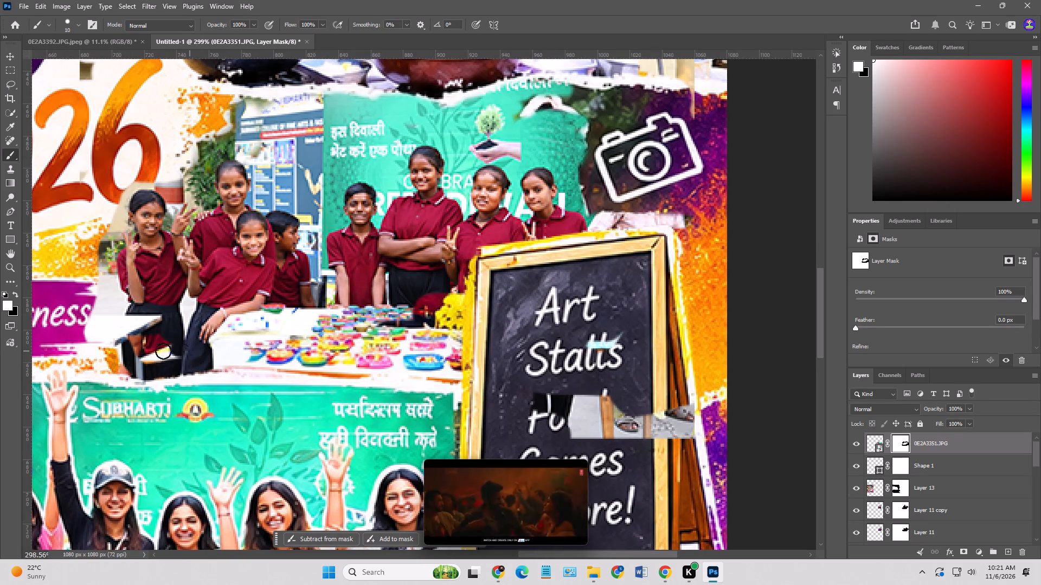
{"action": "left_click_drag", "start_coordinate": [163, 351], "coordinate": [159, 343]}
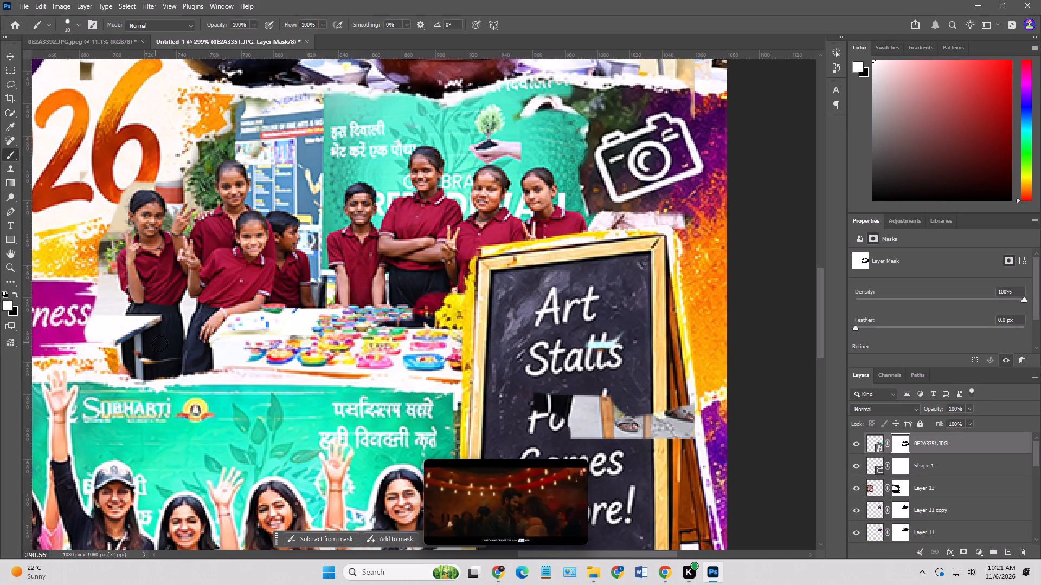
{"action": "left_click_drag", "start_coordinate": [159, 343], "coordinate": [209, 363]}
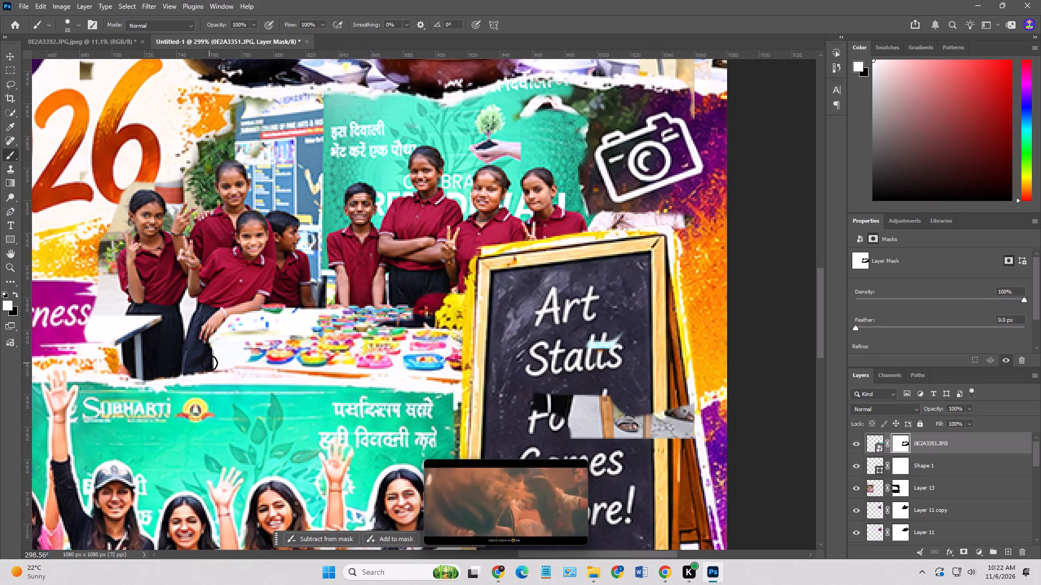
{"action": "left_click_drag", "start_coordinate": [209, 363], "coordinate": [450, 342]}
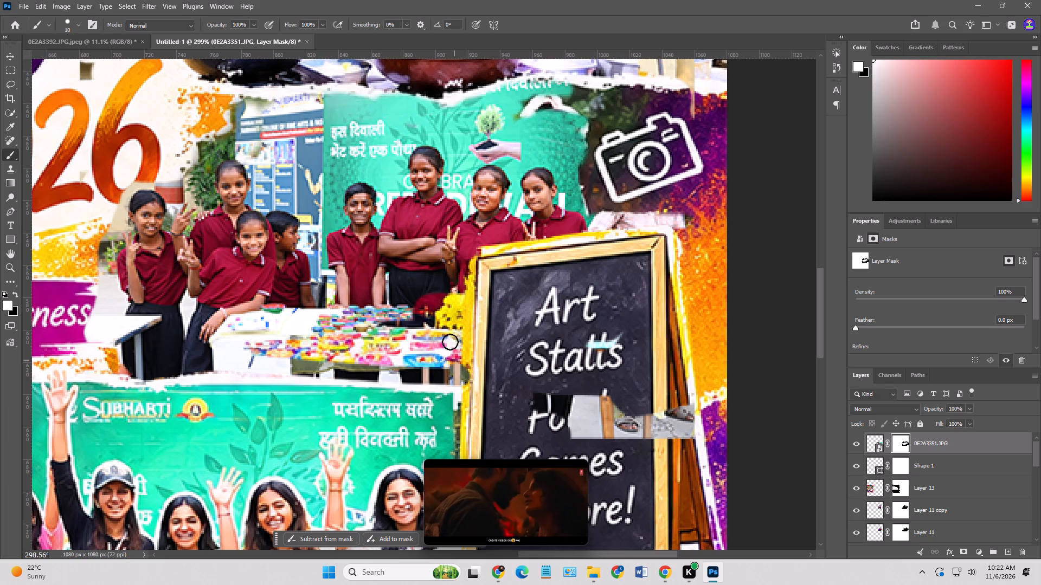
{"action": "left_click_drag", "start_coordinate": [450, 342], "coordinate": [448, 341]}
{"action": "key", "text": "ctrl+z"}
Brush white on the mask over the leftmost girls' lower skirts and the table leg beside them, down to the green banner.
{"action": "left_click_drag", "start_coordinate": [132, 369], "coordinate": [146, 374]}
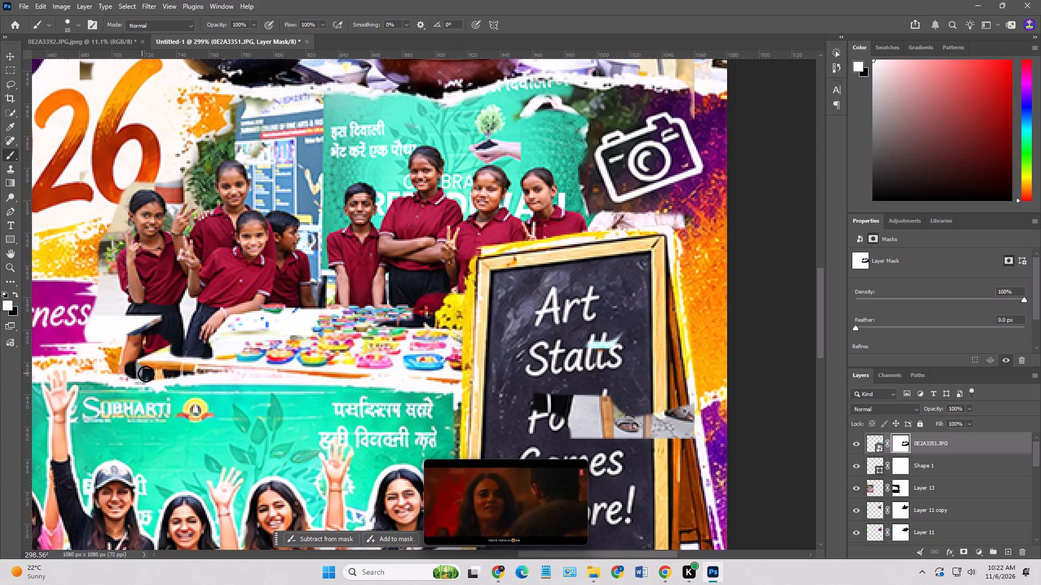
{"action": "left_click_drag", "start_coordinate": [146, 374], "coordinate": [142, 347]}
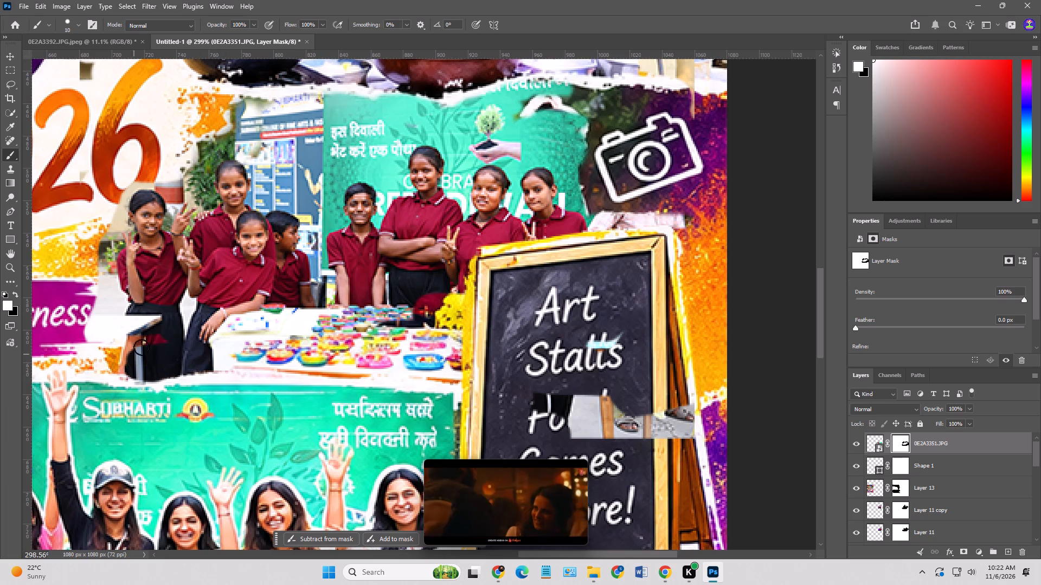
{"action": "left_click_drag", "start_coordinate": [142, 347], "coordinate": [359, 310]}
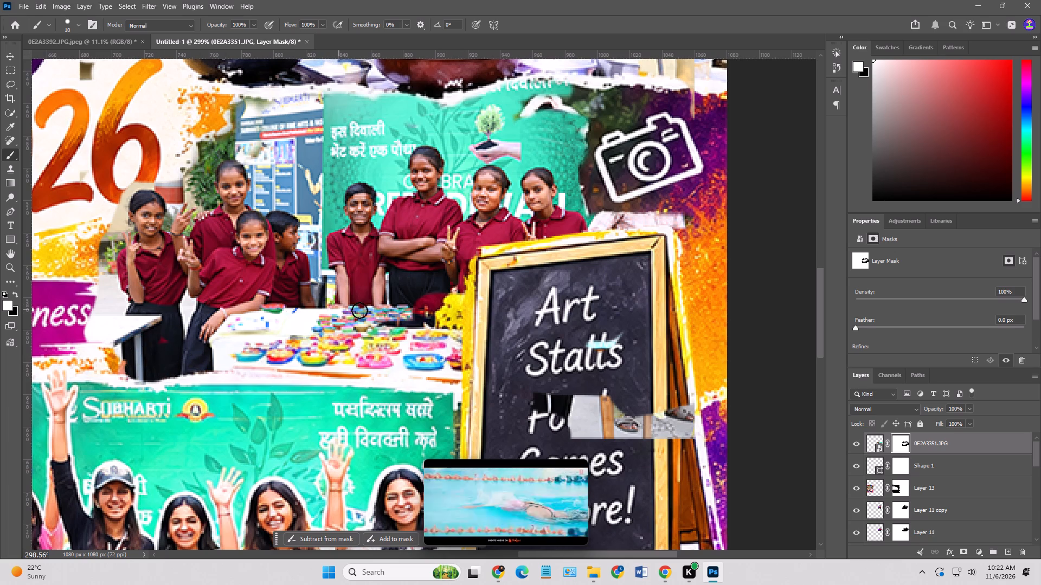
Brush white on the mask over the diya rows and the table's front, from the chalkboard to the white sheet marked 7.
{"action": "left_click_drag", "start_coordinate": [359, 310], "coordinate": [454, 336]}
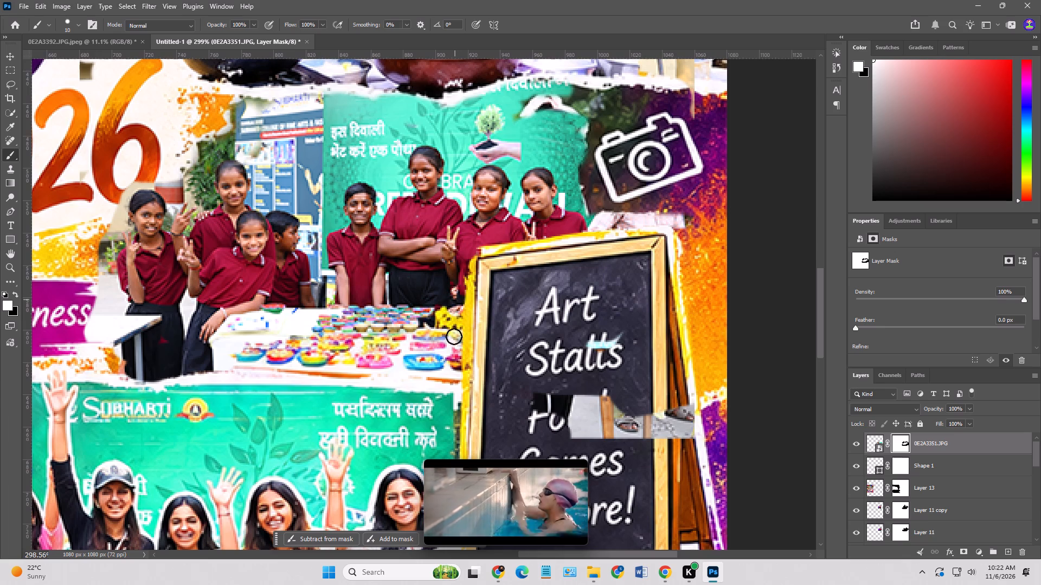
{"action": "left_click_drag", "start_coordinate": [454, 336], "coordinate": [433, 333]}
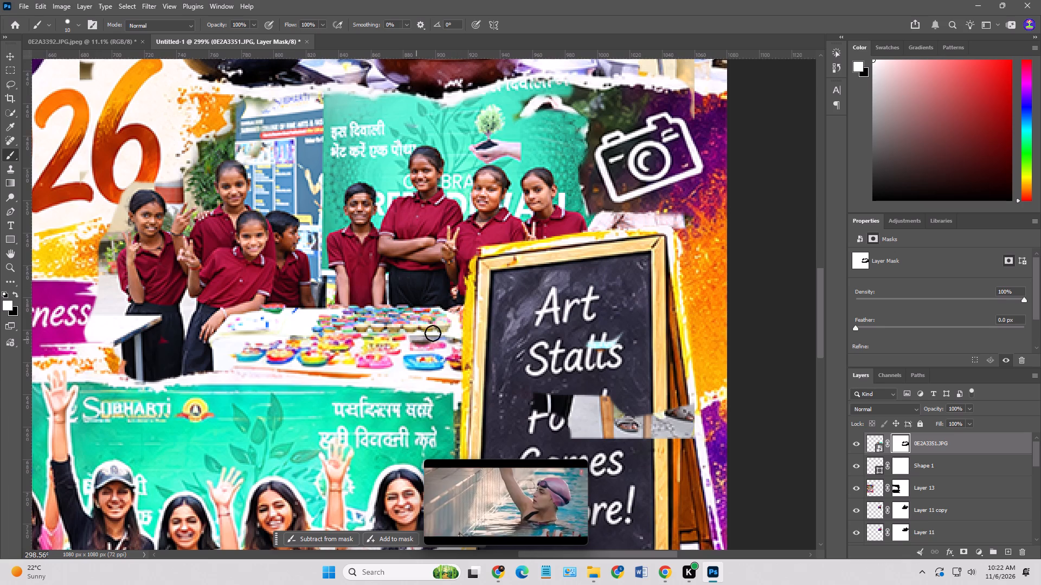
{"action": "left_click_drag", "start_coordinate": [433, 333], "coordinate": [359, 375]}
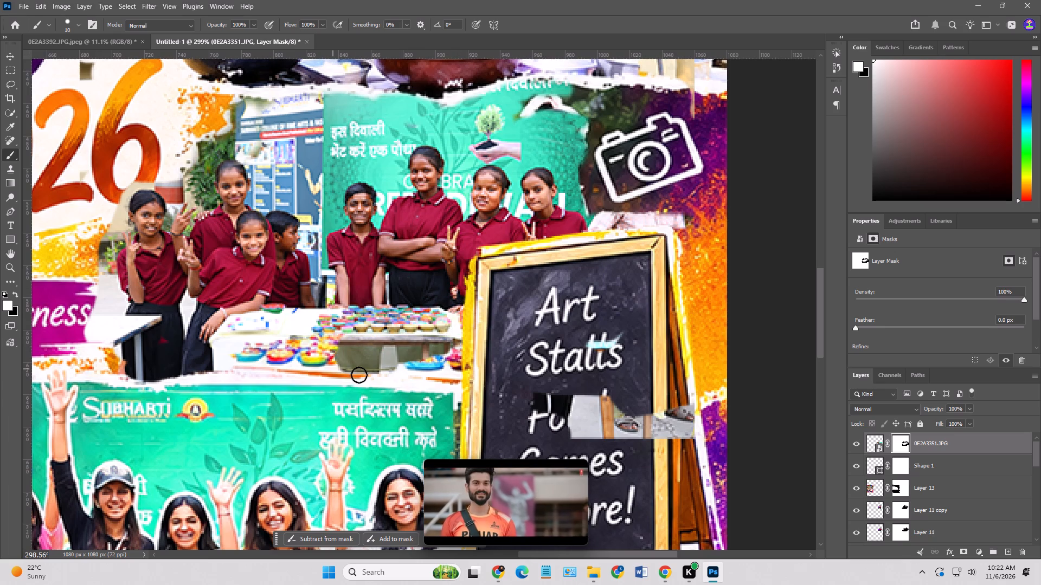
{"action": "left_click_drag", "start_coordinate": [359, 375], "coordinate": [278, 359]}
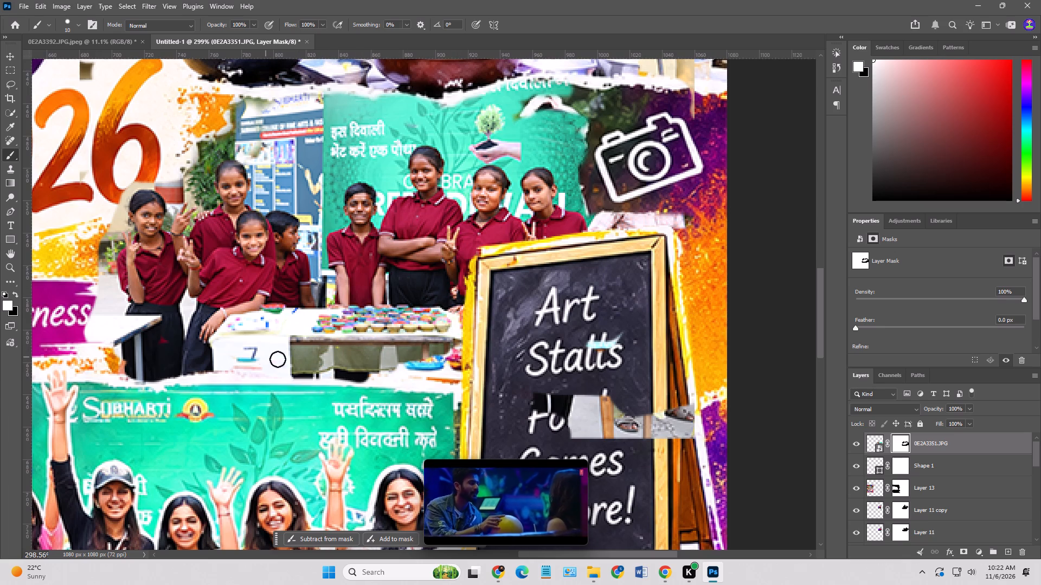
{"action": "left_click_drag", "start_coordinate": [278, 359], "coordinate": [442, 371]}
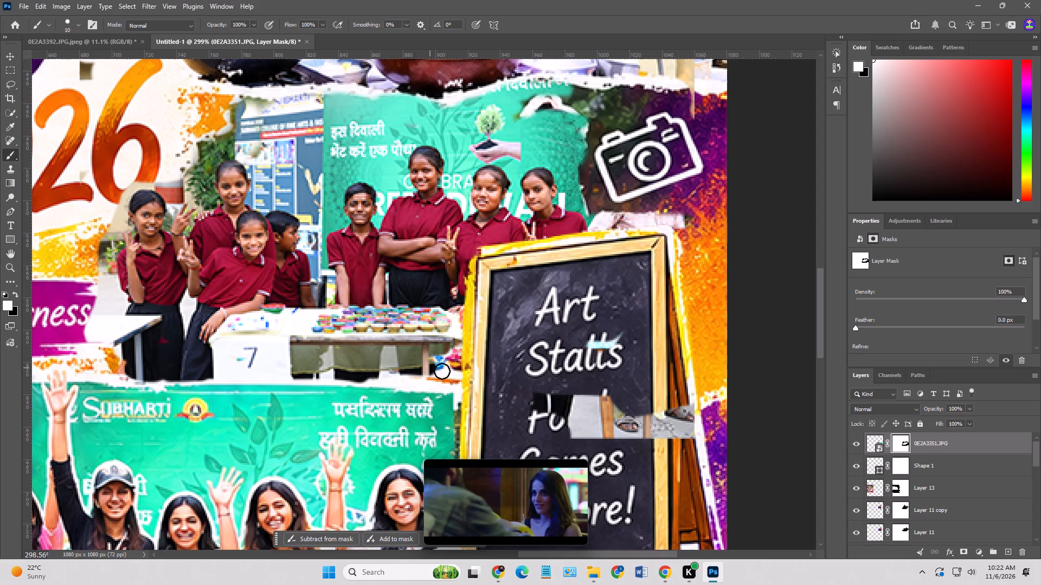
{"action": "left_click_drag", "start_coordinate": [442, 371], "coordinate": [451, 351]}
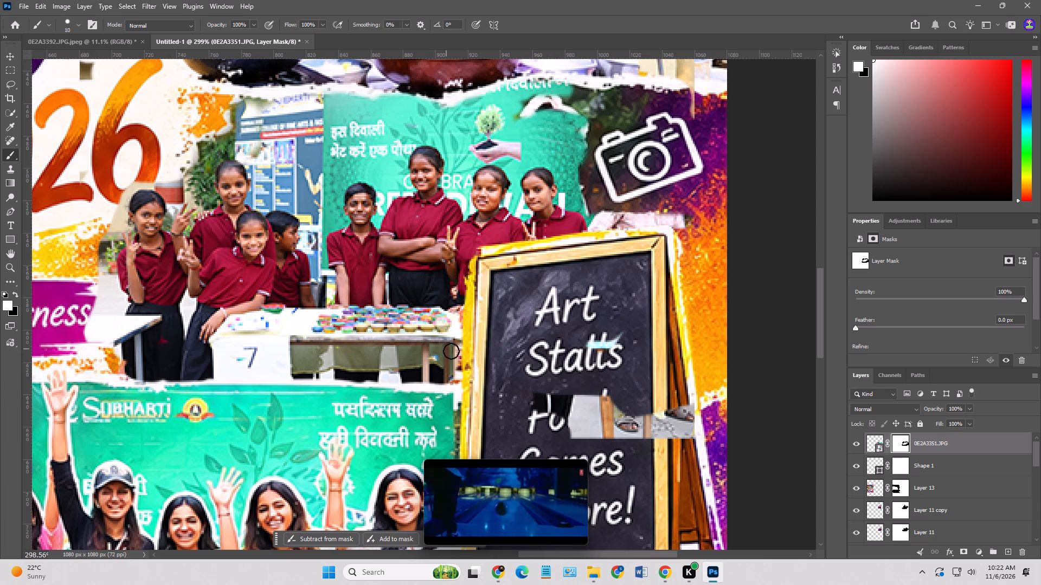
{"action": "left_click_drag", "start_coordinate": [451, 351], "coordinate": [449, 380]}
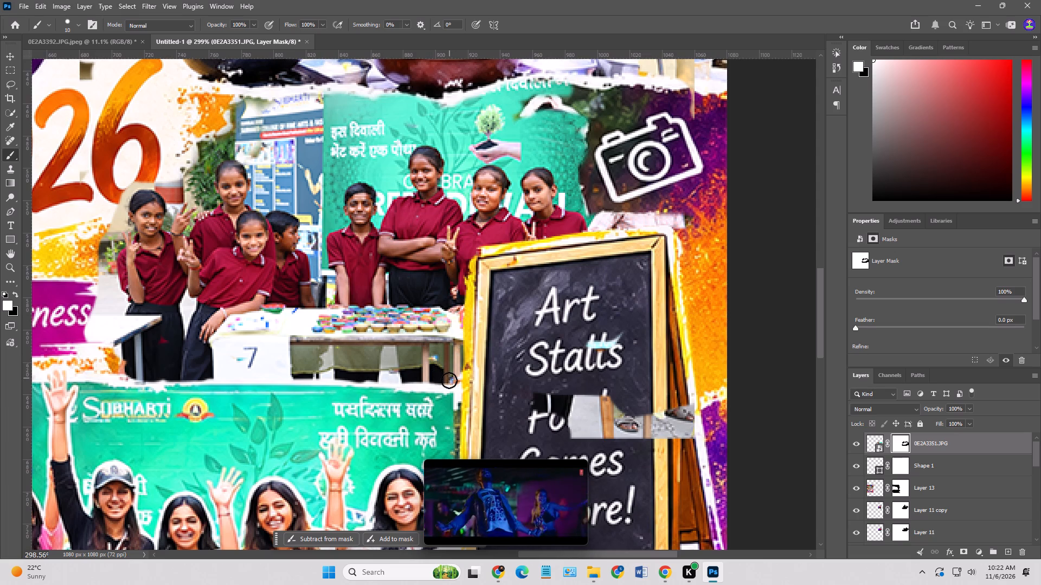
{"action": "left_click_drag", "start_coordinate": [449, 380], "coordinate": [279, 361]}
{"action": "left_click_drag", "start_coordinate": [270, 370], "coordinate": [219, 370]}
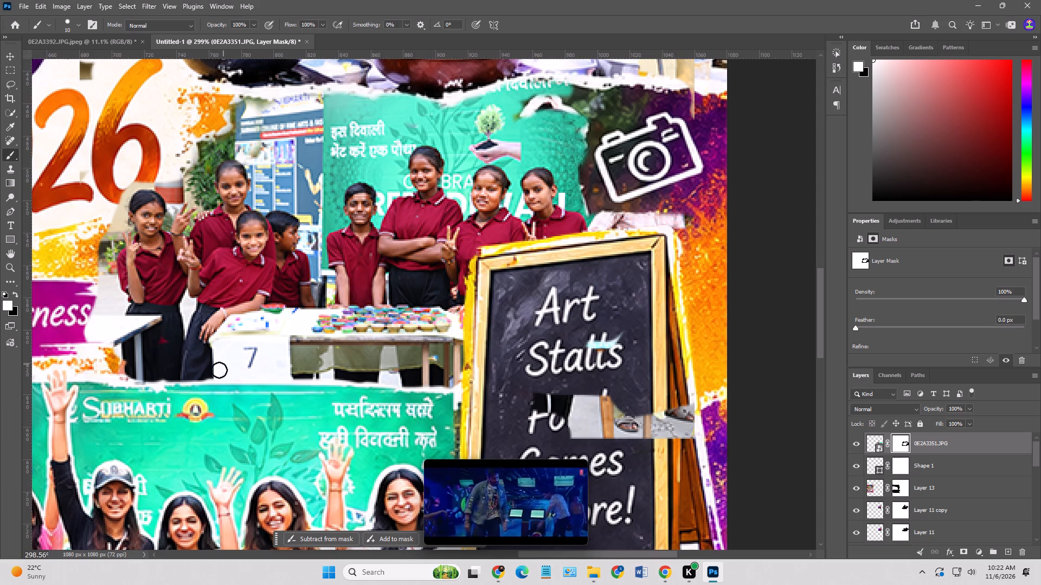
Brush white on the mask over the dark skirts beside the sheet marked 7 and the greenery above the girls.
{"action": "left_click_drag", "start_coordinate": [219, 370], "coordinate": [179, 336]}
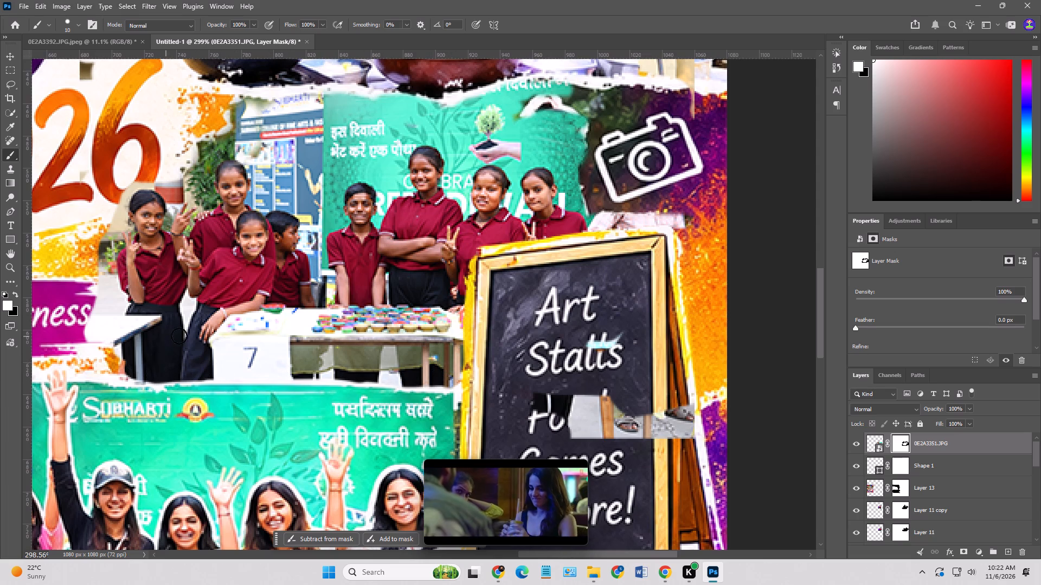
{"action": "left_click_drag", "start_coordinate": [179, 336], "coordinate": [220, 146]}
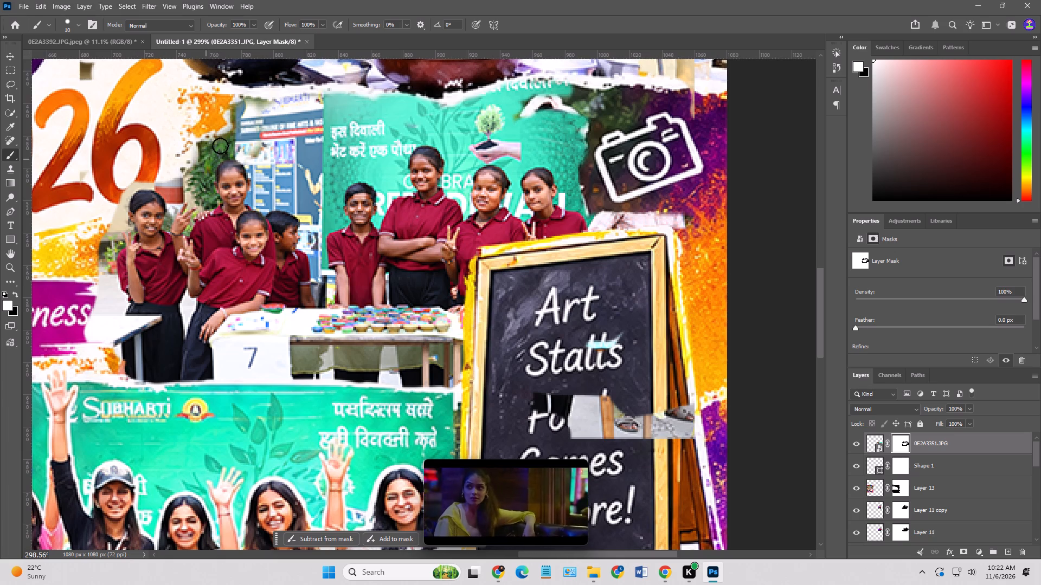
{"action": "left_click_drag", "start_coordinate": [220, 146], "coordinate": [210, 168]}
Brush white on the mask along the top of the blue poster behind the girls.
{"action": "scroll", "coordinate": [282, 239], "scroll_direction": "down", "scroll_amount": 9, "text": "alt"}
{"action": "scroll", "coordinate": [201, 239], "scroll_direction": "up", "scroll_amount": 4, "text": "alt"}
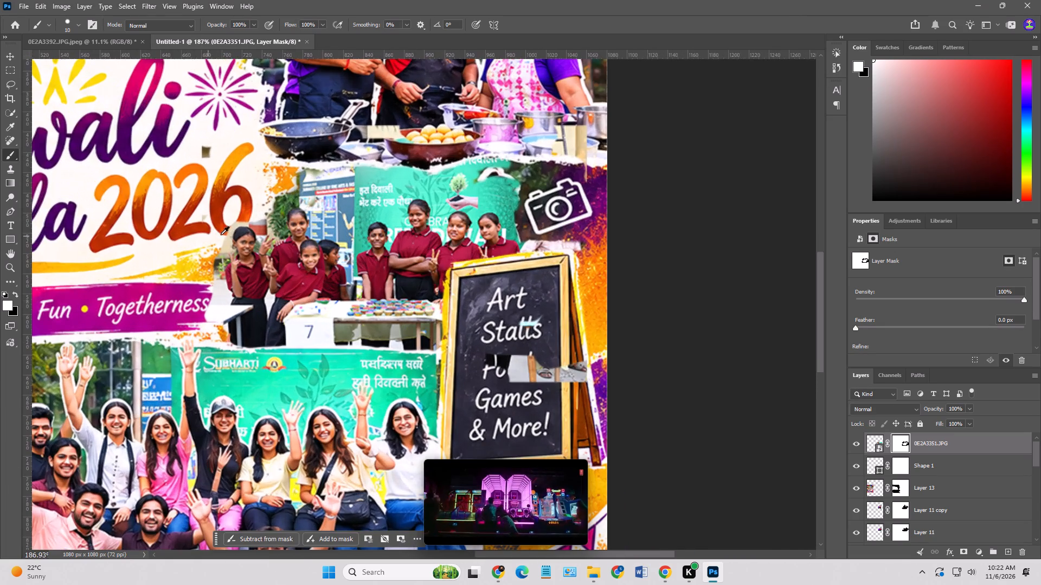
{"action": "left_click_drag", "start_coordinate": [321, 196], "coordinate": [318, 183]}
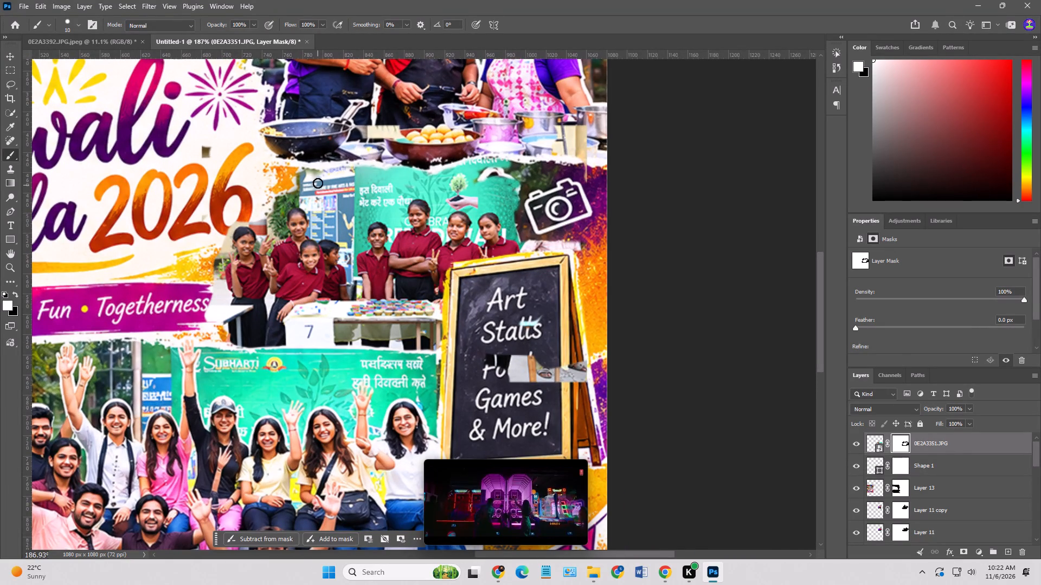
{"action": "left_click_drag", "start_coordinate": [318, 183], "coordinate": [337, 180]}
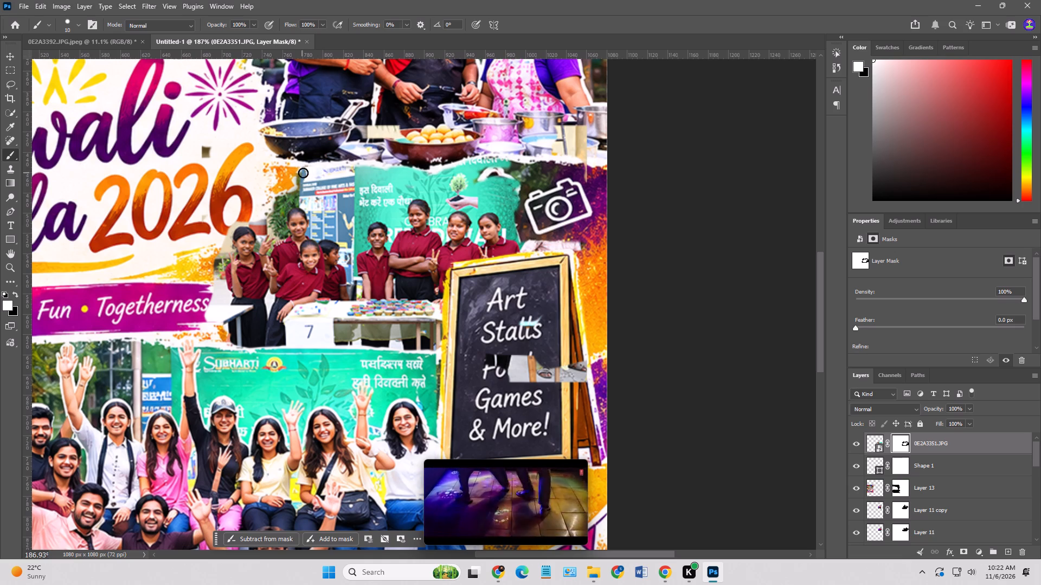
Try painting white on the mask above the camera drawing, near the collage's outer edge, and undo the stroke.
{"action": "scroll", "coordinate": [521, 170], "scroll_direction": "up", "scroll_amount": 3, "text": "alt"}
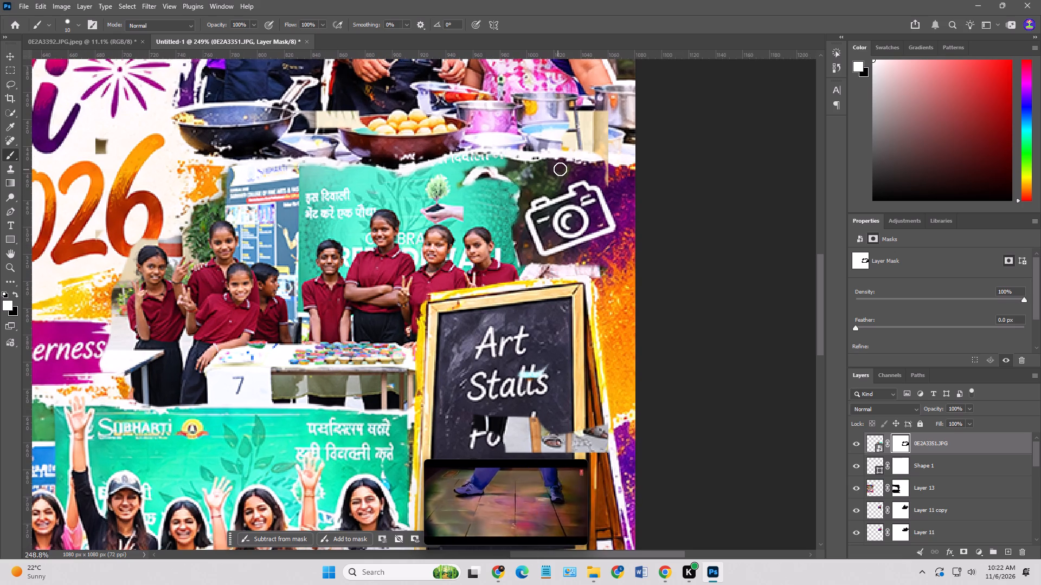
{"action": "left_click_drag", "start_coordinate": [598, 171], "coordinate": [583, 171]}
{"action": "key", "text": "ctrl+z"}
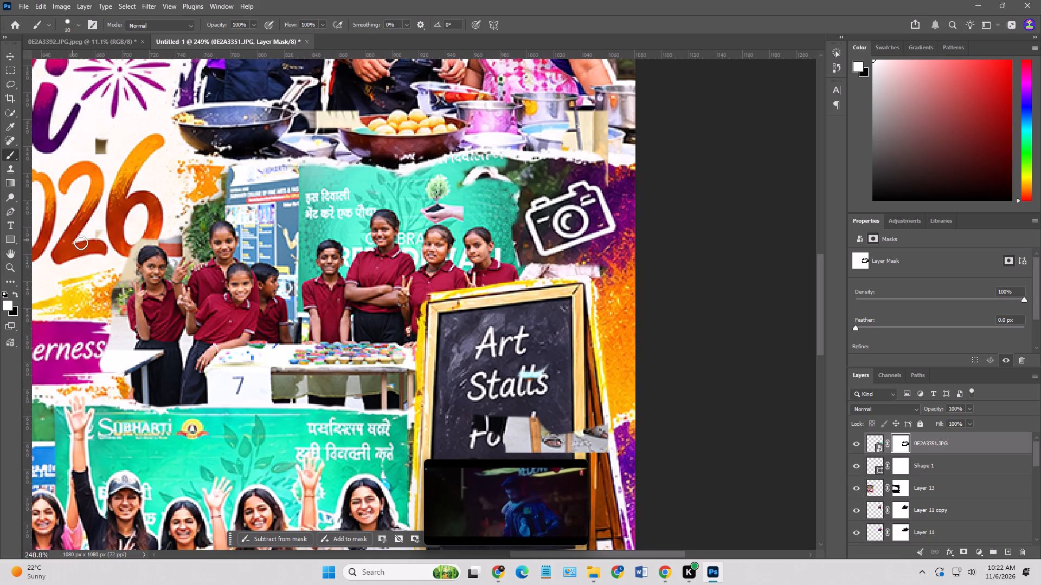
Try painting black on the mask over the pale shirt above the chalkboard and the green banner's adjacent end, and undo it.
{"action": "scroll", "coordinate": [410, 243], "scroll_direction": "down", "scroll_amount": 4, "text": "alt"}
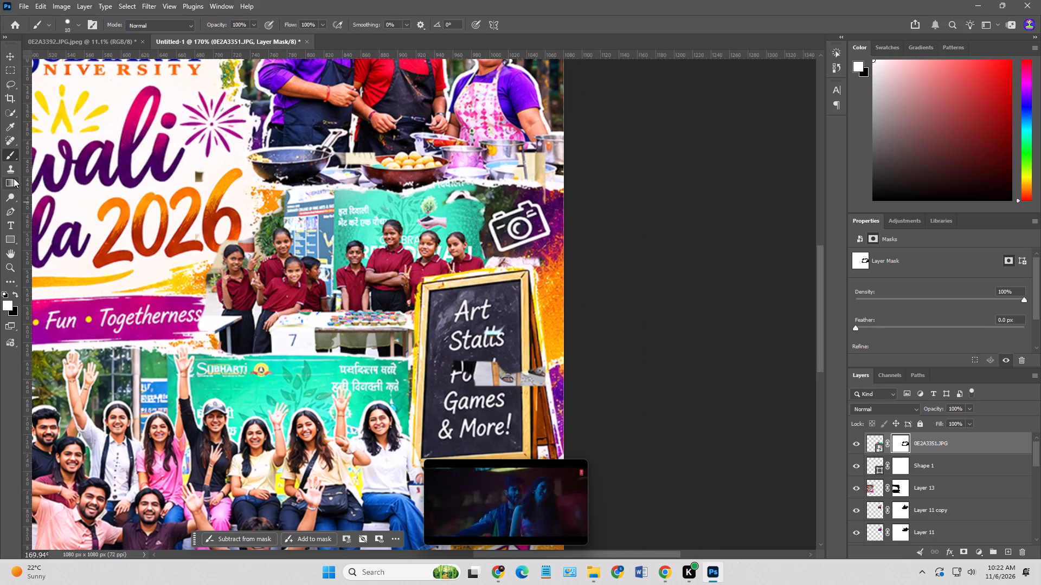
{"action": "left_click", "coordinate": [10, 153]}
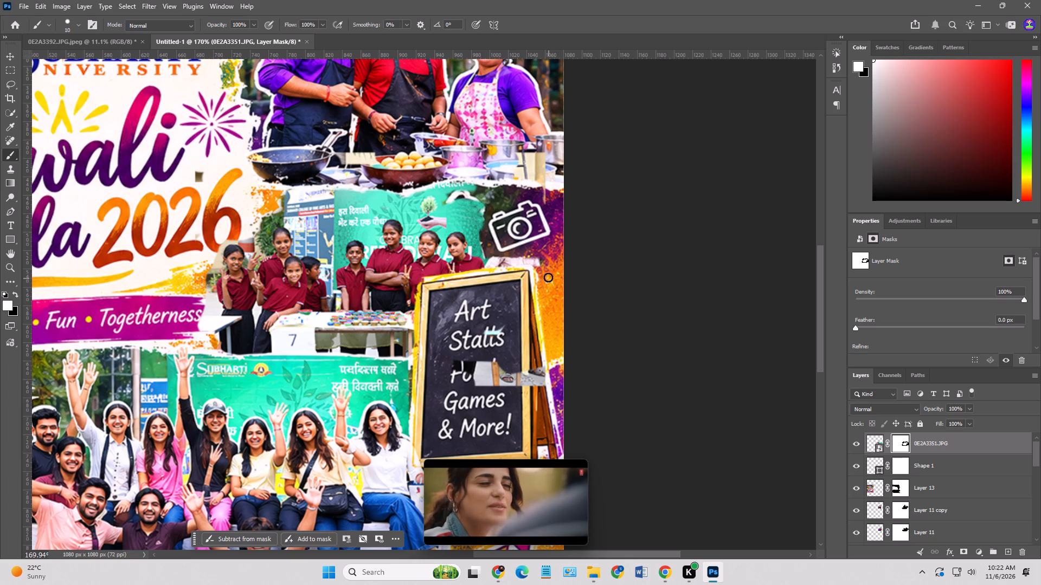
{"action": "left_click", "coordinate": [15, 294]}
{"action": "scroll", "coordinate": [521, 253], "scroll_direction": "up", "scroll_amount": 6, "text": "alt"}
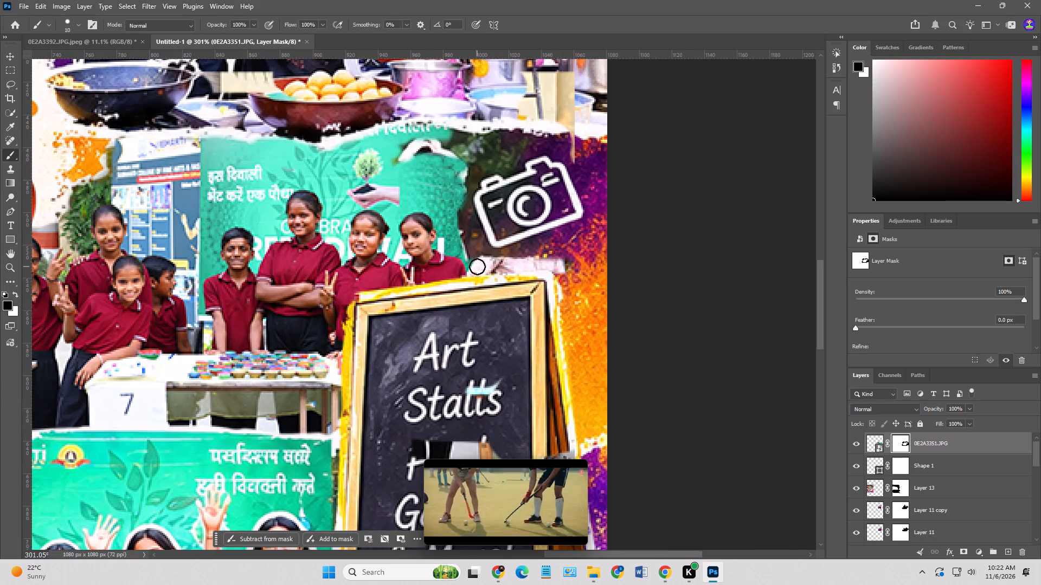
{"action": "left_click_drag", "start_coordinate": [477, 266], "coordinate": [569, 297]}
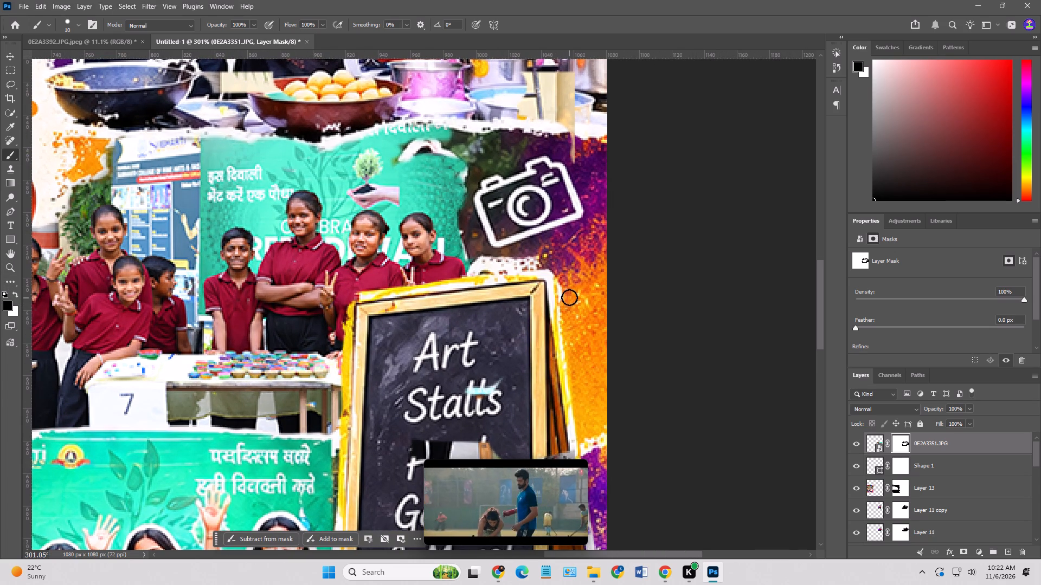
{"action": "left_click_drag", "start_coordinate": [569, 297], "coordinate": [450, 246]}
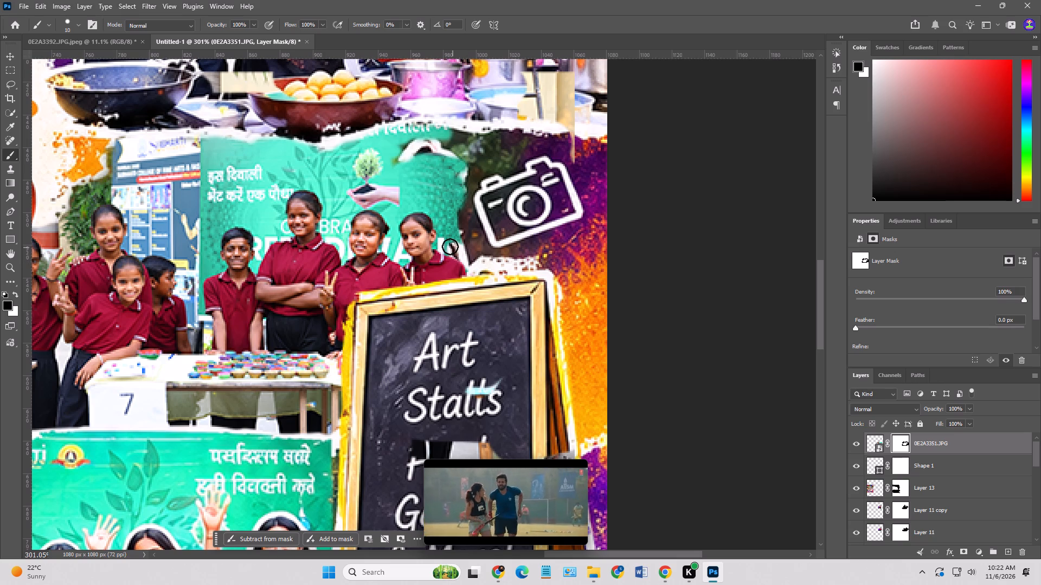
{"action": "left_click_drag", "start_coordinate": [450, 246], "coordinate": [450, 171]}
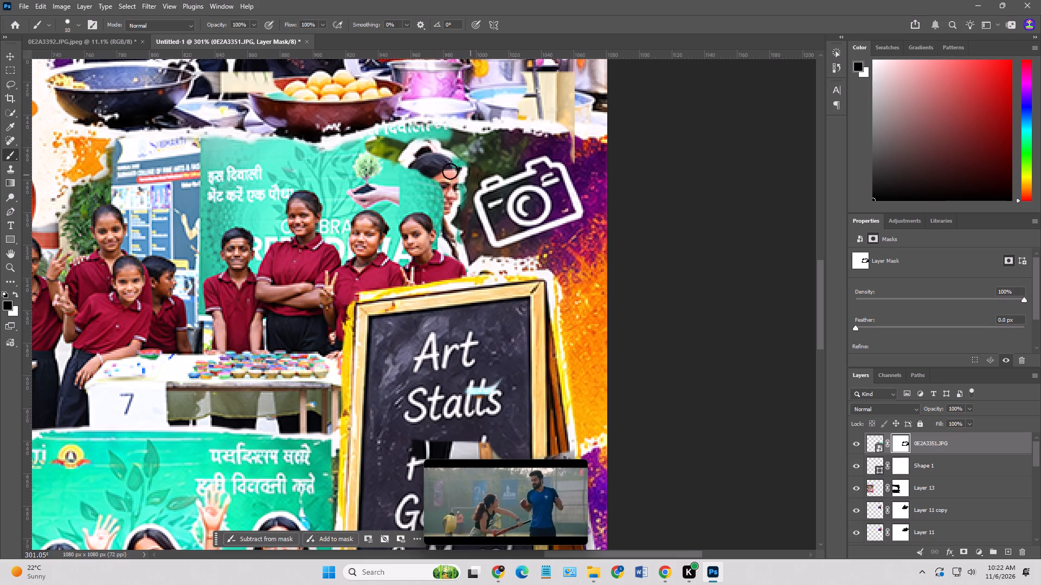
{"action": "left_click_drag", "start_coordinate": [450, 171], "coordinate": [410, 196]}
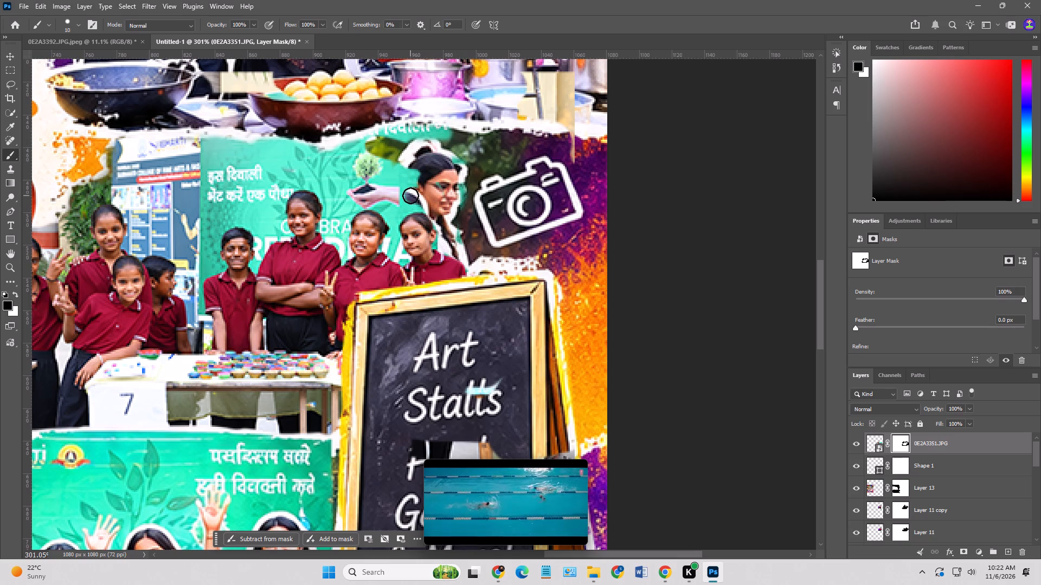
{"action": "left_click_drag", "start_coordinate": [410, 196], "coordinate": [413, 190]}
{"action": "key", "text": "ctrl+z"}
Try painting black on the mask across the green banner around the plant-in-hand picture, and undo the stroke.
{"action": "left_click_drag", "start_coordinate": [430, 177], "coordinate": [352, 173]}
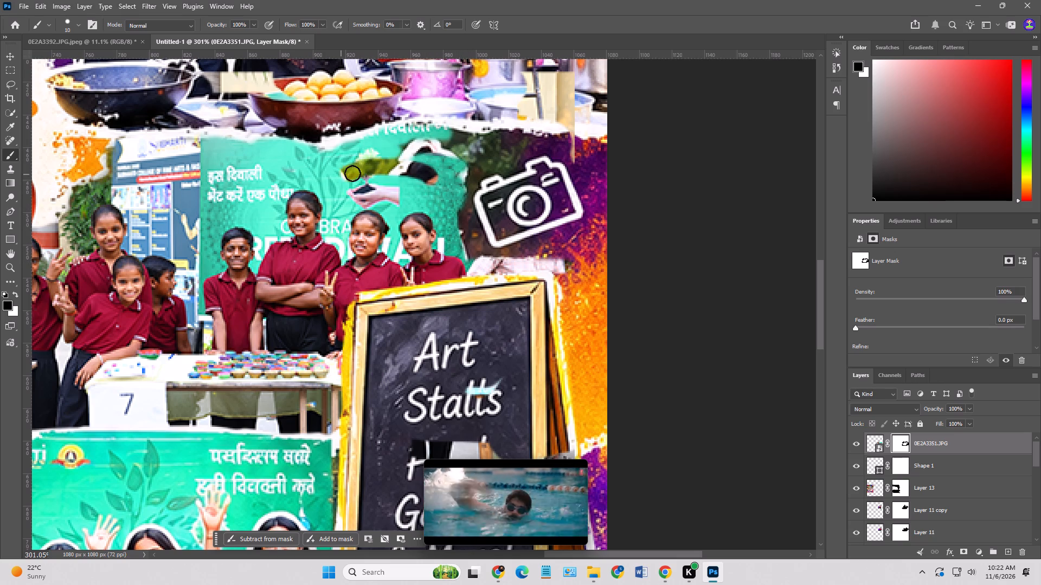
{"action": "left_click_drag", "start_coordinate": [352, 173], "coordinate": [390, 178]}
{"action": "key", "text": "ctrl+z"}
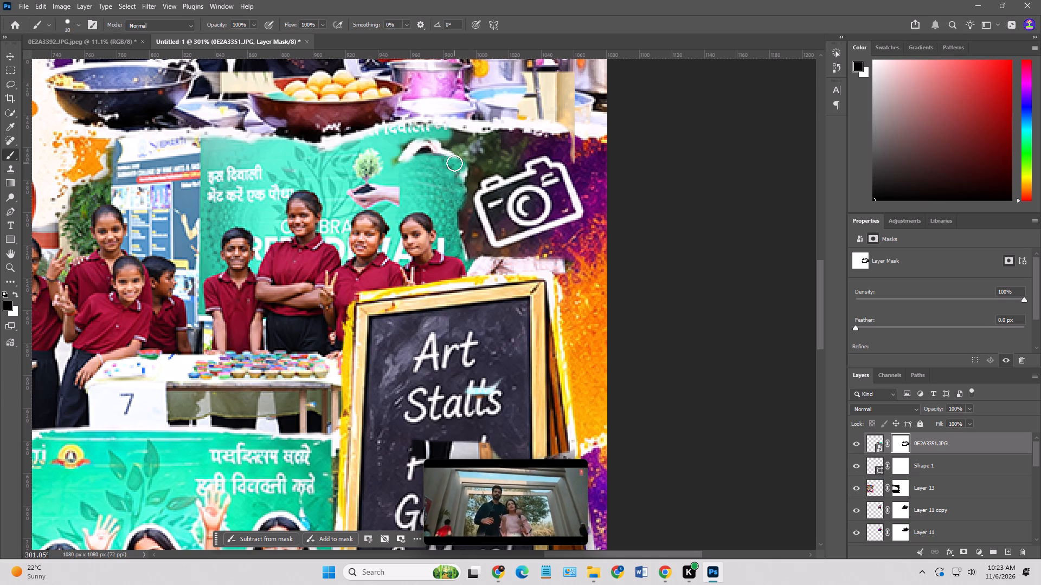
Brush white on the mask over the white patch and along the green banner's top edge toward the camera drawing.
{"action": "left_click_drag", "start_coordinate": [13, 294], "coordinate": [20, 291]}
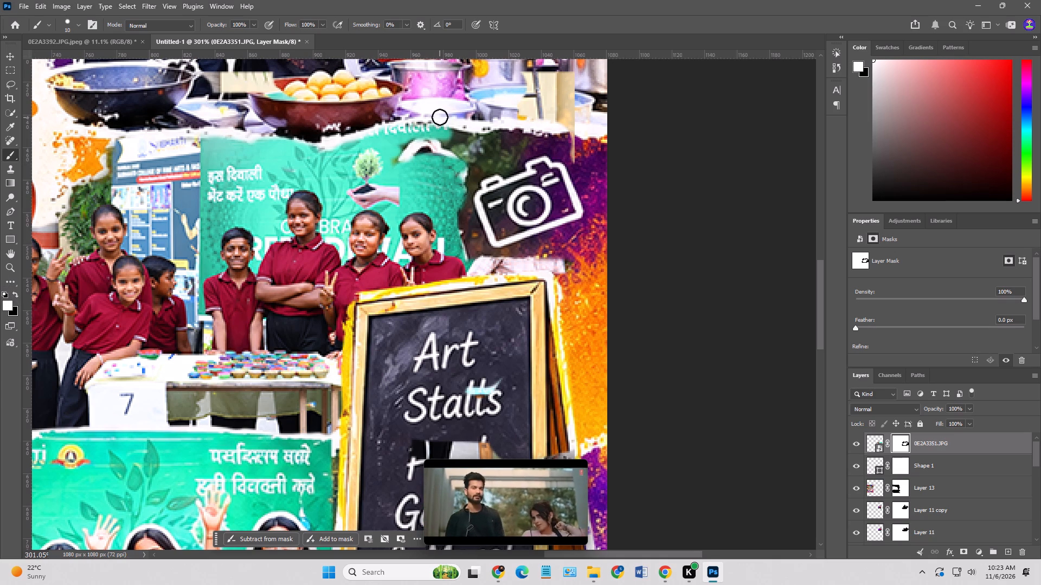
{"action": "left_click_drag", "start_coordinate": [405, 153], "coordinate": [414, 136]}
{"action": "left_click_drag", "start_coordinate": [424, 128], "coordinate": [437, 133]}
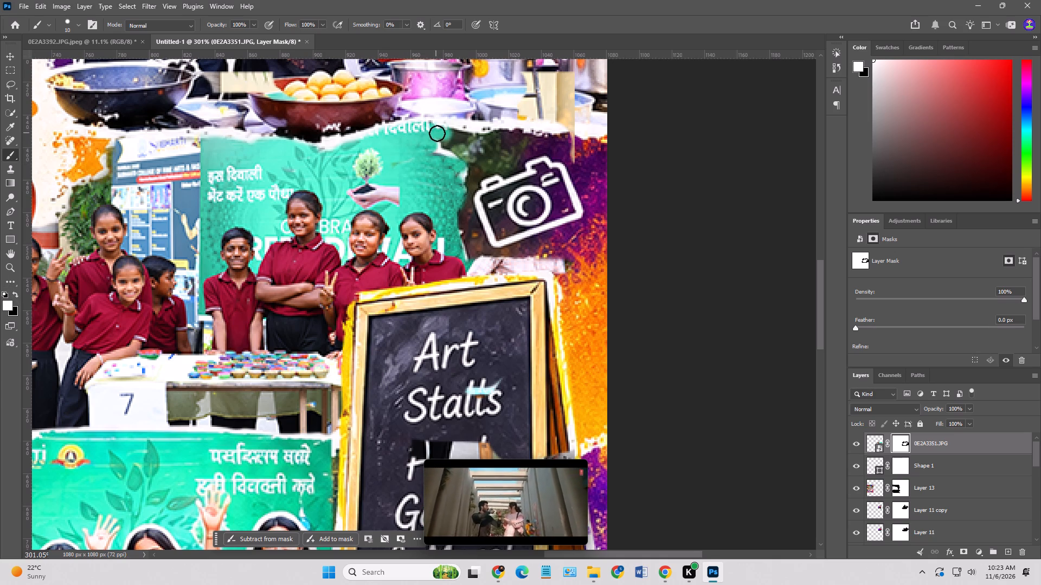
{"action": "left_click_drag", "start_coordinate": [437, 133], "coordinate": [486, 142]}
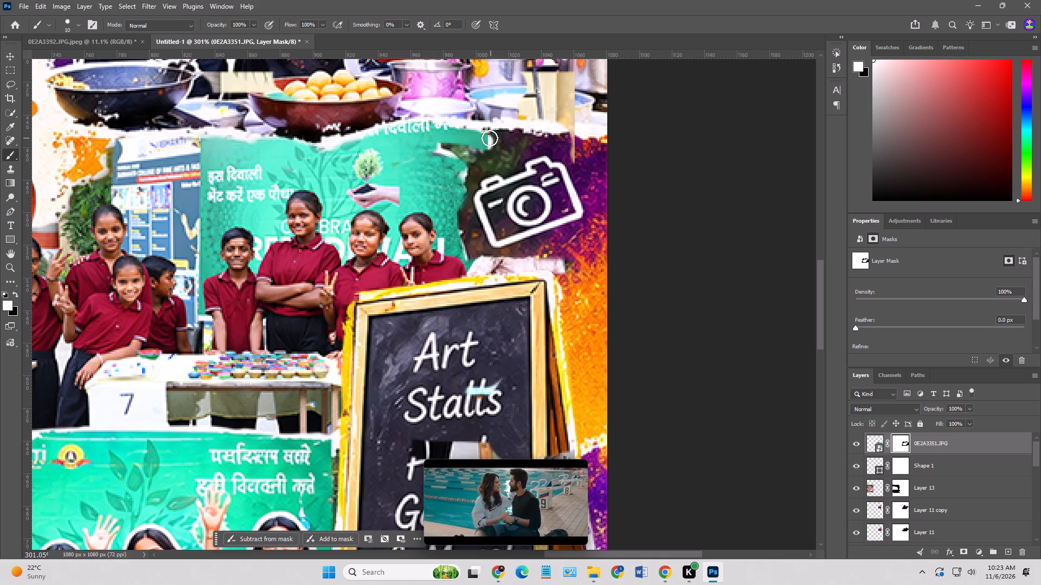
Brush white on the mask over the camera drawing and the banner's end, bringing in the ladder and the man in the cap.
{"action": "left_click_drag", "start_coordinate": [487, 138], "coordinate": [560, 165]}
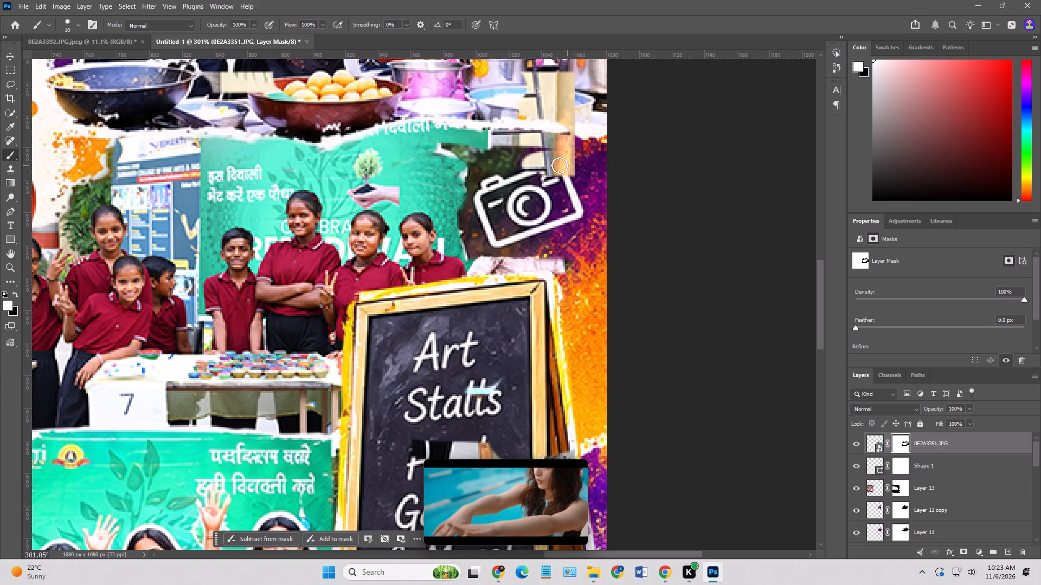
{"action": "left_click_drag", "start_coordinate": [560, 165], "coordinate": [520, 227]}
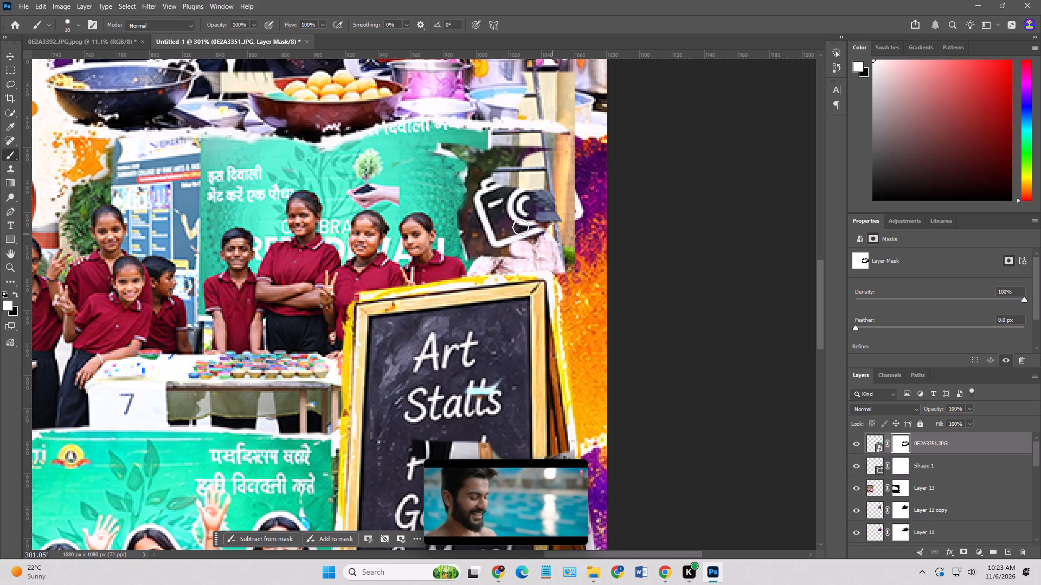
{"action": "left_click_drag", "start_coordinate": [520, 227], "coordinate": [445, 155]}
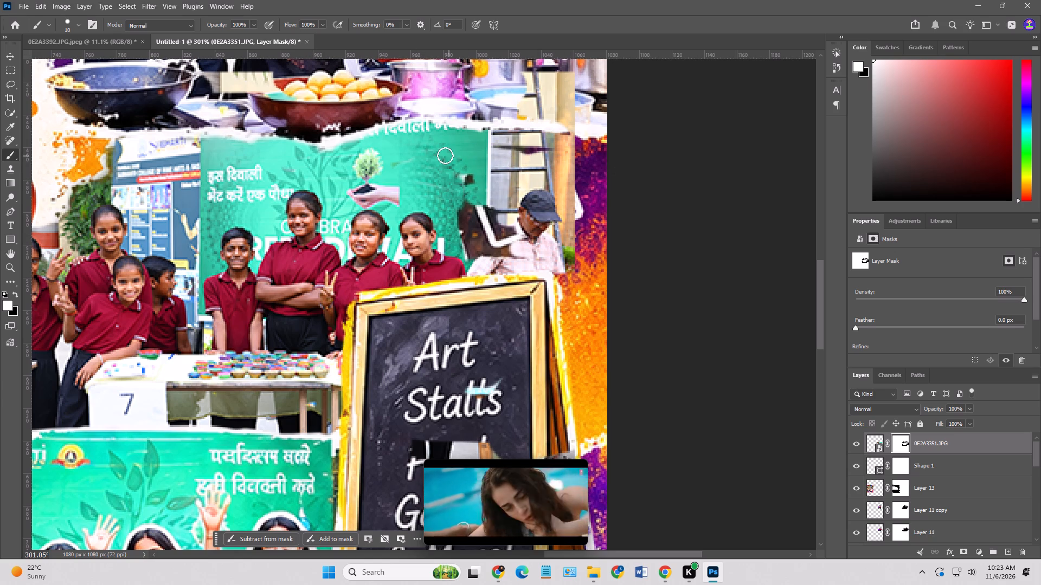
{"action": "left_click_drag", "start_coordinate": [445, 155], "coordinate": [475, 264]}
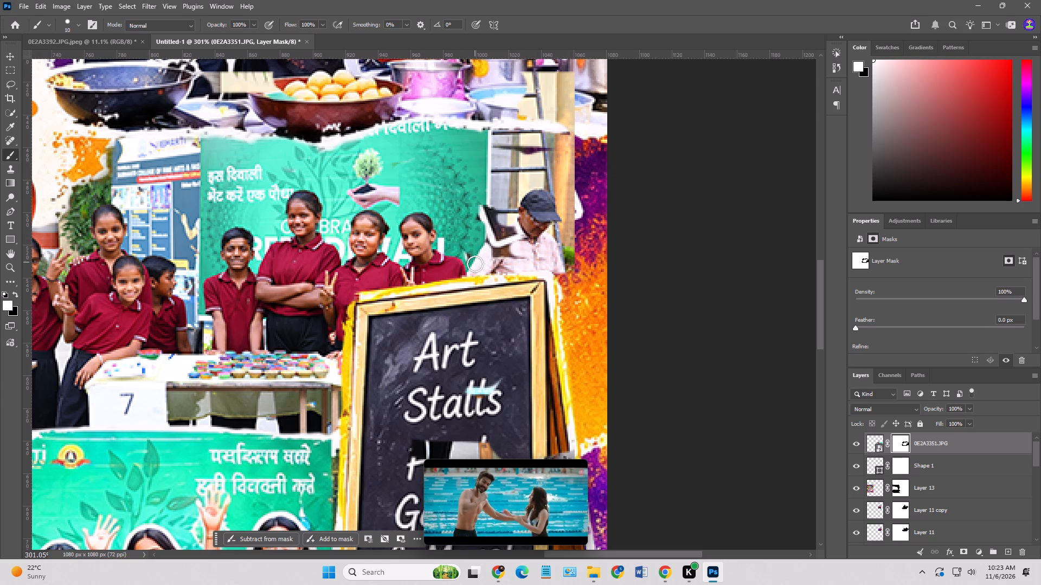
{"action": "left_click_drag", "start_coordinate": [475, 264], "coordinate": [519, 243]}
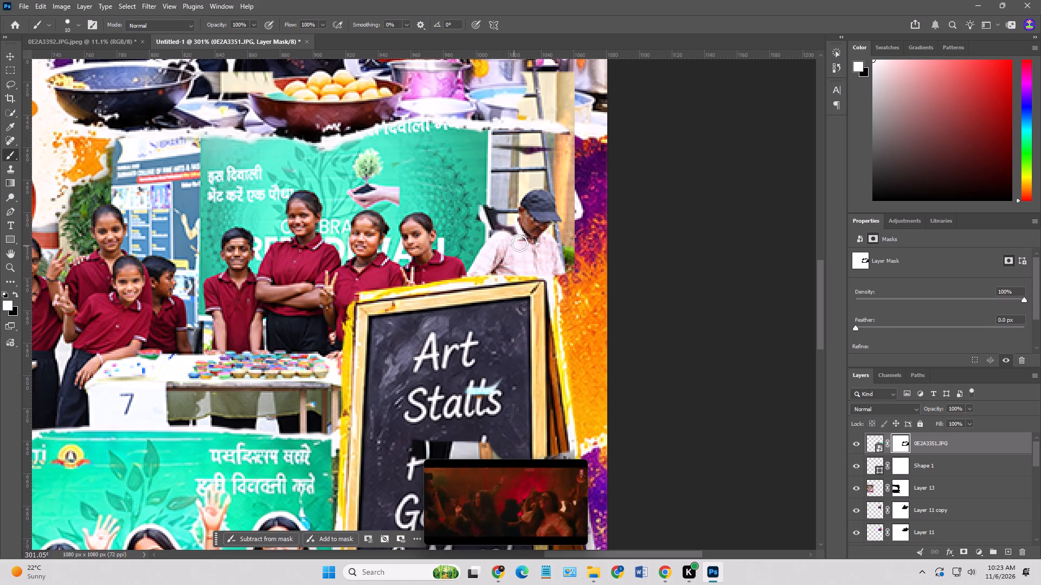
{"action": "left_click_drag", "start_coordinate": [519, 243], "coordinate": [562, 246]}
Brush white on the mask from beside the man in the cap down along the chalkboard's outer edge.
{"action": "scroll", "coordinate": [498, 196], "scroll_direction": "down", "scroll_amount": 5, "text": "alt"}
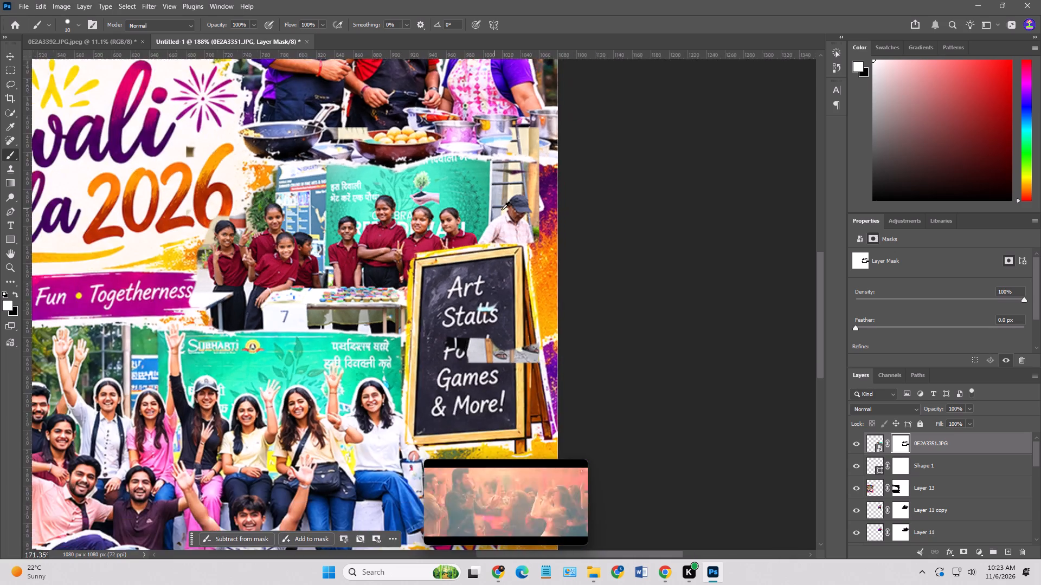
{"action": "scroll", "coordinate": [502, 210], "scroll_direction": "down", "scroll_amount": 4, "text": "alt"}
{"action": "scroll", "coordinate": [538, 237], "scroll_direction": "up", "scroll_amount": 4, "text": "alt"}
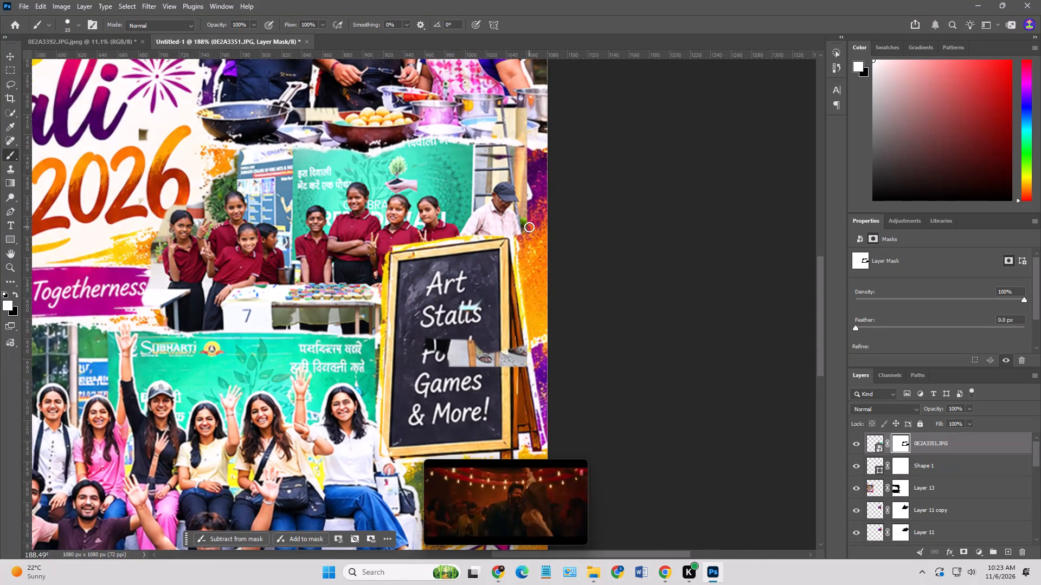
{"action": "left_click_drag", "start_coordinate": [526, 218], "coordinate": [521, 245]}
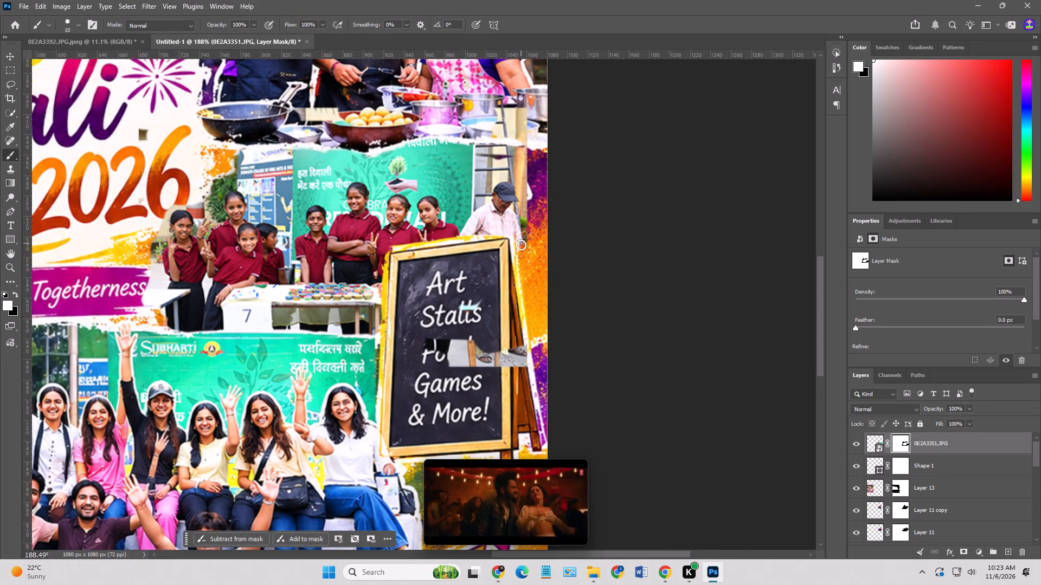
{"action": "left_click_drag", "start_coordinate": [521, 245], "coordinate": [525, 286]}
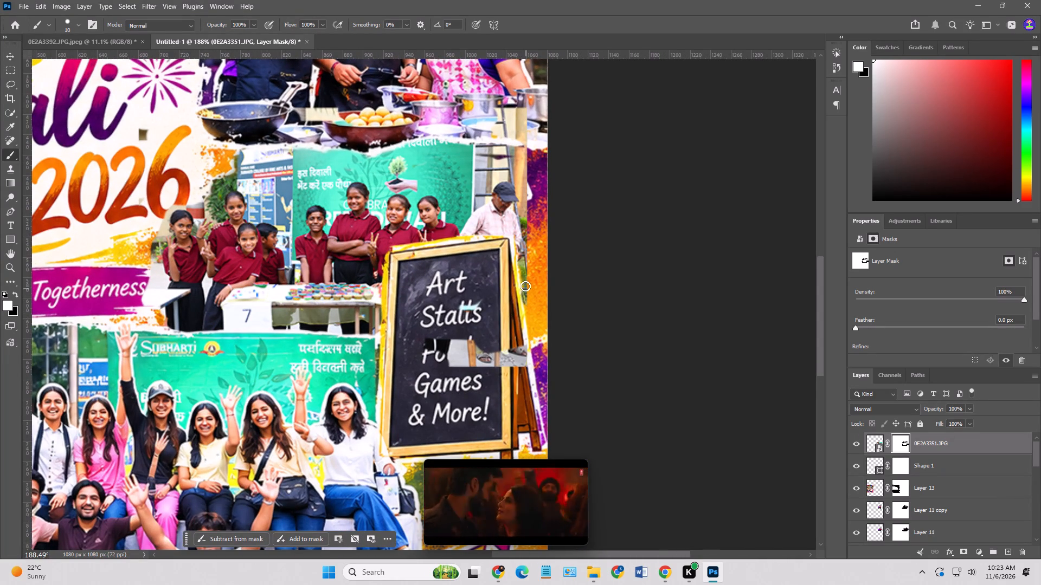
{"action": "left_click_drag", "start_coordinate": [525, 286], "coordinate": [540, 323]}
Move the diya-stall photo about 20 px to the right, aligning its edge with the canvas edge, and deselect it.
{"action": "scroll", "coordinate": [543, 270], "scroll_direction": "down", "scroll_amount": 4, "text": "alt"}
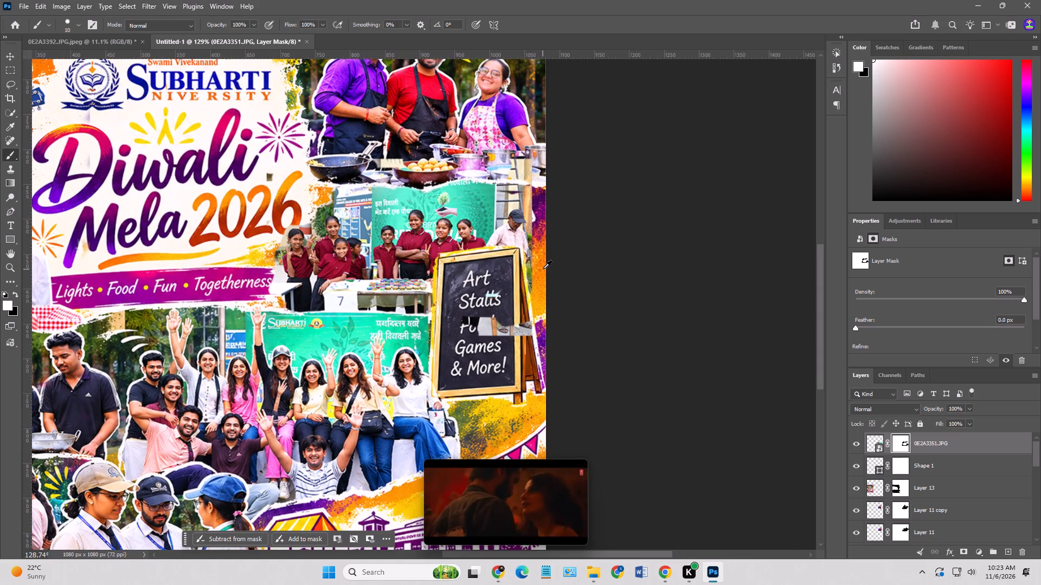
{"action": "left_click", "coordinate": [3, 50]}
{"action": "left_click_drag", "start_coordinate": [372, 262], "coordinate": [383, 264]}
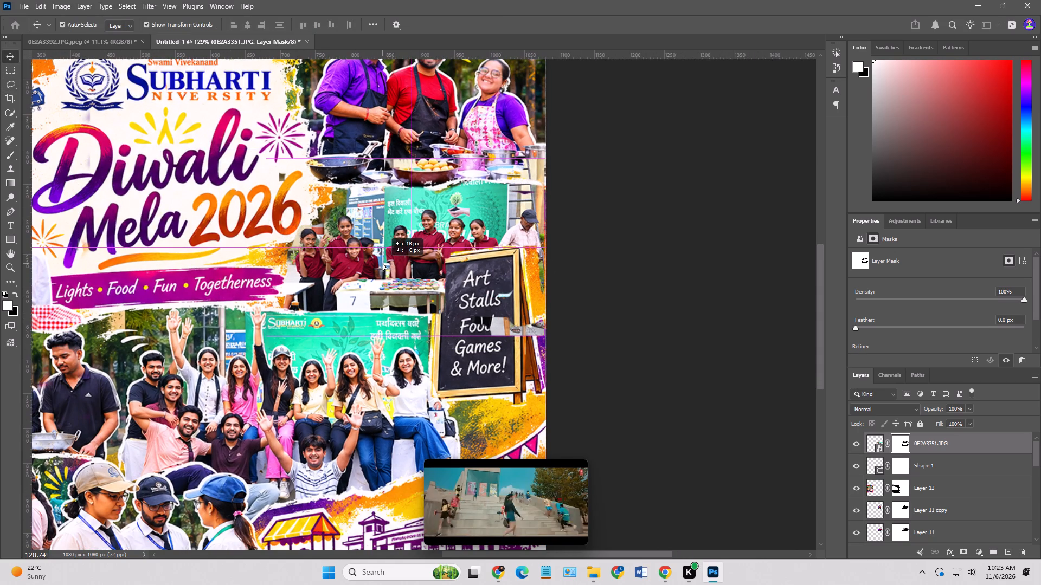
{"action": "left_click_drag", "start_coordinate": [383, 264], "coordinate": [387, 264]}
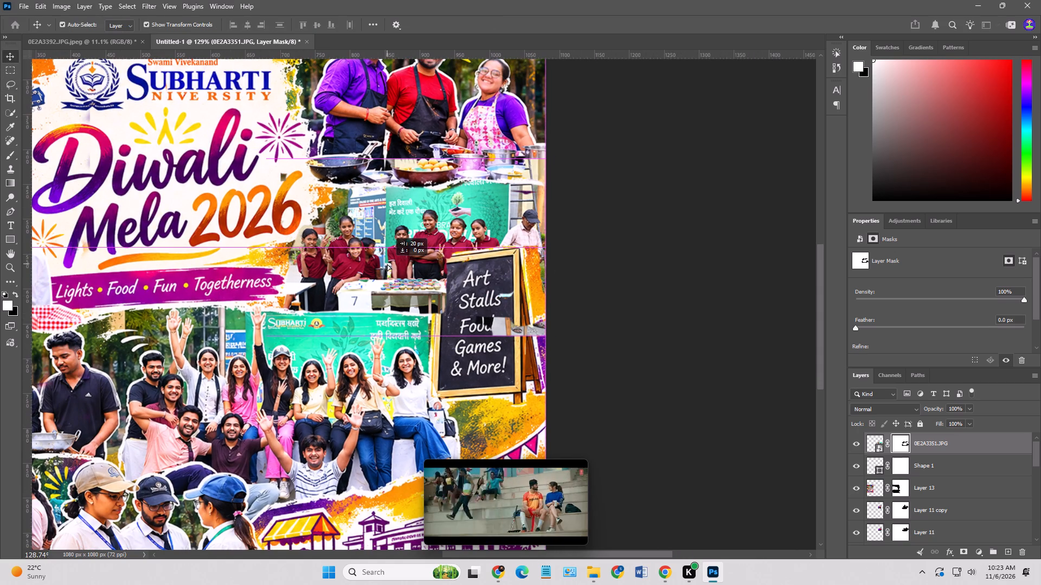
{"action": "left_click_drag", "start_coordinate": [387, 264], "coordinate": [387, 264]}
{"action": "left_click", "coordinate": [634, 301]}
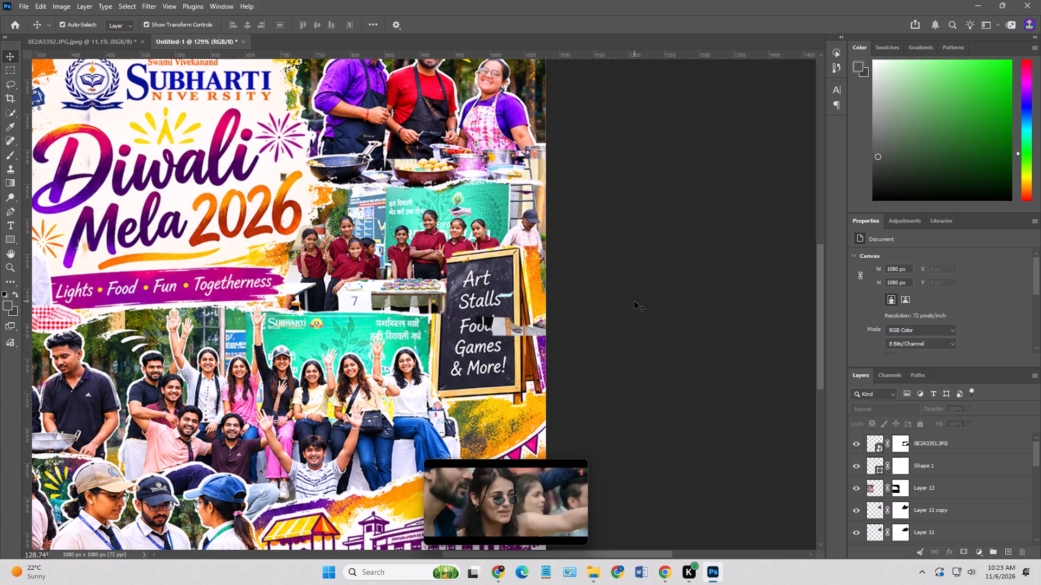
{"action": "left_click", "coordinate": [634, 301]}
Move the diya-stall photo about 2 px left and 5 px down, to X 698 px and Y 418 px.
{"action": "scroll", "coordinate": [405, 233], "scroll_direction": "up", "scroll_amount": 4, "text": "alt"}
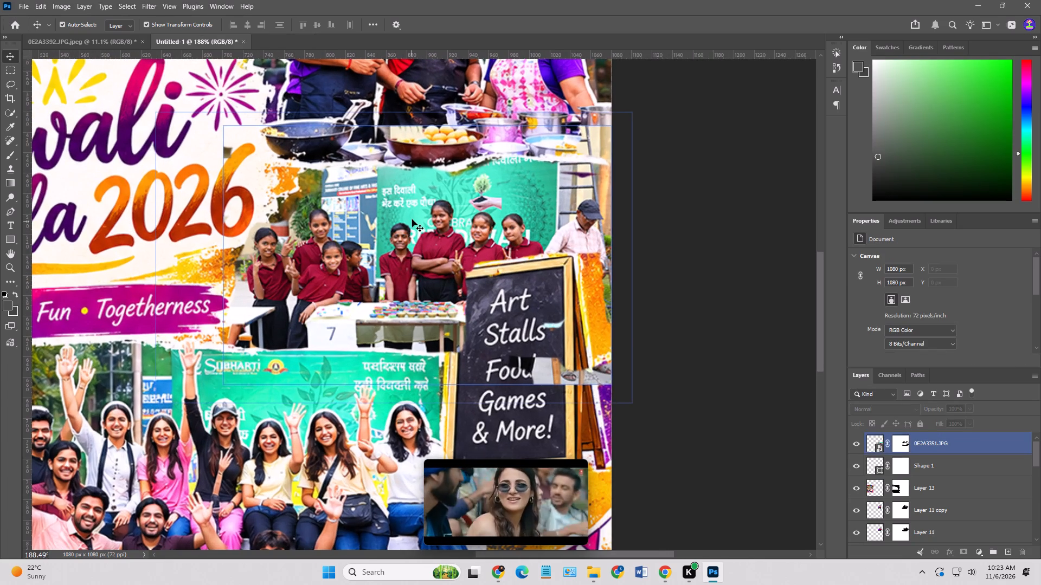
{"action": "left_click_drag", "start_coordinate": [412, 218], "coordinate": [412, 223]}
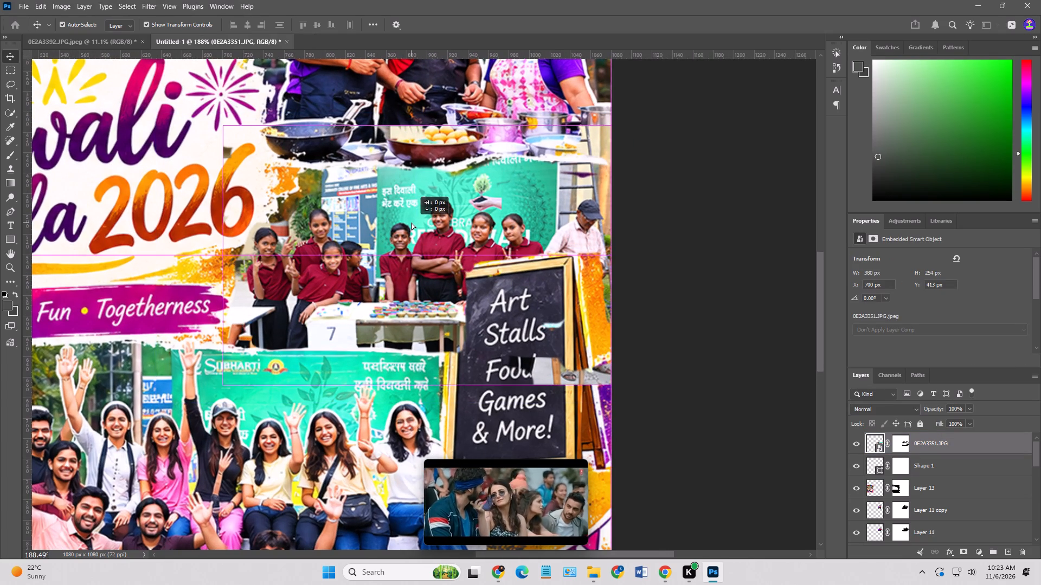
{"action": "left_click_drag", "start_coordinate": [412, 223], "coordinate": [406, 223]}
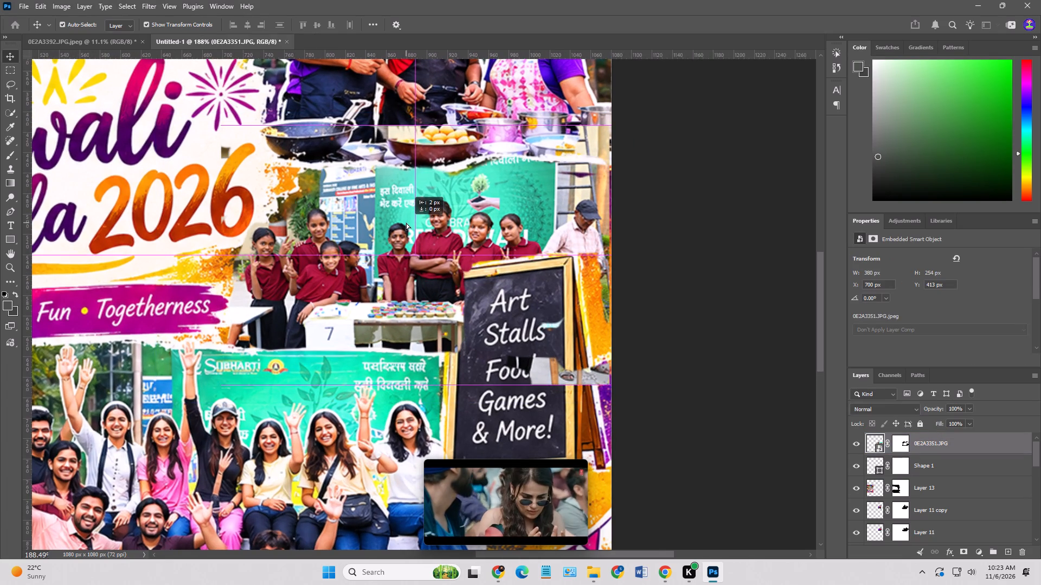
{"action": "left_click_drag", "start_coordinate": [406, 223], "coordinate": [406, 224]}
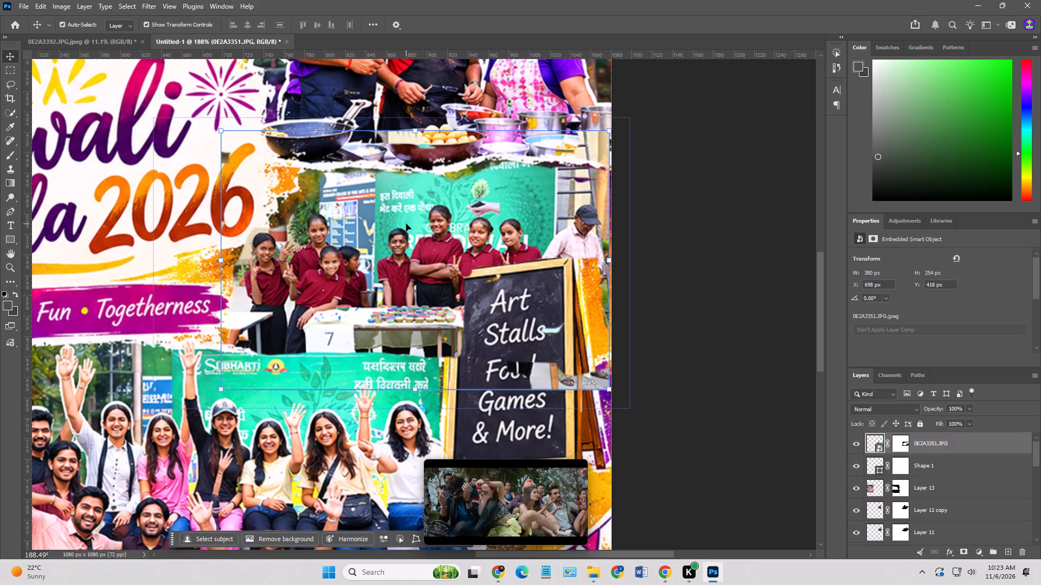
{"action": "key", "text": "Return"}
Brush white on the diya-stall photo's mask near the banner's top corner and down the canvas edge past the man in the cap.
{"action": "left_click", "coordinate": [905, 439]}
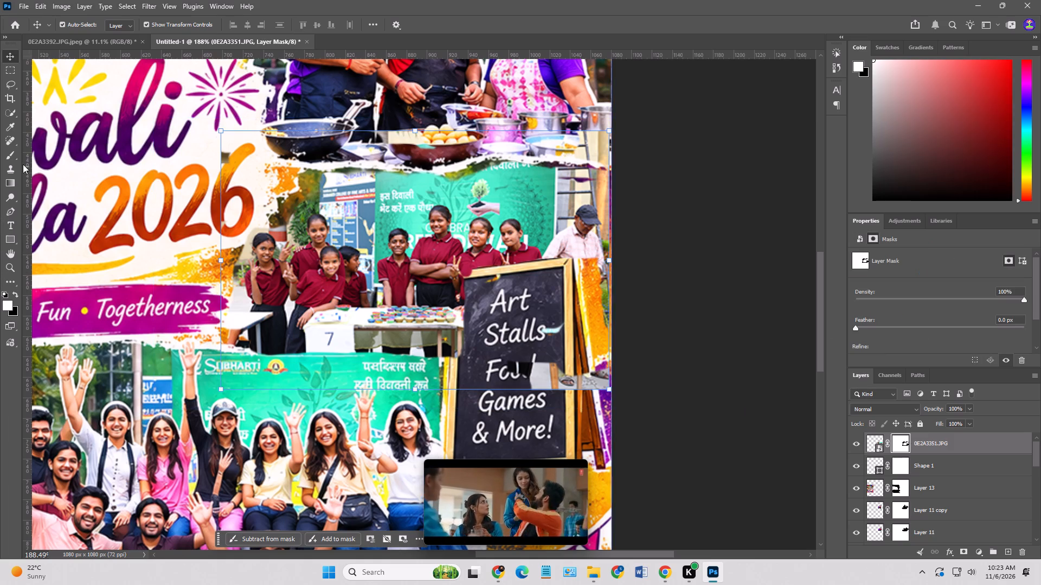
{"action": "left_click", "coordinate": [8, 153]}
{"action": "scroll", "coordinate": [552, 160], "scroll_direction": "up", "scroll_amount": 4, "text": "alt"}
{"action": "left_click", "coordinate": [532, 174]}
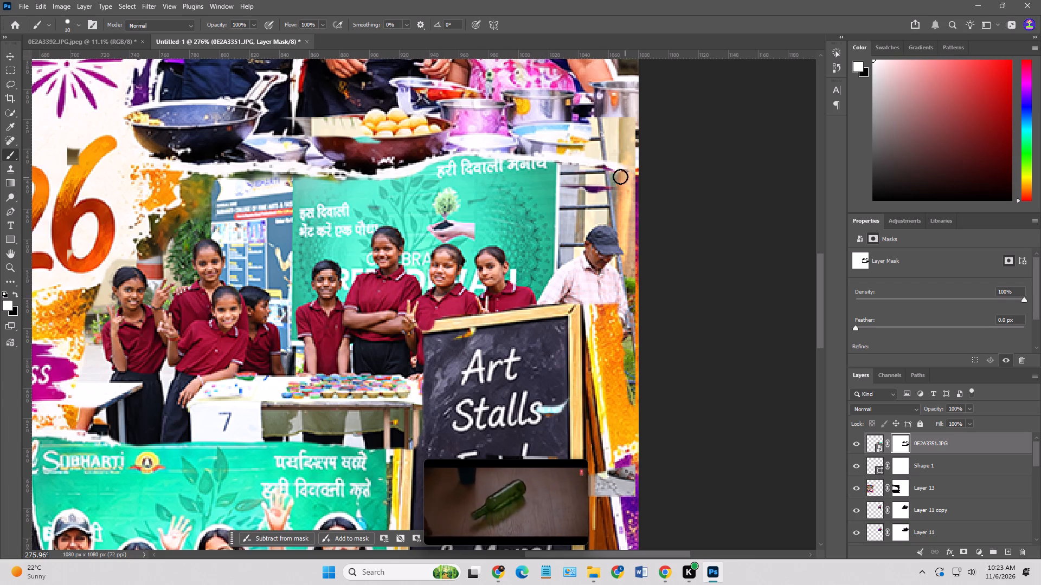
{"action": "scroll", "coordinate": [451, 263], "scroll_direction": "down", "scroll_amount": 4, "text": "alt"}
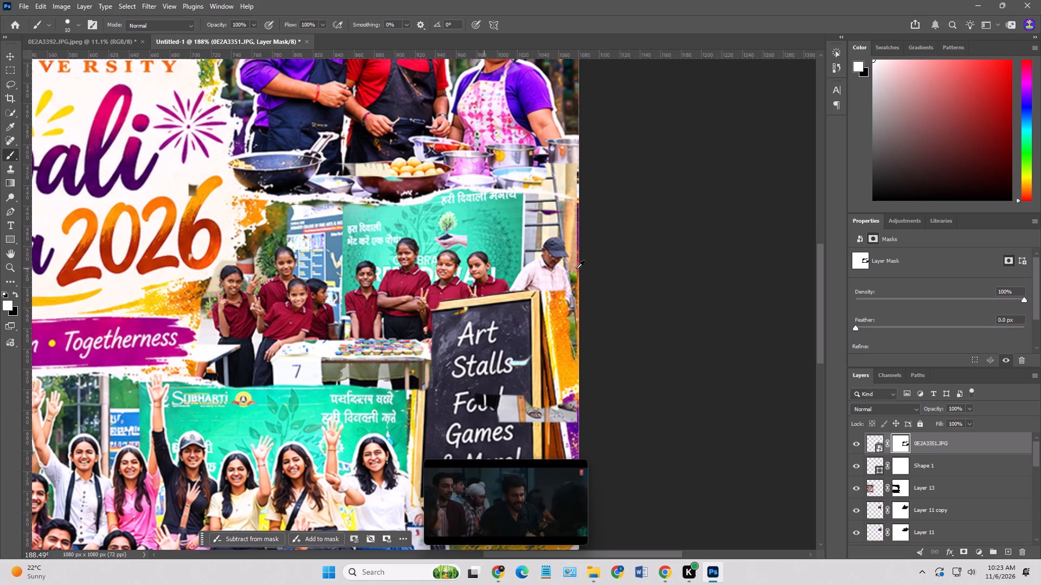
{"action": "left_click_drag", "start_coordinate": [580, 206], "coordinate": [579, 337]}
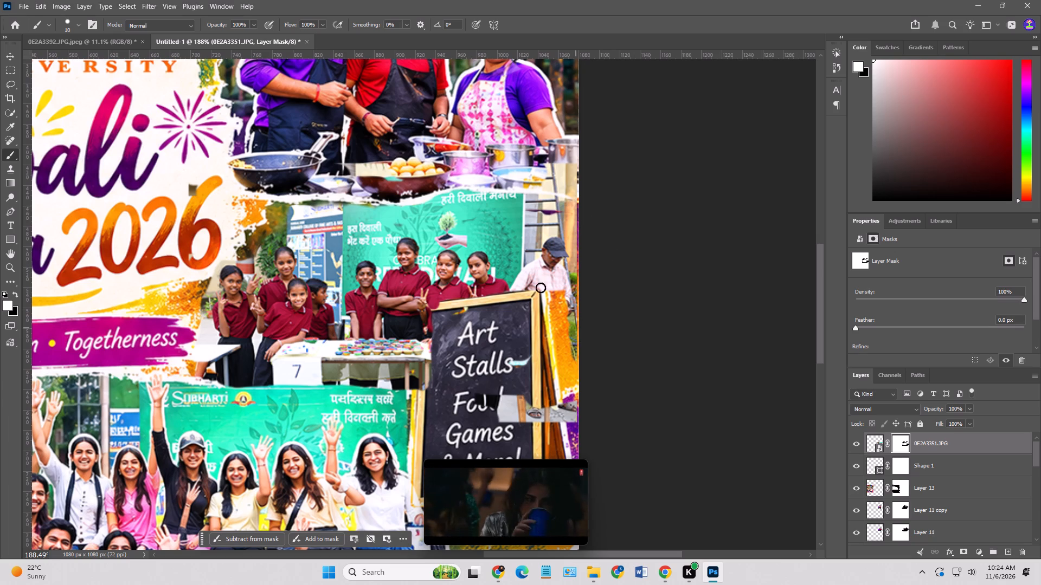
Nudge the diya-stall photo 2 px to the right so it meets the canvas edge, and deselect it.
{"action": "left_click", "coordinate": [10, 62]}
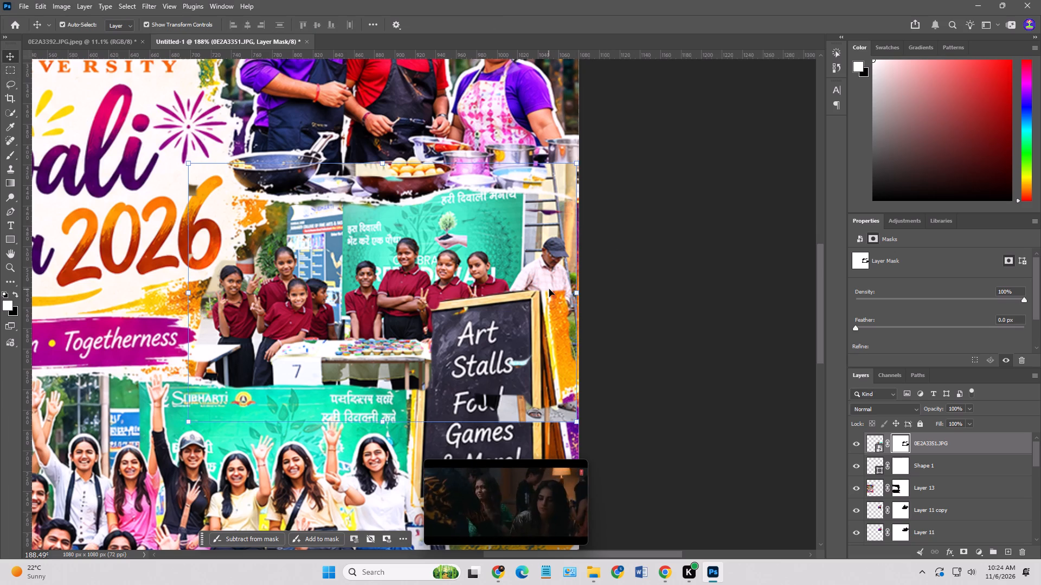
{"action": "left_click", "coordinate": [549, 289]}
{"action": "key", "text": "Right"}
{"action": "key", "text": "Right"}
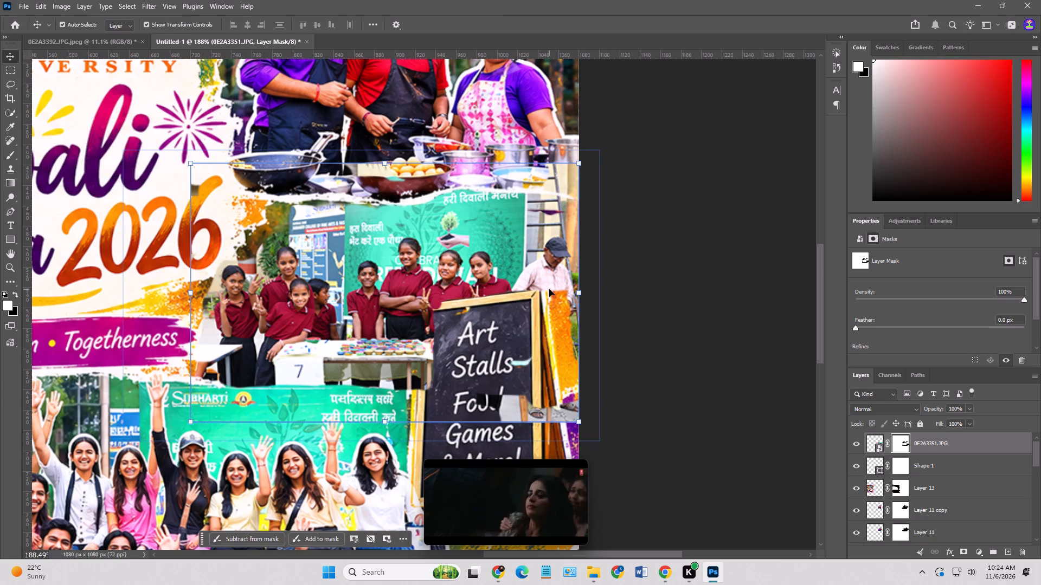
{"action": "left_click", "coordinate": [651, 265]}
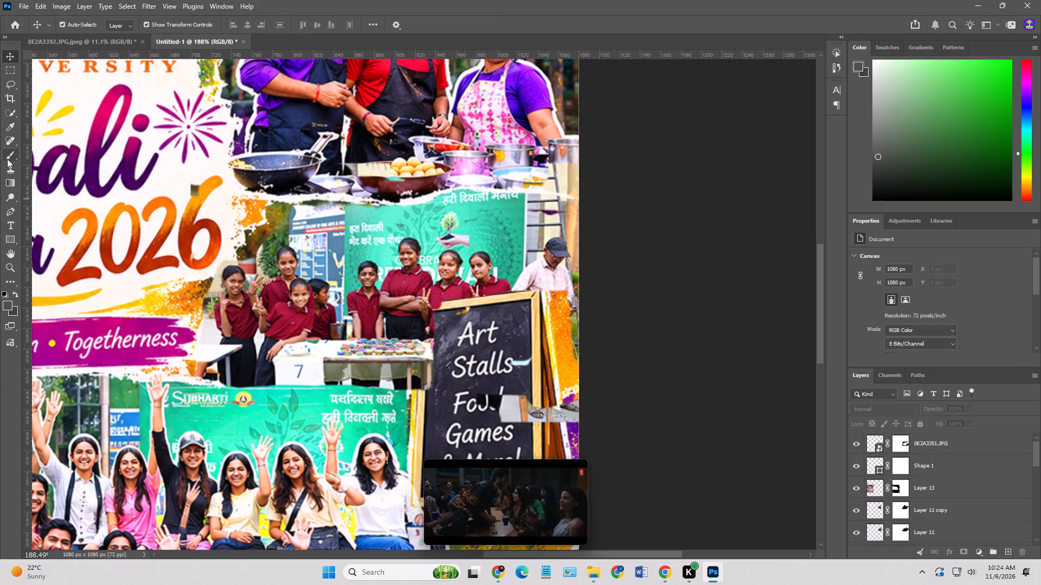
Brush black on the diya-stall photo's mask across the pans, pots and plates, hiding its overlap with the cooking photo.
{"action": "left_click", "coordinate": [7, 155]}
{"action": "left_click", "coordinate": [899, 445]}
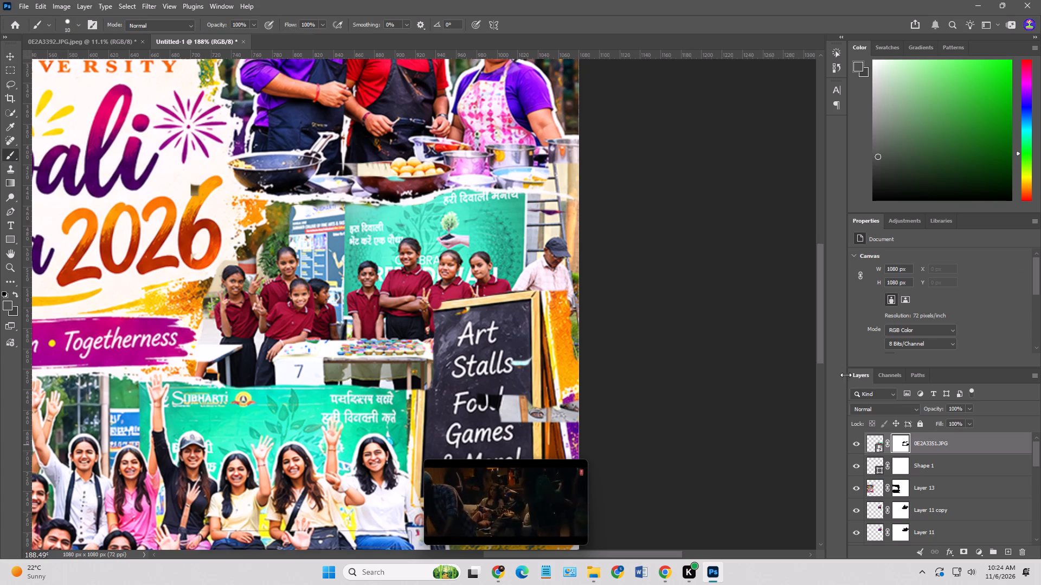
{"action": "left_click_drag", "start_coordinate": [538, 183], "coordinate": [539, 175]}
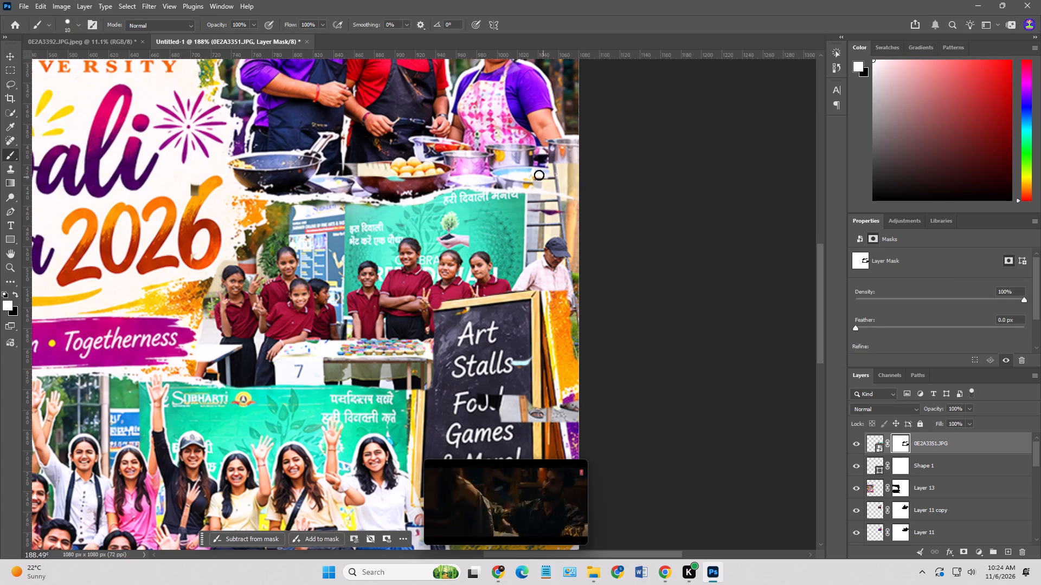
{"action": "left_click_drag", "start_coordinate": [539, 175], "coordinate": [510, 172]}
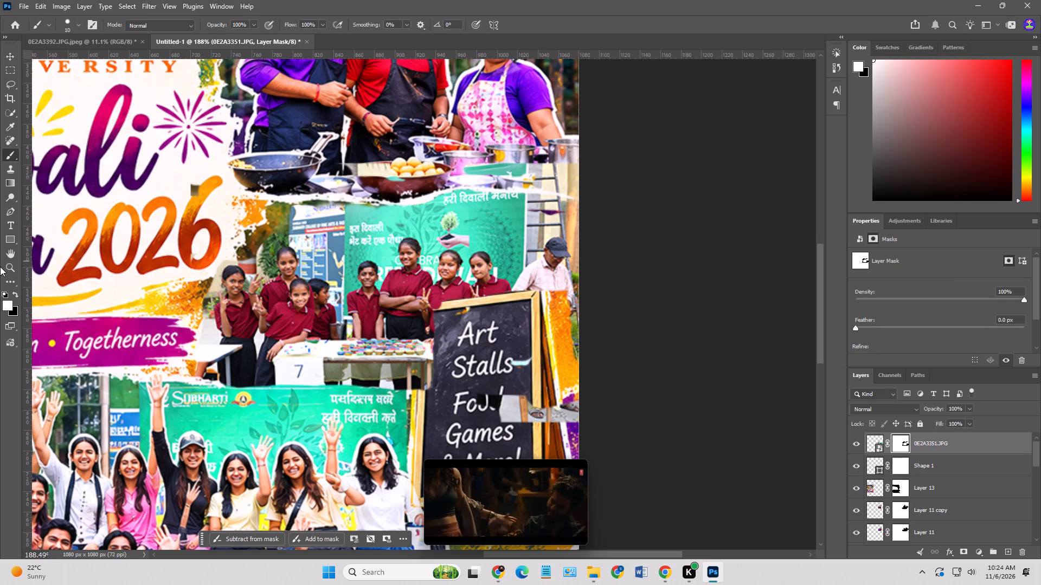
{"action": "left_click", "coordinate": [16, 294]}
{"action": "left_click_drag", "start_coordinate": [472, 178], "coordinate": [601, 193]}
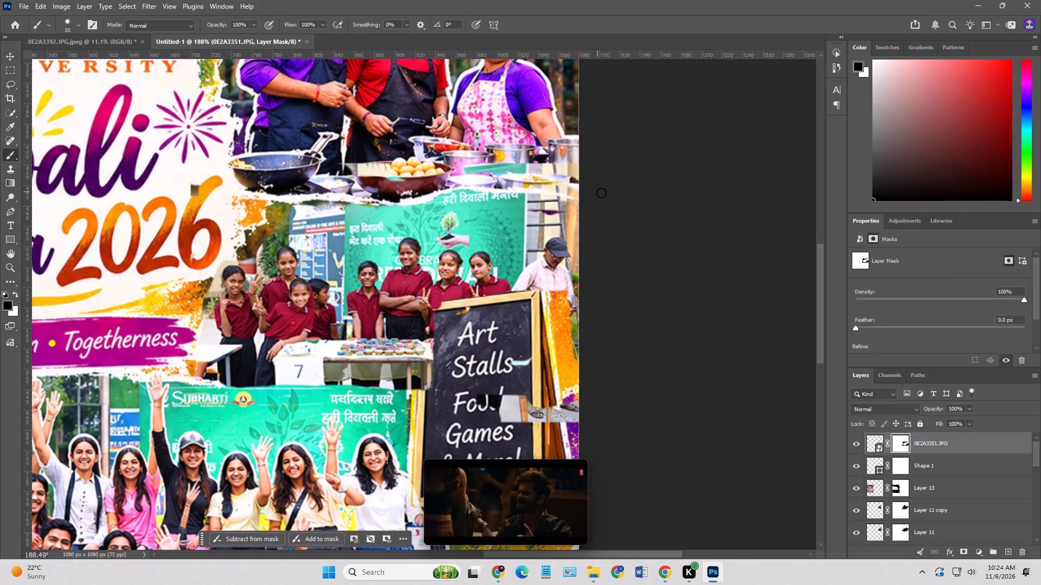
{"action": "left_click_drag", "start_coordinate": [601, 193], "coordinate": [537, 173]}
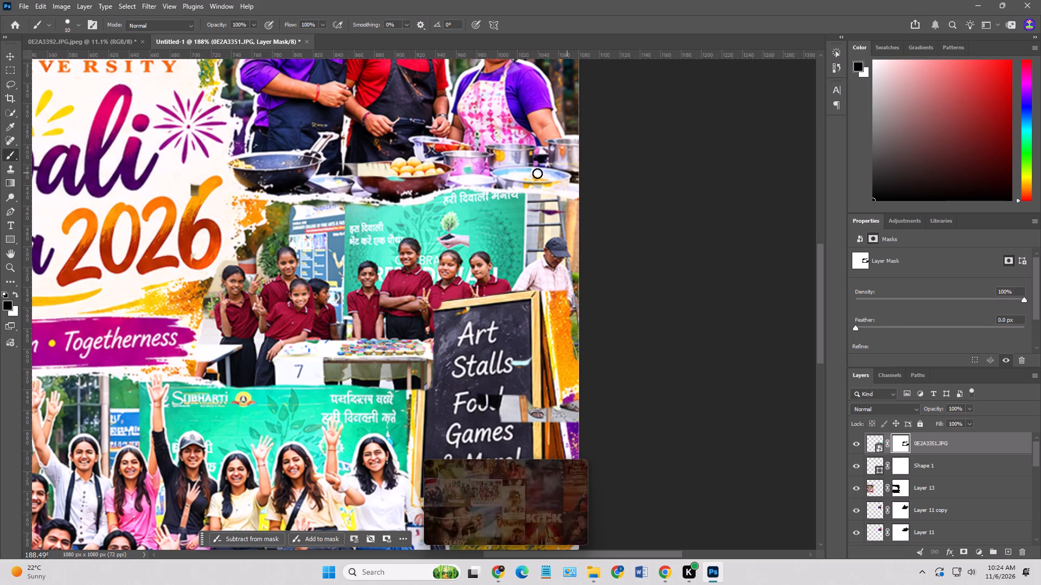
{"action": "left_click_drag", "start_coordinate": [537, 173], "coordinate": [282, 173]}
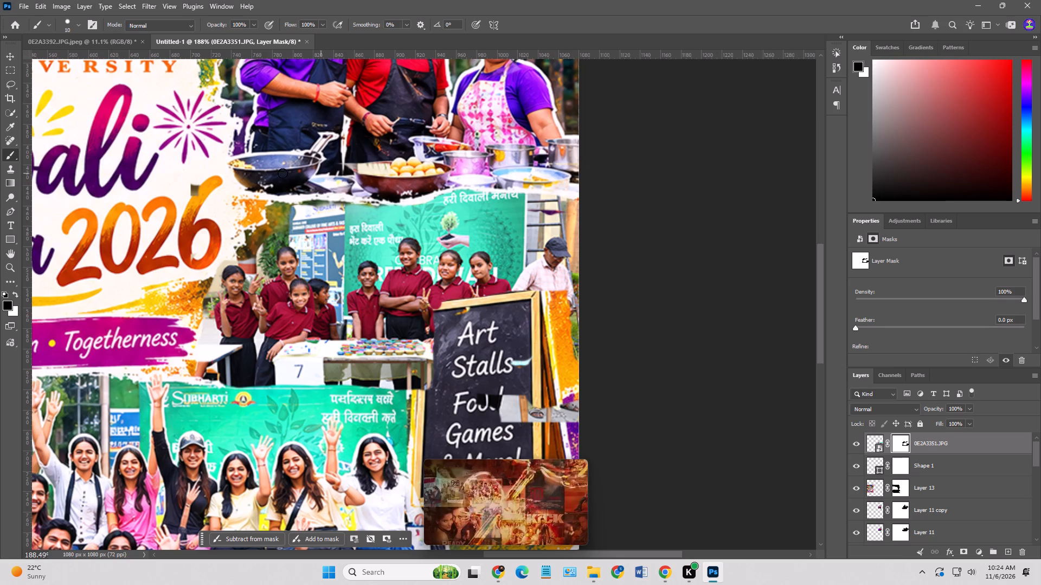
{"action": "left_click_drag", "start_coordinate": [282, 173], "coordinate": [586, 184]}
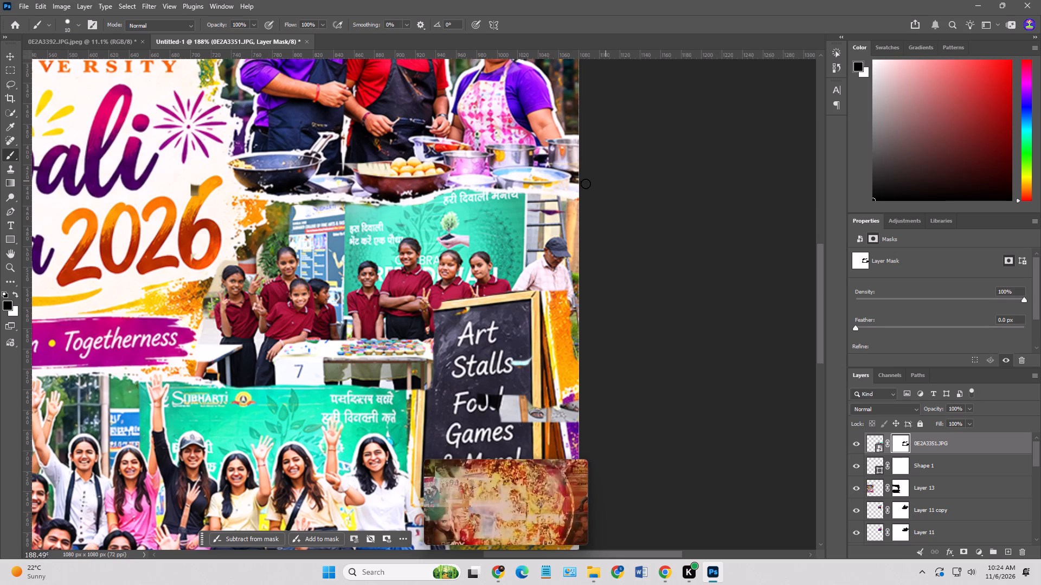
{"action": "left_click_drag", "start_coordinate": [586, 184], "coordinate": [595, 197]}
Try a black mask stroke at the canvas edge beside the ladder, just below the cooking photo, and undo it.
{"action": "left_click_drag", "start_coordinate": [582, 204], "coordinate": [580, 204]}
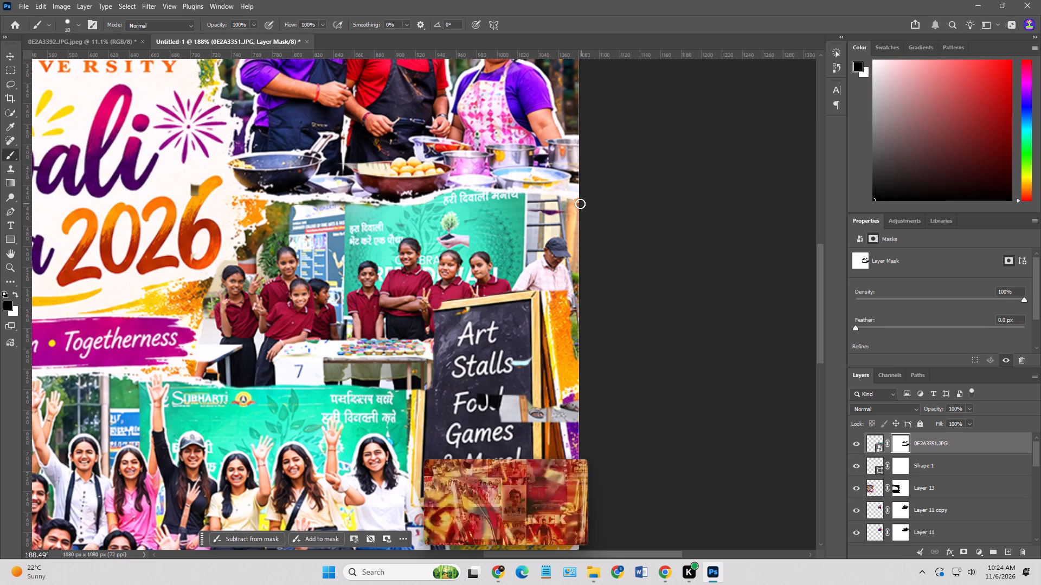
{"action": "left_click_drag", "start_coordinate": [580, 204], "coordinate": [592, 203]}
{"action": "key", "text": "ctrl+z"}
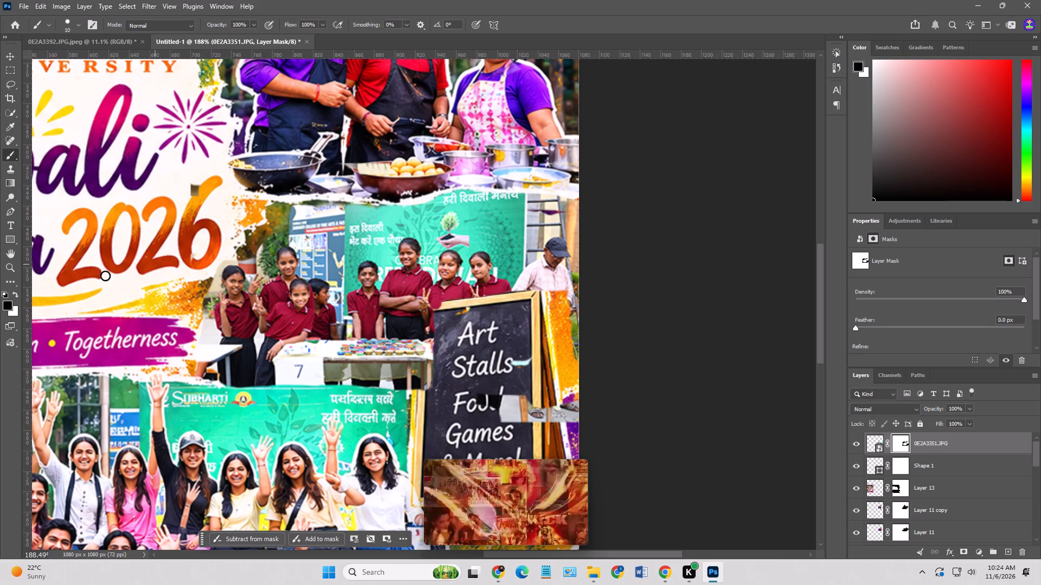
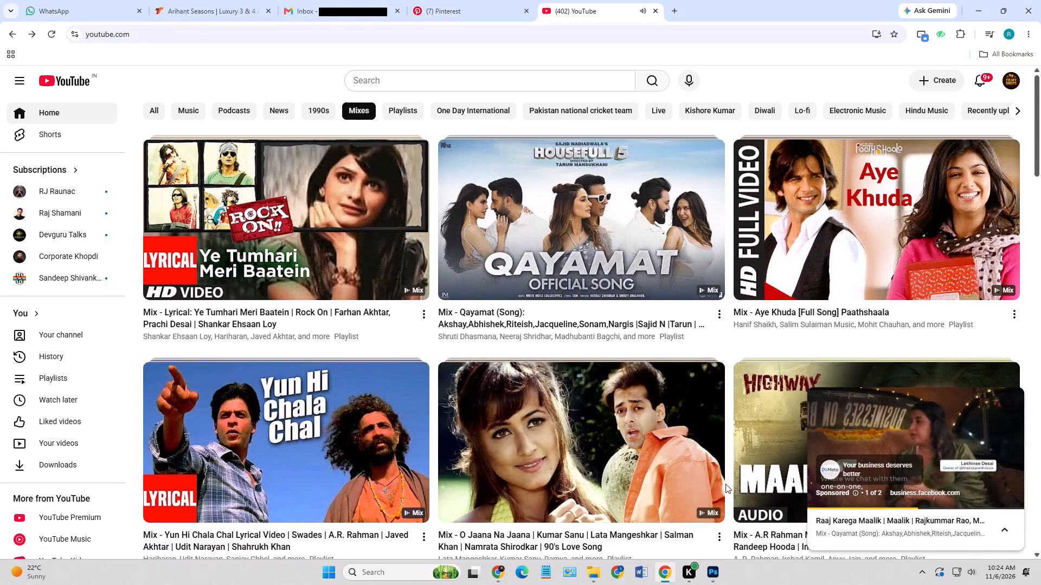
Back in Photoshop, brush black on the diya-stall photo's mask over the chalkboard's "Food" line and the strip beside the easel.
{"action": "key", "text": "alt+q"}
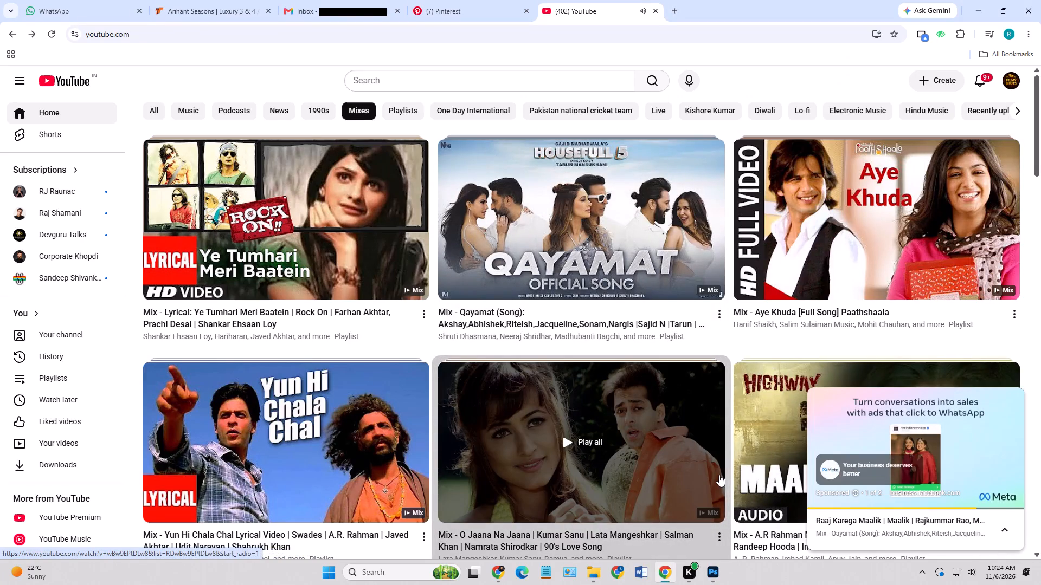
{"action": "key", "text": "alt+Tab"}
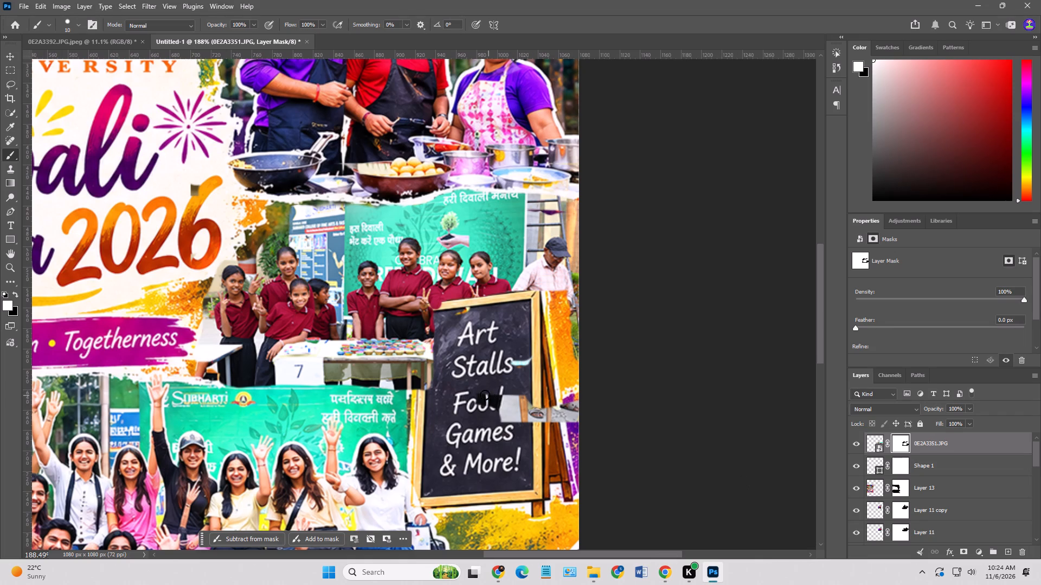
{"action": "left_click", "coordinate": [15, 291]}
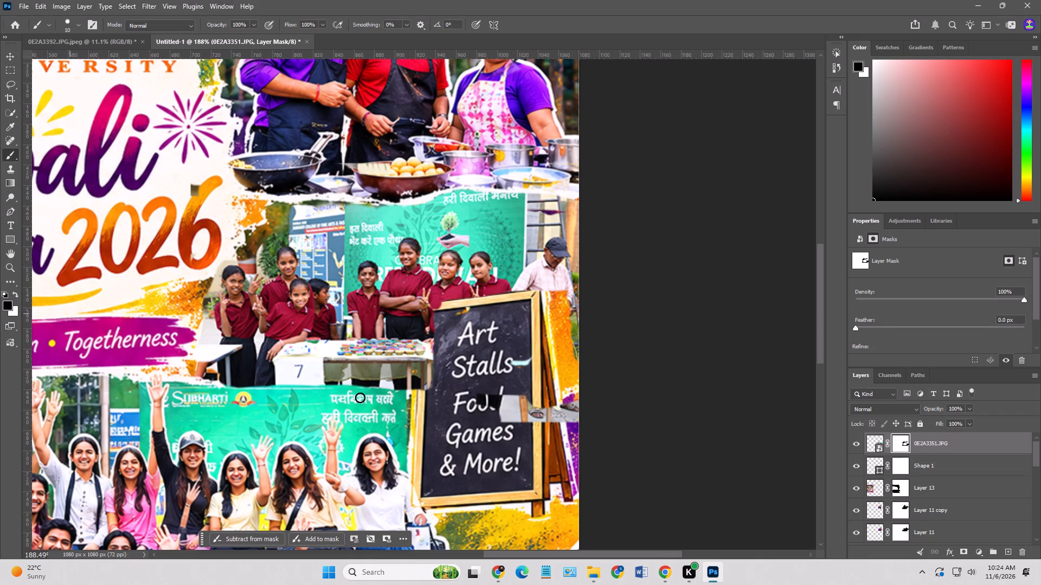
{"action": "left_click_drag", "start_coordinate": [513, 409], "coordinate": [506, 404]}
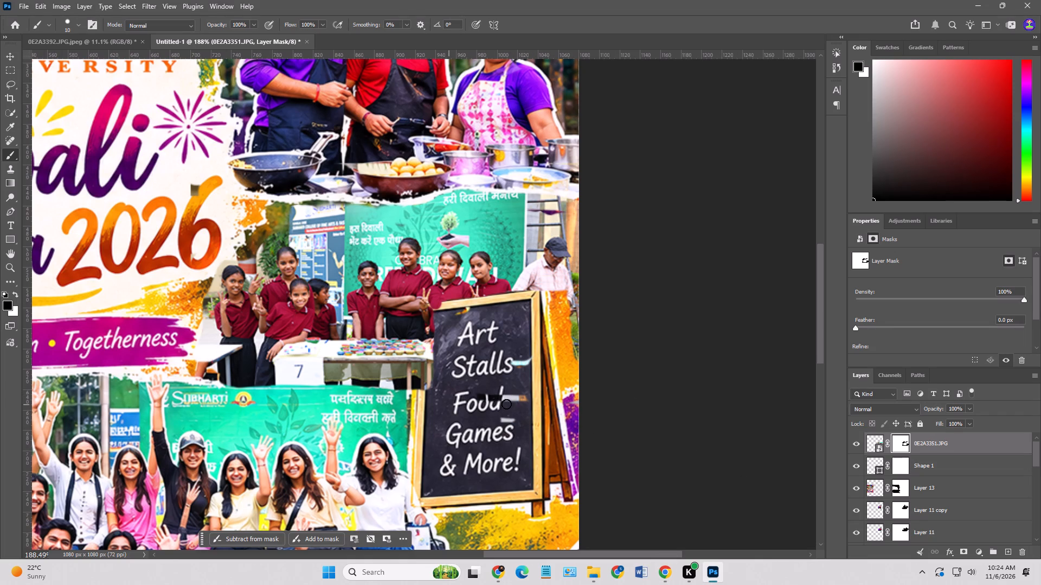
{"action": "left_click_drag", "start_coordinate": [506, 404], "coordinate": [569, 363]}
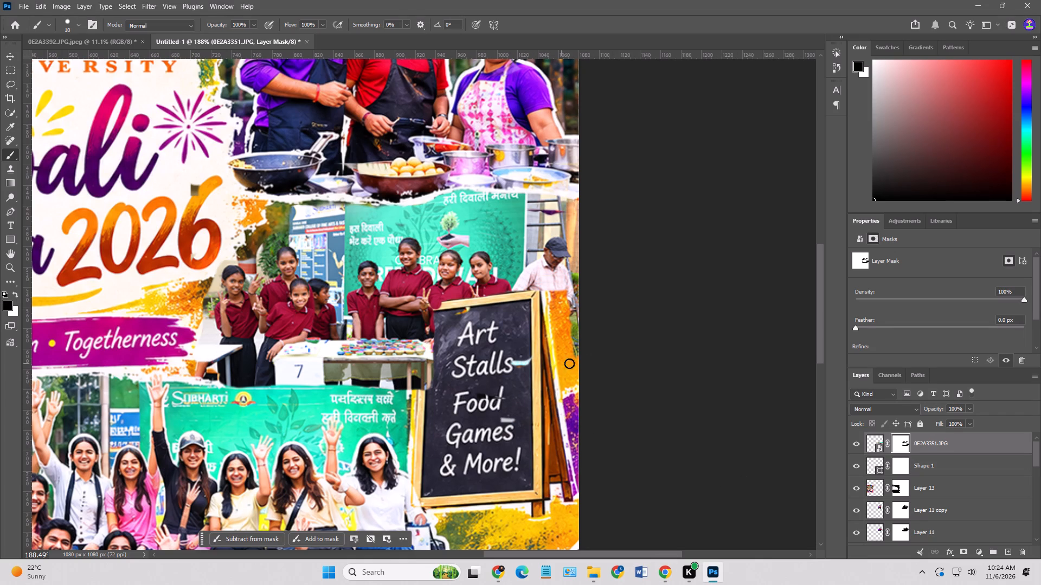
{"action": "left_click_drag", "start_coordinate": [569, 363], "coordinate": [580, 365]}
Brush white on the diya-stall photo's mask between the easel and the canvas edge, restoring the man's lower body and the ground.
{"action": "left_click_drag", "start_coordinate": [16, 295], "coordinate": [23, 296]}
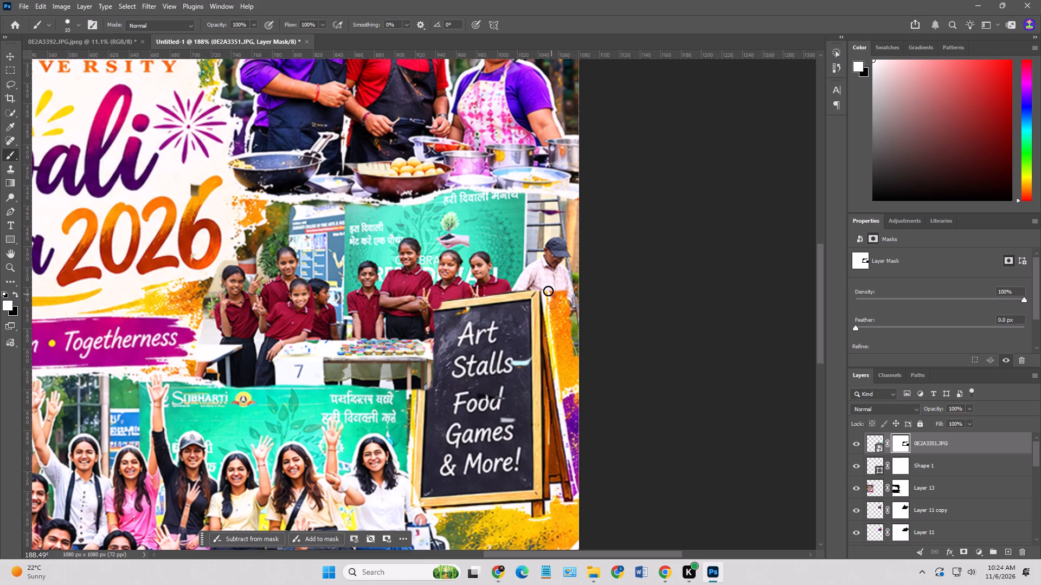
{"action": "left_click_drag", "start_coordinate": [548, 290], "coordinate": [562, 354]}
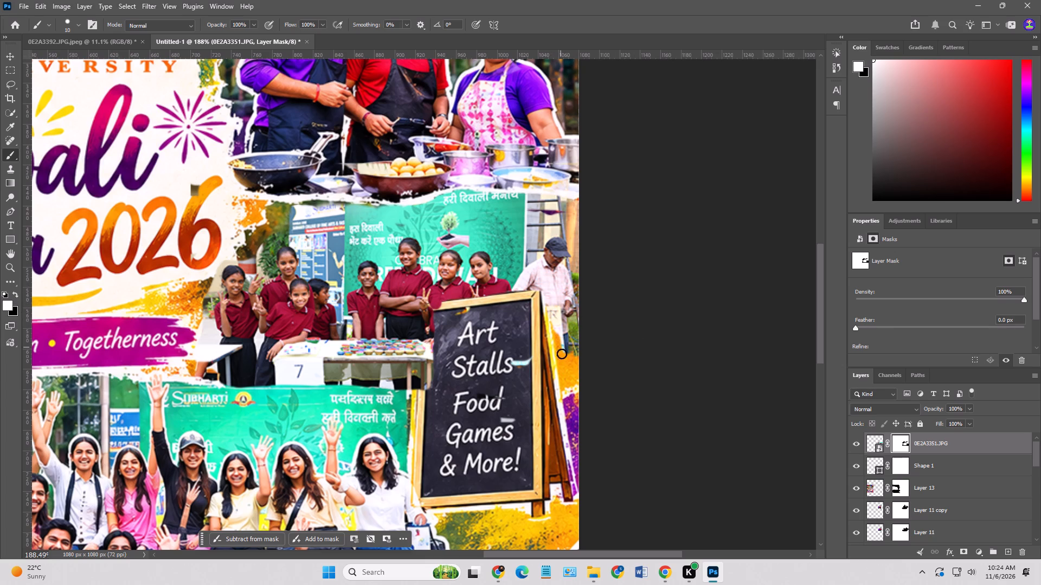
{"action": "left_click_drag", "start_coordinate": [562, 354], "coordinate": [567, 391]}
{"action": "left_click_drag", "start_coordinate": [567, 391], "coordinate": [580, 439]}
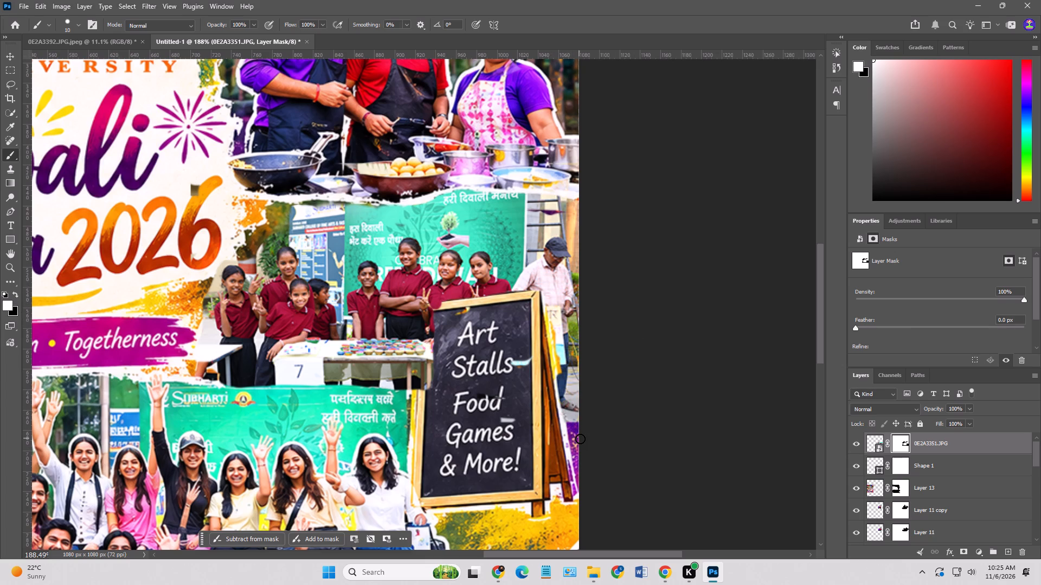
{"action": "left_click_drag", "start_coordinate": [580, 439], "coordinate": [577, 428]}
{"action": "left_click_drag", "start_coordinate": [549, 317], "coordinate": [562, 368]}
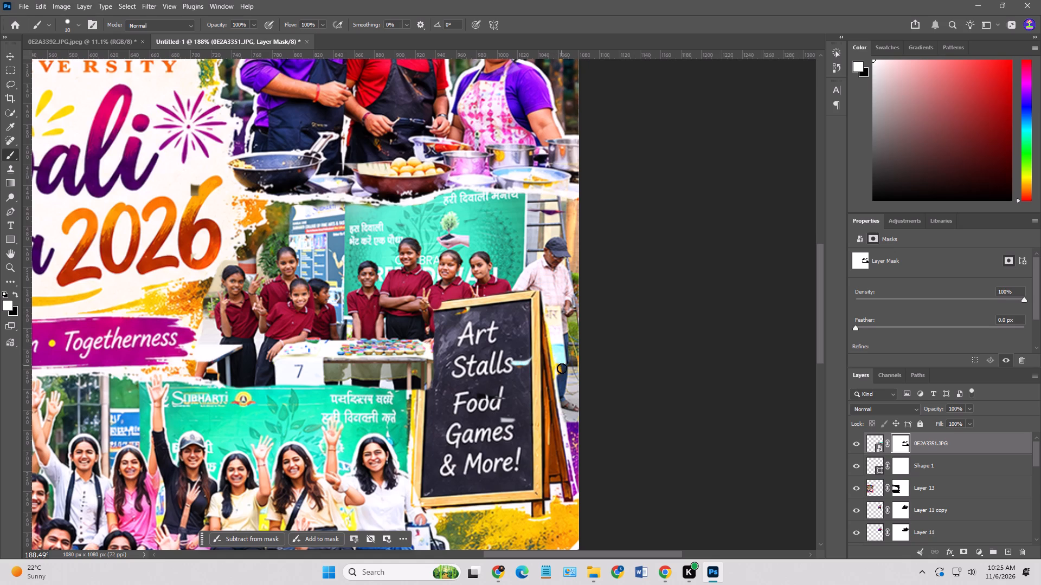
{"action": "left_click_drag", "start_coordinate": [562, 368], "coordinate": [558, 346]}
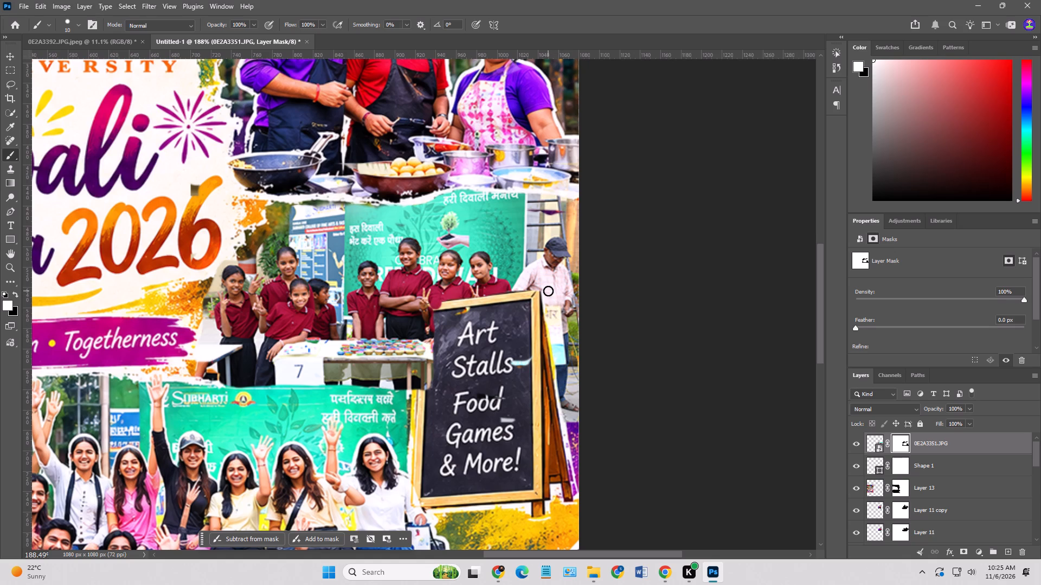
Touch up the mask in white along the easel's outer edge, around the man's cap and at the canvas edge by the ladder.
{"action": "left_click_drag", "start_coordinate": [548, 291], "coordinate": [548, 296]}
{"action": "left_click", "coordinate": [561, 386], "text": "shift"}
{"action": "left_click", "coordinate": [551, 302], "text": "shift"}
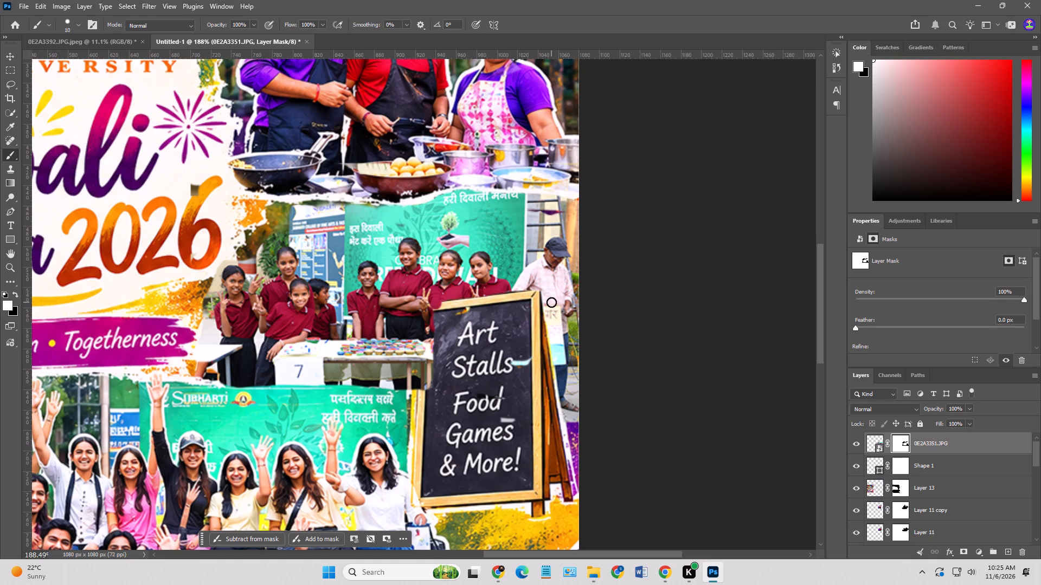
{"action": "left_click", "coordinate": [548, 302], "text": "shift"}
{"action": "left_click", "coordinate": [563, 404], "text": "shift"}
{"action": "left_click_drag", "start_coordinate": [570, 251], "coordinate": [553, 232]}
{"action": "left_click_drag", "start_coordinate": [587, 201], "coordinate": [583, 201]}
{"action": "left_click_drag", "start_coordinate": [583, 201], "coordinate": [576, 207]}
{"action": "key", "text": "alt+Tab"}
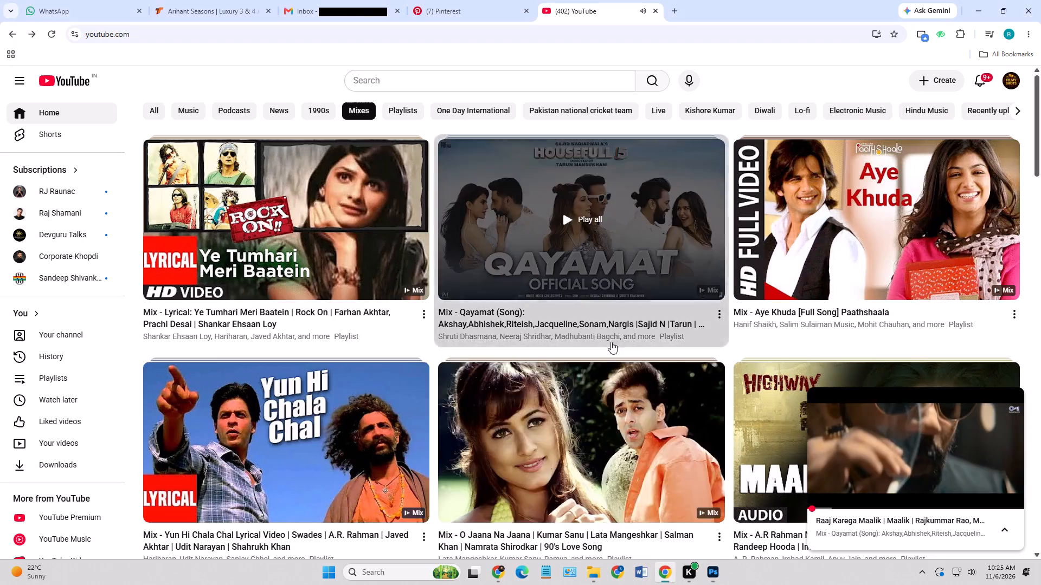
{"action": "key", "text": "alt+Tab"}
Brush white on the diya-stall photo's mask along the tops of the green banner and blue poster, just below the cooking photo.
{"action": "scroll", "coordinate": [455, 206], "scroll_direction": "up", "scroll_amount": 2, "text": "alt"}
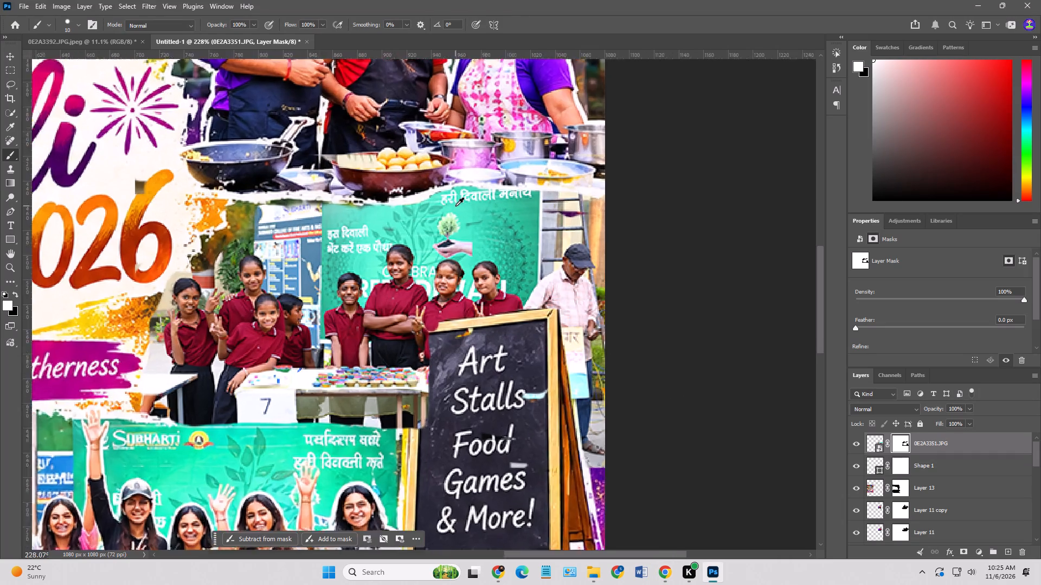
{"action": "scroll", "coordinate": [454, 205], "scroll_direction": "up", "scroll_amount": 3, "text": "alt"}
{"action": "left_click", "coordinate": [454, 189]}
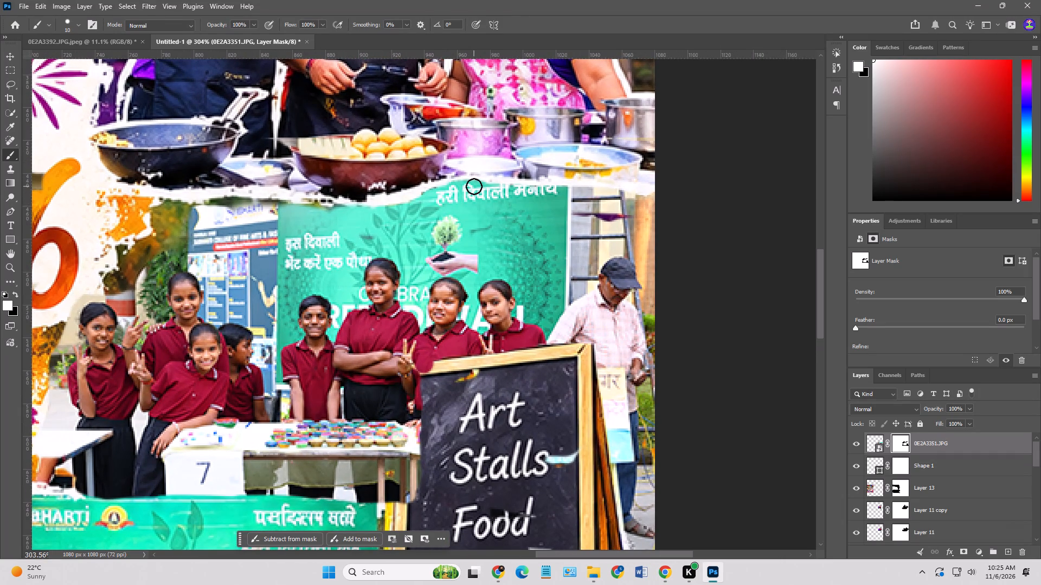
{"action": "left_click", "coordinate": [476, 186]}
{"action": "left_click", "coordinate": [489, 188]}
{"action": "left_click", "coordinate": [433, 193]}
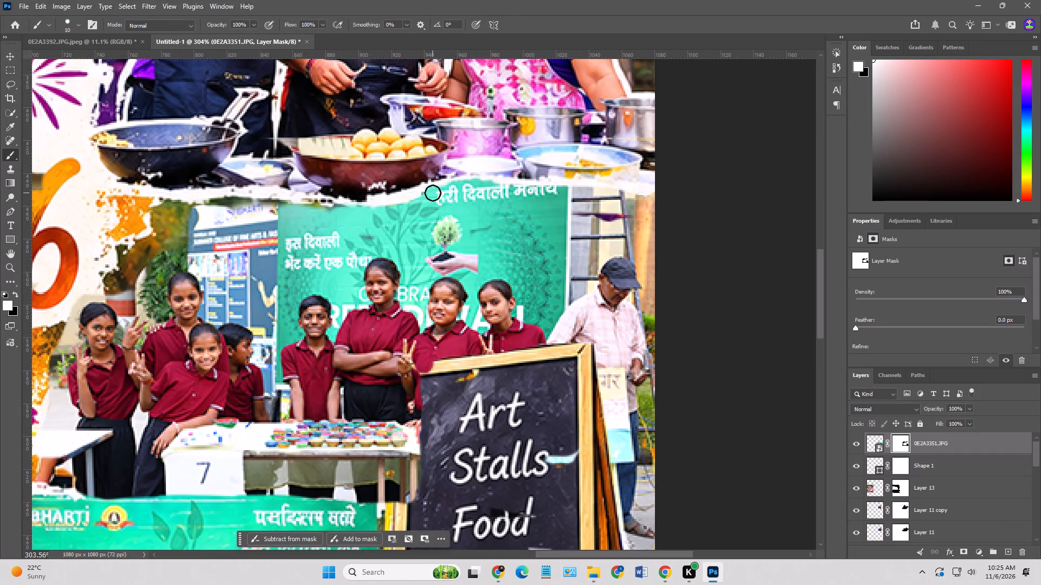
{"action": "left_click", "coordinate": [426, 198]}
{"action": "left_click", "coordinate": [511, 192]}
{"action": "left_click", "coordinate": [531, 193]}
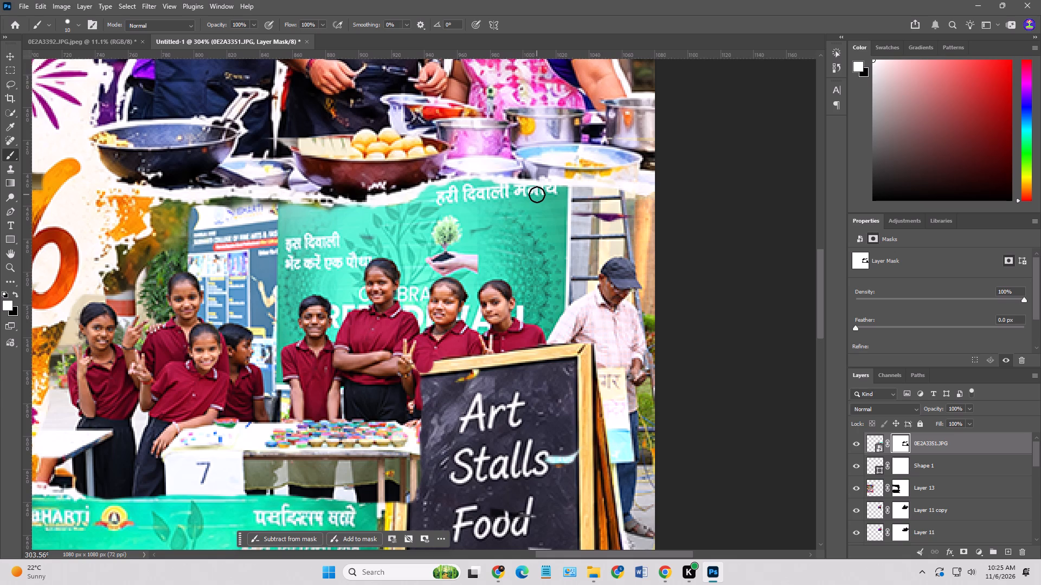
{"action": "left_click", "coordinate": [537, 193]}
{"action": "left_click_drag", "start_coordinate": [209, 209], "coordinate": [322, 211]}
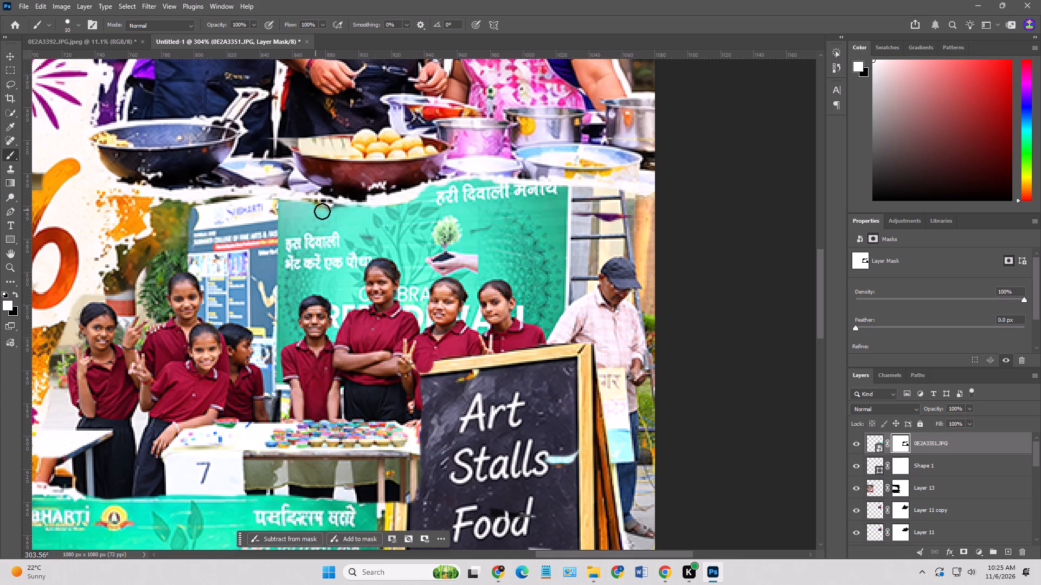
{"action": "left_click_drag", "start_coordinate": [322, 211], "coordinate": [361, 214]}
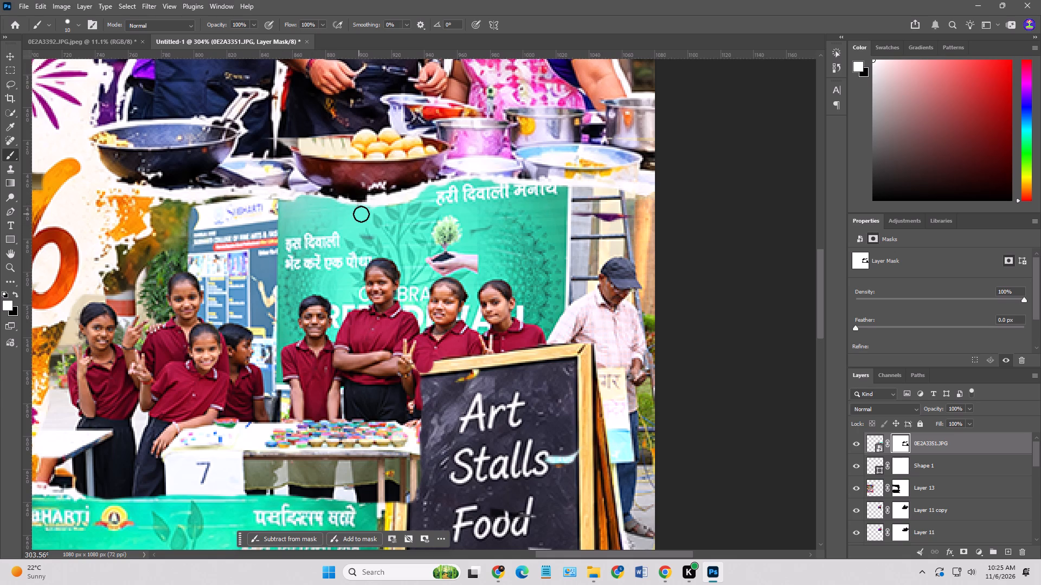
{"action": "left_click_drag", "start_coordinate": [361, 214], "coordinate": [394, 216]}
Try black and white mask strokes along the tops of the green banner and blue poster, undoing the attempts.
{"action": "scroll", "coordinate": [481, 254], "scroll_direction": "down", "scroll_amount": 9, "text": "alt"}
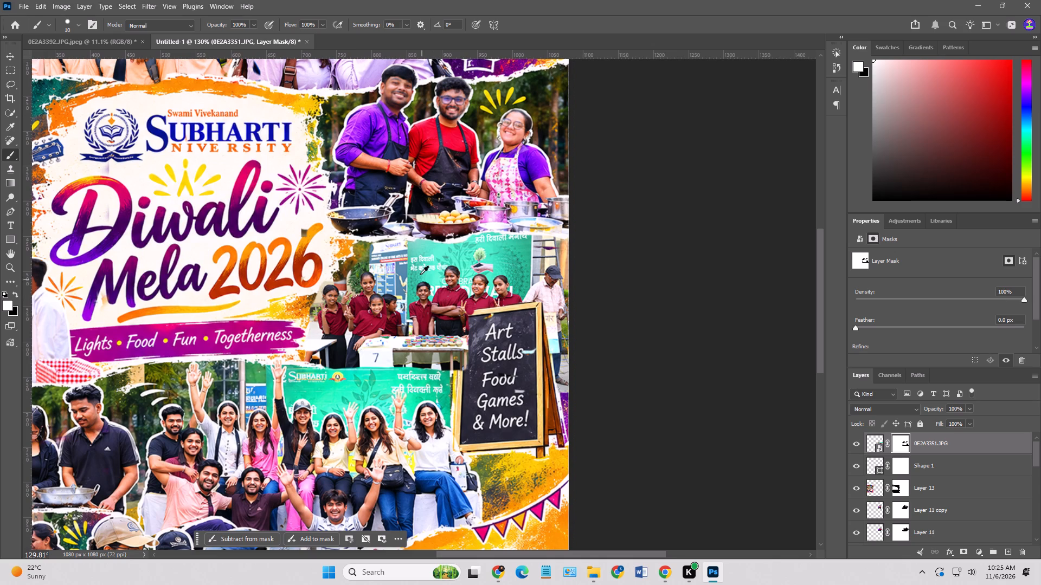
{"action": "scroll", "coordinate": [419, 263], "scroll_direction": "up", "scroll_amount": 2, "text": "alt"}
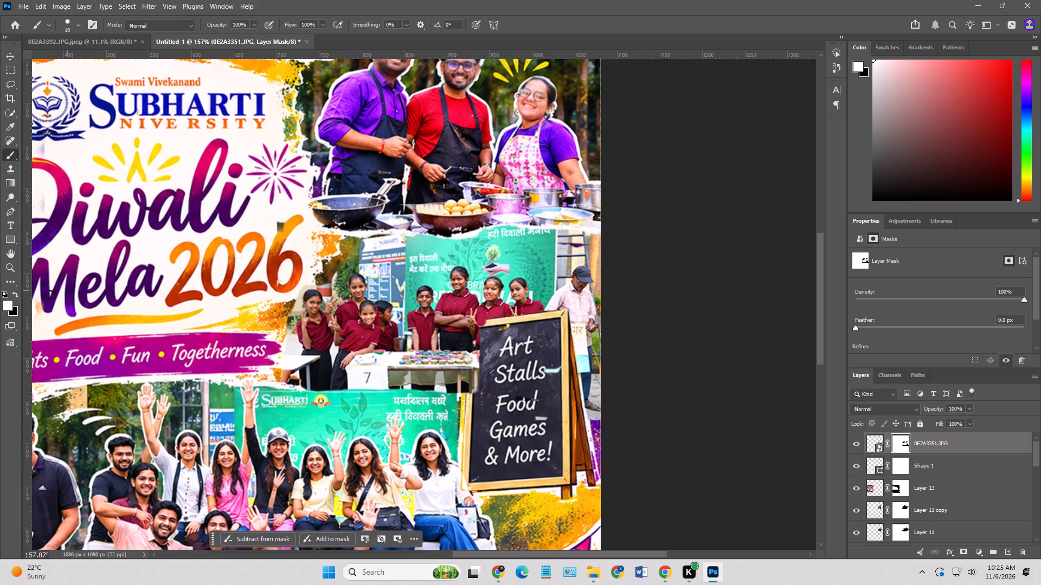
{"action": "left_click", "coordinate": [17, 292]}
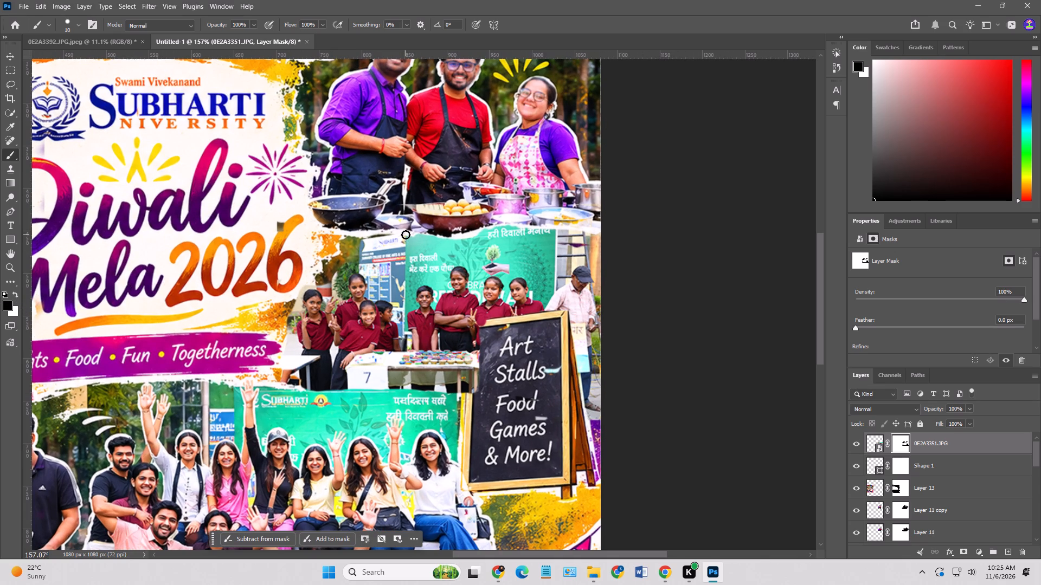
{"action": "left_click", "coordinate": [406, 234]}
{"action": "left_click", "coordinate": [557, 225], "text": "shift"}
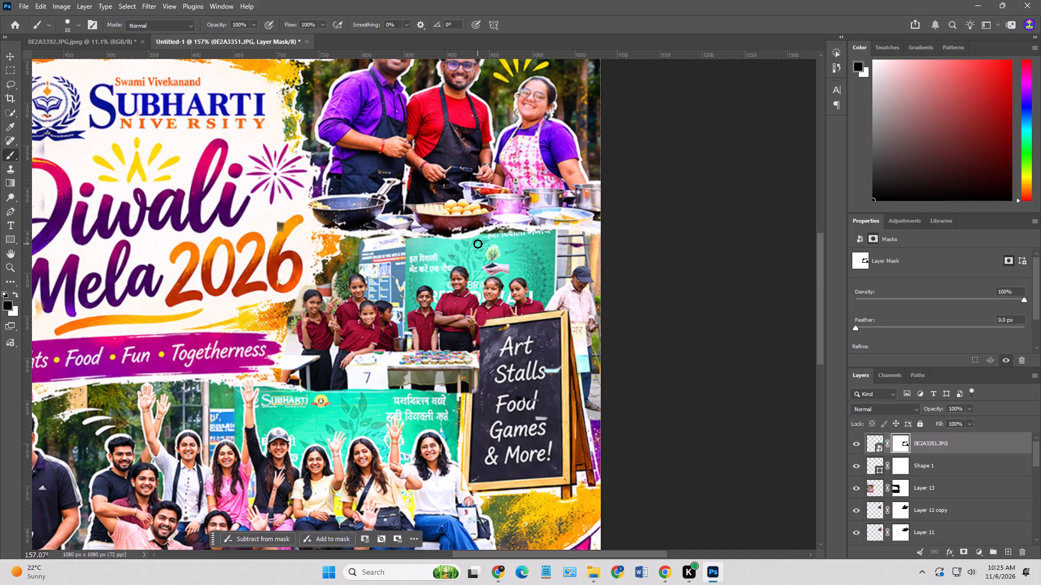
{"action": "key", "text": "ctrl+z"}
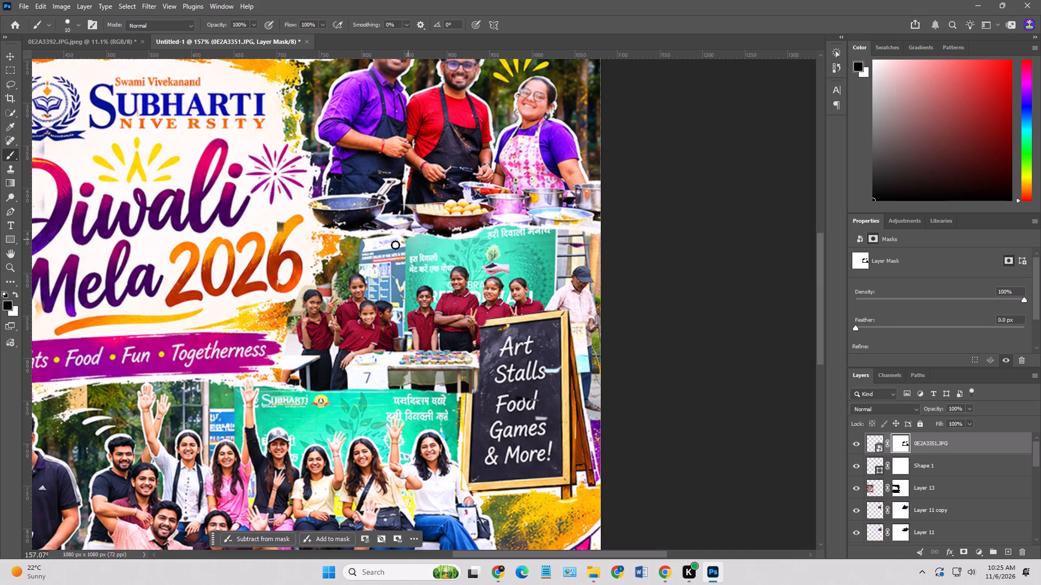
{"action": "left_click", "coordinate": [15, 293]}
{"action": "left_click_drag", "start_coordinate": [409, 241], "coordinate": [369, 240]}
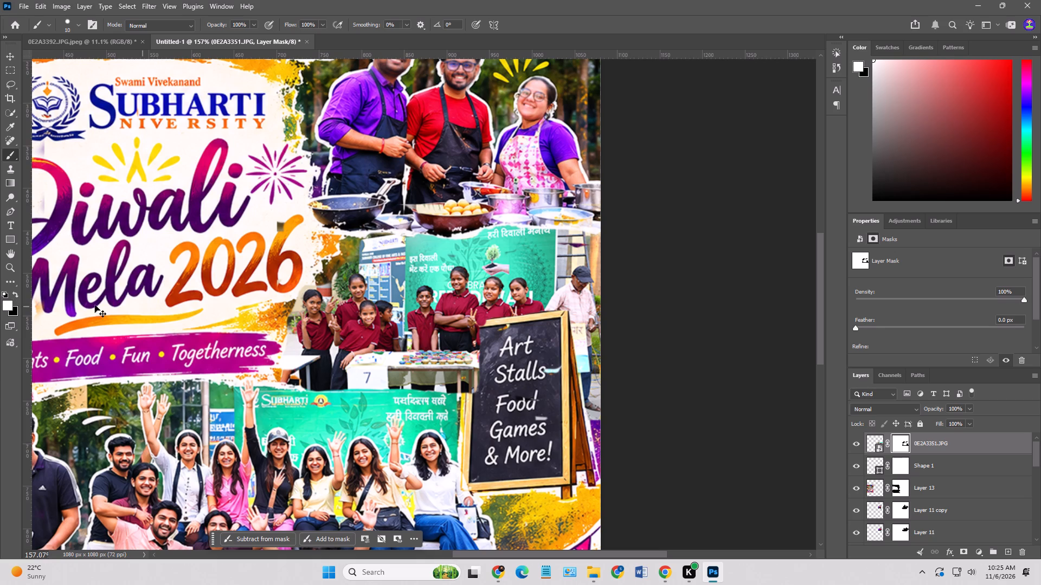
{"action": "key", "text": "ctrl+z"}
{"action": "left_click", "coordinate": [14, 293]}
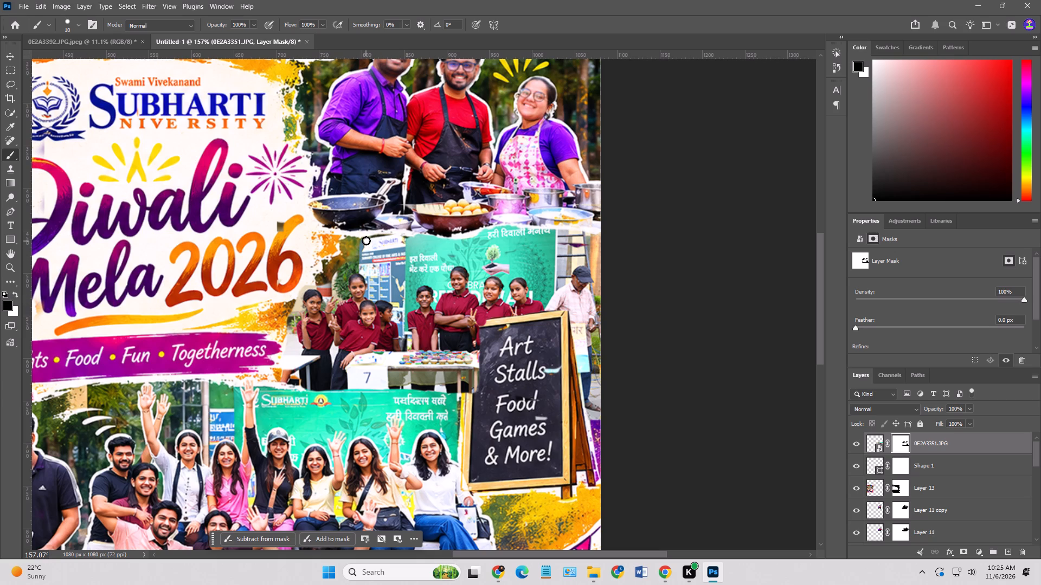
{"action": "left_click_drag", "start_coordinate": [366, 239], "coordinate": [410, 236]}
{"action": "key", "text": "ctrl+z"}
Brush white on the diya-stall photo's mask along the blue poster's top edge towards the green banner.
{"action": "left_click_drag", "start_coordinate": [18, 290], "coordinate": [23, 291]}
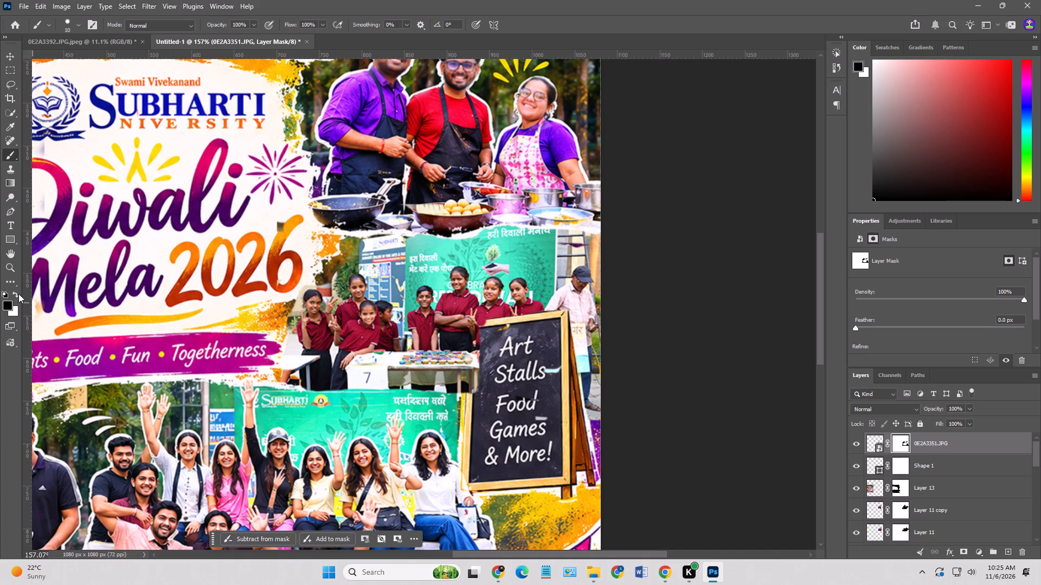
{"action": "left_click", "coordinate": [18, 293]}
{"action": "left_click_drag", "start_coordinate": [364, 242], "coordinate": [381, 238]}
{"action": "left_click_drag", "start_coordinate": [381, 238], "coordinate": [394, 242]}
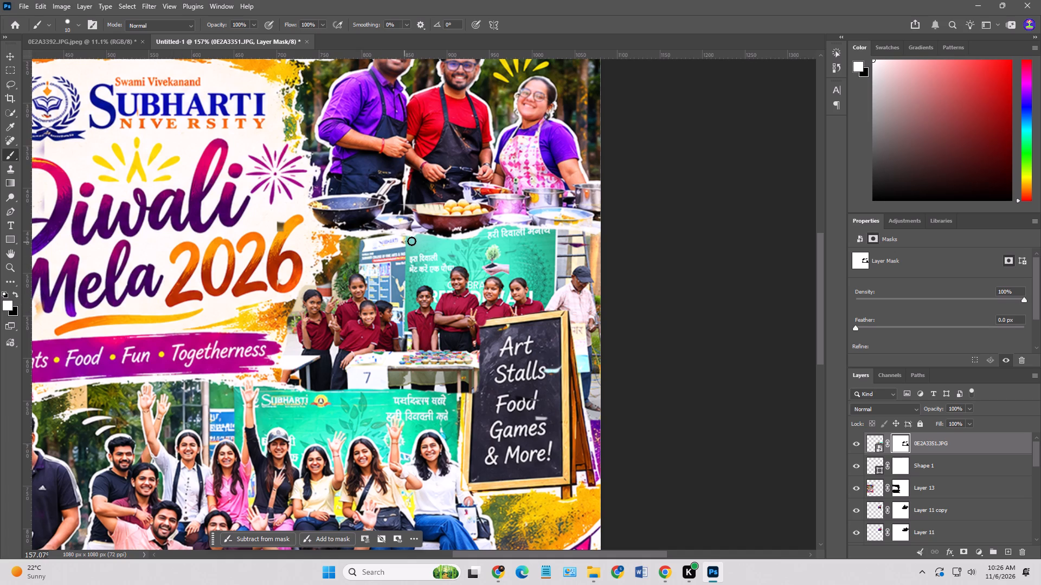
Brush white on the diya-stall photo's mask along the blue poster's top and down beside the orange splash above the first child.
{"action": "left_click_drag", "start_coordinate": [410, 238], "coordinate": [397, 237]}
{"action": "left_click_drag", "start_coordinate": [370, 241], "coordinate": [340, 256]}
{"action": "left_click_drag", "start_coordinate": [340, 256], "coordinate": [331, 265]}
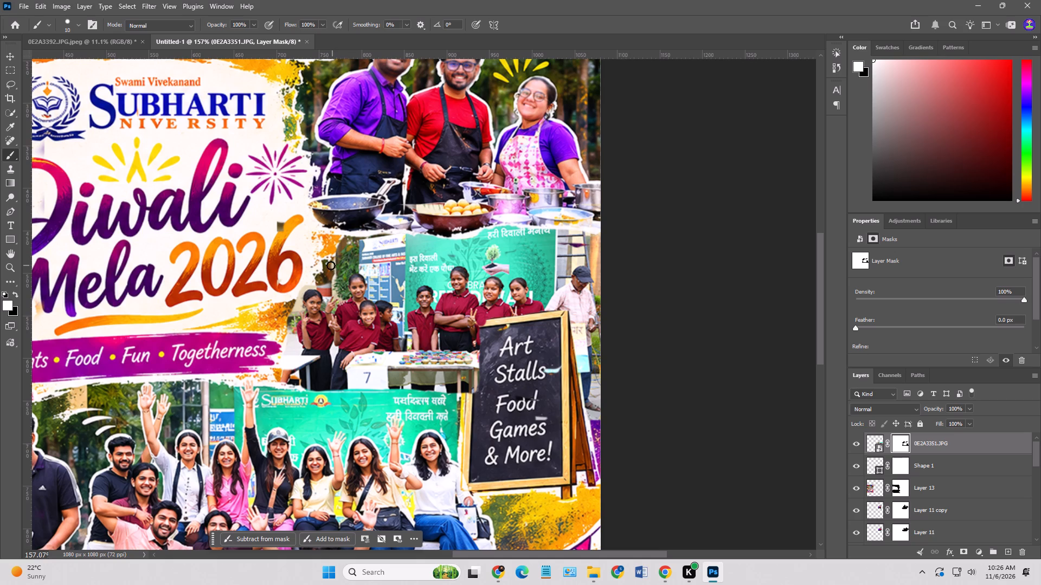
{"action": "left_click_drag", "start_coordinate": [331, 265], "coordinate": [326, 272]}
{"action": "left_click_drag", "start_coordinate": [326, 272], "coordinate": [323, 275]}
{"action": "left_click_drag", "start_coordinate": [325, 263], "coordinate": [324, 276]}
{"action": "left_click", "coordinate": [319, 279]}
{"action": "left_click_drag", "start_coordinate": [331, 263], "coordinate": [341, 256]}
{"action": "left_click_drag", "start_coordinate": [319, 278], "coordinate": [321, 283]}
{"action": "left_click", "coordinate": [345, 238]}
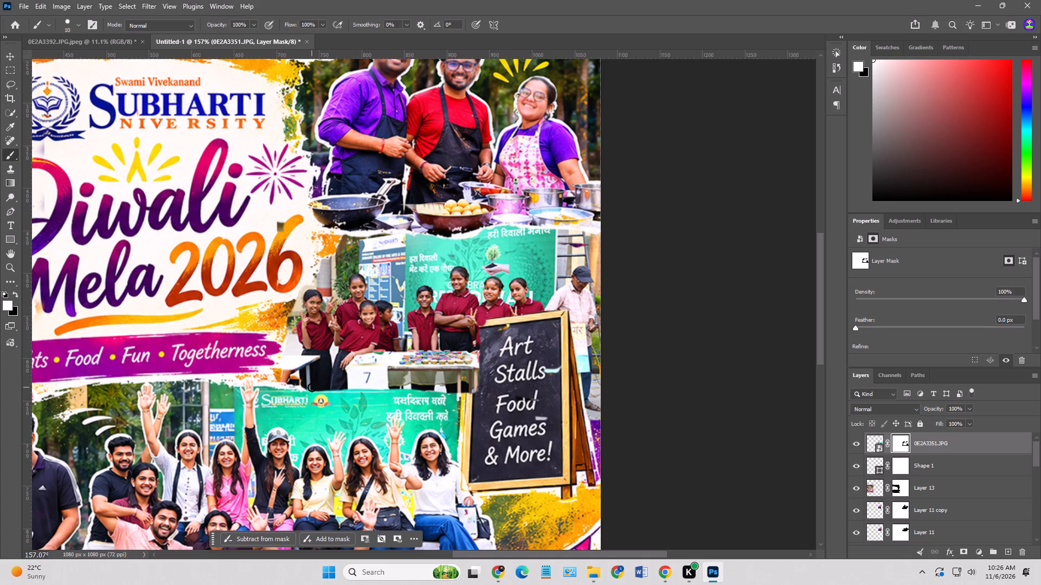
Brush black on the diya-stall photo's mask along the top edge of the lower green banner, from the Subharti logo to the chalkboard.
{"action": "left_click", "coordinate": [9, 295]}
{"action": "left_click", "coordinate": [17, 292]}
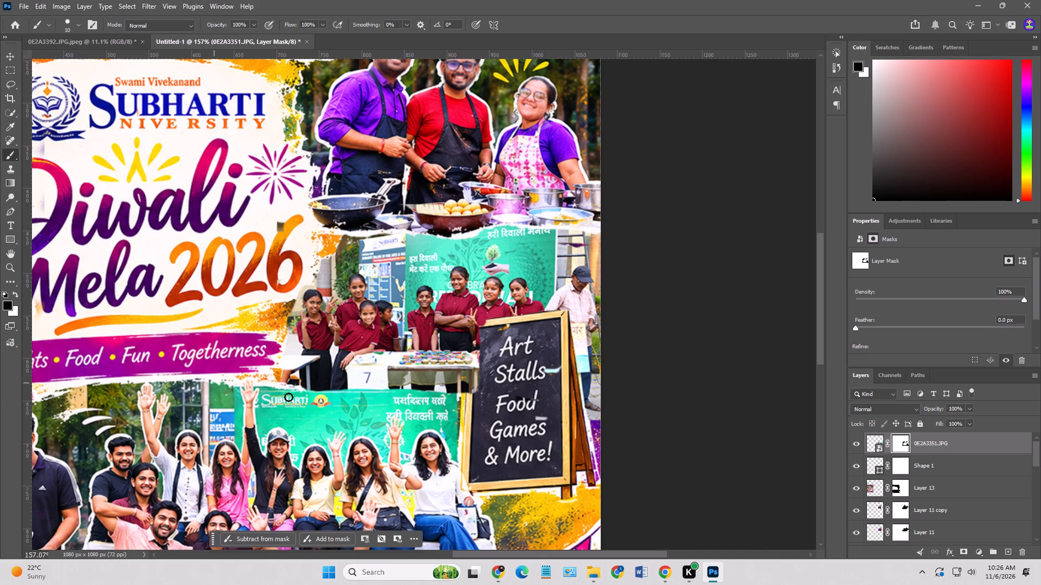
{"action": "left_click_drag", "start_coordinate": [291, 388], "coordinate": [416, 386]}
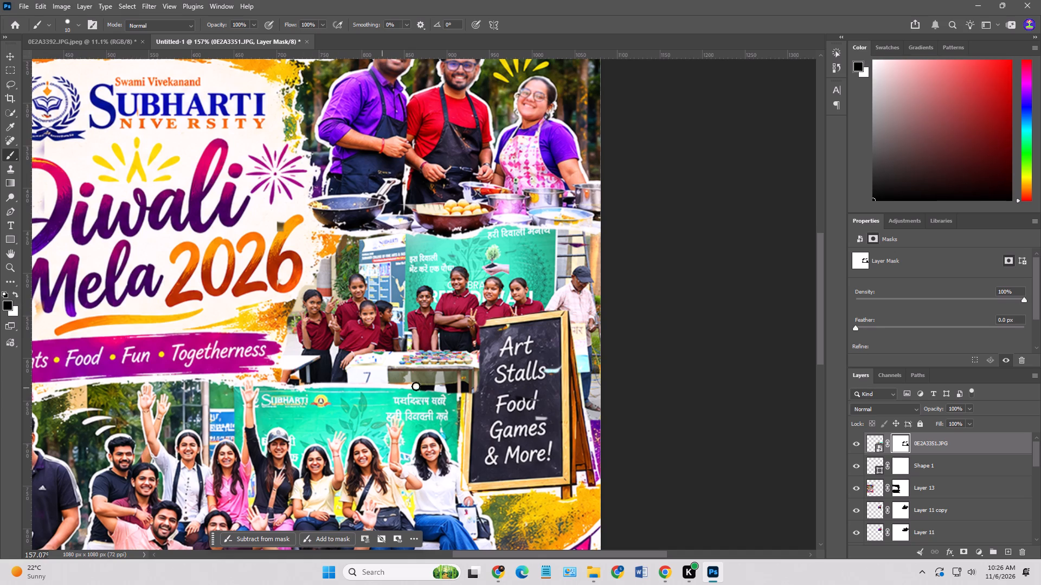
{"action": "left_click_drag", "start_coordinate": [416, 386], "coordinate": [469, 387]}
Brush black on the diya-stall photo's mask along the chalkboard's wooden frame, covering its side next to the stall and its top.
{"action": "left_click_drag", "start_coordinate": [469, 387], "coordinate": [473, 333]}
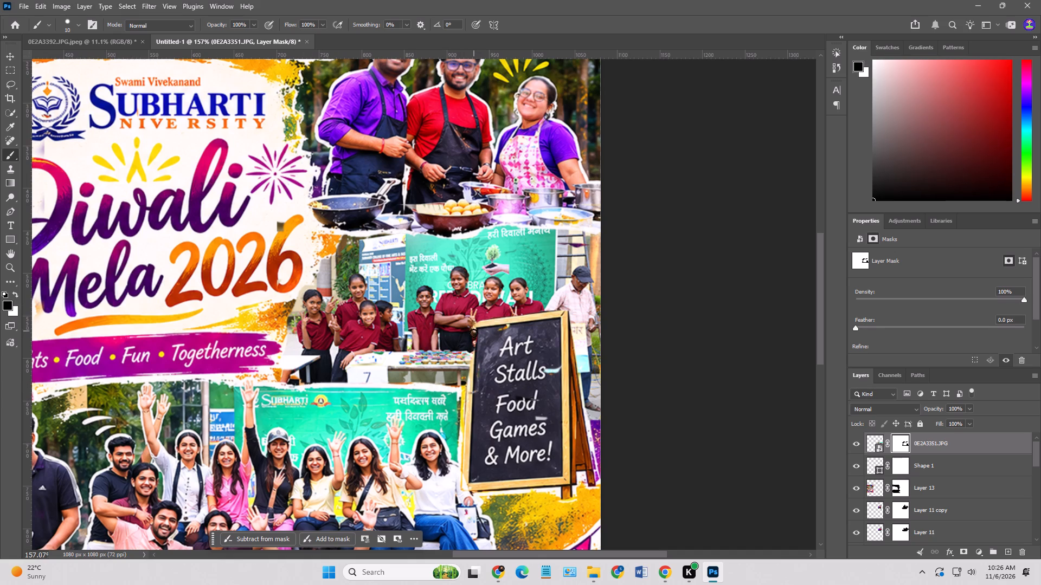
{"action": "left_click_drag", "start_coordinate": [473, 333], "coordinate": [465, 383]}
{"action": "left_click_drag", "start_coordinate": [475, 324], "coordinate": [464, 408]}
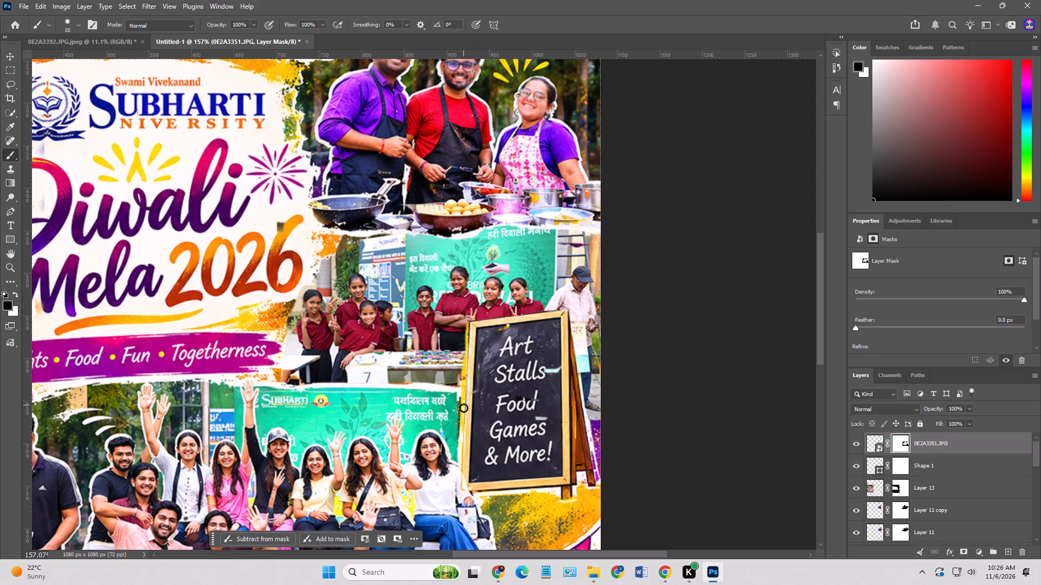
{"action": "left_click_drag", "start_coordinate": [464, 408], "coordinate": [465, 412]}
{"action": "left_click_drag", "start_coordinate": [472, 323], "coordinate": [554, 316]}
{"action": "left_click_drag", "start_coordinate": [554, 316], "coordinate": [532, 317]}
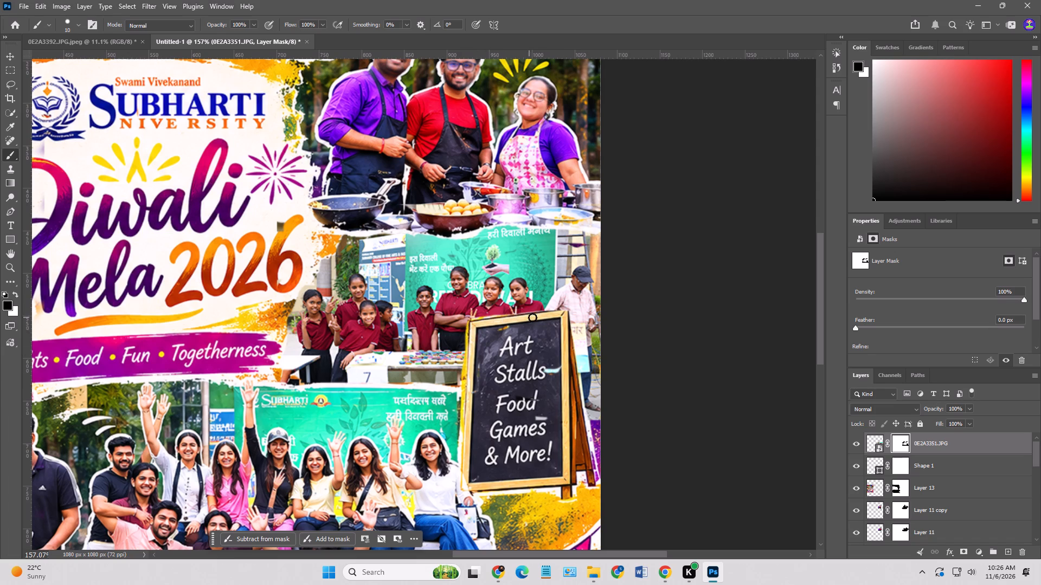
{"action": "left_click_drag", "start_coordinate": [532, 317], "coordinate": [534, 314]}
{"action": "left_click_drag", "start_coordinate": [534, 314], "coordinate": [453, 344]}
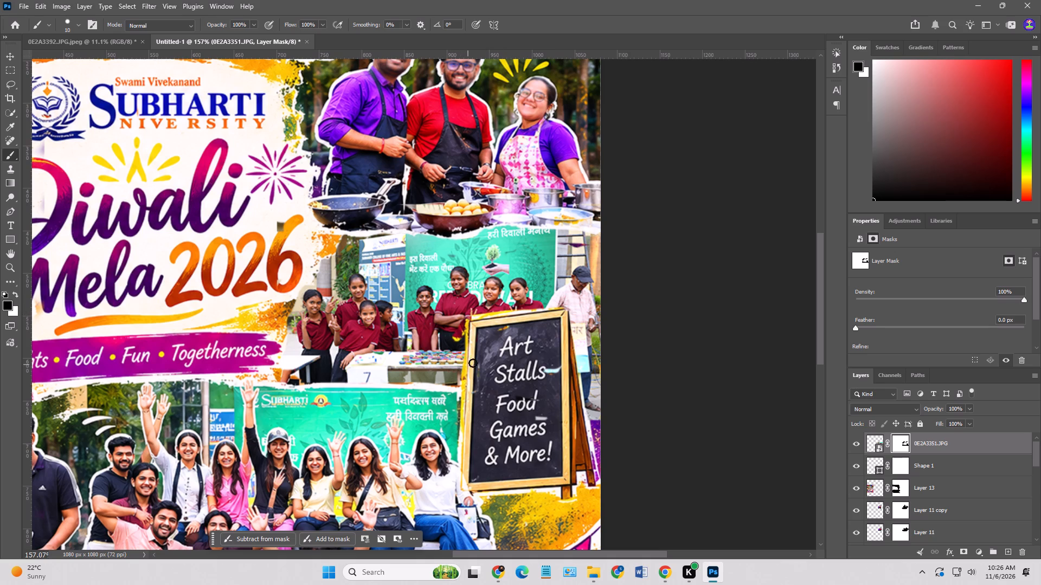
Brush white on the mask to restore the arm and trousers of the child standing beside the chalkboard's upper corner.
{"action": "scroll", "coordinate": [536, 346], "scroll_direction": "down", "scroll_amount": 7, "text": "alt"}
{"action": "scroll", "coordinate": [503, 356], "scroll_direction": "up", "scroll_amount": 7, "text": "alt"}
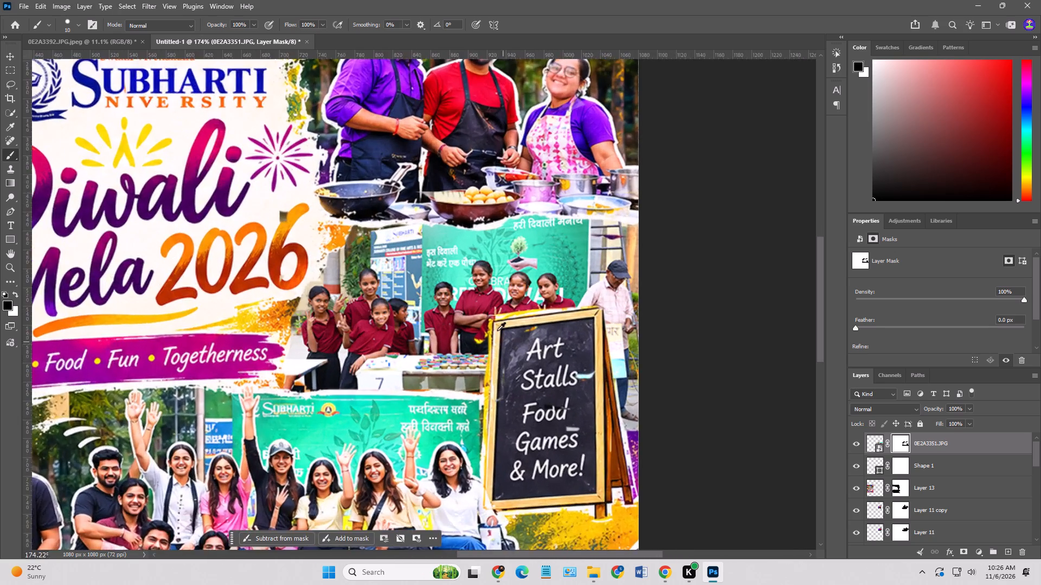
{"action": "scroll", "coordinate": [497, 330], "scroll_direction": "up", "scroll_amount": 6, "text": "alt"}
{"action": "left_click", "coordinate": [491, 316]}
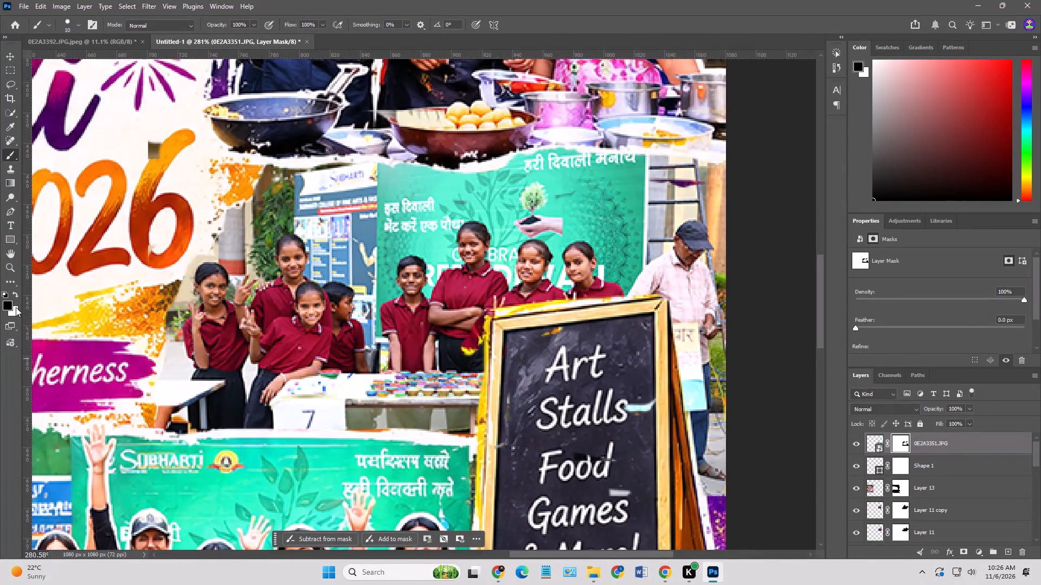
{"action": "left_click", "coordinate": [17, 294]}
{"action": "left_click_drag", "start_coordinate": [486, 307], "coordinate": [461, 355]}
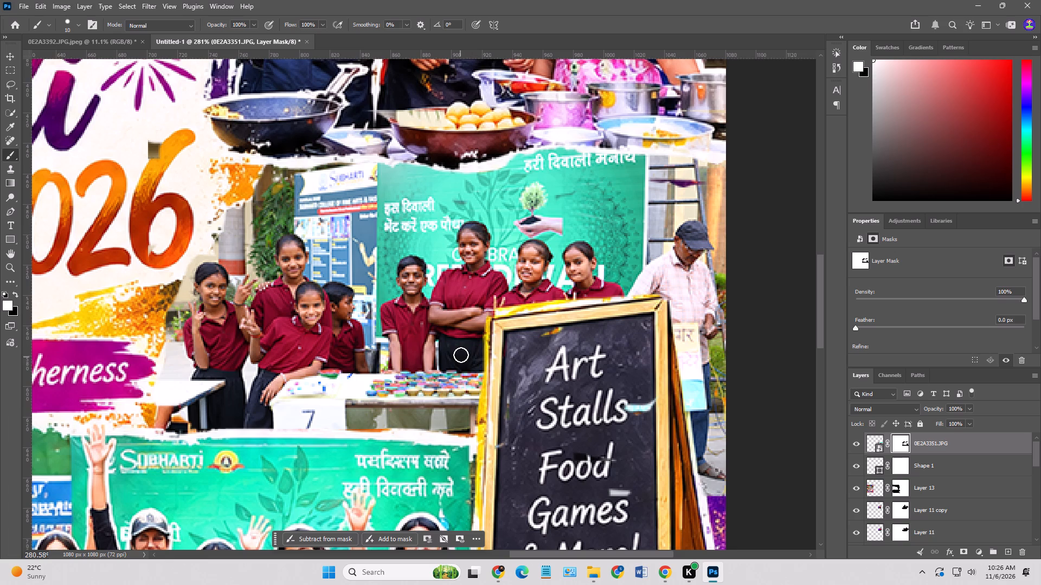
{"action": "left_click_drag", "start_coordinate": [461, 355], "coordinate": [455, 369]}
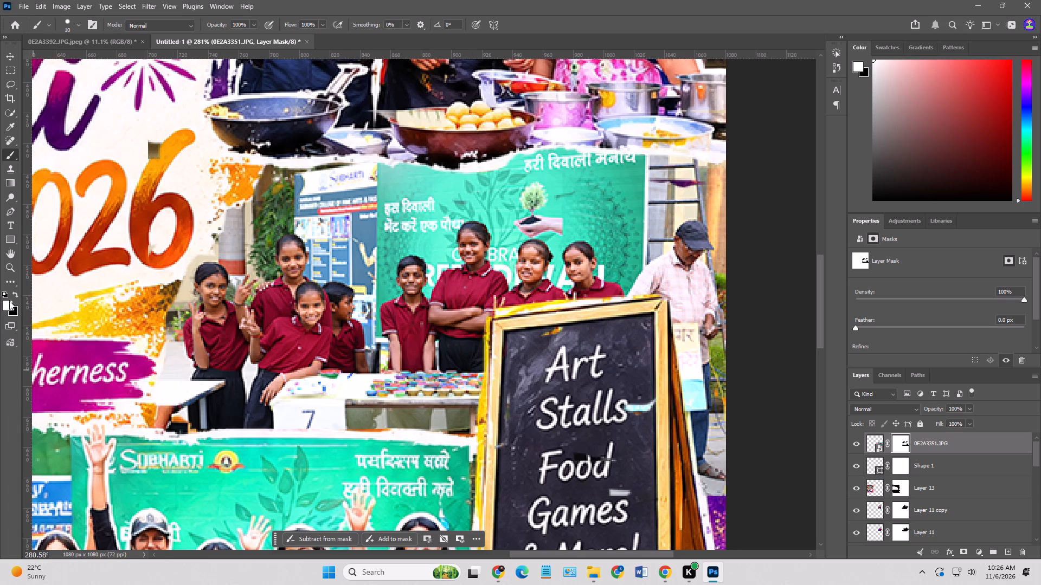
Refine the mask in black along the top edge of the lower green banner, below the diya table.
{"action": "left_click", "coordinate": [14, 291]}
{"action": "left_click_drag", "start_coordinate": [157, 436], "coordinate": [195, 437]}
{"action": "left_click_drag", "start_coordinate": [195, 437], "coordinate": [465, 443]}
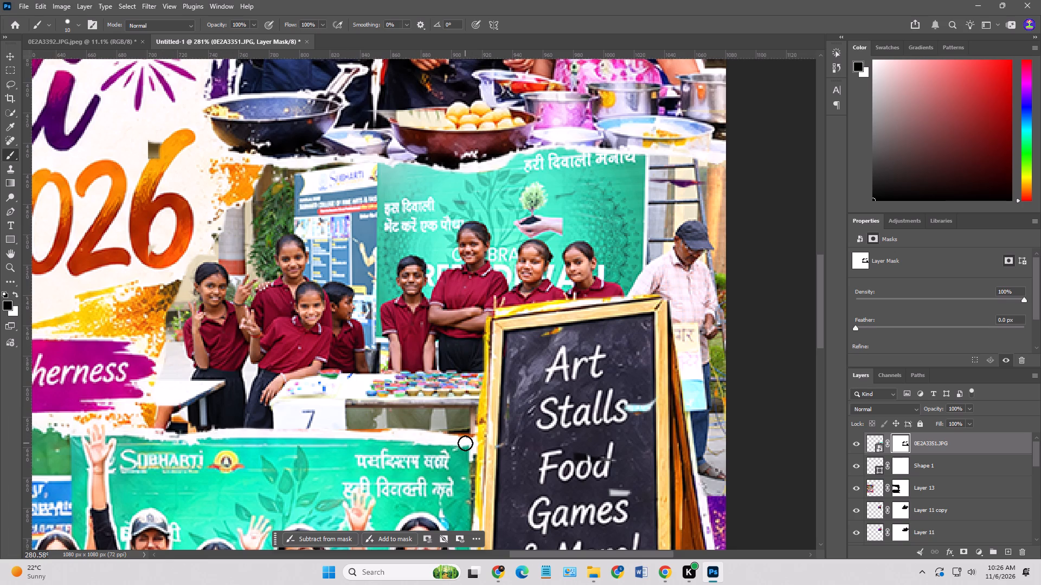
{"action": "left_click_drag", "start_coordinate": [465, 443], "coordinate": [301, 439]}
Brush white on the mask along the bottom of the diya table, from the number 7 sign to the chalkboard frame.
{"action": "left_click_drag", "start_coordinate": [13, 294], "coordinate": [18, 296]}
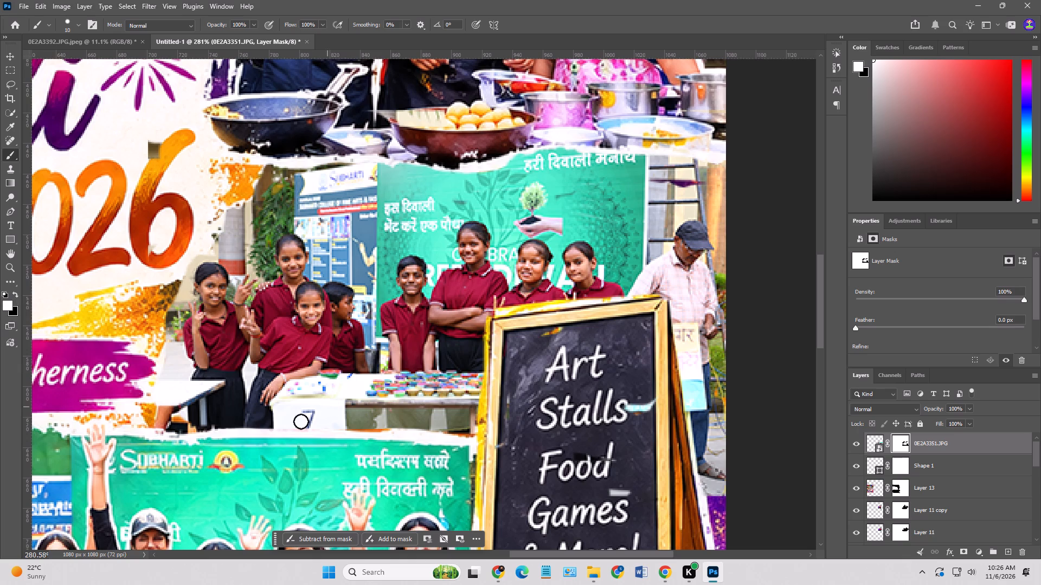
{"action": "left_click_drag", "start_coordinate": [274, 422], "coordinate": [280, 424]}
{"action": "left_click", "coordinate": [314, 425], "text": "shift"}
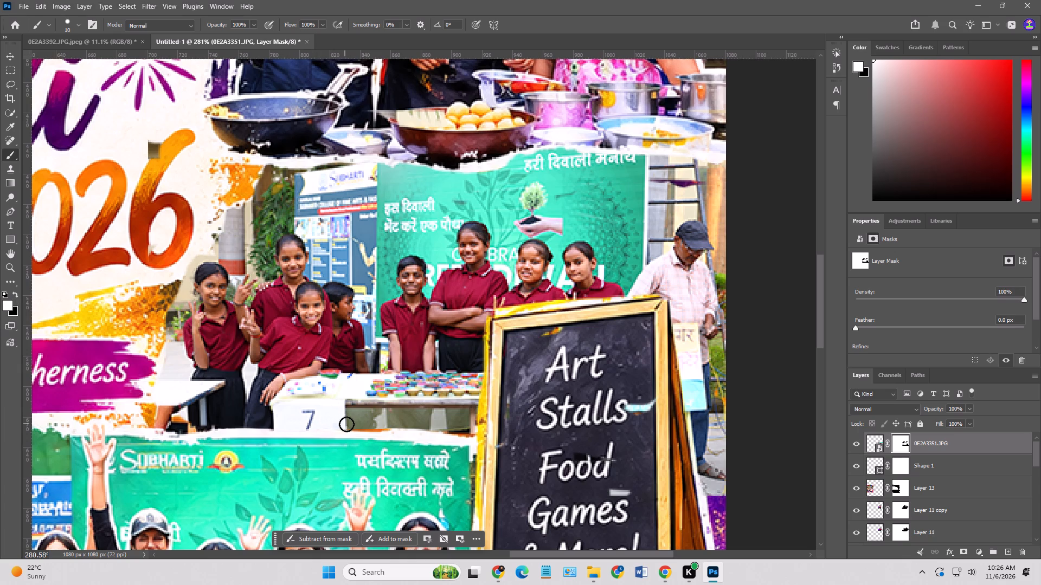
{"action": "left_click", "coordinate": [348, 424], "text": "shift"}
{"action": "left_click", "coordinate": [369, 426], "text": "shift"}
{"action": "left_click", "coordinate": [385, 424], "text": "shift"}
{"action": "left_click_drag", "start_coordinate": [408, 422], "coordinate": [415, 423], "text": "shift"}
{"action": "left_click", "coordinate": [446, 427], "text": "shift"}
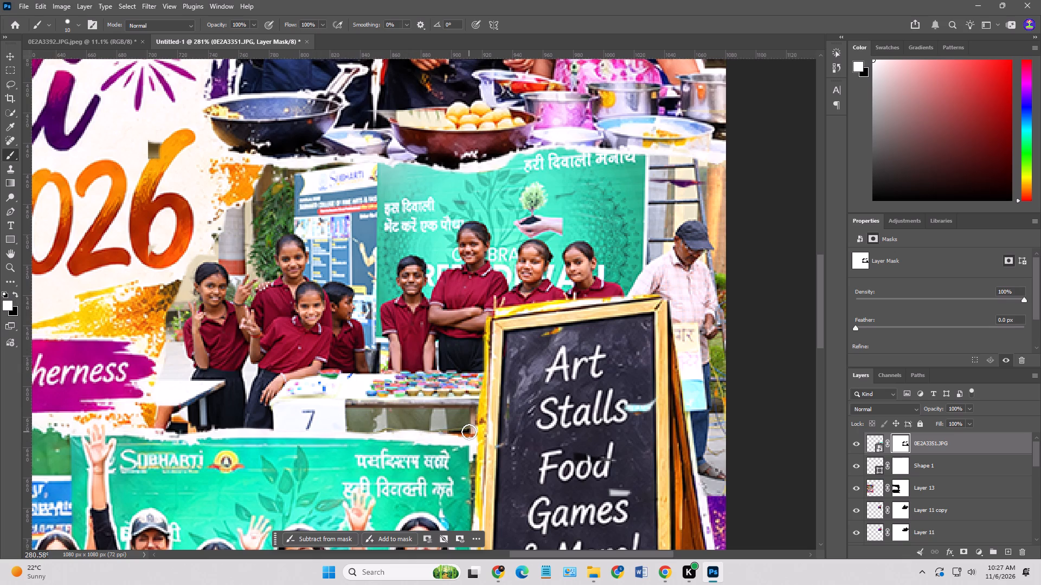
{"action": "left_click", "coordinate": [470, 432], "text": "shift"}
{"action": "left_click", "coordinate": [471, 430], "text": "shift"}
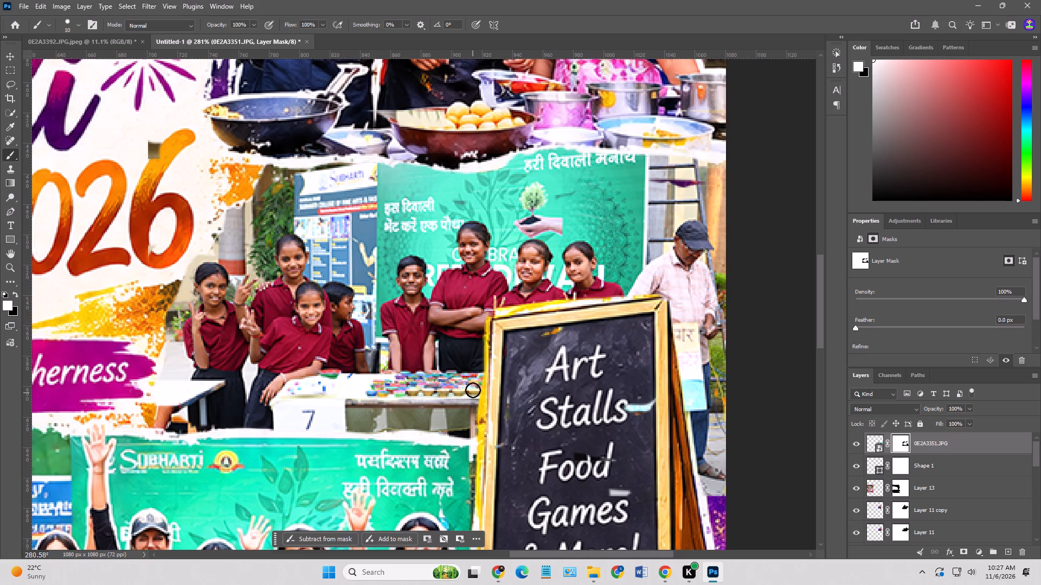
{"action": "left_click", "coordinate": [474, 385], "text": "shift"}
{"action": "left_click_drag", "start_coordinate": [450, 424], "coordinate": [384, 423]}
{"action": "left_click_drag", "start_coordinate": [384, 423], "coordinate": [440, 430]}
Brush white on the mask to reveal the small table and its legs between the purple ribbon and the first child.
{"action": "left_click_drag", "start_coordinate": [197, 425], "coordinate": [192, 424]}
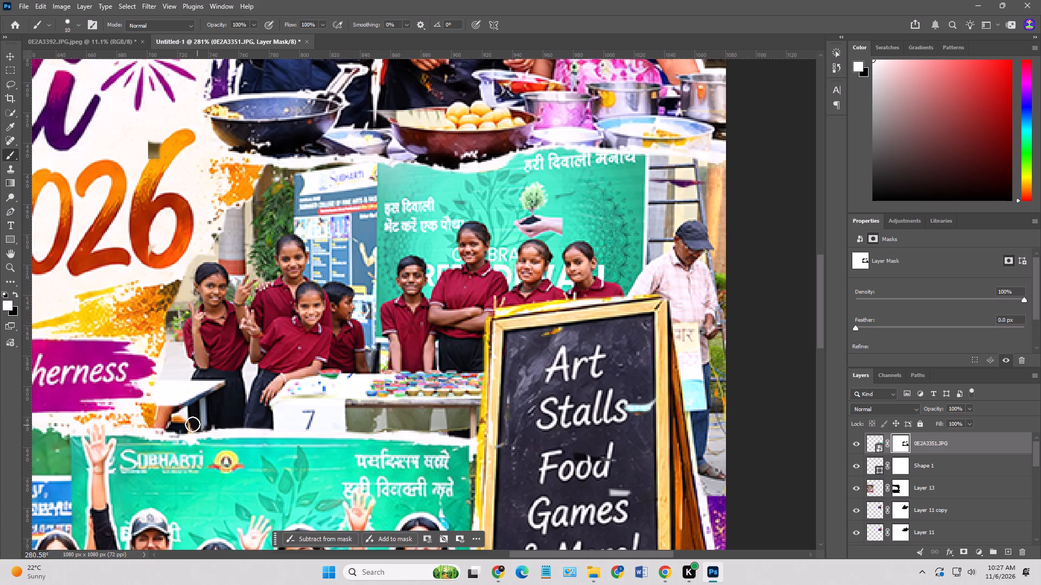
{"action": "left_click_drag", "start_coordinate": [192, 424], "coordinate": [150, 397]}
{"action": "left_click_drag", "start_coordinate": [150, 397], "coordinate": [163, 381]}
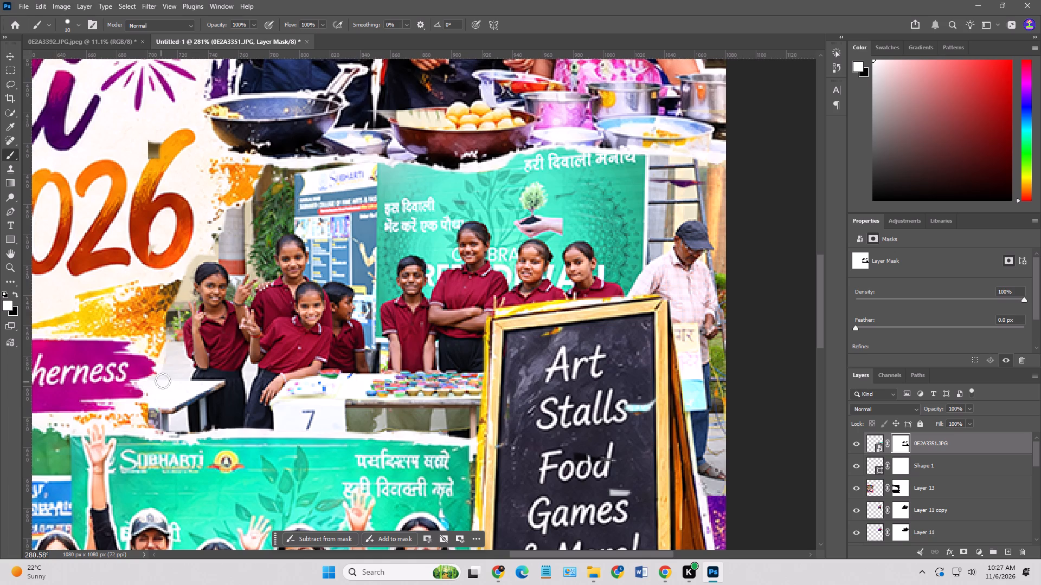
{"action": "left_click_drag", "start_coordinate": [163, 381], "coordinate": [199, 378]}
{"action": "left_click_drag", "start_coordinate": [199, 378], "coordinate": [207, 417]}
{"action": "left_click_drag", "start_coordinate": [207, 417], "coordinate": [197, 415]}
{"action": "left_click", "coordinate": [157, 417]}
Brush black on the mask to trim the diya-stall photo's outer edge beside the first child, from head height to the purple ribbon's end.
{"action": "left_click", "coordinate": [16, 291]}
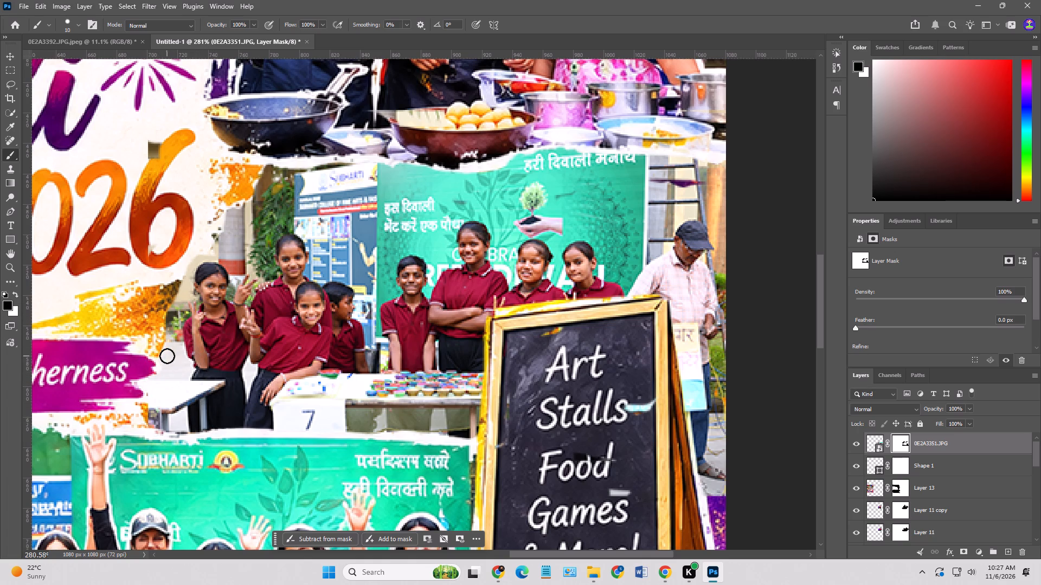
{"action": "left_click", "coordinate": [167, 356]}
{"action": "left_click_drag", "start_coordinate": [180, 362], "coordinate": [171, 350]}
{"action": "key", "text": "ctrl+z"}
{"action": "key", "text": "ctrl+z"}
{"action": "left_click_drag", "start_coordinate": [160, 337], "coordinate": [183, 288]}
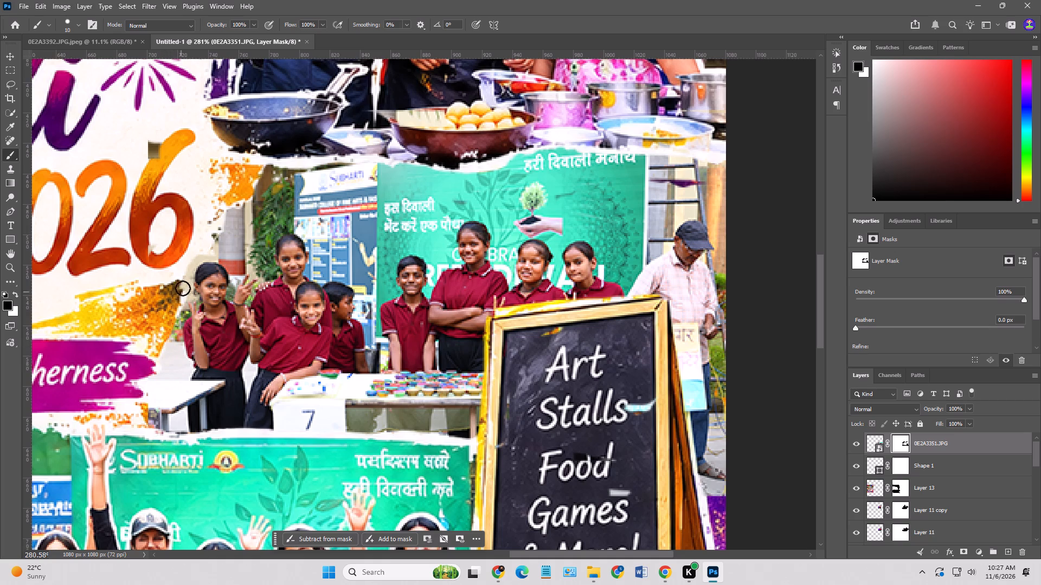
{"action": "left_click_drag", "start_coordinate": [183, 288], "coordinate": [186, 274]}
{"action": "left_click_drag", "start_coordinate": [186, 274], "coordinate": [184, 278]}
{"action": "key", "text": "ctrl+z"}
{"action": "left_click_drag", "start_coordinate": [185, 282], "coordinate": [165, 322]}
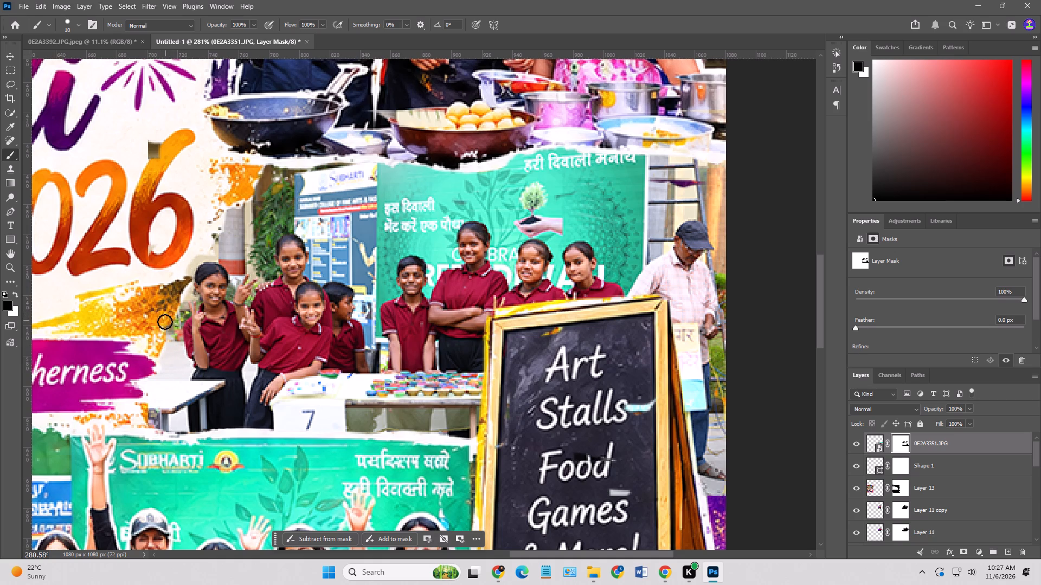
{"action": "left_click_drag", "start_coordinate": [165, 322], "coordinate": [183, 283]}
{"action": "left_click_drag", "start_coordinate": [183, 283], "coordinate": [173, 315]}
{"action": "left_click", "coordinate": [170, 323]}
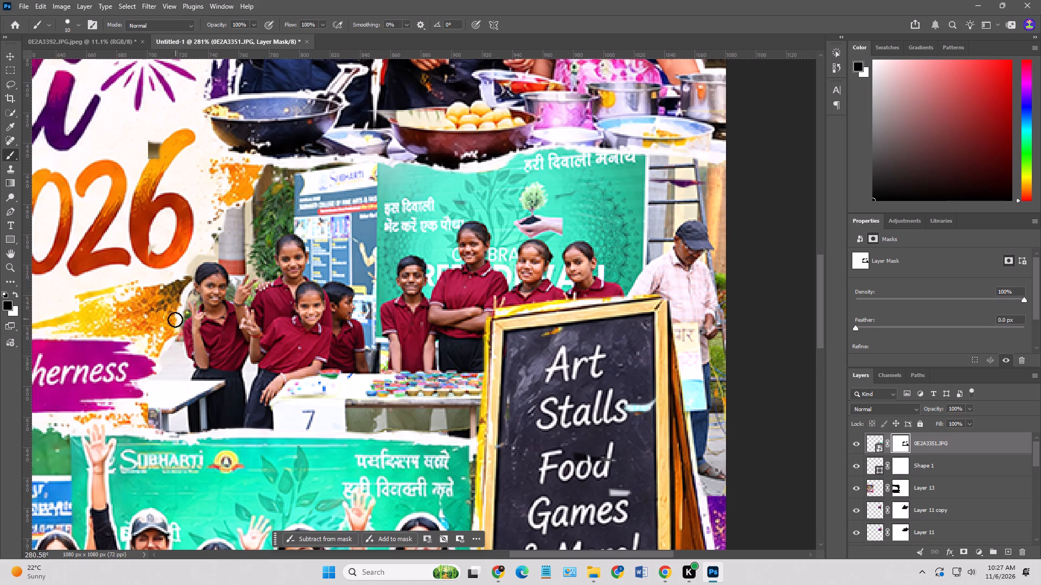
{"action": "left_click", "coordinate": [158, 348]}
Brush white on the mask to restore the area behind the first child's arm, shoulder and hair, above the small table.
{"action": "left_click", "coordinate": [16, 292]}
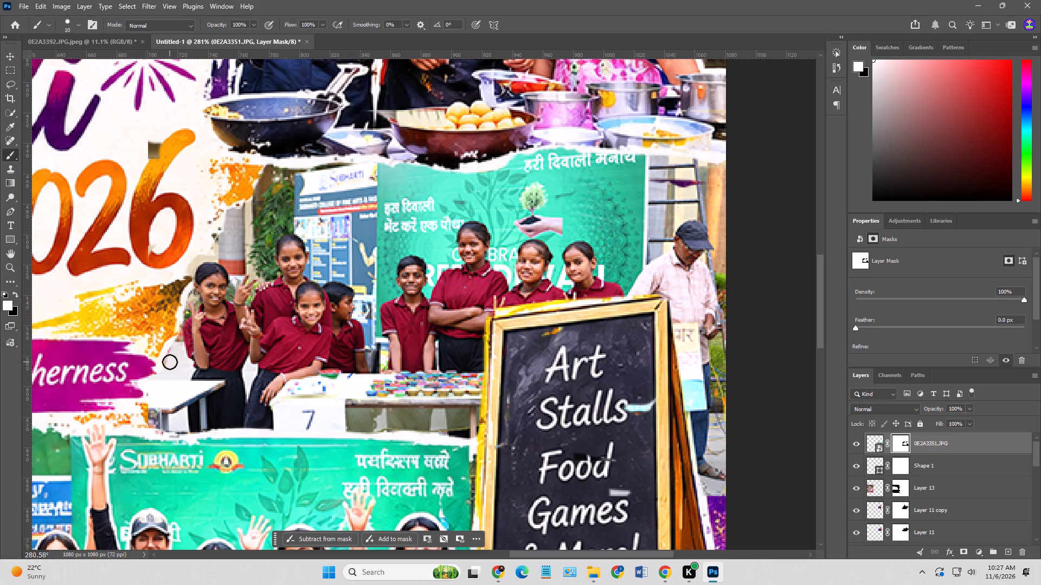
{"action": "left_click", "coordinate": [171, 363]}
{"action": "left_click", "coordinate": [172, 355]}
{"action": "left_click", "coordinate": [177, 347]}
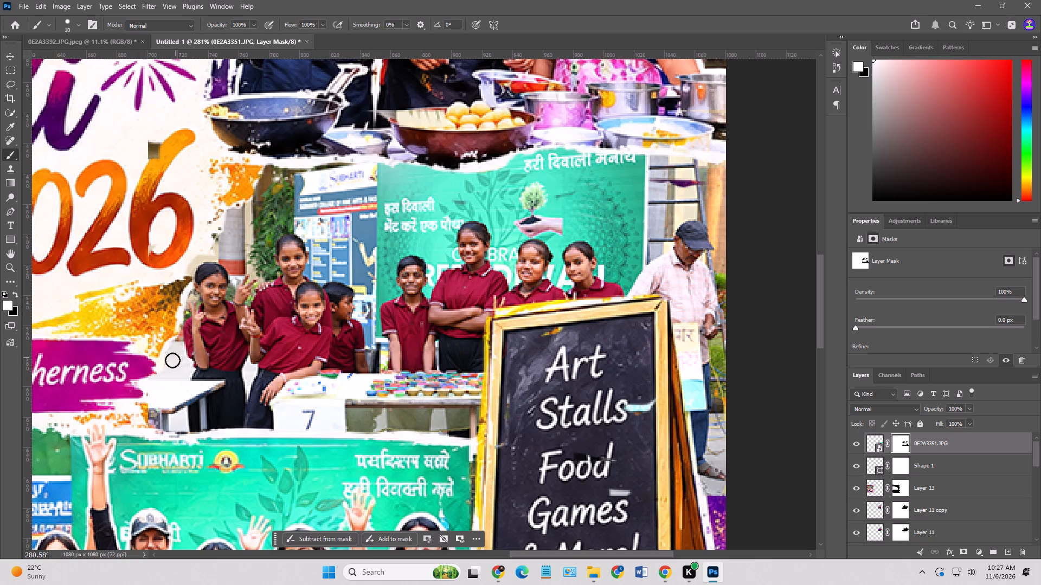
{"action": "left_click", "coordinate": [169, 363]}
{"action": "left_click", "coordinate": [182, 337]}
{"action": "left_click", "coordinate": [193, 313]}
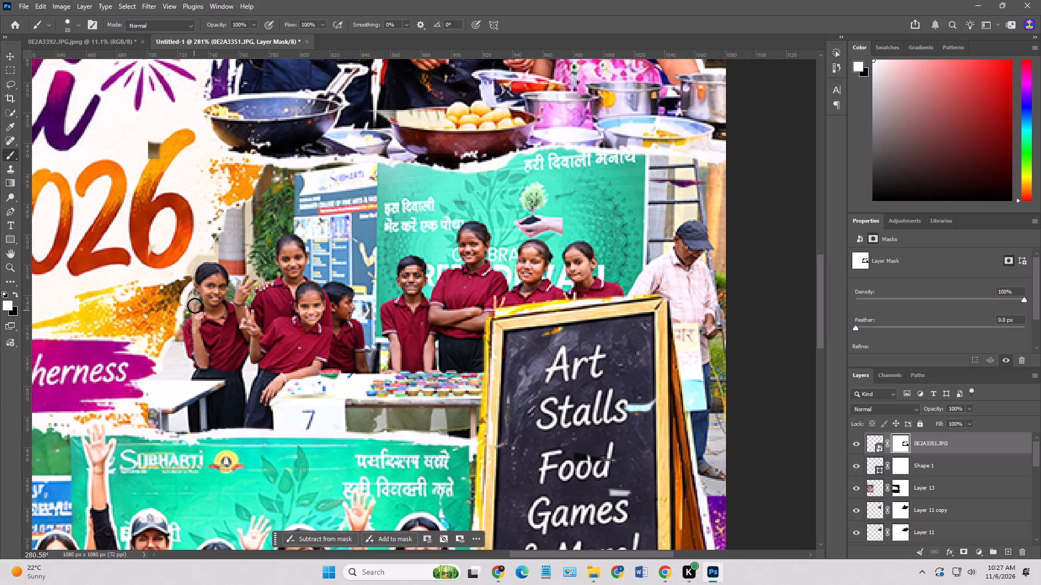
{"action": "left_click", "coordinate": [195, 298]}
{"action": "left_click", "coordinate": [196, 296]}
Brush black on the mask to trim the photo's edge above the first child's head, beside the 2026 lettering.
{"action": "left_click", "coordinate": [17, 294]}
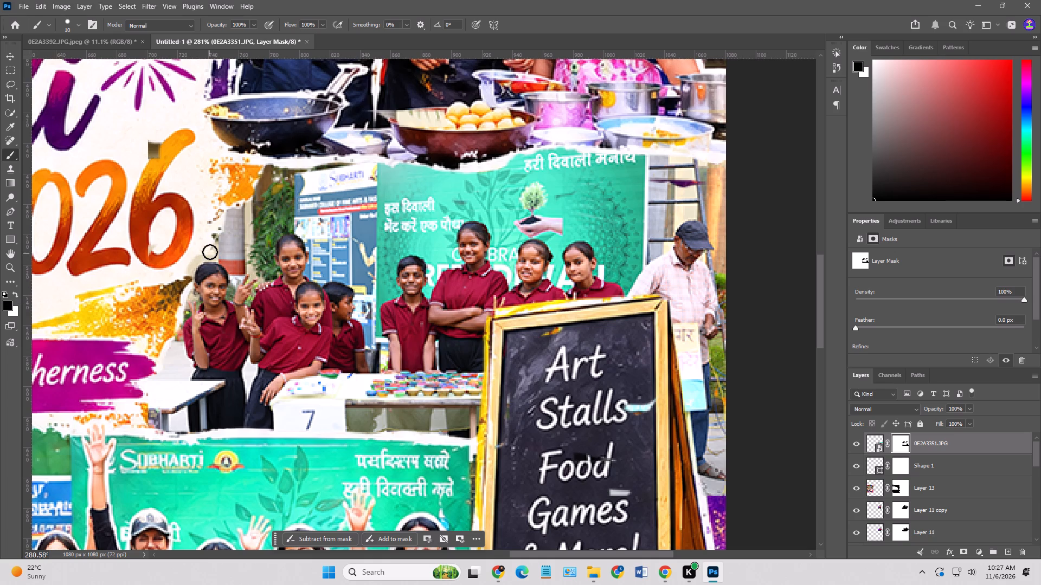
{"action": "left_click_drag", "start_coordinate": [210, 252], "coordinate": [181, 274]}
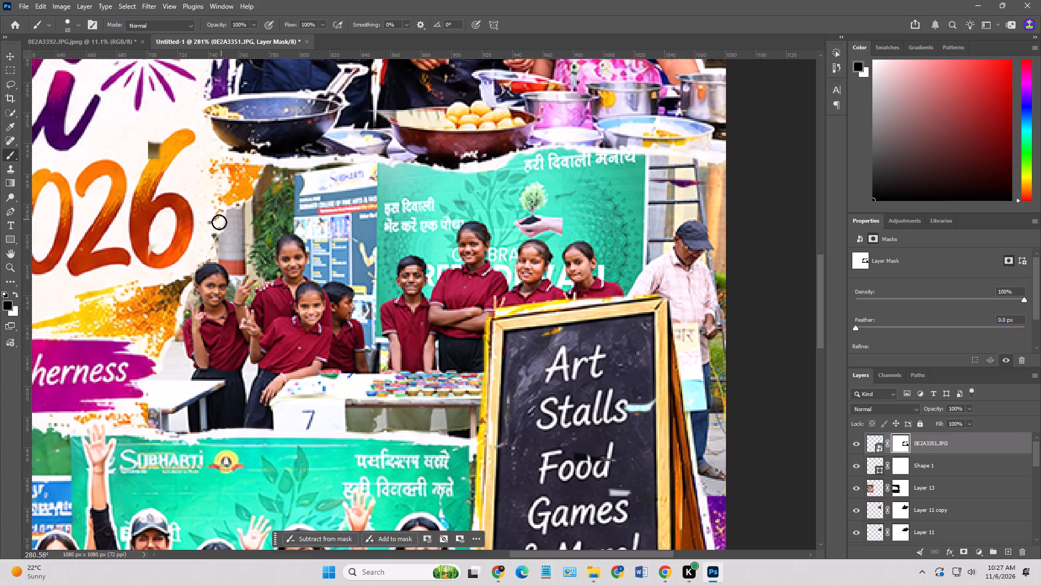
{"action": "left_click_drag", "start_coordinate": [214, 233], "coordinate": [198, 252]}
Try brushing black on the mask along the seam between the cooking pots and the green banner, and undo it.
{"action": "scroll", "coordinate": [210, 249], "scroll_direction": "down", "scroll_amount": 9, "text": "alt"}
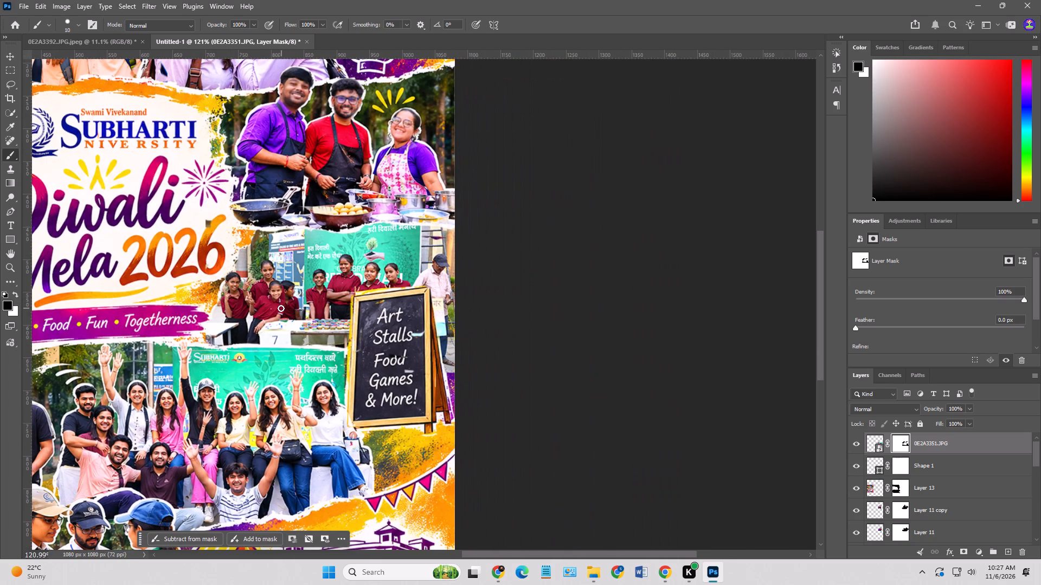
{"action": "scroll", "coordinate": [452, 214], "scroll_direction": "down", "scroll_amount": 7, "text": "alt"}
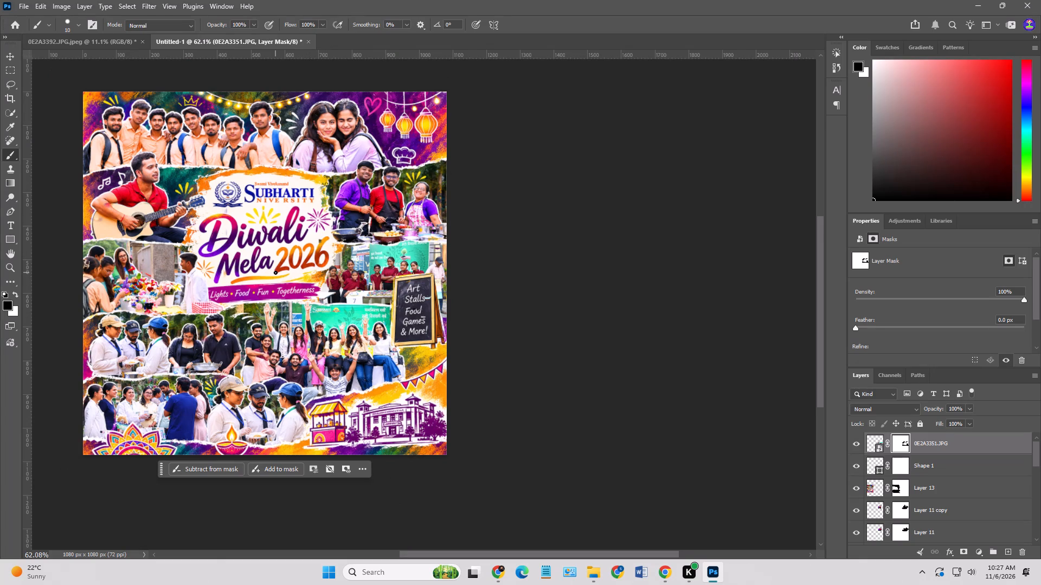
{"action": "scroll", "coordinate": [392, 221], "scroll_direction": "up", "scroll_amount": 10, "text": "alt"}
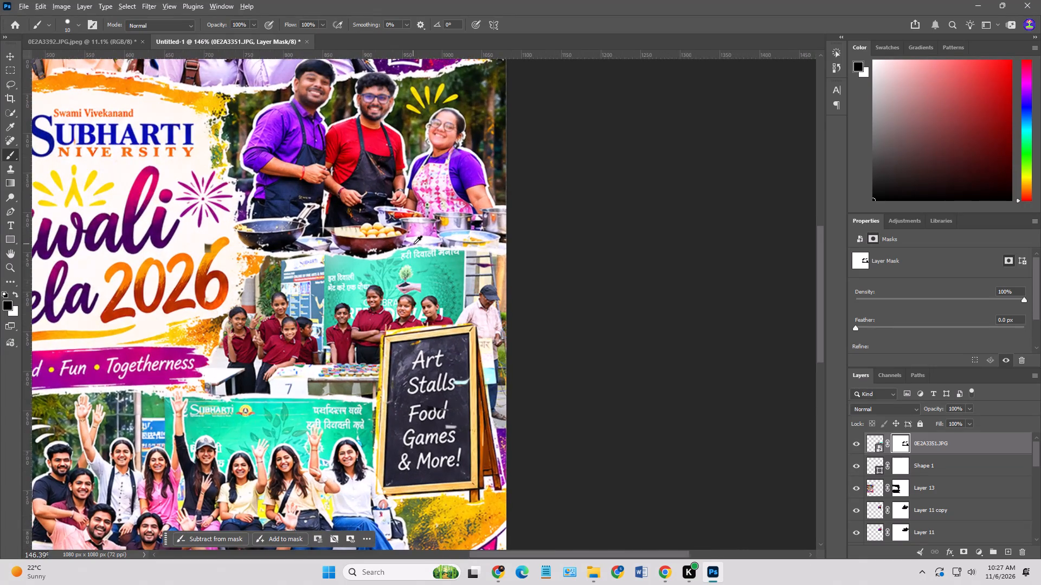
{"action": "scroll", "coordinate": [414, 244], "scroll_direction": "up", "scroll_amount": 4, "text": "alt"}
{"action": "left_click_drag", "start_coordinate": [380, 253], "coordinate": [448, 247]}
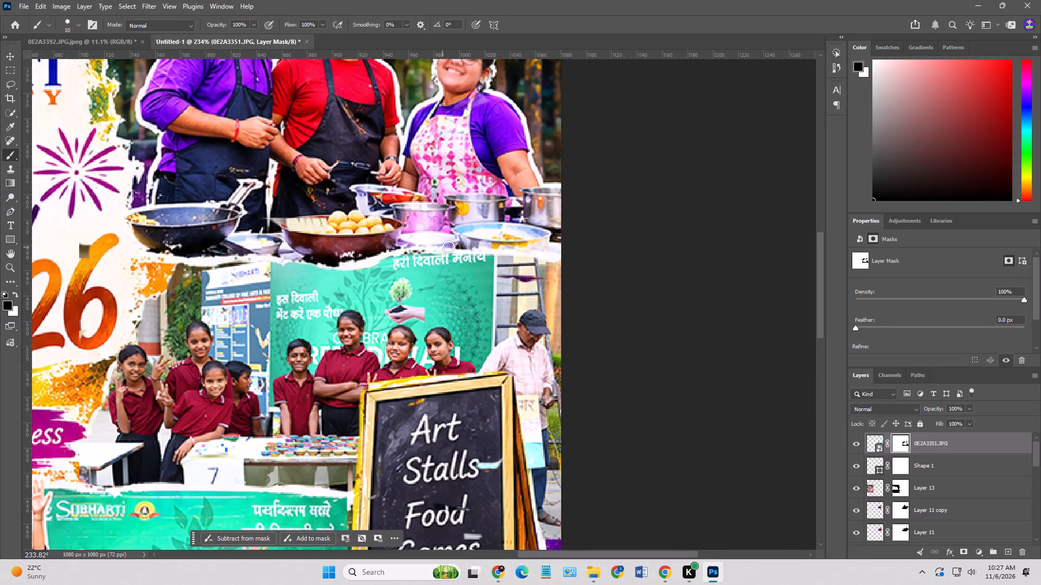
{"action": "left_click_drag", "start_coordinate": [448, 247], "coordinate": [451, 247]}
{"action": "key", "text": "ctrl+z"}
Expand the Resource Boy - Torn Paper Brushes set and select its first torn paper brush.
{"action": "scroll", "coordinate": [240, 273], "scroll_direction": "down", "scroll_amount": 3, "text": "alt"}
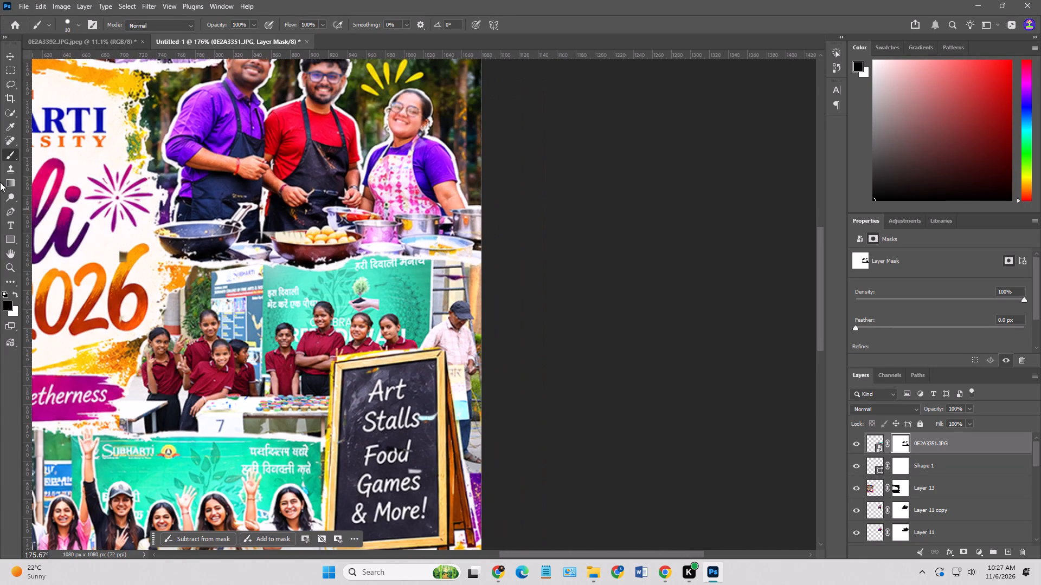
{"action": "scroll", "coordinate": [438, 229], "scroll_direction": "down", "scroll_amount": 1, "text": "alt"}
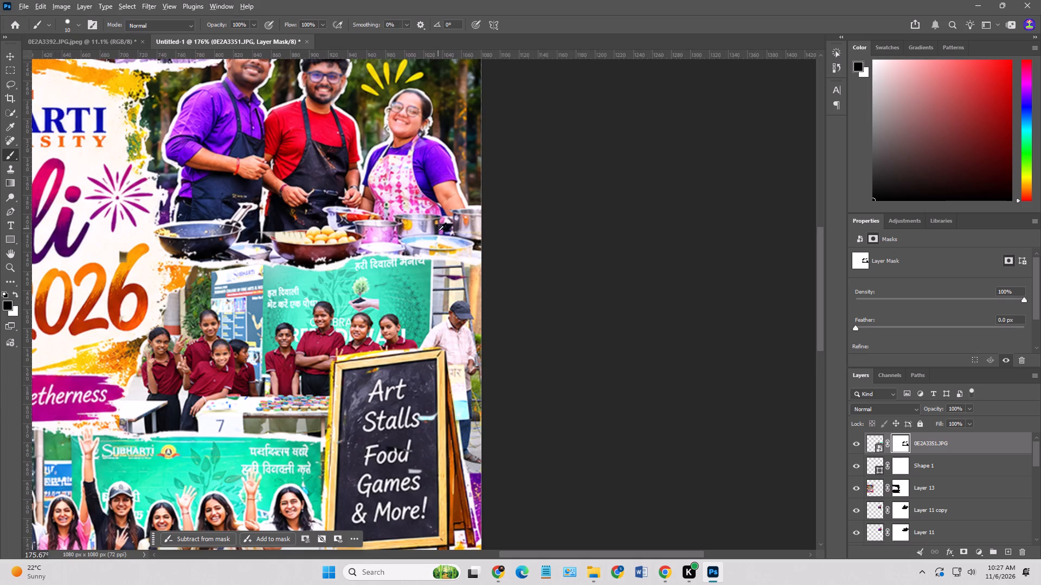
{"action": "scroll", "coordinate": [438, 231], "scroll_direction": "down", "scroll_amount": 6, "text": "alt"}
{"action": "scroll", "coordinate": [370, 367], "scroll_direction": "down", "scroll_amount": 5, "text": "alt"}
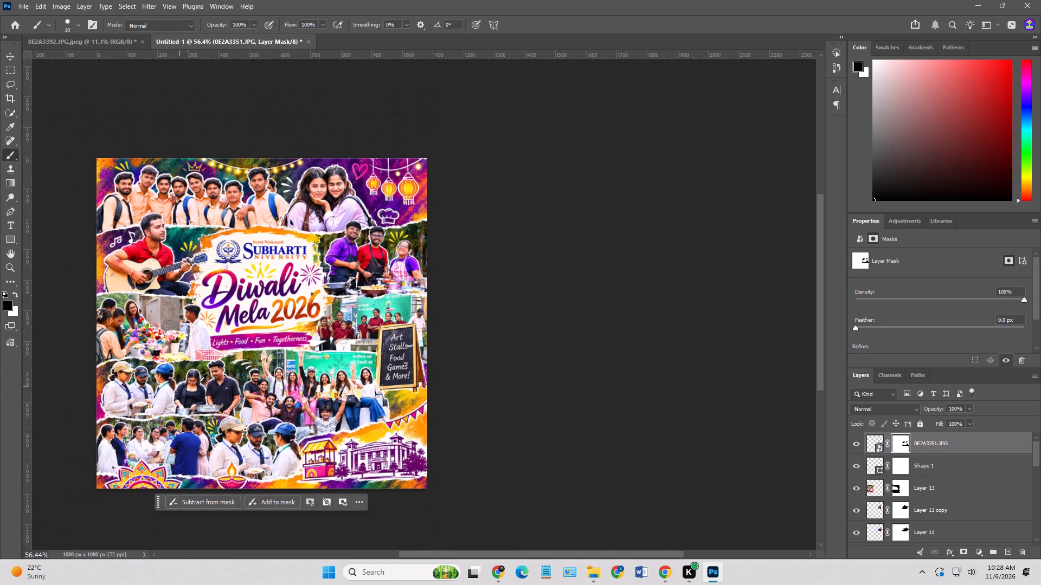
{"action": "scroll", "coordinate": [203, 379], "scroll_direction": "up", "scroll_amount": 3, "text": "alt"}
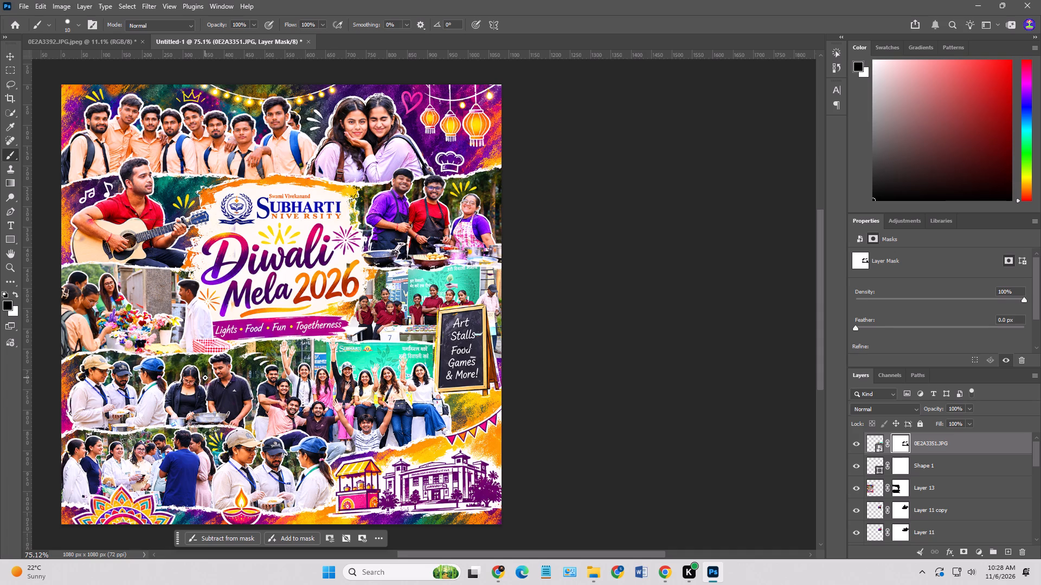
{"action": "left_click", "coordinate": [66, 25]}
{"action": "scroll", "coordinate": [63, 187], "scroll_direction": "down", "scroll_amount": 3}
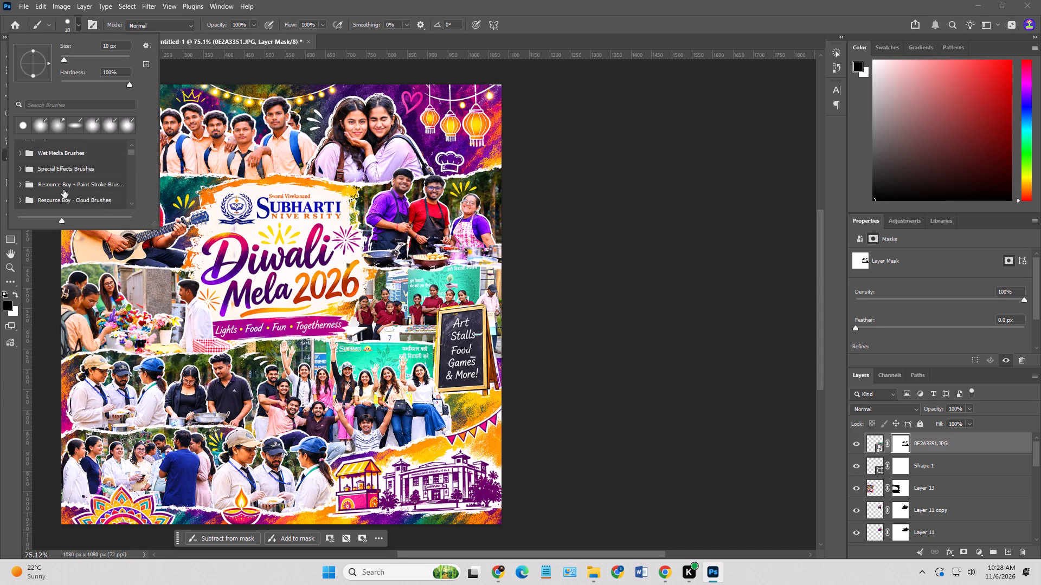
{"action": "scroll", "coordinate": [63, 190], "scroll_direction": "down", "scroll_amount": 2}
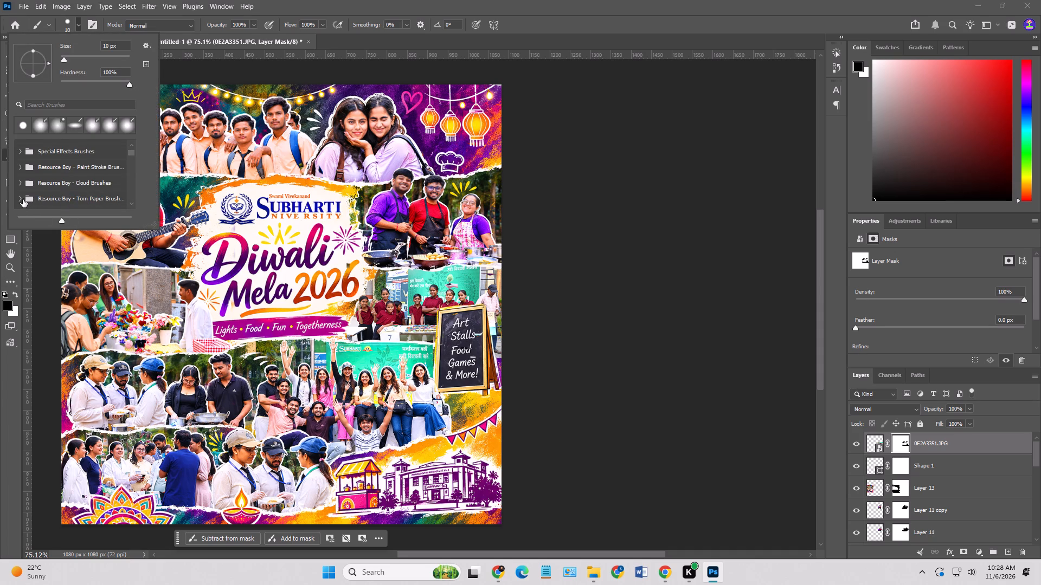
{"action": "left_click", "coordinate": [21, 199]}
{"action": "scroll", "coordinate": [89, 180], "scroll_direction": "down", "scroll_amount": 3}
{"action": "left_click", "coordinate": [78, 190]}
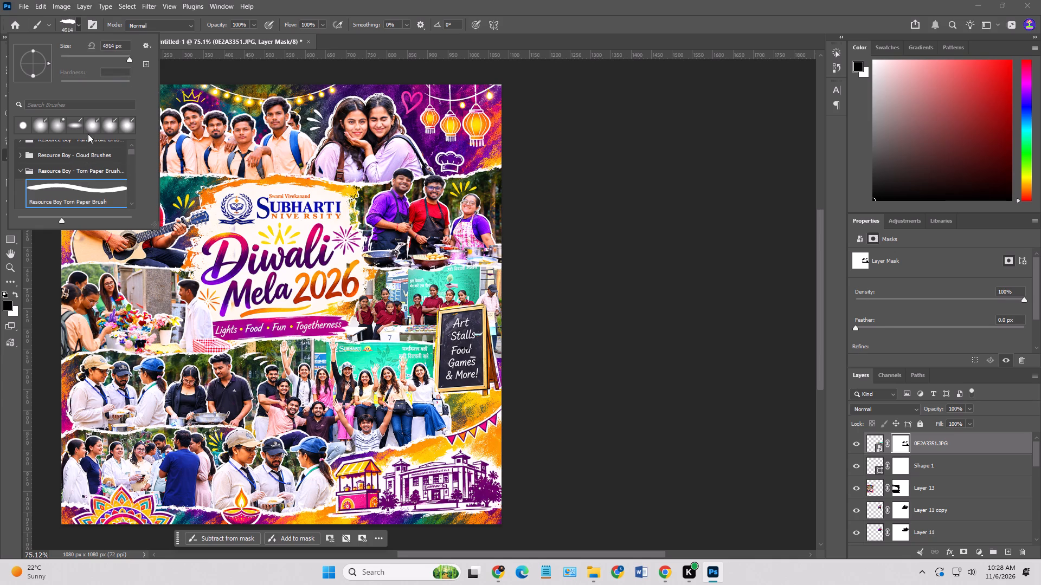
Go through the Resource Boy torn paper brushes one after another and select the 4933 px one.
{"action": "scroll", "coordinate": [90, 141], "scroll_direction": "down", "scroll_amount": 5}
{"action": "left_click", "coordinate": [82, 179]}
{"action": "scroll", "coordinate": [84, 177], "scroll_direction": "down", "scroll_amount": 2}
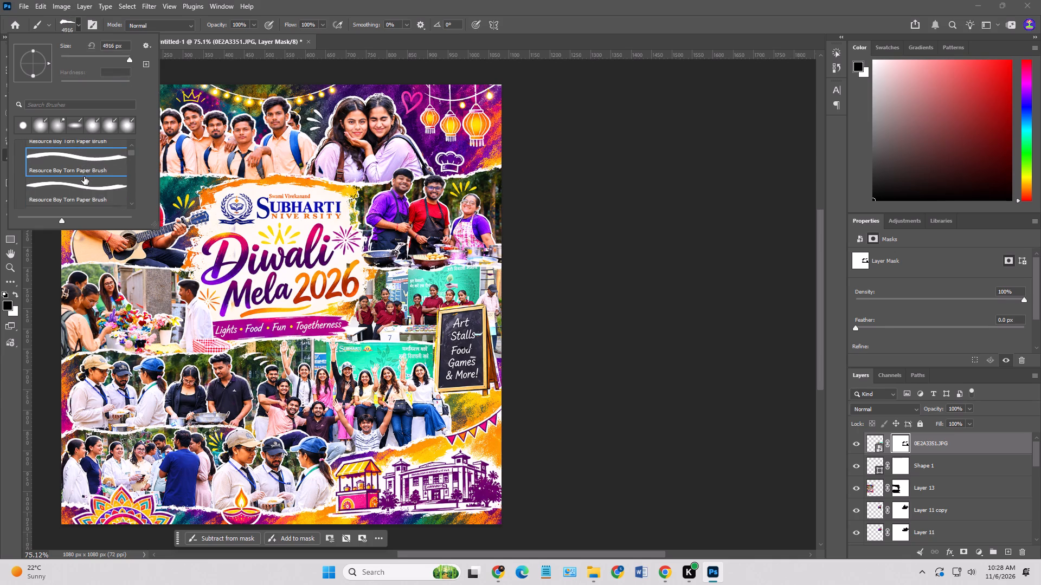
{"action": "left_click", "coordinate": [85, 187]}
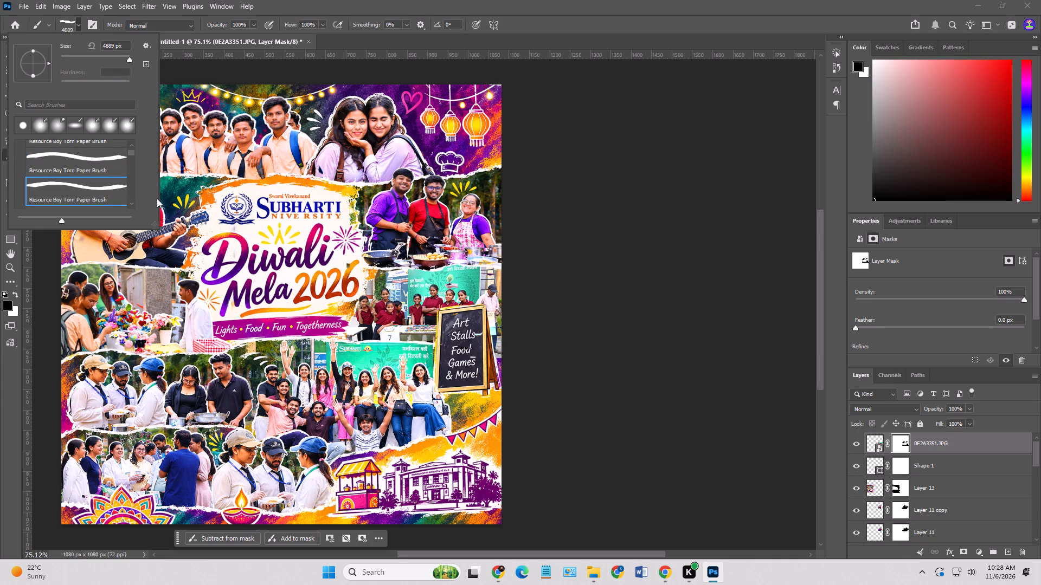
{"action": "scroll", "coordinate": [103, 196], "scroll_direction": "down", "scroll_amount": 2}
{"action": "left_click", "coordinate": [94, 196]}
{"action": "scroll", "coordinate": [97, 185], "scroll_direction": "down", "scroll_amount": 4}
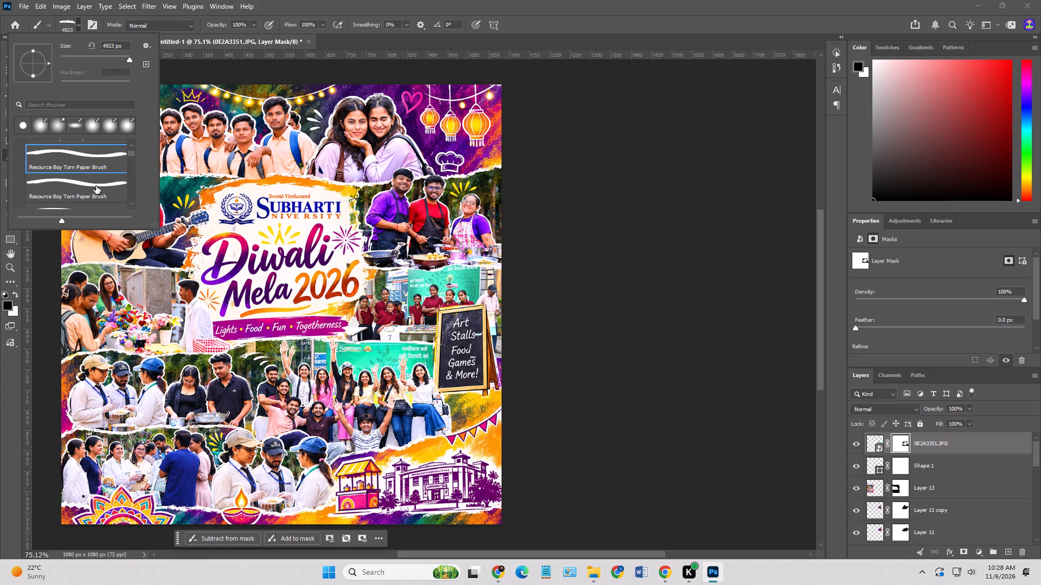
{"action": "left_click", "coordinate": [96, 186]}
{"action": "scroll", "coordinate": [101, 183], "scroll_direction": "down", "scroll_amount": 3}
{"action": "left_click", "coordinate": [95, 184]}
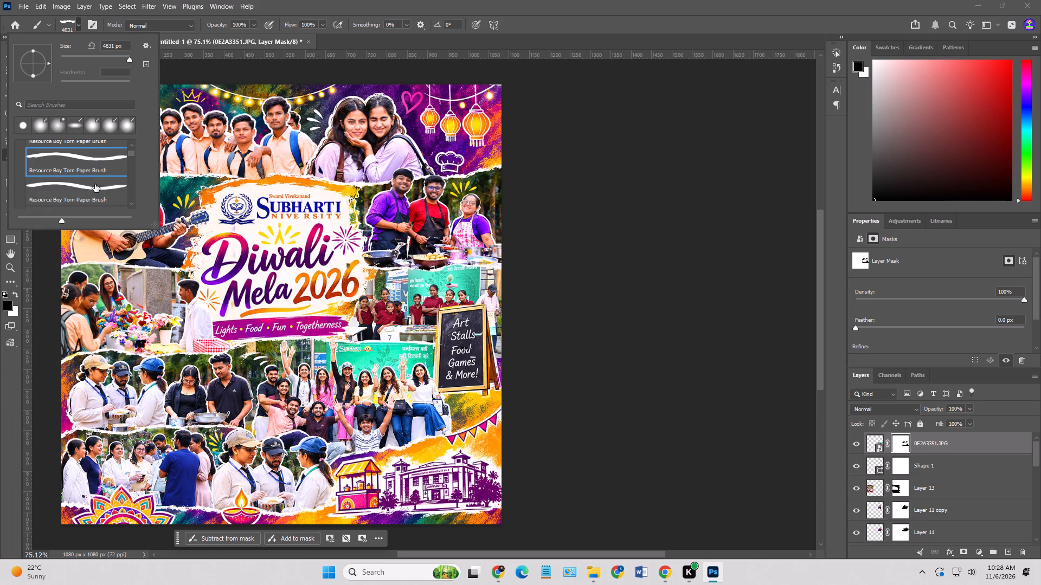
{"action": "scroll", "coordinate": [104, 181], "scroll_direction": "down", "scroll_amount": 4}
{"action": "left_click", "coordinate": [98, 185]}
{"action": "scroll", "coordinate": [106, 180], "scroll_direction": "down", "scroll_amount": 2}
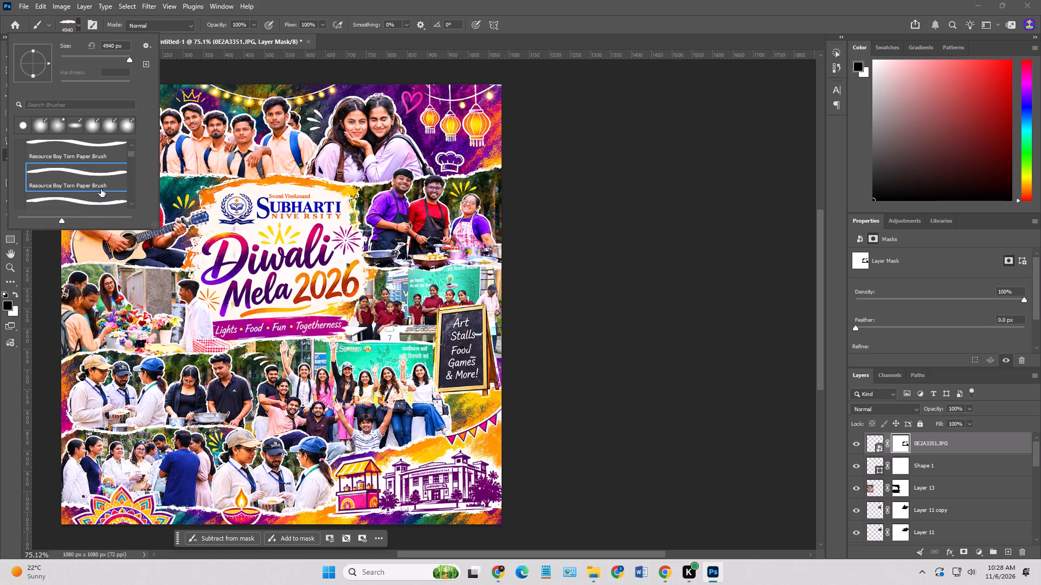
{"action": "left_click", "coordinate": [100, 192]}
{"action": "scroll", "coordinate": [105, 174], "scroll_direction": "down", "scroll_amount": 4}
{"action": "left_click", "coordinate": [98, 184]}
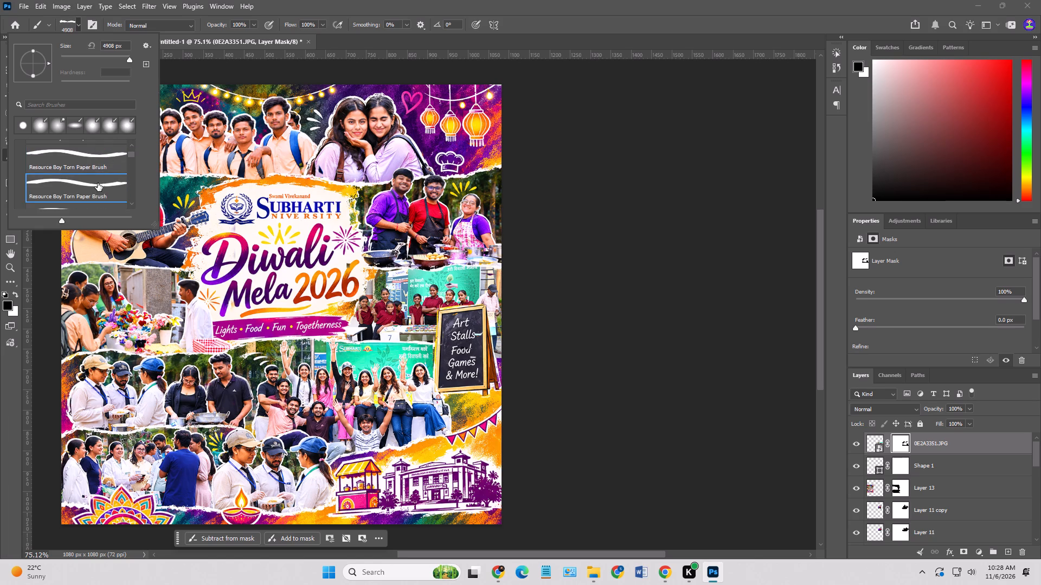
{"action": "scroll", "coordinate": [101, 177], "scroll_direction": "down", "scroll_amount": 2}
{"action": "left_click", "coordinate": [96, 192]}
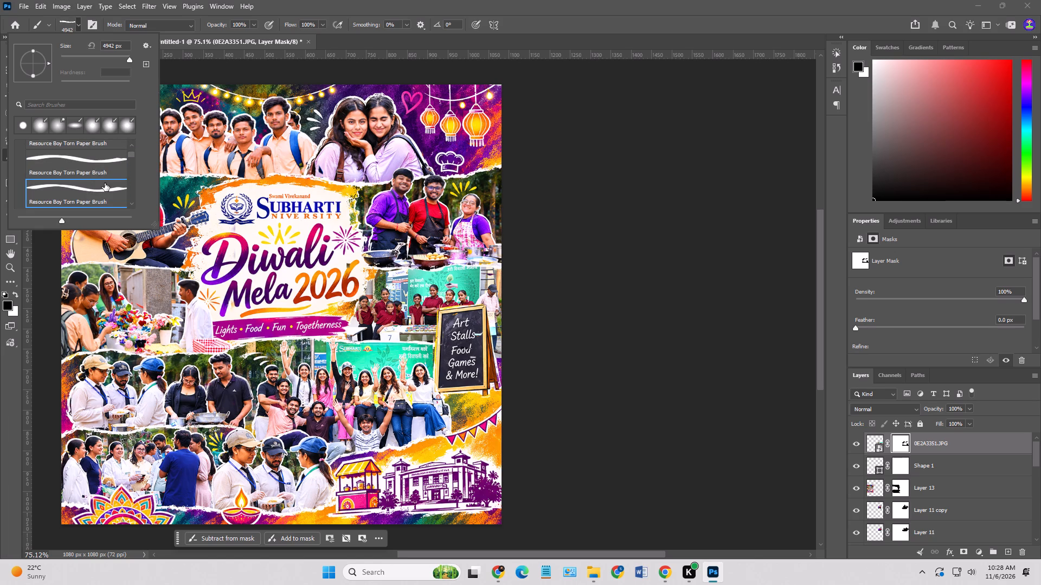
{"action": "scroll", "coordinate": [95, 191], "scroll_direction": "down", "scroll_amount": 4}
{"action": "left_click", "coordinate": [91, 184]}
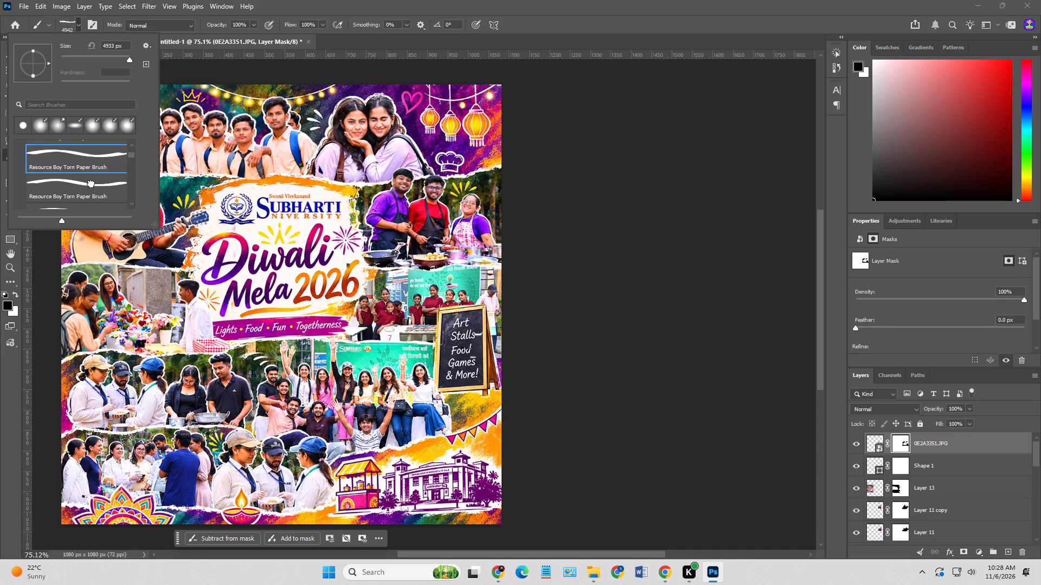
{"action": "scroll", "coordinate": [99, 188], "scroll_direction": "down", "scroll_amount": 2}
{"action": "left_click", "coordinate": [97, 193]}
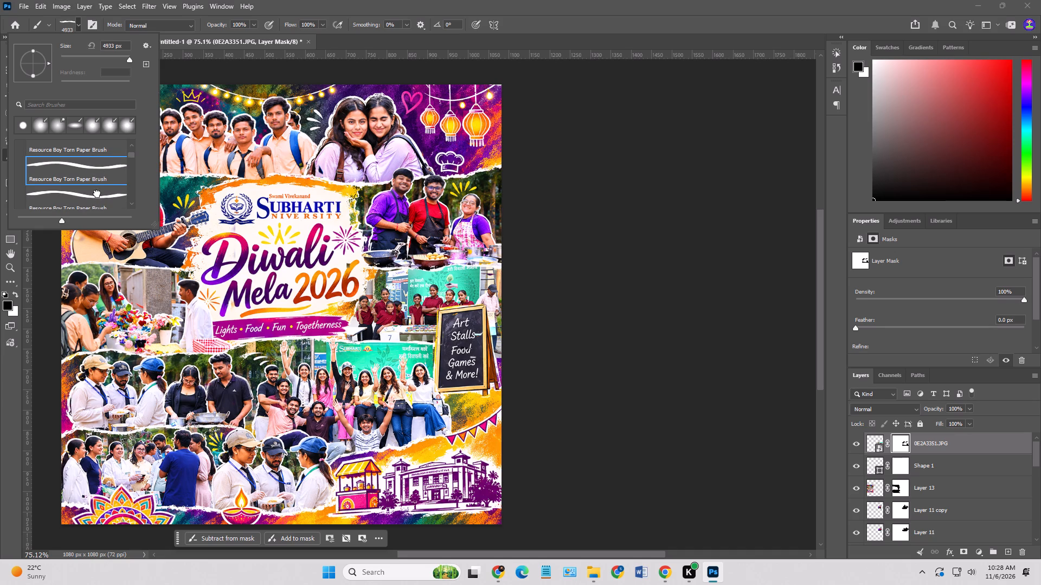
{"action": "left_click", "coordinate": [100, 160]}
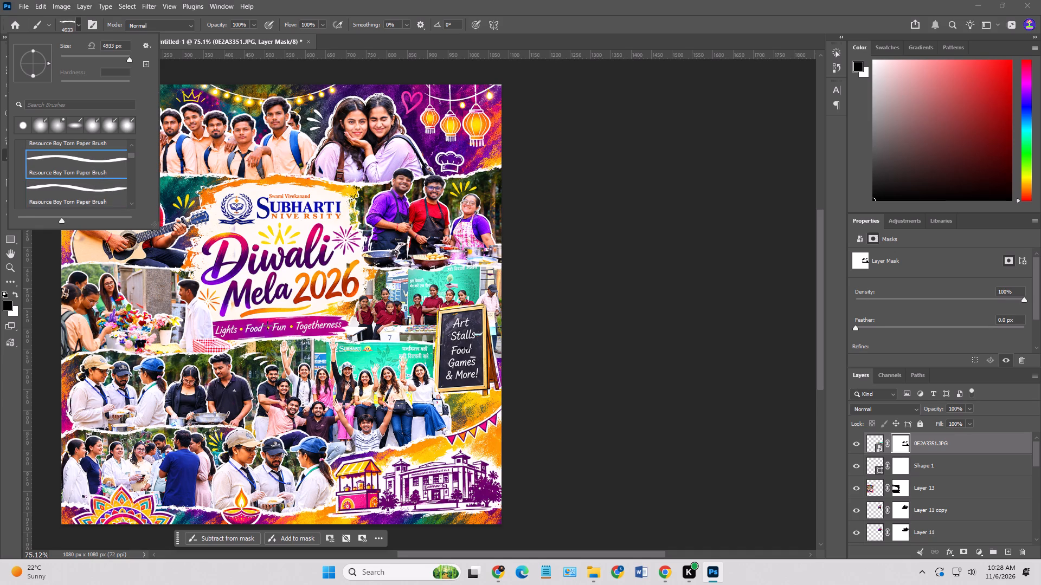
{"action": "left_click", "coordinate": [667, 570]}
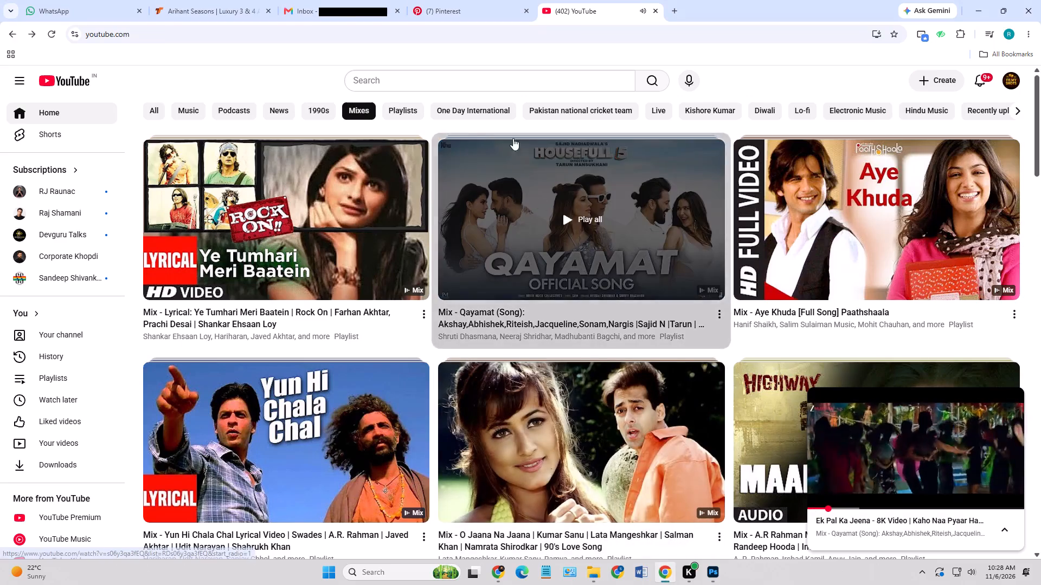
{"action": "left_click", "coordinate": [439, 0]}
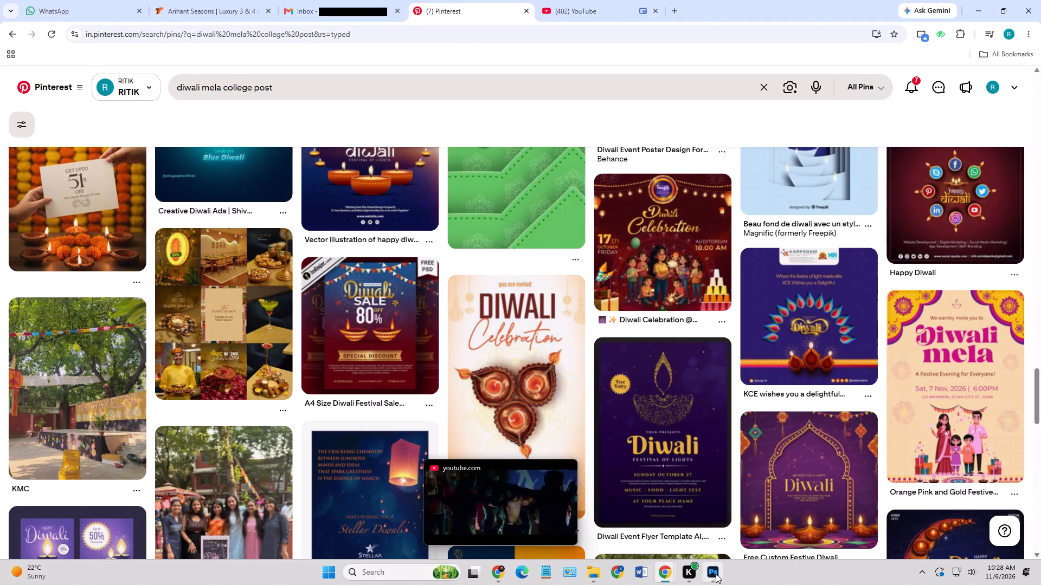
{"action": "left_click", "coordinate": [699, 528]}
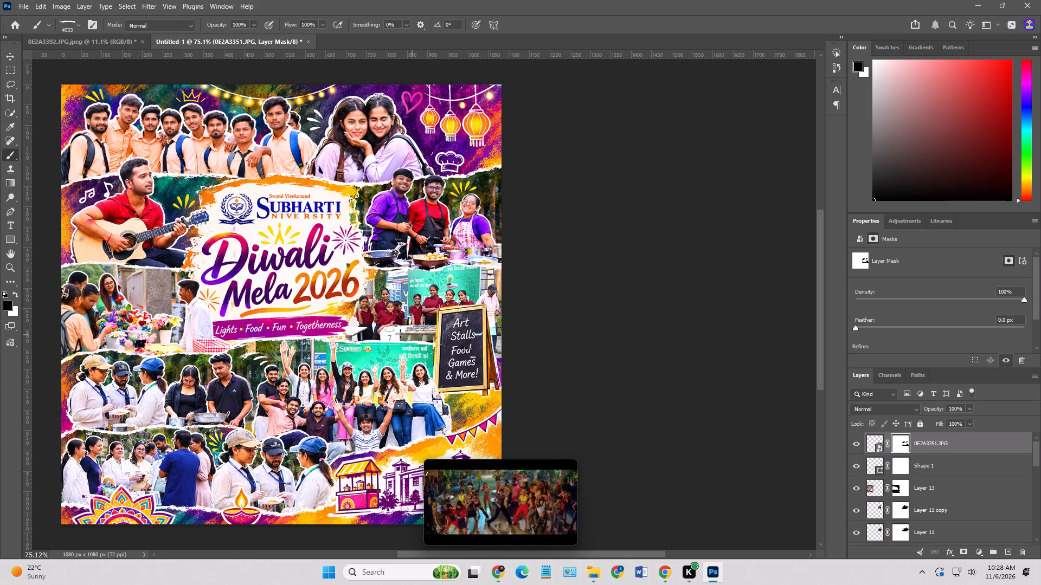
Add a new empty layer directly above the 0E2A3351.JPG photo layer.
{"action": "scroll", "coordinate": [387, 334], "scroll_direction": "up", "scroll_amount": 4, "text": "alt"}
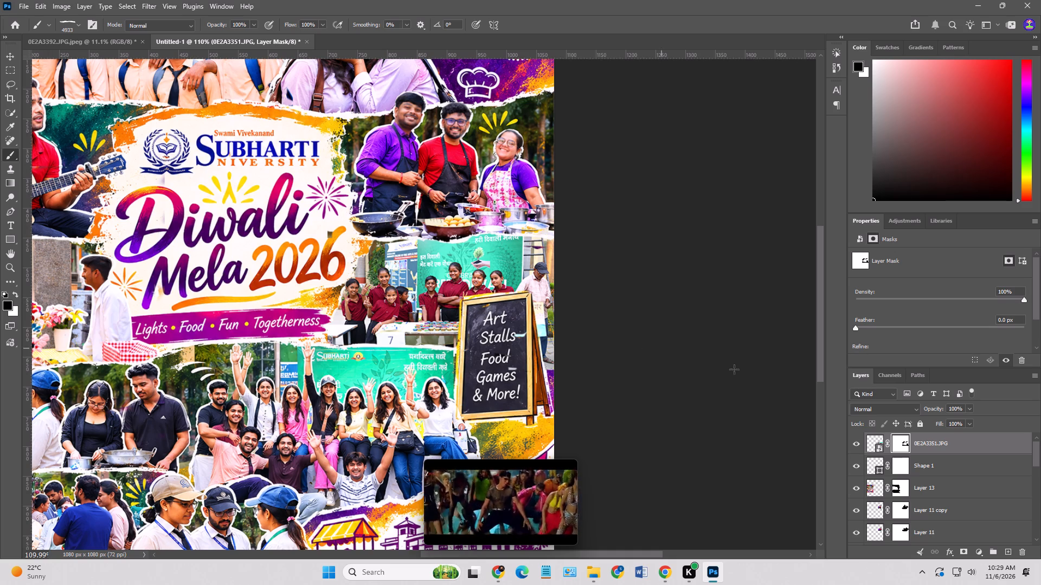
{"action": "left_click", "coordinate": [877, 441]}
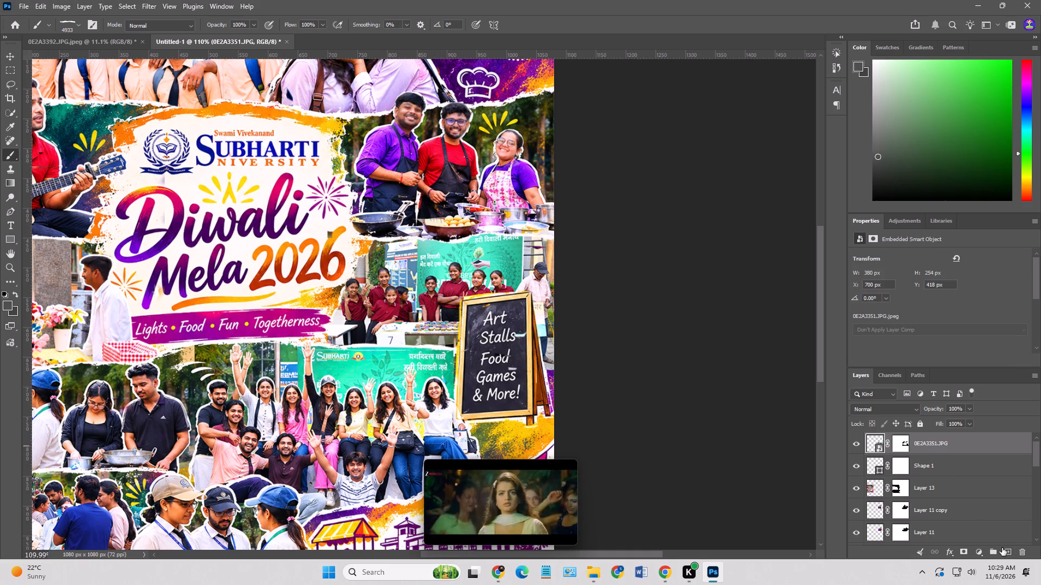
{"action": "left_click", "coordinate": [1002, 548]}
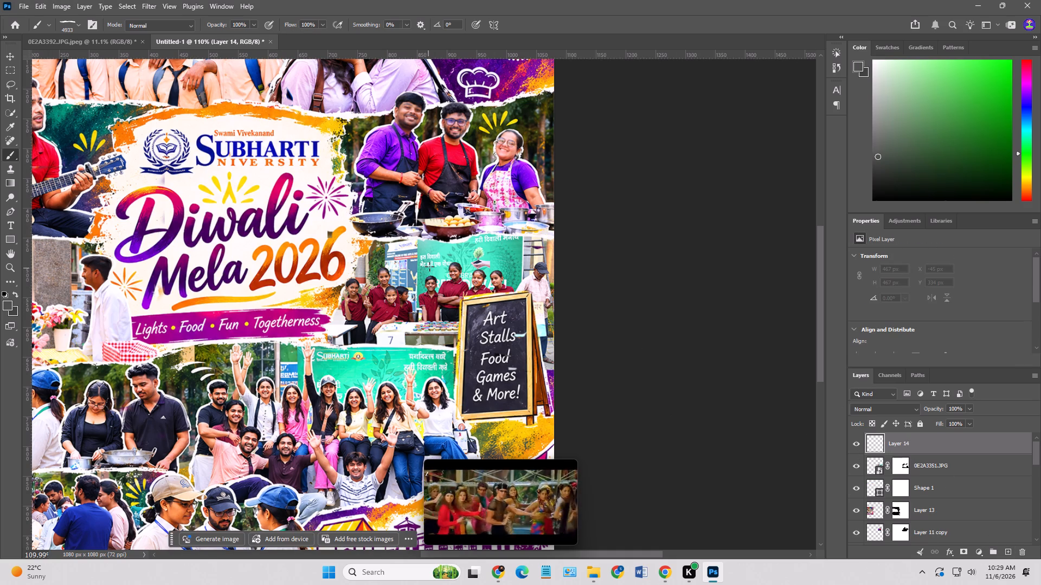
Reduce the torn paper brush size to 100 px.
{"action": "key", "text": "bracketright"}
{"action": "key", "text": "bracketright"}
{"action": "key", "text": "bracketright"}
{"action": "key", "text": "bracketright"}
{"action": "key", "text": "bracketright"}
{"action": "key", "text": "bracketright"}
{"action": "key", "text": "bracketright"}
{"action": "key", "text": "bracketright"}
{"action": "key", "text": "bracketright"}
{"action": "key", "text": "bracketright"}
{"action": "key", "text": "bracketleft"}
{"action": "key", "text": "bracketleft"}
{"action": "key", "text": "bracketleft"}
{"action": "key", "text": "bracketleft"}
{"action": "key", "text": "bracketleft"}
{"action": "key", "text": "bracketleft"}
{"action": "key", "text": "bracketleft"}
{"action": "key", "text": "bracketleft"}
{"action": "key", "text": "bracketleft"}
{"action": "key", "text": "bracketleft"}
{"action": "key", "text": "bracketleft"}
{"action": "key", "text": "bracketleft"}
{"action": "key", "text": "bracketleft"}
{"action": "key", "text": "bracketleft"}
{"action": "key", "text": "bracketleft"}
{"action": "key", "text": "bracketleft"}
{"action": "key", "text": "bracketleft"}
{"action": "key", "text": "bracketleft"}
{"action": "key", "text": "bracketleft"}
{"action": "key", "text": "bracketleft"}
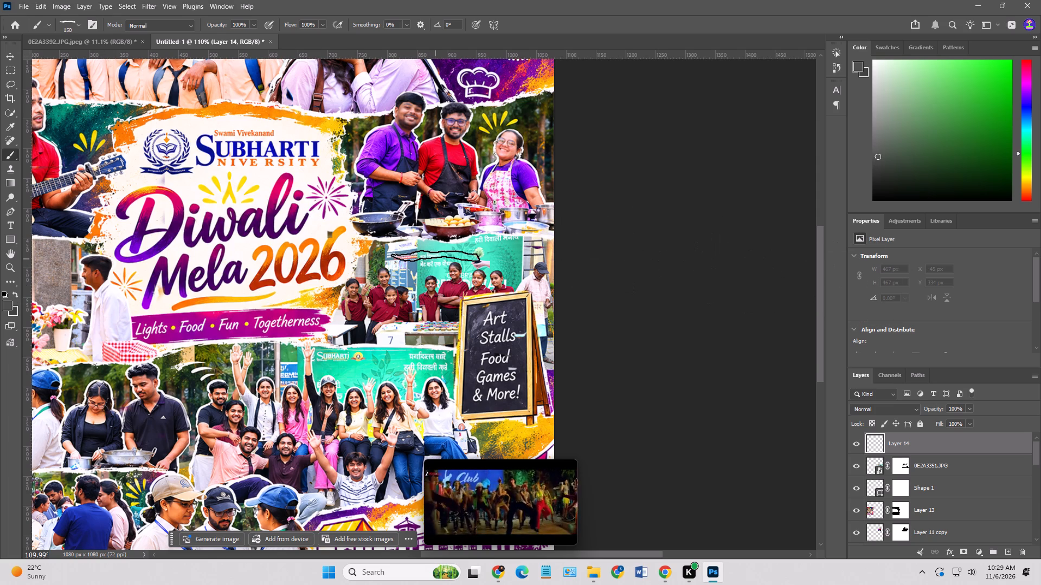
{"action": "key", "text": "bracketleft"}
{"action": "key", "text": "bracketleft"}
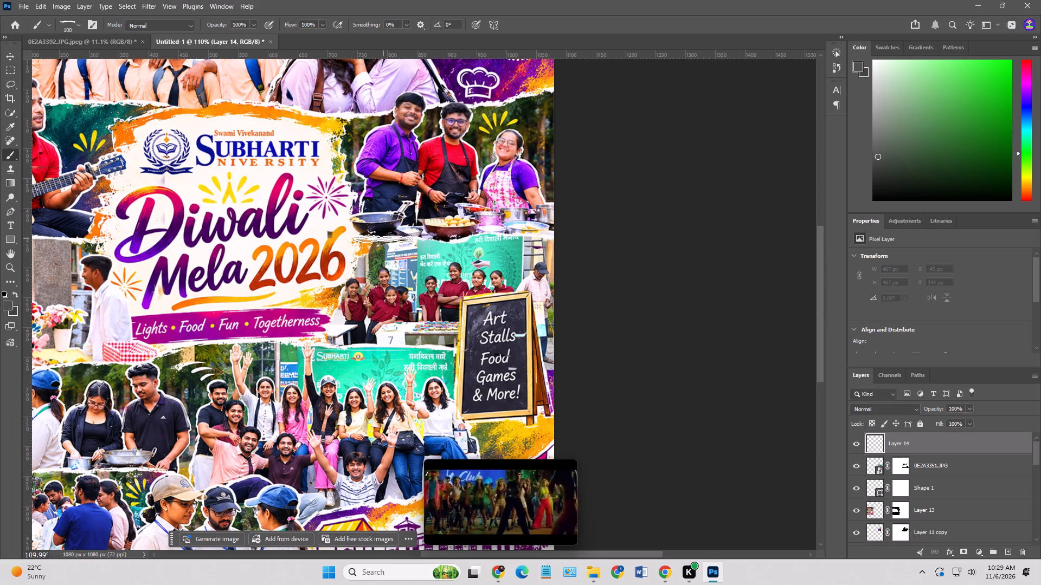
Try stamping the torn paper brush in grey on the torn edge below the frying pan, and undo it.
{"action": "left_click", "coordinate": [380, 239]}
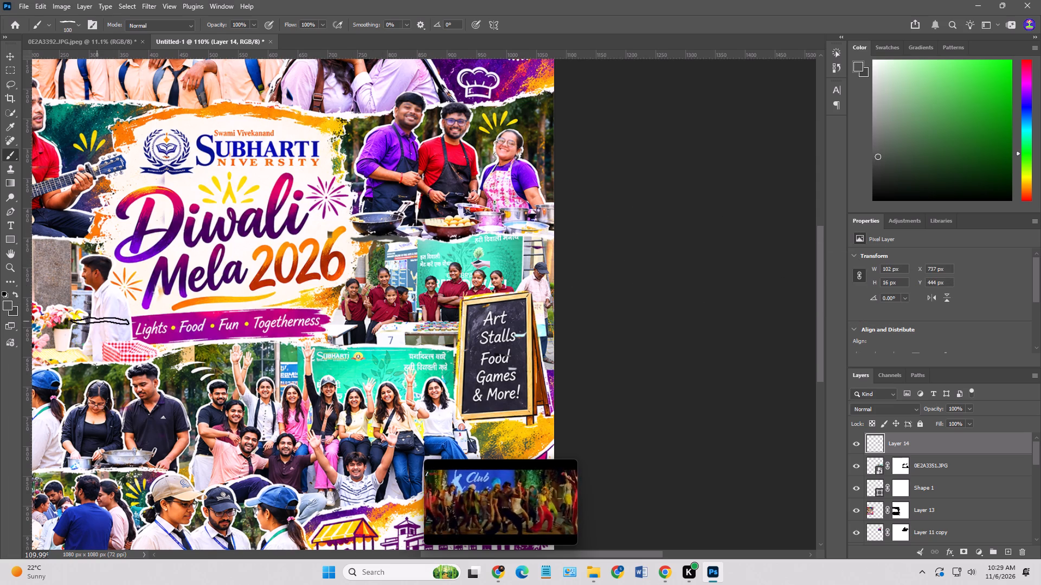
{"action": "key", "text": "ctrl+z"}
Sample the white of the torn edge below the frying pan as the brush colour.
{"action": "left_click", "coordinate": [385, 240], "text": "alt"}
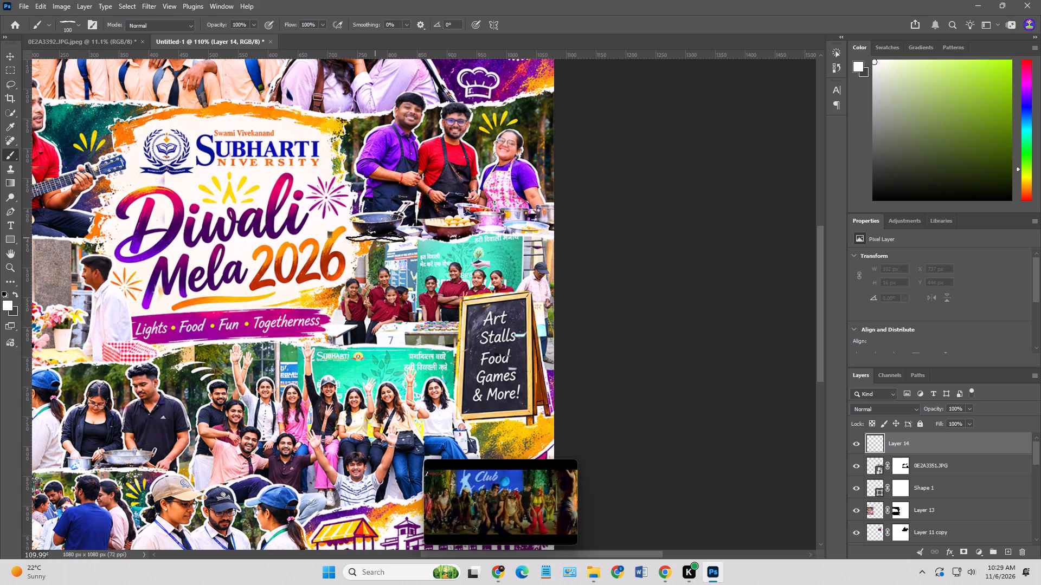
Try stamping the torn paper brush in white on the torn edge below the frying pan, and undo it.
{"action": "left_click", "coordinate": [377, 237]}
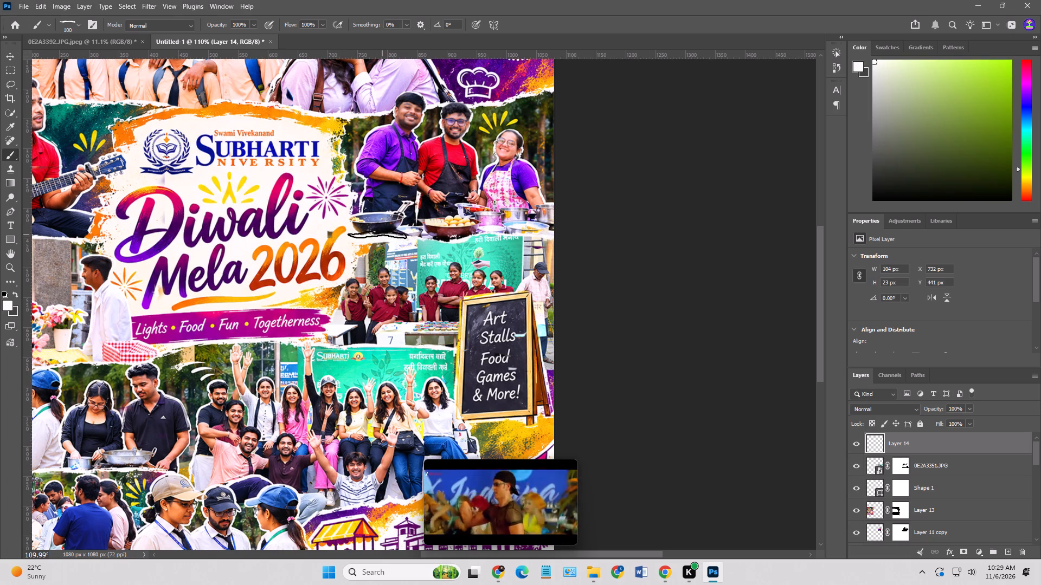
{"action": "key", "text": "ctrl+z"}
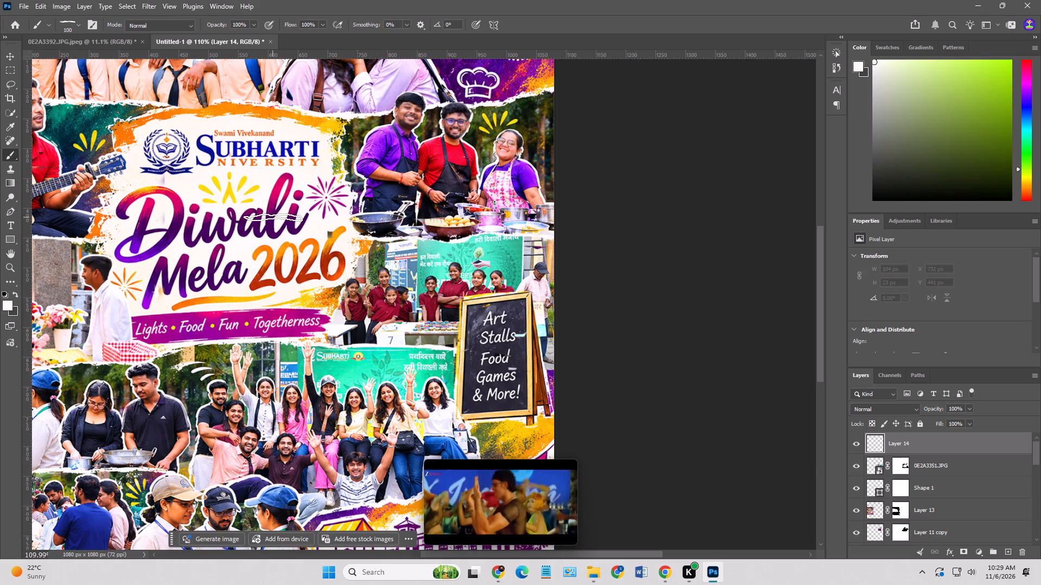
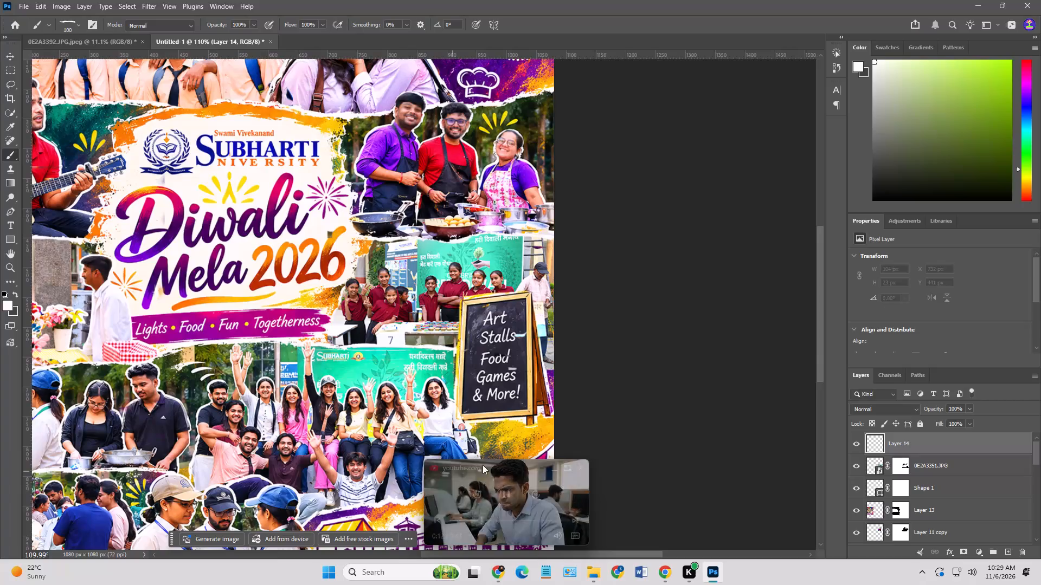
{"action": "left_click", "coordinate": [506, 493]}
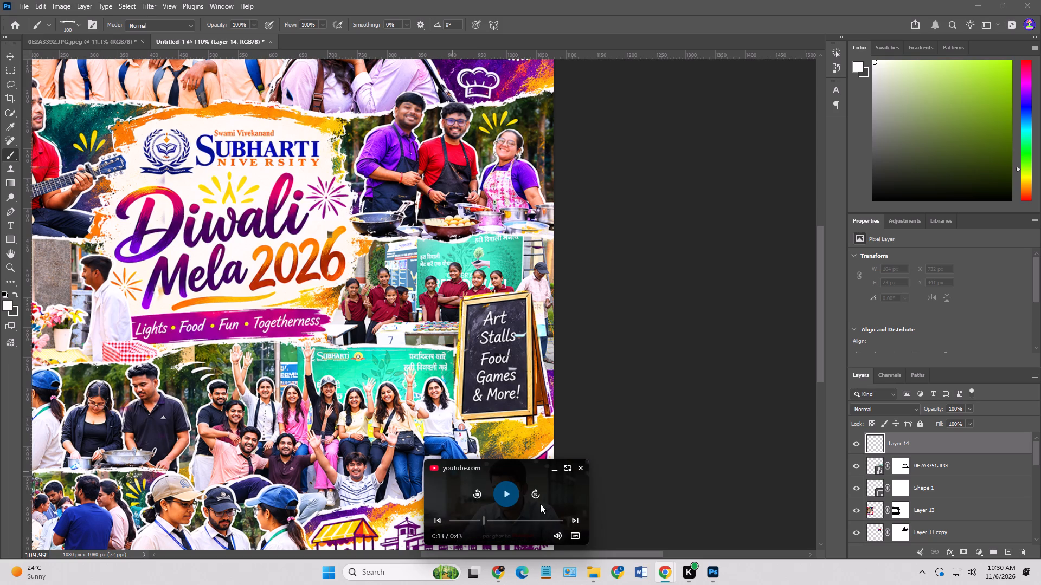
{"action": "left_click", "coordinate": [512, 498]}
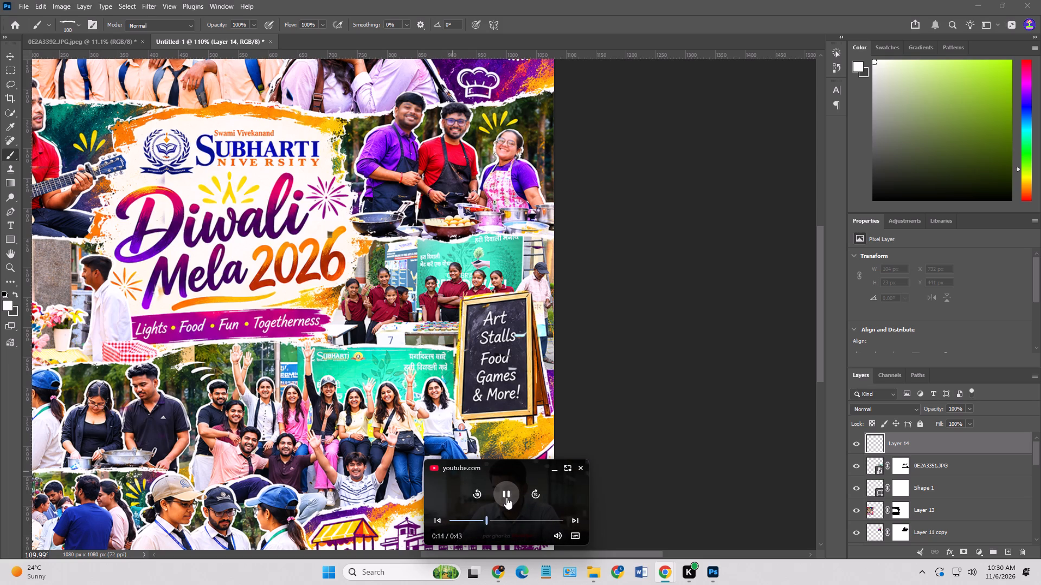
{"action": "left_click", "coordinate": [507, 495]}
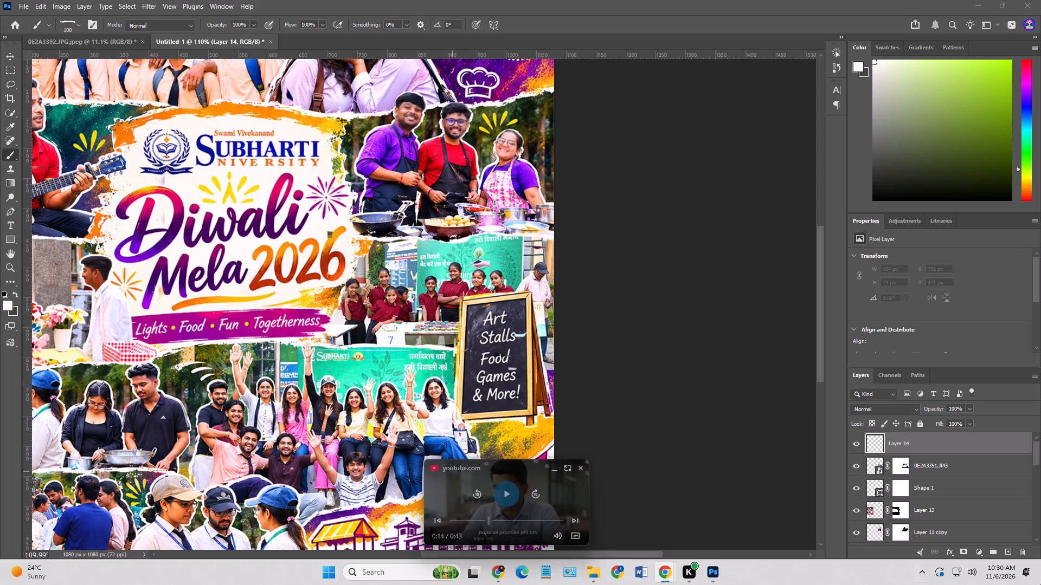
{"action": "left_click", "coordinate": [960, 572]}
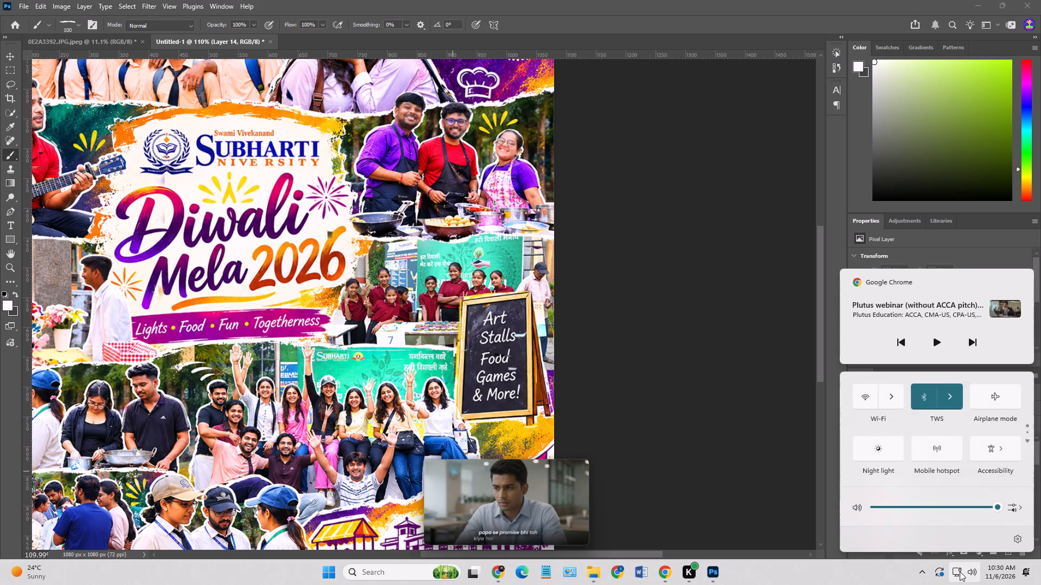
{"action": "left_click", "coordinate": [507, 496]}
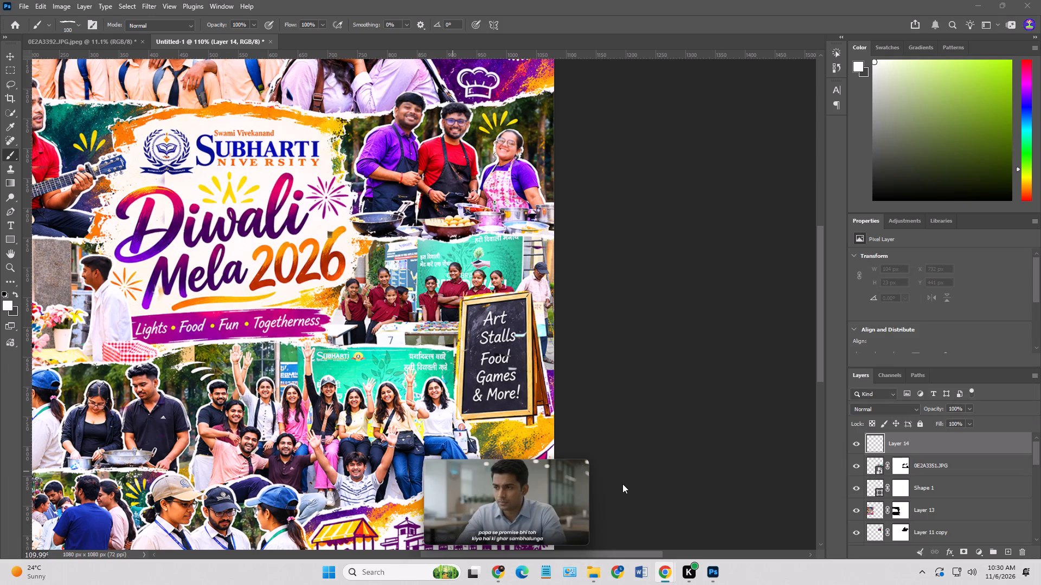
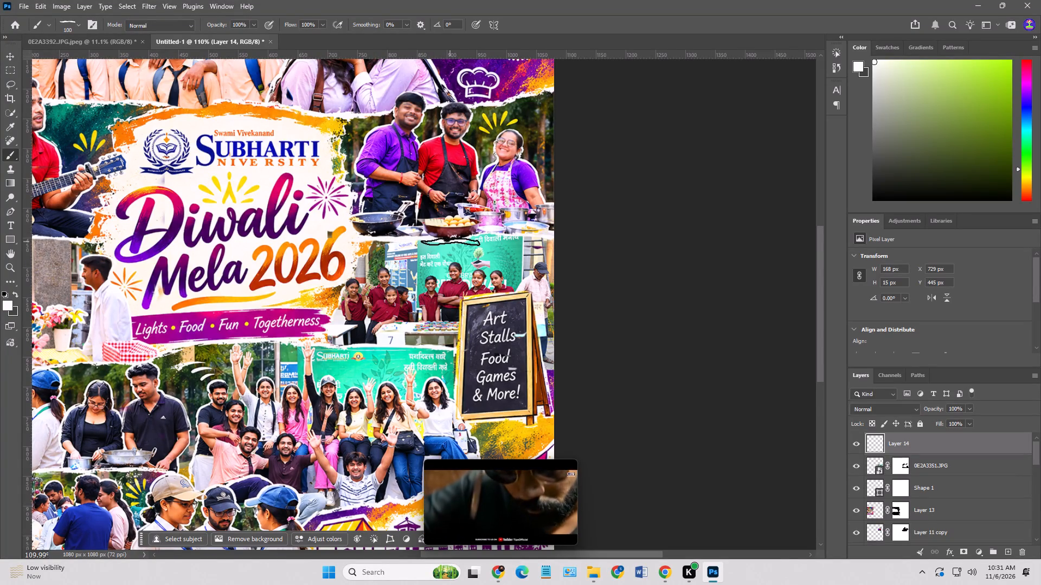
Stamp the torn paper brush in white along the torn edge below the frying pan and the cooking pots beside it.
{"action": "left_click", "coordinate": [449, 241]}
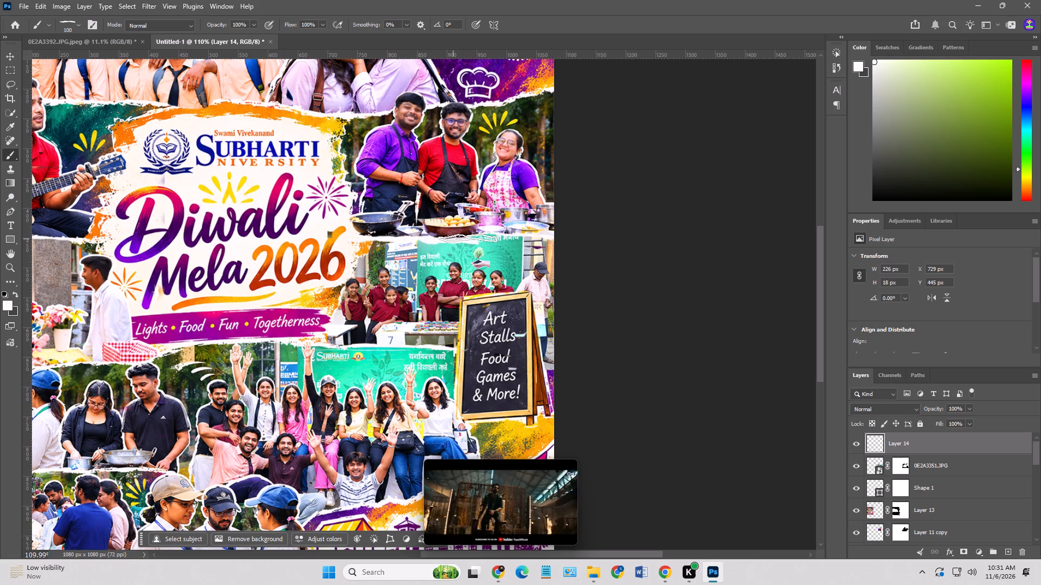
{"action": "left_click", "coordinate": [494, 237]}
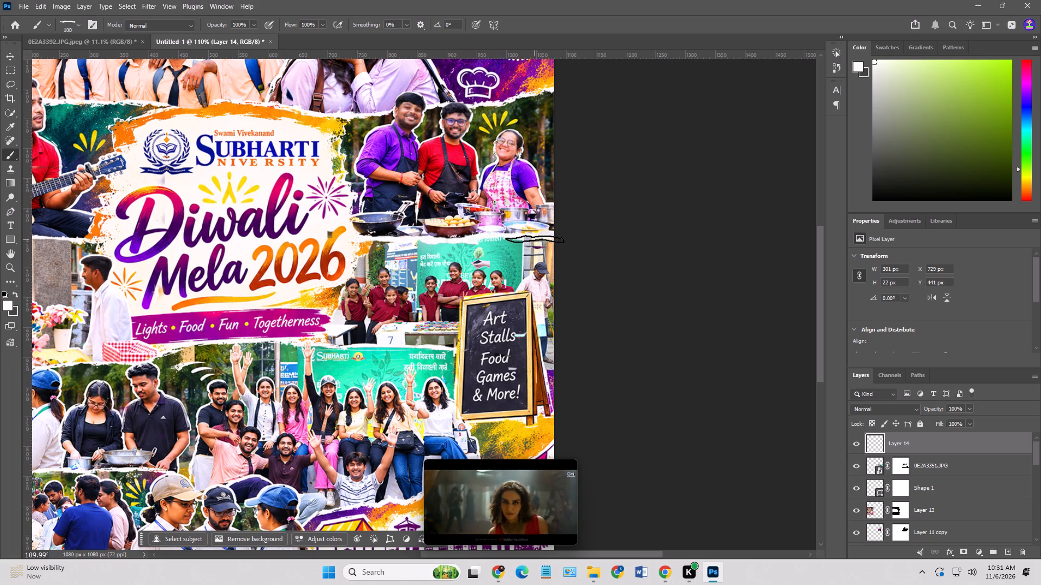
Brush white torn-paper strokes on Layer 14 along the schoolchildren stall photo's upper and lower edges and the canvas edge beside the chalkboard.
{"action": "left_click", "coordinate": [538, 236]}
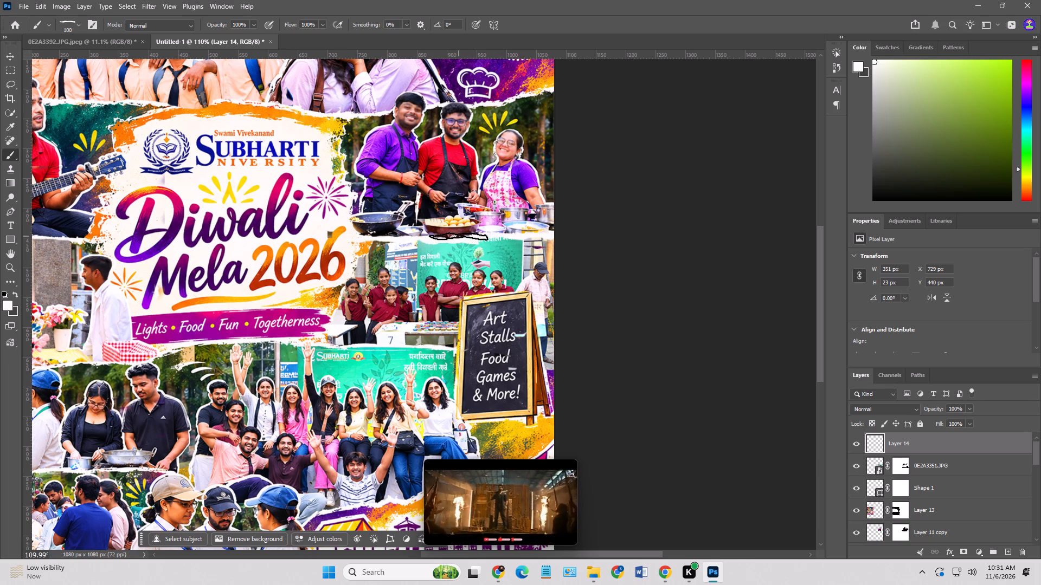
{"action": "left_click", "coordinate": [451, 238]}
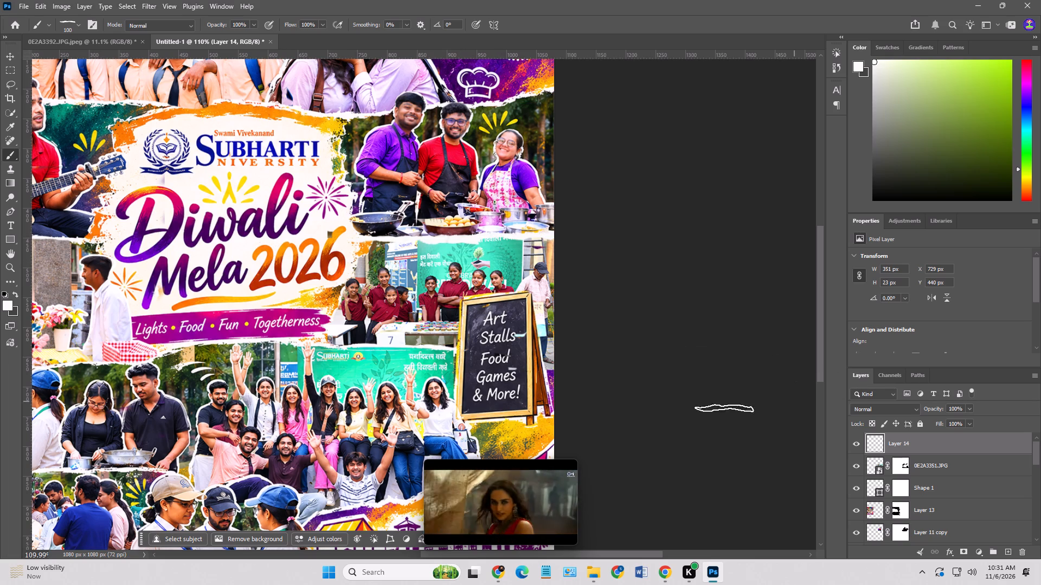
{"action": "scroll", "coordinate": [555, 302], "scroll_direction": "down", "scroll_amount": 6, "text": "alt"}
{"action": "scroll", "coordinate": [436, 344], "scroll_direction": "up", "scroll_amount": 3, "text": "alt"}
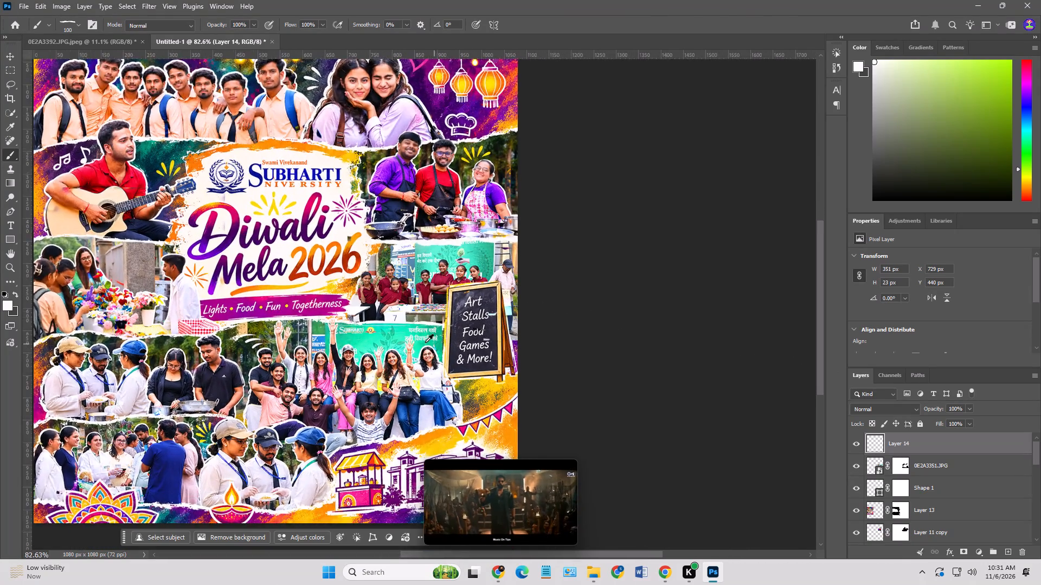
{"action": "scroll", "coordinate": [425, 342], "scroll_direction": "up", "scroll_amount": 3, "text": "alt"}
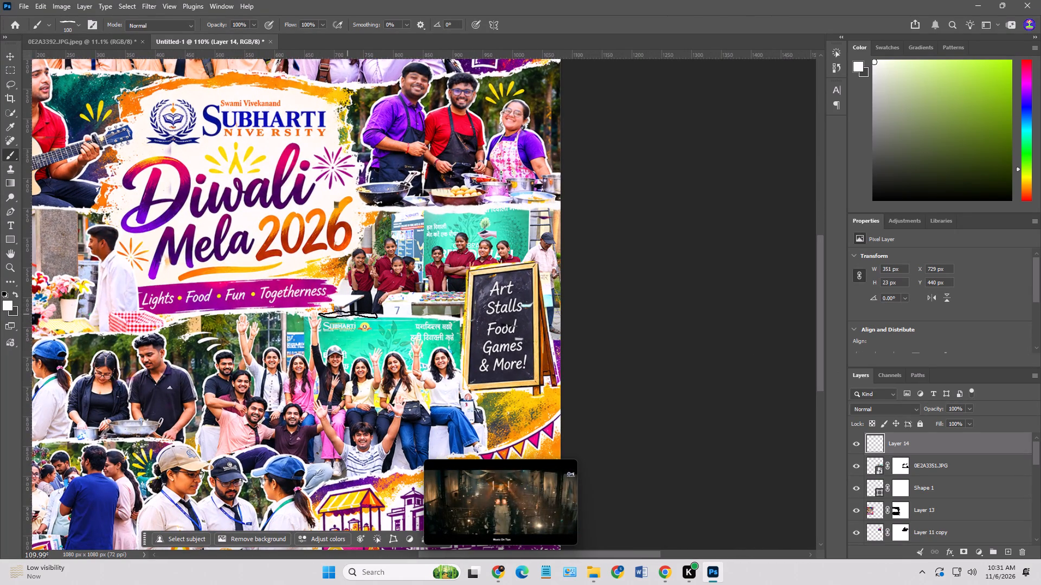
{"action": "left_click", "coordinate": [350, 317]}
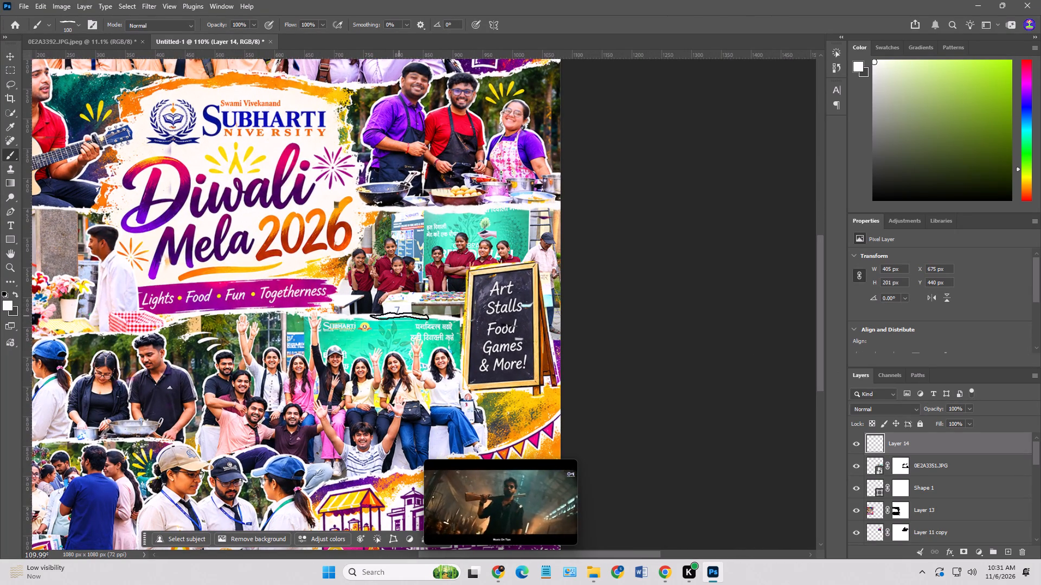
{"action": "left_click", "coordinate": [399, 316]}
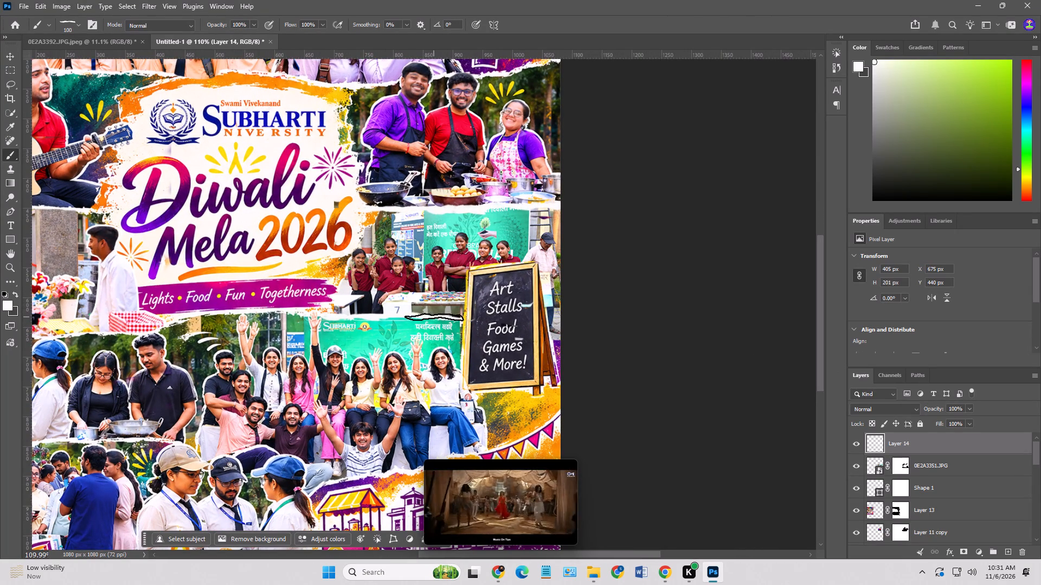
{"action": "left_click", "coordinate": [434, 317]}
{"action": "scroll", "coordinate": [685, 349], "scroll_direction": "down", "scroll_amount": 2, "text": "alt"}
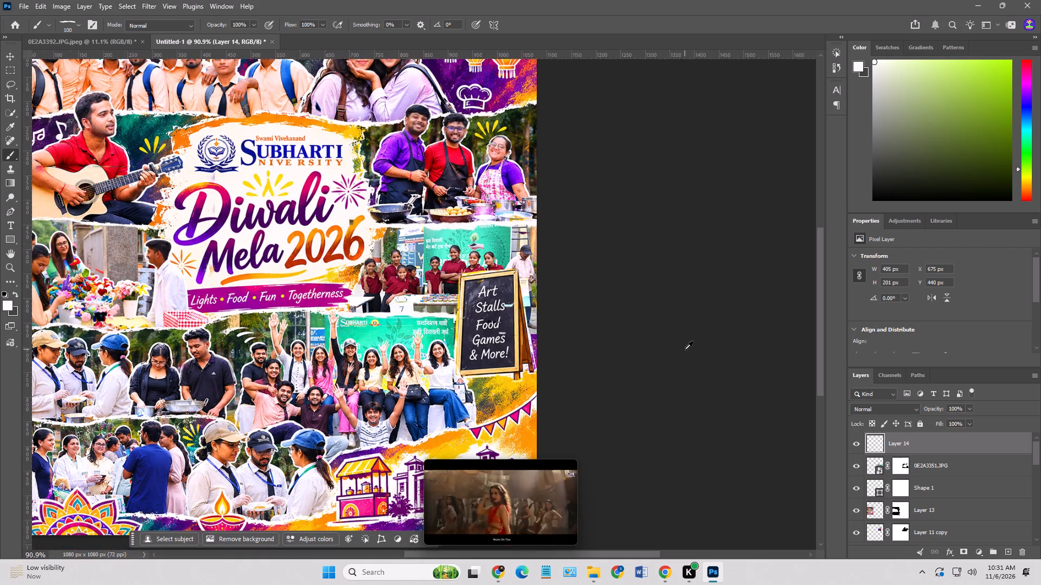
{"action": "scroll", "coordinate": [560, 342], "scroll_direction": "up", "scroll_amount": 3, "text": "alt"}
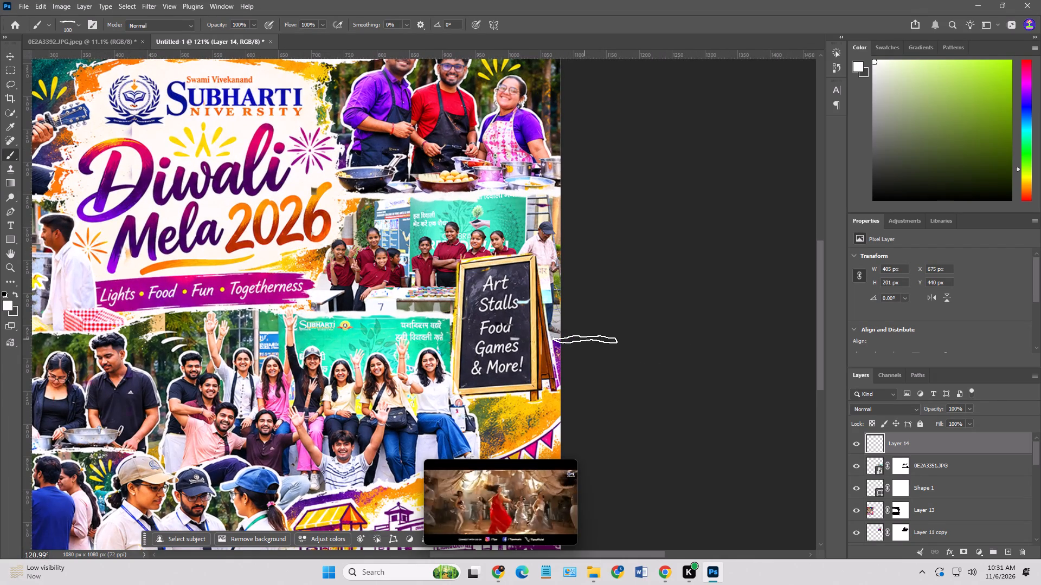
{"action": "left_click", "coordinate": [584, 339]}
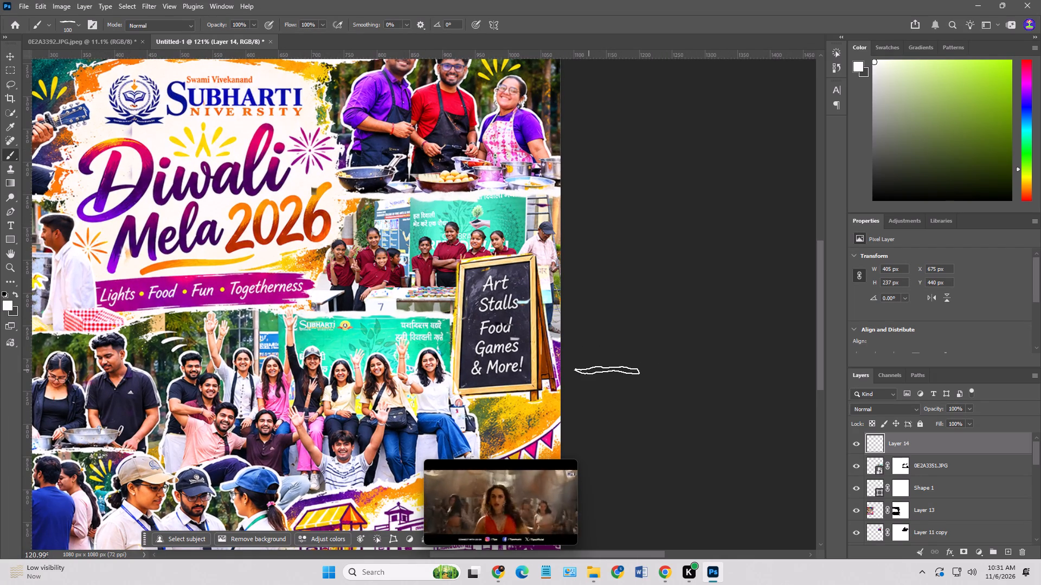
Brush white torn-paper strokes along the flower-stall photo's upper edge, just beneath the guitarist, on Layer 14.
{"action": "scroll", "coordinate": [613, 274], "scroll_direction": "down", "scroll_amount": 6, "text": "alt"}
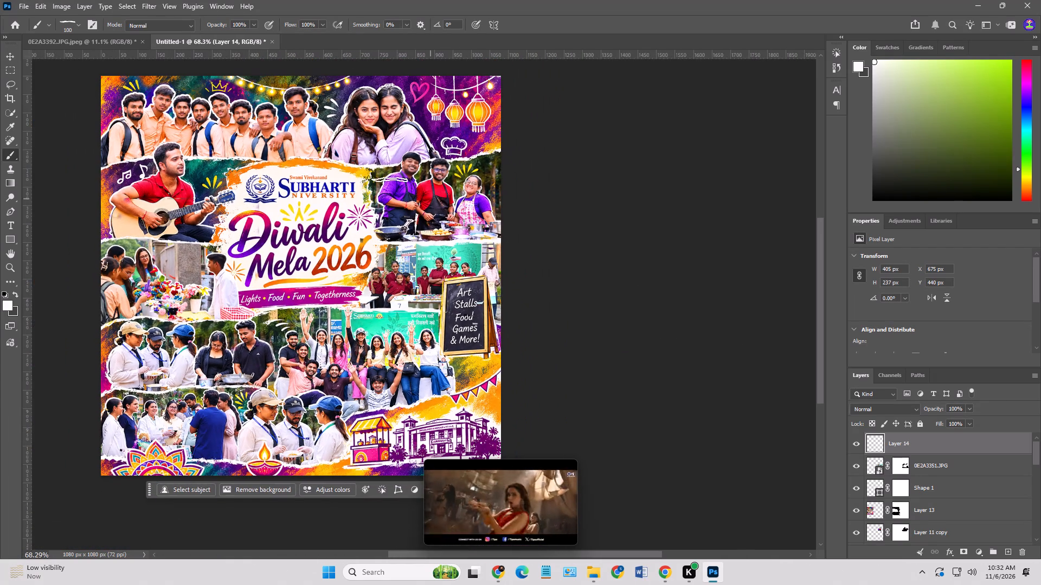
{"action": "scroll", "coordinate": [416, 199], "scroll_direction": "down", "scroll_amount": 4, "text": "alt"}
{"action": "scroll", "coordinate": [226, 194], "scroll_direction": "up", "scroll_amount": 7, "text": "alt"}
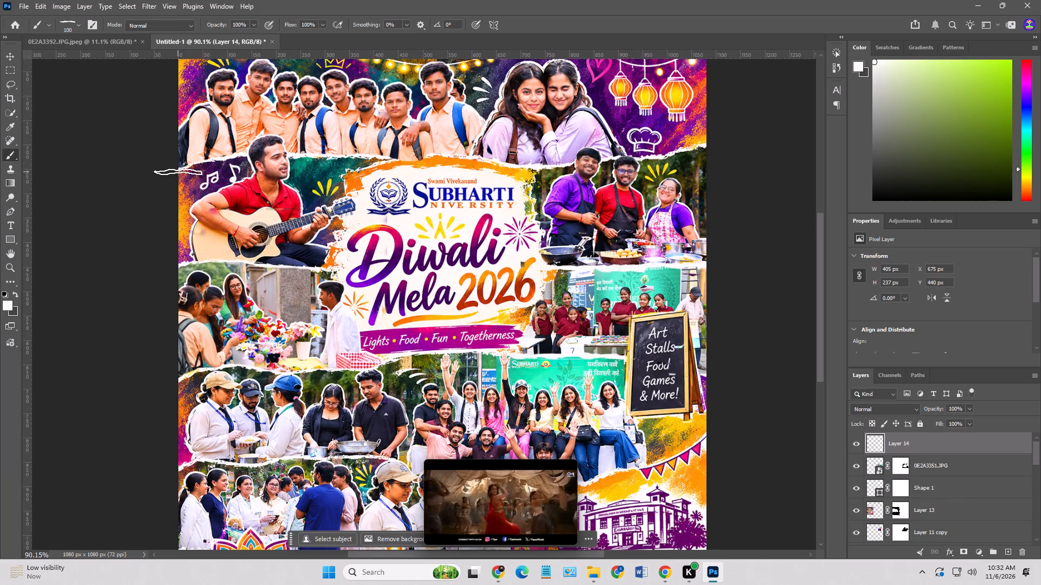
{"action": "left_click", "coordinate": [198, 263]}
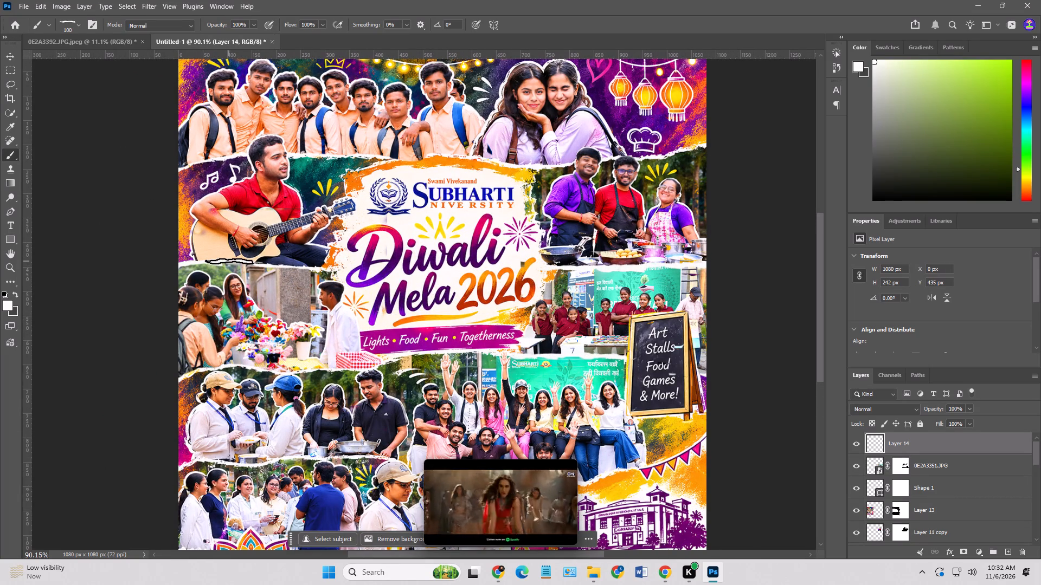
{"action": "left_click", "coordinate": [229, 261]}
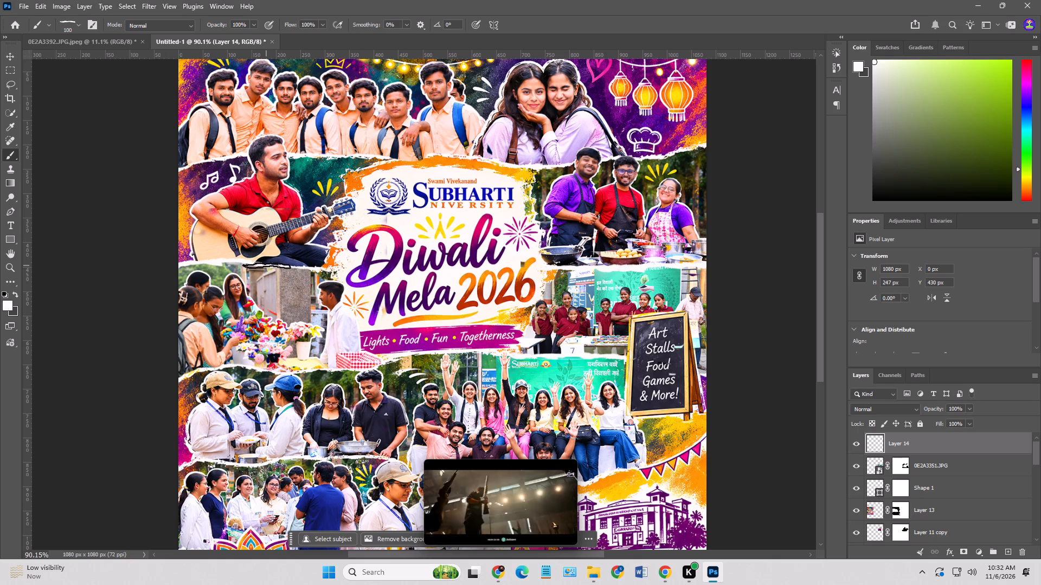
{"action": "left_click", "coordinate": [262, 265]}
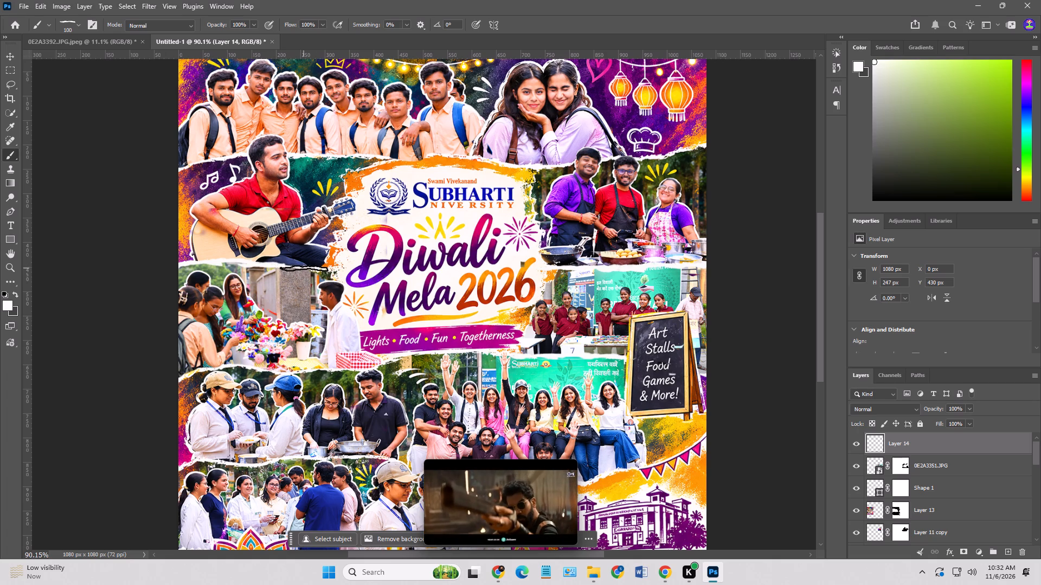
{"action": "left_click", "coordinate": [304, 266]}
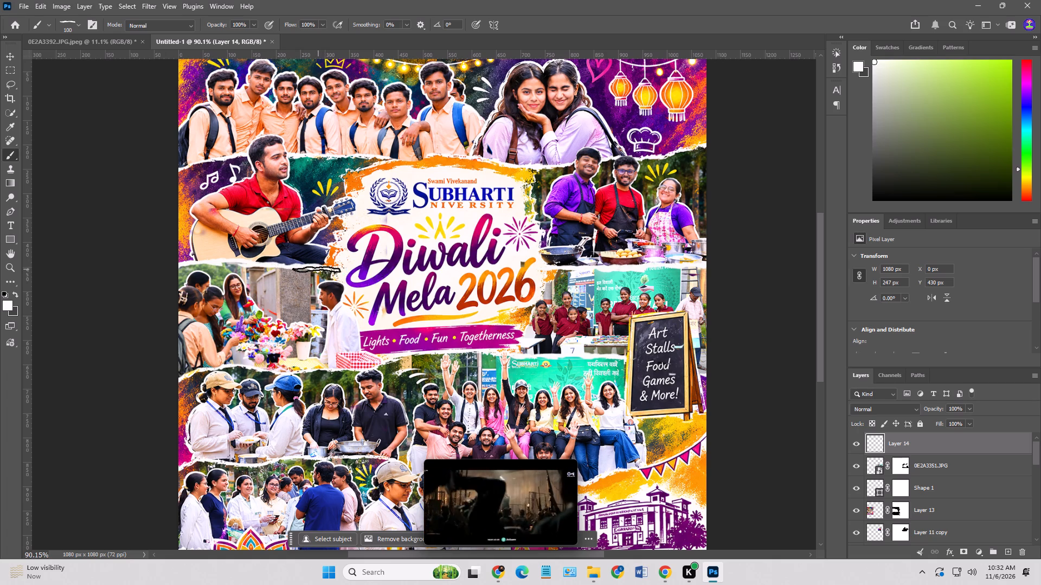
{"action": "left_click", "coordinate": [312, 269]}
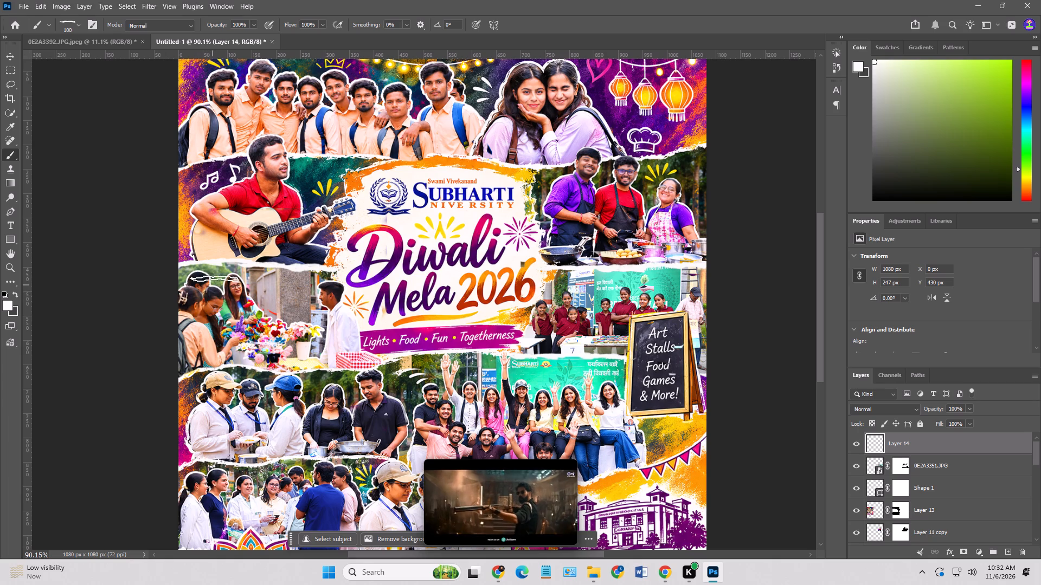
{"action": "left_click", "coordinate": [230, 263]}
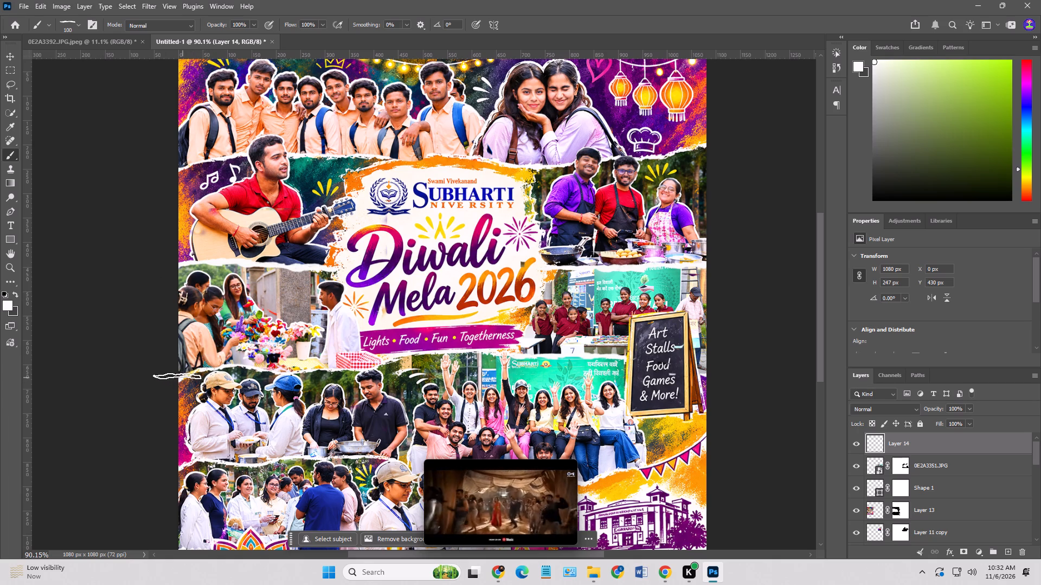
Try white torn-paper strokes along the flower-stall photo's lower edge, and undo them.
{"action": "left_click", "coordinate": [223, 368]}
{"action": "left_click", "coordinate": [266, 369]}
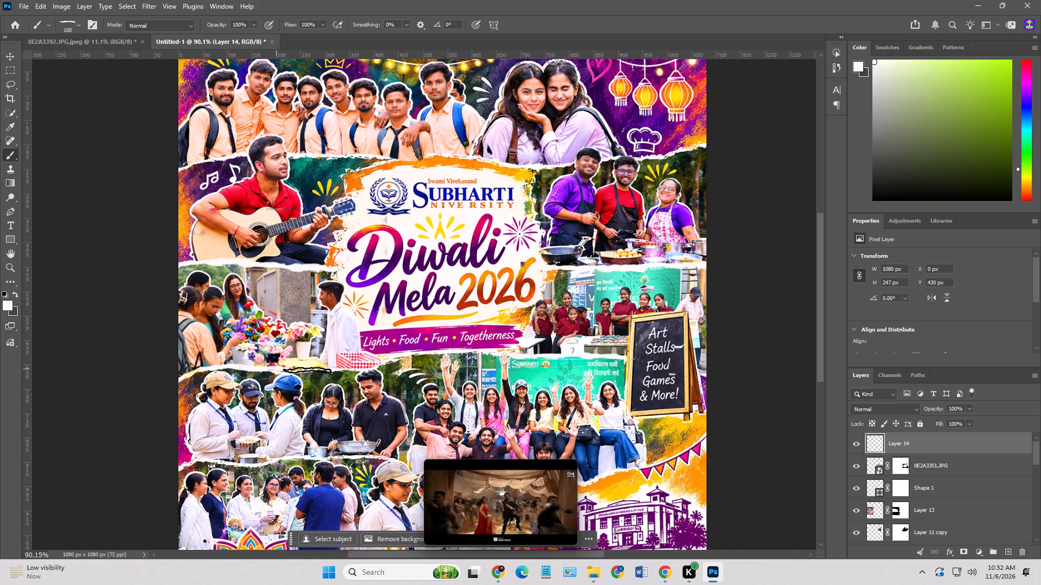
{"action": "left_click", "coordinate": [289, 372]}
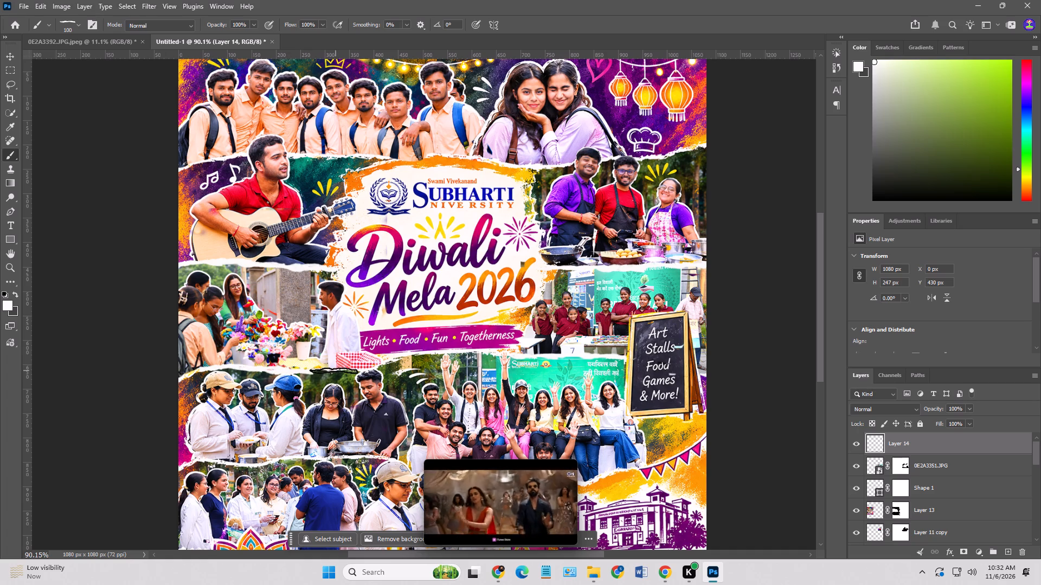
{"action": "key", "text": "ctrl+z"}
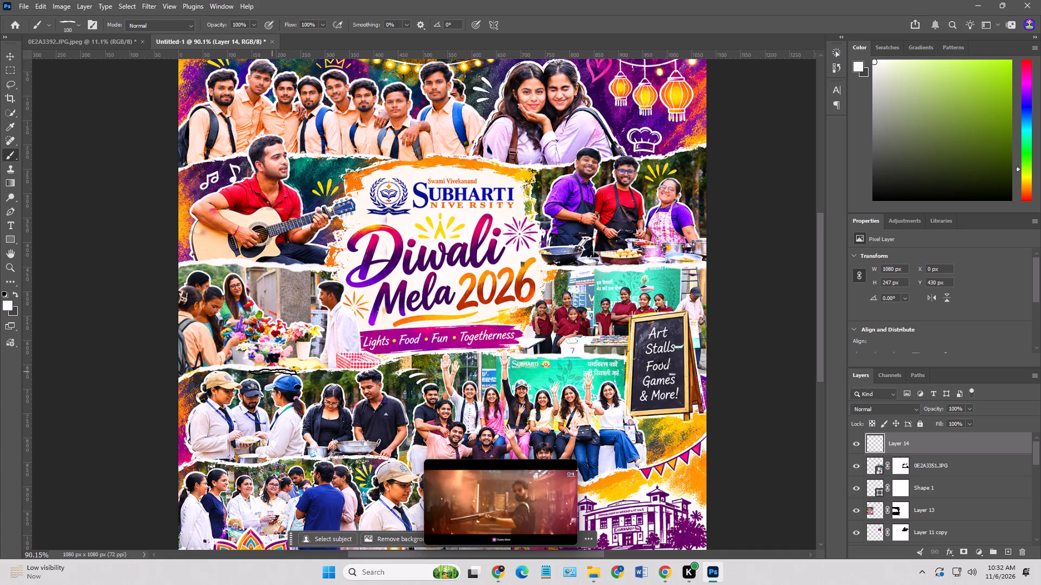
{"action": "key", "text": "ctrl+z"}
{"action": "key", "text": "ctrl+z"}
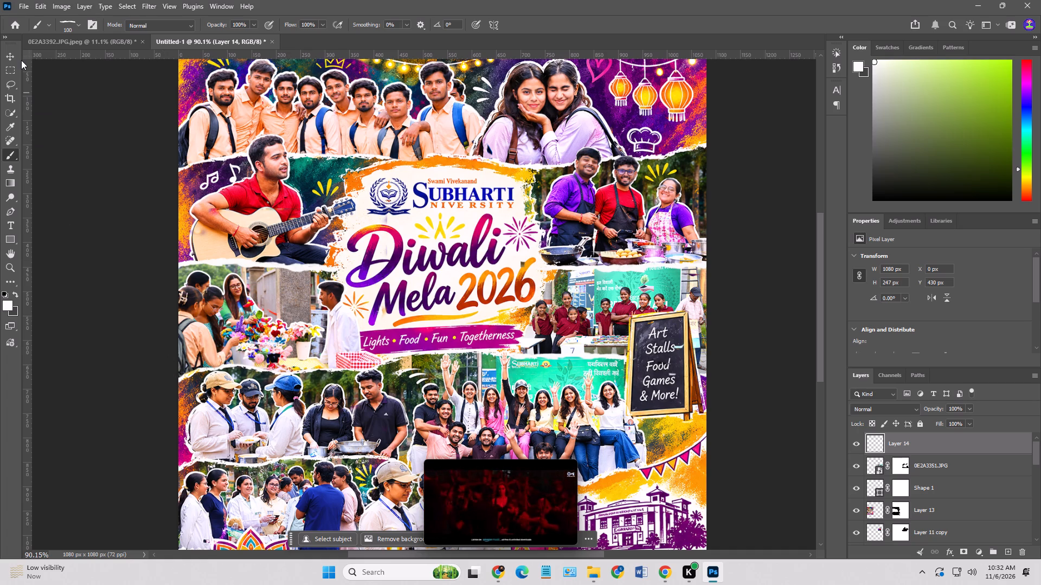
Deselect the torn-edge layer and place the photo 0E2A3343.JPG from the Downloads folder into the collage.
{"action": "left_click", "coordinate": [14, 55]}
{"action": "left_click", "coordinate": [55, 126]}
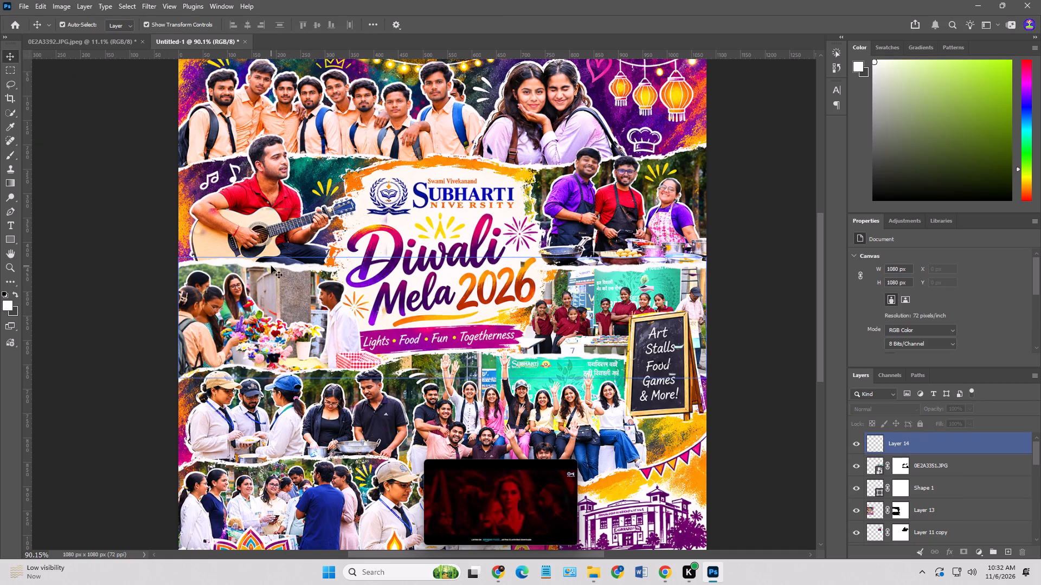
{"action": "scroll", "coordinate": [286, 290], "scroll_direction": "down", "scroll_amount": 8}
{"action": "scroll", "coordinate": [229, 330], "scroll_direction": "up", "scroll_amount": 3, "text": "alt"}
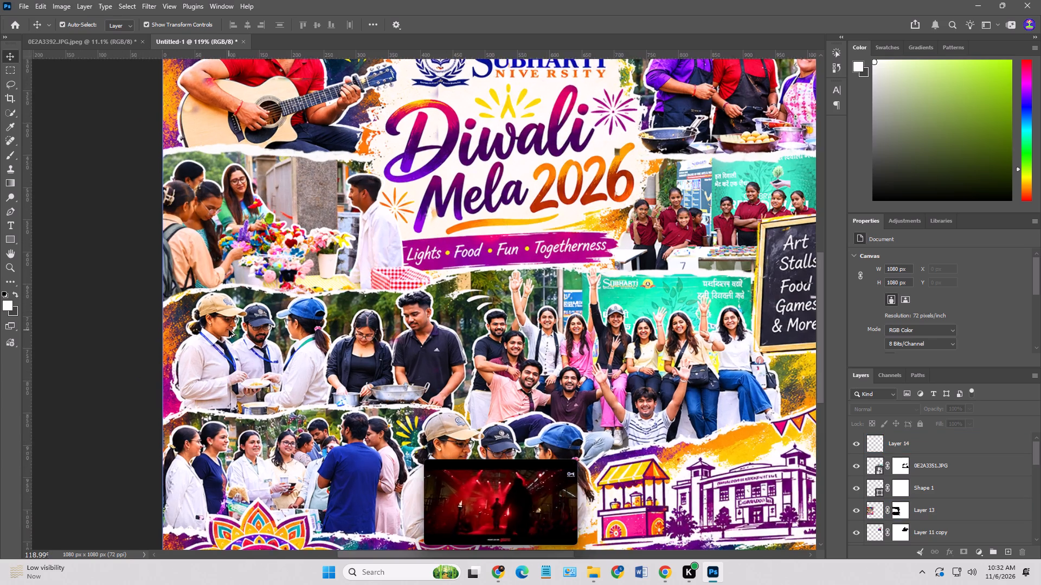
{"action": "scroll", "coordinate": [229, 330], "scroll_direction": "up", "scroll_amount": 1, "text": "alt"}
{"action": "scroll", "coordinate": [237, 337], "scroll_direction": "down", "scroll_amount": 7, "text": "alt"}
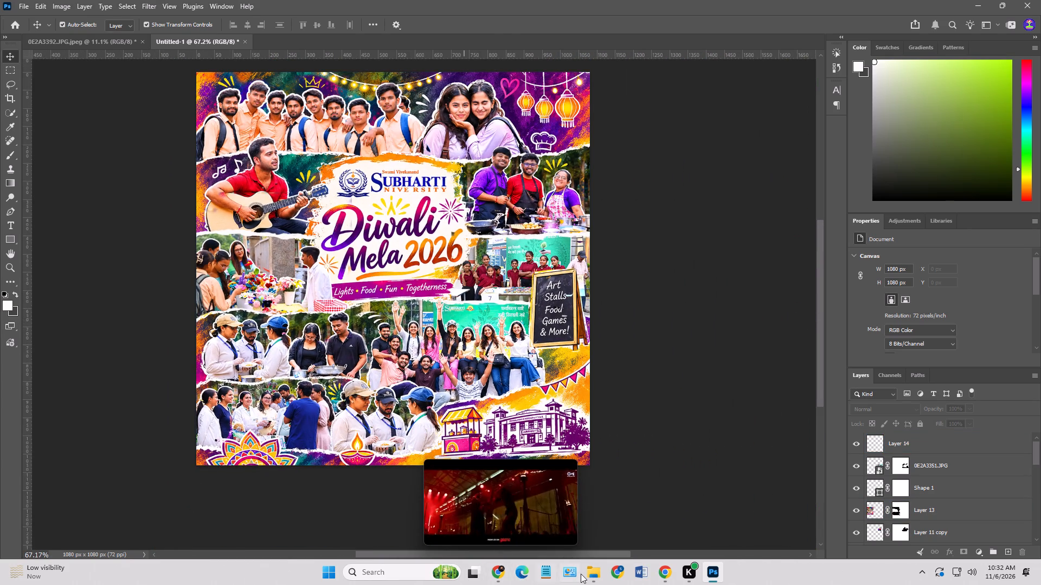
{"action": "left_click", "coordinate": [594, 569]}
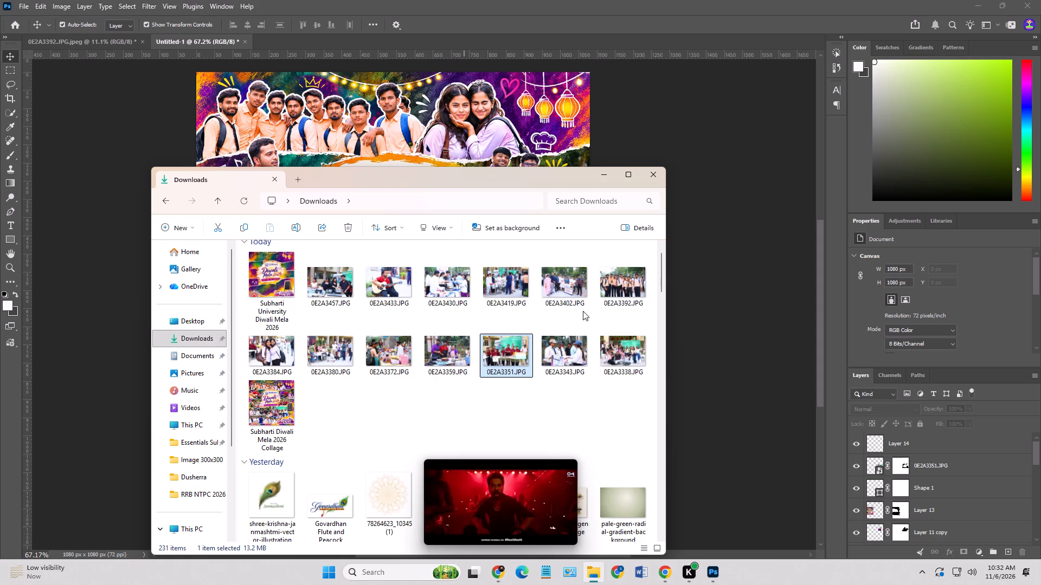
{"action": "left_click_drag", "start_coordinate": [570, 353], "coordinate": [715, 573]}
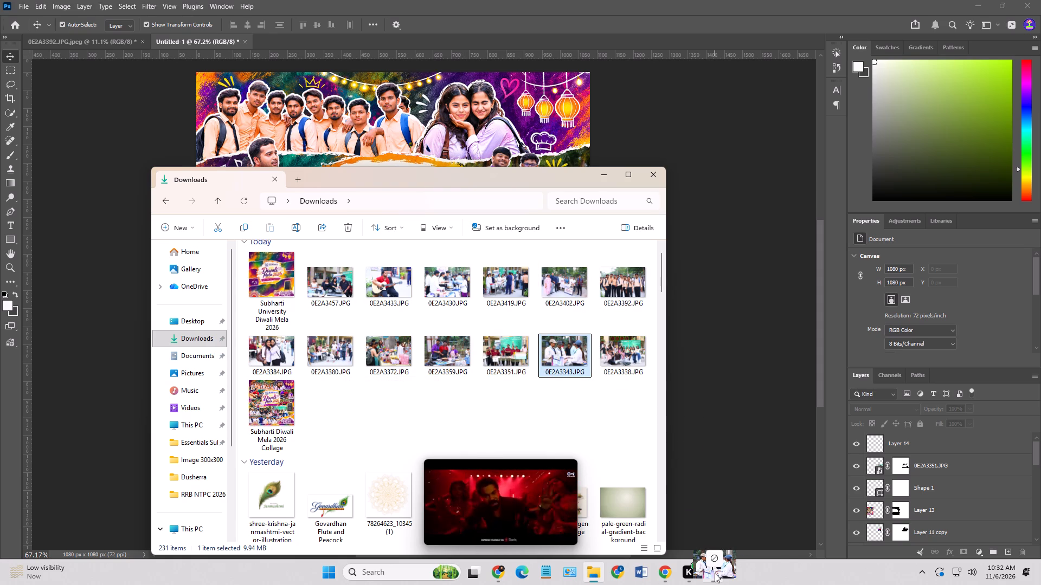
{"action": "left_click_drag", "start_coordinate": [715, 573], "coordinate": [378, 391]}
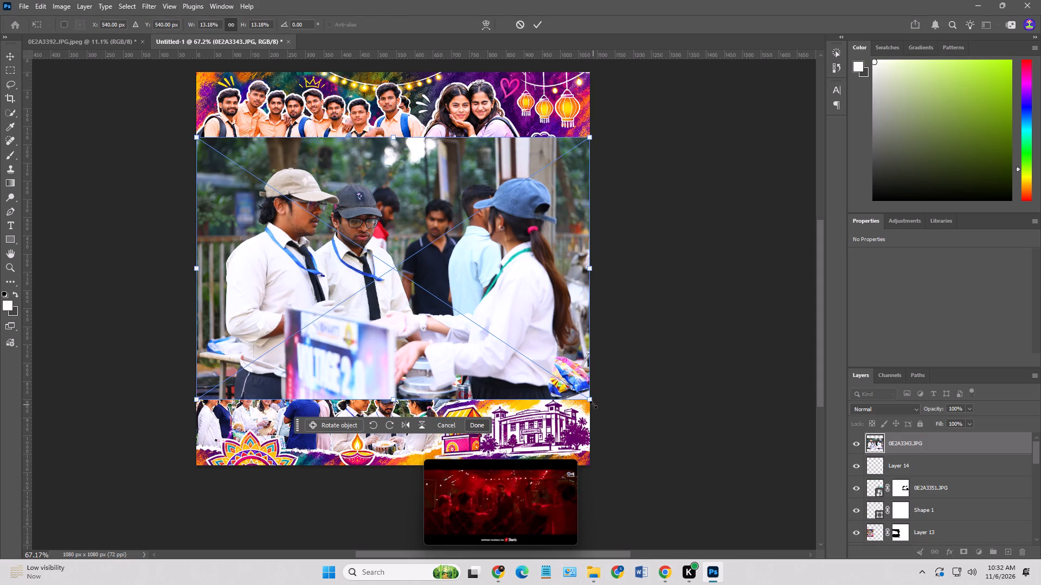
Scale the placed photo to about 4.04% and position it over the cap-wearing students below the flower stall, at the canvas's left edge.
{"action": "left_click_drag", "start_coordinate": [591, 403], "coordinate": [322, 275]}
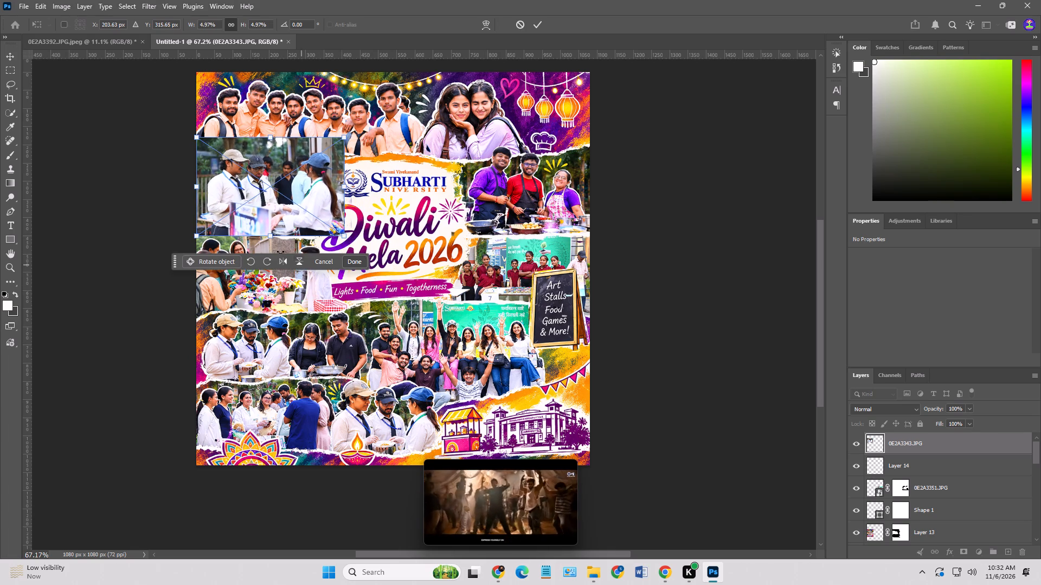
{"action": "scroll", "coordinate": [271, 209], "scroll_direction": "up", "scroll_amount": 2, "text": "alt"}
{"action": "left_click_drag", "start_coordinate": [301, 196], "coordinate": [282, 320]}
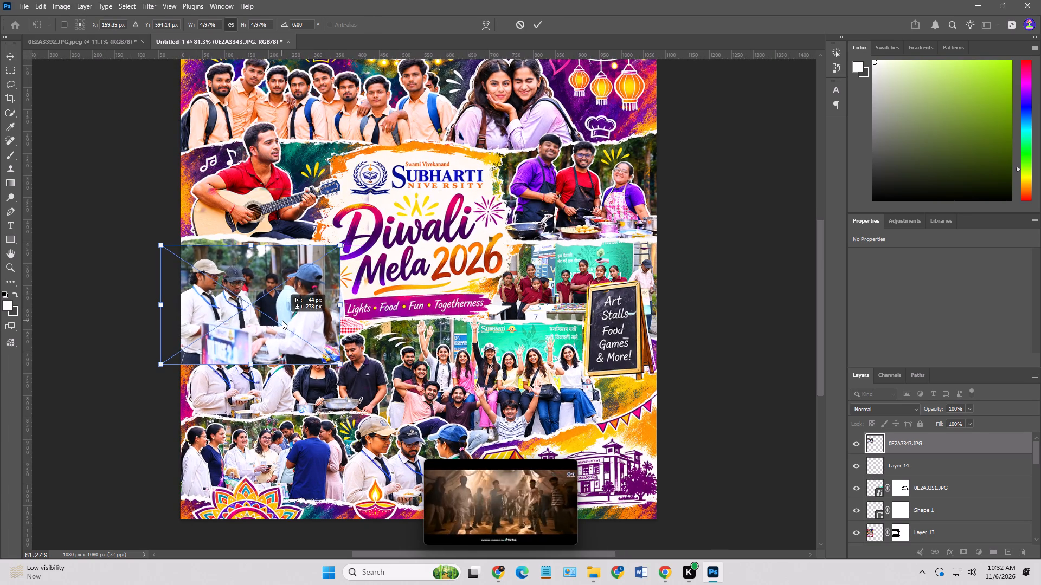
{"action": "left_click_drag", "start_coordinate": [282, 320], "coordinate": [340, 278]}
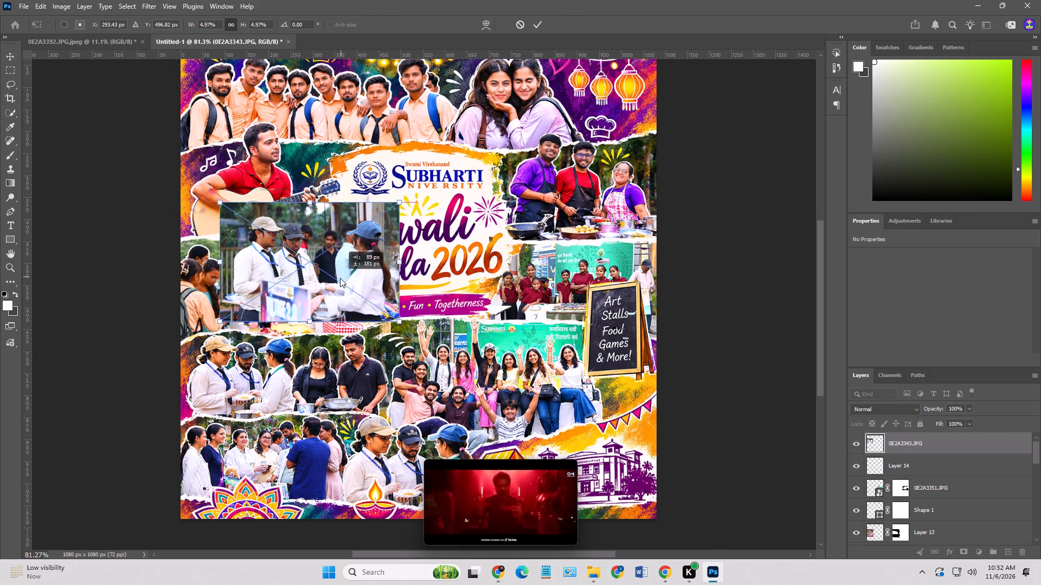
{"action": "left_click_drag", "start_coordinate": [340, 278], "coordinate": [335, 284]}
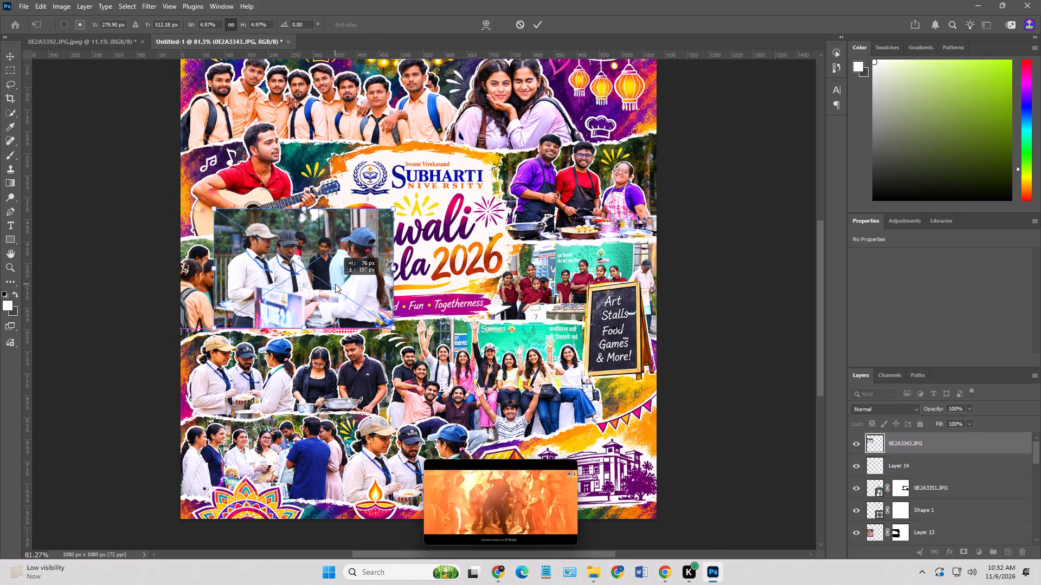
{"action": "left_click_drag", "start_coordinate": [335, 284], "coordinate": [333, 295]}
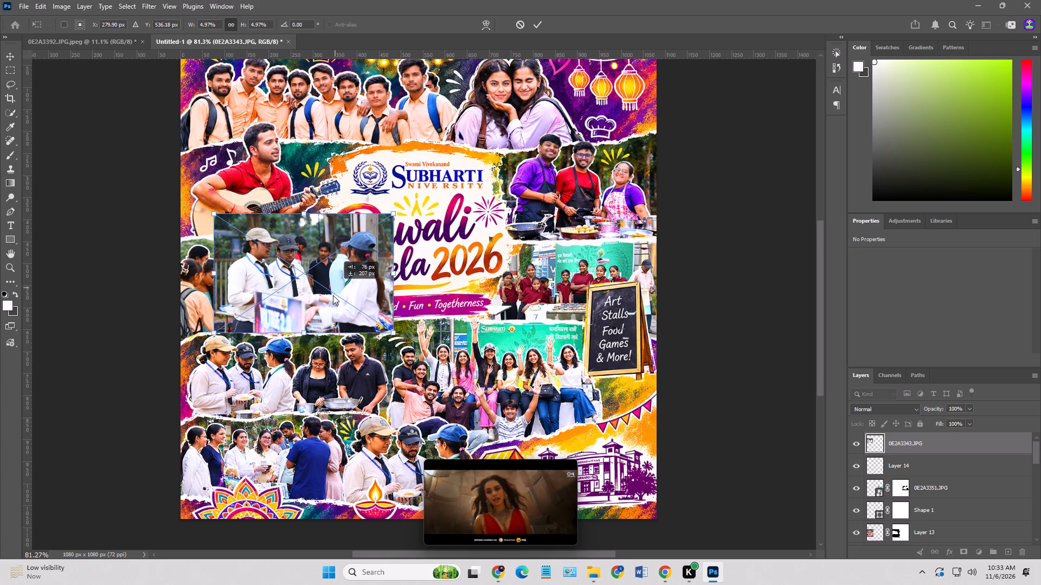
{"action": "left_click_drag", "start_coordinate": [333, 295], "coordinate": [296, 381]}
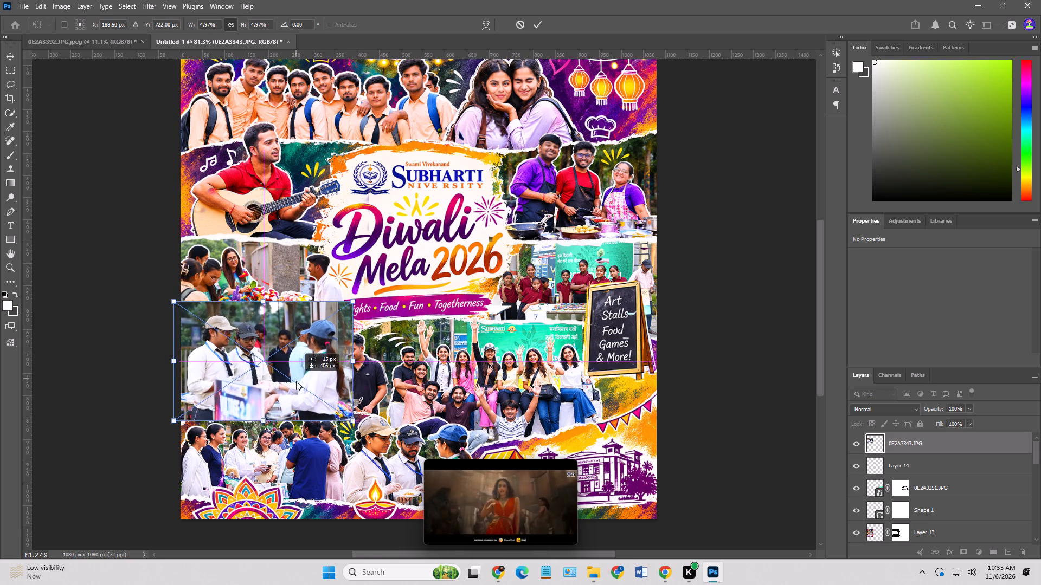
{"action": "left_click_drag", "start_coordinate": [296, 381], "coordinate": [296, 382]}
{"action": "left_click_drag", "start_coordinate": [350, 307], "coordinate": [336, 341], "text": "alt"}
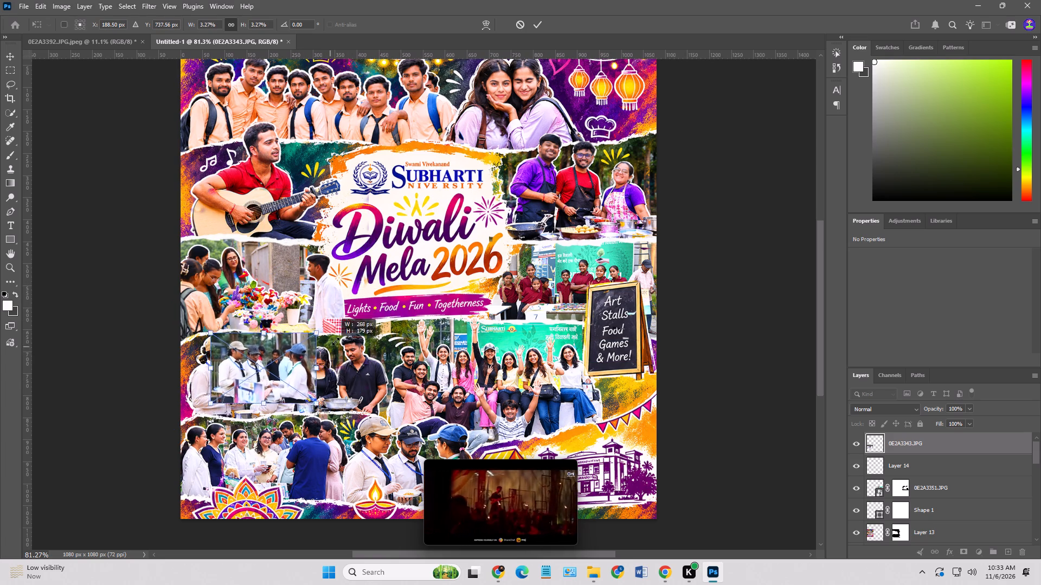
{"action": "left_click_drag", "start_coordinate": [336, 341], "coordinate": [344, 334], "text": "alt"}
{"action": "left_click_drag", "start_coordinate": [320, 352], "coordinate": [309, 362]}
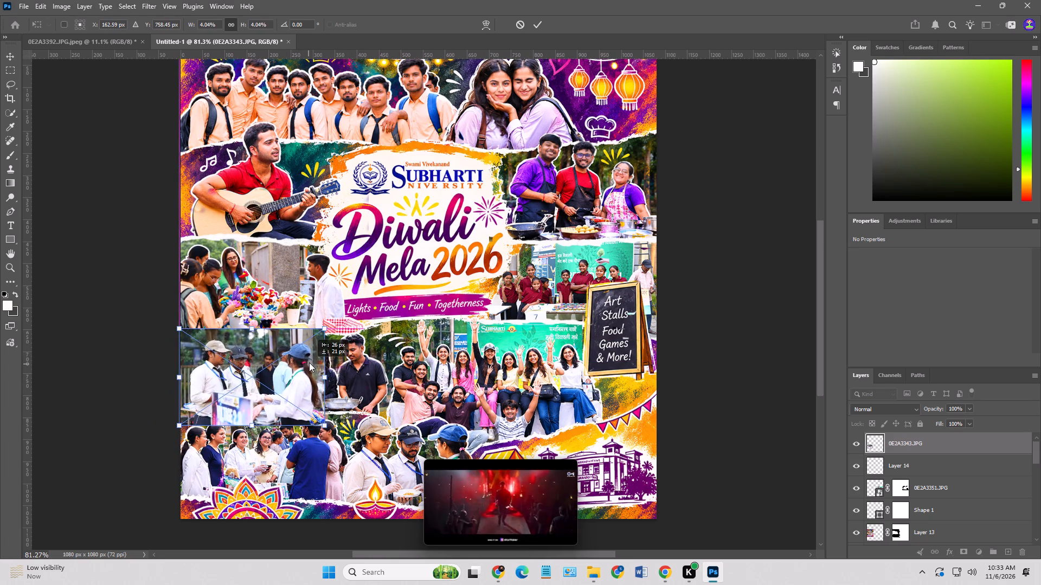
{"action": "left_click_drag", "start_coordinate": [309, 362], "coordinate": [348, 365]}
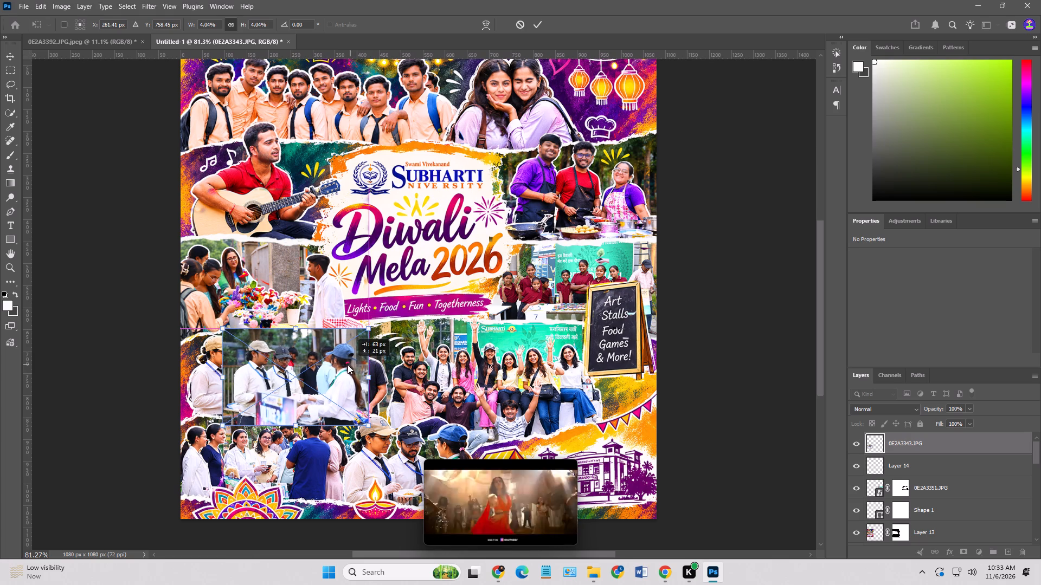
{"action": "left_click_drag", "start_coordinate": [348, 365], "coordinate": [309, 361]}
{"action": "key", "text": "Return"}
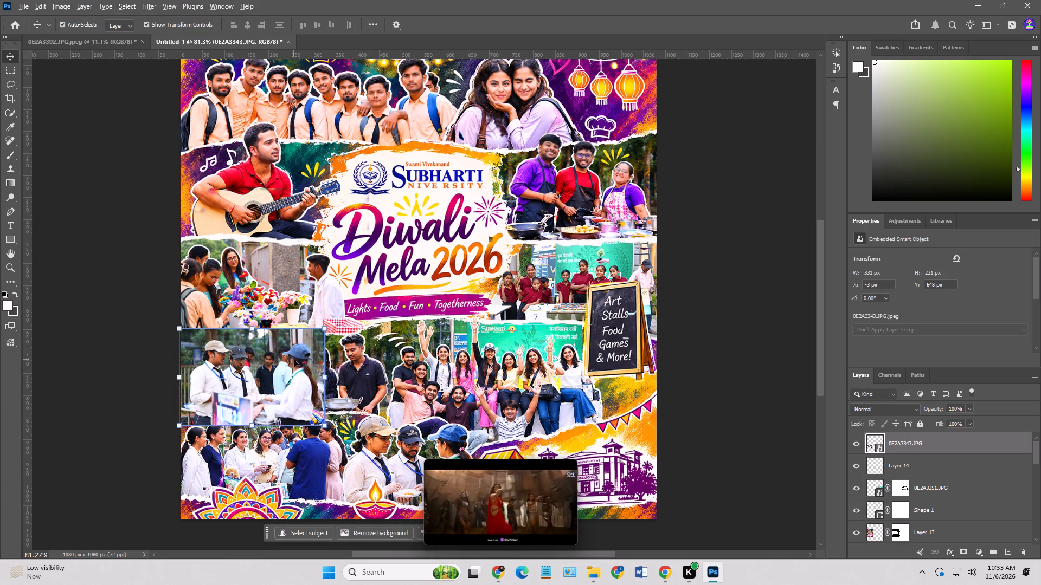
Return to the Downloads folder and enlarge its thumbnails to examine the source photos.
{"action": "key", "text": "alt+Tab"}
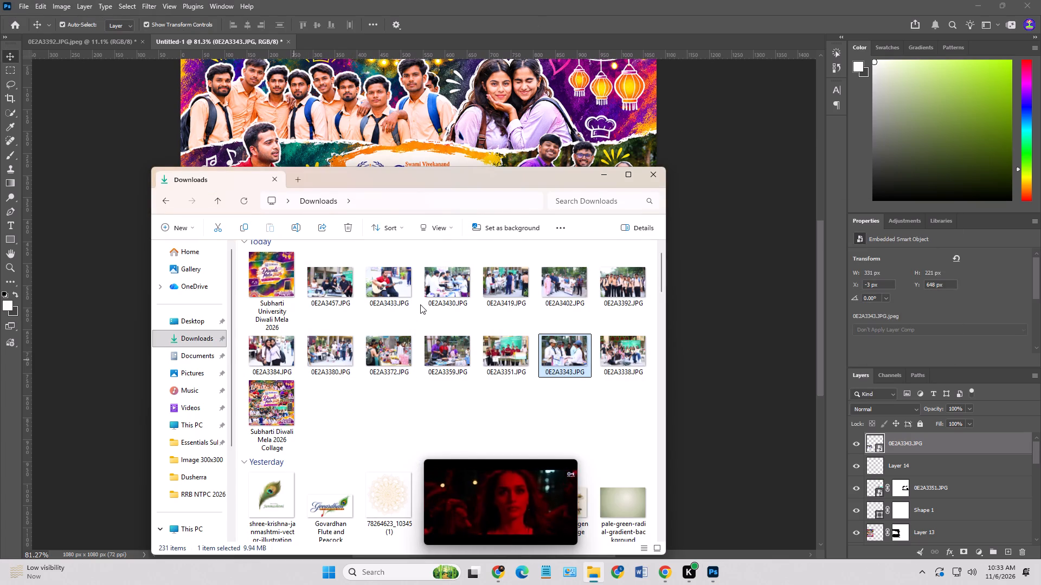
{"action": "scroll", "coordinate": [420, 304], "scroll_direction": "up", "scroll_amount": 11, "text": "ctrl"}
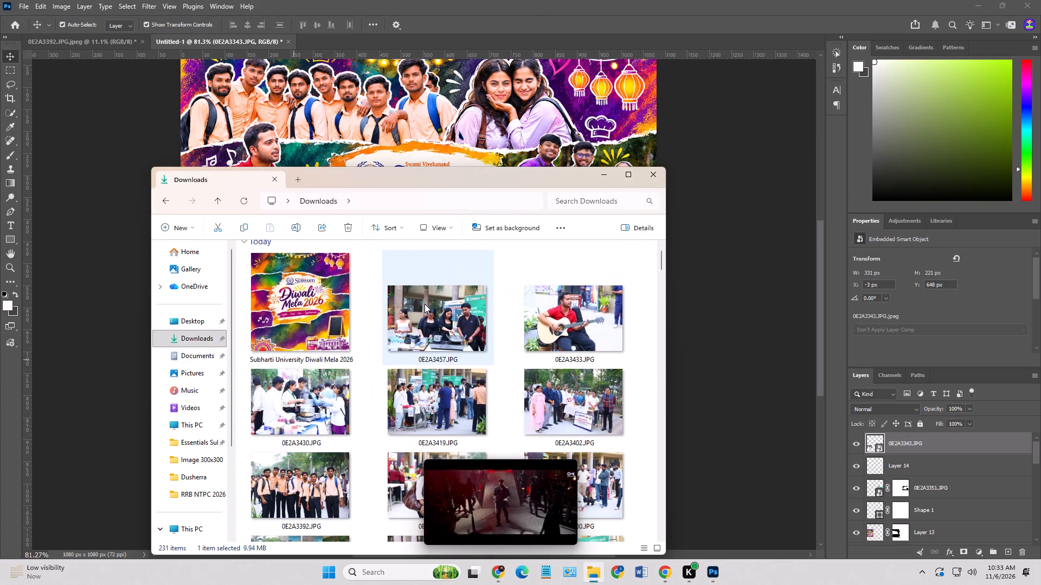
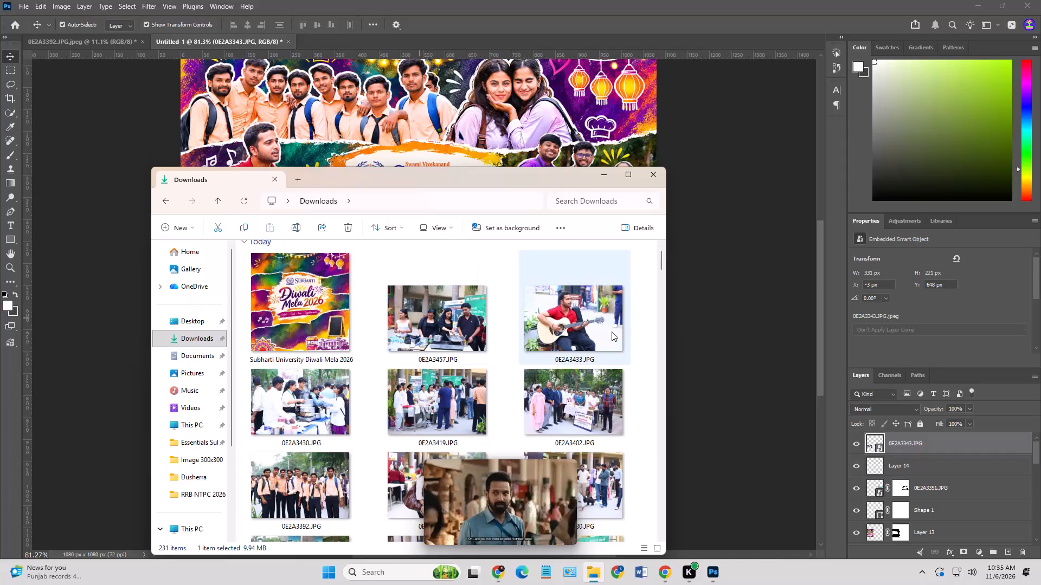
Switch back to the Photoshop collage, scale the placed 0E2A3343.JPG photo to 3.88% and position it at about X -23 px, Y 648 px.
{"action": "left_click", "coordinate": [735, 322]}
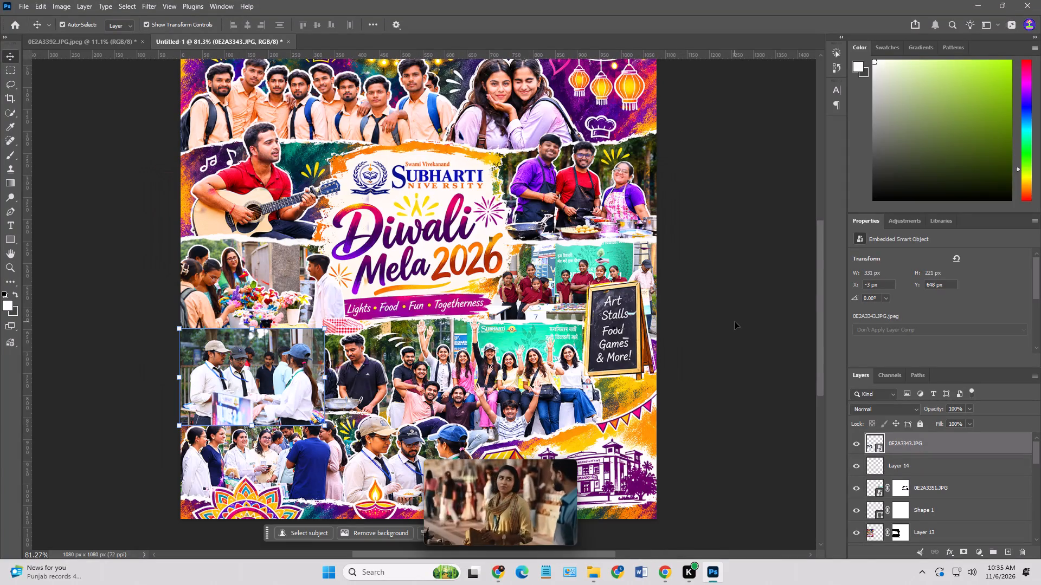
{"action": "left_click", "coordinate": [415, 362]}
{"action": "left_click", "coordinate": [293, 360]}
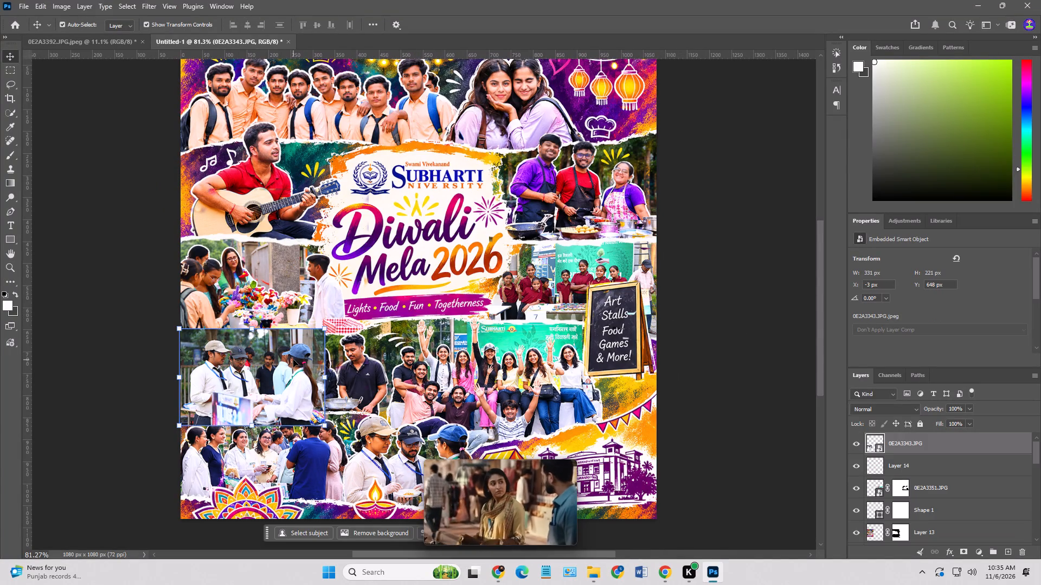
{"action": "left_click_drag", "start_coordinate": [275, 359], "coordinate": [412, 301]}
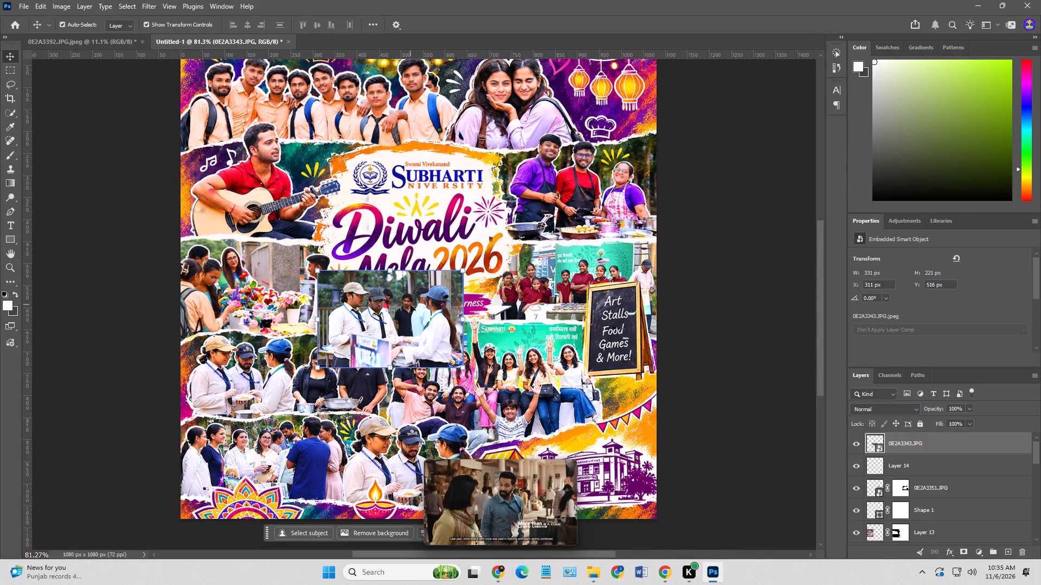
{"action": "left_click_drag", "start_coordinate": [410, 305], "coordinate": [288, 302]}
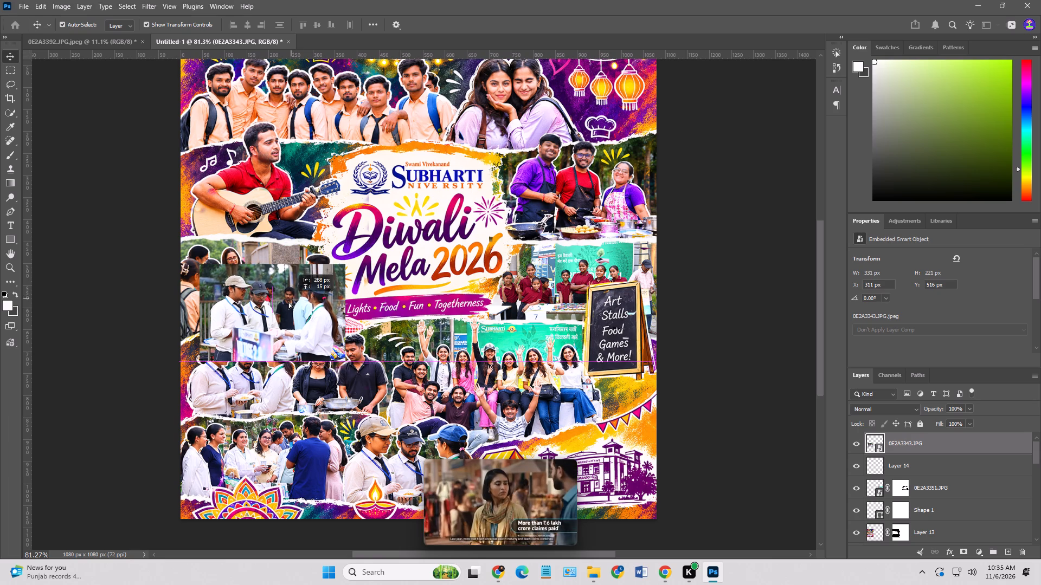
{"action": "left_click_drag", "start_coordinate": [288, 302], "coordinate": [272, 374]}
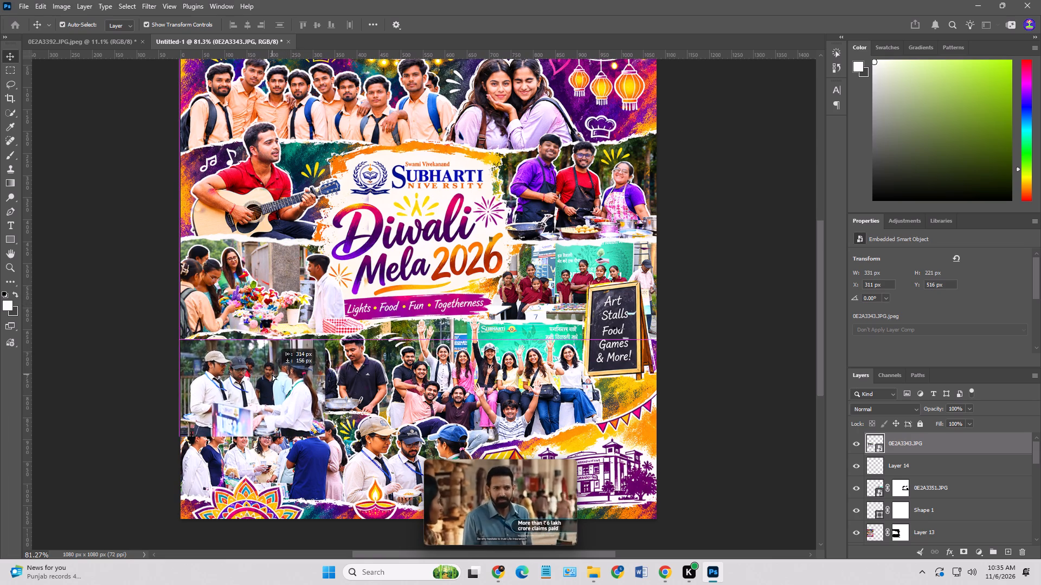
{"action": "left_click_drag", "start_coordinate": [272, 374], "coordinate": [273, 365]}
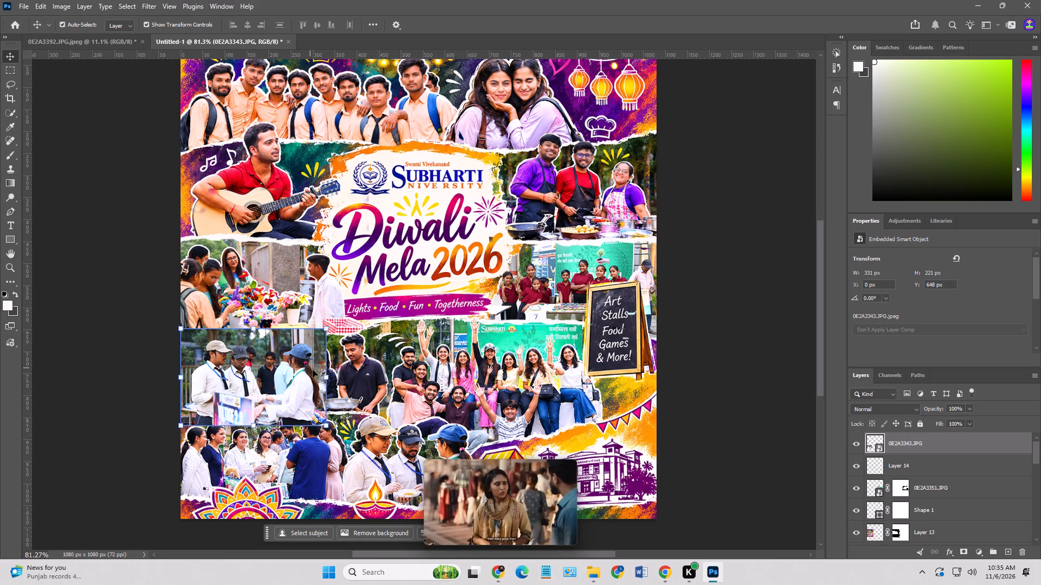
{"action": "left_click_drag", "start_coordinate": [325, 378], "coordinate": [351, 379]}
{"action": "left_click_drag", "start_coordinate": [344, 377], "coordinate": [306, 402]}
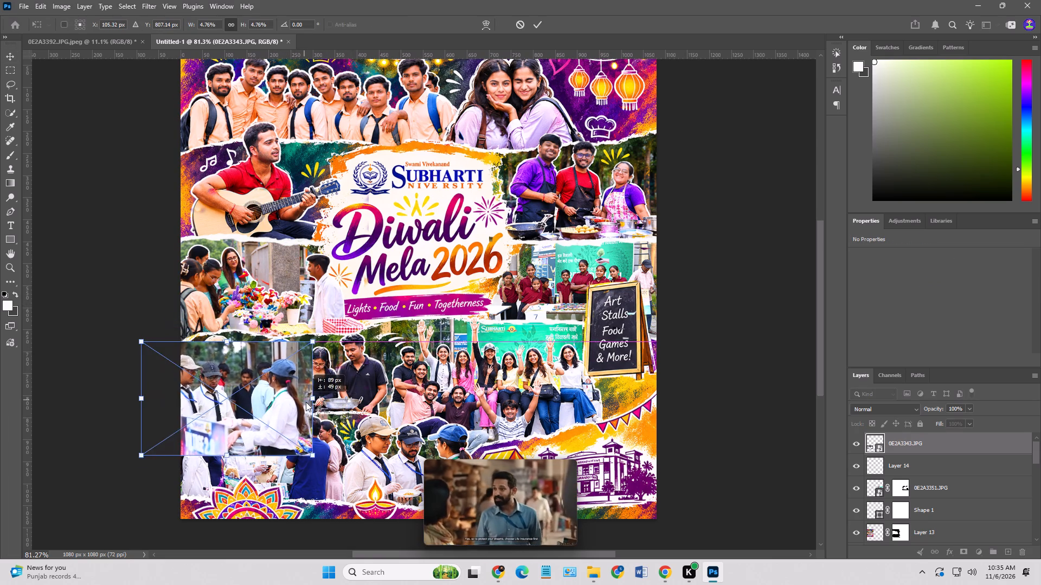
{"action": "left_click_drag", "start_coordinate": [306, 402], "coordinate": [337, 382]}
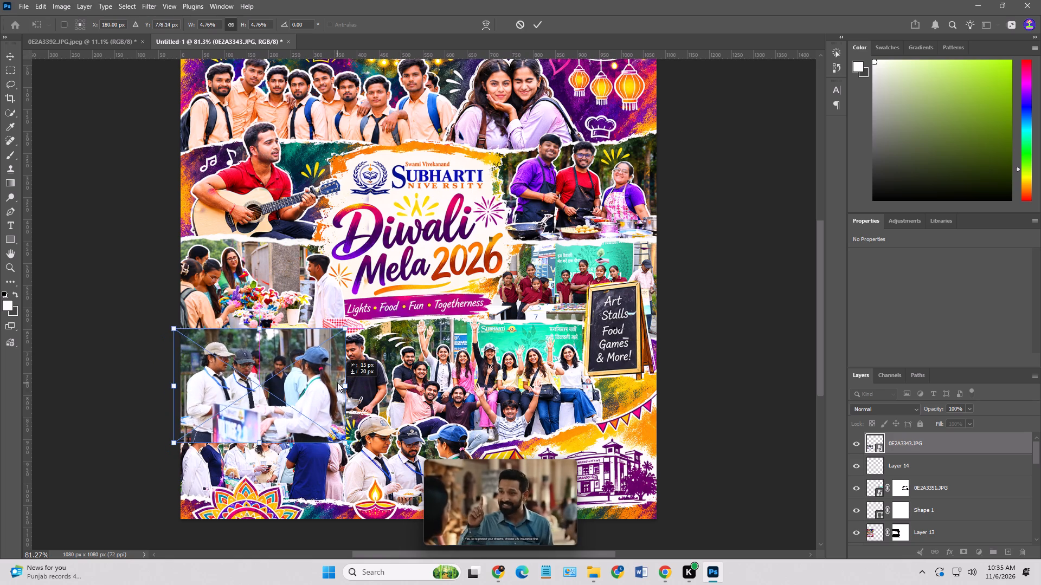
{"action": "left_click_drag", "start_coordinate": [337, 382], "coordinate": [337, 380]}
{"action": "left_click_drag", "start_coordinate": [350, 437], "coordinate": [304, 428]}
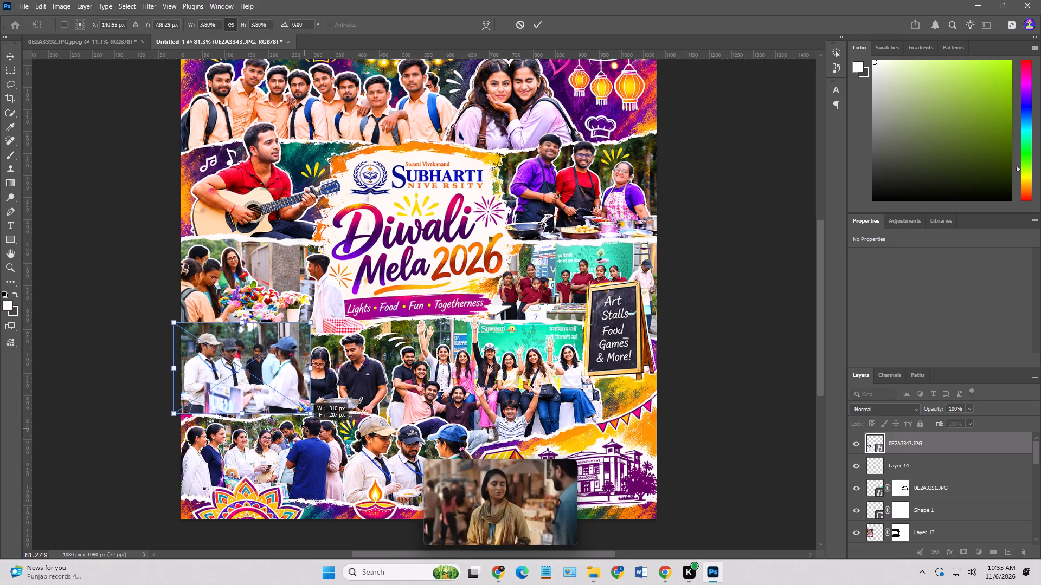
{"action": "left_click_drag", "start_coordinate": [304, 428], "coordinate": [307, 432]}
{"action": "left_click_drag", "start_coordinate": [288, 390], "coordinate": [284, 396]}
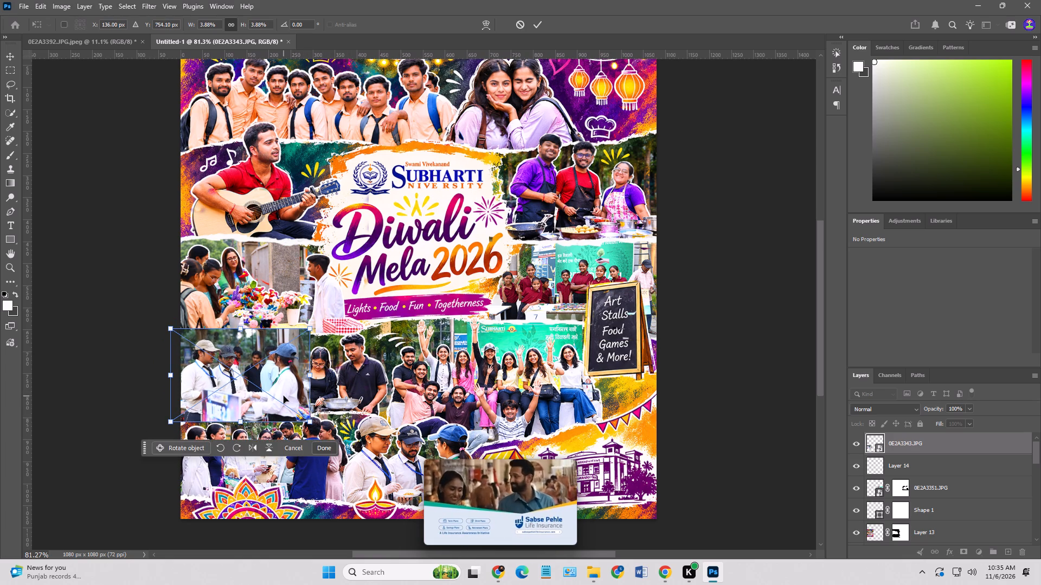
{"action": "key", "text": "Return"}
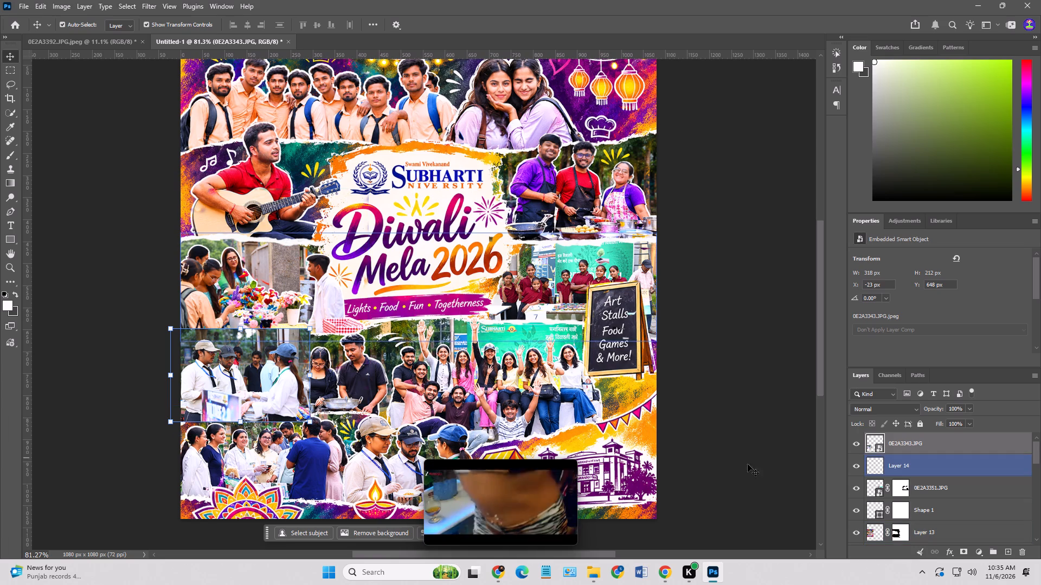
Apply Auto Tone, Auto Color and Auto Contrast to the placed 0E2A3343.JPG photo.
{"action": "left_click", "coordinate": [272, 393]}
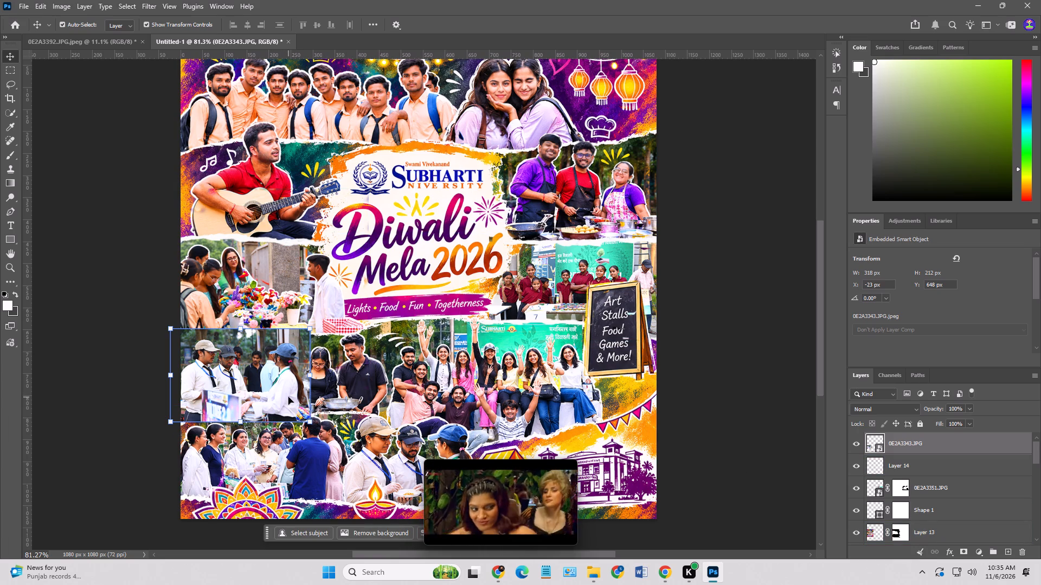
{"action": "left_click", "coordinate": [57, 6]}
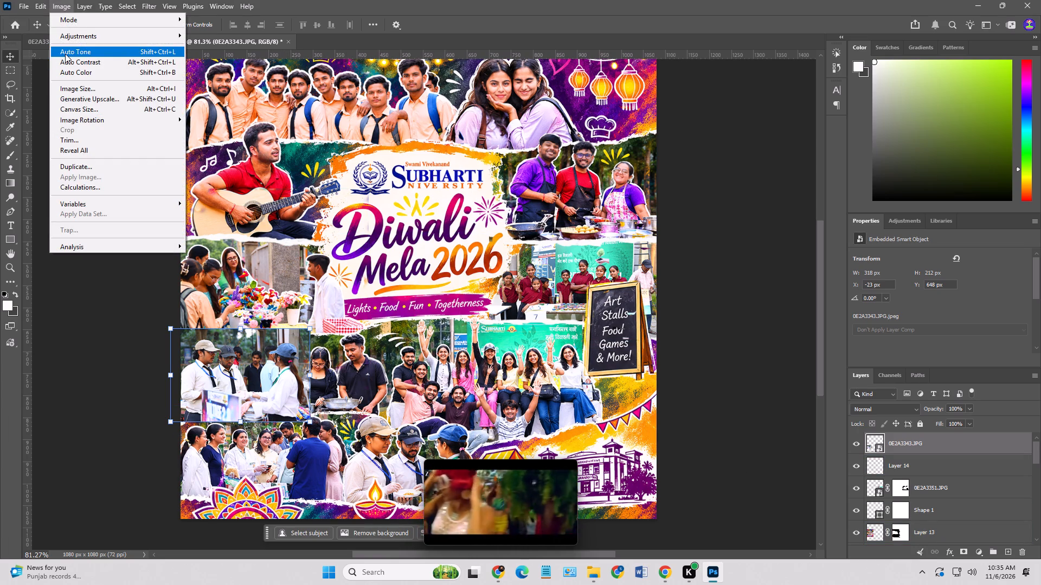
{"action": "left_click", "coordinate": [65, 54]}
{"action": "left_click", "coordinate": [57, 9]}
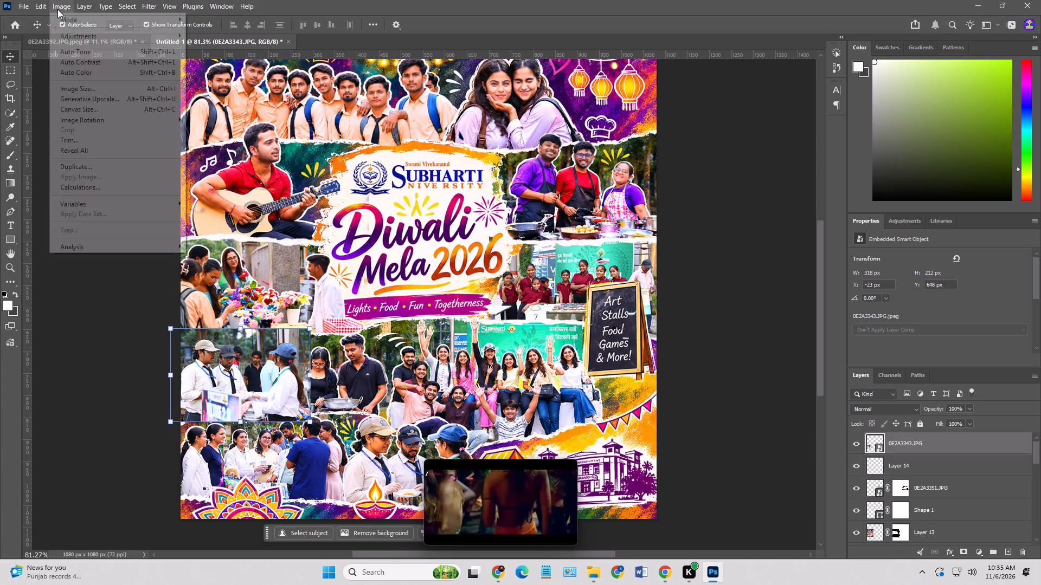
{"action": "left_click", "coordinate": [74, 75]}
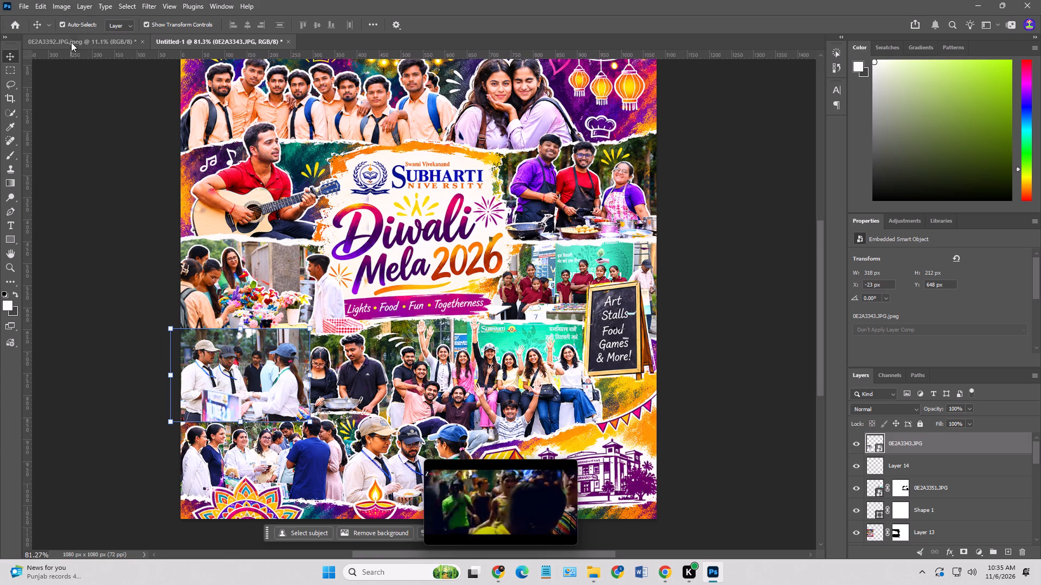
{"action": "left_click", "coordinate": [60, 6]}
{"action": "left_click", "coordinate": [76, 62]}
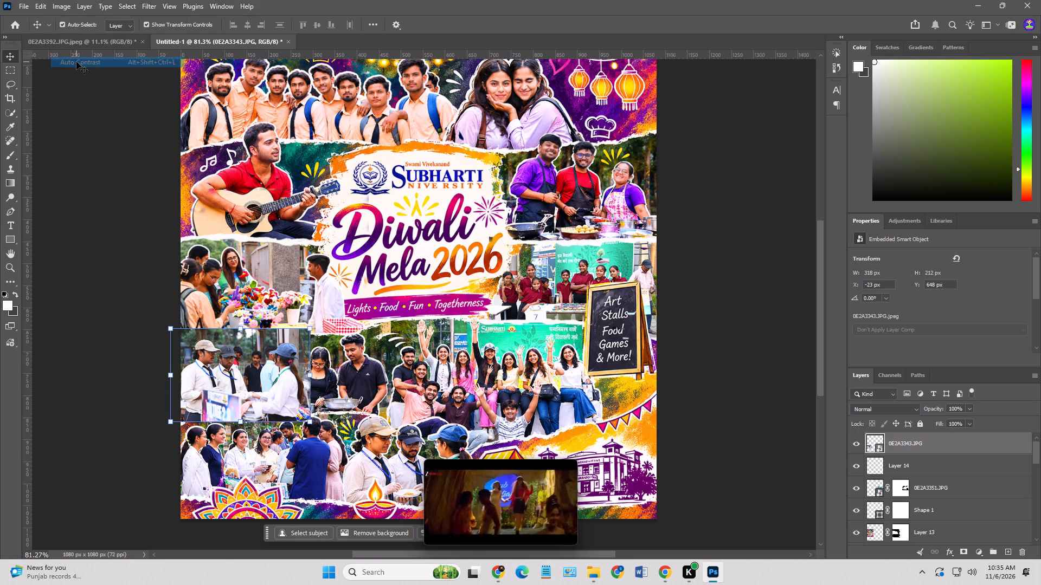
Add a layer mask to the 0E2A3343.JPG photo and set up a soft round 40 px brush for it.
{"action": "left_click", "coordinate": [964, 552]}
{"action": "left_click", "coordinate": [9, 159]}
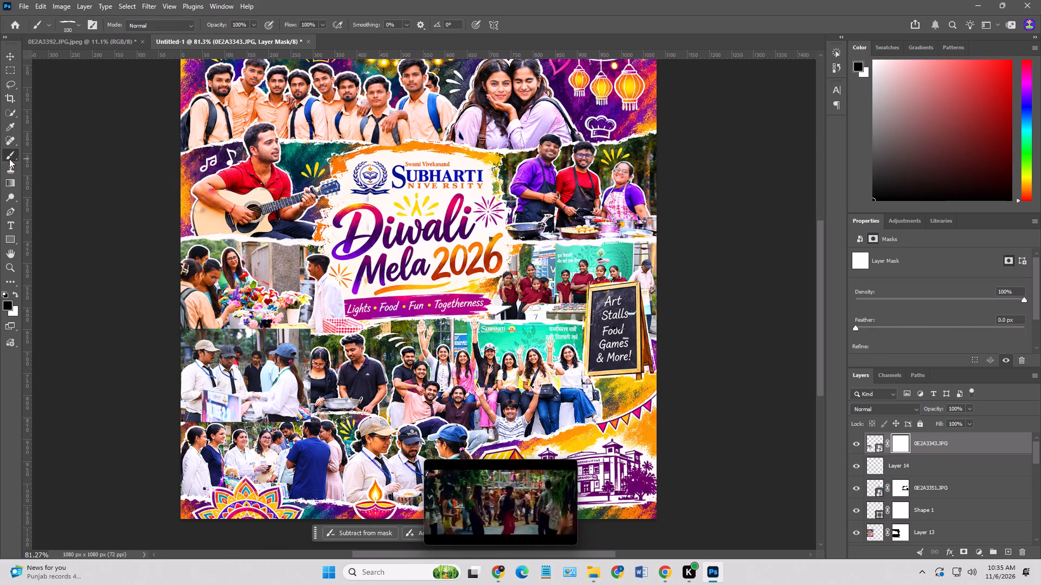
{"action": "left_click", "coordinate": [63, 23]}
{"action": "left_click", "coordinate": [56, 128]}
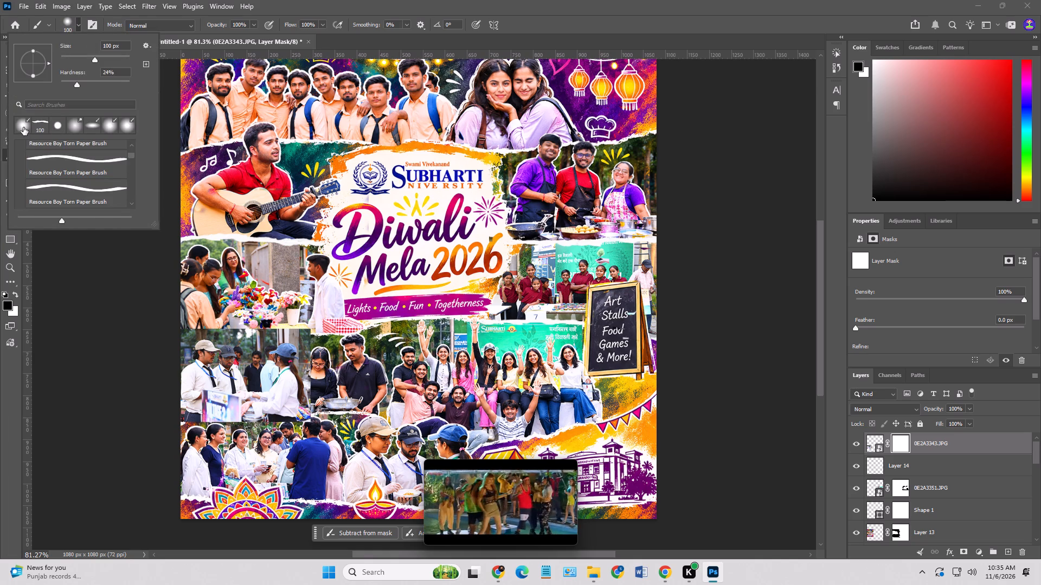
{"action": "double_click", "coordinate": [23, 127]}
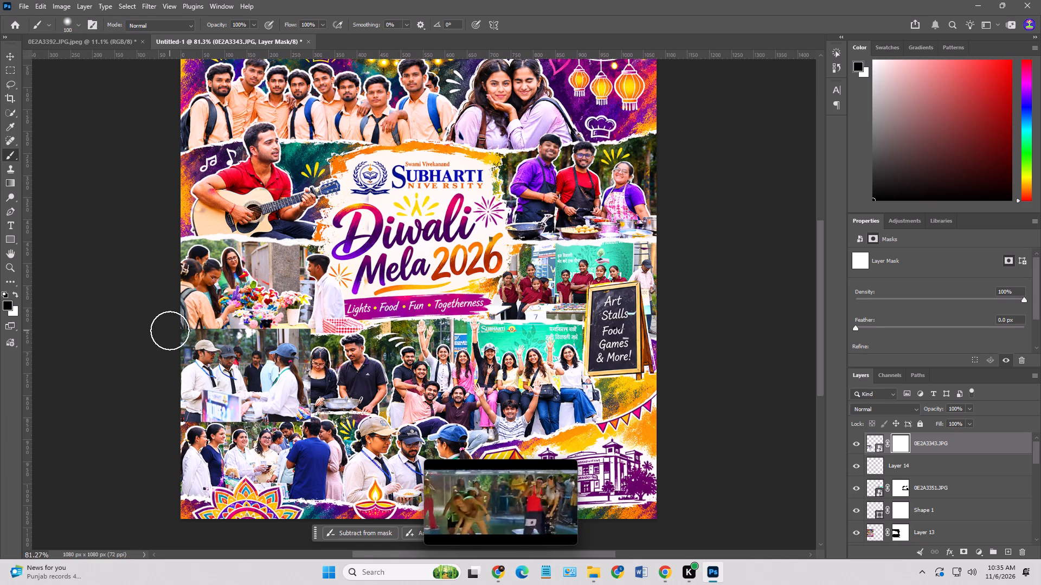
{"action": "key", "text": "bracketleft"}
{"action": "key", "text": "bracketleft"}
{"action": "key", "text": "bracketleft"}
{"action": "key", "text": "bracketleft"}
{"action": "key", "text": "bracketleft"}
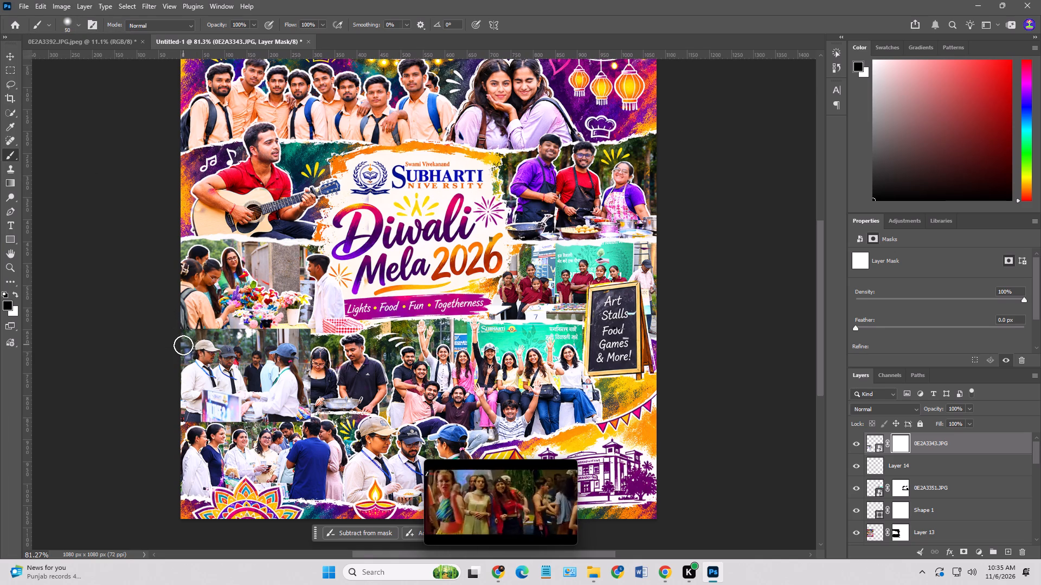
{"action": "key", "text": "bracketleft"}
{"action": "key", "text": "bracketleft"}
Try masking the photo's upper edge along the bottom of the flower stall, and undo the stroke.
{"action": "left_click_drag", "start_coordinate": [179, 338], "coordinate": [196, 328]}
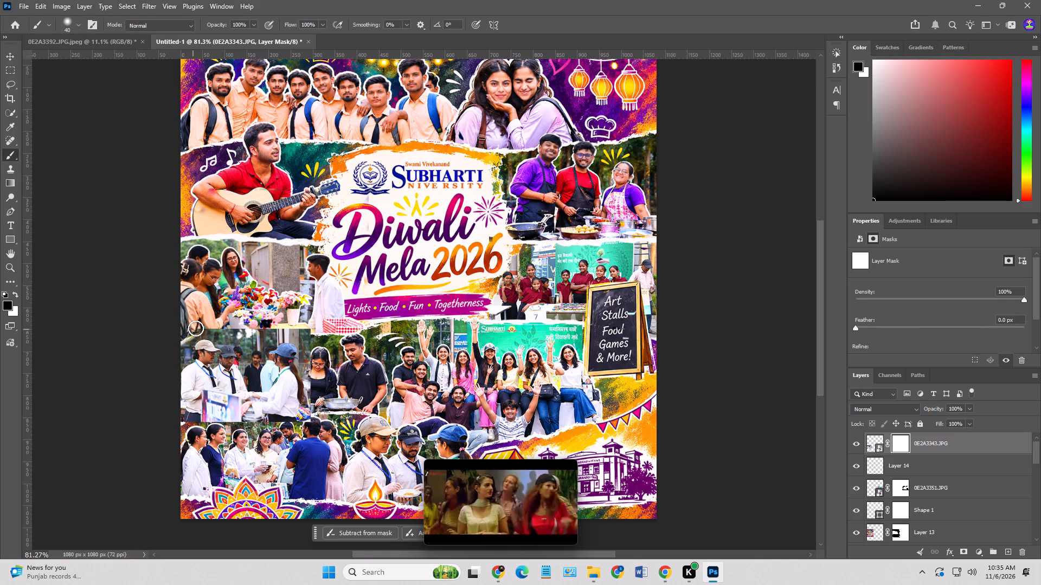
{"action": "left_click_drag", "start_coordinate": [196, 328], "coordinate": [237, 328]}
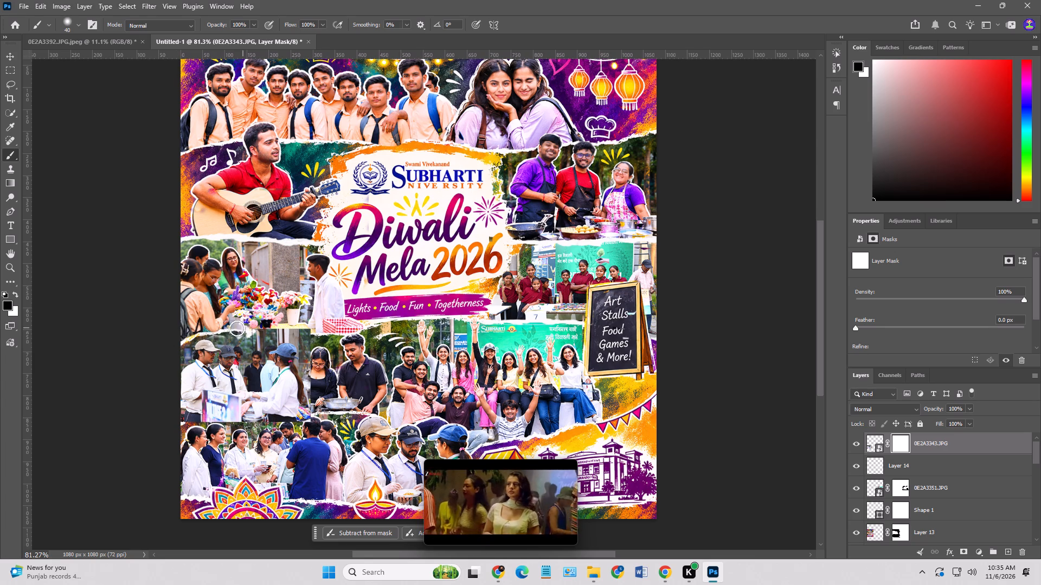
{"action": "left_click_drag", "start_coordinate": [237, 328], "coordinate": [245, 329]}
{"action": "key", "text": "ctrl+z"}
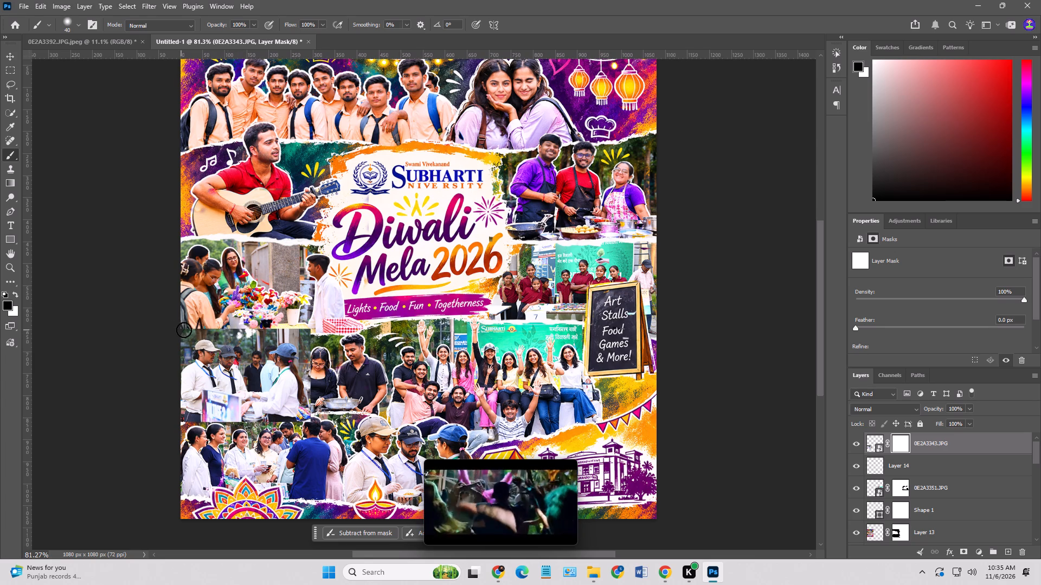
Mask away the photo's upper, right and lower edges so the collage's white torn-paper borders and the neighbouring cooks show through.
{"action": "left_click_drag", "start_coordinate": [185, 328], "coordinate": [191, 330]}
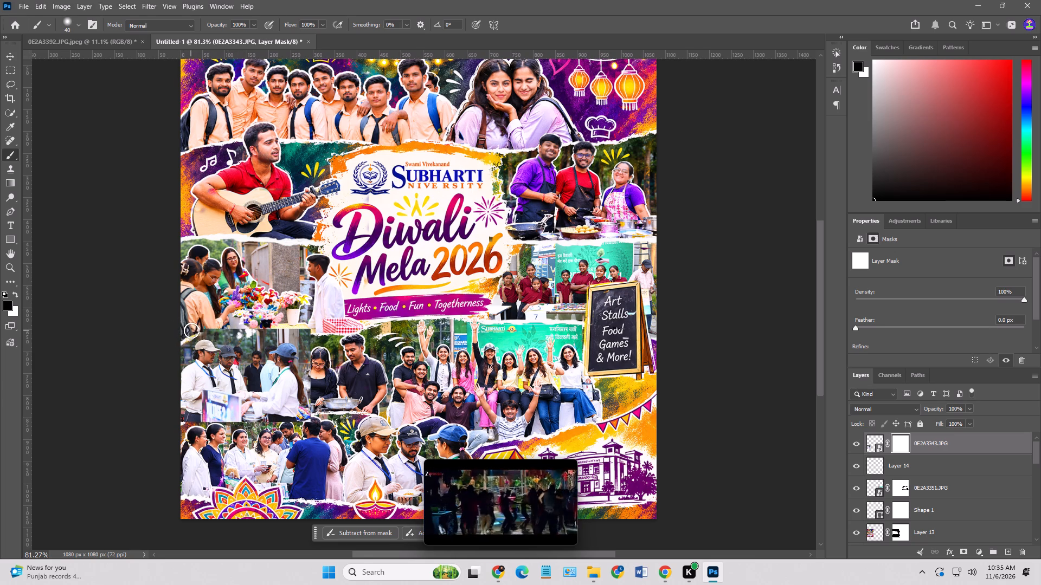
{"action": "left_click_drag", "start_coordinate": [191, 330], "coordinate": [270, 326]}
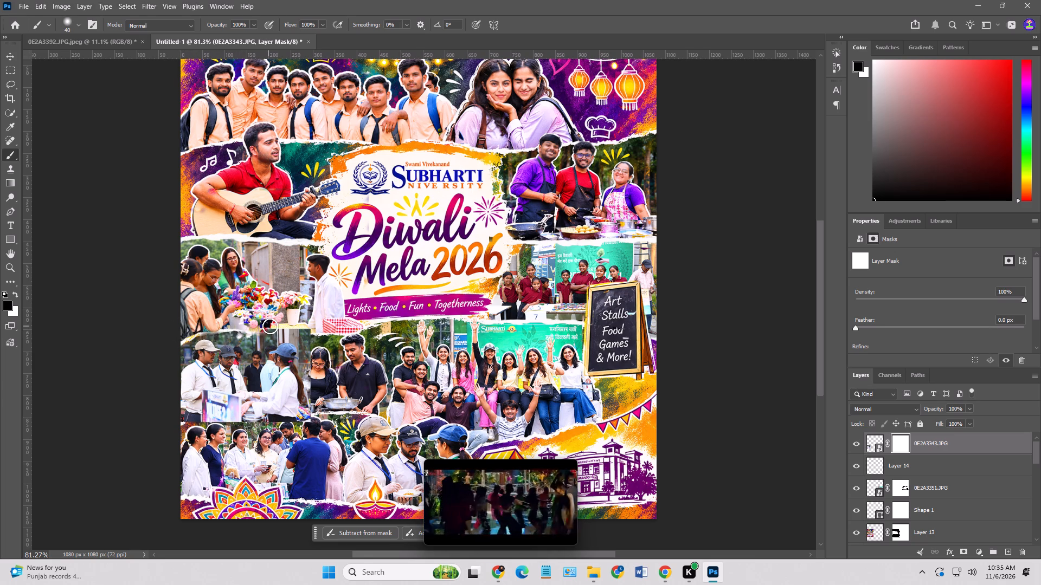
{"action": "left_click_drag", "start_coordinate": [270, 326], "coordinate": [287, 334]}
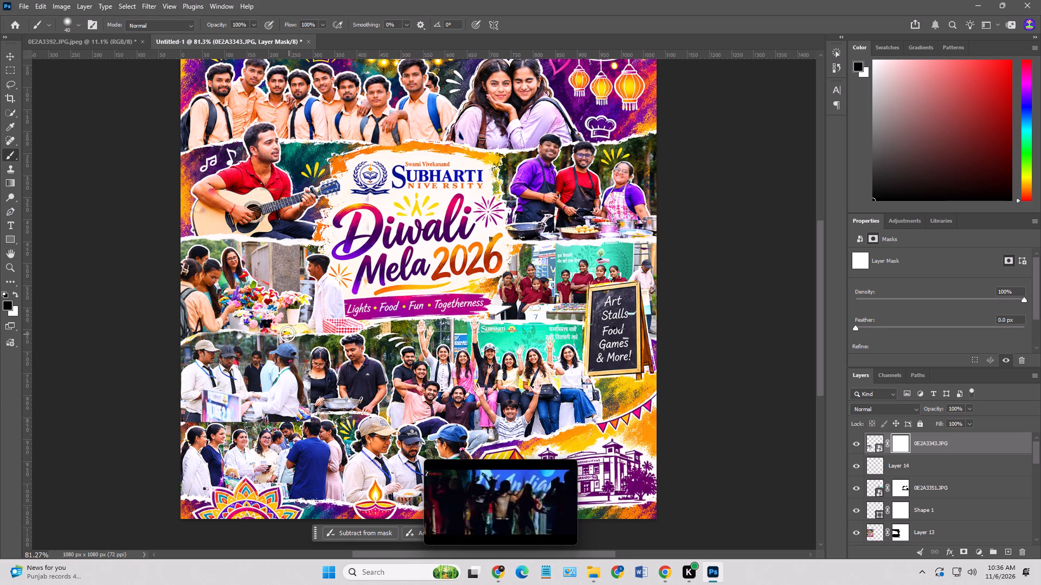
{"action": "left_click_drag", "start_coordinate": [287, 334], "coordinate": [315, 400]}
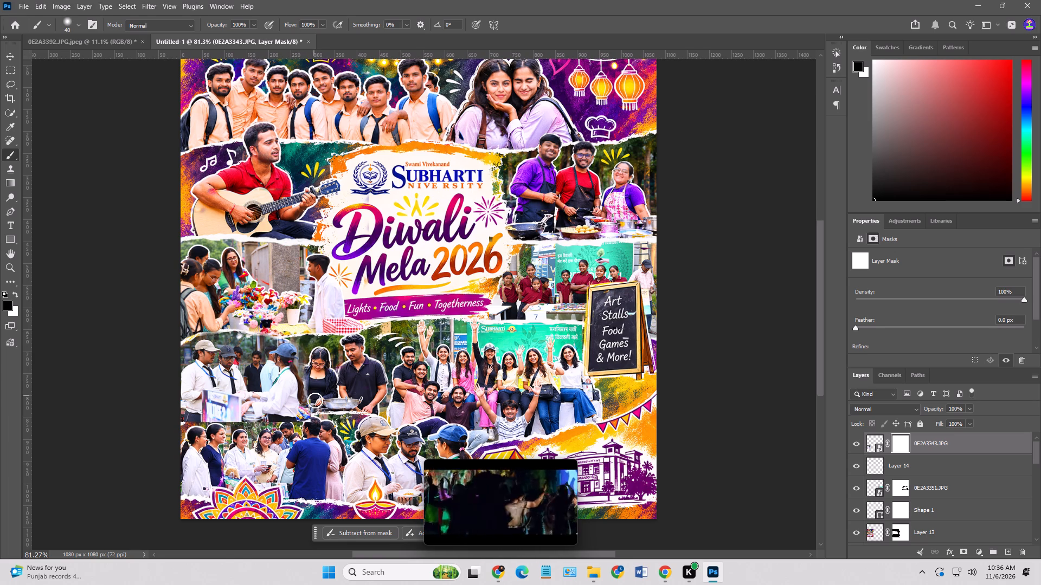
{"action": "left_click_drag", "start_coordinate": [315, 400], "coordinate": [285, 430]}
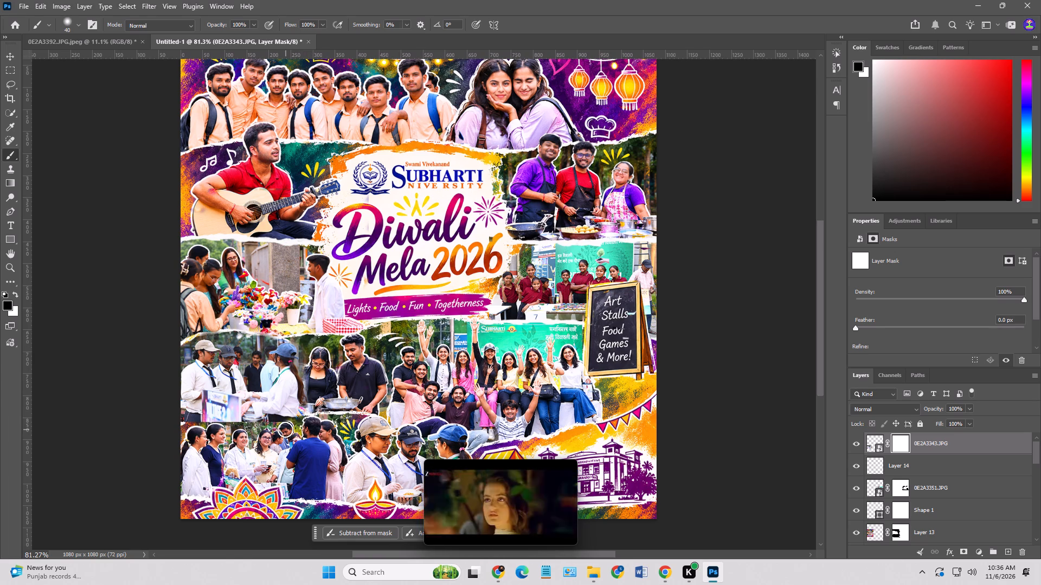
{"action": "left_click_drag", "start_coordinate": [285, 430], "coordinate": [209, 426]}
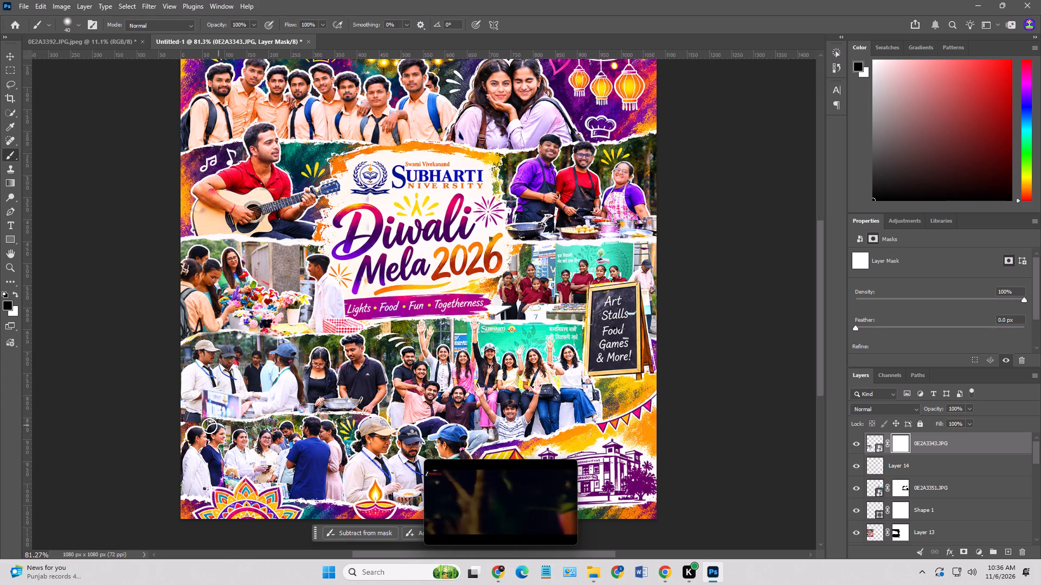
{"action": "left_click_drag", "start_coordinate": [209, 426], "coordinate": [303, 418]}
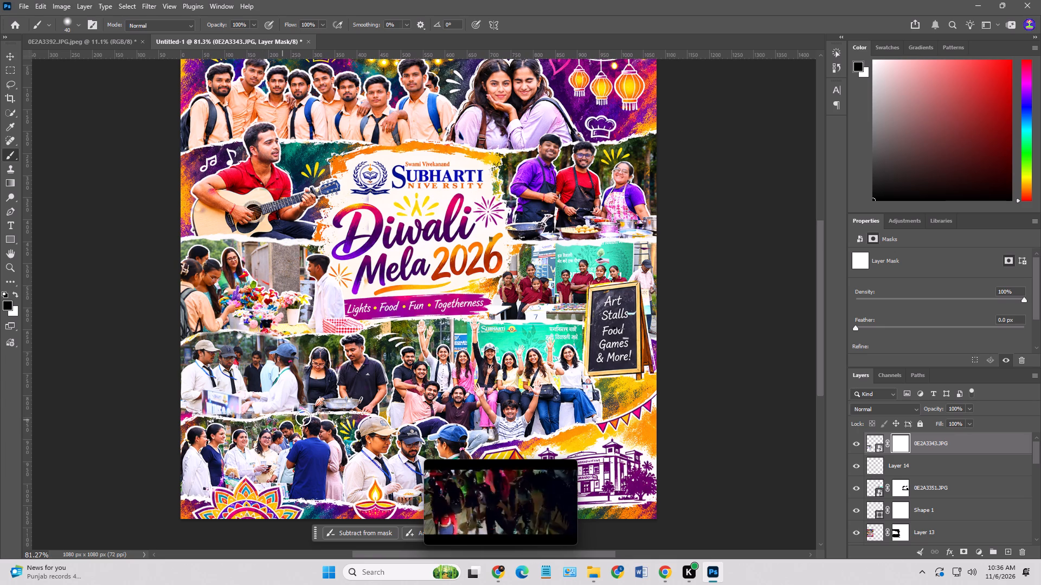
{"action": "left_click_drag", "start_coordinate": [303, 418], "coordinate": [318, 414]}
{"action": "left_click_drag", "start_coordinate": [315, 389], "coordinate": [312, 389]}
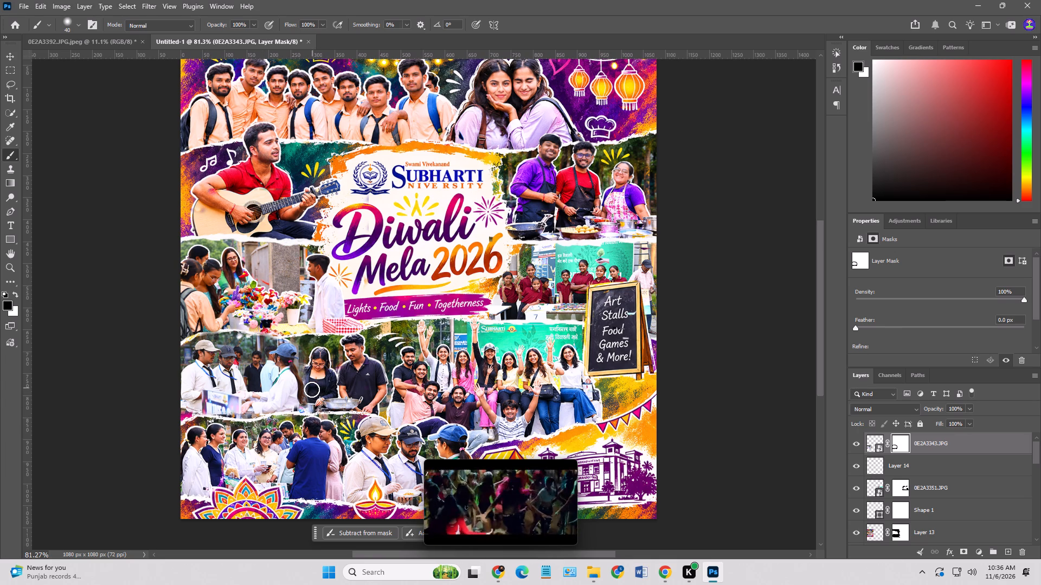
{"action": "left_click_drag", "start_coordinate": [312, 389], "coordinate": [305, 339]}
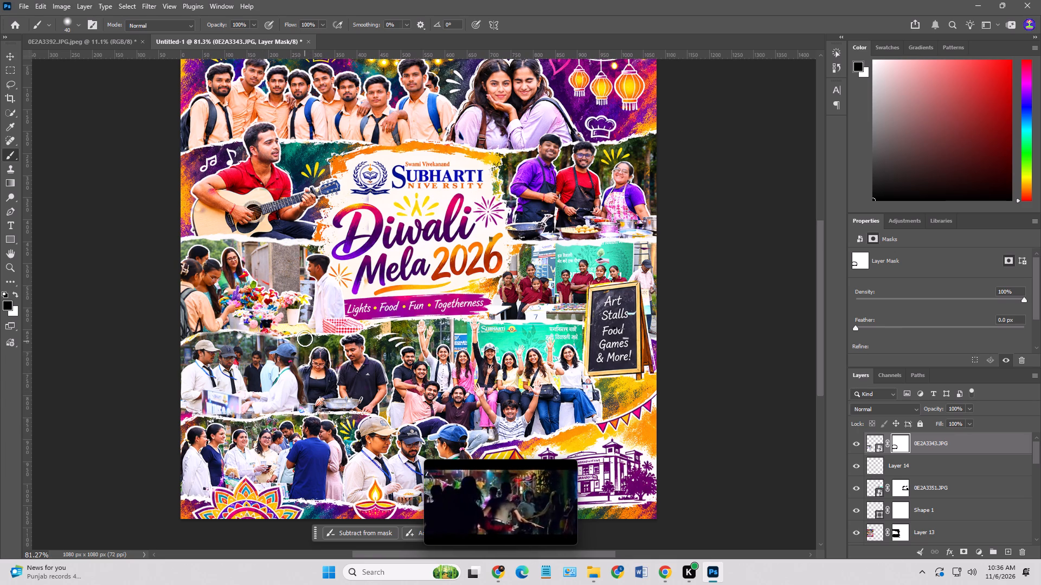
{"action": "left_click_drag", "start_coordinate": [305, 339], "coordinate": [307, 343]}
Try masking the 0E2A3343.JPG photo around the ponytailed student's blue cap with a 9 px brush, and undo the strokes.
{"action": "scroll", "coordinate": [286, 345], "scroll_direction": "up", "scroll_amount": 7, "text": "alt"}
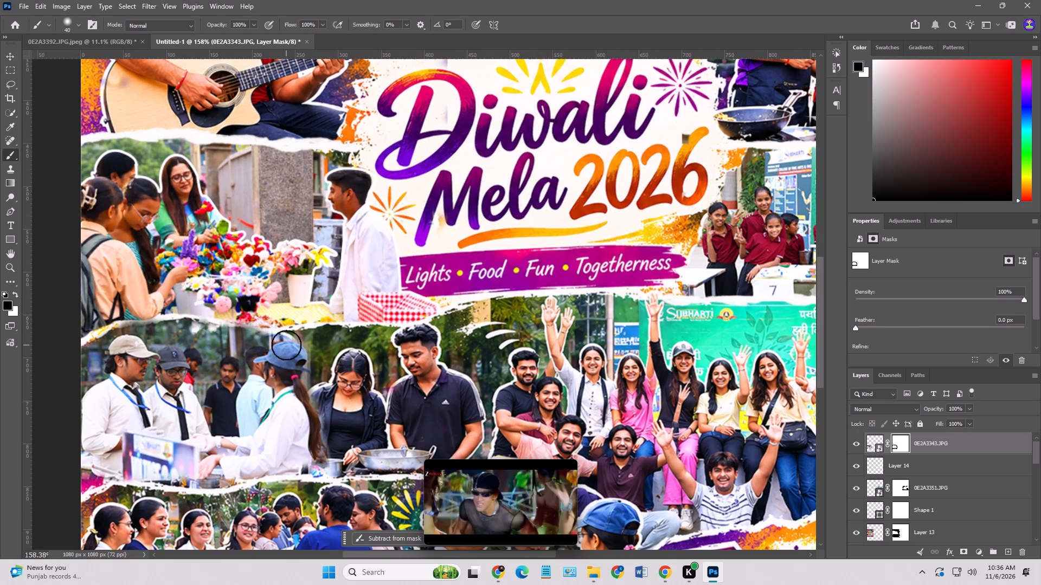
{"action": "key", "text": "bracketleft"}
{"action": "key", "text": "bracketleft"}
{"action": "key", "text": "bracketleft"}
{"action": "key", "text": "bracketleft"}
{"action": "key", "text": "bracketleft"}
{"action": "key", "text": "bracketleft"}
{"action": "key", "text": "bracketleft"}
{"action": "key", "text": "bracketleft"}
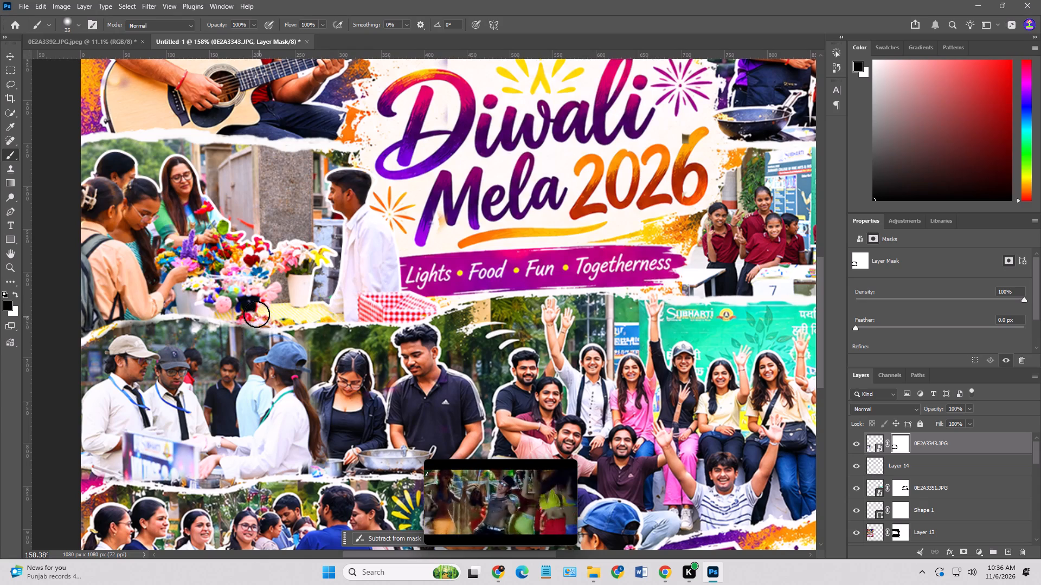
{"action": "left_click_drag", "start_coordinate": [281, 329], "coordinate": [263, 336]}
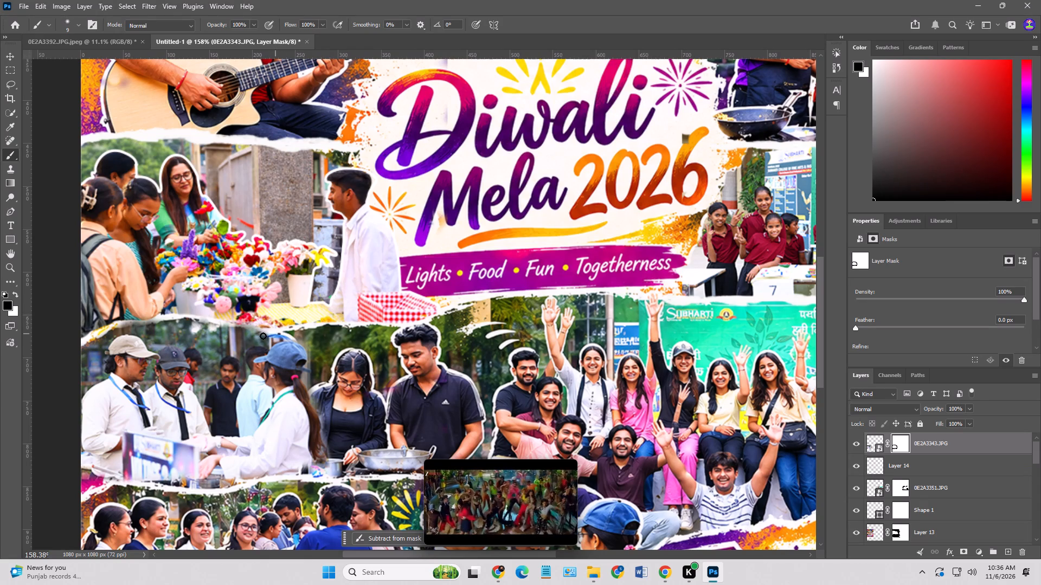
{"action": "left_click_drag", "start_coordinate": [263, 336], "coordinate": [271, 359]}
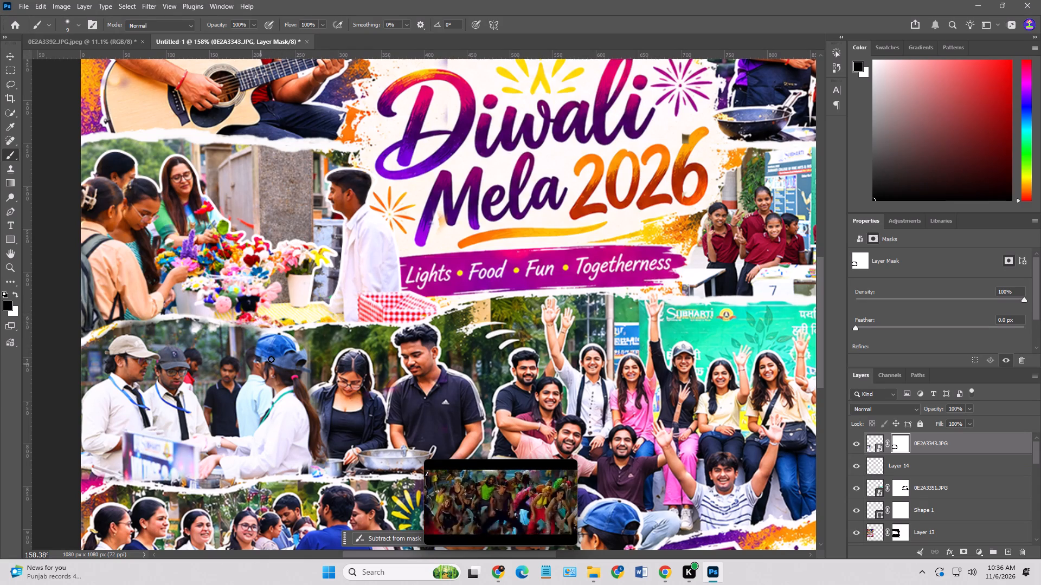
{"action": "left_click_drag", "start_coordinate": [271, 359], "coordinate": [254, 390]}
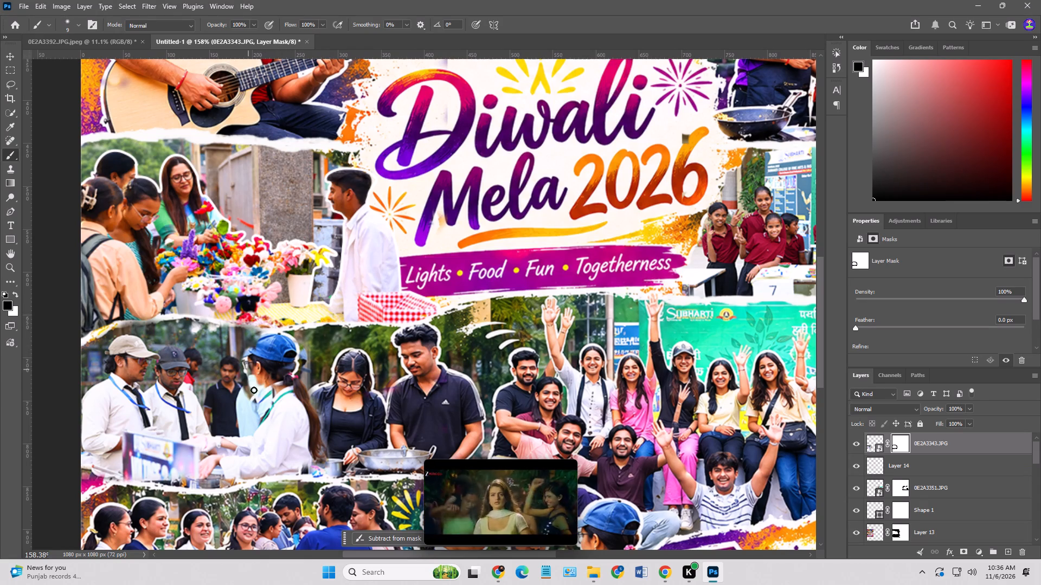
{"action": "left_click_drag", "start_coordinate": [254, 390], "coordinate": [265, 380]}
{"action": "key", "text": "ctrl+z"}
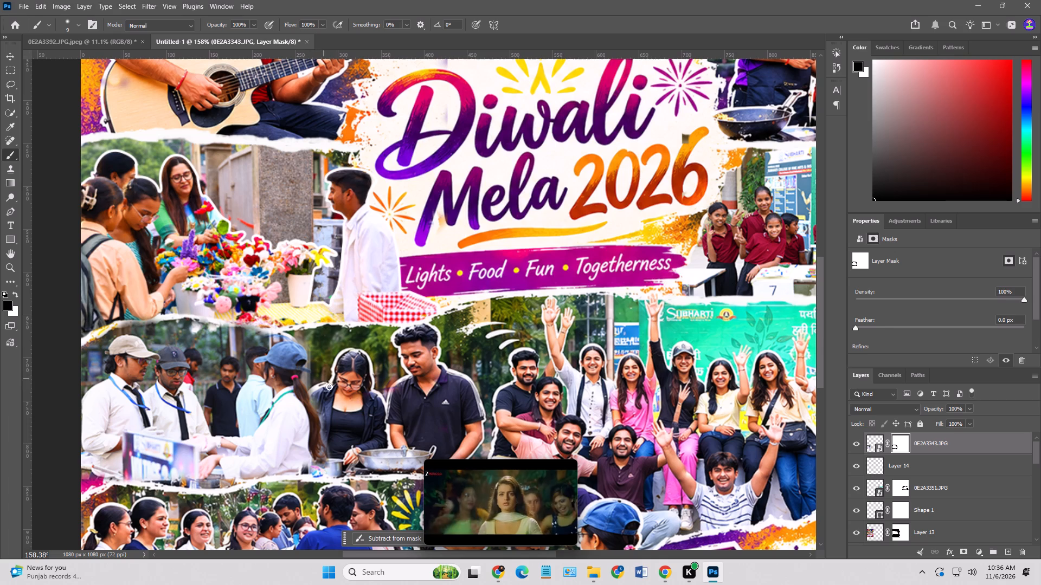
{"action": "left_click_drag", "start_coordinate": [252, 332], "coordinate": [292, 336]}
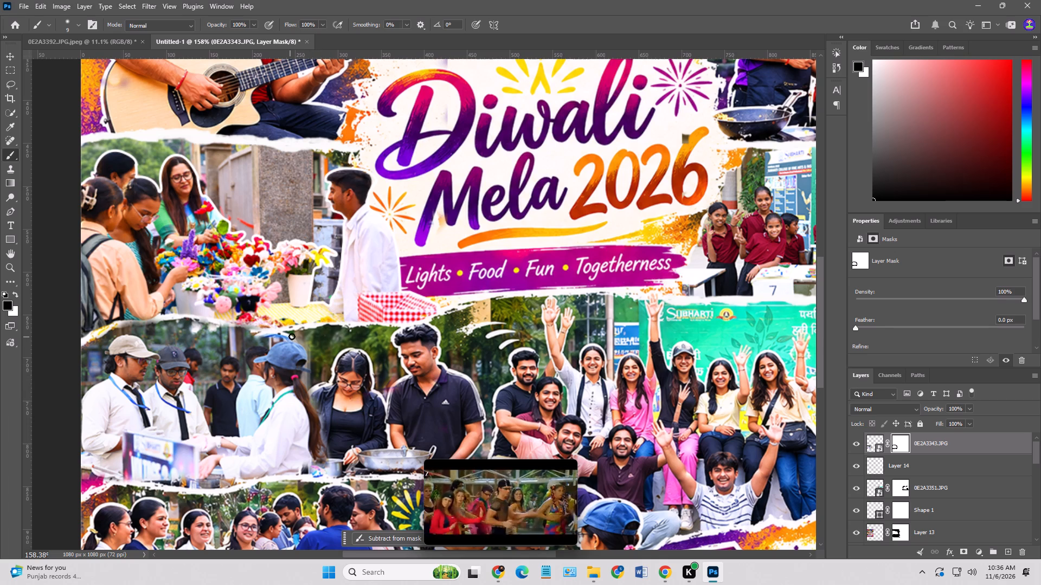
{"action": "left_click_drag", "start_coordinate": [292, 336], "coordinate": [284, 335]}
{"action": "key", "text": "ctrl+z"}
Scale the 0E2A3343.JPG photo to about 107% and reposition it so its capped student covers the collage's blue-capped figure beneath.
{"action": "left_click", "coordinate": [10, 58]}
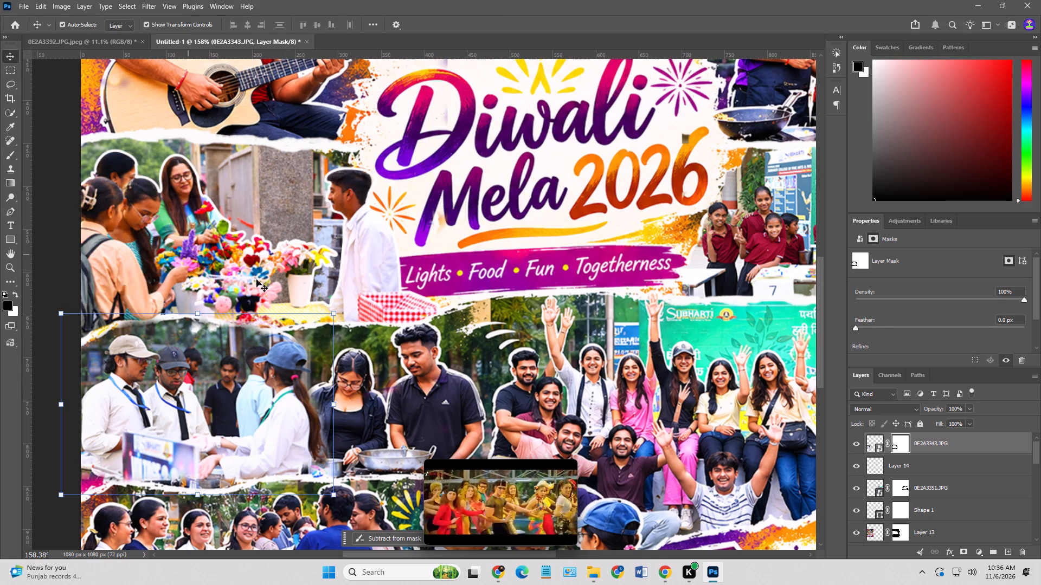
{"action": "left_click_drag", "start_coordinate": [334, 311], "coordinate": [298, 321]}
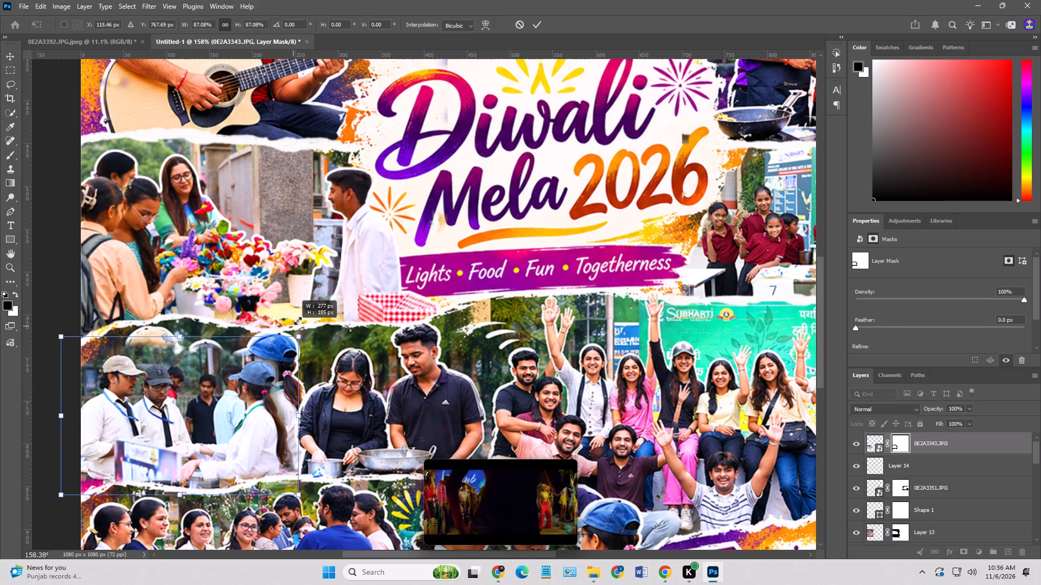
{"action": "left_click_drag", "start_coordinate": [298, 321], "coordinate": [362, 280]}
{"action": "left_click_drag", "start_coordinate": [339, 353], "coordinate": [177, 253]}
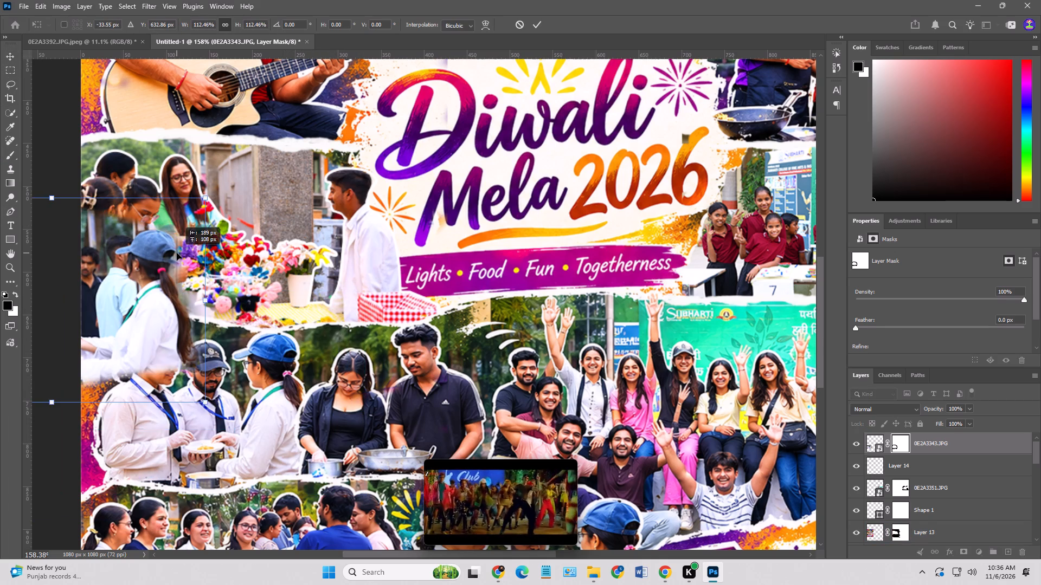
{"action": "left_click_drag", "start_coordinate": [177, 253], "coordinate": [319, 362]}
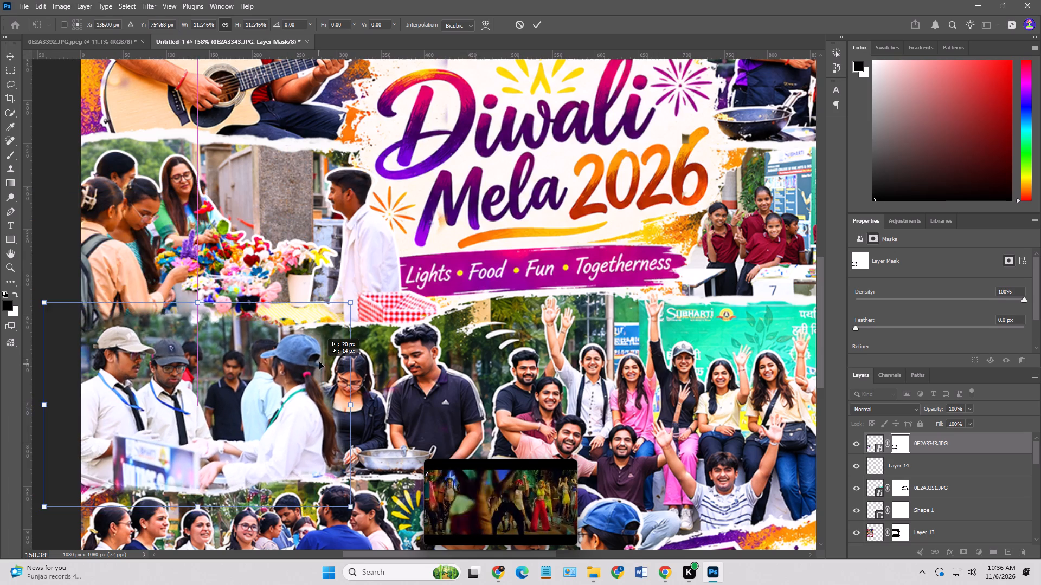
{"action": "left_click_drag", "start_coordinate": [319, 362], "coordinate": [316, 369]}
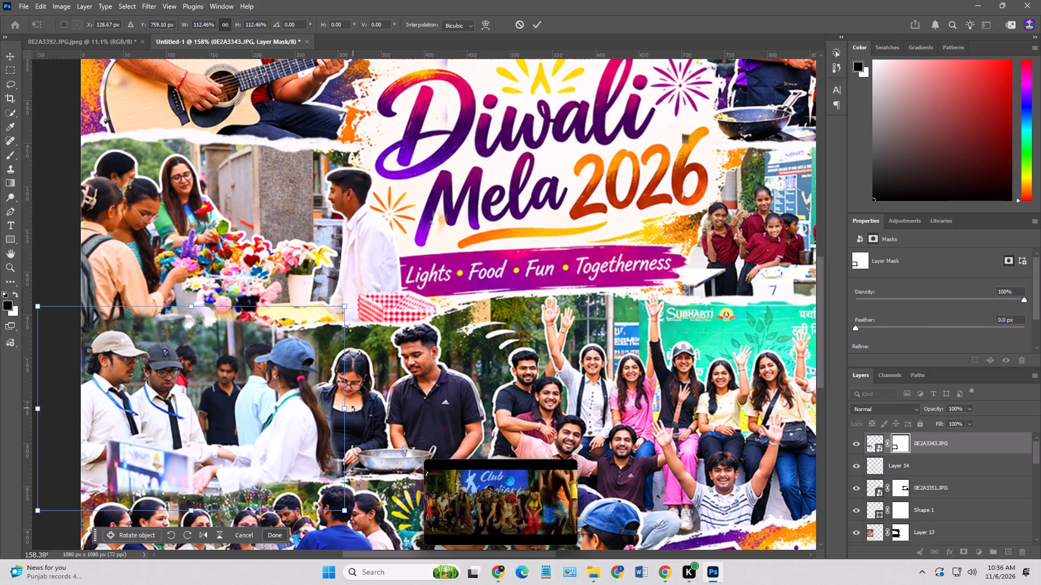
{"action": "left_click_drag", "start_coordinate": [350, 411], "coordinate": [328, 408]}
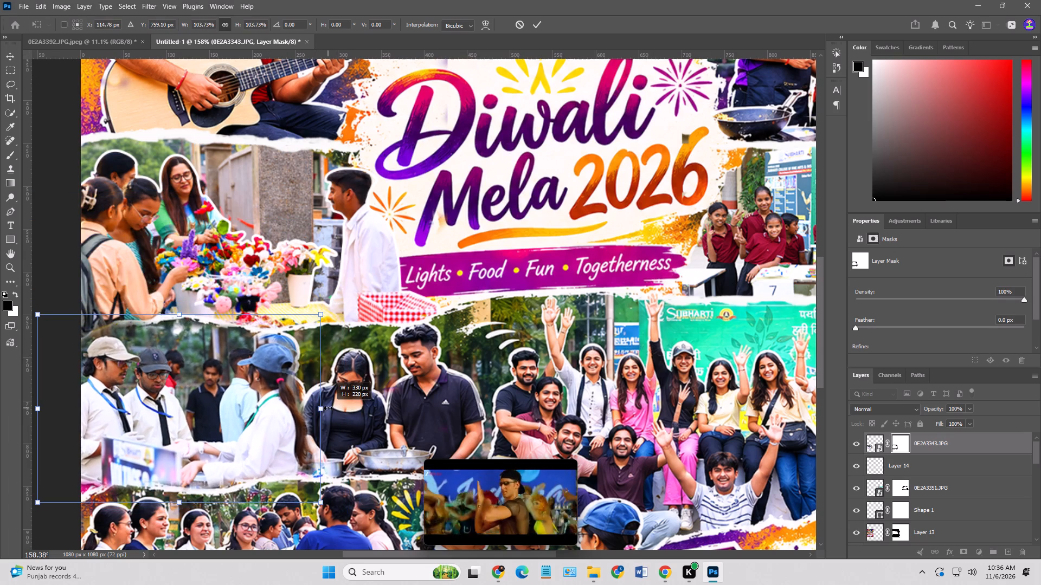
{"action": "left_click_drag", "start_coordinate": [328, 408], "coordinate": [335, 407]}
{"action": "left_click_drag", "start_coordinate": [312, 409], "coordinate": [309, 401]}
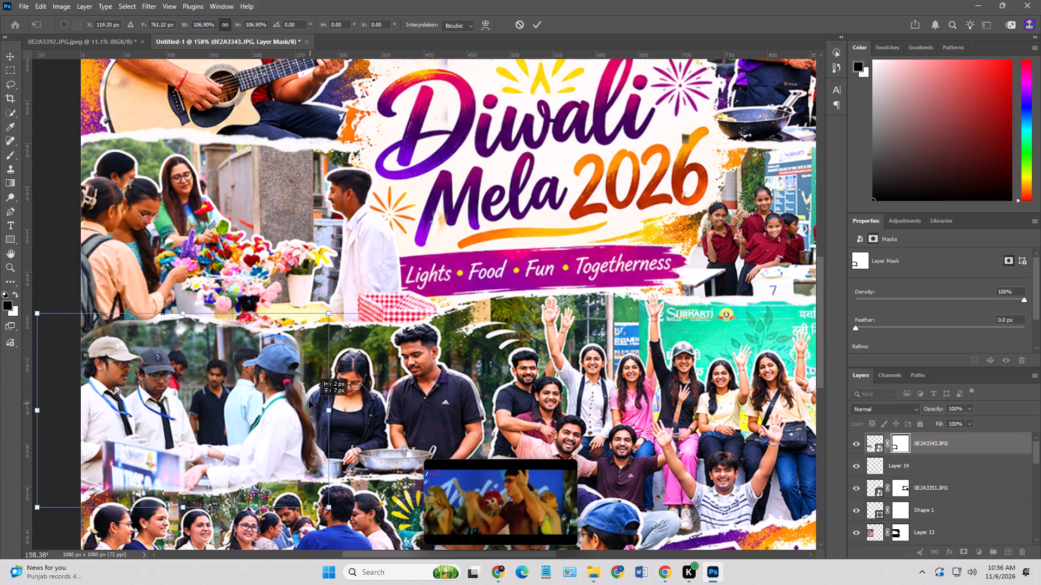
{"action": "left_click_drag", "start_coordinate": [309, 401], "coordinate": [310, 401]}
{"action": "key", "text": "Return"}
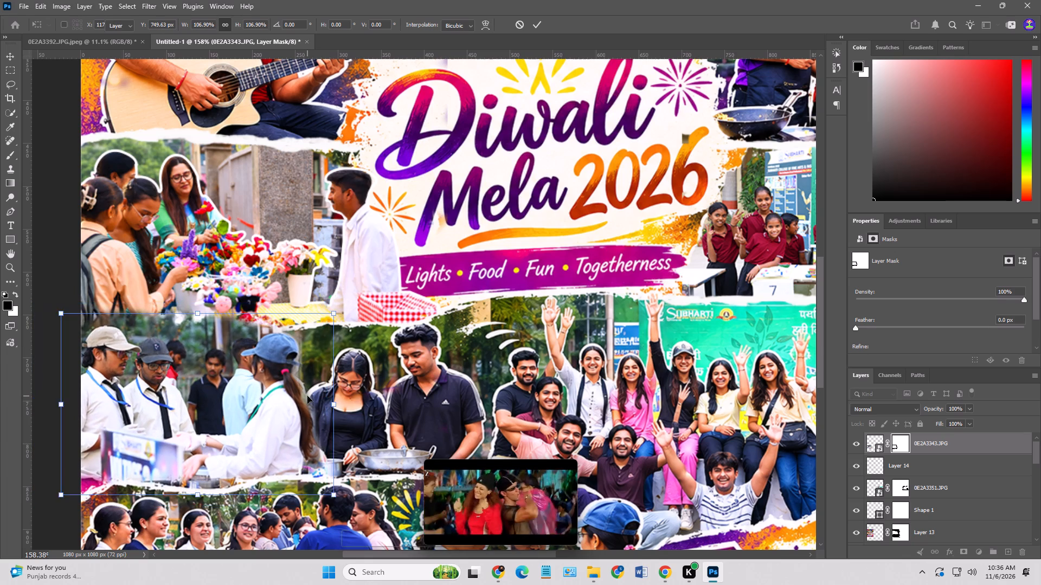
With a soft round 35 px brush, mask the photo's upper edge to uncover the torn-paper border below the flower stall.
{"action": "left_click", "coordinate": [8, 155]}
{"action": "left_click", "coordinate": [64, 24]}
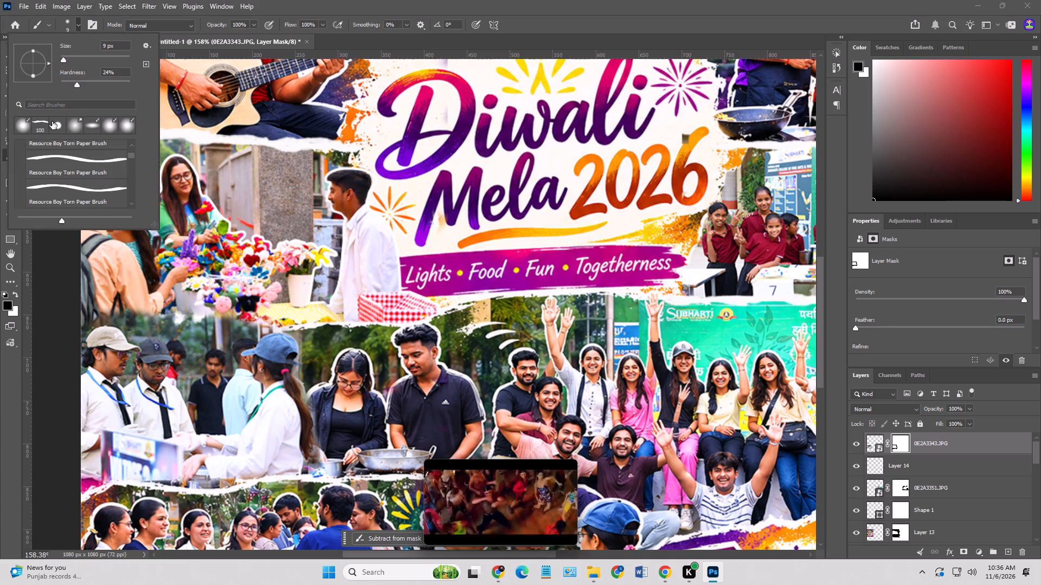
{"action": "left_click", "coordinate": [55, 122]}
{"action": "double_click", "coordinate": [24, 124]}
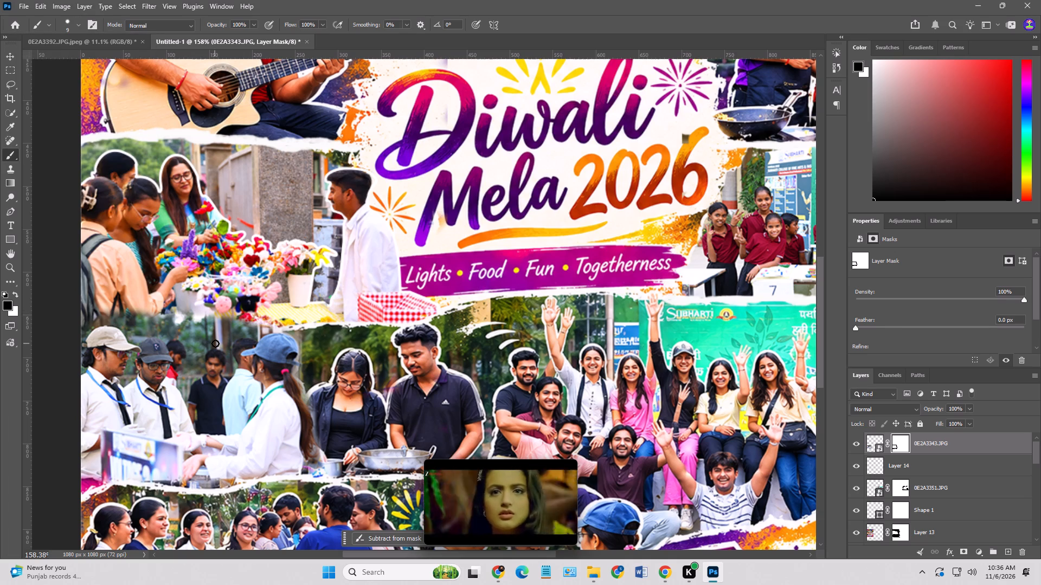
{"action": "key", "text": "bracketright"}
{"action": "key", "text": "bracketright"}
{"action": "key", "text": "bracketright"}
{"action": "key", "text": "bracketright"}
{"action": "key", "text": "bracketright"}
{"action": "key", "text": "bracketright"}
{"action": "key", "text": "bracketright"}
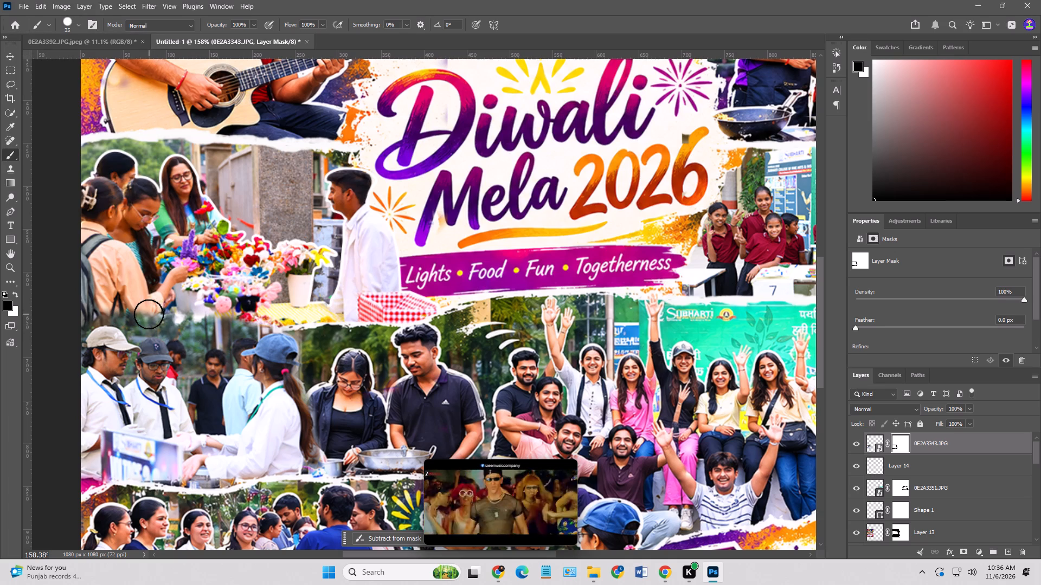
{"action": "left_click_drag", "start_coordinate": [149, 315], "coordinate": [213, 320]}
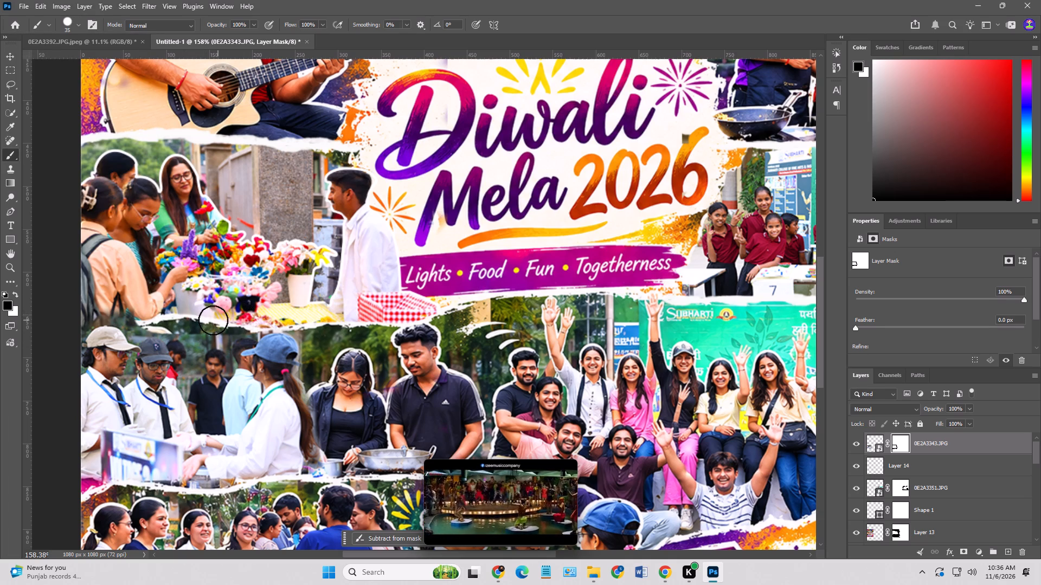
{"action": "left_click_drag", "start_coordinate": [213, 320], "coordinate": [73, 321]}
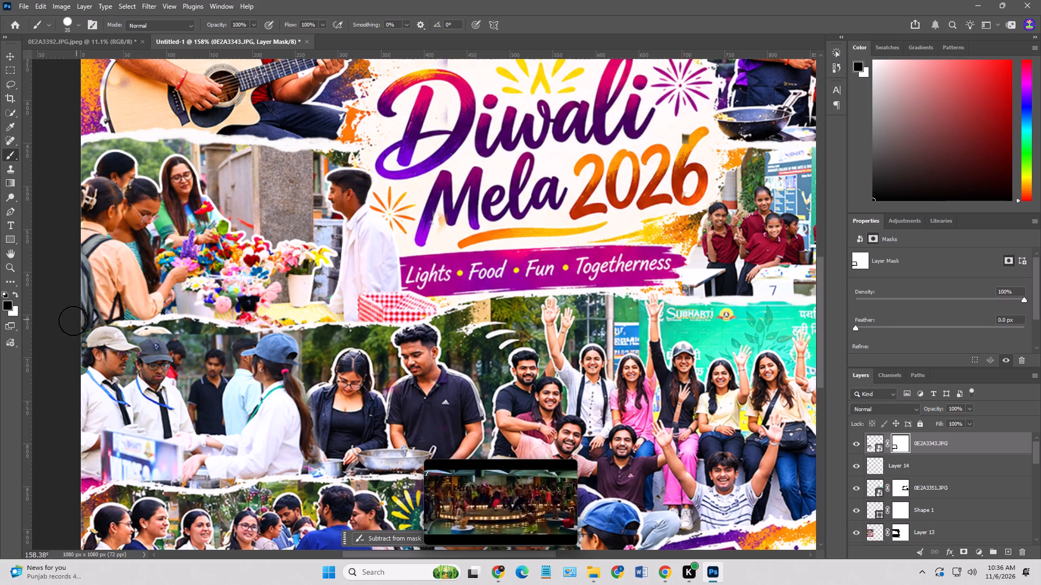
{"action": "left_click_drag", "start_coordinate": [73, 321], "coordinate": [69, 331]}
Touch up the mask at the photo's upper-left corner, above the two men in caps.
{"action": "left_click_drag", "start_coordinate": [72, 329], "coordinate": [121, 311]}
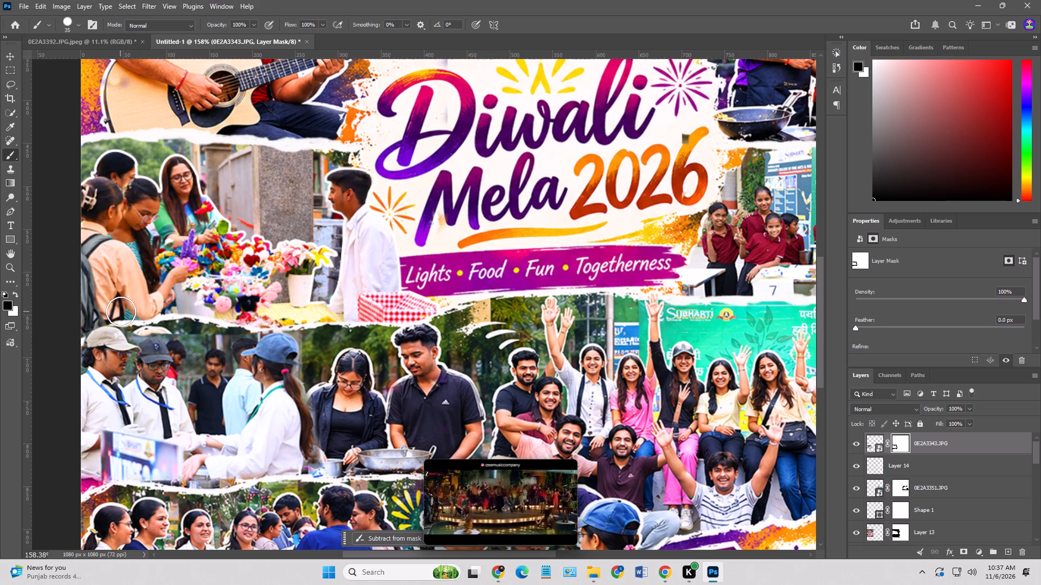
{"action": "left_click_drag", "start_coordinate": [121, 311], "coordinate": [134, 320]}
{"action": "left_click", "coordinate": [139, 330]}
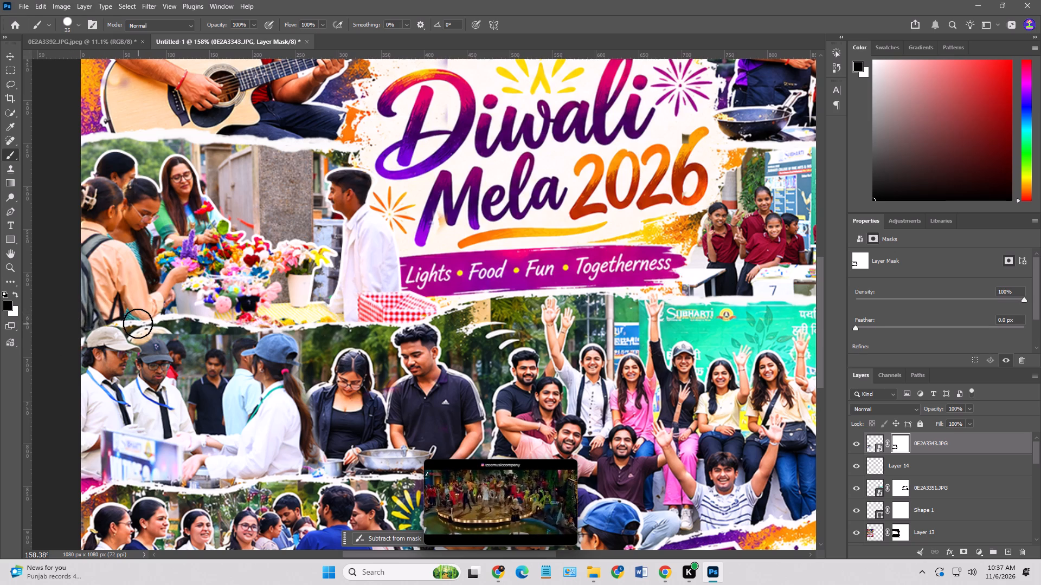
{"action": "left_click", "coordinate": [134, 323]}
{"action": "left_click", "coordinate": [126, 316]}
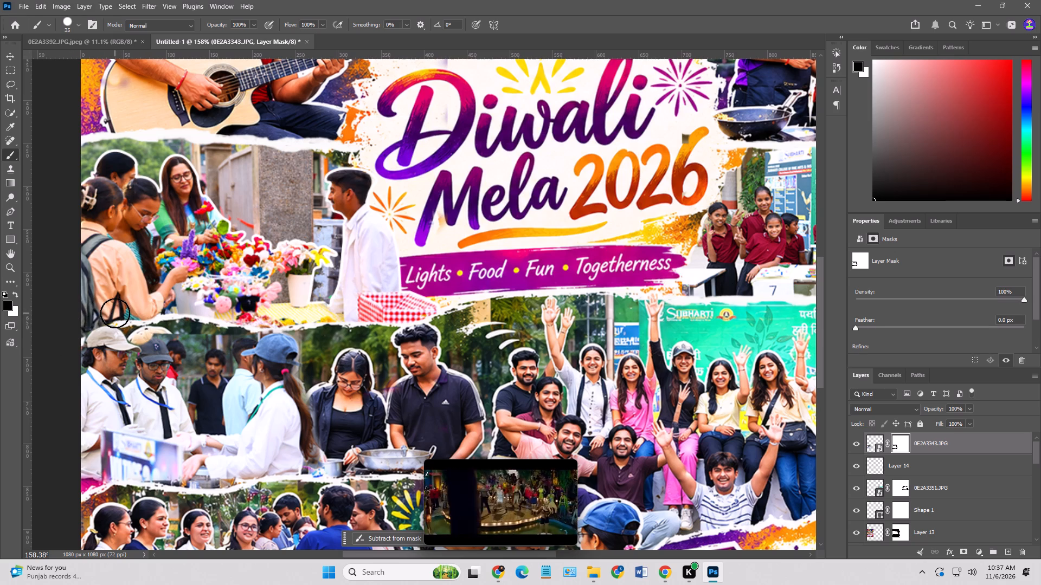
{"action": "left_click", "coordinate": [115, 313]}
{"action": "left_click", "coordinate": [75, 328]}
{"action": "left_click", "coordinate": [72, 342]}
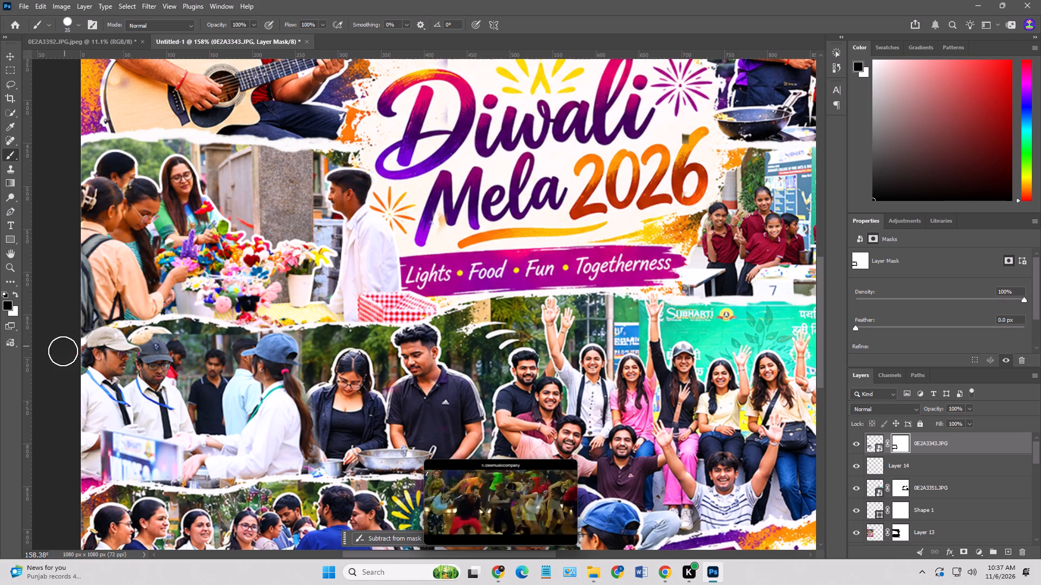
Mask the photo's right edge behind the ponytailed student to uncover the female cook in black and her steel pot.
{"action": "left_click_drag", "start_coordinate": [312, 329], "coordinate": [333, 385]}
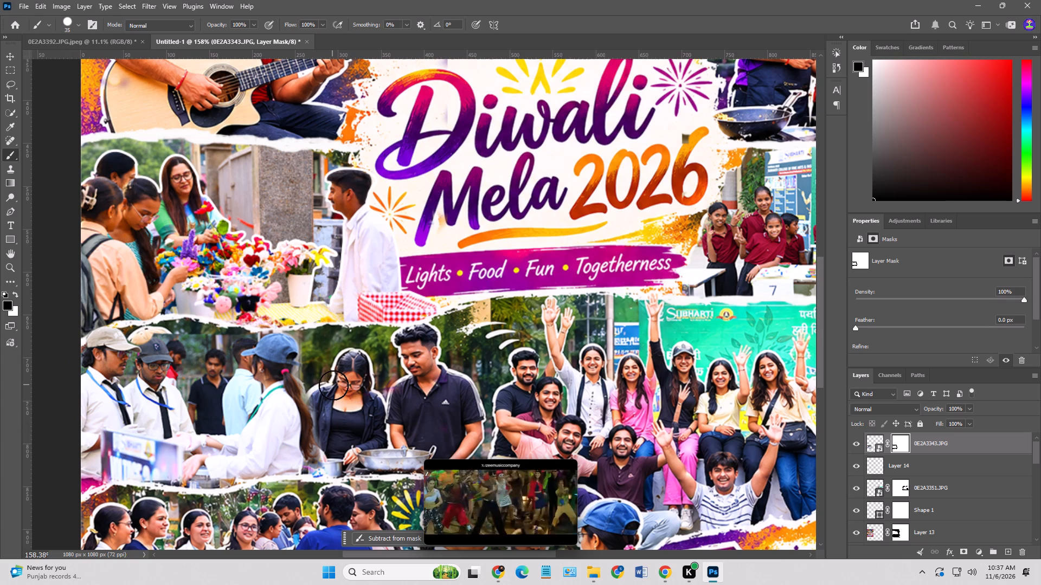
{"action": "left_click_drag", "start_coordinate": [333, 385], "coordinate": [333, 391]}
{"action": "left_click_drag", "start_coordinate": [316, 381], "coordinate": [311, 378]}
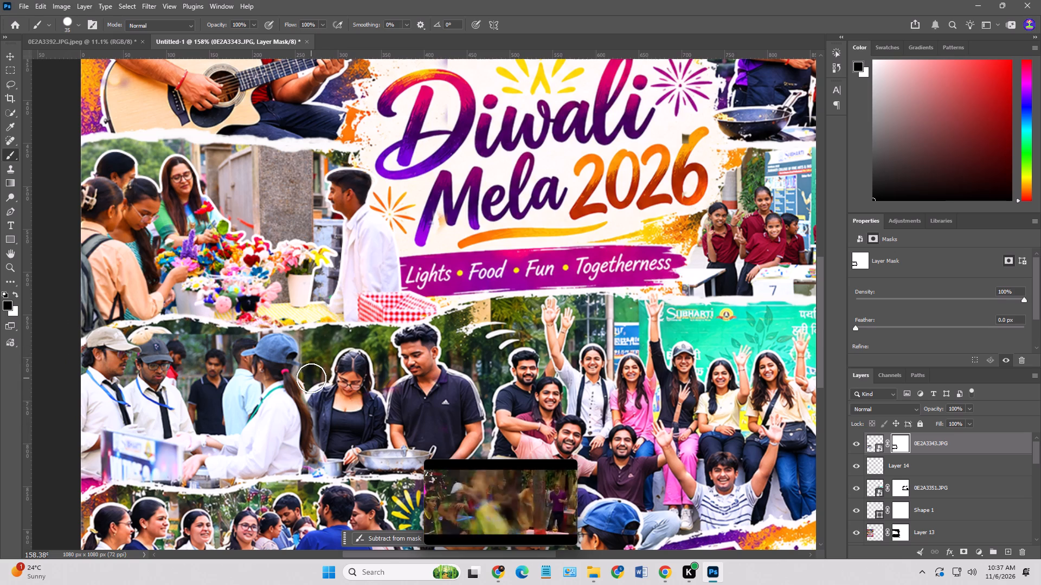
{"action": "left_click_drag", "start_coordinate": [311, 378], "coordinate": [329, 472]}
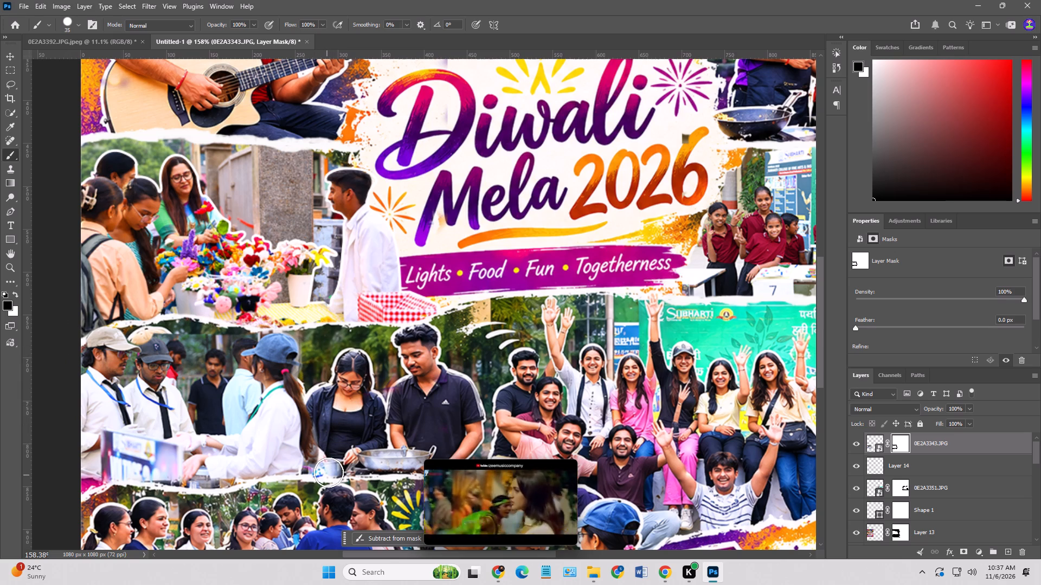
{"action": "left_click_drag", "start_coordinate": [329, 472], "coordinate": [323, 472]}
{"action": "left_click_drag", "start_coordinate": [320, 470], "coordinate": [320, 473]}
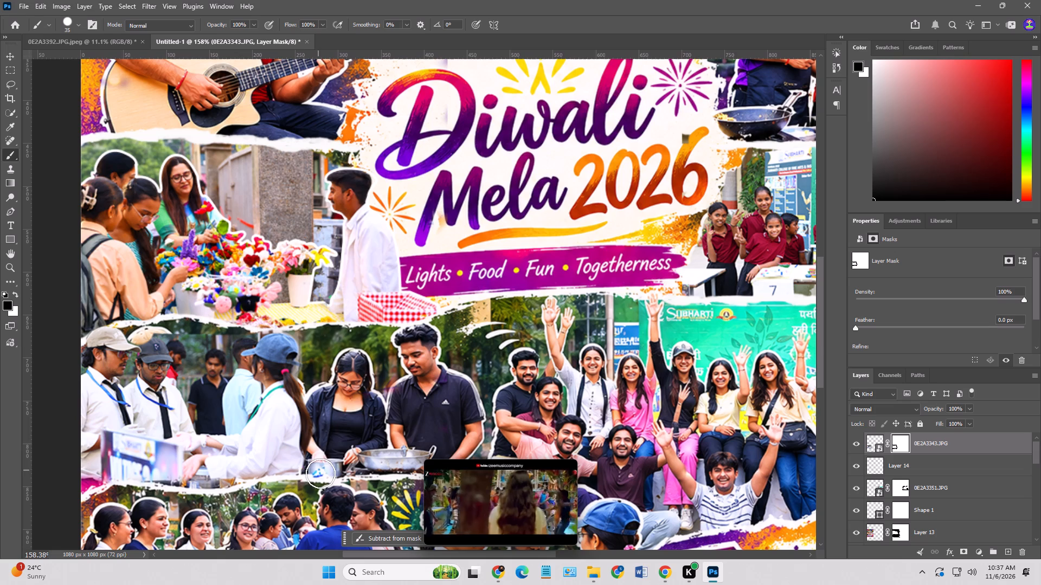
{"action": "left_click_drag", "start_coordinate": [320, 473], "coordinate": [325, 466]}
{"action": "left_click_drag", "start_coordinate": [329, 433], "coordinate": [322, 465]}
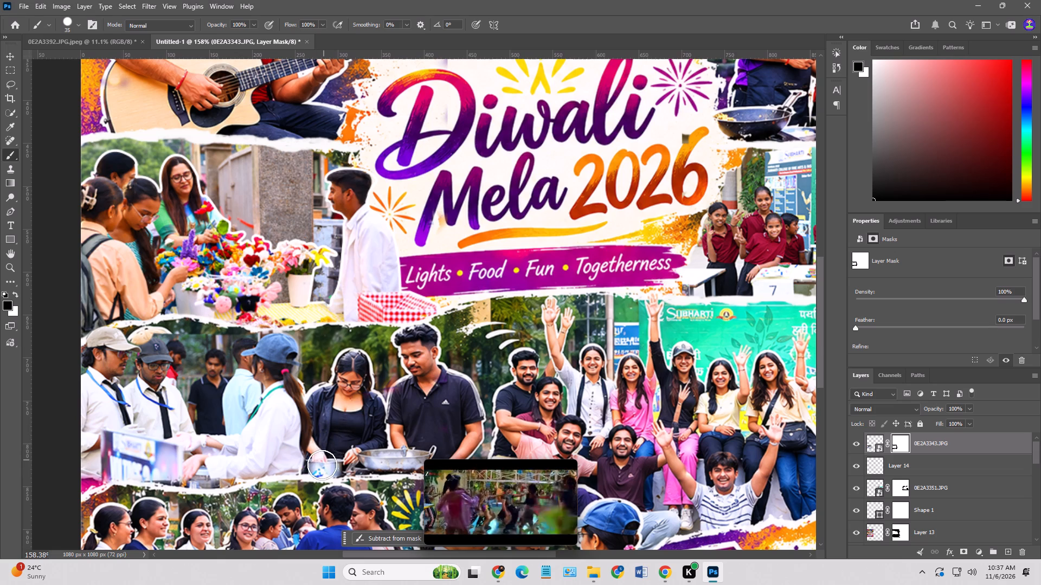
{"action": "left_click_drag", "start_coordinate": [322, 465], "coordinate": [326, 460]}
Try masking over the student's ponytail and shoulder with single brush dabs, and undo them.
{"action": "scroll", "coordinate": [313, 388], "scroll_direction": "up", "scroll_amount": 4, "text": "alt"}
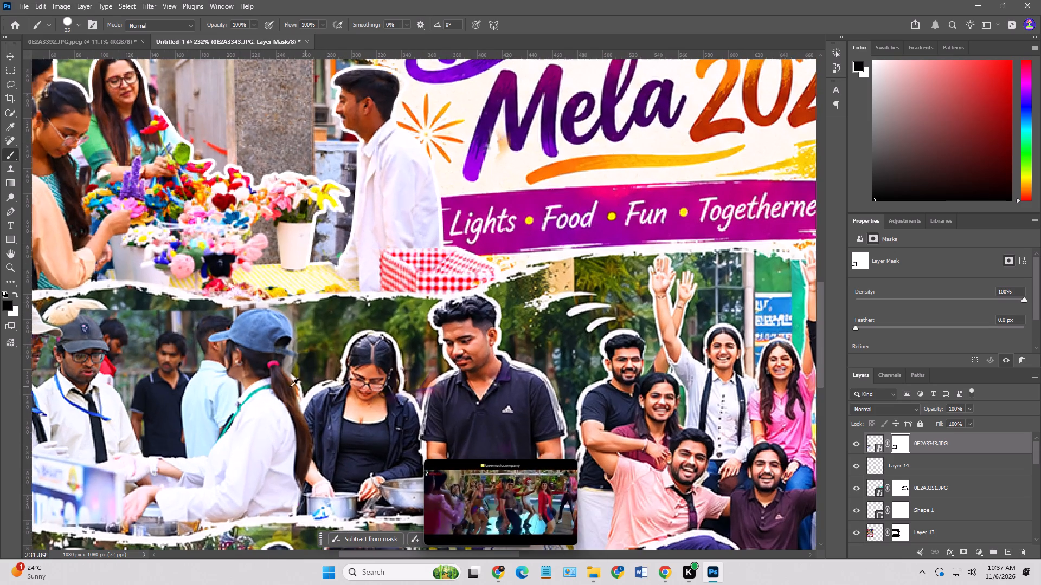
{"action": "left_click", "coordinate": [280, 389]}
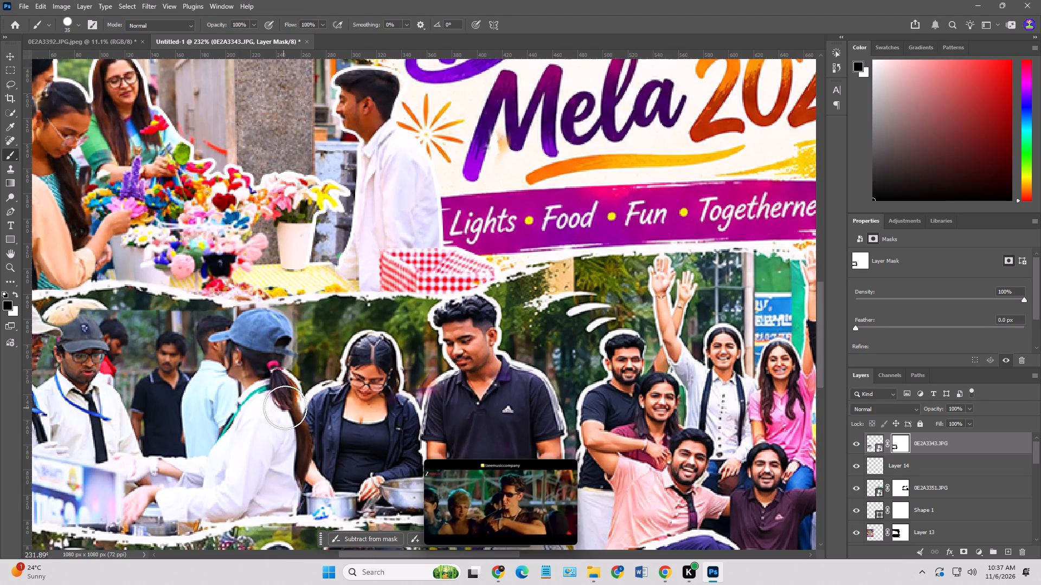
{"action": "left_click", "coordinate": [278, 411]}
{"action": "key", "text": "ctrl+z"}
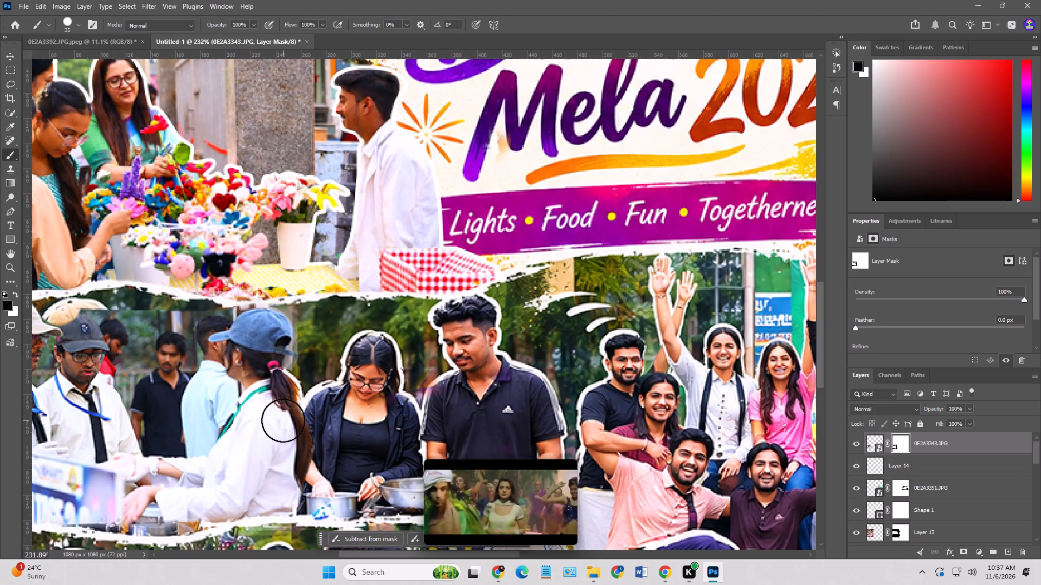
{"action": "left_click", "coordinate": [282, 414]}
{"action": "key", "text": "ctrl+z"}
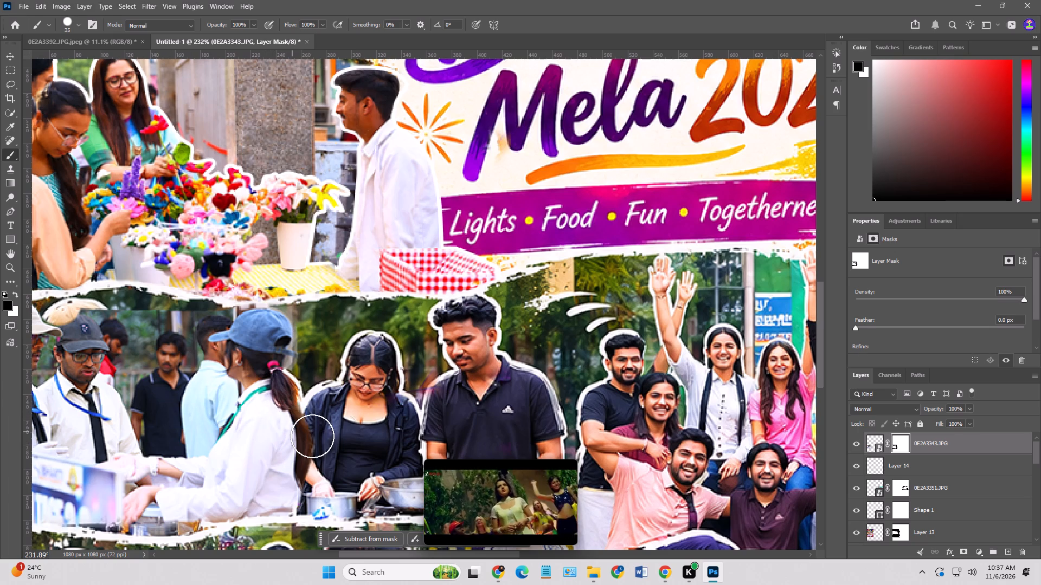
Mask the photo's right edge beside the ponytail to uncover the sleeve and forearm of the cook in black.
{"action": "left_click_drag", "start_coordinate": [320, 411], "coordinate": [322, 417]}
{"action": "left_click_drag", "start_coordinate": [320, 414], "coordinate": [327, 460]}
{"action": "left_click_drag", "start_coordinate": [324, 436], "coordinate": [322, 471]}
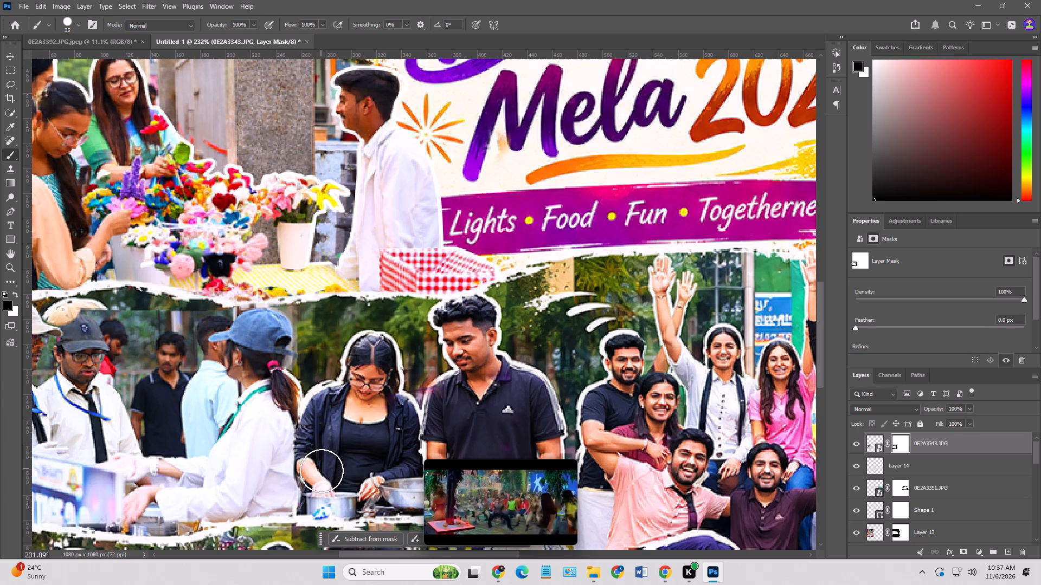
{"action": "left_click_drag", "start_coordinate": [322, 471], "coordinate": [313, 448]}
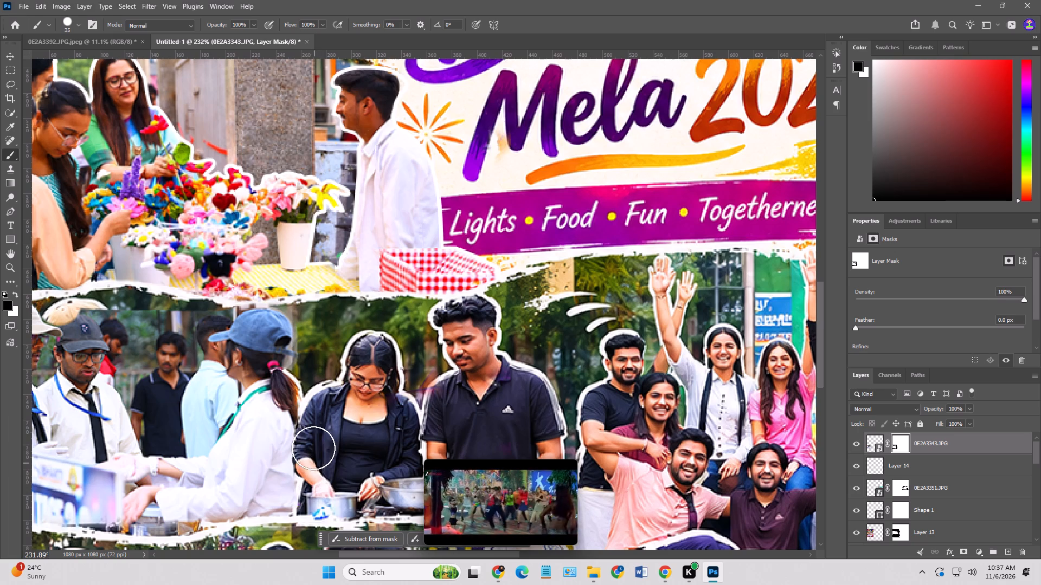
Mask the photo's remaining right edge, from the female cook's forearm and hand up to the background behind the student's ponytail and cap.
{"action": "left_click_drag", "start_coordinate": [313, 448], "coordinate": [321, 483]}
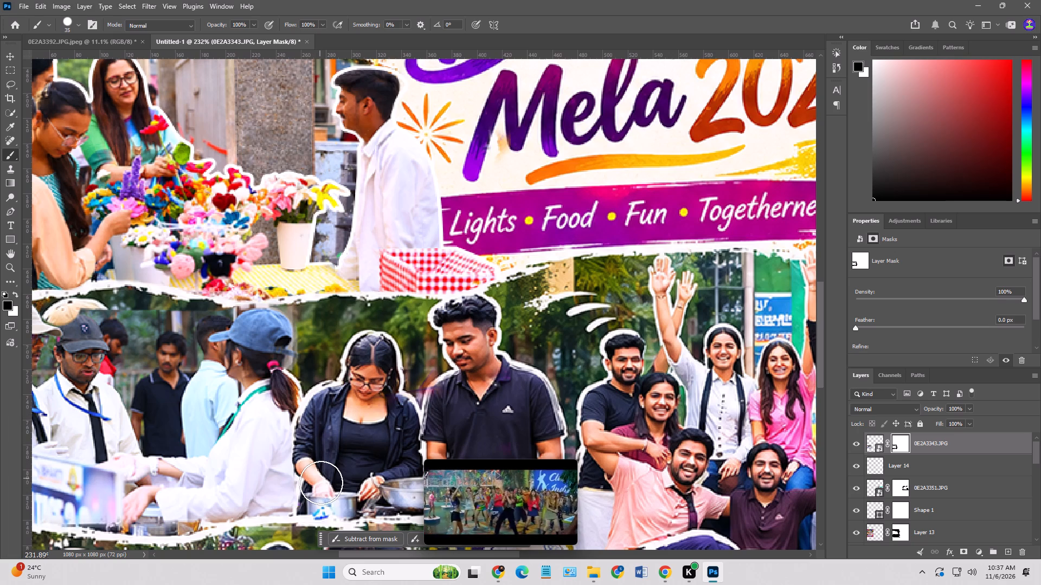
{"action": "left_click_drag", "start_coordinate": [321, 483], "coordinate": [322, 483]}
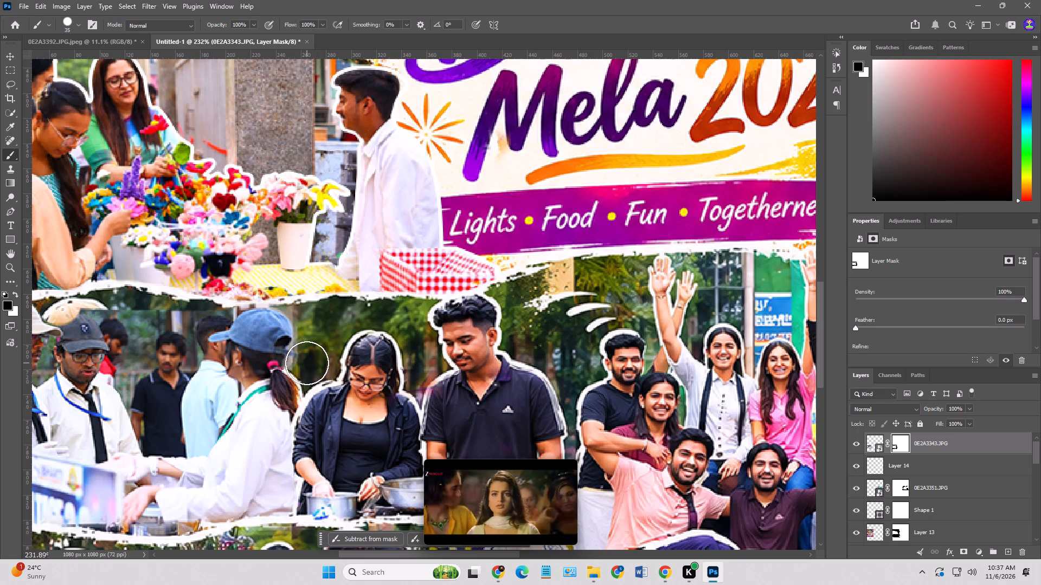
{"action": "left_click", "coordinate": [307, 363]}
{"action": "left_click", "coordinate": [314, 342]}
{"action": "left_click_drag", "start_coordinate": [312, 347], "coordinate": [312, 324]}
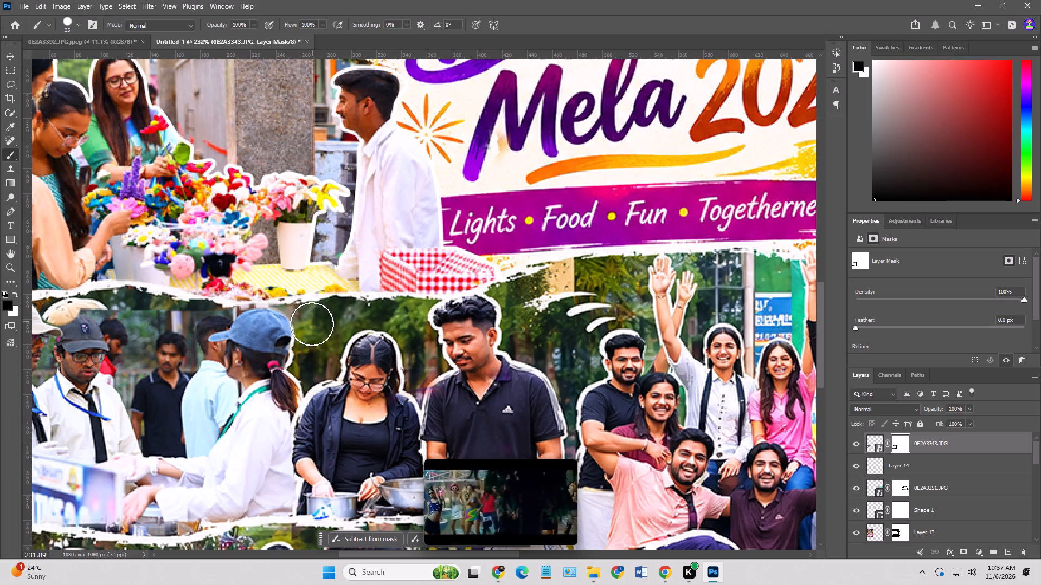
{"action": "left_click_drag", "start_coordinate": [312, 324], "coordinate": [312, 337]}
{"action": "left_click_drag", "start_coordinate": [308, 328], "coordinate": [309, 352]}
{"action": "left_click", "coordinate": [295, 329]}
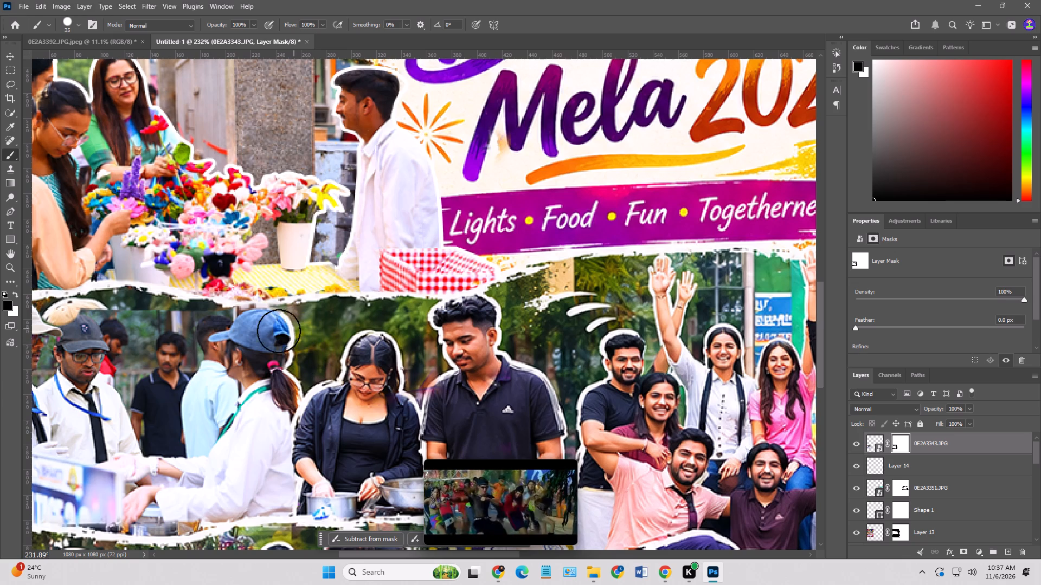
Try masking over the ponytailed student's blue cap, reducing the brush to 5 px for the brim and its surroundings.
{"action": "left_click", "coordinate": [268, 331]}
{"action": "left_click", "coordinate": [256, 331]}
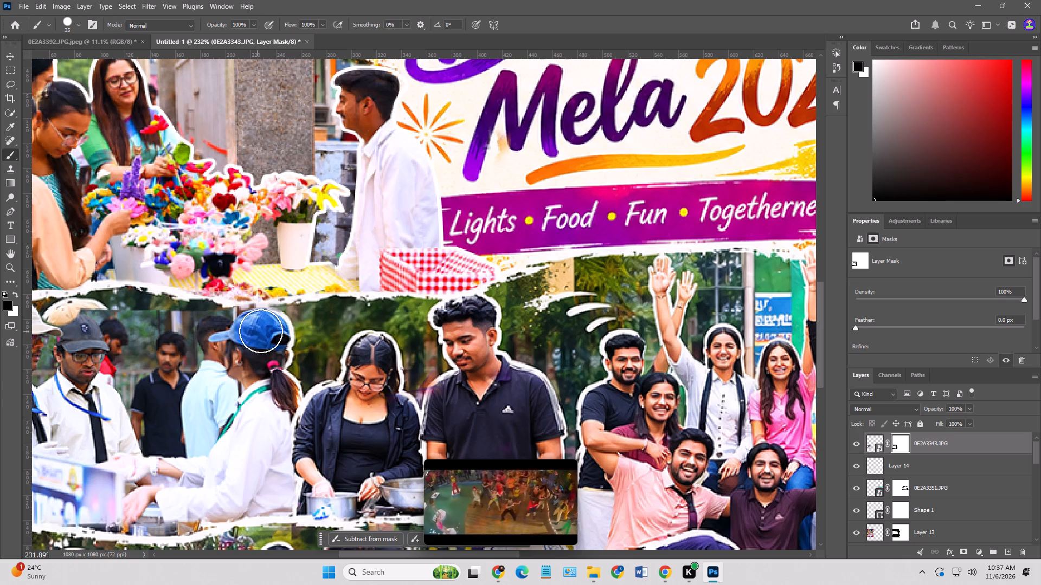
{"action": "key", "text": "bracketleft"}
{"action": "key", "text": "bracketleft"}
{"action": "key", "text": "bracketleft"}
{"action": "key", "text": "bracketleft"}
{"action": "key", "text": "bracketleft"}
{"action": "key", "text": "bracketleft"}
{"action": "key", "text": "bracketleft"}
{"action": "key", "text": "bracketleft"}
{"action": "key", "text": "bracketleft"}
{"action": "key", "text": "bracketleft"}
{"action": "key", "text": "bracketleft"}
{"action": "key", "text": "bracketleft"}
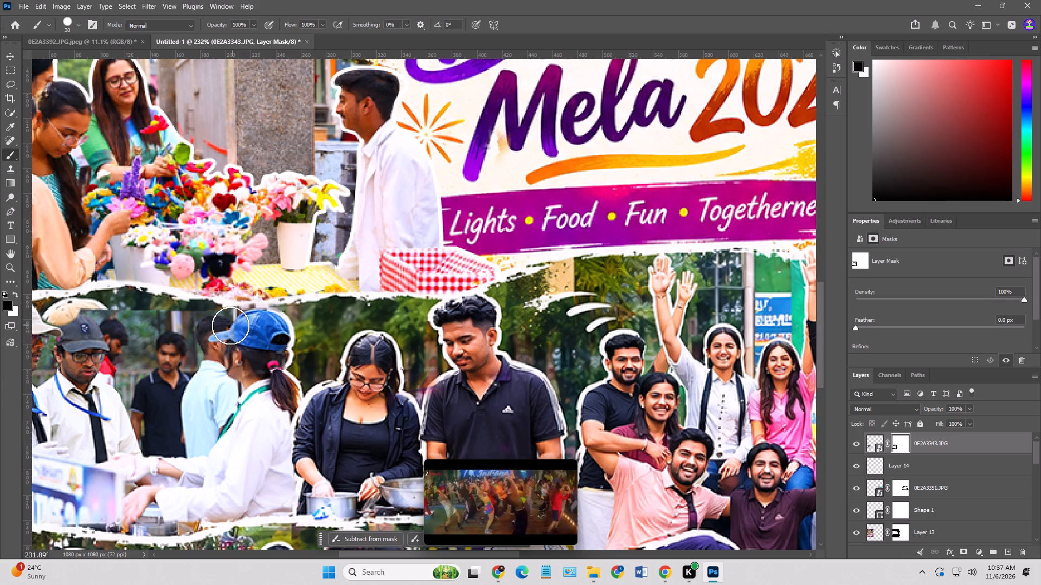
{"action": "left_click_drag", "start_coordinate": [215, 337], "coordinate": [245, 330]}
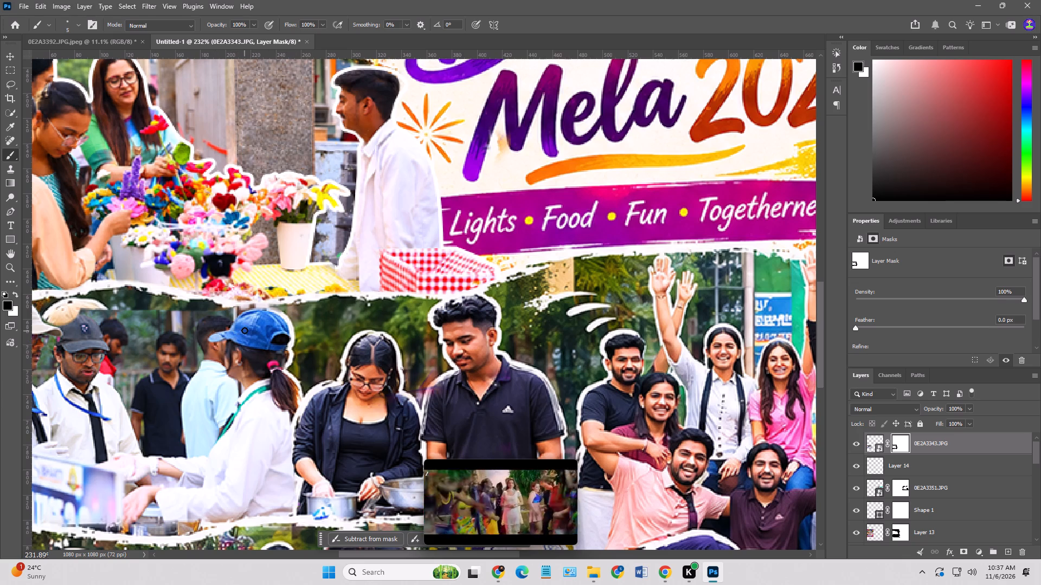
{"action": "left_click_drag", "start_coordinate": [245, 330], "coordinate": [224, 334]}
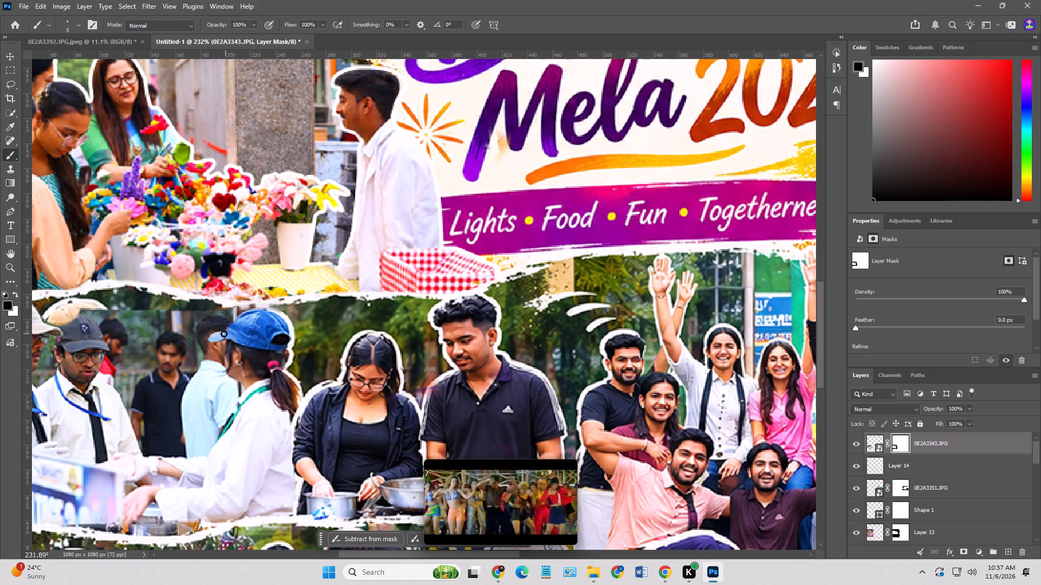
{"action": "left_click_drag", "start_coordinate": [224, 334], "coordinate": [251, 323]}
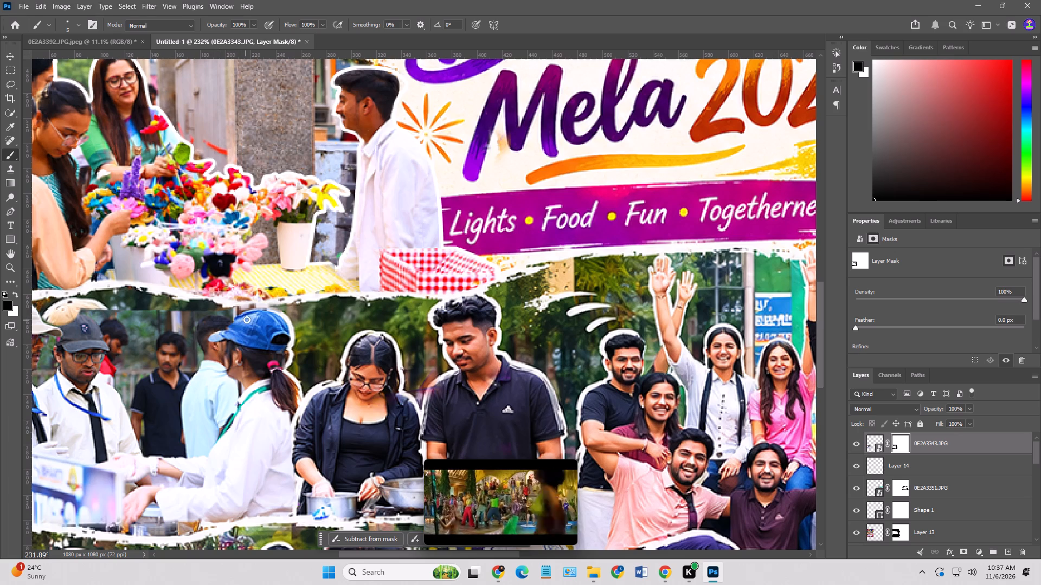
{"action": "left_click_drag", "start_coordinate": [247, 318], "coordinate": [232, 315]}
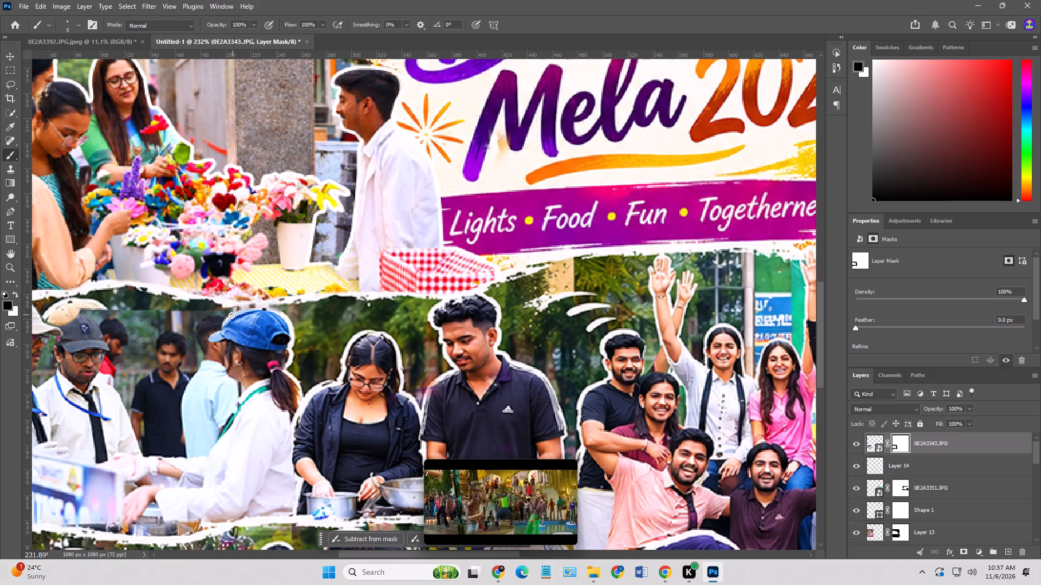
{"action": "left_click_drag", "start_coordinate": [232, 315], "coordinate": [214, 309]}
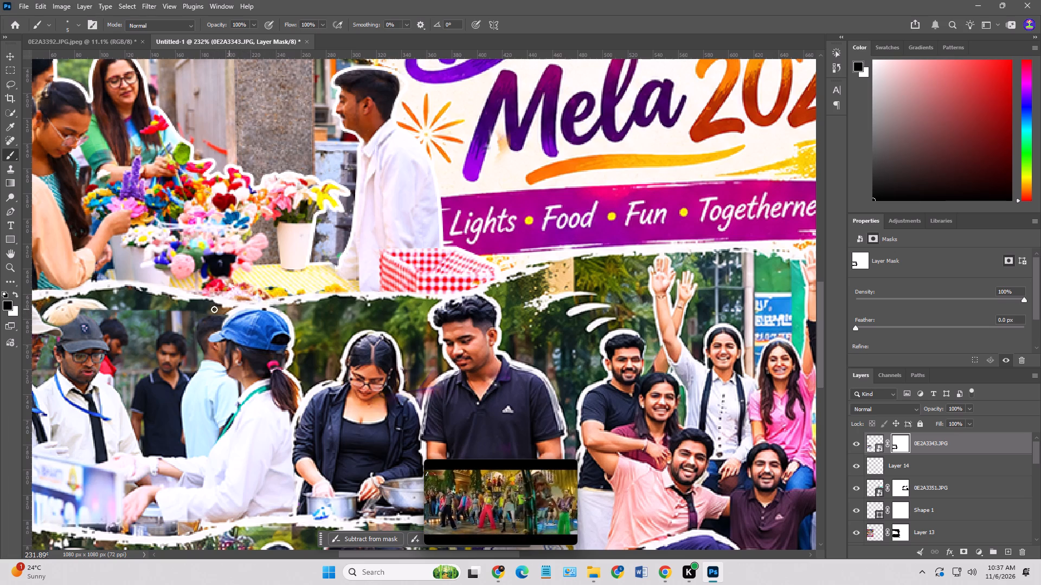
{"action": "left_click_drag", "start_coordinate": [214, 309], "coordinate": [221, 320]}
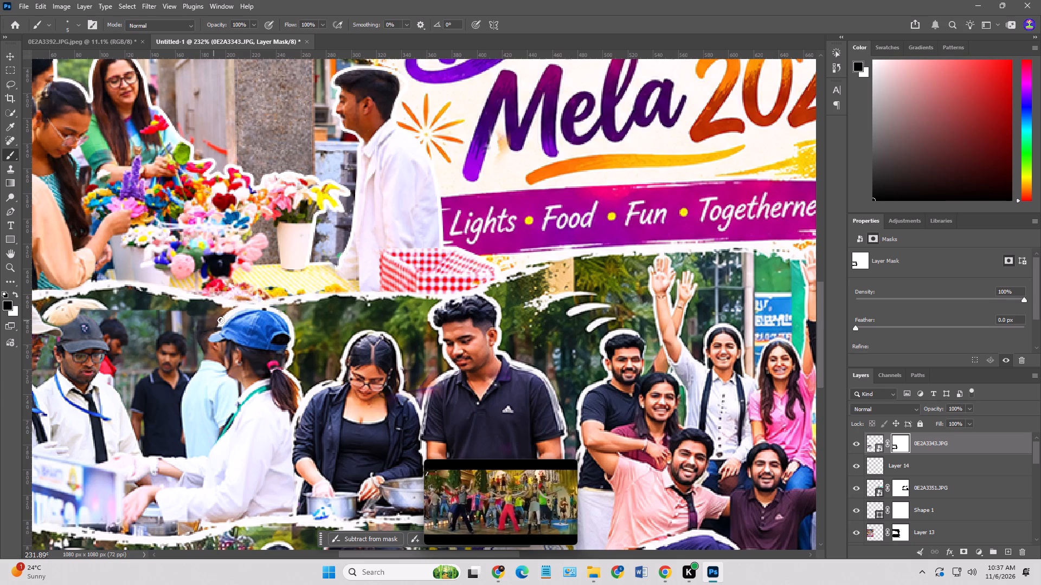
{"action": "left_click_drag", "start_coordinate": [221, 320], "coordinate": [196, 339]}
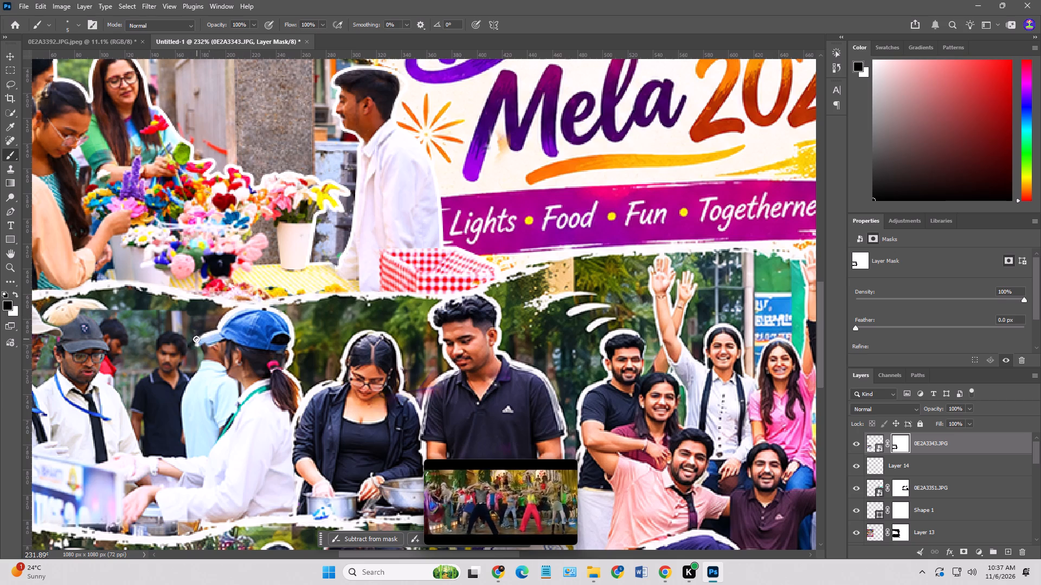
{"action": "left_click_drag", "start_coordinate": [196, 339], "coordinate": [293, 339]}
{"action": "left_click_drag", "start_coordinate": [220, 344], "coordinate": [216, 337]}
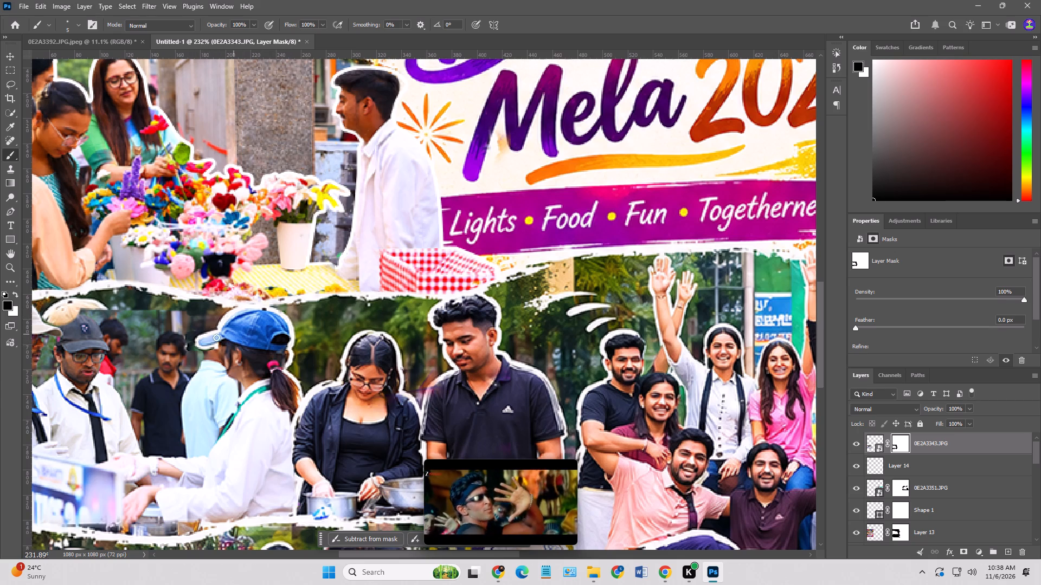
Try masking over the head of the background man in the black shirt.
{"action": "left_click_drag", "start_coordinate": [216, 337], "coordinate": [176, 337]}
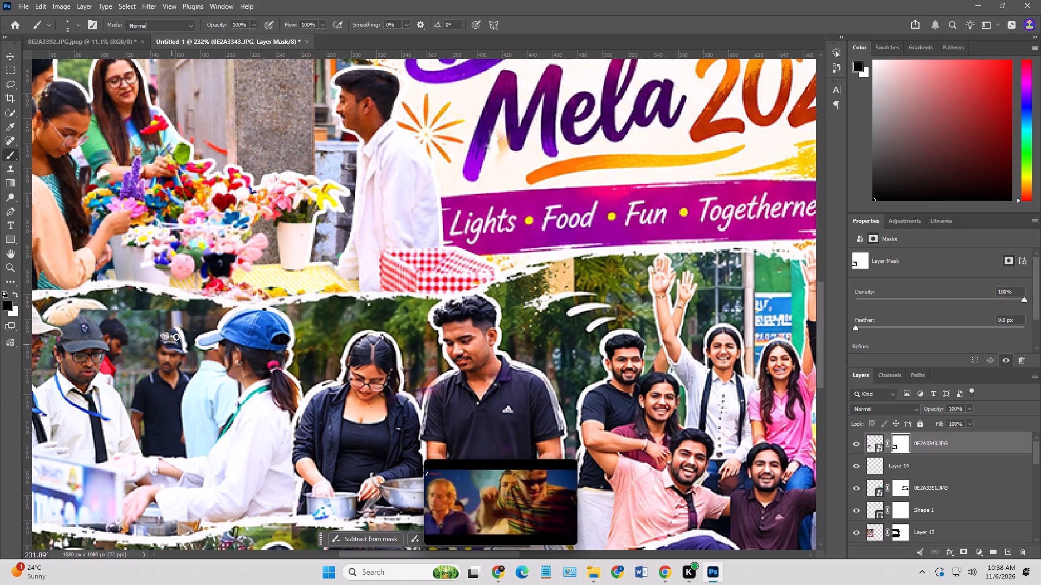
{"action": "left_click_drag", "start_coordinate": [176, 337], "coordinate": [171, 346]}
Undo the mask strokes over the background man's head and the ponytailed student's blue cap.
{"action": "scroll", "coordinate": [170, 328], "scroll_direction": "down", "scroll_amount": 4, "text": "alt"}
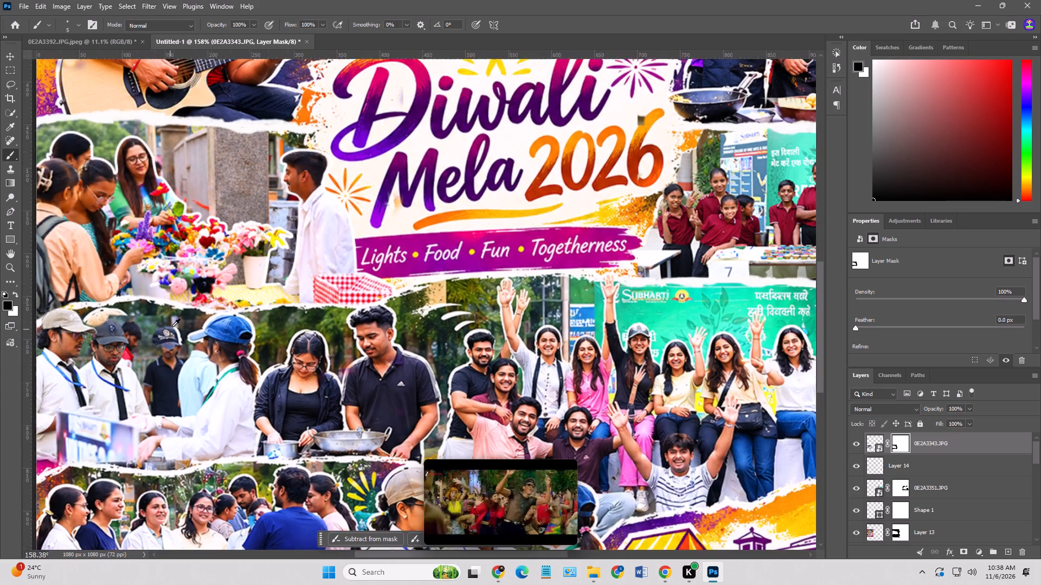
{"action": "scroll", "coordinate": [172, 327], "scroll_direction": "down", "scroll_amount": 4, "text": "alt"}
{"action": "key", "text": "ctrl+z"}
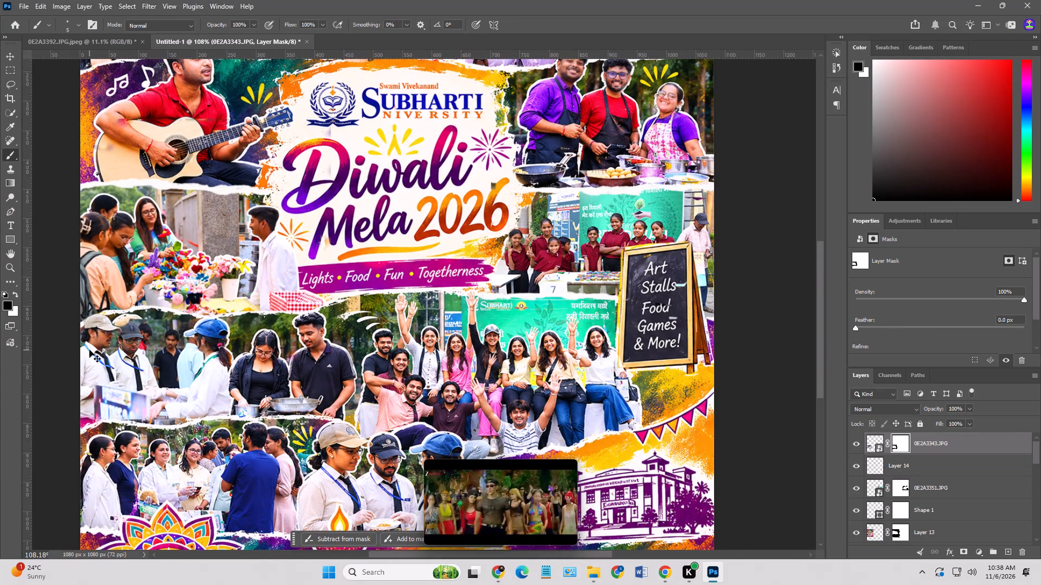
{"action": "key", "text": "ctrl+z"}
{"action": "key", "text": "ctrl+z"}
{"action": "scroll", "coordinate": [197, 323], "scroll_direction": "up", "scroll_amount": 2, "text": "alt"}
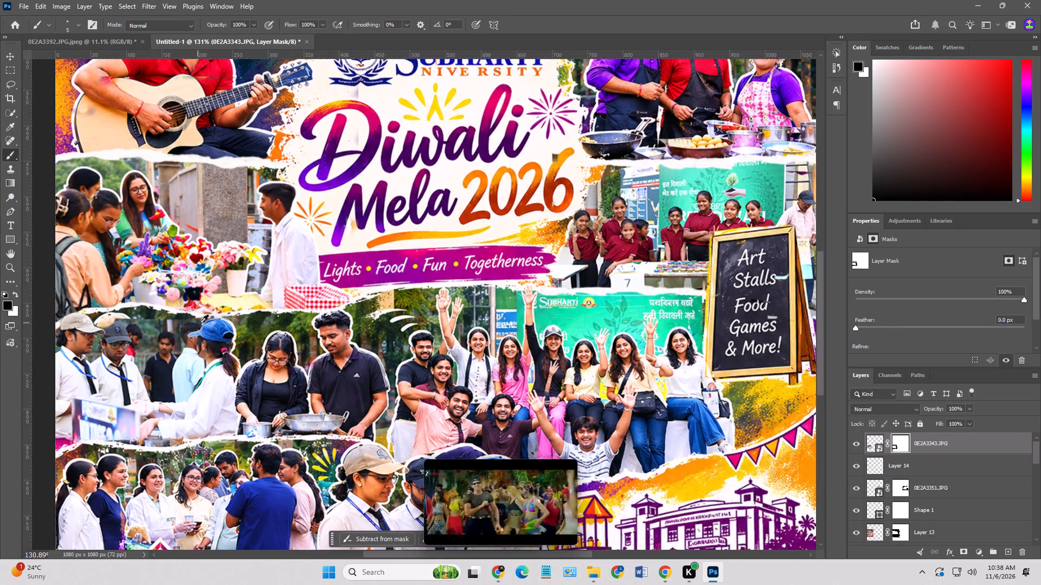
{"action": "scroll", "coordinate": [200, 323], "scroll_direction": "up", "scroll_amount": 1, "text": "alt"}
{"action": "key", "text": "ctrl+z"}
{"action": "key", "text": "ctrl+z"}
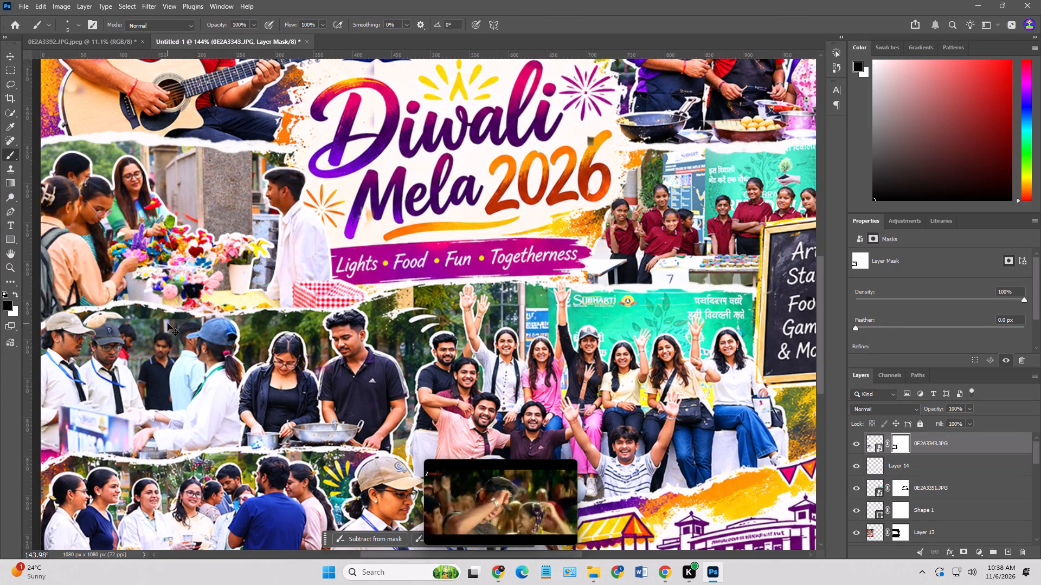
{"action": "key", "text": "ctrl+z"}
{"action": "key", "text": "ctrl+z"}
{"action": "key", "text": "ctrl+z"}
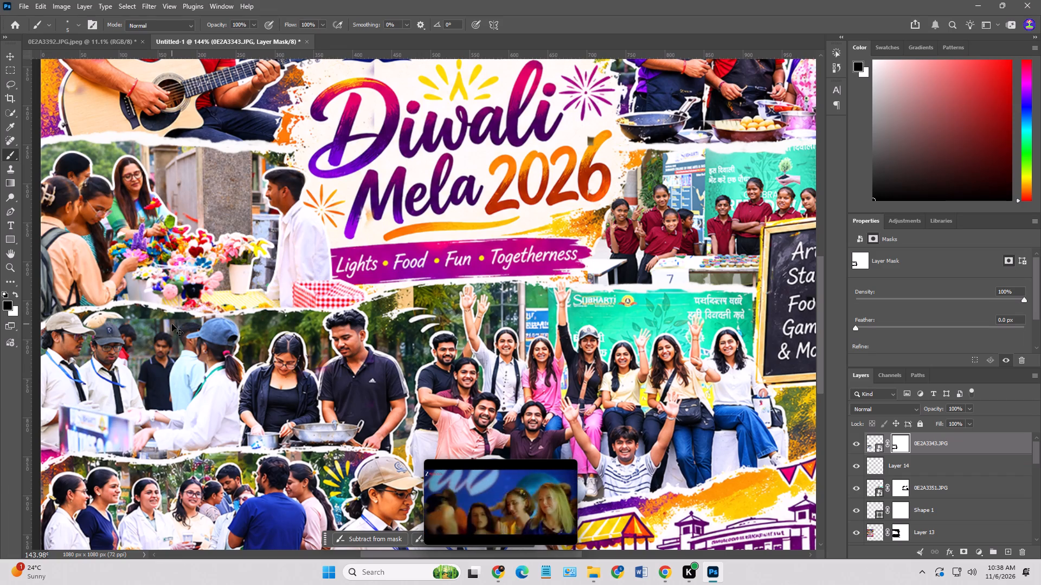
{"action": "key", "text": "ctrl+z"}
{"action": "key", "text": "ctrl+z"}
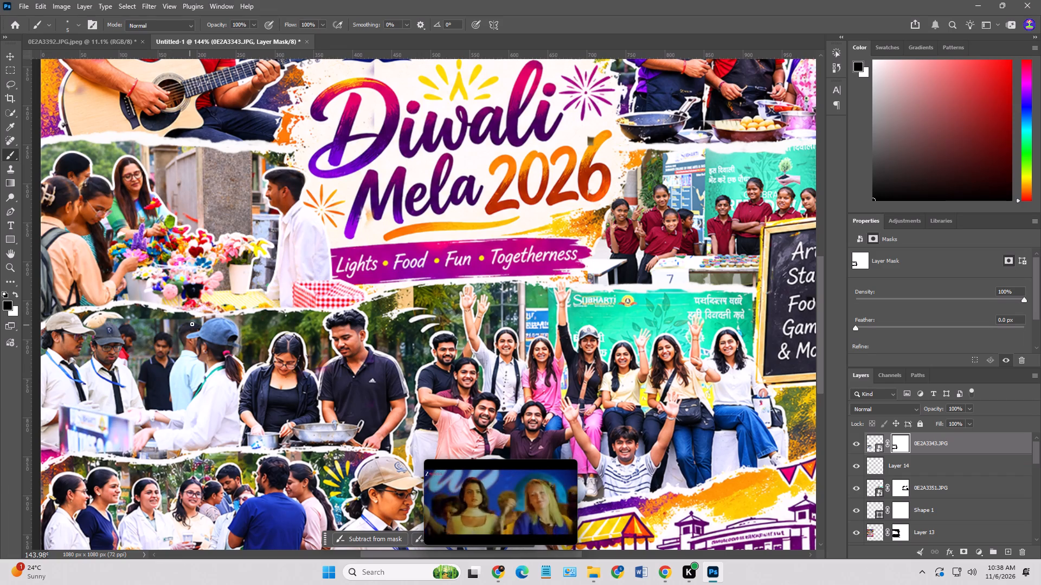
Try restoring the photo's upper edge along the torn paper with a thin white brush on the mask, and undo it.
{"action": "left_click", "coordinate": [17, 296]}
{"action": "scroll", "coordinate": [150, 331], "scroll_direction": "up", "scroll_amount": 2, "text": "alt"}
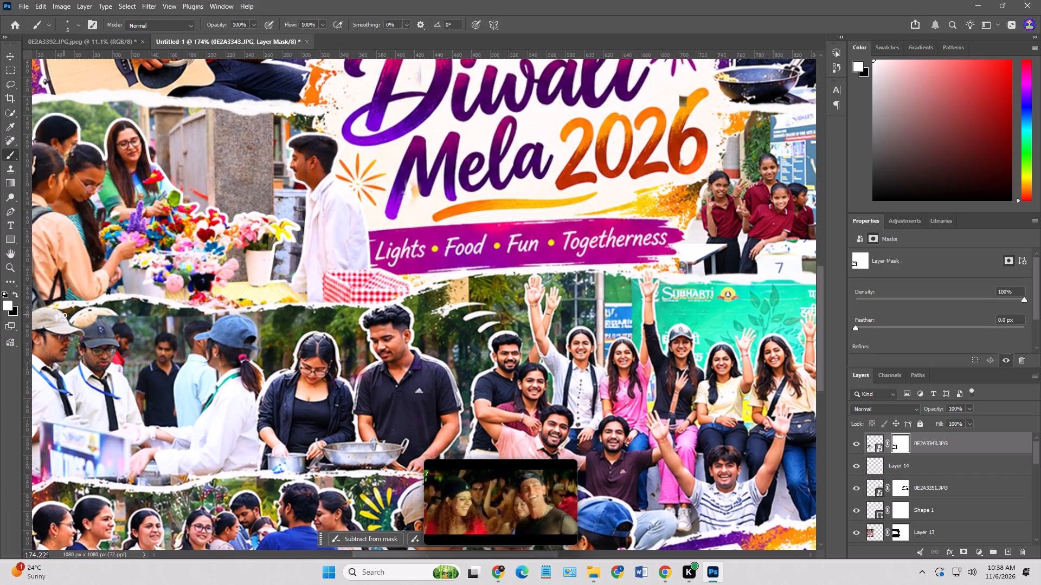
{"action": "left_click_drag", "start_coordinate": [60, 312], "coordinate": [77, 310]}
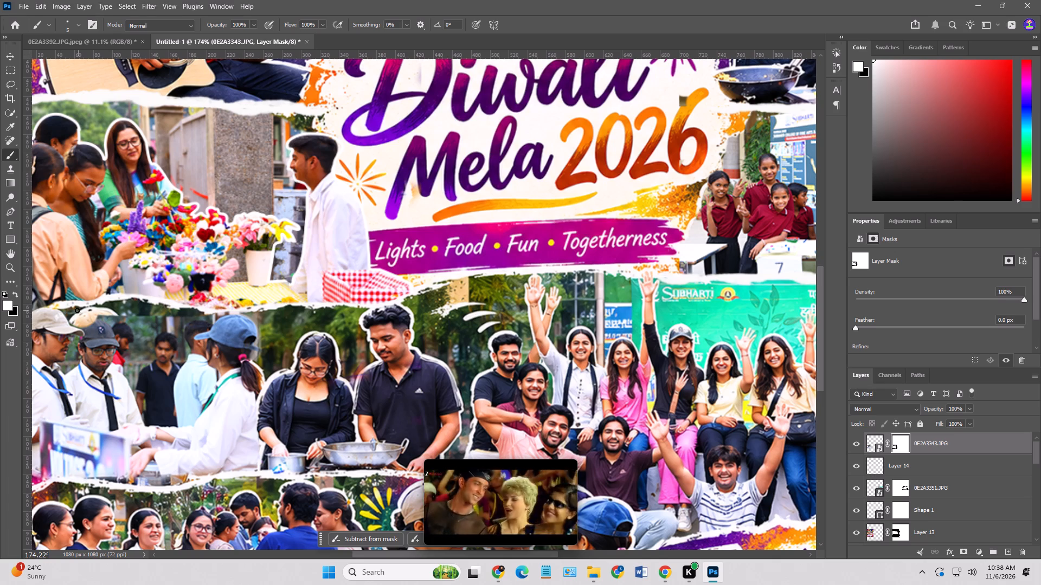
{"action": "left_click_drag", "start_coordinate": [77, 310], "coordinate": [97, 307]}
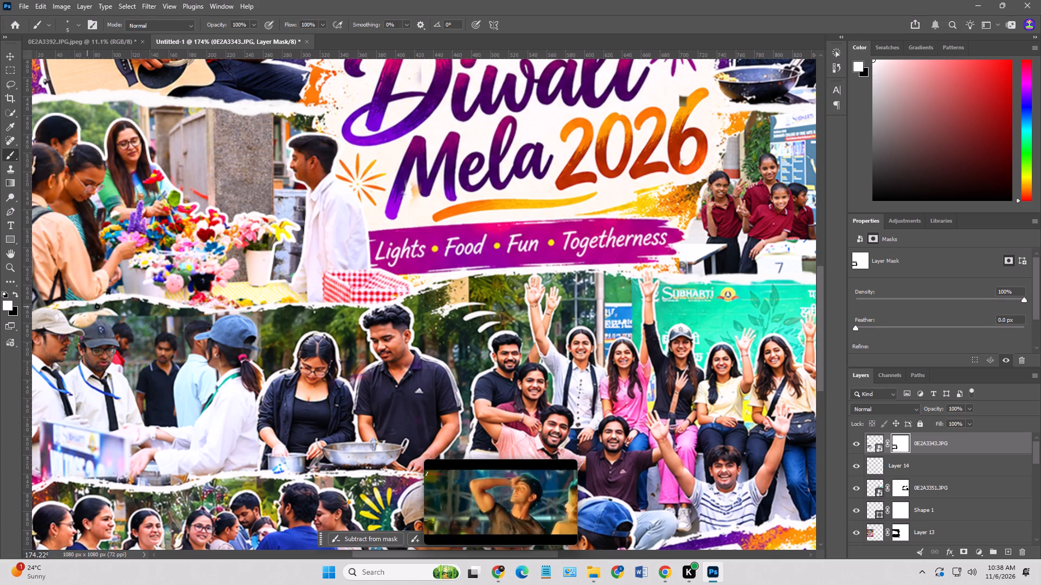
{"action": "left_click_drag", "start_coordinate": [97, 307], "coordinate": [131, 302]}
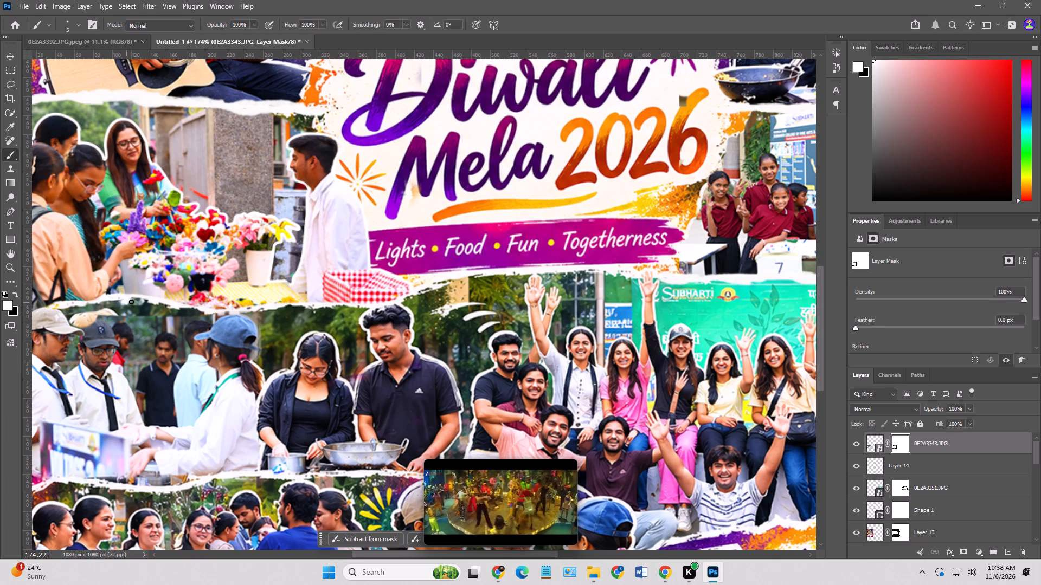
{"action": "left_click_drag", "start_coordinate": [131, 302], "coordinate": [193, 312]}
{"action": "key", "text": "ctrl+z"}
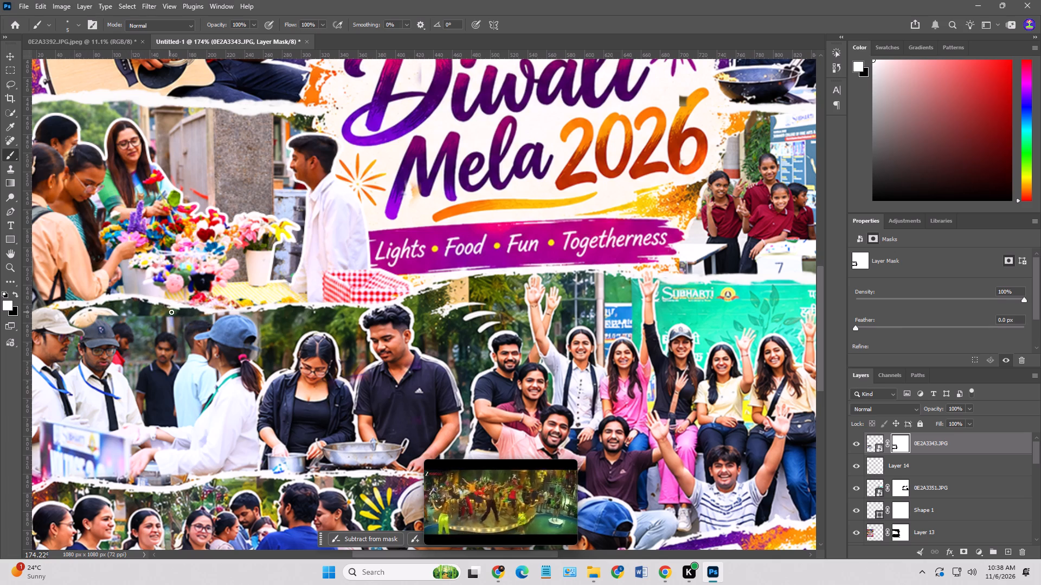
Restore the photo's upper part with a 25 px white brush on the mask, from the men's caps across to the student's blue cap.
{"action": "key", "text": "bracketright"}
{"action": "key", "text": "bracketright"}
{"action": "key", "text": "bracketright"}
{"action": "key", "text": "bracketright"}
{"action": "key", "text": "bracketright"}
{"action": "key", "text": "bracketright"}
{"action": "key", "text": "bracketright"}
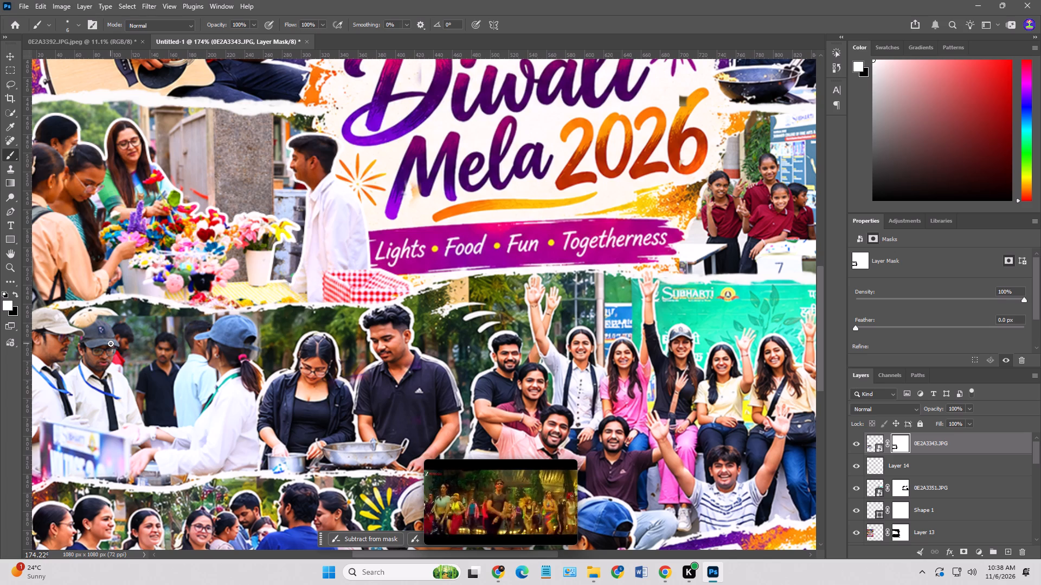
{"action": "key", "text": "bracketright"}
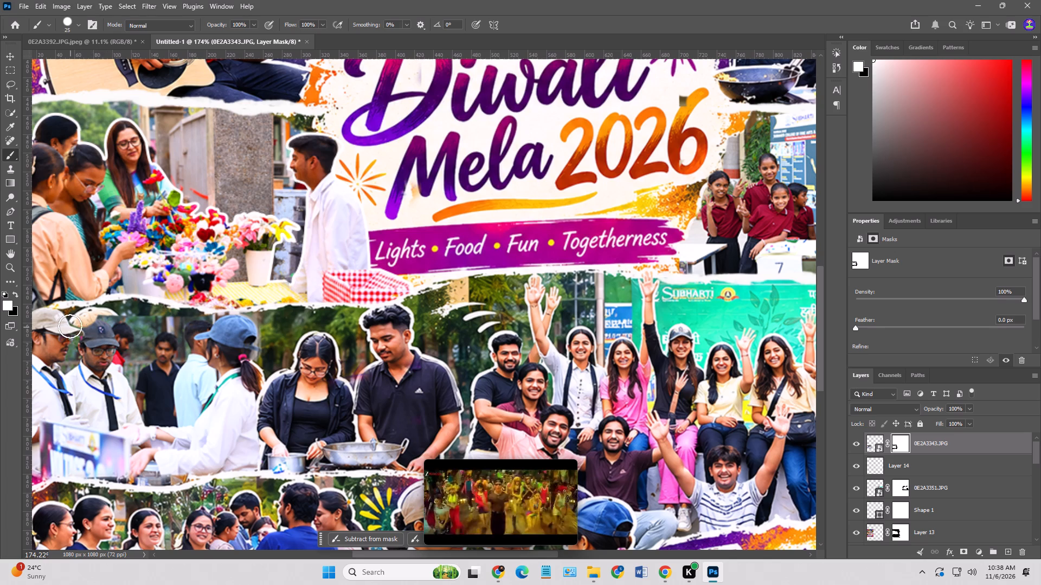
{"action": "left_click_drag", "start_coordinate": [64, 321], "coordinate": [99, 316]}
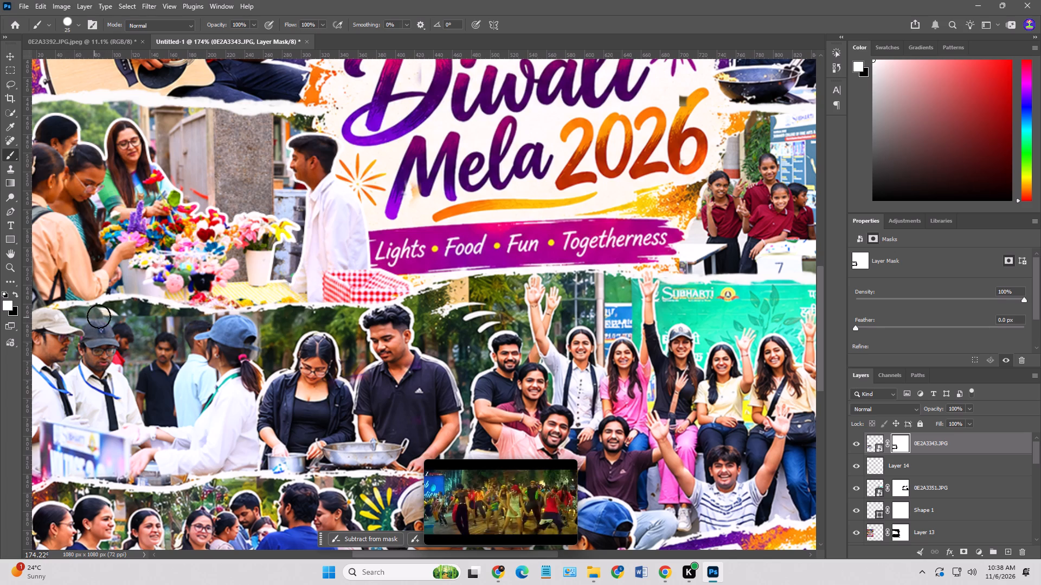
{"action": "left_click_drag", "start_coordinate": [99, 316], "coordinate": [156, 315]}
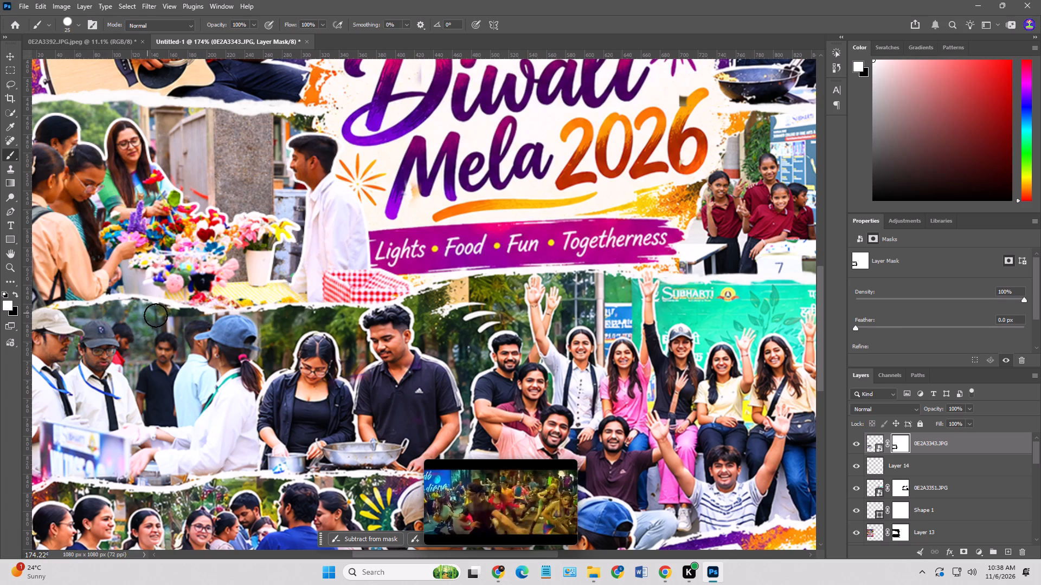
{"action": "left_click_drag", "start_coordinate": [156, 315], "coordinate": [241, 326]}
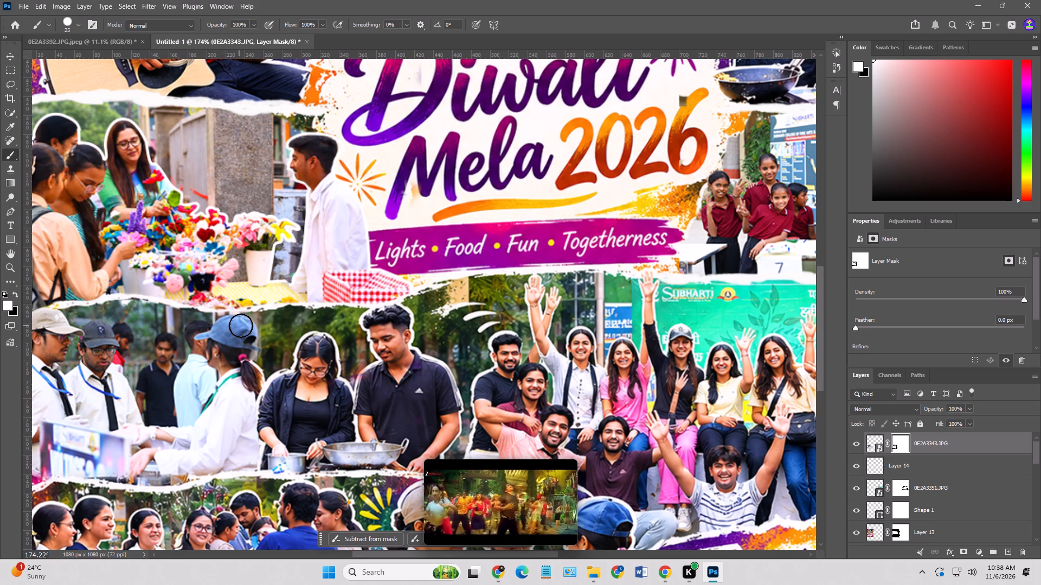
Restore the student's ponytail, shoulder and white sleeve on the mask, and view the whole collage.
{"action": "left_click_drag", "start_coordinate": [241, 326], "coordinate": [248, 382]}
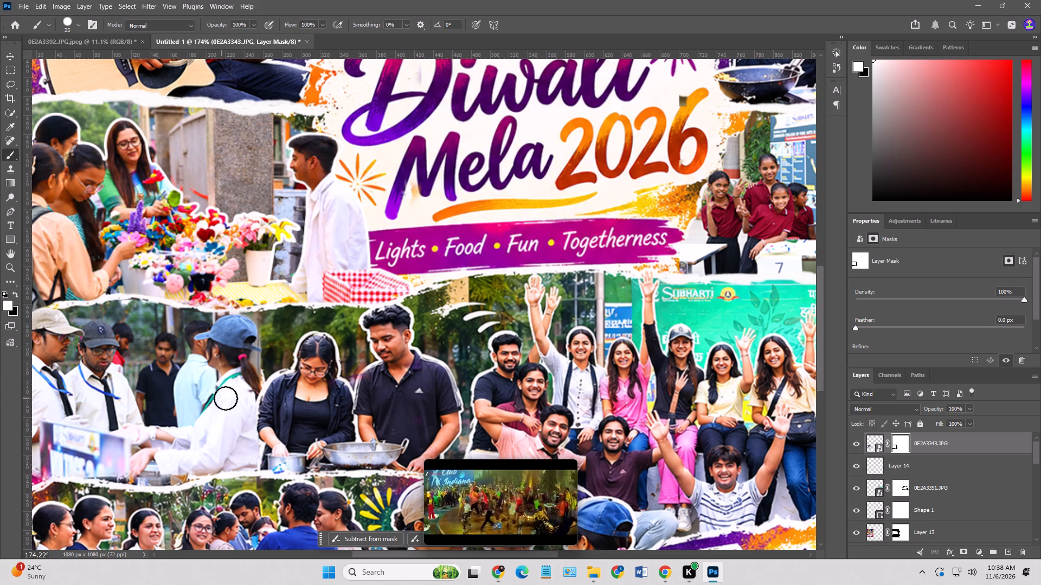
{"action": "left_click_drag", "start_coordinate": [244, 390], "coordinate": [243, 418]}
{"action": "left_click_drag", "start_coordinate": [249, 397], "coordinate": [248, 405]}
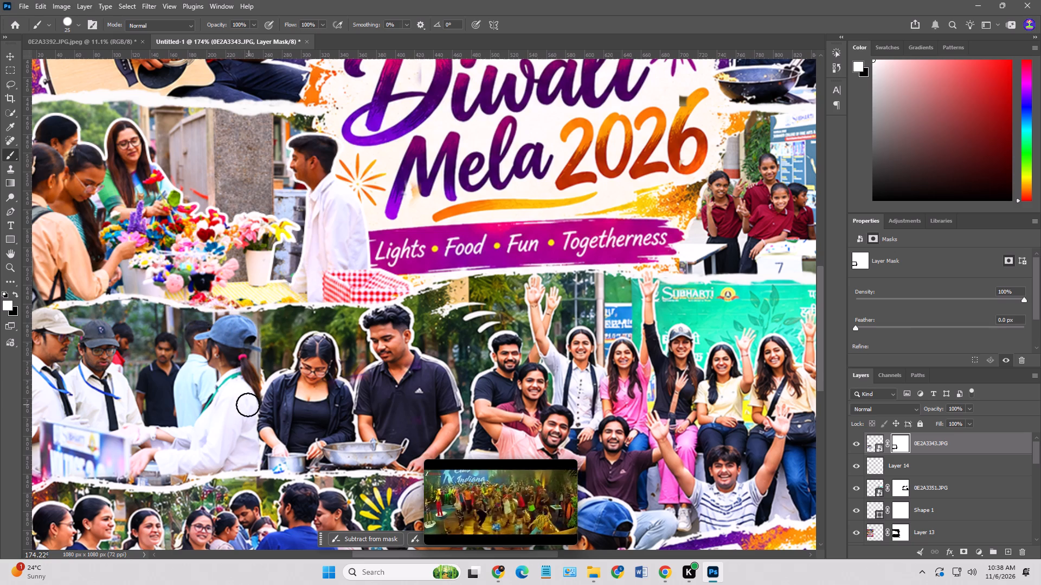
{"action": "left_click_drag", "start_coordinate": [248, 405], "coordinate": [239, 437]}
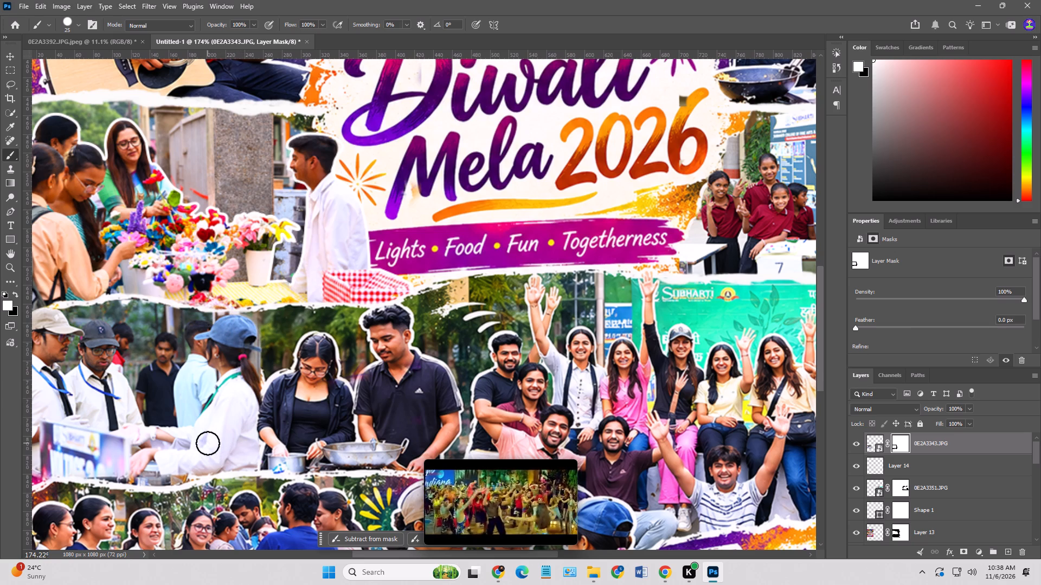
{"action": "scroll", "coordinate": [219, 411], "scroll_direction": "down", "scroll_amount": 5, "text": "alt"}
{"action": "scroll", "coordinate": [237, 384], "scroll_direction": "up", "scroll_amount": 2, "text": "alt"}
{"action": "scroll", "coordinate": [239, 381], "scroll_direction": "down", "scroll_amount": 6, "text": "alt"}
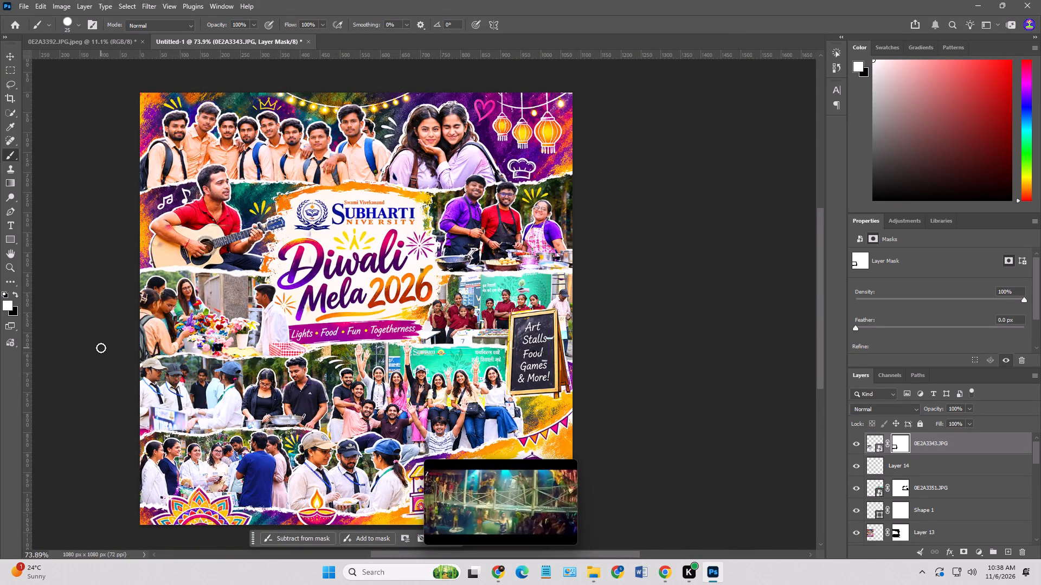
Hide the photo's edge strip between the torn paper and the blue cap's back with a 20 px black brush on the mask.
{"action": "scroll", "coordinate": [313, 405], "scroll_direction": "up", "scroll_amount": 8, "text": "alt"}
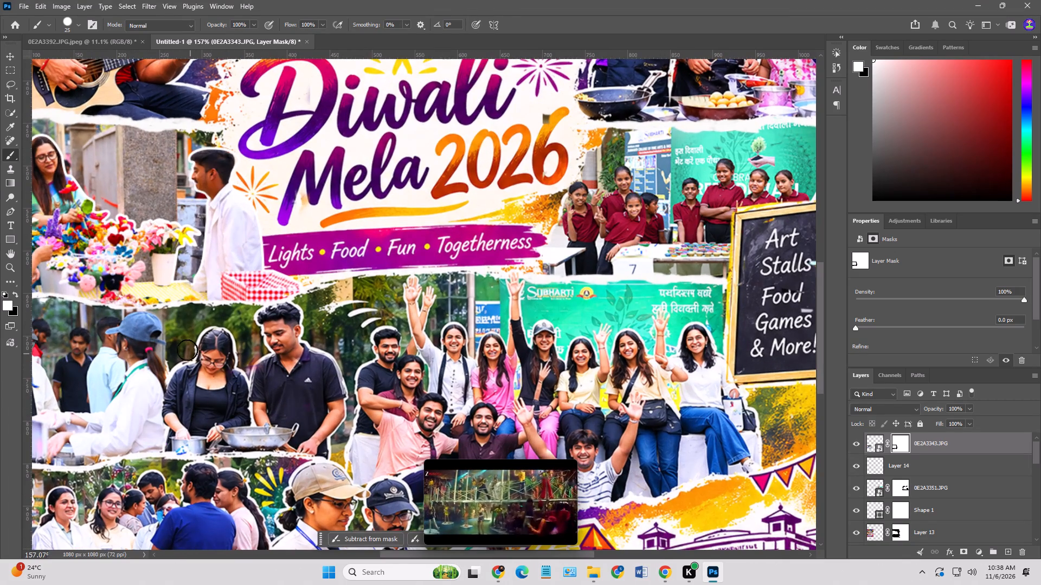
{"action": "scroll", "coordinate": [183, 344], "scroll_direction": "up", "scroll_amount": 6, "text": "alt"}
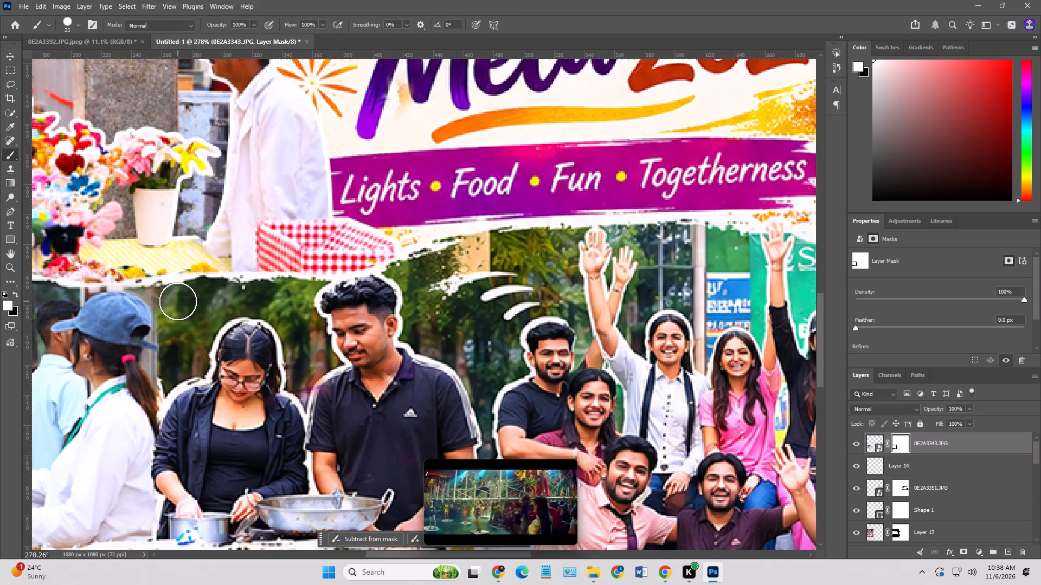
{"action": "key", "text": "bracketleft"}
{"action": "left_click", "coordinate": [17, 291]}
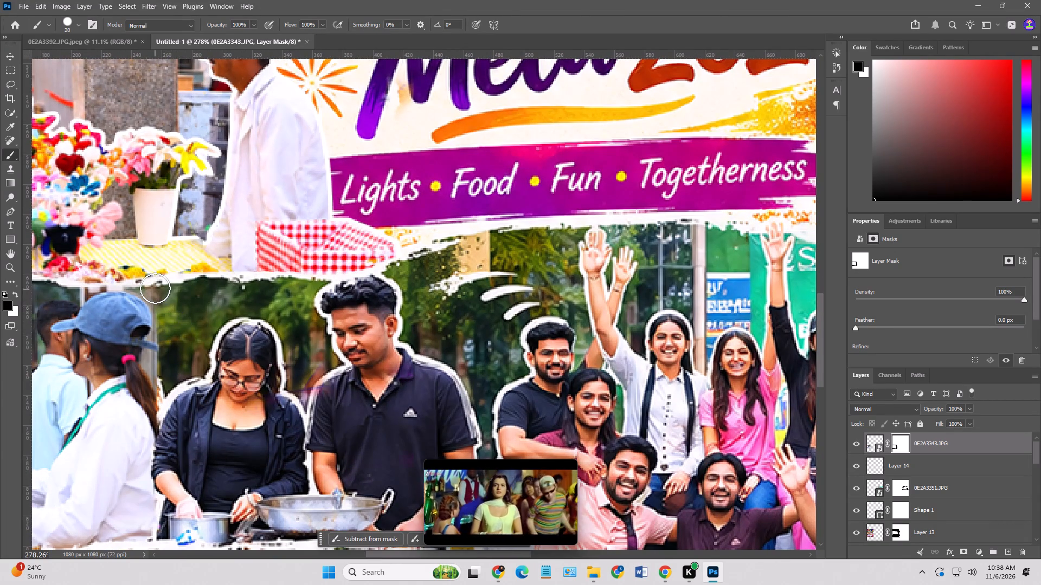
{"action": "left_click", "coordinate": [155, 288]}
{"action": "left_click", "coordinate": [141, 283]}
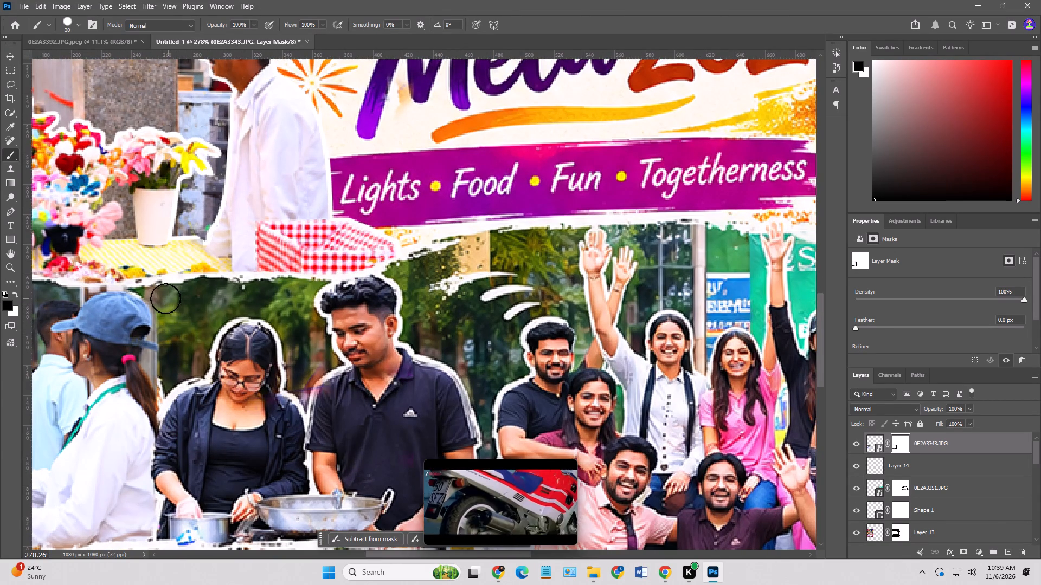
{"action": "left_click_drag", "start_coordinate": [165, 298], "coordinate": [173, 324]}
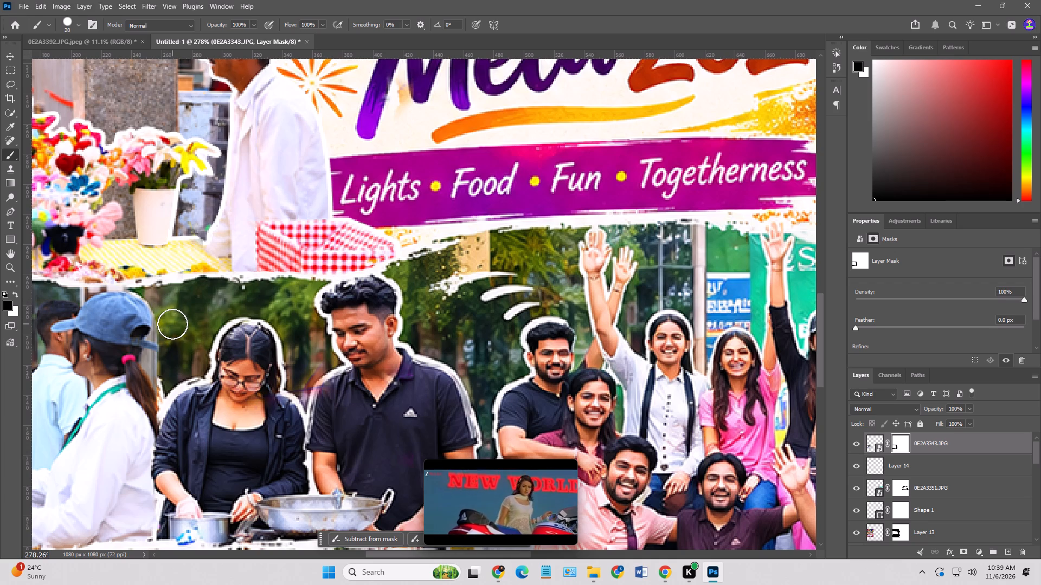
{"action": "left_click", "coordinate": [167, 331]}
Trim the mask closely along the back of the blue cap and down the ponytail with a 6 px black brush.
{"action": "key", "text": "bracketleft"}
{"action": "key", "text": "bracketleft"}
{"action": "key", "text": "bracketleft"}
{"action": "key", "text": "bracketleft"}
{"action": "key", "text": "bracketleft"}
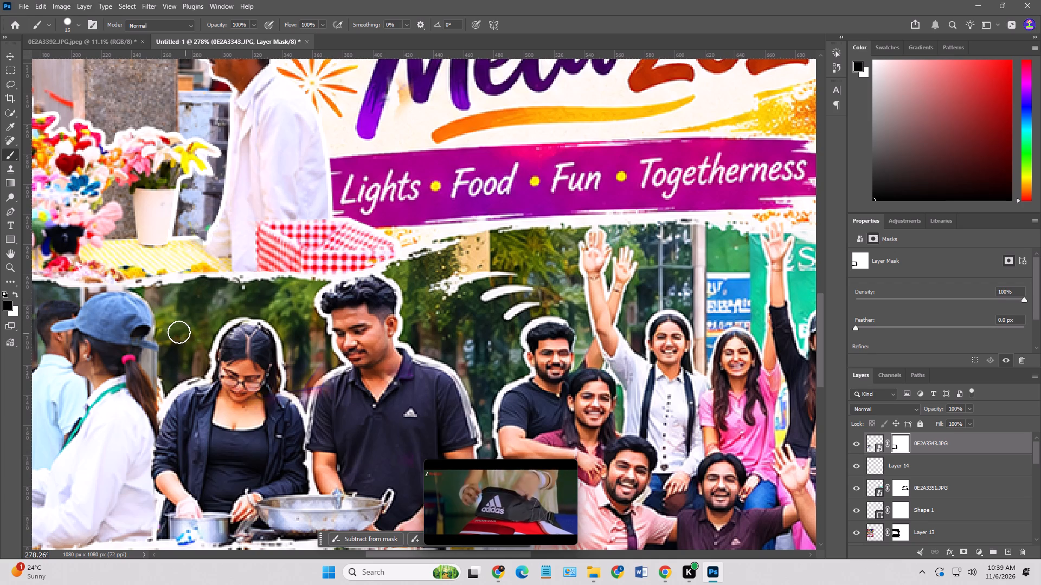
{"action": "key", "text": "bracketleft"}
{"action": "key", "text": "bracketleft"}
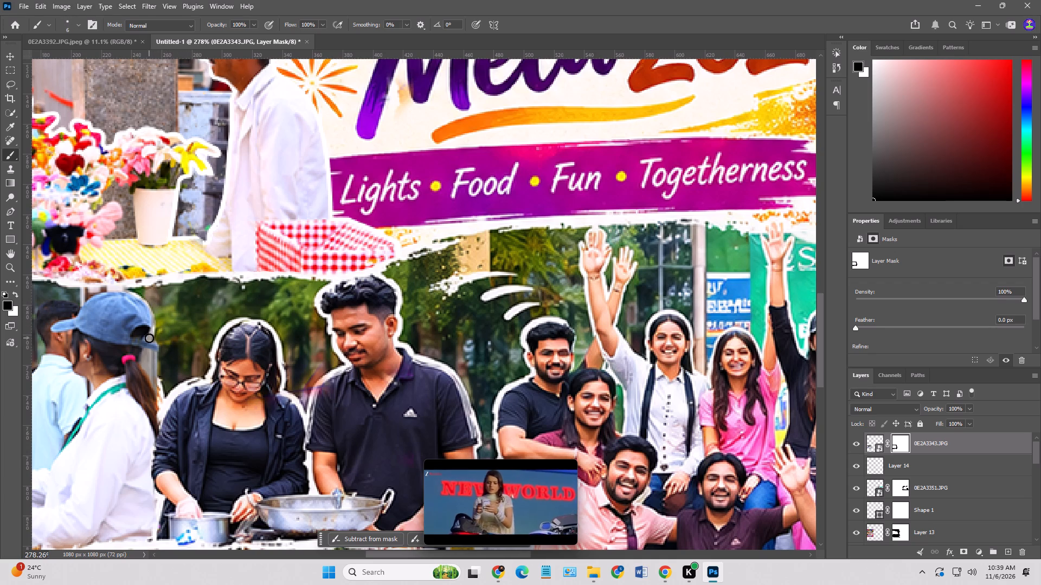
{"action": "left_click", "coordinate": [150, 338]}
{"action": "left_click", "coordinate": [156, 332]}
{"action": "left_click_drag", "start_coordinate": [157, 322], "coordinate": [158, 314]}
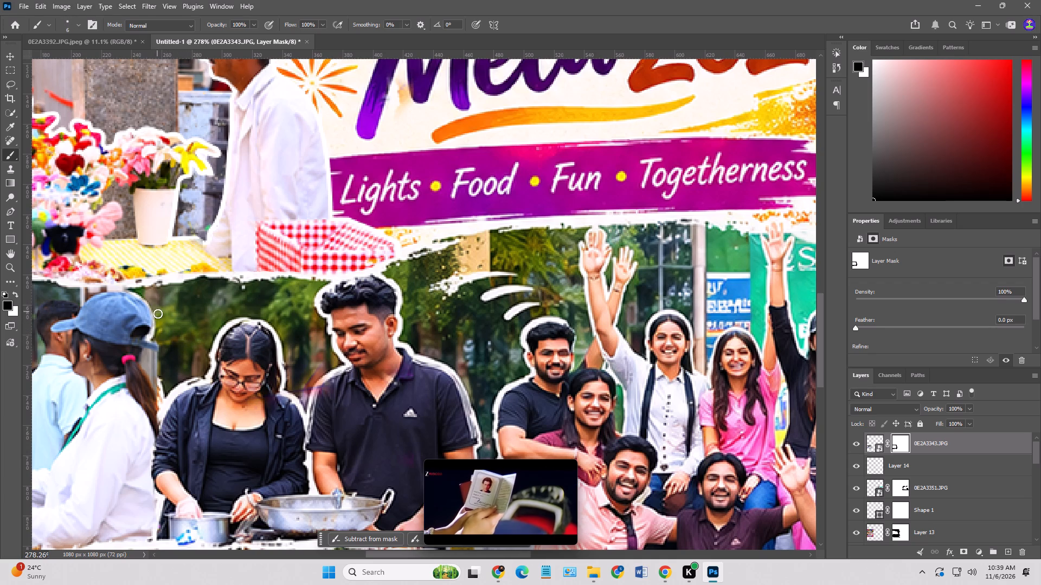
{"action": "left_click_drag", "start_coordinate": [158, 314], "coordinate": [164, 337]}
{"action": "left_click_drag", "start_coordinate": [146, 352], "coordinate": [151, 355]}
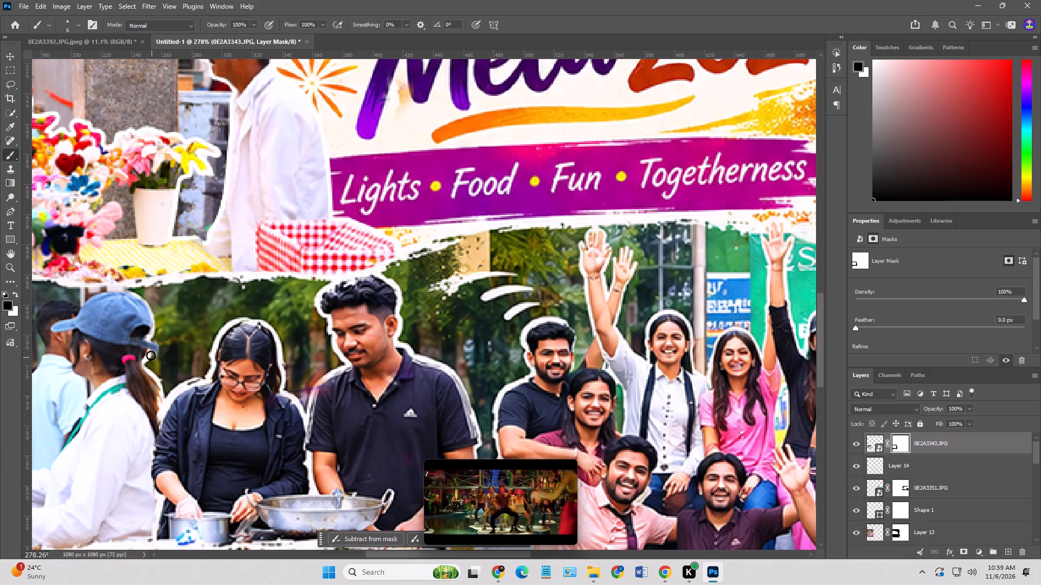
{"action": "left_click_drag", "start_coordinate": [151, 355], "coordinate": [171, 359]}
{"action": "left_click_drag", "start_coordinate": [160, 339], "coordinate": [165, 376]}
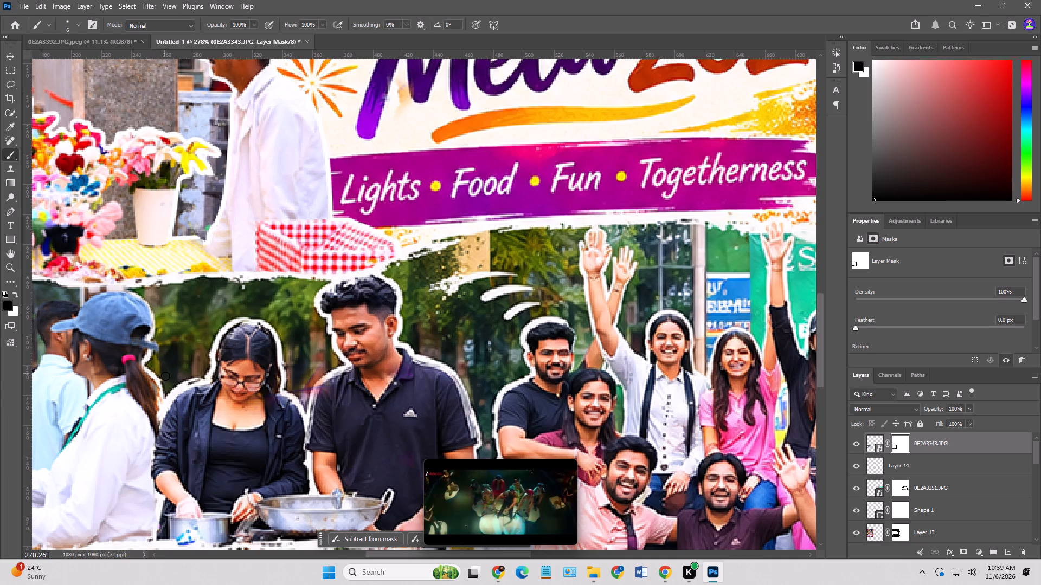
{"action": "left_click_drag", "start_coordinate": [165, 376], "coordinate": [159, 393]}
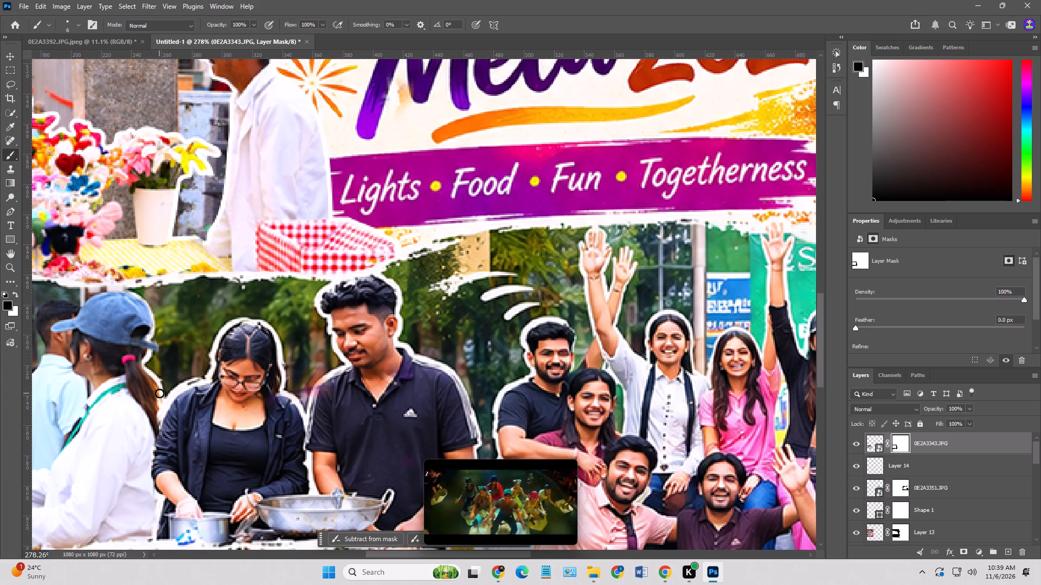
Paint black on the mask around the student's pink hair tie and ponytail, and check the result across the collage.
{"action": "left_click_drag", "start_coordinate": [159, 393], "coordinate": [134, 363]}
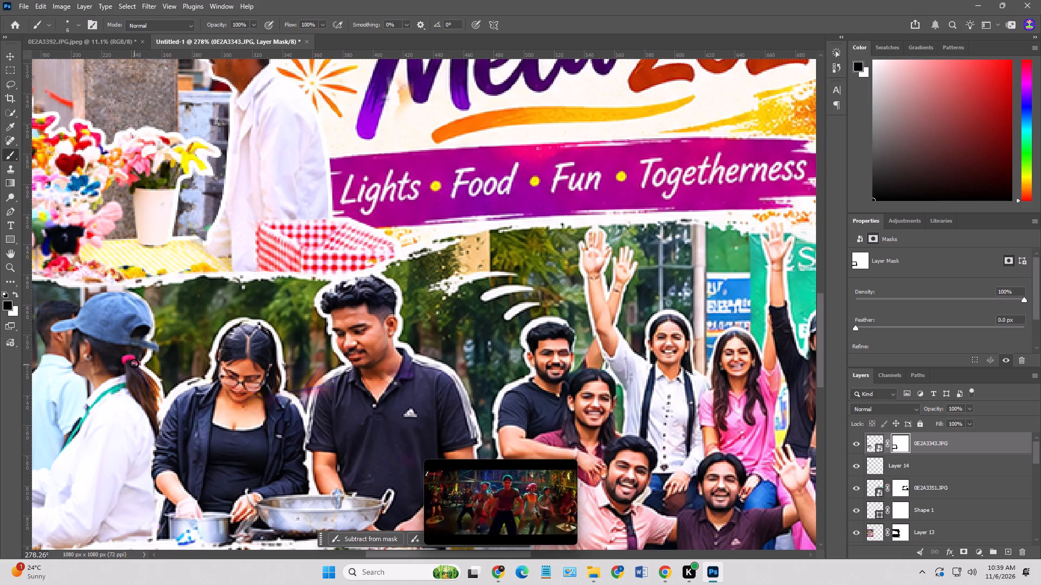
{"action": "left_click_drag", "start_coordinate": [134, 363], "coordinate": [144, 369]}
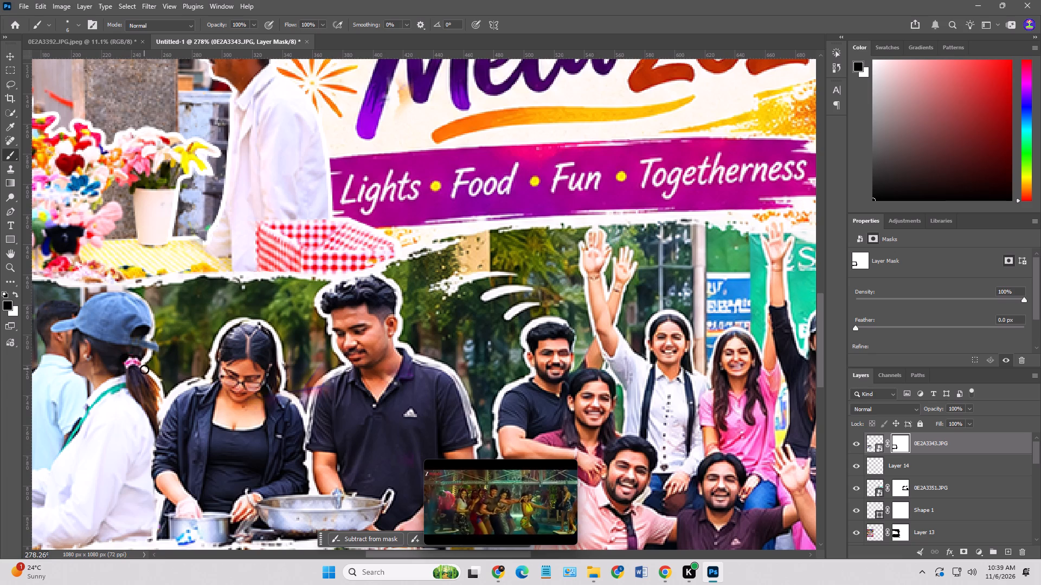
{"action": "left_click_drag", "start_coordinate": [144, 369], "coordinate": [156, 400]}
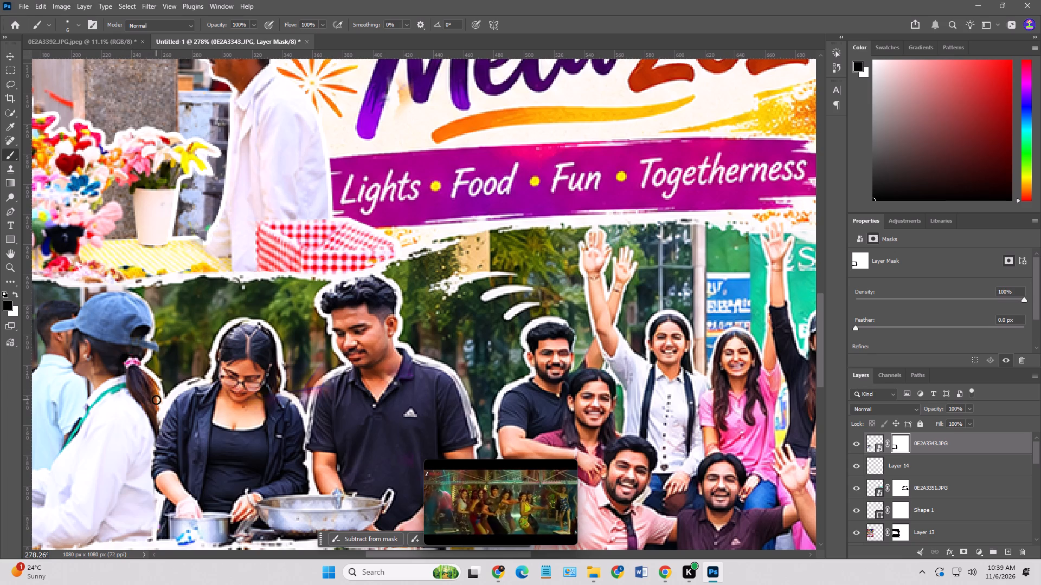
{"action": "left_click_drag", "start_coordinate": [156, 400], "coordinate": [155, 393]}
{"action": "left_click_drag", "start_coordinate": [133, 354], "coordinate": [139, 361]}
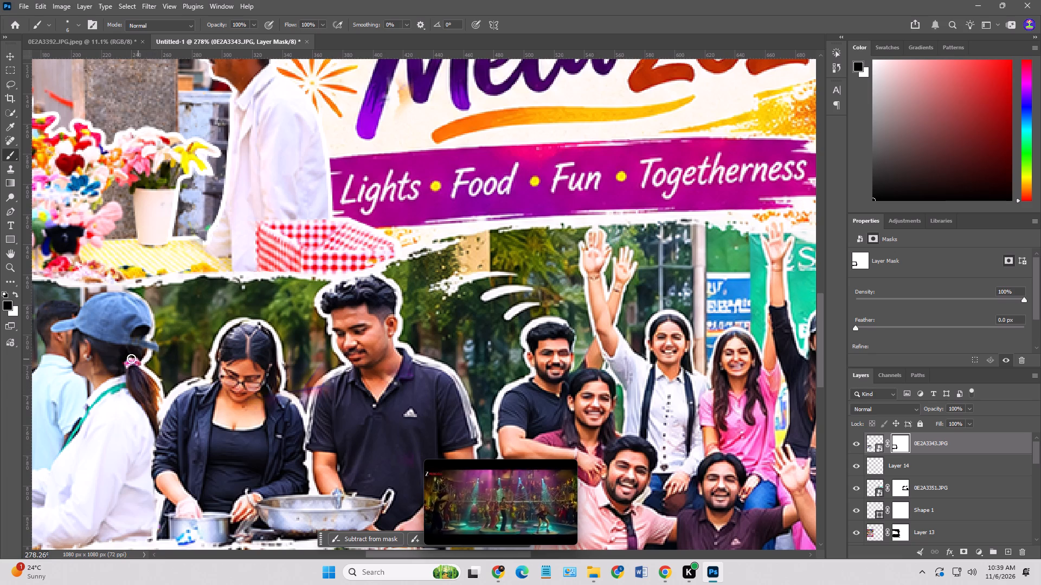
{"action": "left_click_drag", "start_coordinate": [126, 352], "coordinate": [131, 359]}
{"action": "scroll", "coordinate": [181, 355], "scroll_direction": "down", "scroll_amount": 12, "text": "alt"}
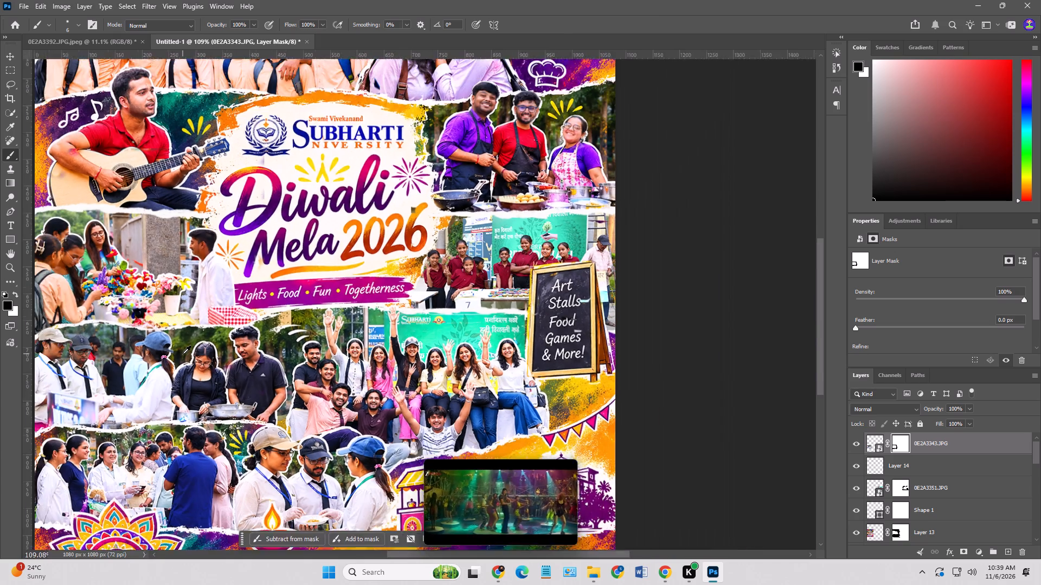
{"action": "scroll", "coordinate": [183, 354], "scroll_direction": "down", "scroll_amount": 2, "text": "alt"}
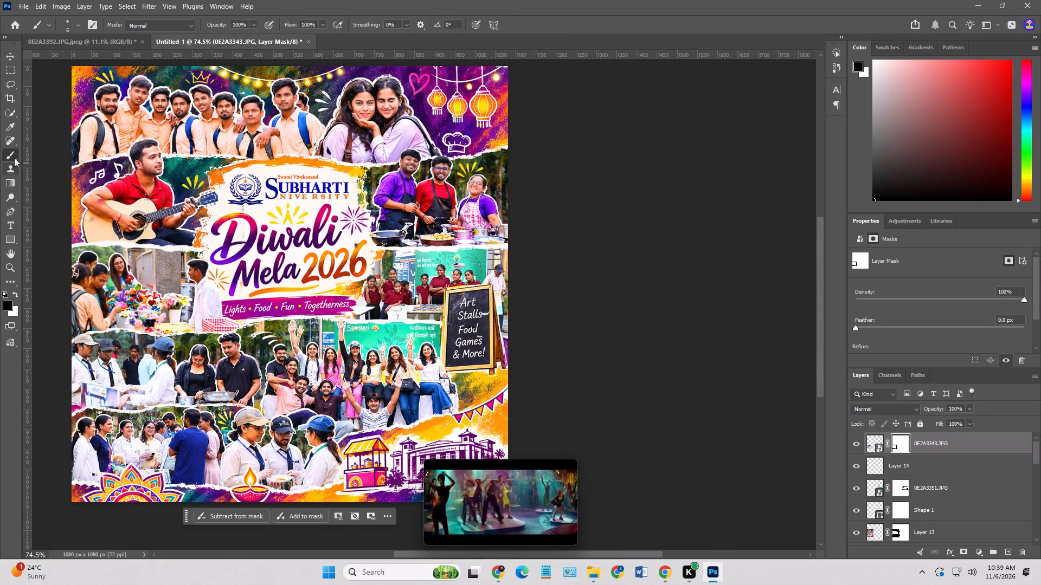
{"action": "left_click", "coordinate": [9, 54]}
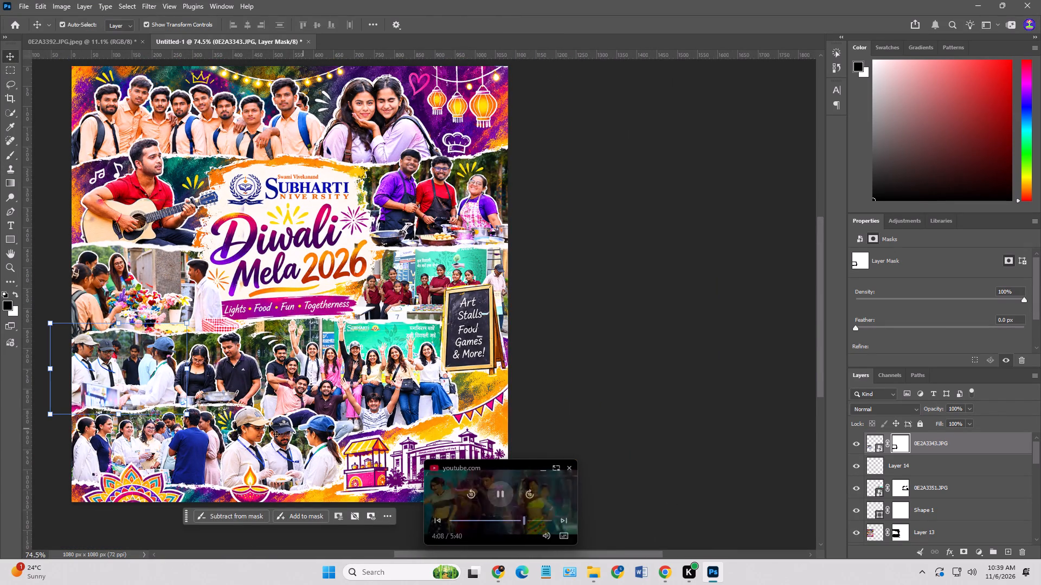
{"action": "scroll", "coordinate": [232, 352], "scroll_direction": "up", "scroll_amount": 9, "text": "alt"}
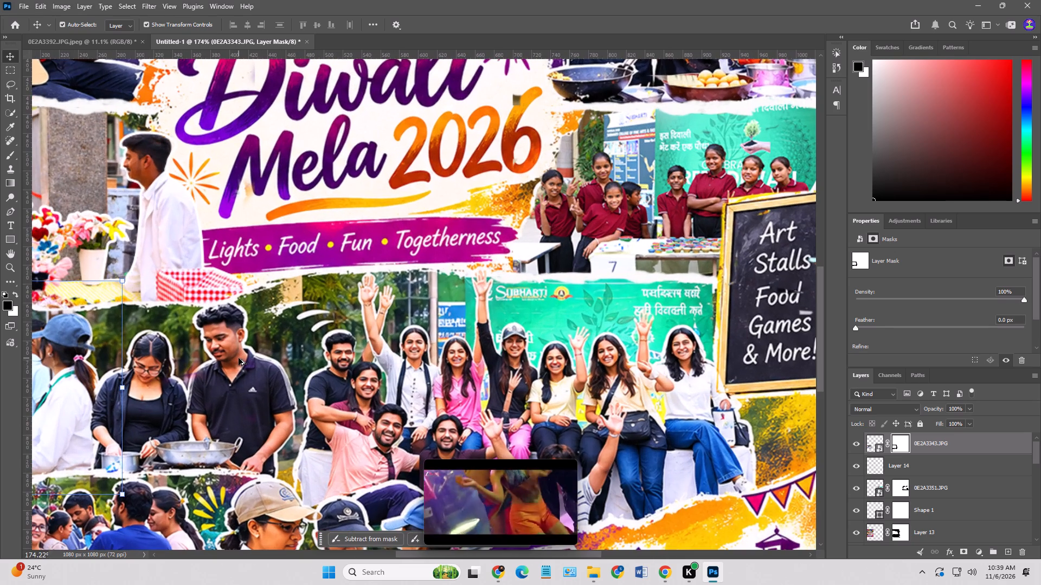
{"action": "scroll", "coordinate": [239, 359], "scroll_direction": "down", "scroll_amount": 7, "text": "alt"}
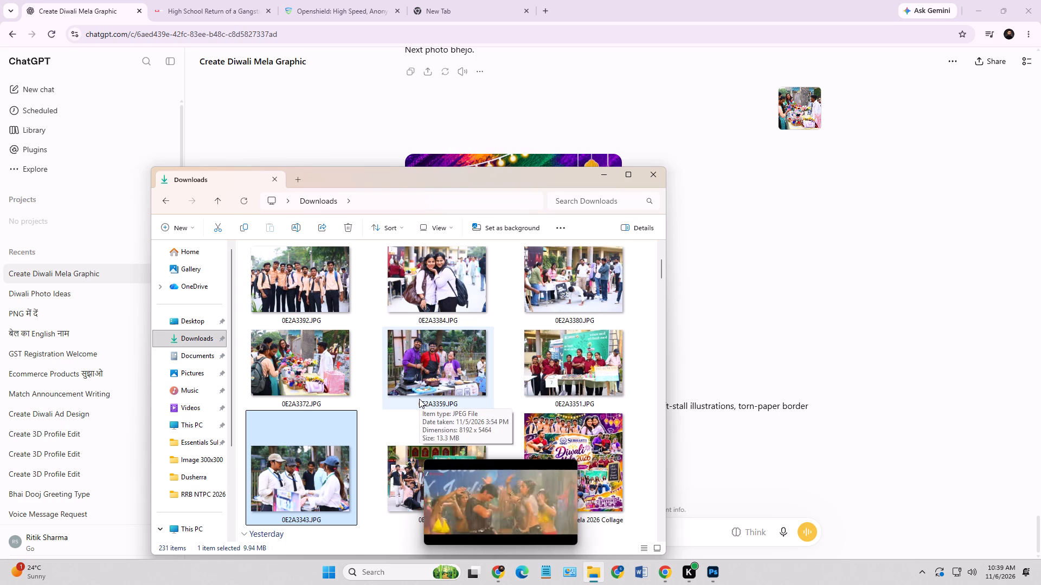
{"action": "scroll", "coordinate": [419, 399], "scroll_direction": "down", "scroll_amount": 1}
{"action": "scroll", "coordinate": [419, 399], "scroll_direction": "up", "scroll_amount": 1}
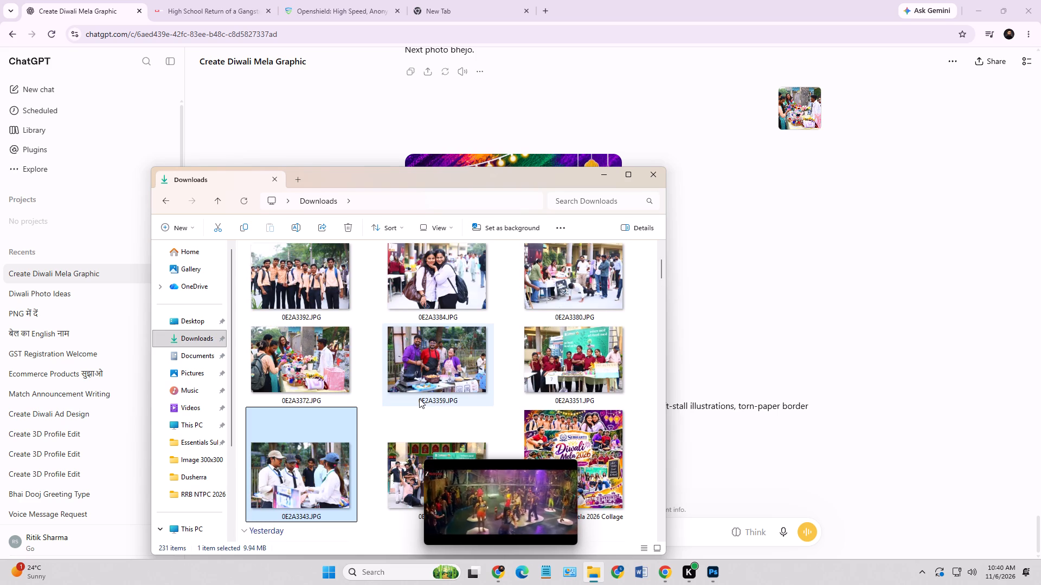
{"action": "scroll", "coordinate": [419, 399], "scroll_direction": "down", "scroll_amount": 1}
{"action": "scroll", "coordinate": [419, 399], "scroll_direction": "up", "scroll_amount": 1}
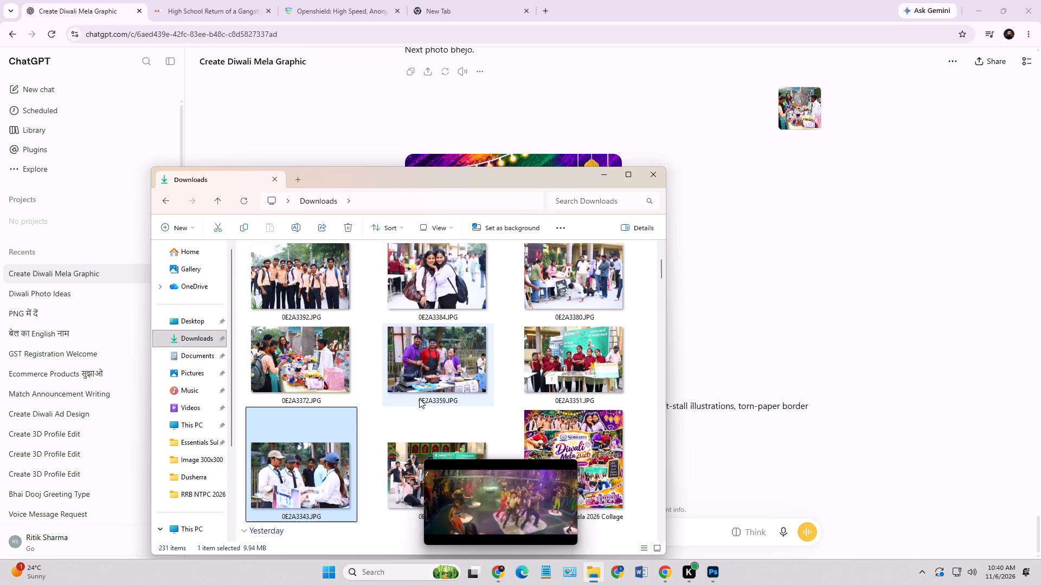
{"action": "scroll", "coordinate": [419, 399], "scroll_direction": "up", "scroll_amount": 1}
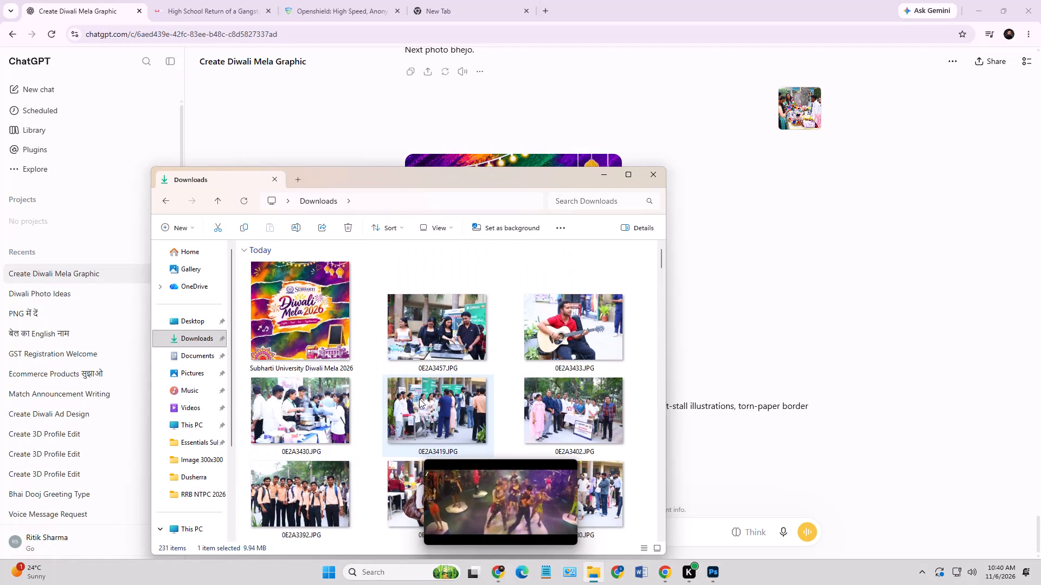
{"action": "double_click", "coordinate": [432, 315]}
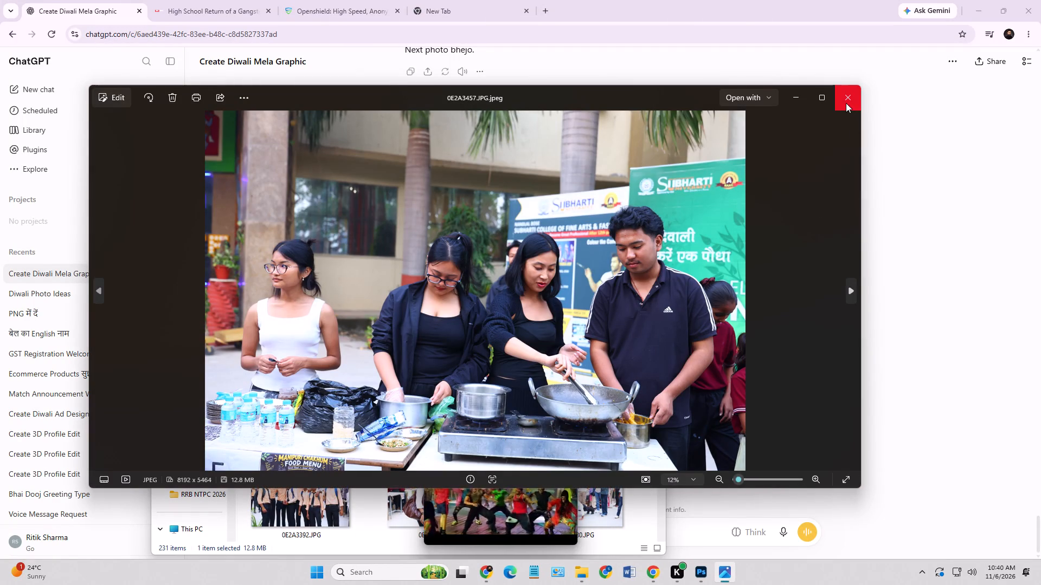
{"action": "left_click", "coordinate": [846, 102]}
{"action": "left_click_drag", "start_coordinate": [427, 311], "coordinate": [692, 554]}
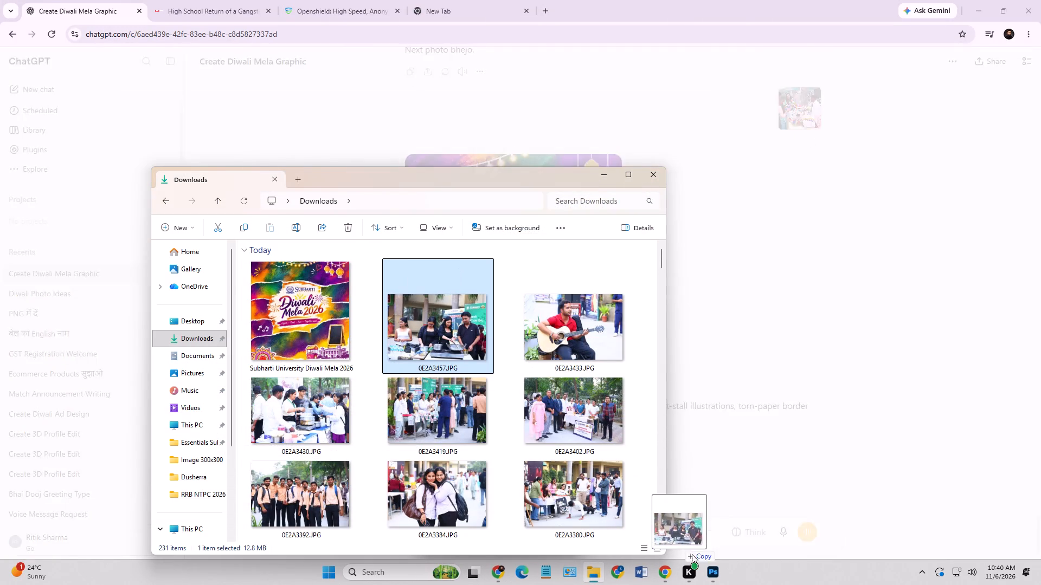
{"action": "left_click_drag", "start_coordinate": [692, 554], "coordinate": [368, 442]}
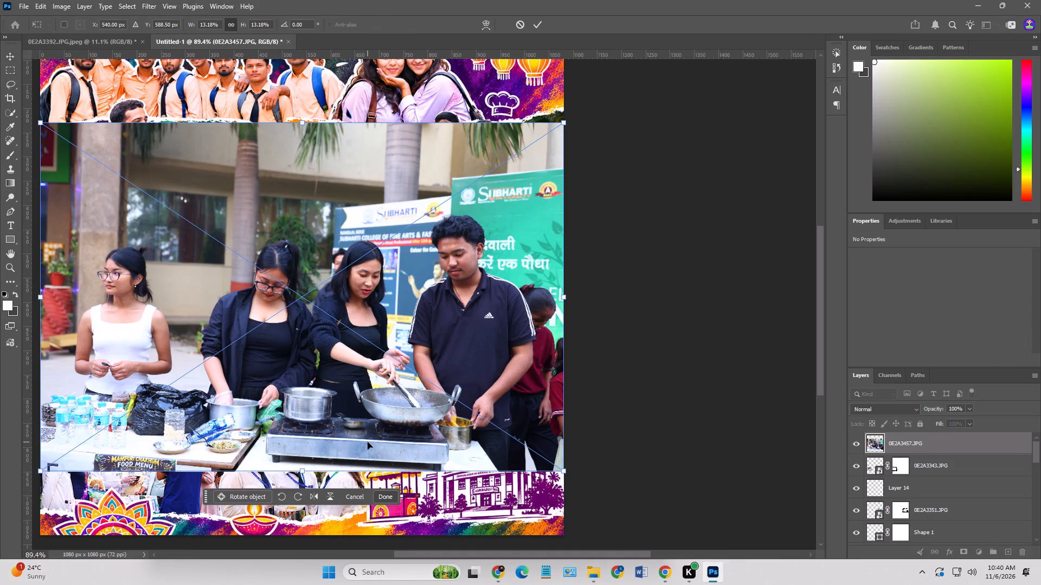
Scale the placed cooking stall photo down about its centre to about 848 × 565 px.
{"action": "left_click_drag", "start_coordinate": [564, 472], "coordinate": [465, 440], "text": "alt"}
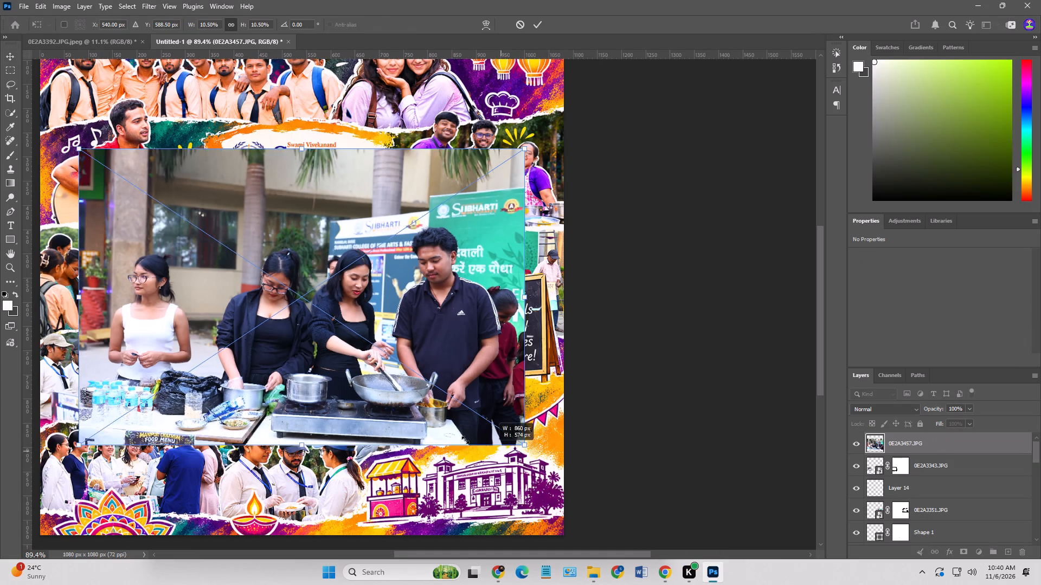
{"action": "left_click_drag", "start_coordinate": [465, 440], "coordinate": [454, 439], "text": "alt"}
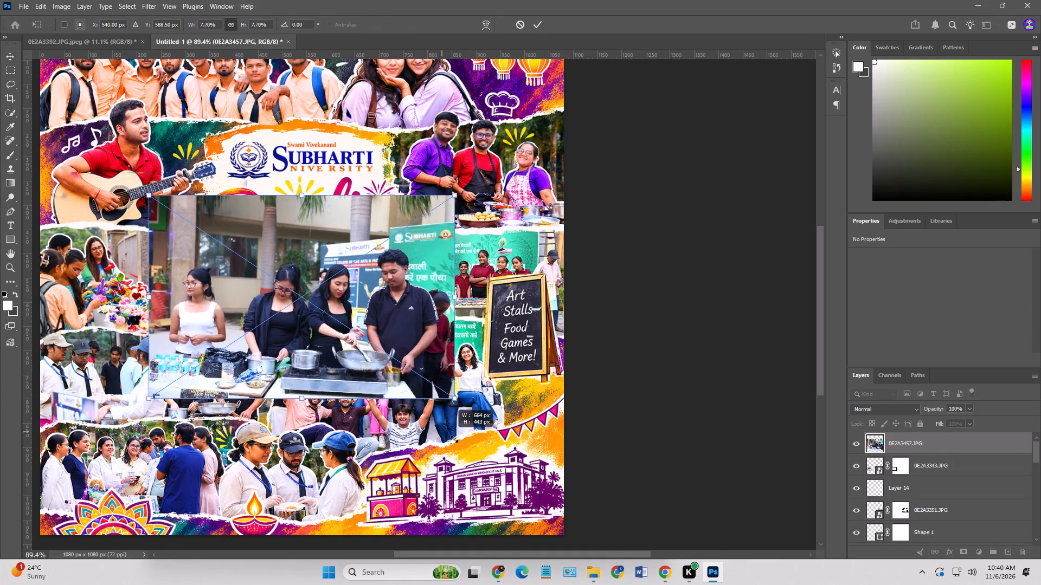
{"action": "left_click_drag", "start_coordinate": [454, 439], "coordinate": [491, 460], "text": "alt"}
{"action": "key", "text": "Return"}
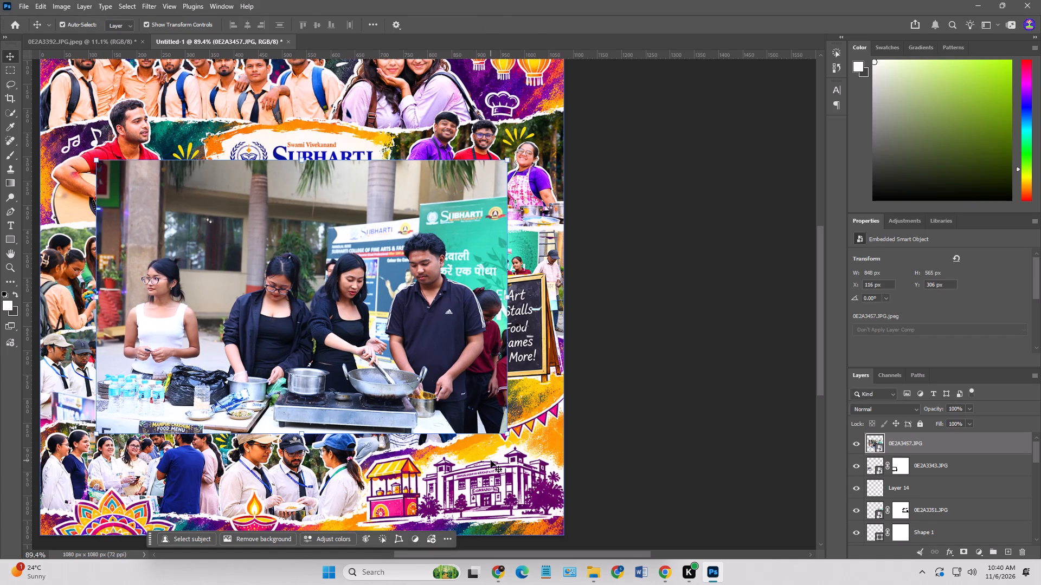
Remove the background from the placed cooking stall photo 0E2A3457.JPG.
{"action": "left_click", "coordinate": [404, 382]}
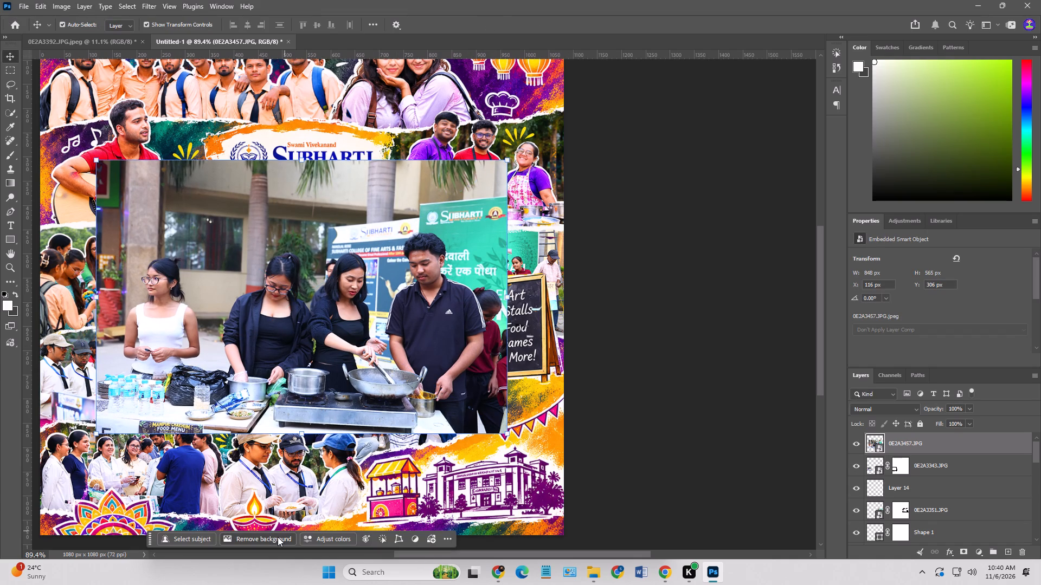
{"action": "left_click", "coordinate": [278, 537]}
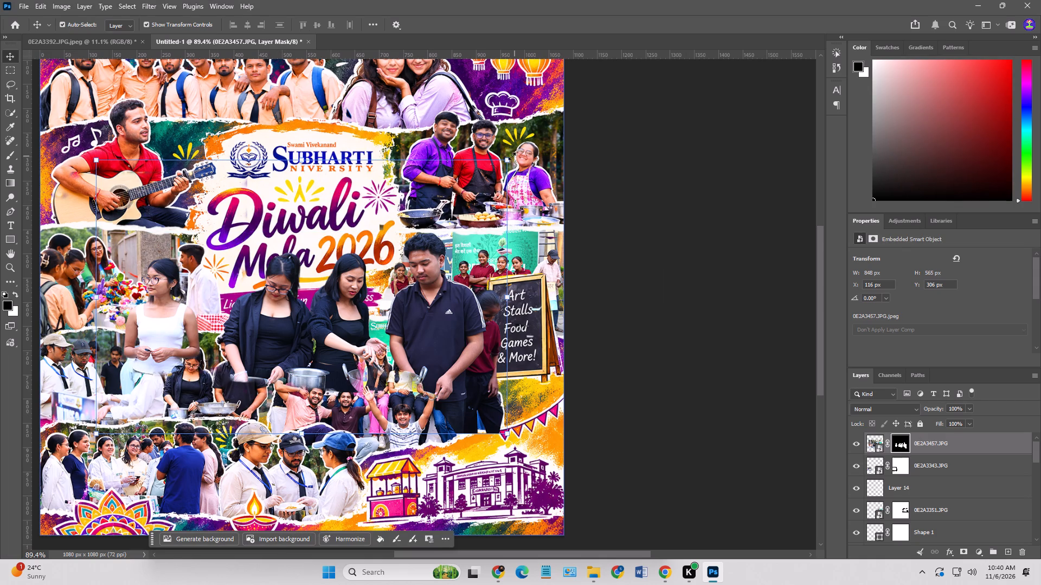
Scale the cooking group cutout to about 479 × 320 px and move it to about X 188, Y 512 px.
{"action": "left_click_drag", "start_coordinate": [506, 158], "coordinate": [323, 269]}
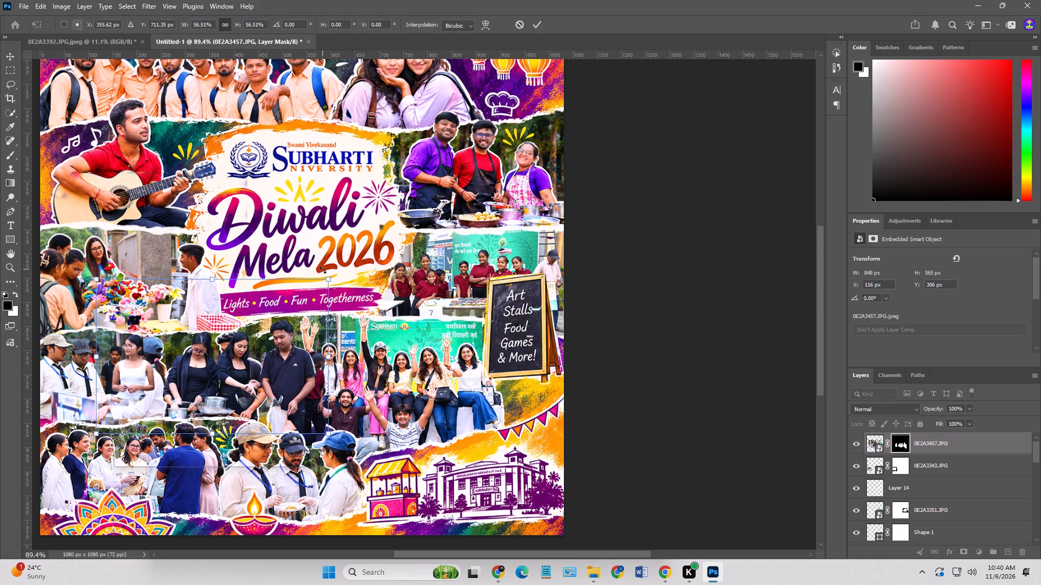
{"action": "left_click_drag", "start_coordinate": [301, 392], "coordinate": [250, 401]}
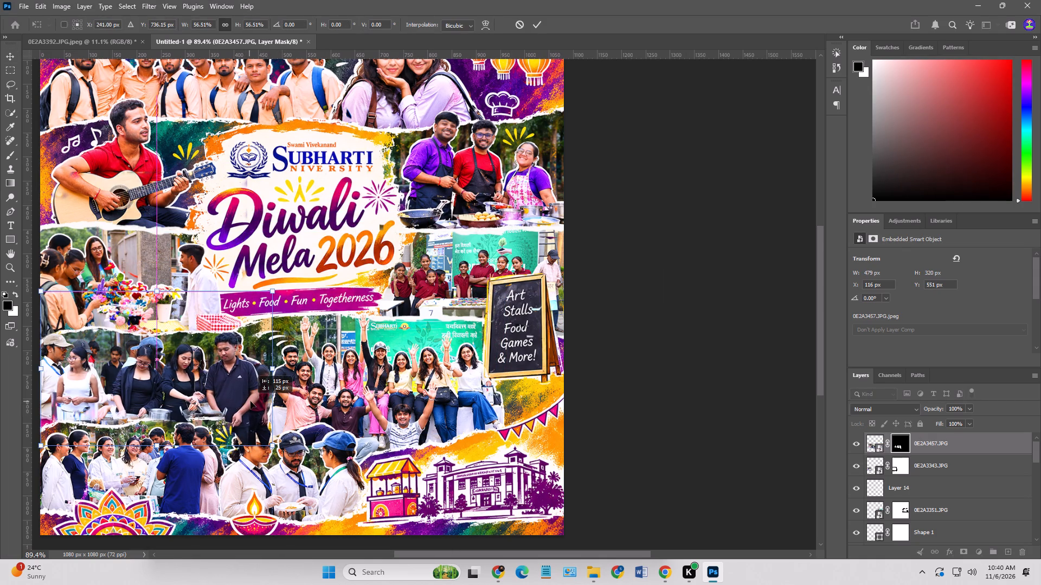
{"action": "left_click_drag", "start_coordinate": [250, 401], "coordinate": [259, 400]}
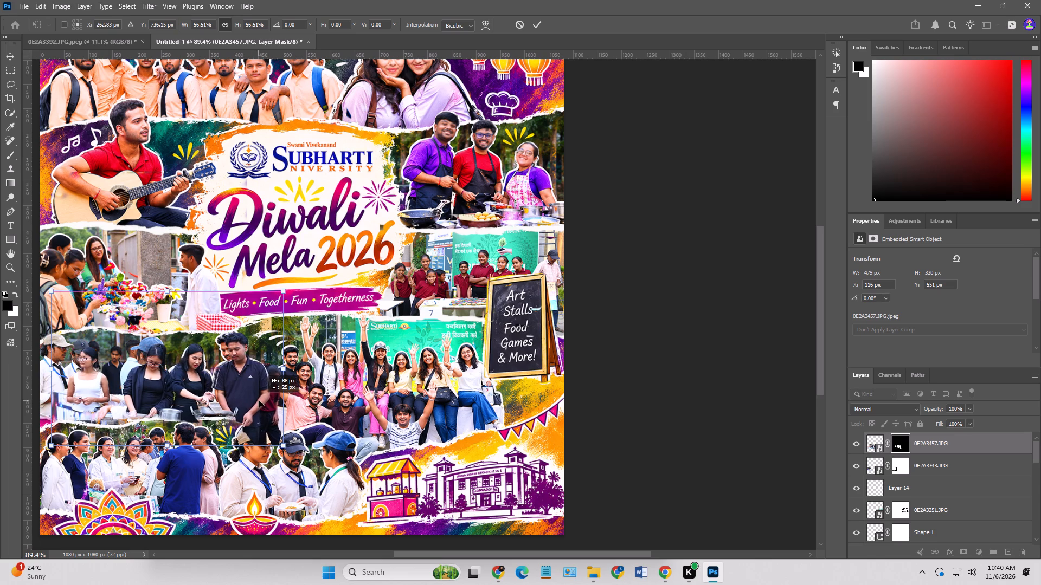
{"action": "left_click_drag", "start_coordinate": [259, 400], "coordinate": [259, 394]}
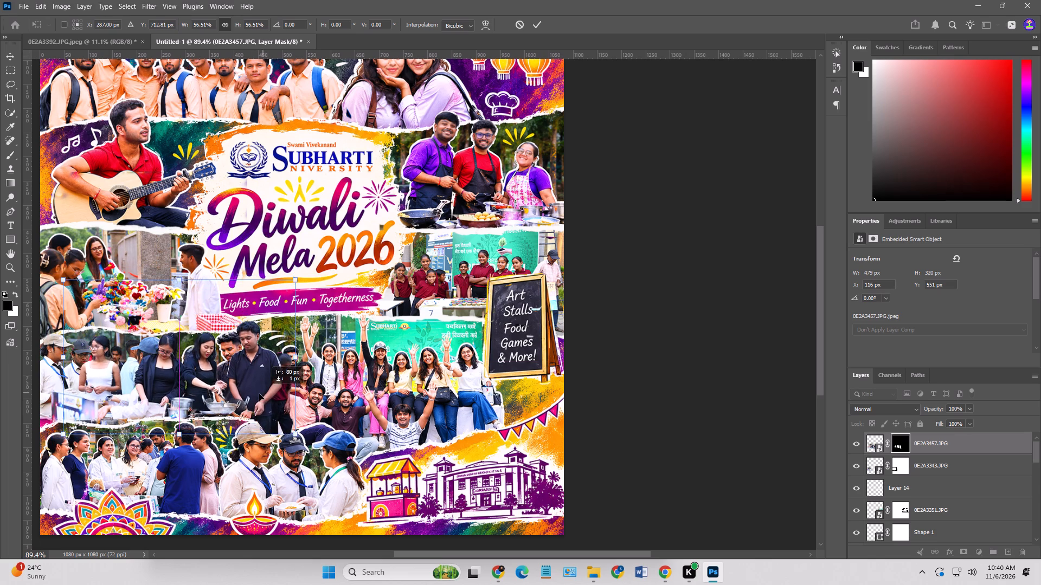
{"action": "left_click_drag", "start_coordinate": [259, 394], "coordinate": [258, 398]}
{"action": "scroll", "coordinate": [258, 398], "scroll_direction": "up", "scroll_amount": 6, "text": "alt"}
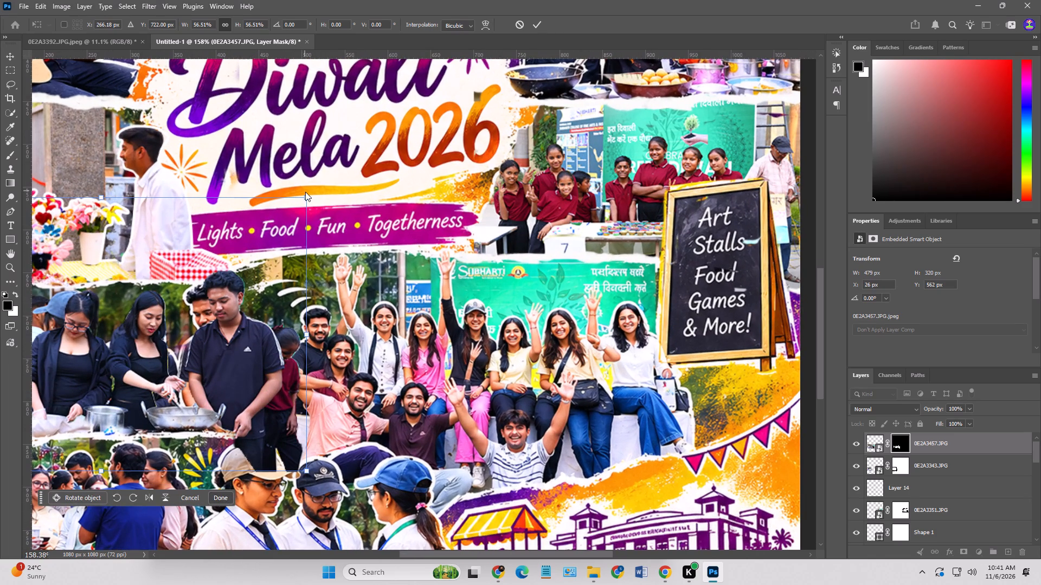
{"action": "left_click", "coordinate": [307, 196]}
{"action": "left_click_drag", "start_coordinate": [308, 196], "coordinate": [291, 209]}
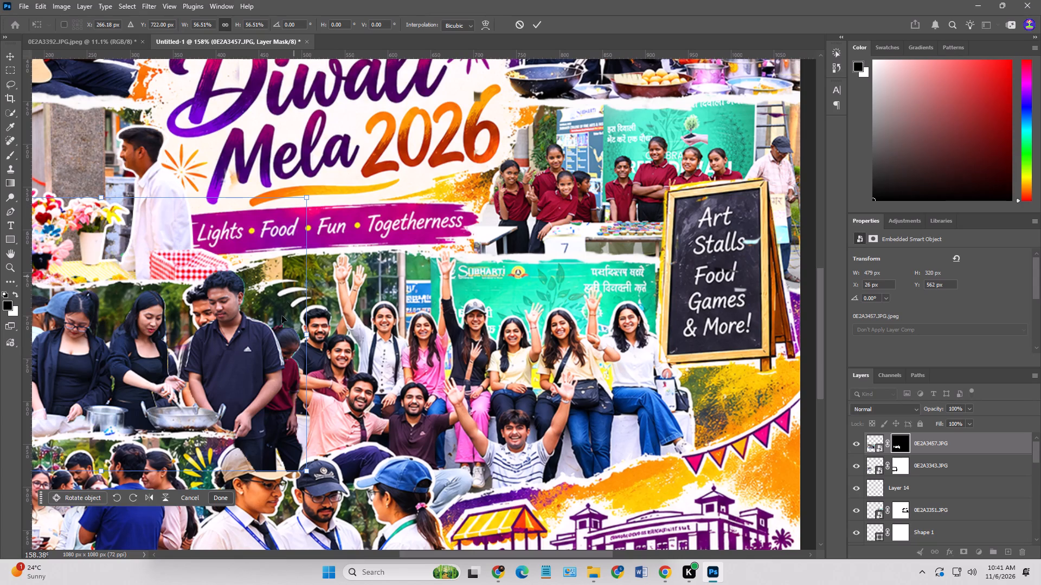
{"action": "left_click_drag", "start_coordinate": [263, 346], "coordinate": [406, 304]}
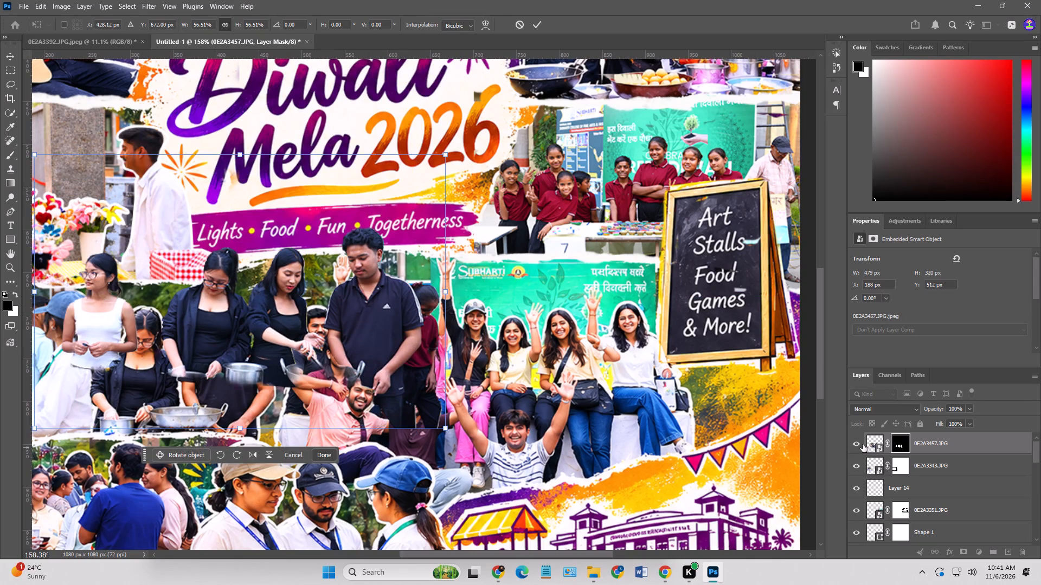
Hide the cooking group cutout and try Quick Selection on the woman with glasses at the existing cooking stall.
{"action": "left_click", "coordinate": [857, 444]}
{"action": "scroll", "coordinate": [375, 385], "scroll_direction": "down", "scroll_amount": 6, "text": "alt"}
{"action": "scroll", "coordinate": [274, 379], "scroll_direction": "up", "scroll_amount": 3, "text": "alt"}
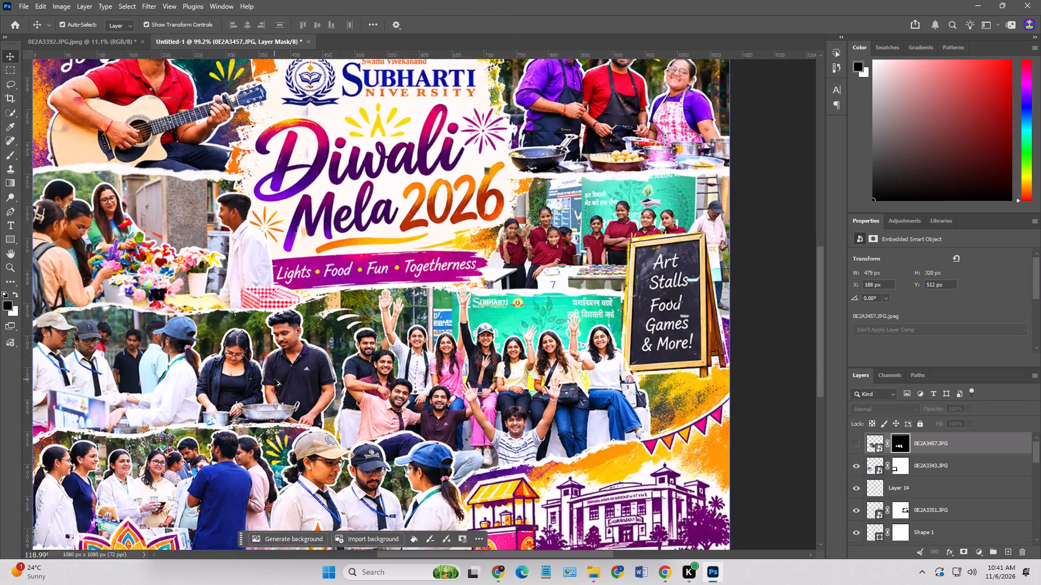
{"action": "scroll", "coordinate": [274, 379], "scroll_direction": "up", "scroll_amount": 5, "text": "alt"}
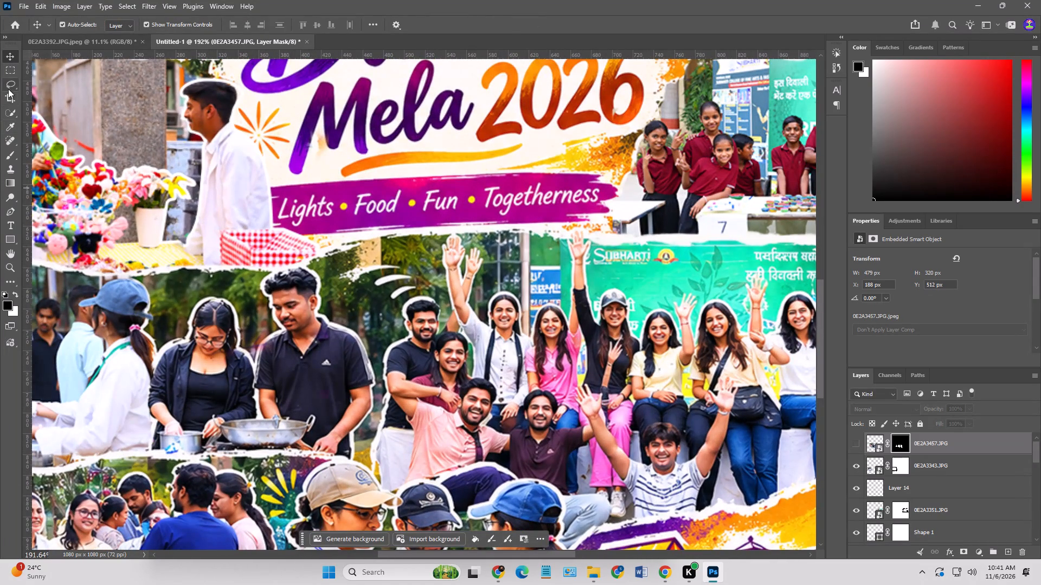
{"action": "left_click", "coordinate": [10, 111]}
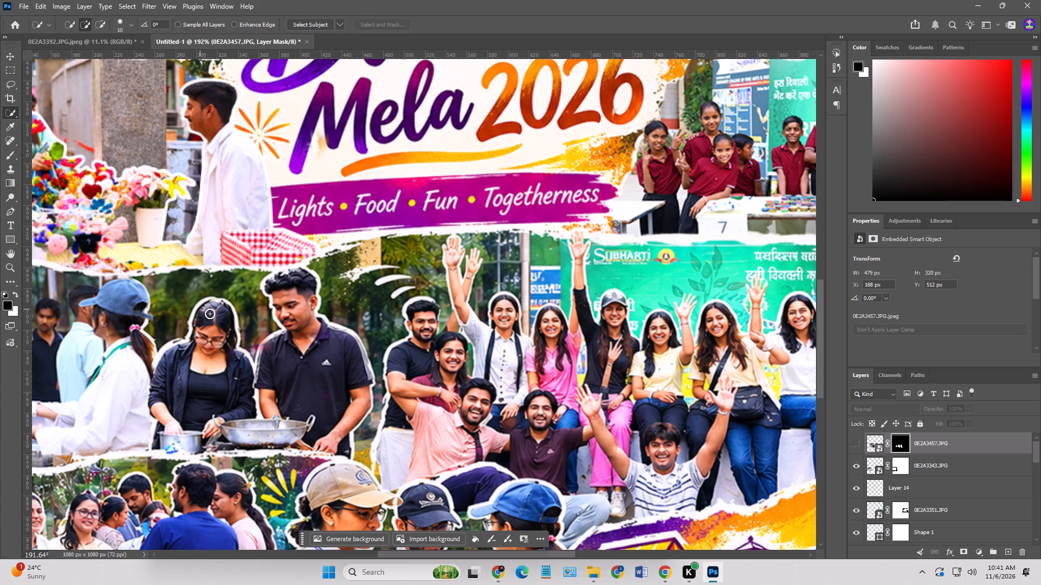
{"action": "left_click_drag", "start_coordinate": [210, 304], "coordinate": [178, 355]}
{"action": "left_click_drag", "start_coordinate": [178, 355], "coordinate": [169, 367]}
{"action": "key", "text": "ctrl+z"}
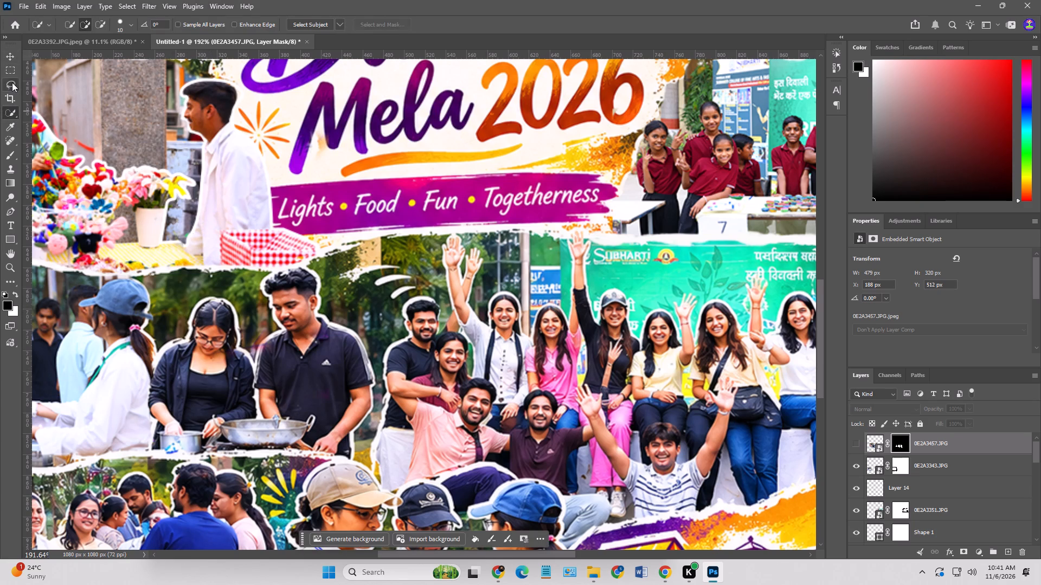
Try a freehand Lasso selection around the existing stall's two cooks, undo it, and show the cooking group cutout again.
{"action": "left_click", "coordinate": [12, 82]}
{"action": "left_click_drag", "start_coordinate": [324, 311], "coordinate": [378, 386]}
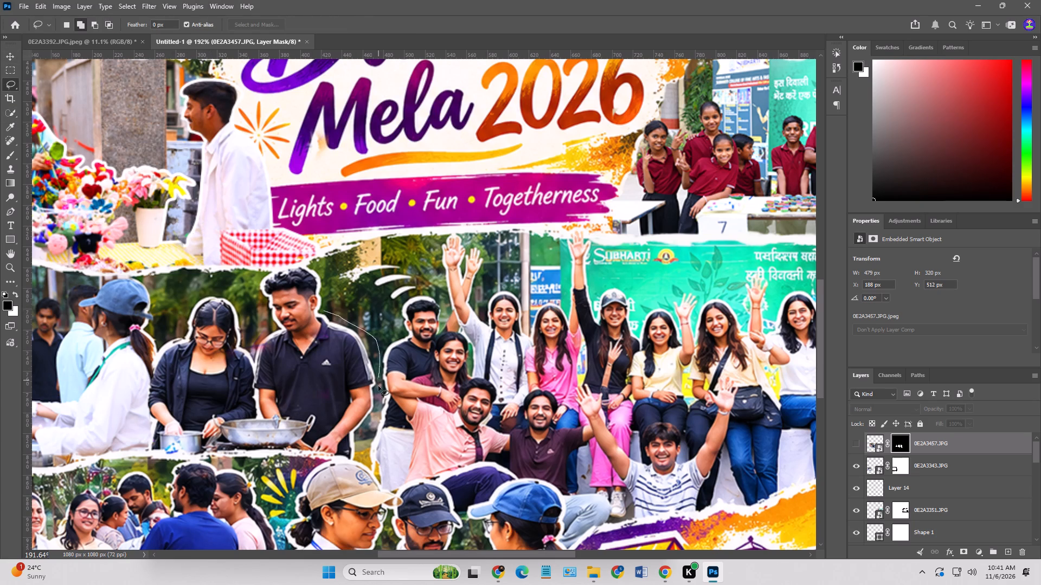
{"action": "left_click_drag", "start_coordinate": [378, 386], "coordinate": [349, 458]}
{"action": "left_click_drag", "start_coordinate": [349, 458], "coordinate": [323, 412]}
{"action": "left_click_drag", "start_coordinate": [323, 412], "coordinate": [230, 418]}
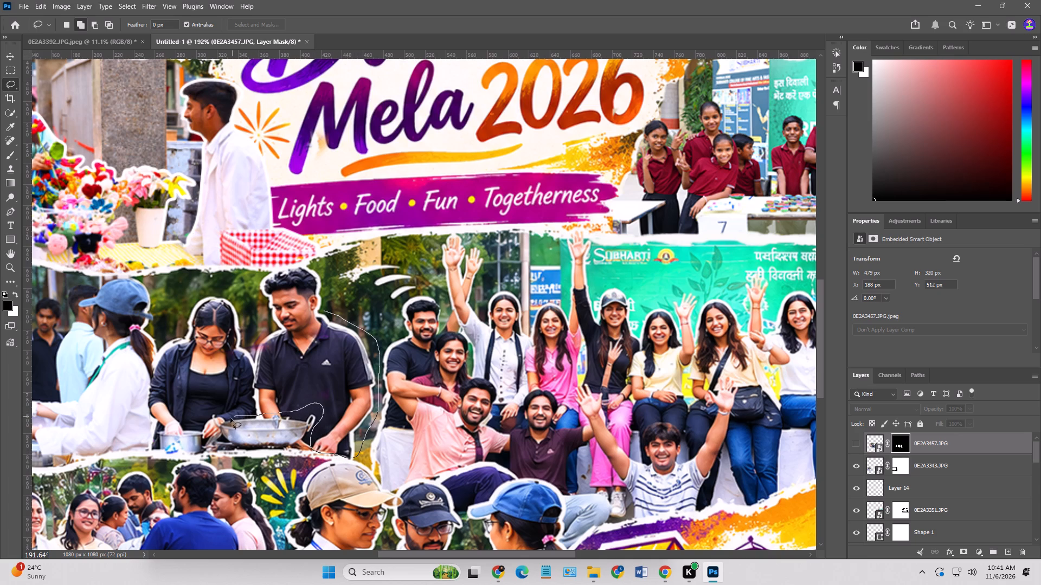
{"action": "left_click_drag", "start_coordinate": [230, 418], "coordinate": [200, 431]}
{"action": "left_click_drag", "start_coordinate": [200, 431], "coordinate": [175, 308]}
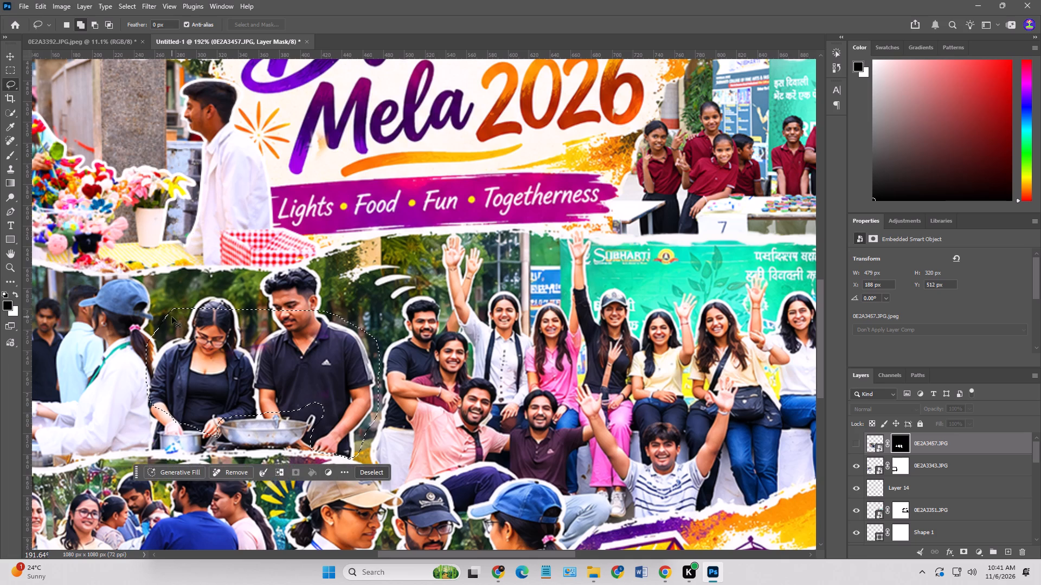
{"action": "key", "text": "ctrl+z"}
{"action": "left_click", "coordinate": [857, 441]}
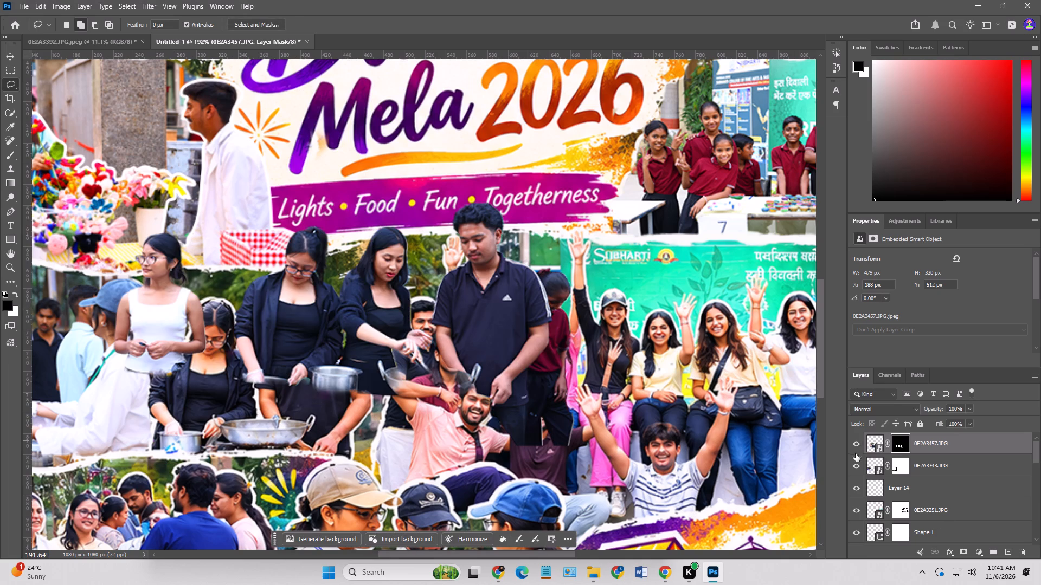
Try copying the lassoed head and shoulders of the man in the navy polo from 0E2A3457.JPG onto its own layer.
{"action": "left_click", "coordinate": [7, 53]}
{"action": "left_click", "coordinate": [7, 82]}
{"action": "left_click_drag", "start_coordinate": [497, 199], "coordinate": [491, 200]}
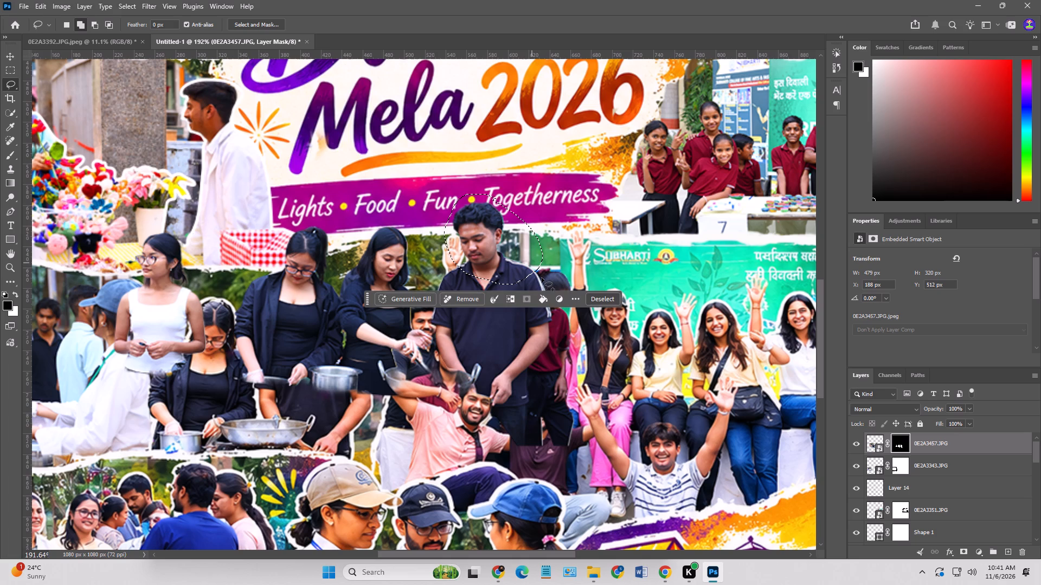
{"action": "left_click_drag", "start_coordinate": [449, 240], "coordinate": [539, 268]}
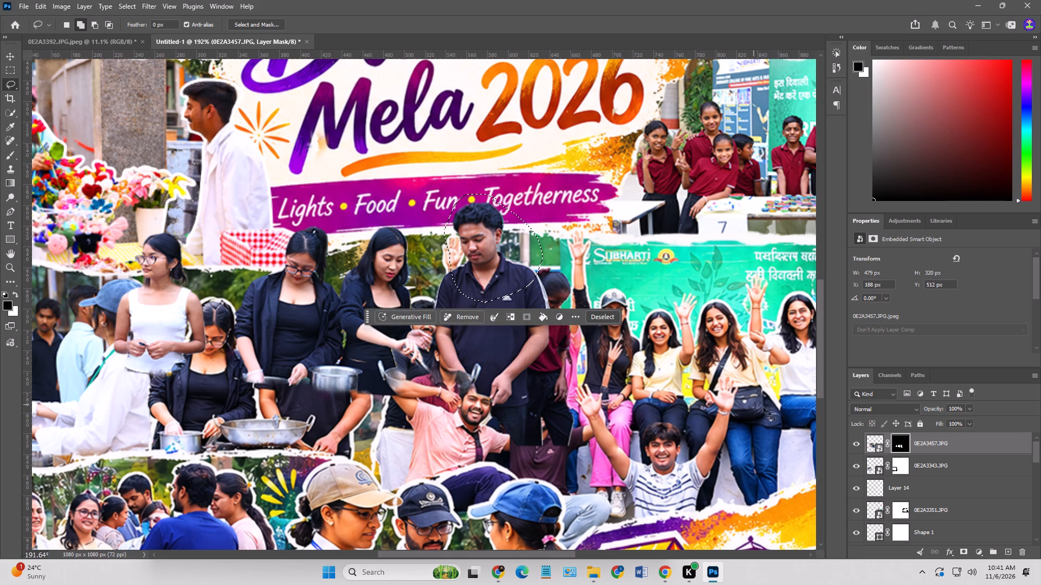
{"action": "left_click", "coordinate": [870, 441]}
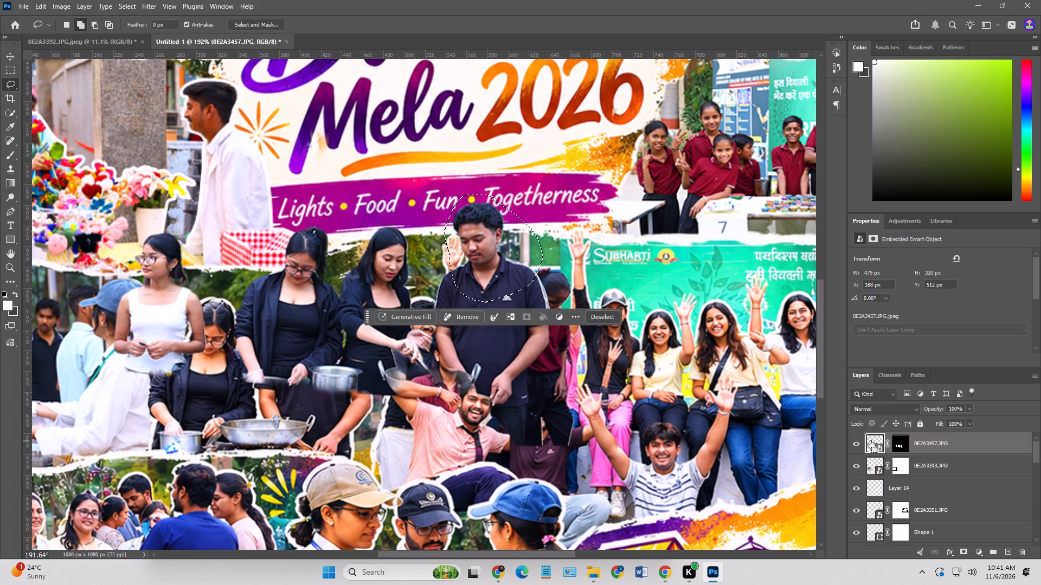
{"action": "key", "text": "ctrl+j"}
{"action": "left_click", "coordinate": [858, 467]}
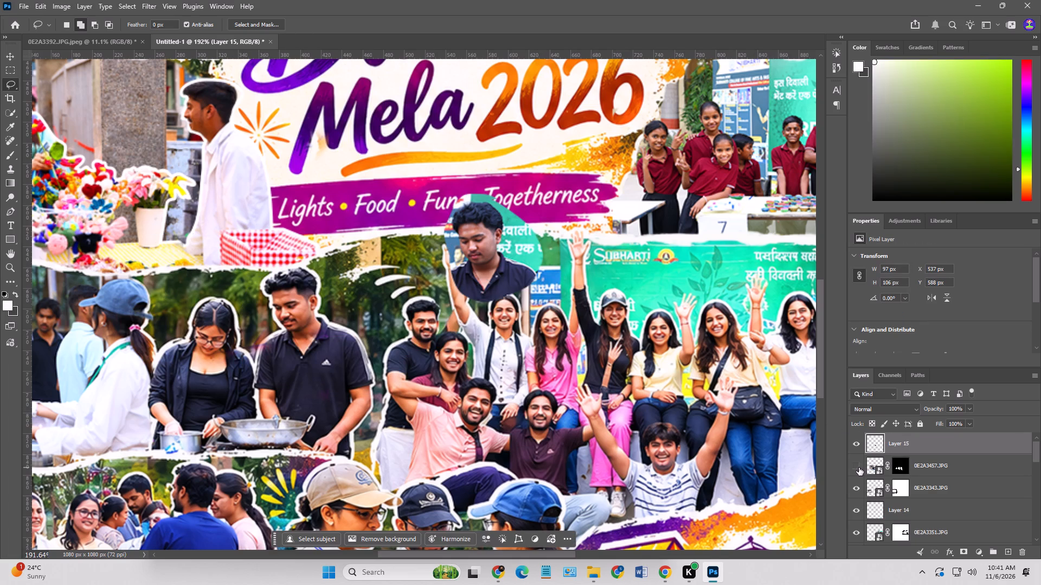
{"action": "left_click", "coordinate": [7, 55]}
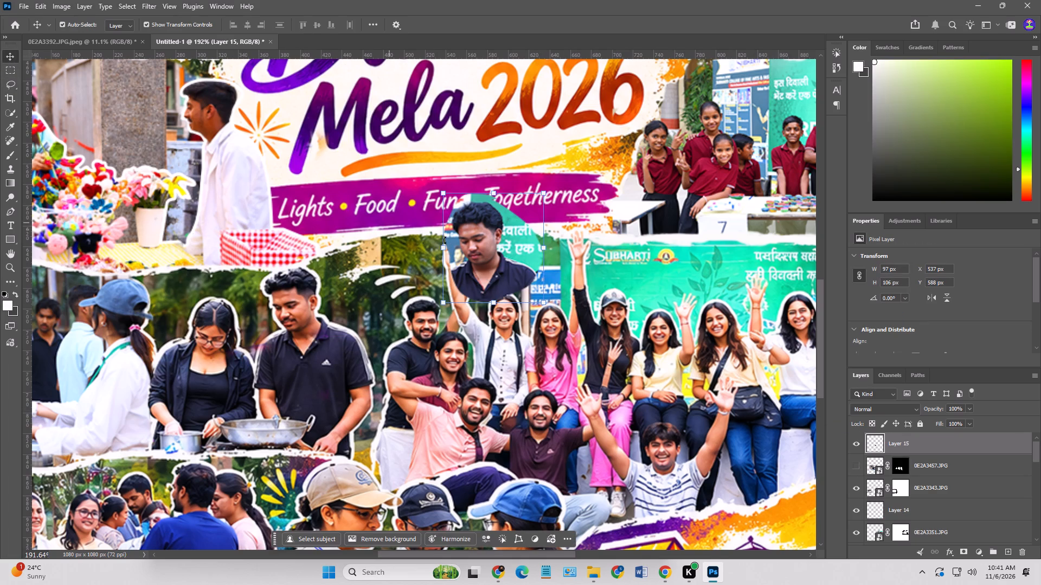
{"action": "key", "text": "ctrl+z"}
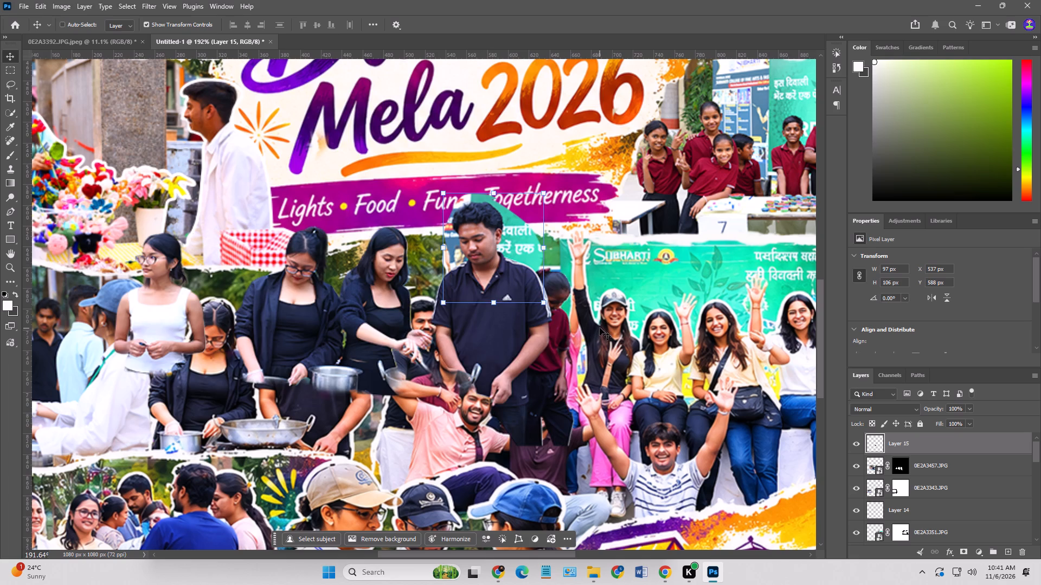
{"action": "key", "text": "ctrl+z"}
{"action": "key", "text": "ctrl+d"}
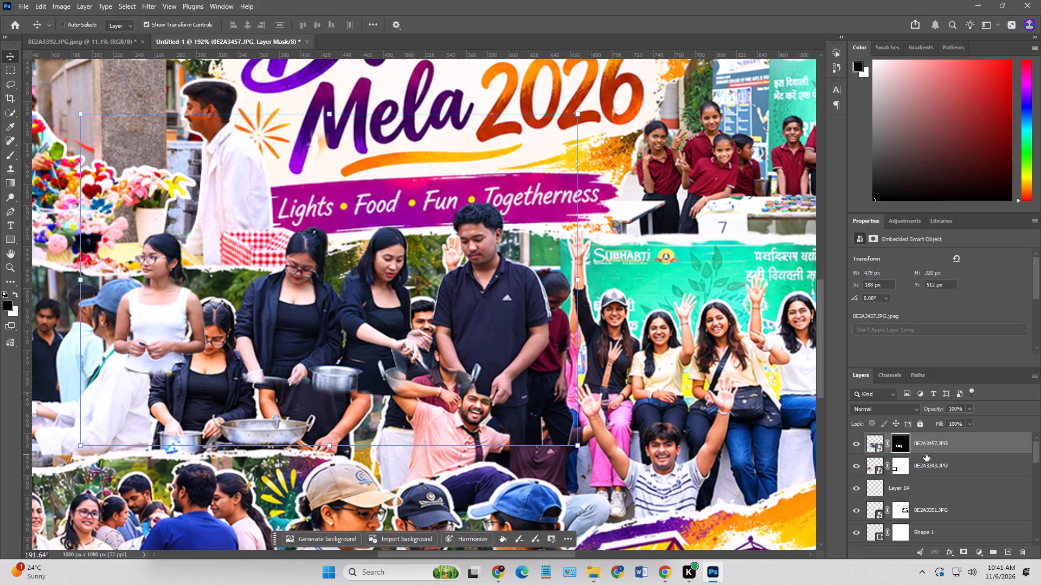
Add a blank layer above 0E2A3457.JPG and merge the two into a single pixel layer without the mask.
{"action": "left_click", "coordinate": [931, 446]}
{"action": "left_click", "coordinate": [1005, 549]}
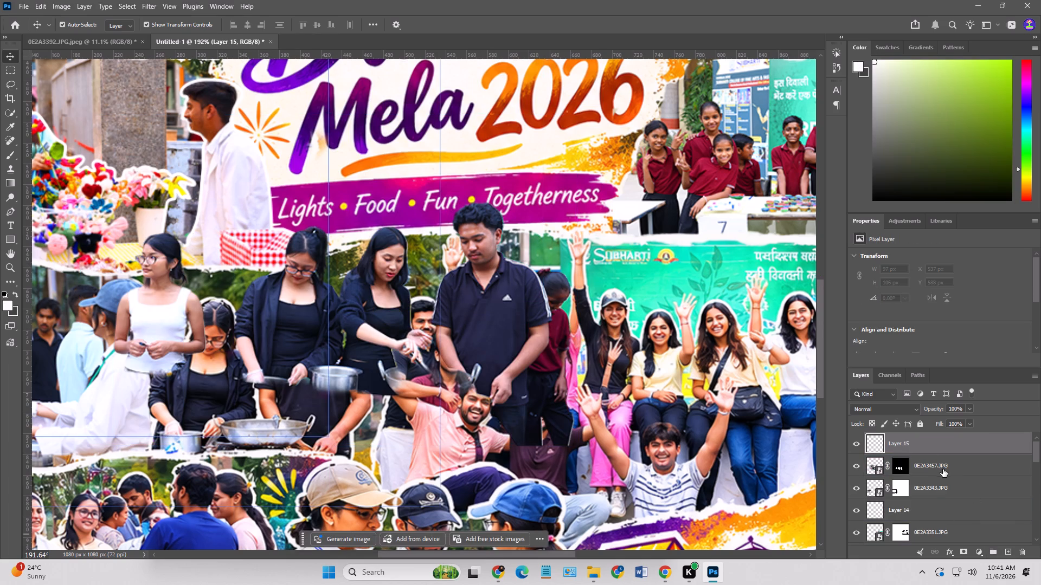
{"action": "left_click", "coordinate": [943, 469], "text": "shift"}
{"action": "key", "text": "ctrl+e"}
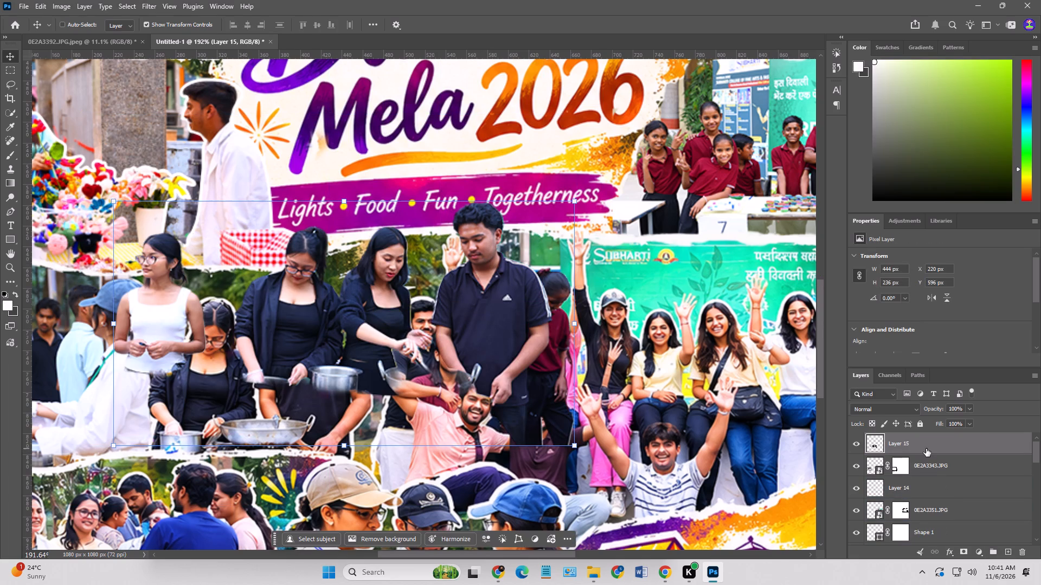
{"action": "key", "text": "ctrl+j"}
{"action": "key", "text": "ctrl+z"}
Lasso the head and shoulders of the man in the navy polo, copy them to a new layer, and hide the merged group layer.
{"action": "left_click", "coordinate": [6, 80]}
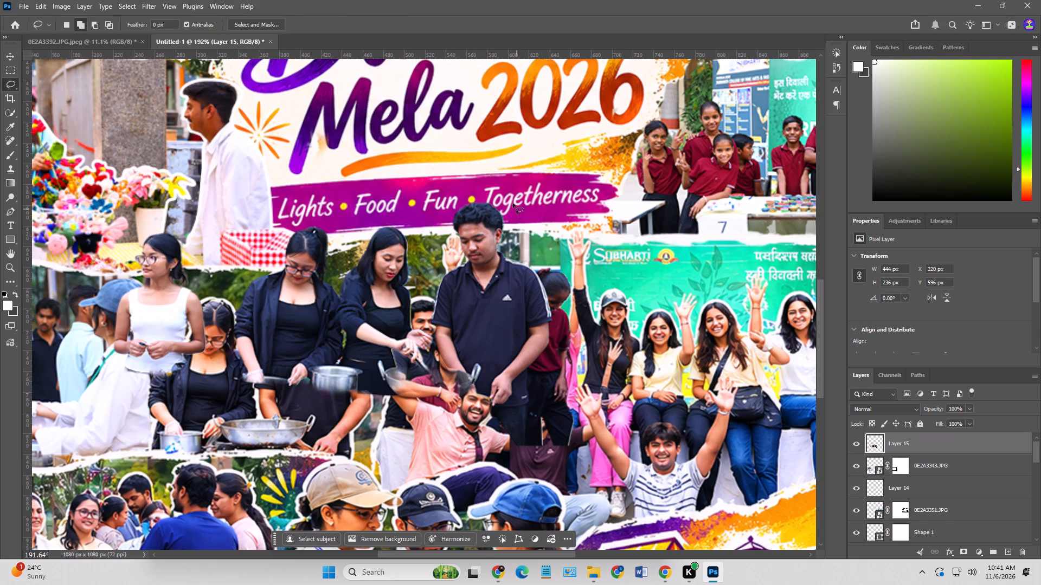
{"action": "left_click_drag", "start_coordinate": [512, 203], "coordinate": [521, 190]}
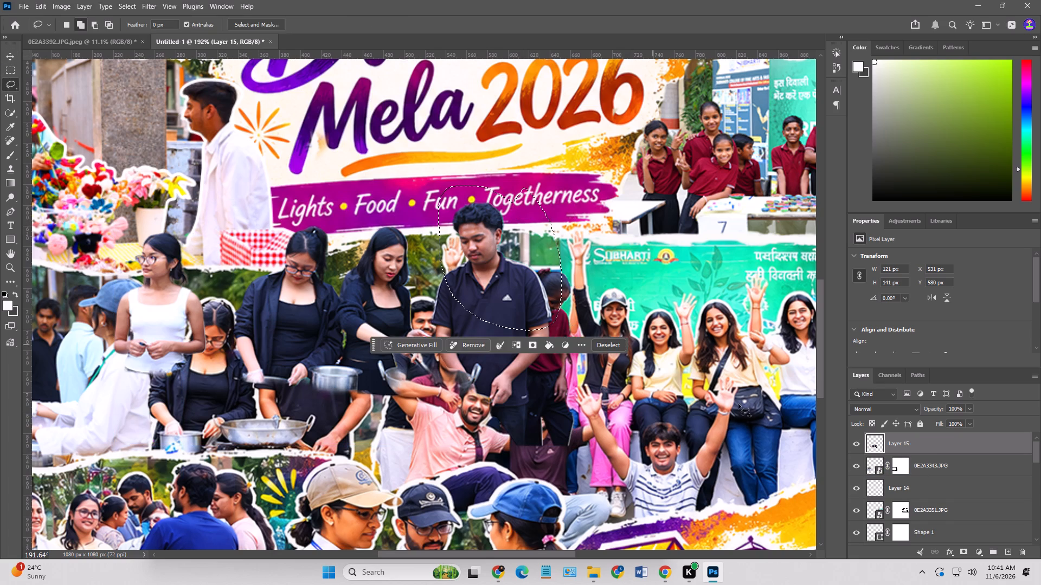
{"action": "key", "text": "ctrl+j"}
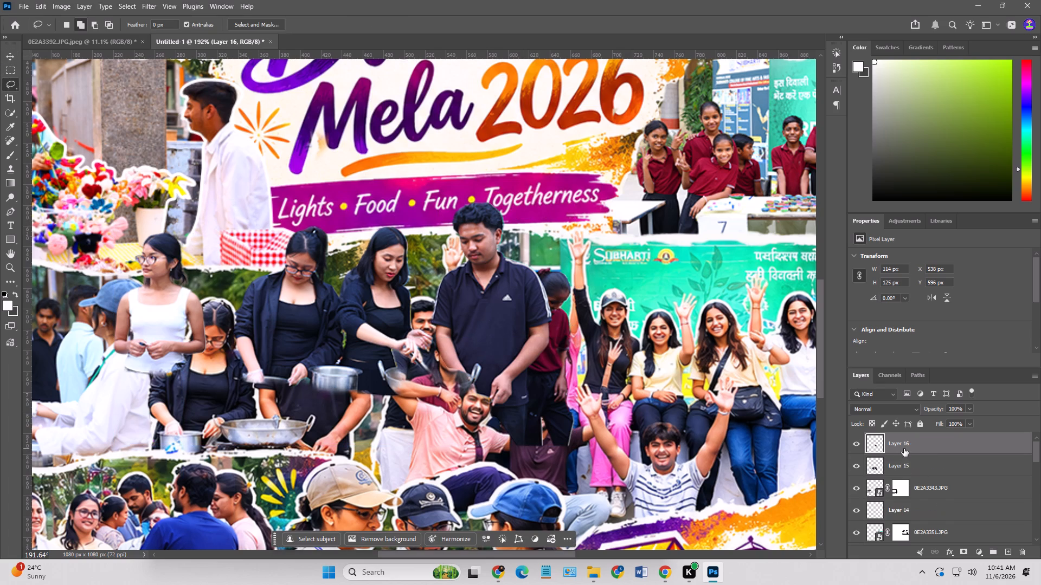
{"action": "left_click", "coordinate": [860, 468]}
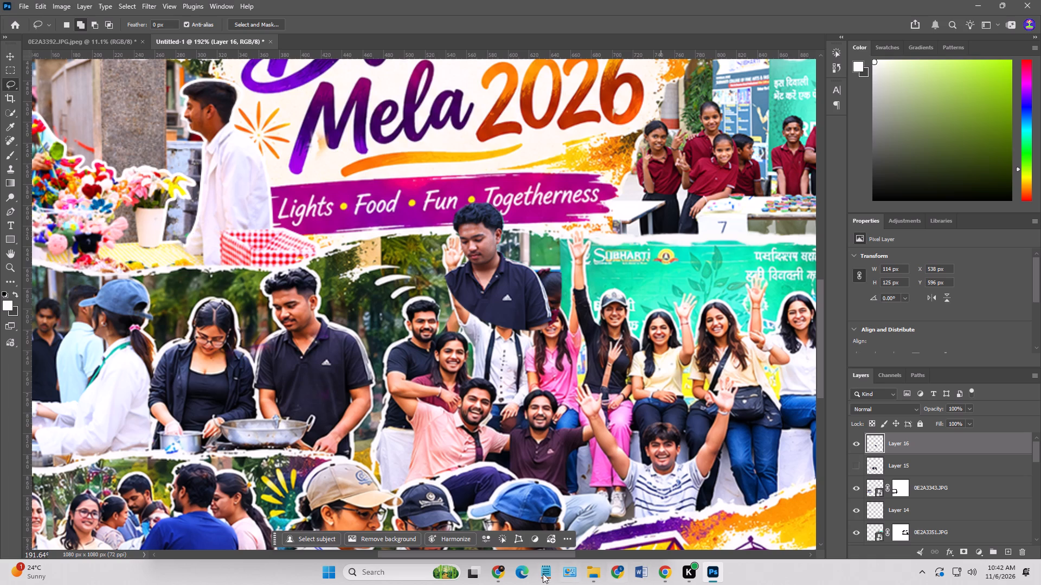
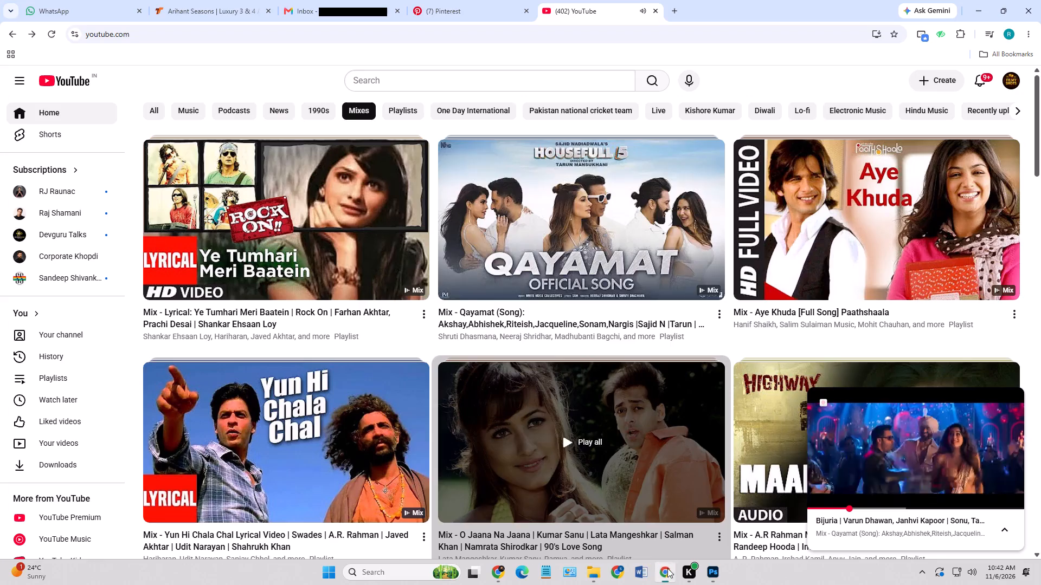
Pop the playing YouTube music video out into a floating picture-in-picture window and return to the collage in Photoshop.
{"action": "left_click", "coordinate": [465, 0]}
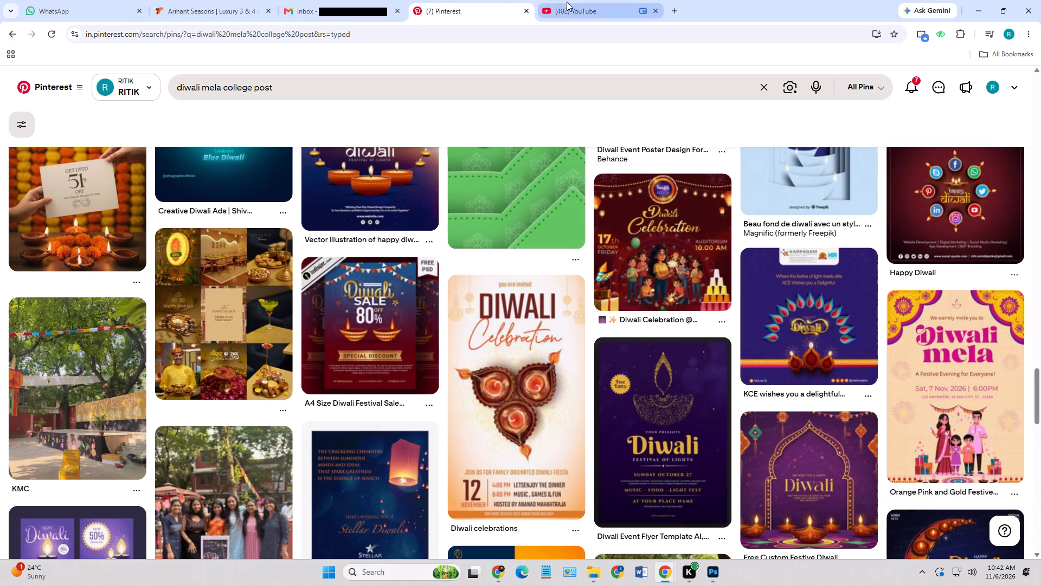
{"action": "left_click", "coordinate": [567, 1]}
{"action": "left_click", "coordinate": [935, 412]}
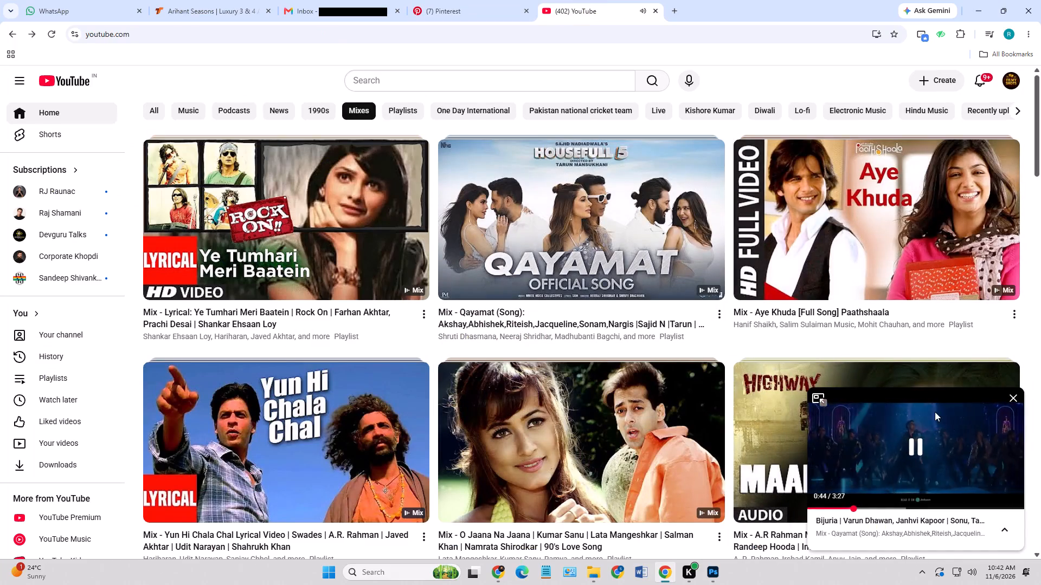
{"action": "left_click", "coordinate": [910, 446]}
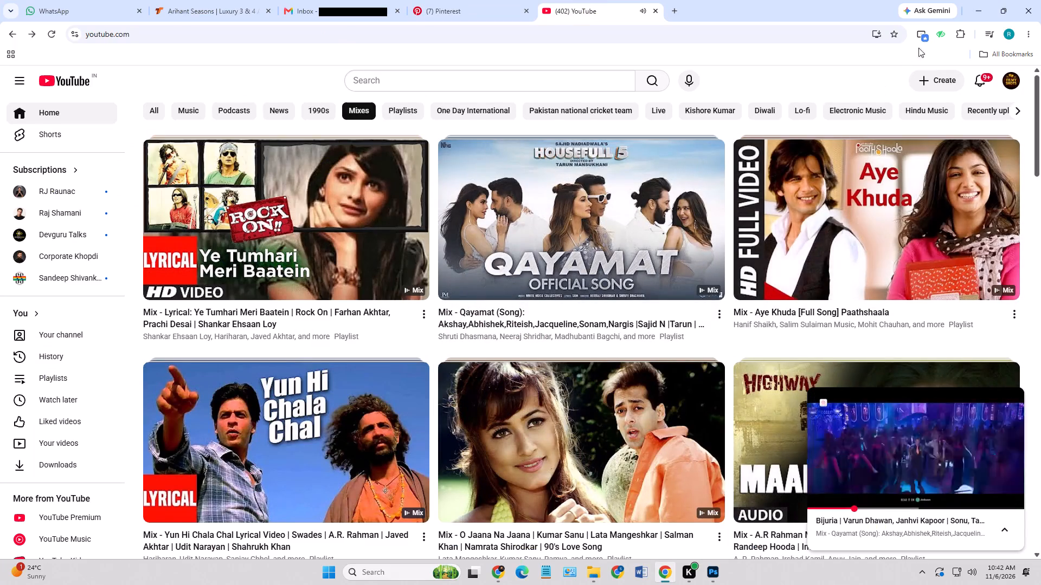
{"action": "left_click", "coordinate": [922, 37]}
{"action": "left_click", "coordinate": [427, 4]}
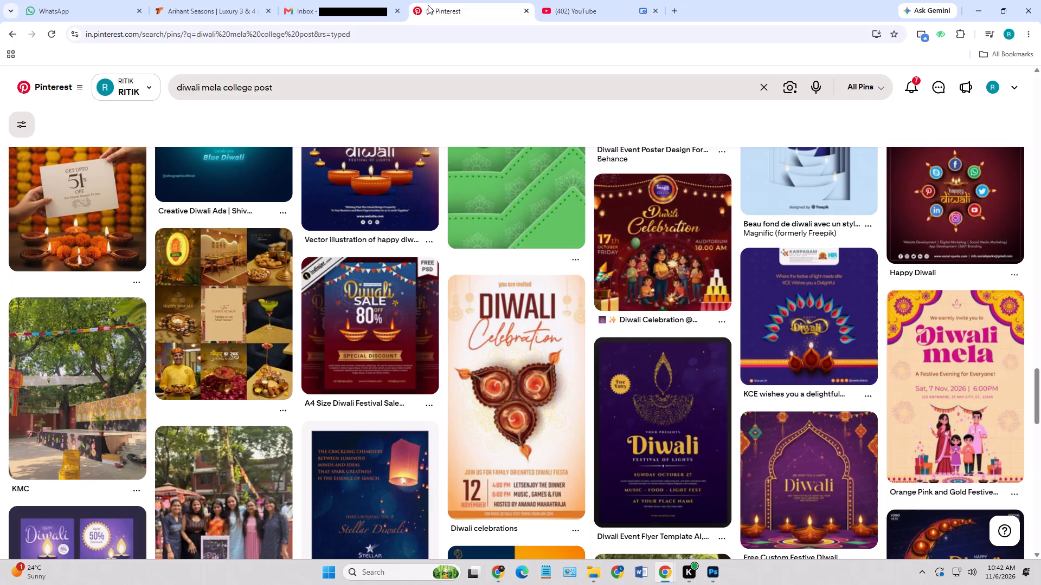
{"action": "left_click", "coordinate": [716, 576]}
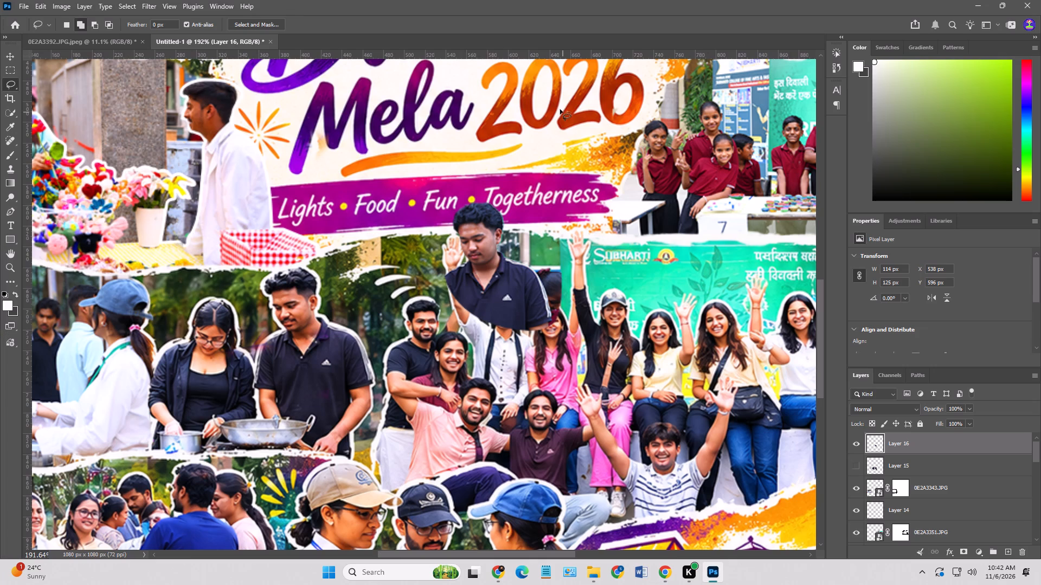
{"action": "left_click", "coordinate": [667, 574]}
{"action": "left_click", "coordinate": [614, 524]}
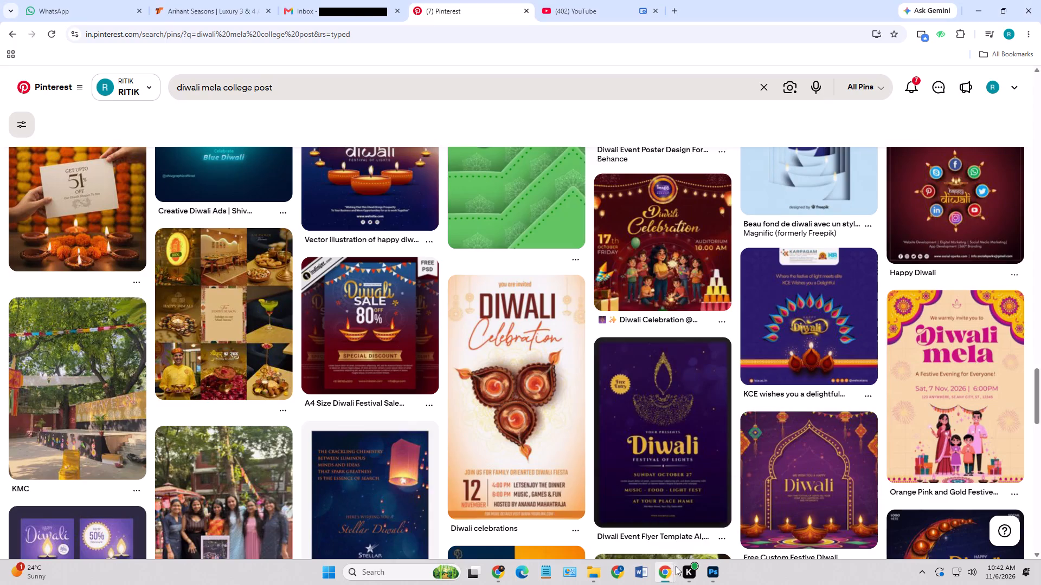
{"action": "left_click", "coordinate": [665, 569]}
{"action": "left_click", "coordinate": [719, 534]}
{"action": "left_click", "coordinate": [714, 573]}
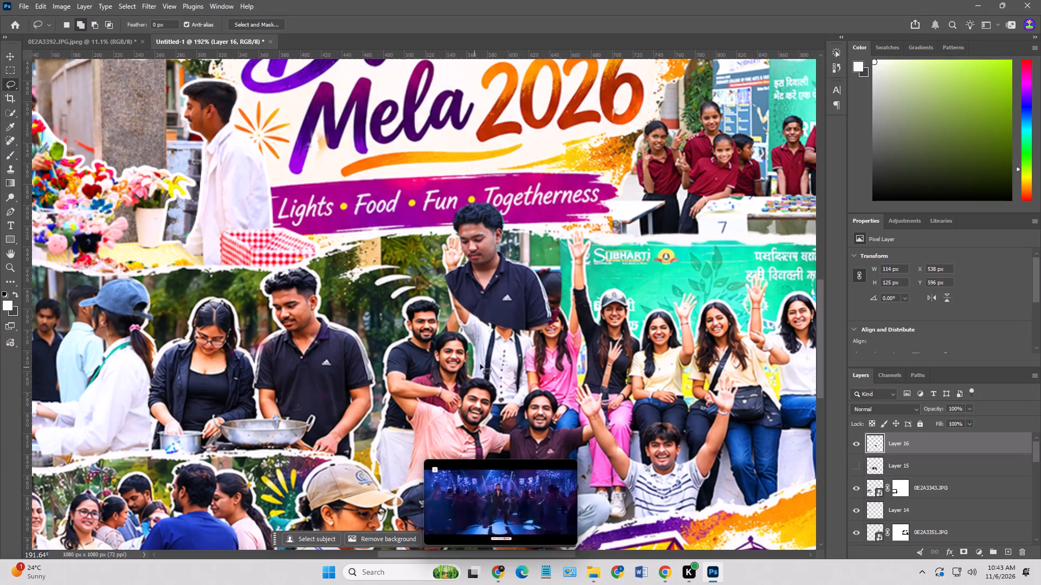
Move the copied head and shoulders onto the cook in the navy polo, scaled to 114.52% and rotated about -3.52°.
{"action": "left_click", "coordinate": [7, 52]}
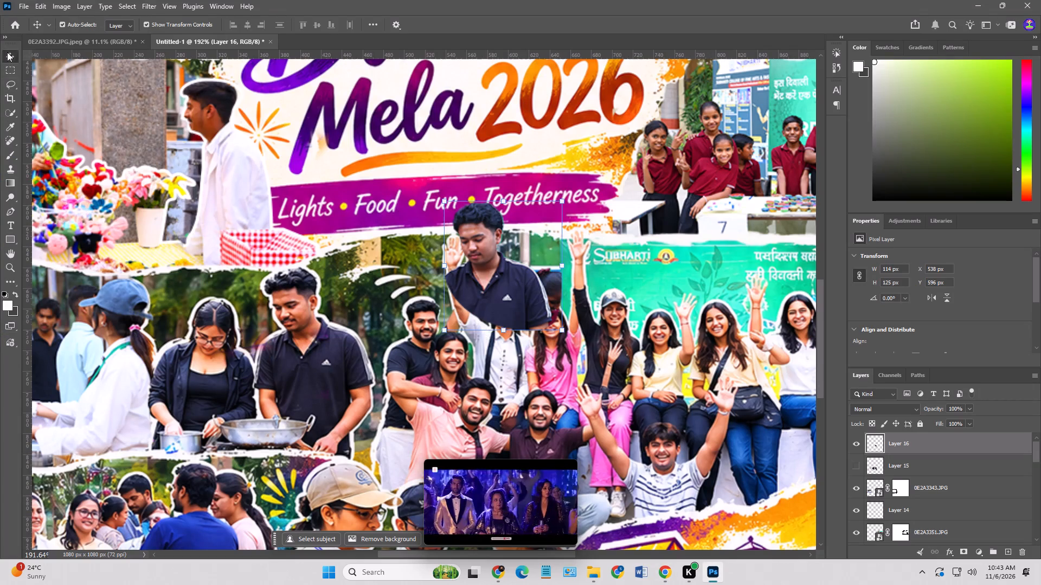
{"action": "left_click_drag", "start_coordinate": [494, 266], "coordinate": [310, 334]}
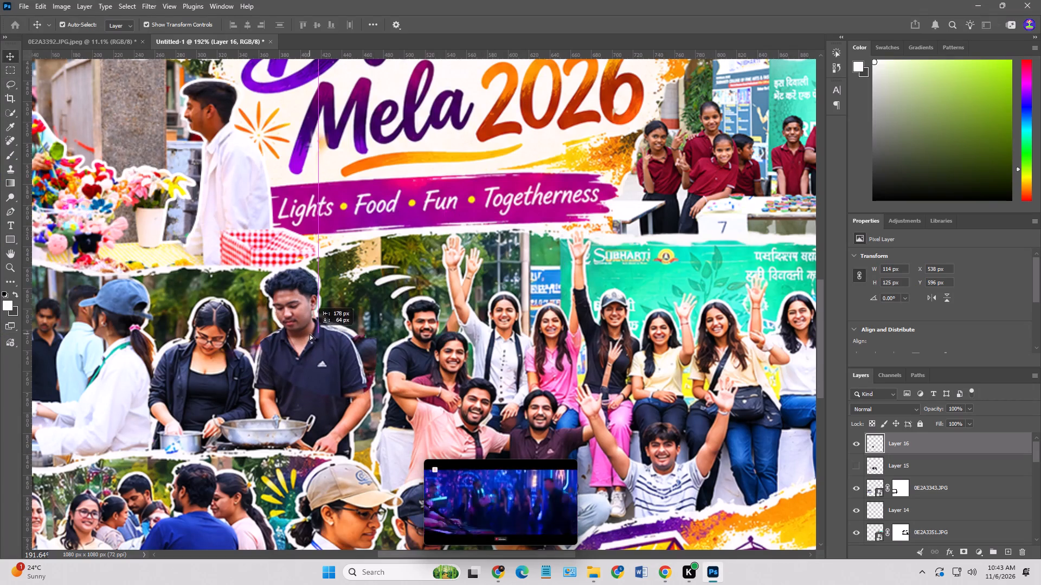
{"action": "left_click_drag", "start_coordinate": [310, 334], "coordinate": [308, 334]}
{"action": "left_click_drag", "start_coordinate": [381, 399], "coordinate": [388, 409], "text": "alt"}
{"action": "left_click", "coordinate": [372, 389]}
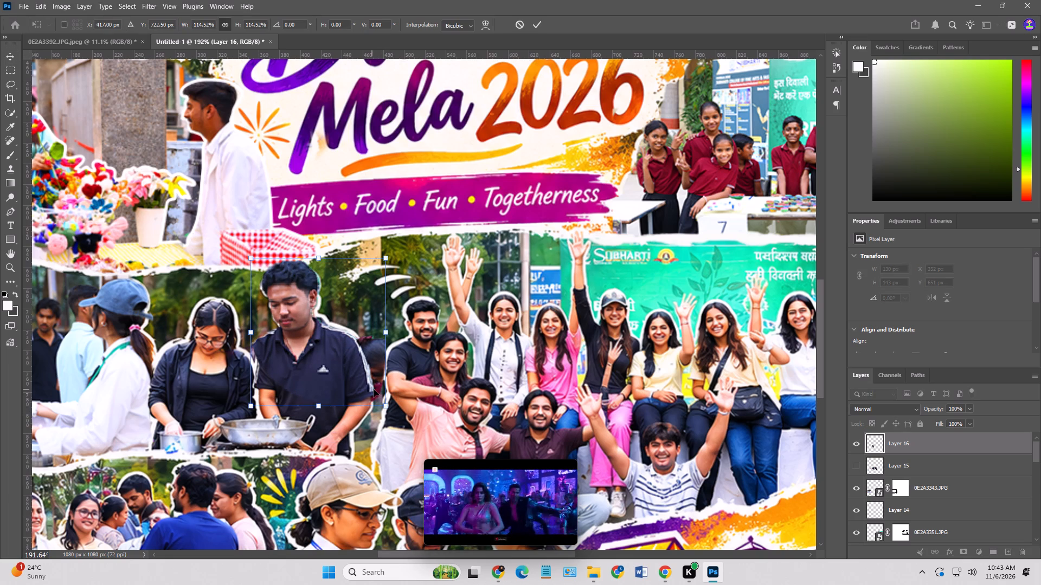
{"action": "left_click_drag", "start_coordinate": [331, 343], "coordinate": [335, 354]}
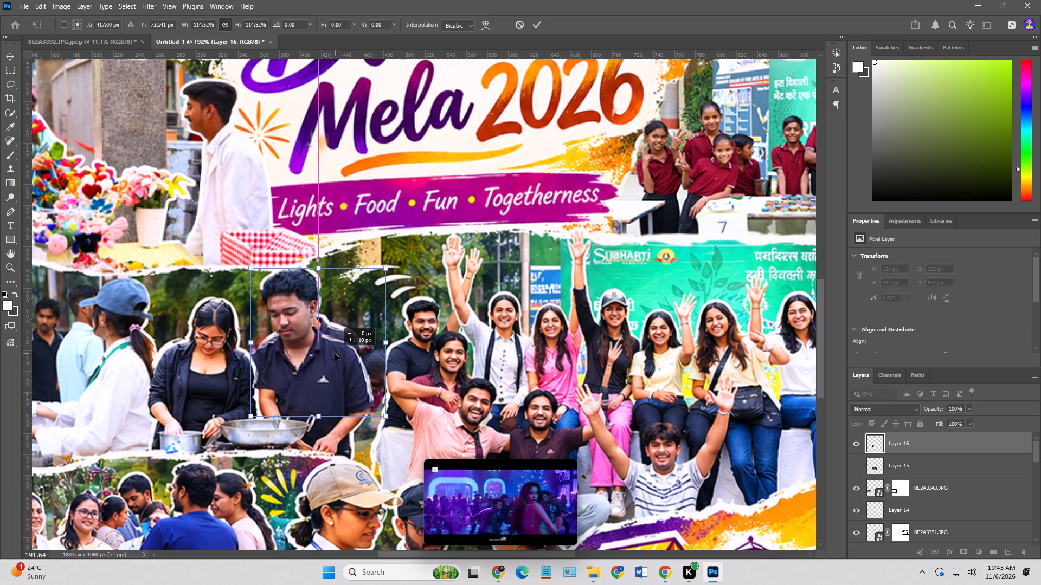
{"action": "left_click_drag", "start_coordinate": [335, 354], "coordinate": [337, 352]}
{"action": "left_click_drag", "start_coordinate": [339, 364], "coordinate": [378, 377]}
{"action": "left_click_drag", "start_coordinate": [451, 271], "coordinate": [442, 270]}
{"action": "left_click_drag", "start_coordinate": [393, 334], "coordinate": [378, 329]}
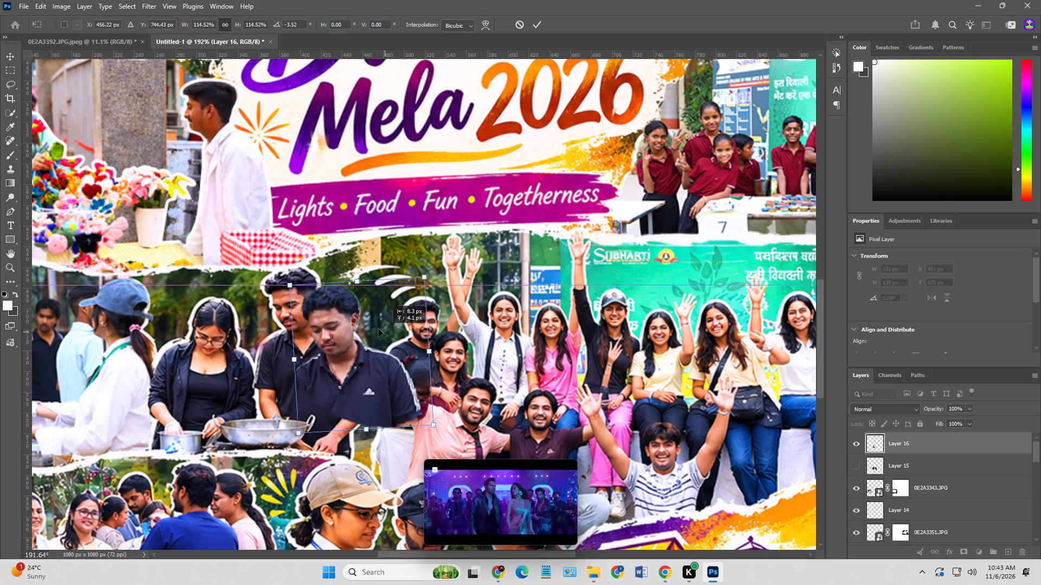
{"action": "left_click_drag", "start_coordinate": [378, 329], "coordinate": [349, 317]}
{"action": "key", "text": "plus"}
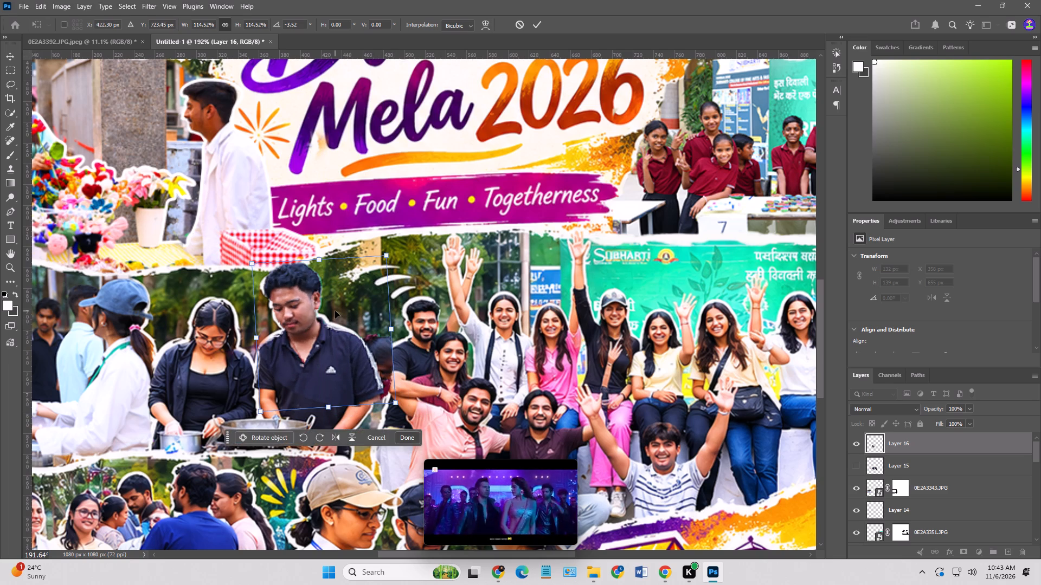
{"action": "key", "text": "Return"}
Apply Auto Color, Auto Contrast and Auto Tone to the pasted head-and-shoulders layer.
{"action": "left_click", "coordinate": [55, 5]}
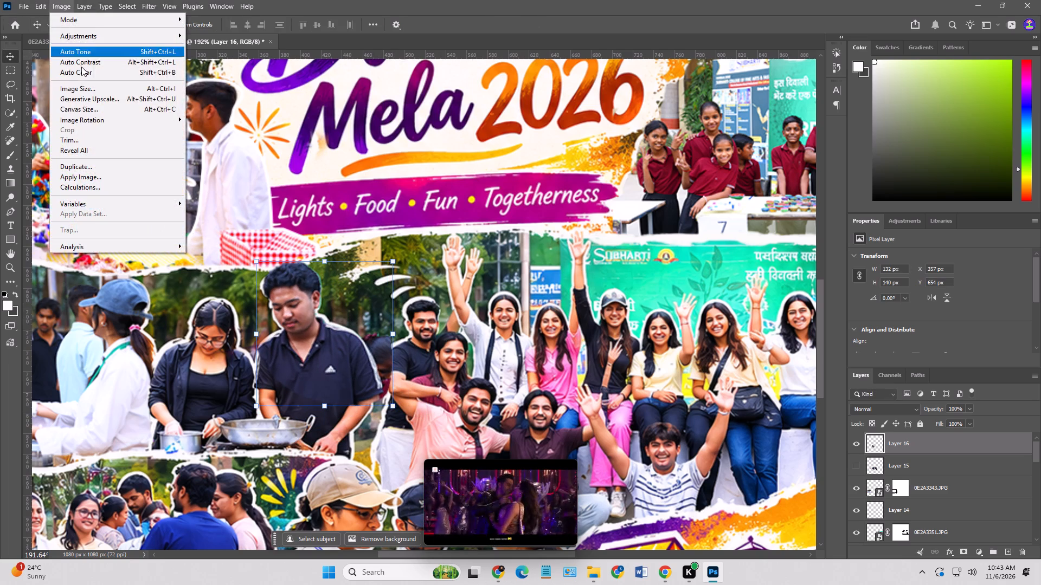
{"action": "left_click", "coordinate": [82, 72]}
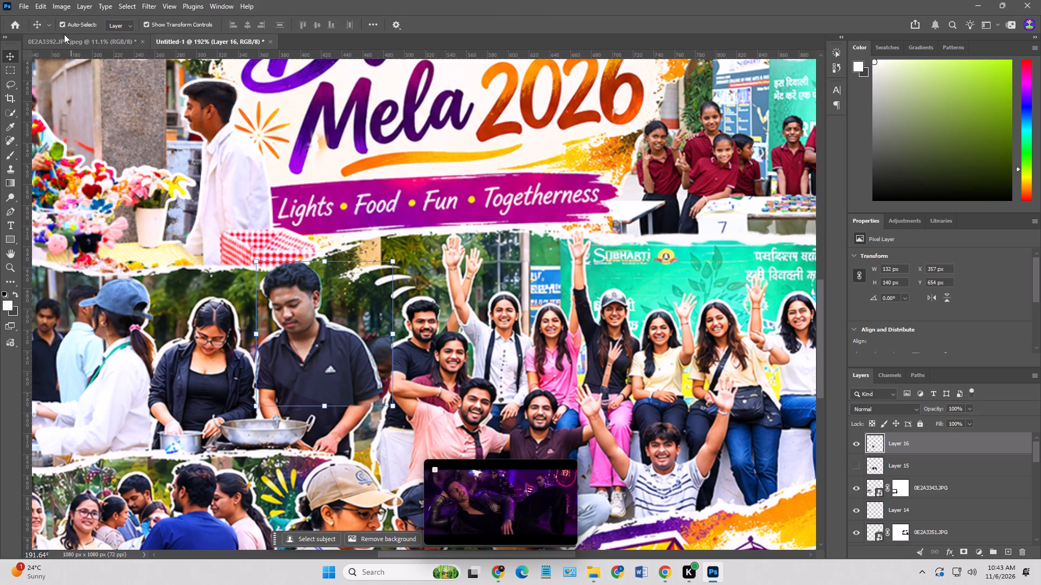
{"action": "left_click", "coordinate": [55, 8]}
{"action": "left_click", "coordinate": [68, 60]}
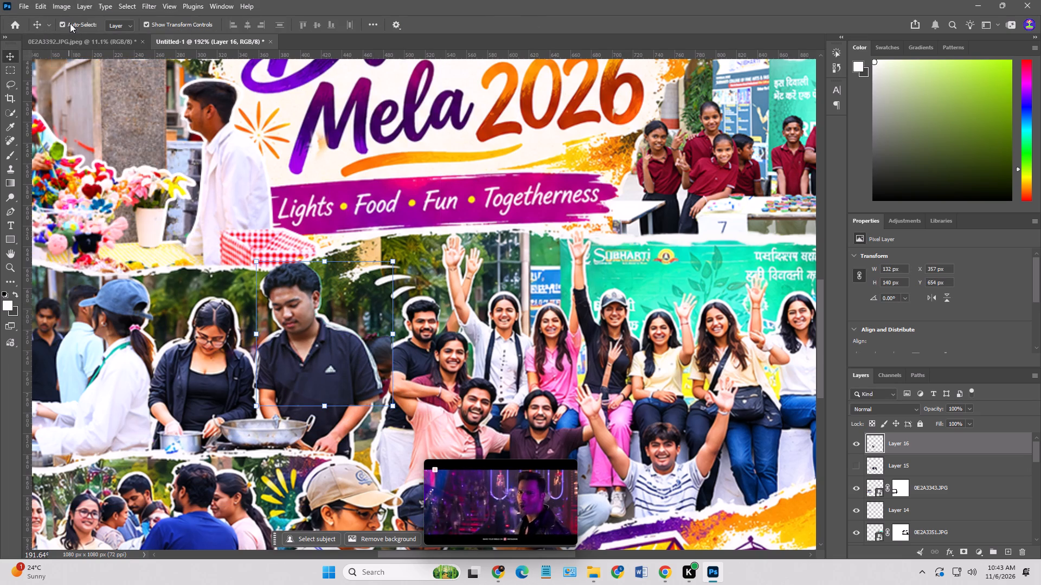
{"action": "left_click", "coordinate": [57, 7]}
{"action": "left_click", "coordinate": [64, 50]}
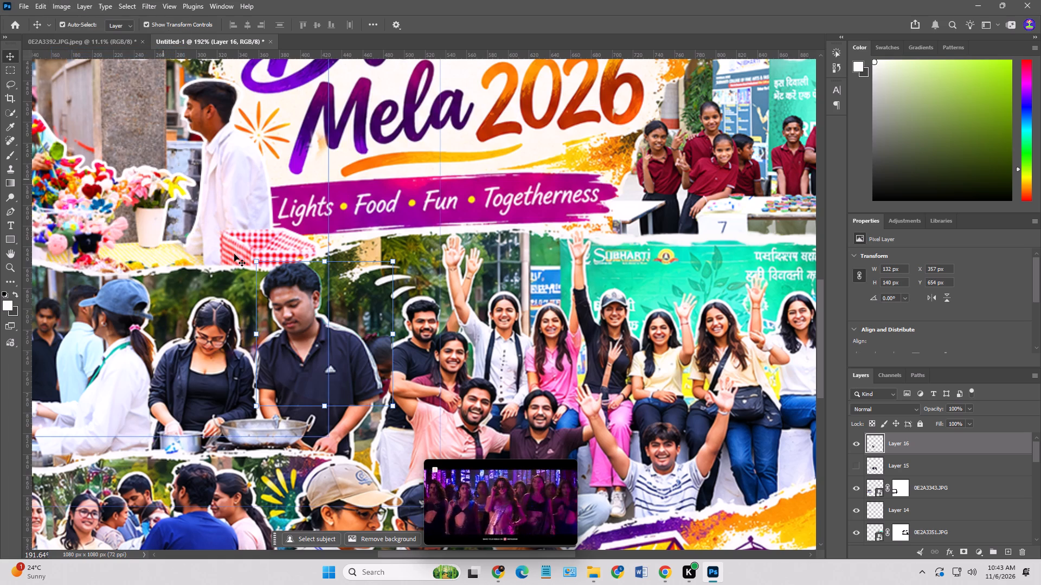
Reposition the head-and-shoulders cutout on the navy polo cook and scale it down to about 90%.
{"action": "left_click_drag", "start_coordinate": [303, 313], "coordinate": [304, 320]}
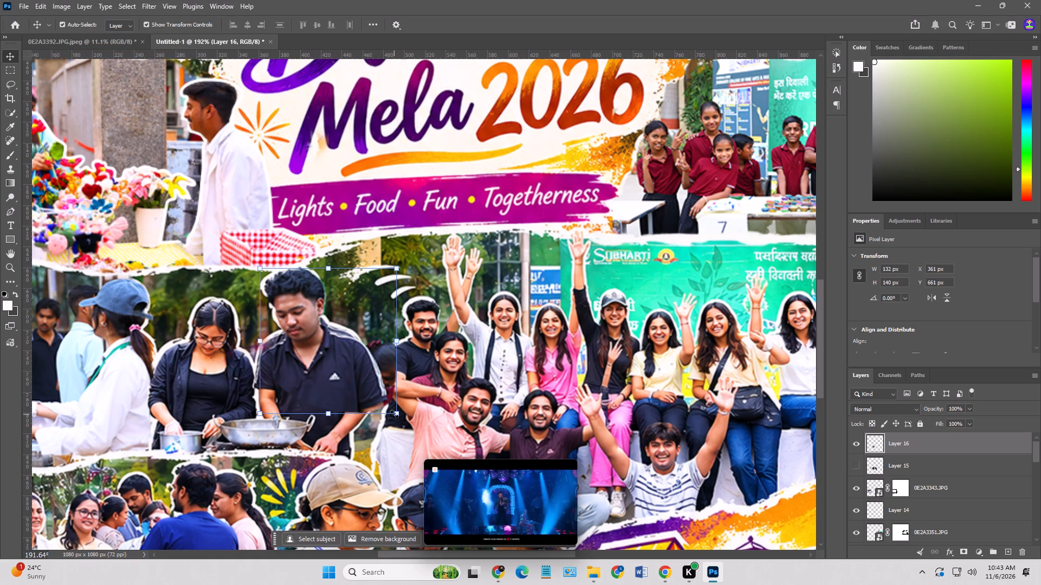
{"action": "left_click_drag", "start_coordinate": [394, 414], "coordinate": [382, 398]}
{"action": "left_click", "coordinate": [362, 375]}
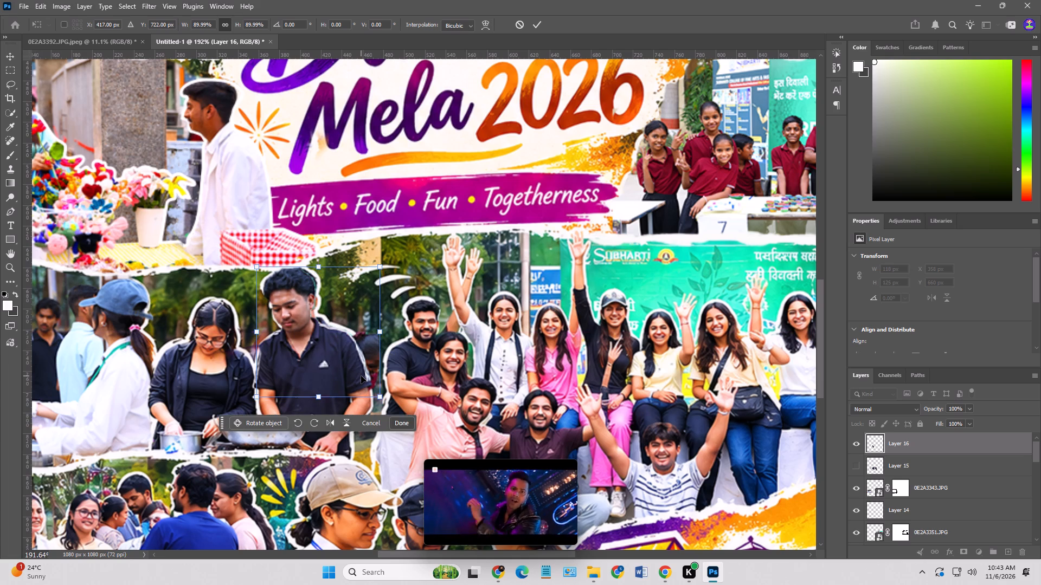
{"action": "key", "text": "Return"}
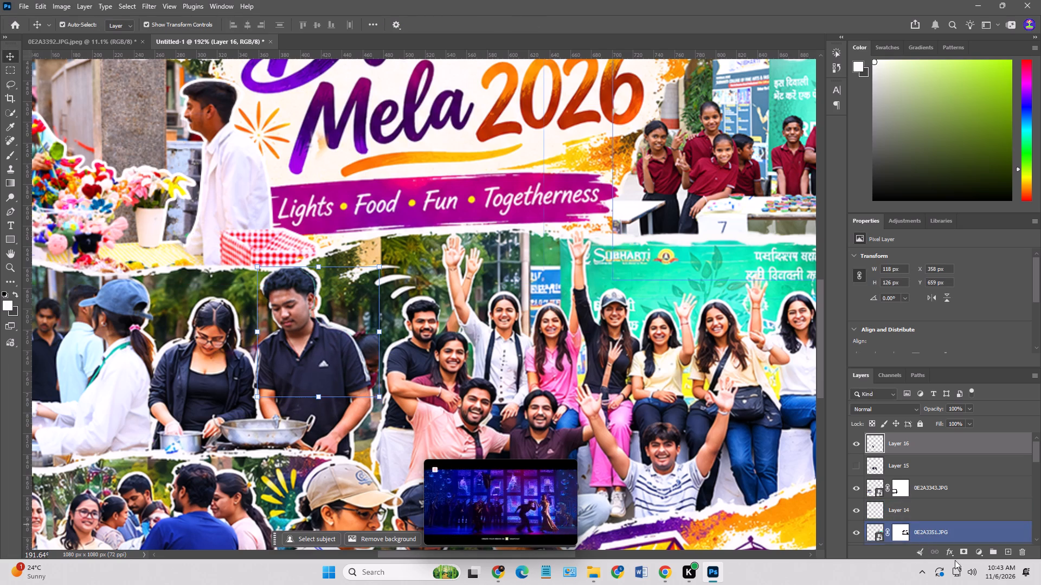
Add a layer mask to Layer 16 and blend the cutout around the hair, ear and face with a 6 px soft round brush.
{"action": "left_click", "coordinate": [961, 551]}
{"action": "left_click", "coordinate": [8, 157]}
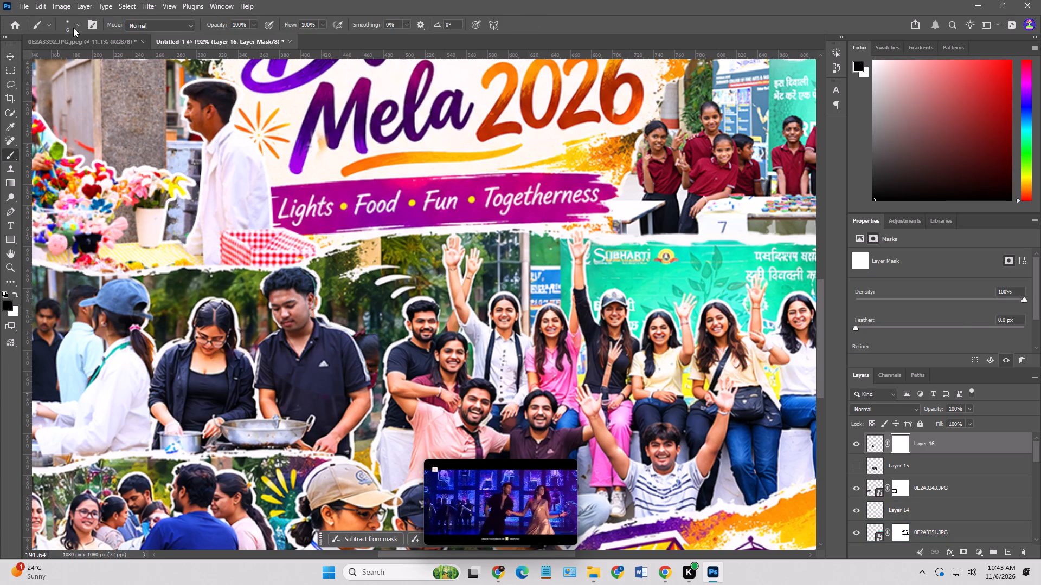
{"action": "left_click", "coordinate": [68, 22]}
{"action": "left_click", "coordinate": [38, 128]}
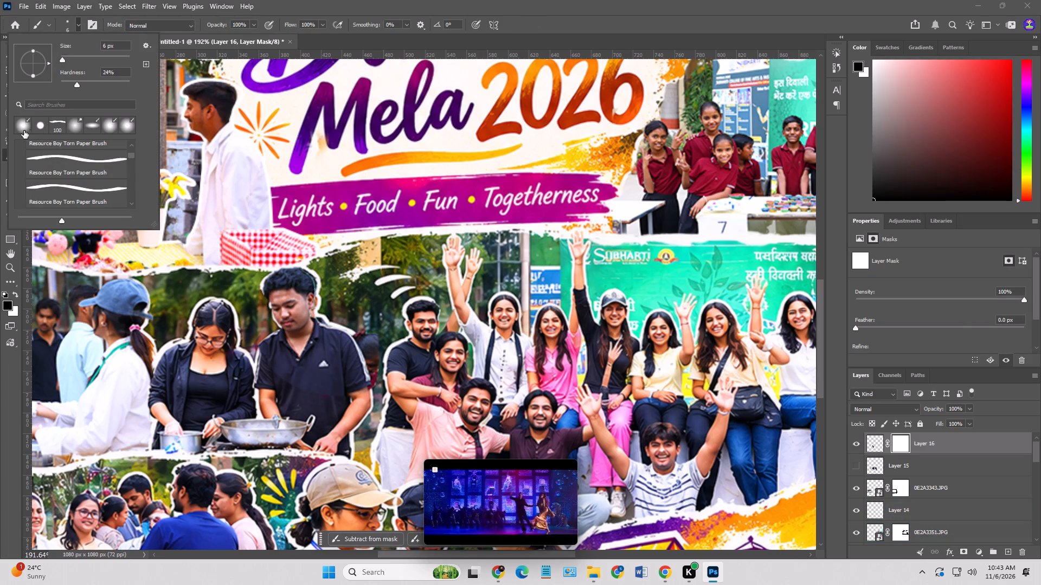
{"action": "double_click", "coordinate": [22, 126]}
{"action": "scroll", "coordinate": [288, 279], "scroll_direction": "up", "scroll_amount": 7, "text": "alt"}
{"action": "left_click_drag", "start_coordinate": [242, 296], "coordinate": [346, 308]}
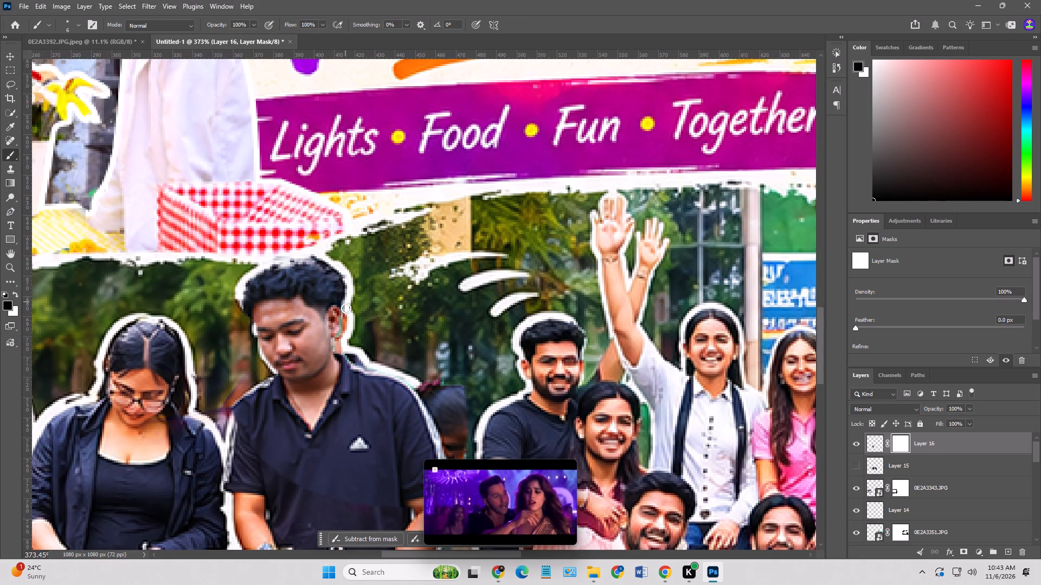
{"action": "left_click_drag", "start_coordinate": [346, 308], "coordinate": [343, 310]}
{"action": "left_click_drag", "start_coordinate": [342, 309], "coordinate": [345, 345]}
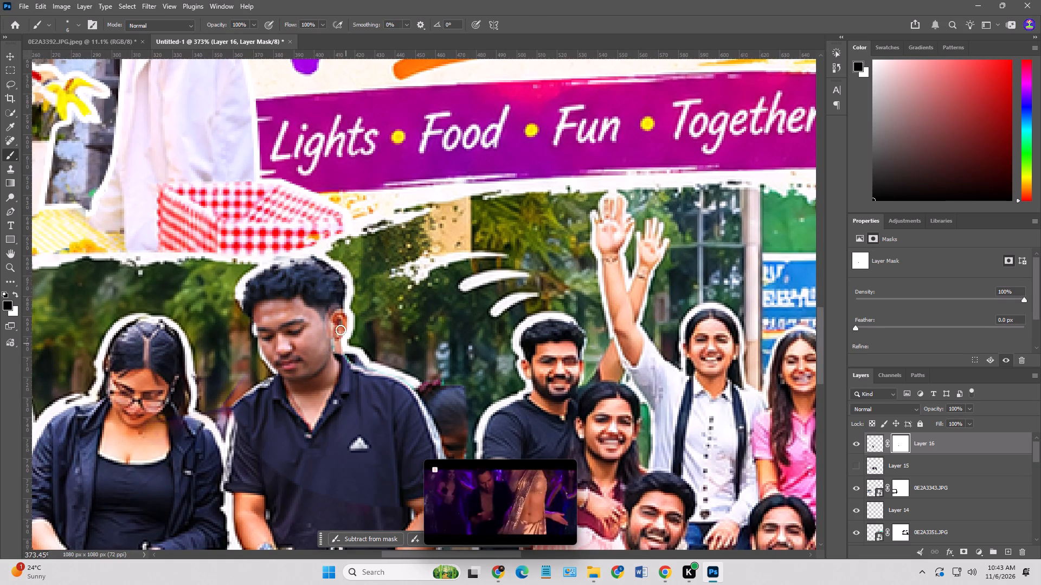
{"action": "left_click", "coordinate": [333, 313]}
{"action": "left_click_drag", "start_coordinate": [327, 313], "coordinate": [285, 286]}
{"action": "left_click_drag", "start_coordinate": [294, 290], "coordinate": [292, 295]}
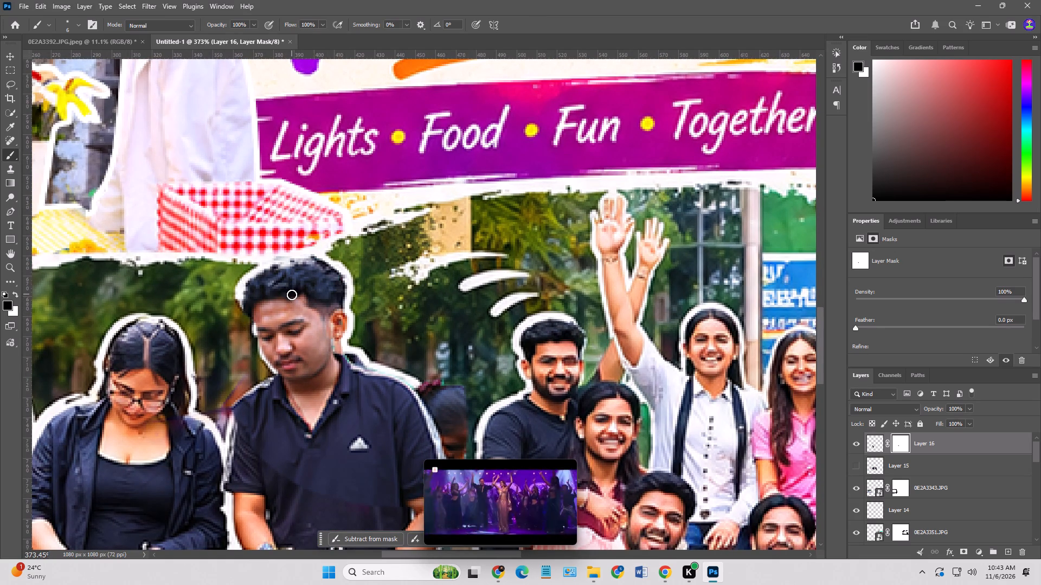
{"action": "left_click_drag", "start_coordinate": [292, 295], "coordinate": [254, 349]}
{"action": "left_click_drag", "start_coordinate": [252, 311], "coordinate": [251, 338]}
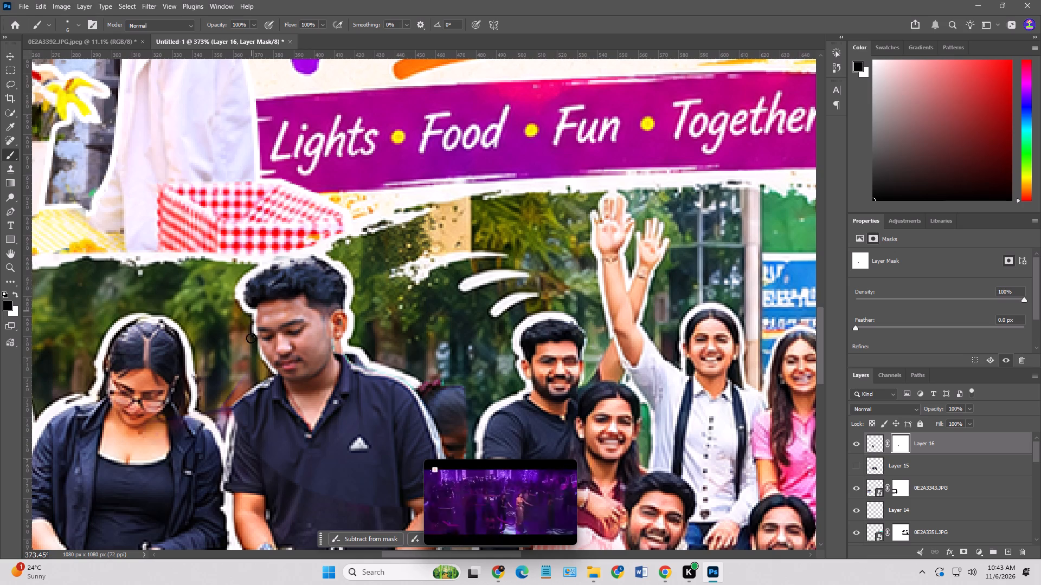
Mask the cutout along the man's neck, collar, shoulder and outer sleeve to blend it into the existing navy polo.
{"action": "left_click_drag", "start_coordinate": [251, 338], "coordinate": [295, 404]}
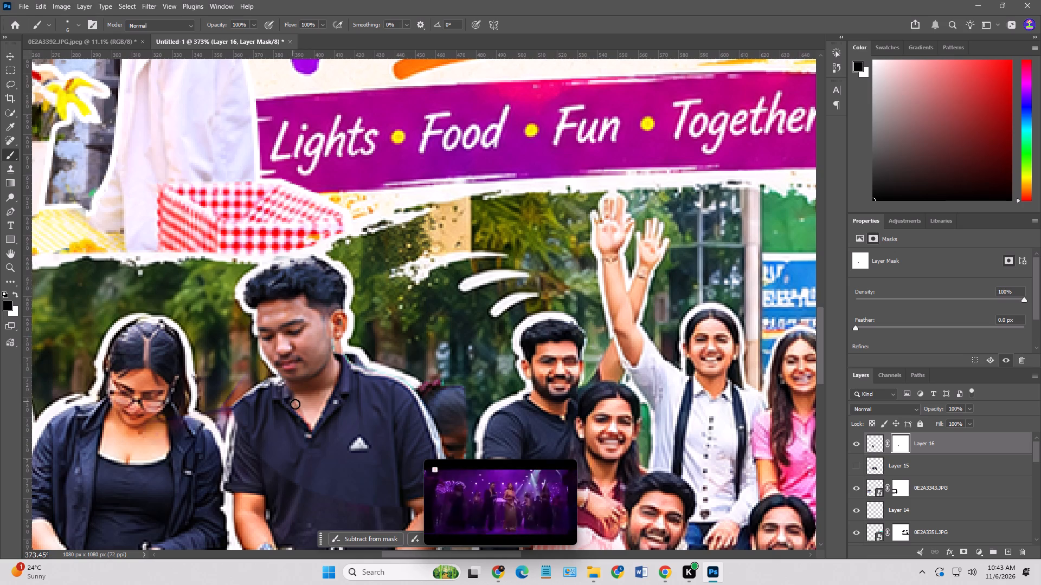
{"action": "left_click_drag", "start_coordinate": [295, 404], "coordinate": [305, 407]}
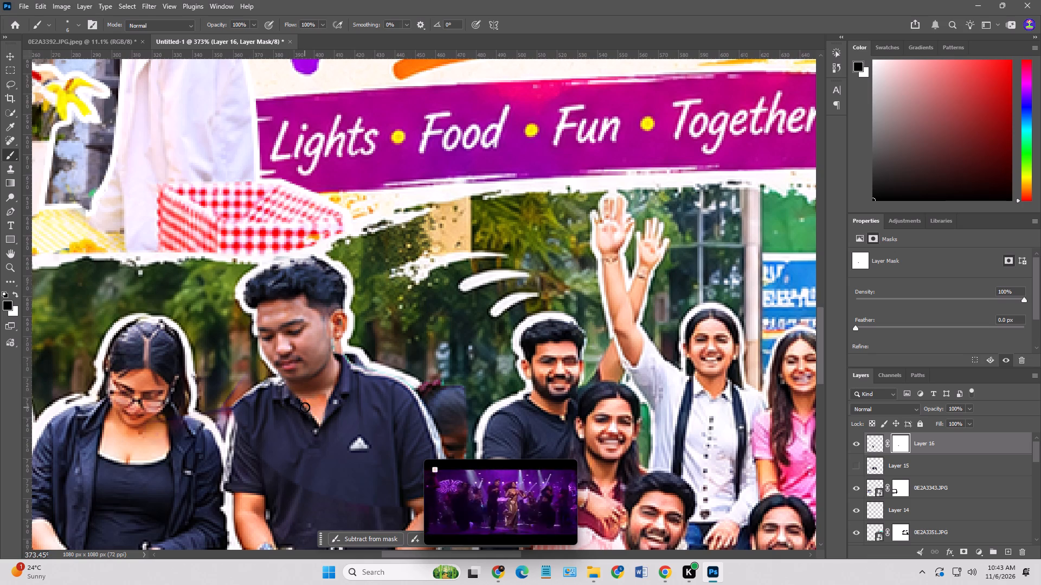
{"action": "left_click_drag", "start_coordinate": [305, 407], "coordinate": [337, 394]}
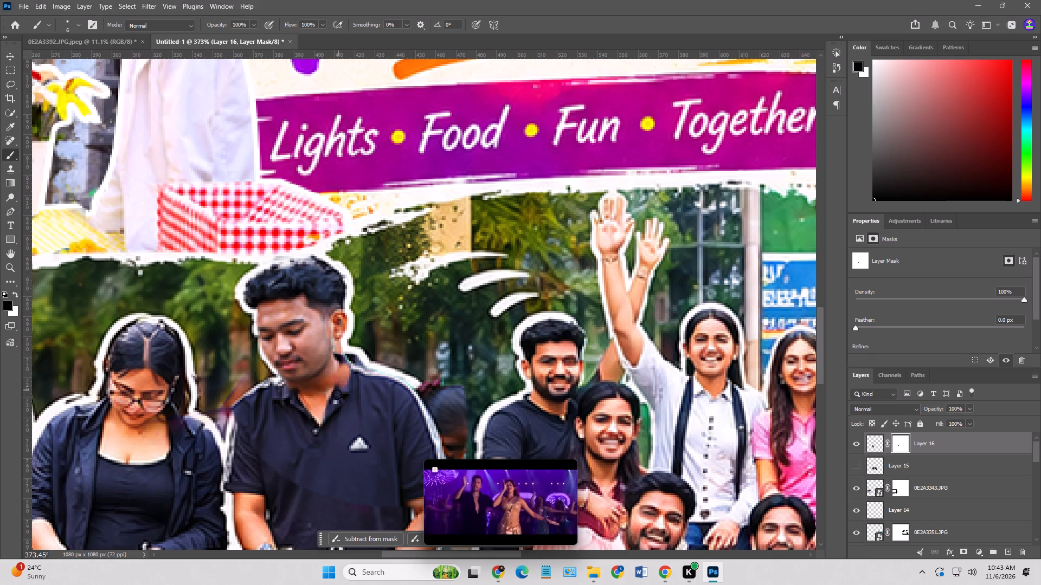
{"action": "left_click_drag", "start_coordinate": [337, 394], "coordinate": [349, 385]}
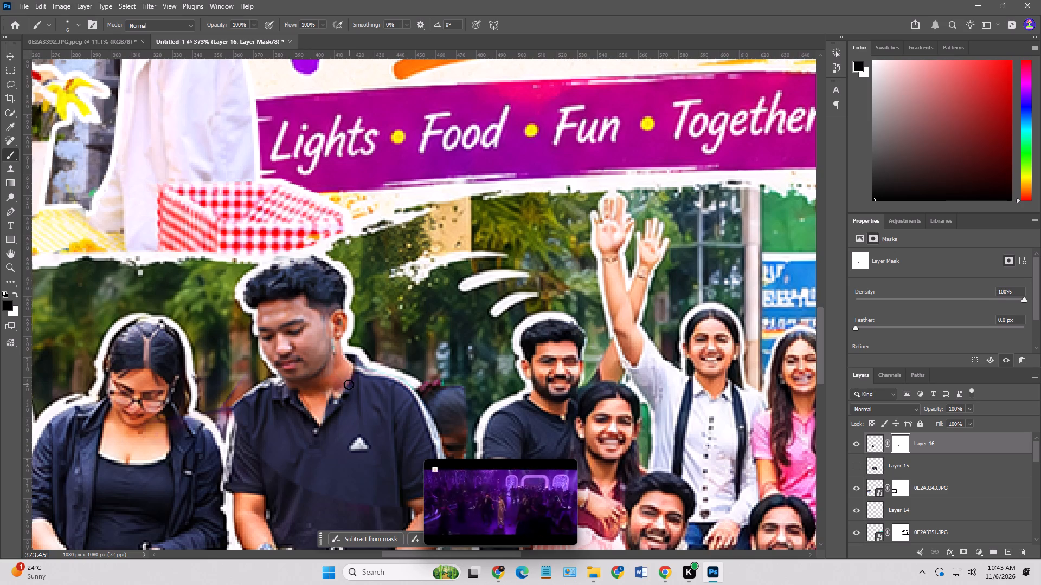
{"action": "left_click_drag", "start_coordinate": [349, 385], "coordinate": [337, 411]}
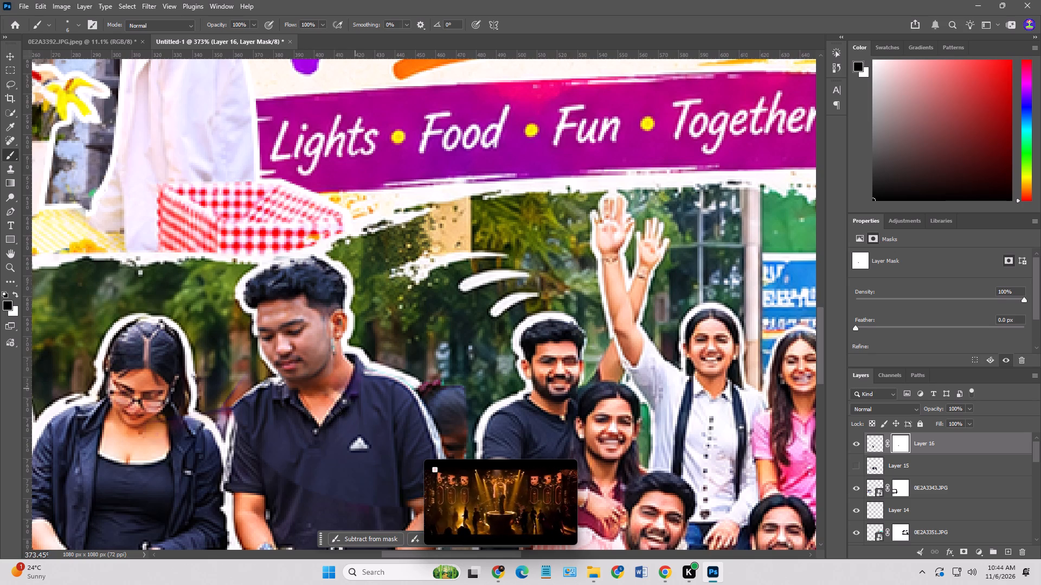
{"action": "left_click_drag", "start_coordinate": [337, 411], "coordinate": [357, 400]}
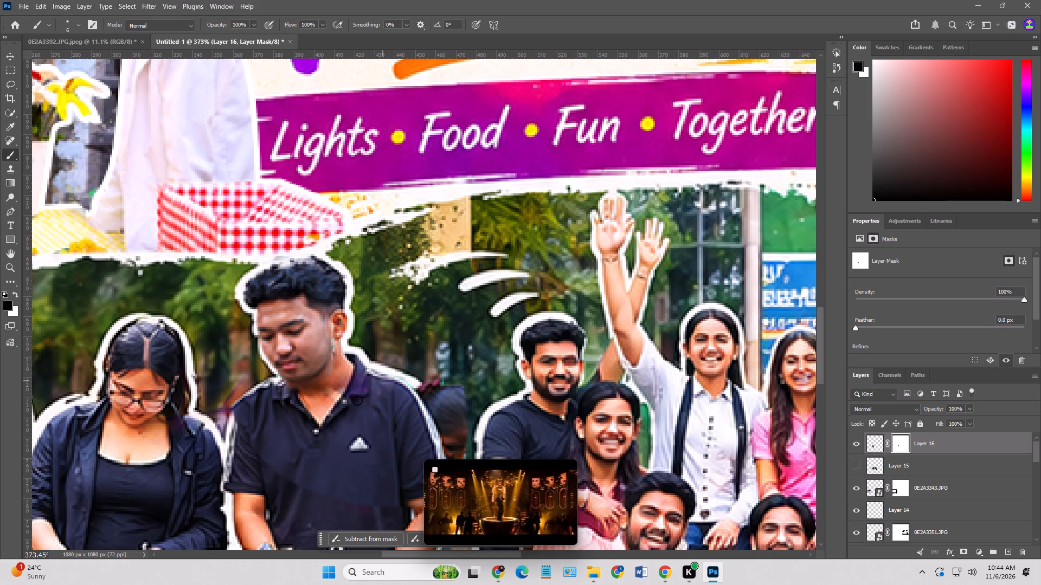
{"action": "left_click_drag", "start_coordinate": [357, 400], "coordinate": [432, 413]}
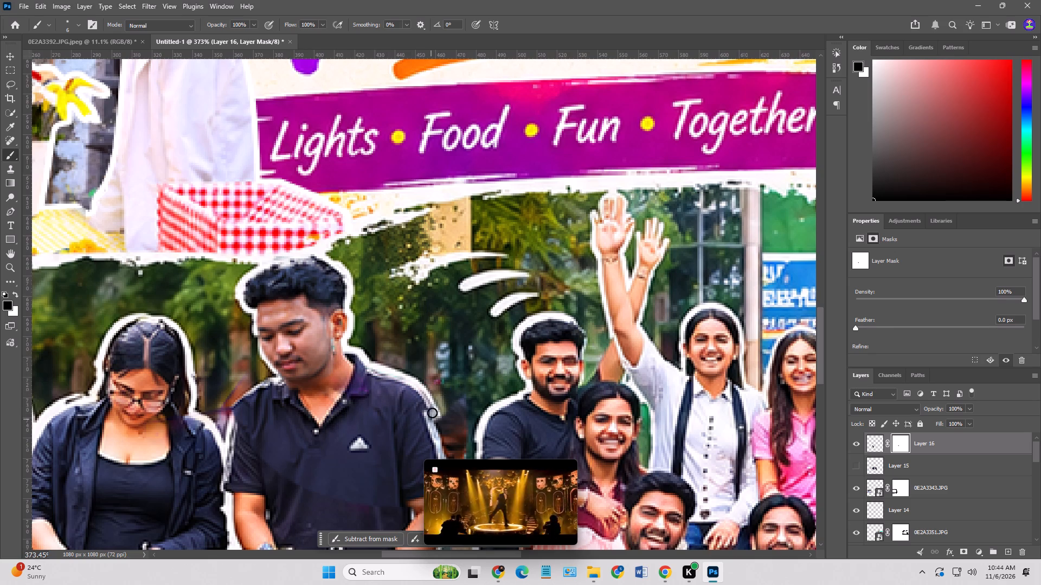
{"action": "left_click_drag", "start_coordinate": [432, 413], "coordinate": [434, 406]}
{"action": "scroll", "coordinate": [443, 391], "scroll_direction": "down", "scroll_amount": 12}
{"action": "left_click_drag", "start_coordinate": [456, 296], "coordinate": [424, 353]}
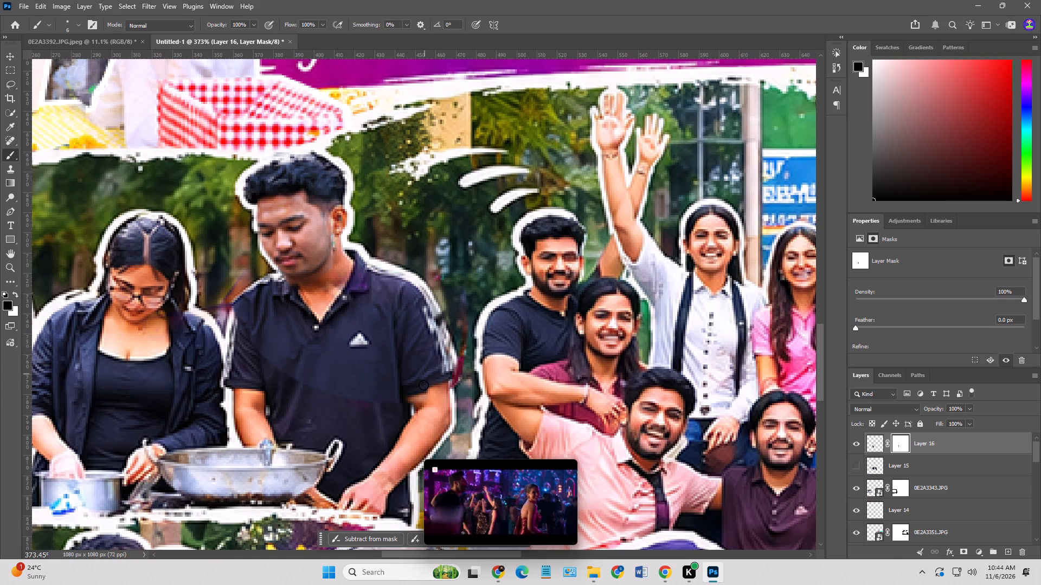
Enlarge the brush to 20 px and mask Layer 16 over the man's shoulders, chest and sleeves to reveal the existing navy polo.
{"action": "key", "text": "bracketright"}
{"action": "key", "text": "bracketright"}
{"action": "key", "text": "bracketright"}
{"action": "key", "text": "bracketright"}
{"action": "key", "text": "bracketright"}
{"action": "key", "text": "bracketright"}
{"action": "key", "text": "bracketright"}
{"action": "key", "text": "bracketright"}
{"action": "left_click_drag", "start_coordinate": [243, 301], "coordinate": [286, 316]}
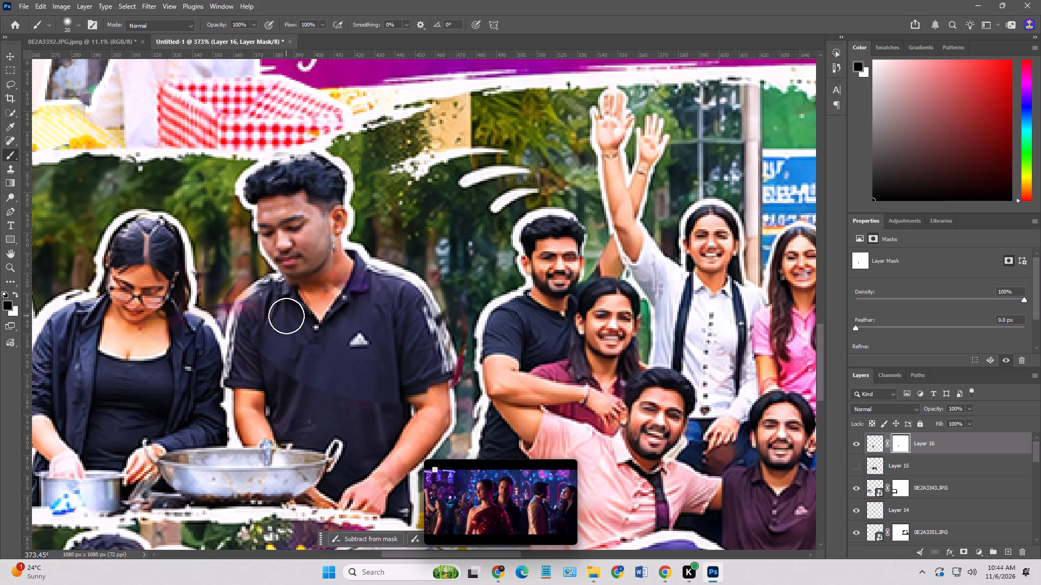
{"action": "left_click_drag", "start_coordinate": [286, 316], "coordinate": [264, 293]}
{"action": "left_click_drag", "start_coordinate": [263, 288], "coordinate": [217, 331]}
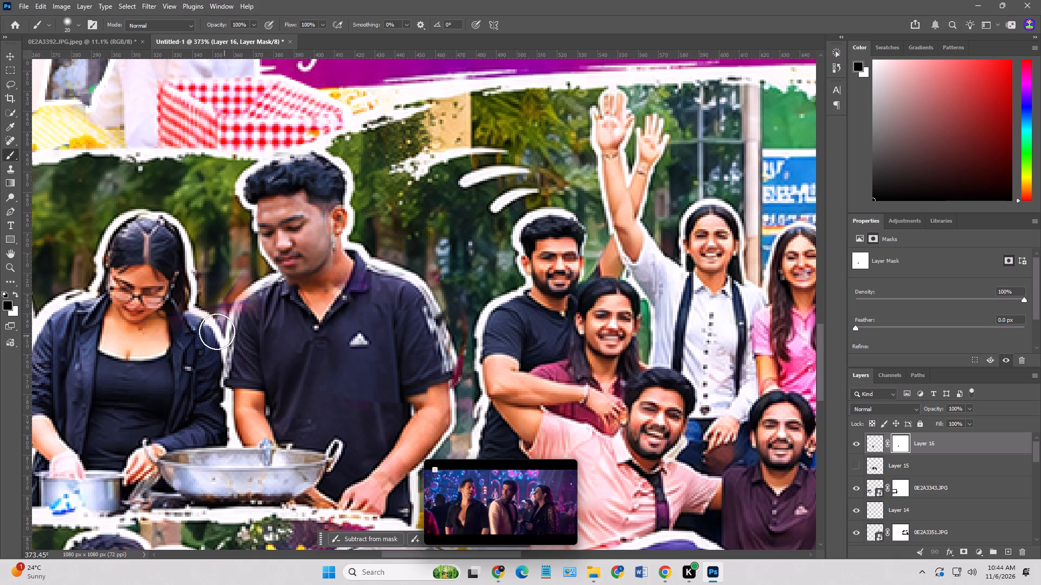
{"action": "left_click_drag", "start_coordinate": [217, 331], "coordinate": [395, 309]}
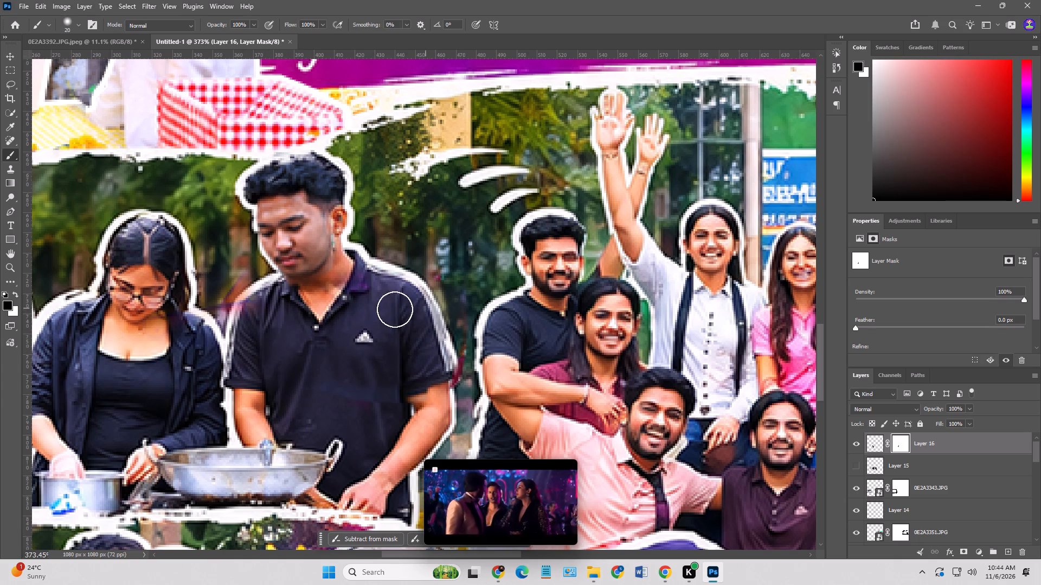
{"action": "left_click_drag", "start_coordinate": [395, 309], "coordinate": [417, 276]}
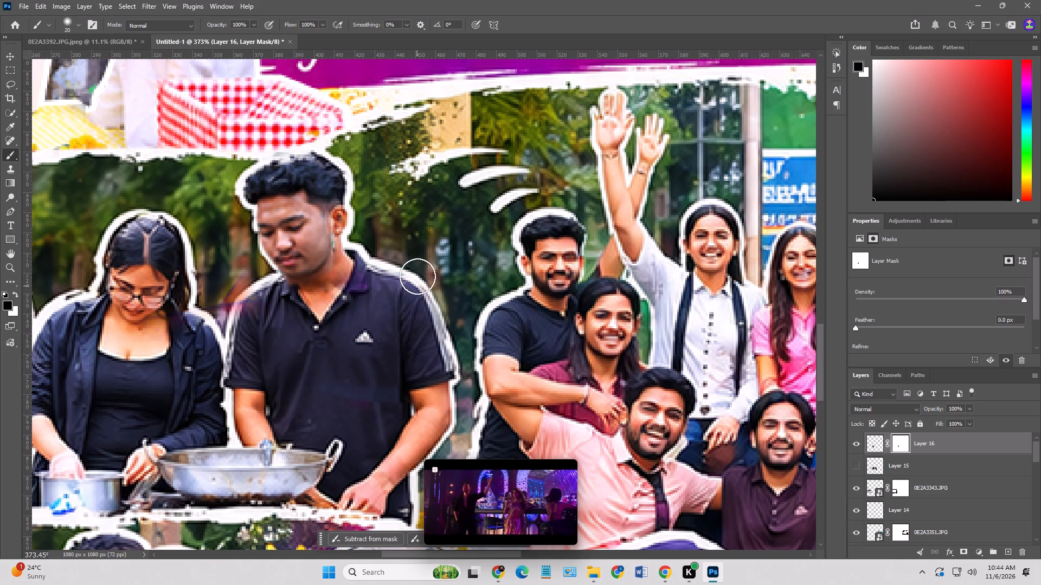
{"action": "left_click_drag", "start_coordinate": [417, 276], "coordinate": [425, 430]}
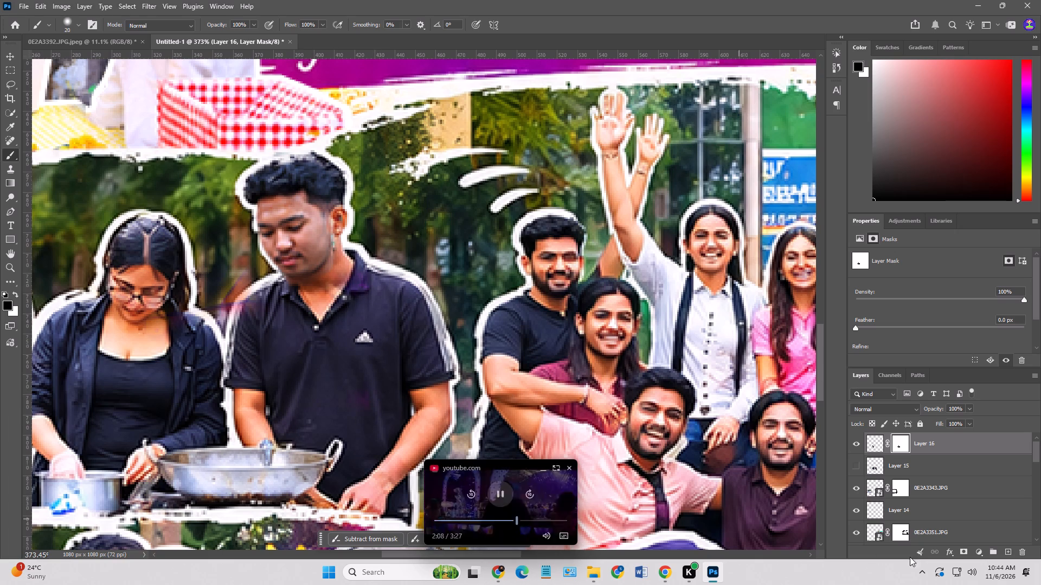
{"action": "left_click", "coordinate": [854, 490]}
{"action": "left_click", "coordinate": [854, 490]}
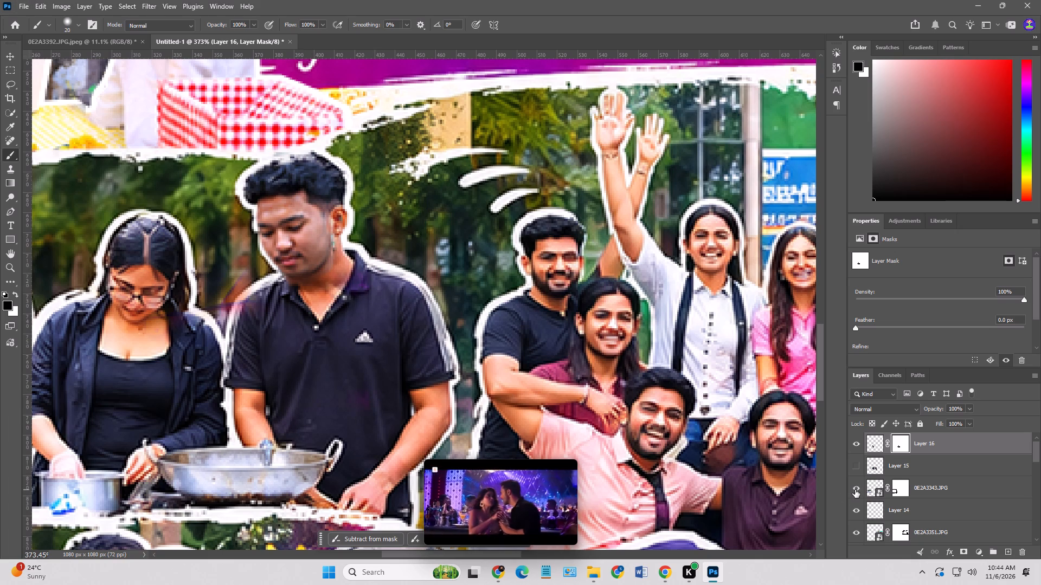
Mask the leftover cutout edge along the polo cook's shoulder on the side facing the woman.
{"action": "scroll", "coordinate": [621, 439], "scroll_direction": "down", "scroll_amount": 9, "text": "alt"}
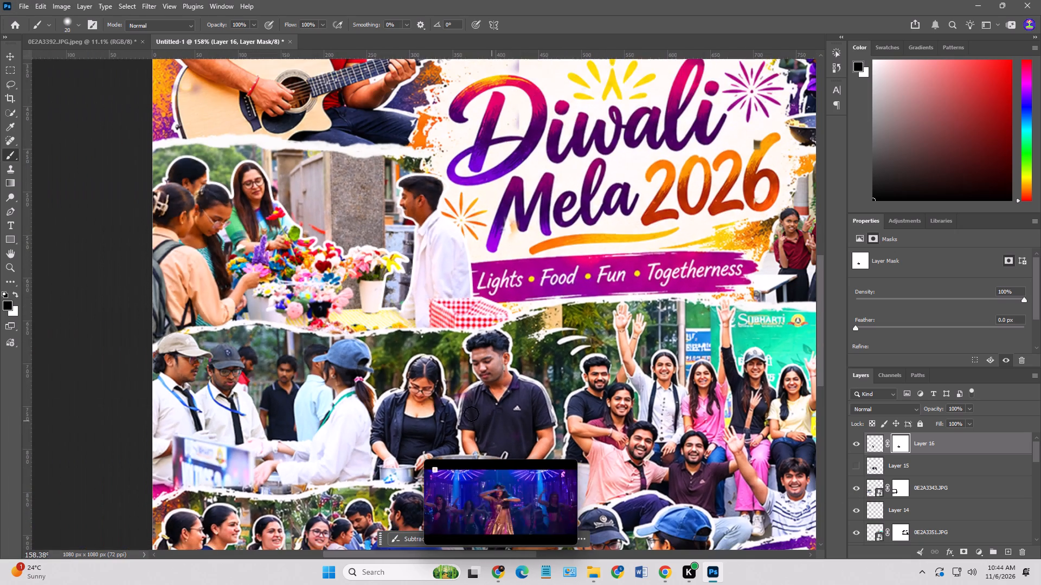
{"action": "left_click_drag", "start_coordinate": [458, 397], "coordinate": [466, 401]}
{"action": "scroll", "coordinate": [499, 385], "scroll_direction": "up", "scroll_amount": 5, "text": "alt"}
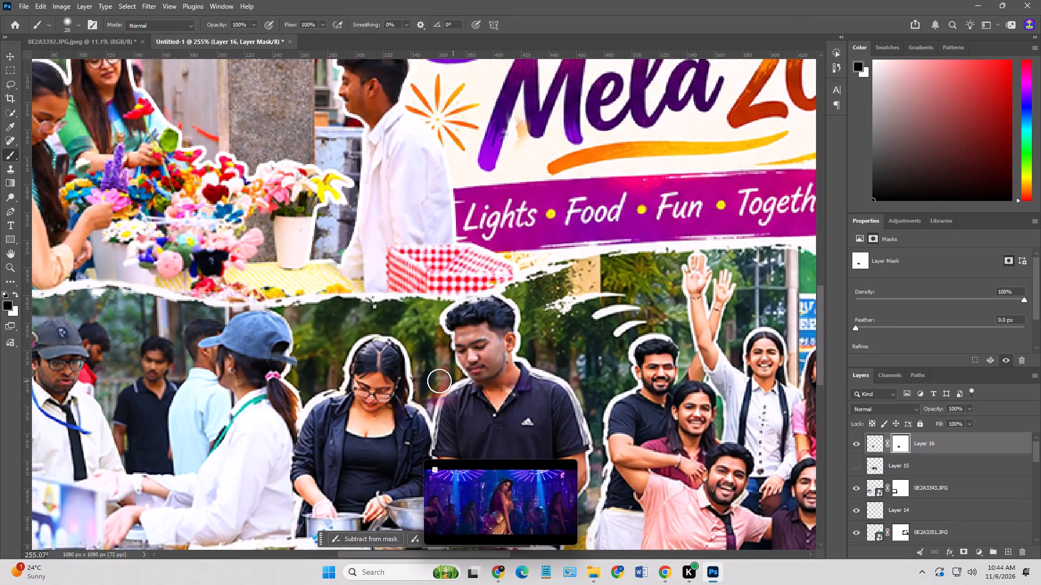
{"action": "left_click", "coordinate": [445, 387]}
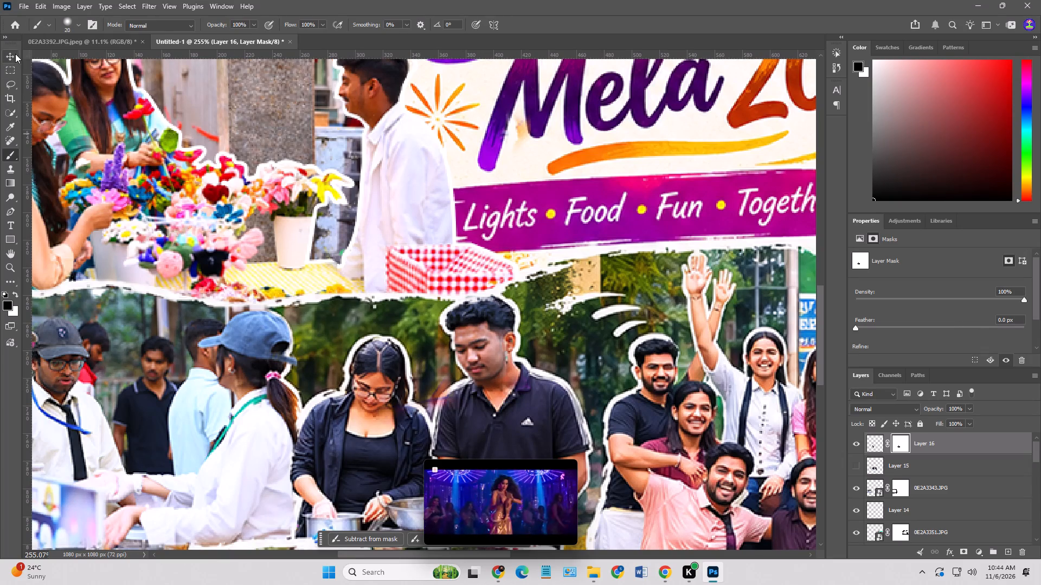
Nudge the head-and-shoulders cutout about 3 px horizontally on the navy polo cook.
{"action": "left_click", "coordinate": [15, 54]}
{"action": "scroll", "coordinate": [567, 336], "scroll_direction": "up", "scroll_amount": 3, "text": "alt"}
{"action": "left_click", "coordinate": [457, 366]}
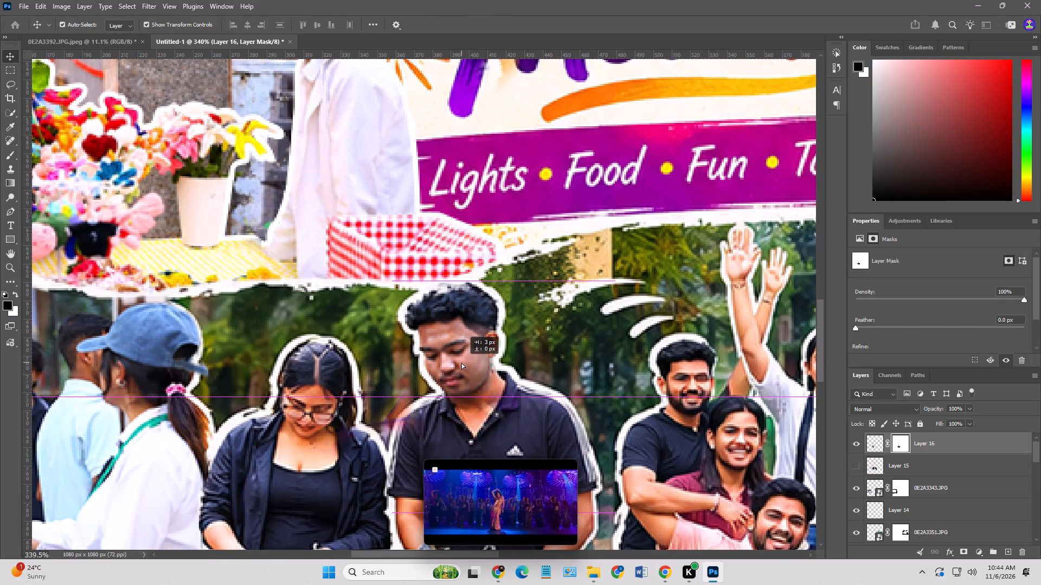
{"action": "scroll", "coordinate": [477, 362], "scroll_direction": "down", "scroll_amount": 3, "text": "alt"}
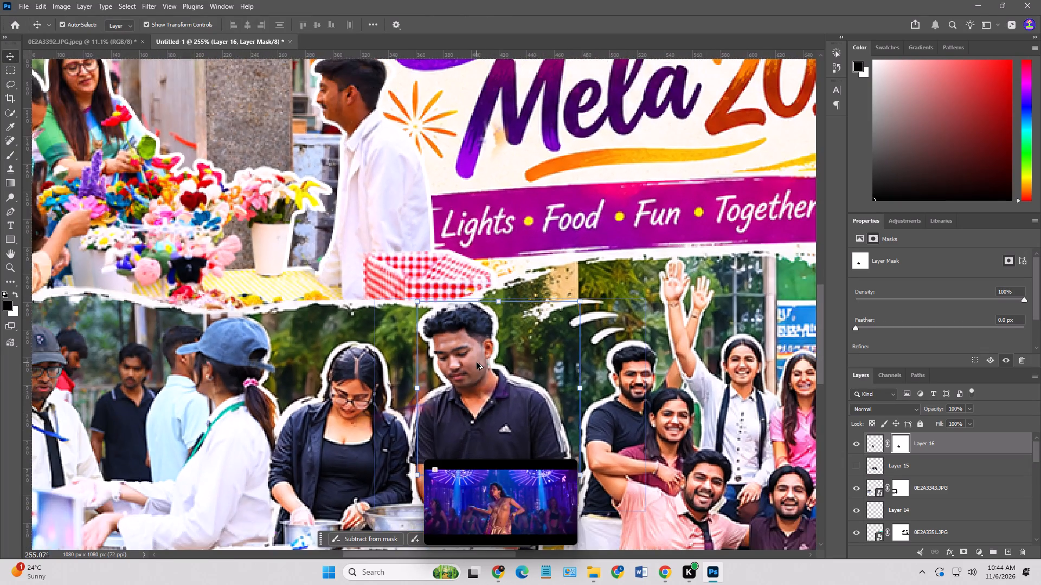
{"action": "scroll", "coordinate": [477, 362], "scroll_direction": "down", "scroll_amount": 2, "text": "alt"}
{"action": "left_click", "coordinate": [592, 406]}
Paint on Layer 16's mask to clean up the cutout edge around the man's ear, back of neck and collar.
{"action": "left_click", "coordinate": [470, 374]}
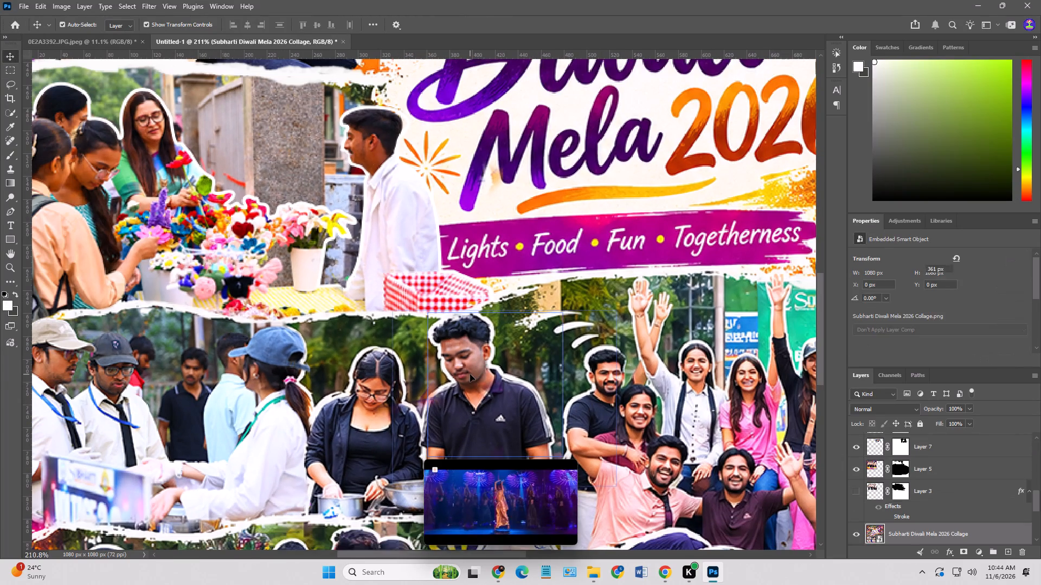
{"action": "left_click", "coordinate": [902, 444]}
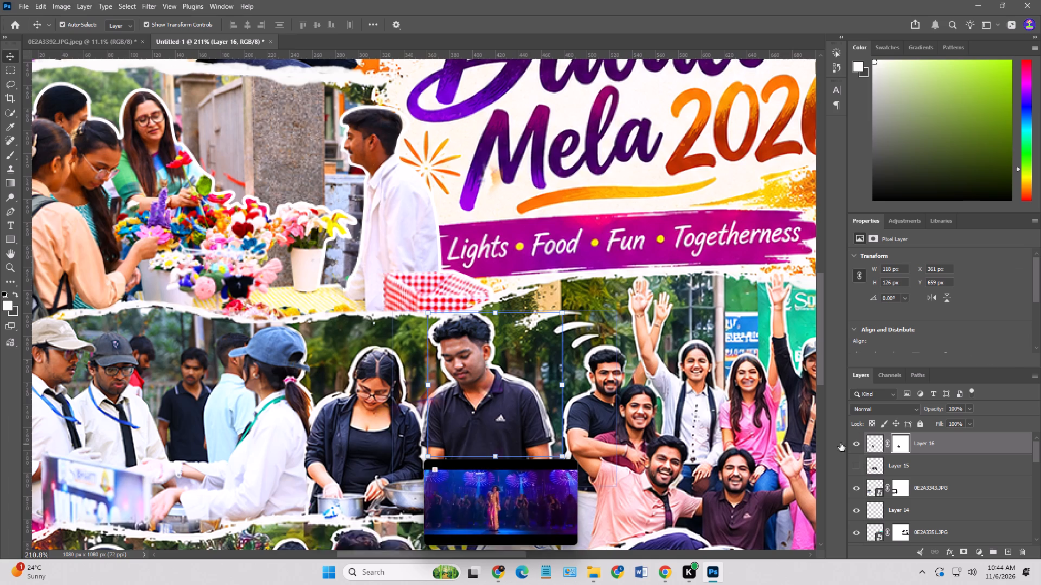
{"action": "left_click_drag", "start_coordinate": [9, 158], "coordinate": [8, 162]}
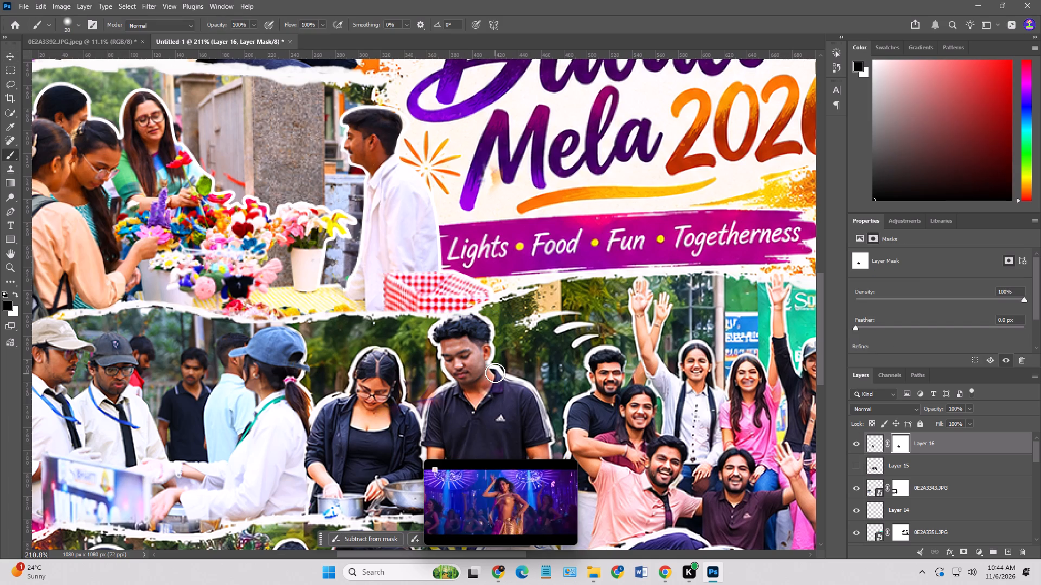
{"action": "left_click", "coordinate": [495, 373]}
{"action": "left_click_drag", "start_coordinate": [496, 372], "coordinate": [451, 397]}
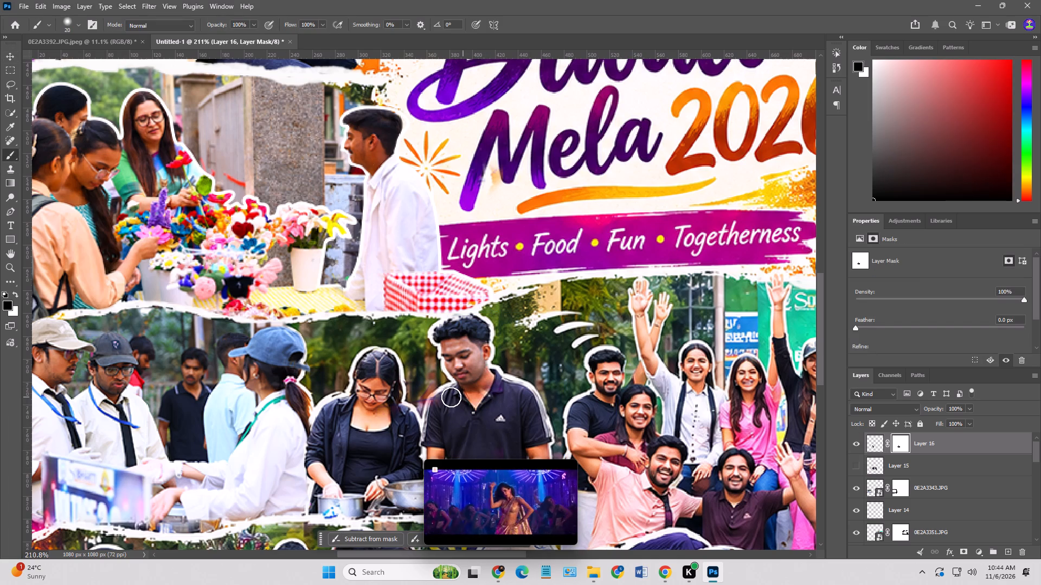
{"action": "left_click_drag", "start_coordinate": [451, 397], "coordinate": [466, 398]}
{"action": "left_click", "coordinate": [494, 367]}
{"action": "left_click", "coordinate": [497, 364]}
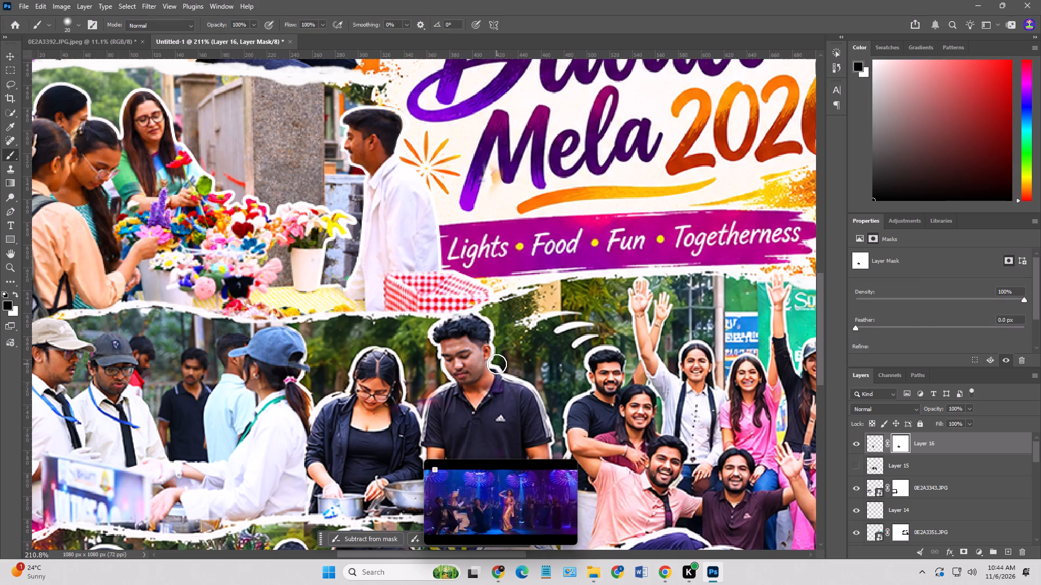
{"action": "left_click", "coordinate": [494, 351]}
{"action": "left_click", "coordinate": [492, 355]}
{"action": "left_click", "coordinate": [490, 349]}
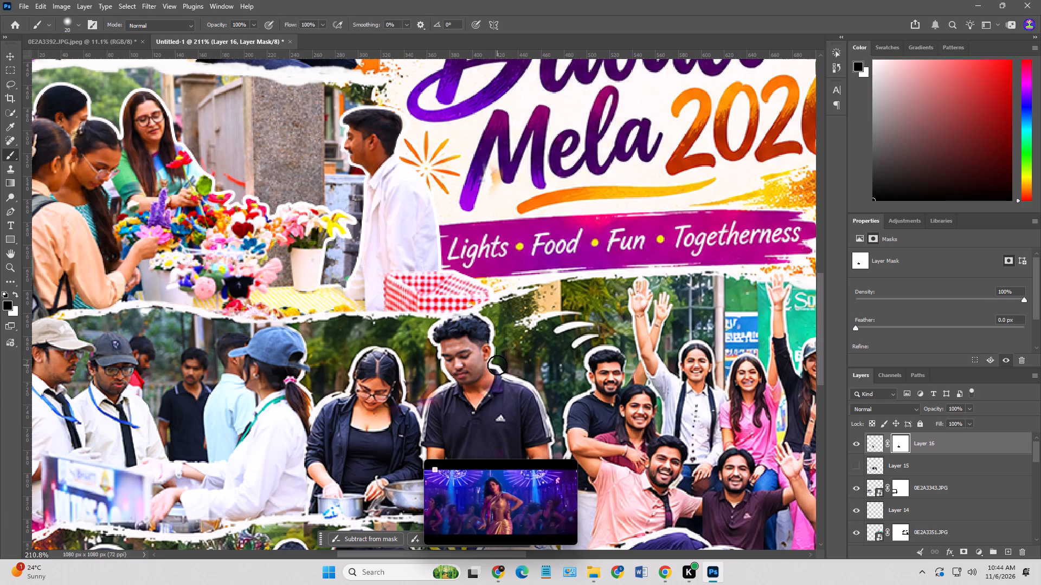
{"action": "left_click", "coordinate": [496, 366]}
{"action": "left_click", "coordinate": [490, 348]}
{"action": "left_click", "coordinate": [489, 341]}
{"action": "left_click", "coordinate": [493, 368]}
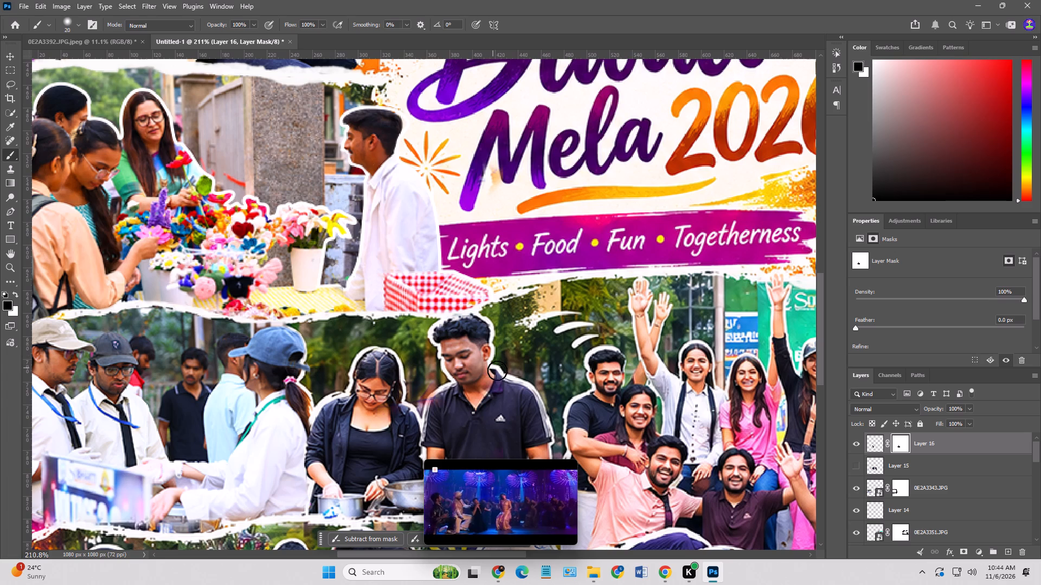
{"action": "left_click", "coordinate": [498, 373]}
{"action": "left_click", "coordinate": [492, 372]}
Mask the cutout below the man's chin and across the chest and shoulder nearest the woman to blend it into the polo.
{"action": "left_click", "coordinate": [449, 383]}
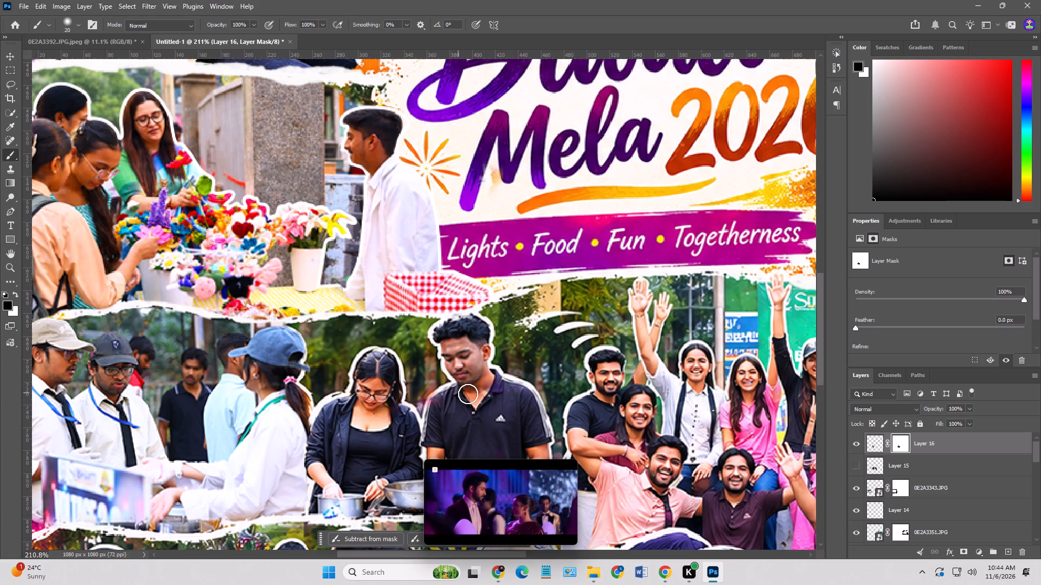
{"action": "left_click_drag", "start_coordinate": [470, 389], "coordinate": [475, 392]}
{"action": "left_click", "coordinate": [485, 385]}
{"action": "left_click", "coordinate": [478, 394]}
{"action": "left_click_drag", "start_coordinate": [471, 398], "coordinate": [452, 405]}
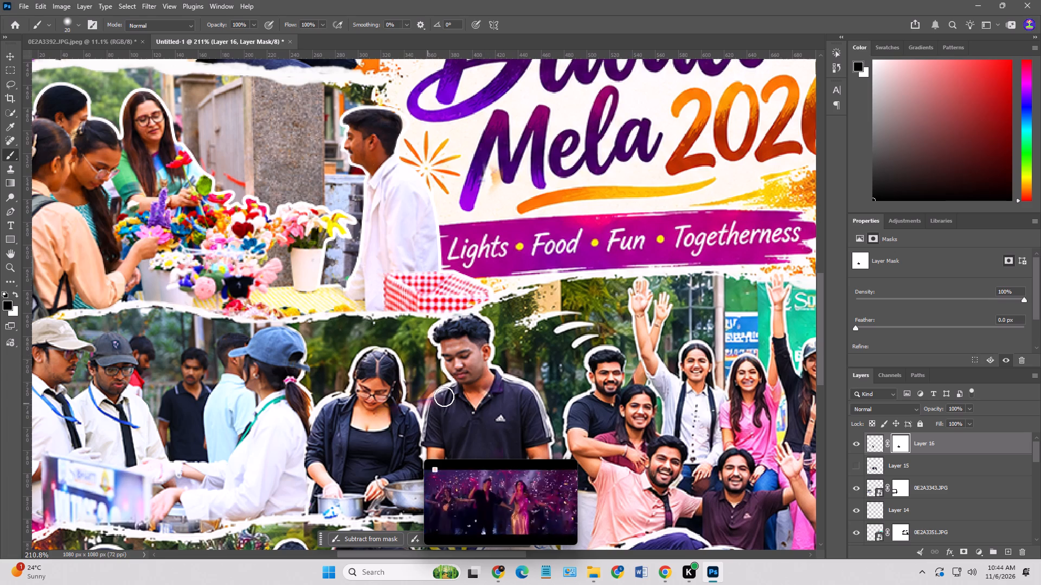
{"action": "left_click_drag", "start_coordinate": [445, 397], "coordinate": [435, 401]}
{"action": "left_click_drag", "start_coordinate": [428, 403], "coordinate": [428, 408]}
{"action": "scroll", "coordinate": [529, 411], "scroll_direction": "down", "scroll_amount": 9, "text": "alt"}
{"action": "scroll", "coordinate": [508, 393], "scroll_direction": "down", "scroll_amount": 7}
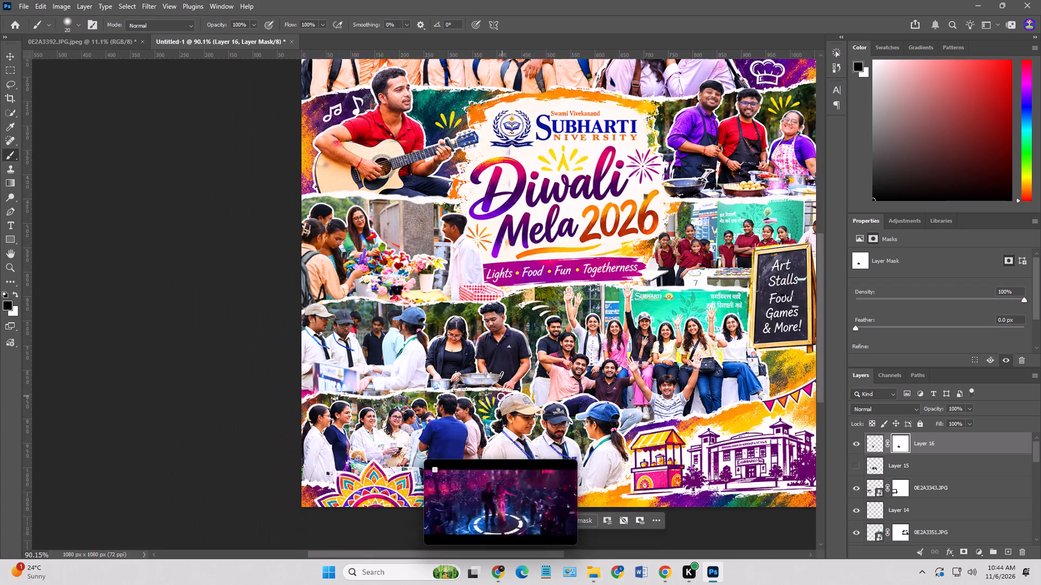
{"action": "scroll", "coordinate": [496, 334], "scroll_direction": "up", "scroll_amount": 6, "text": "alt"}
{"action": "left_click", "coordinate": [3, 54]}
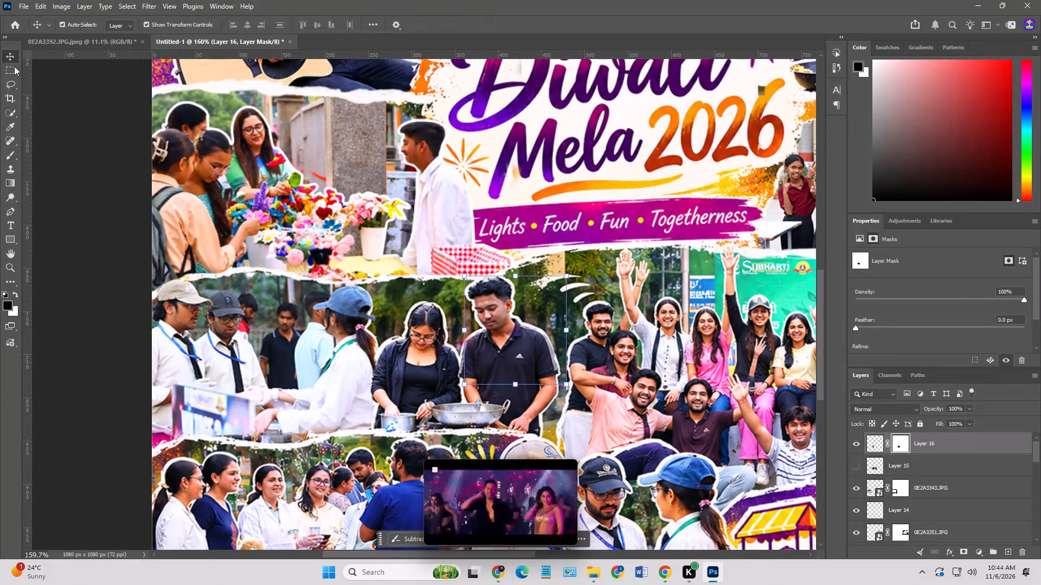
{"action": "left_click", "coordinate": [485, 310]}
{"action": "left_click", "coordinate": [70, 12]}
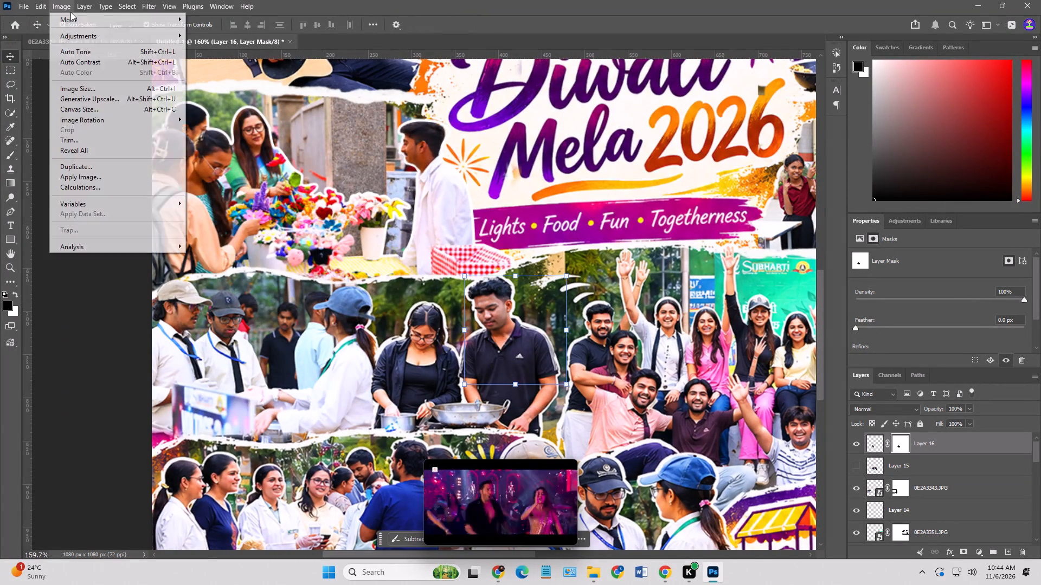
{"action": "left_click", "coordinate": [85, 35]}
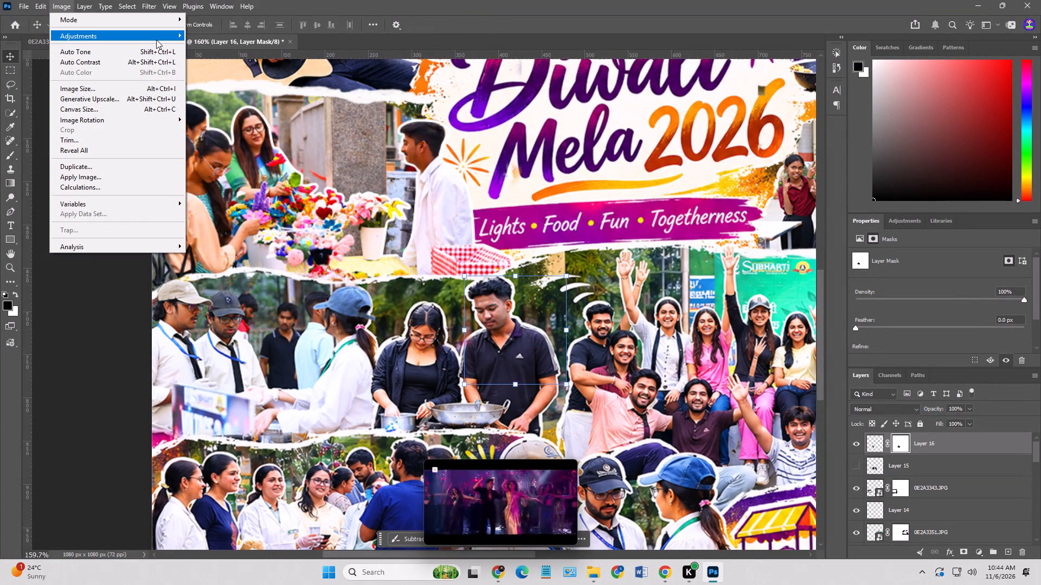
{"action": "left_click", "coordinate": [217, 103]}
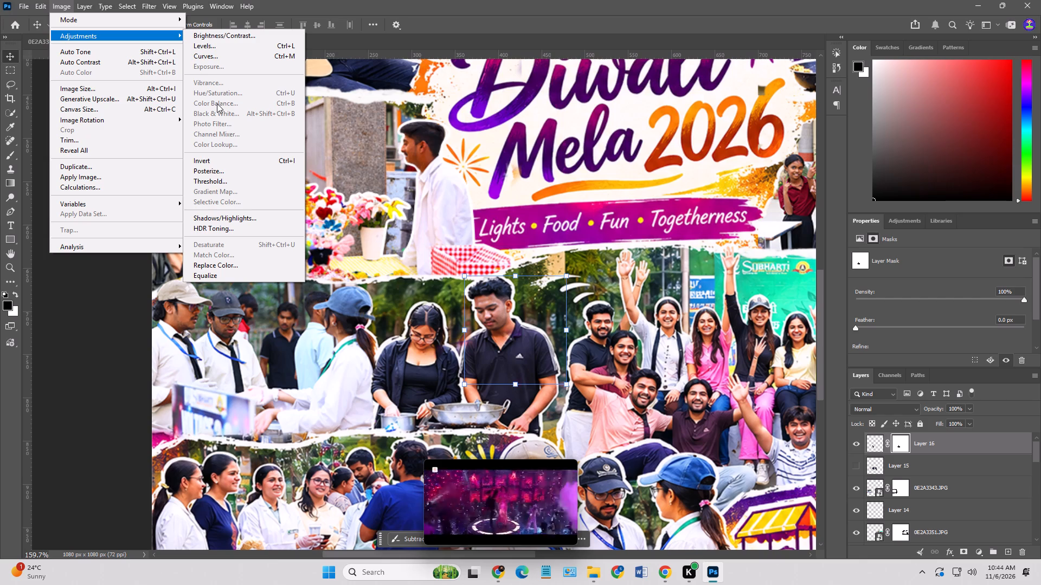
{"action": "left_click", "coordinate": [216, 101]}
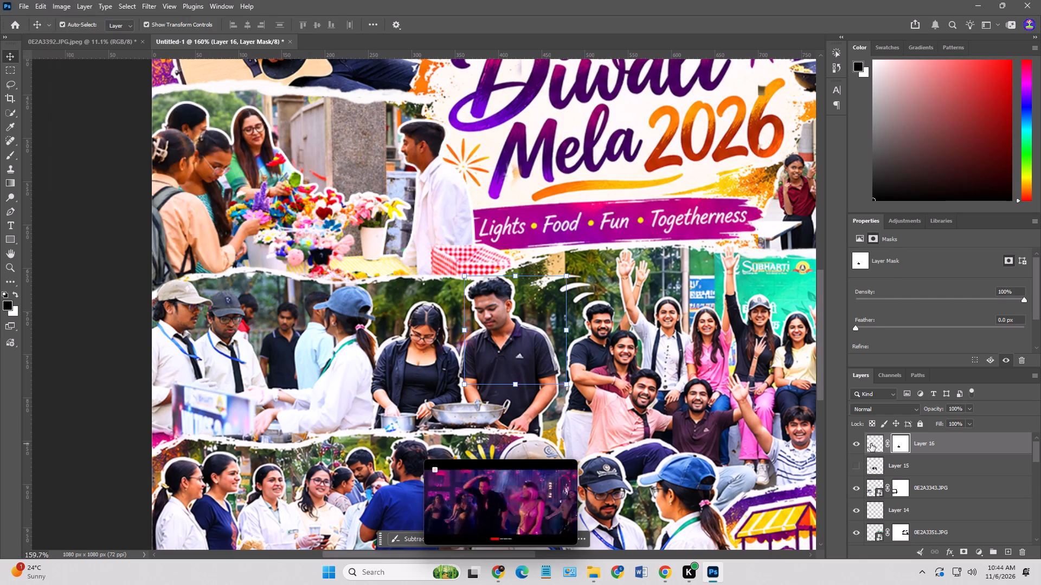
Apply Color Balance to Layer 16's image midtones with Cyan-Red +2, Magenta-Green -2 and Yellow-Blue -21.
{"action": "left_click", "coordinate": [871, 444]}
{"action": "left_click", "coordinate": [57, 3]}
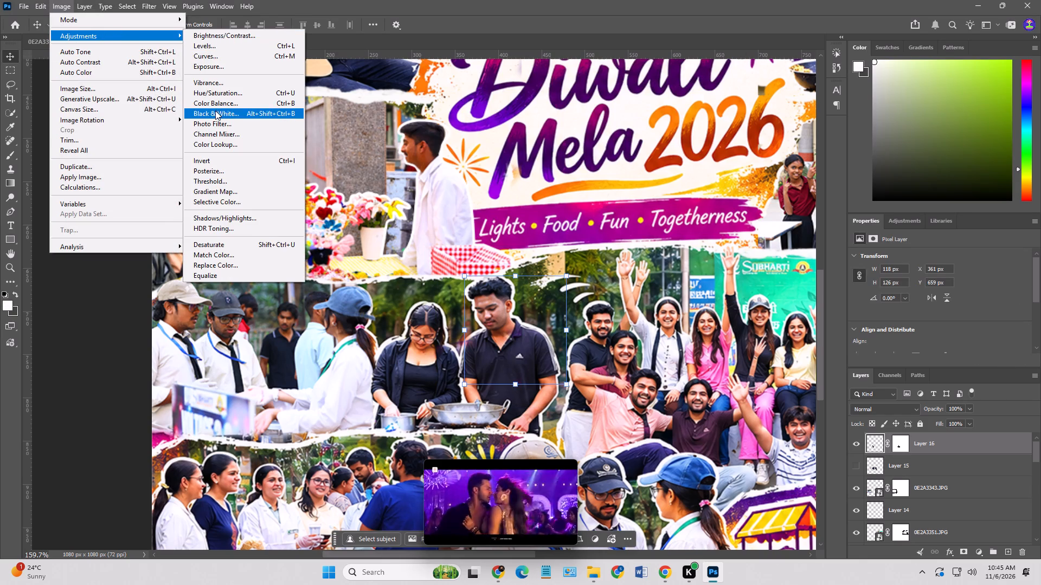
{"action": "left_click", "coordinate": [219, 105]}
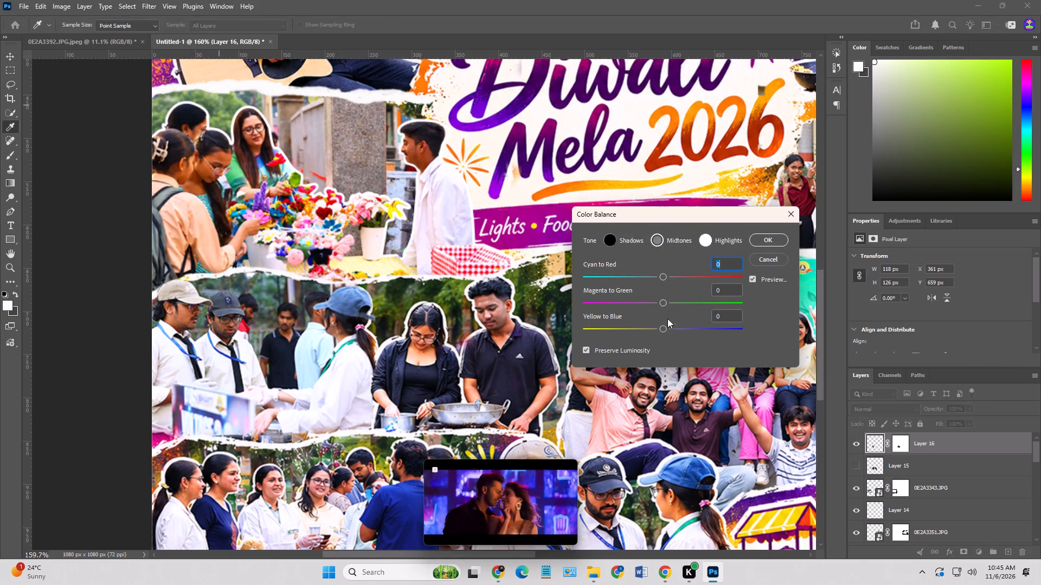
{"action": "left_click_drag", "start_coordinate": [663, 329], "coordinate": [651, 330]}
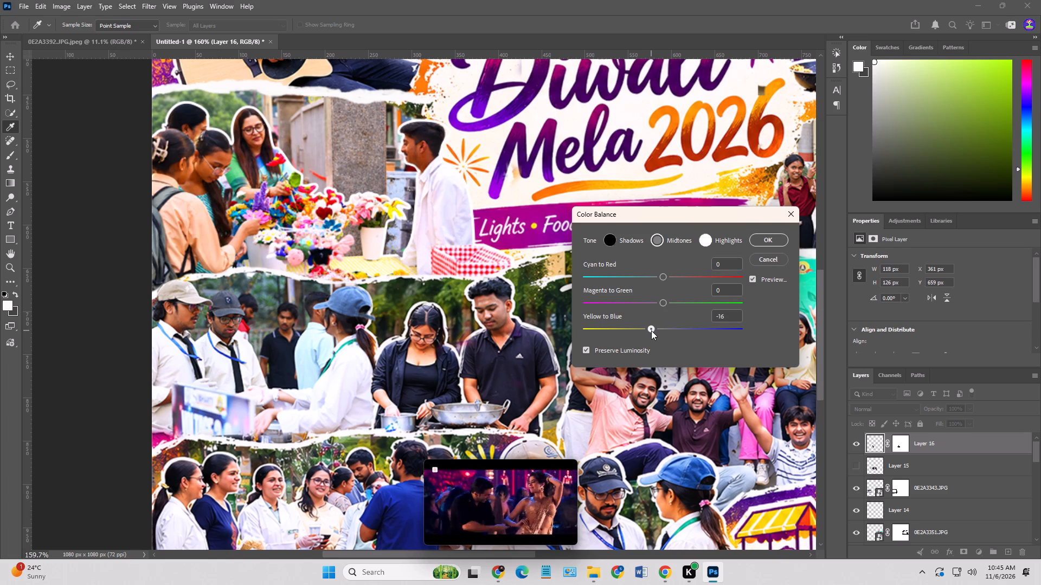
{"action": "left_click_drag", "start_coordinate": [651, 330], "coordinate": [645, 330]}
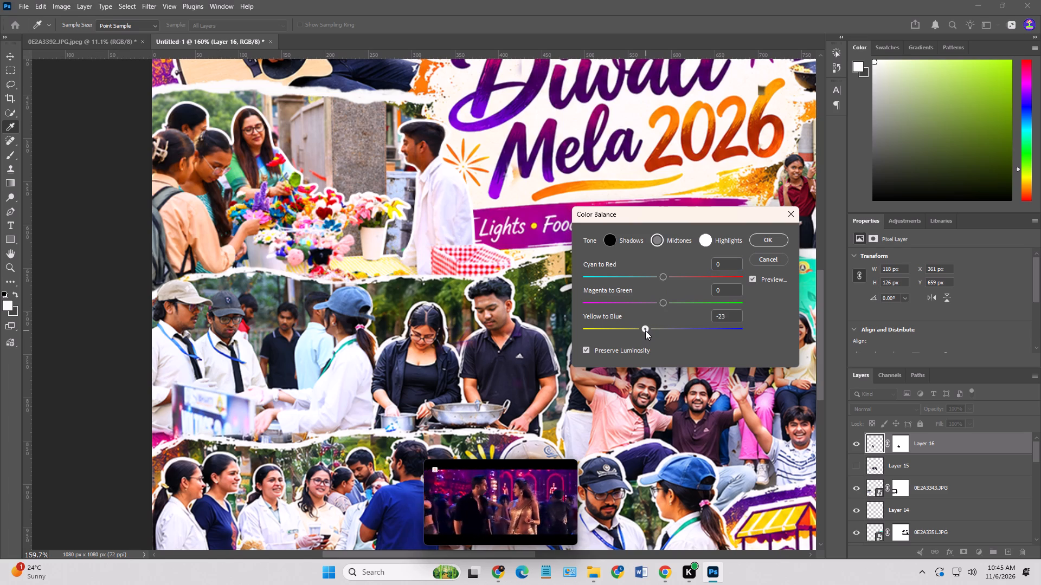
{"action": "left_click_drag", "start_coordinate": [645, 330], "coordinate": [647, 331]}
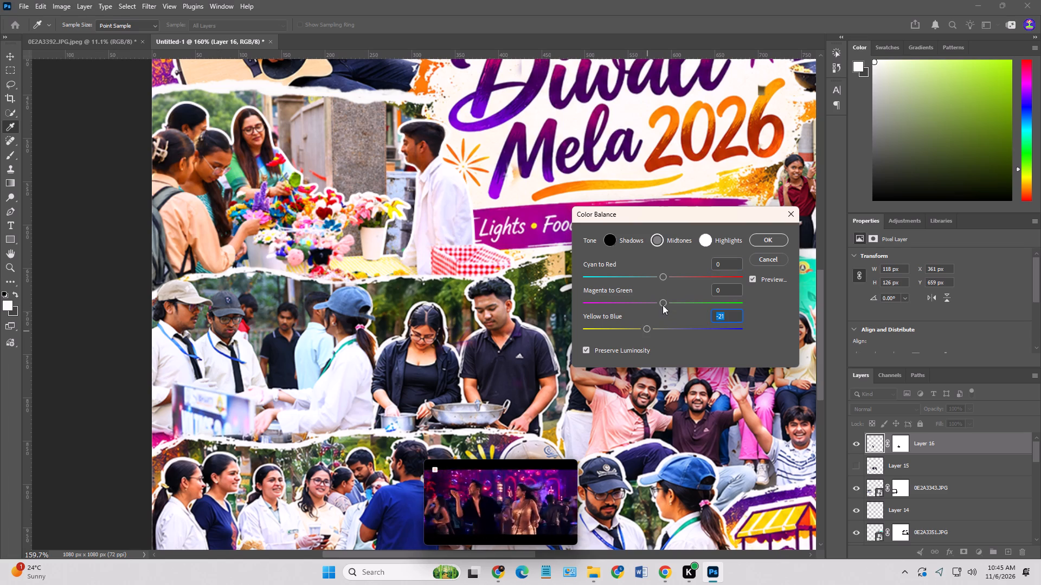
{"action": "left_click", "coordinate": [663, 303]}
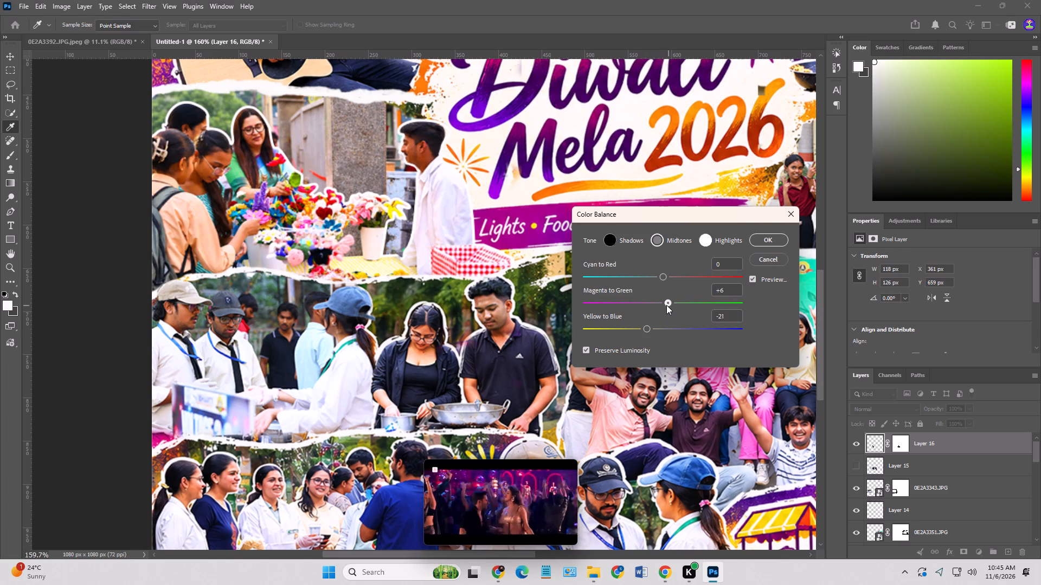
{"action": "left_click", "coordinate": [664, 277]}
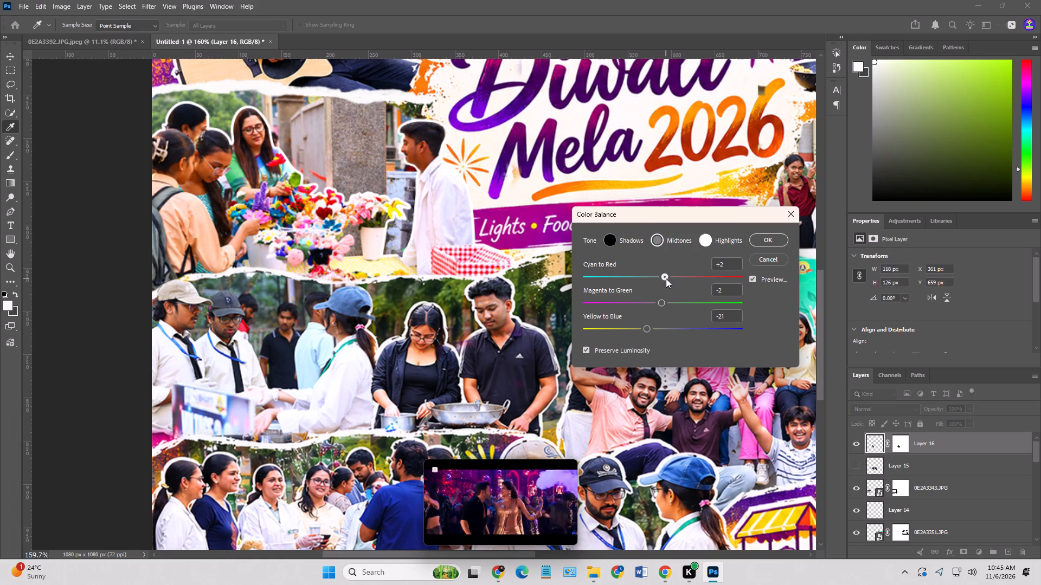
{"action": "left_click", "coordinate": [765, 243]}
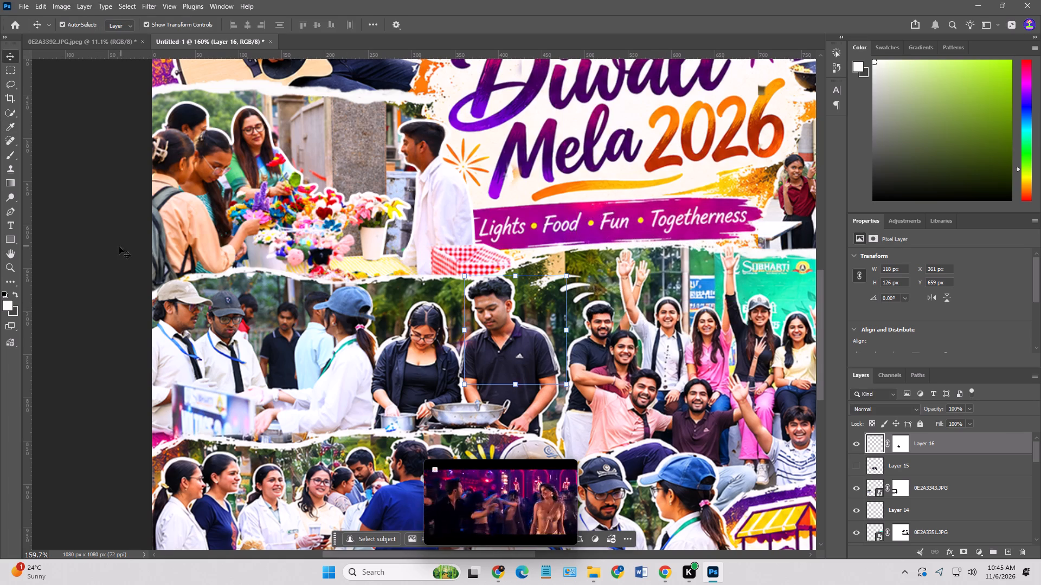
Make Layer 15 visible.
{"action": "left_click", "coordinate": [859, 465]}
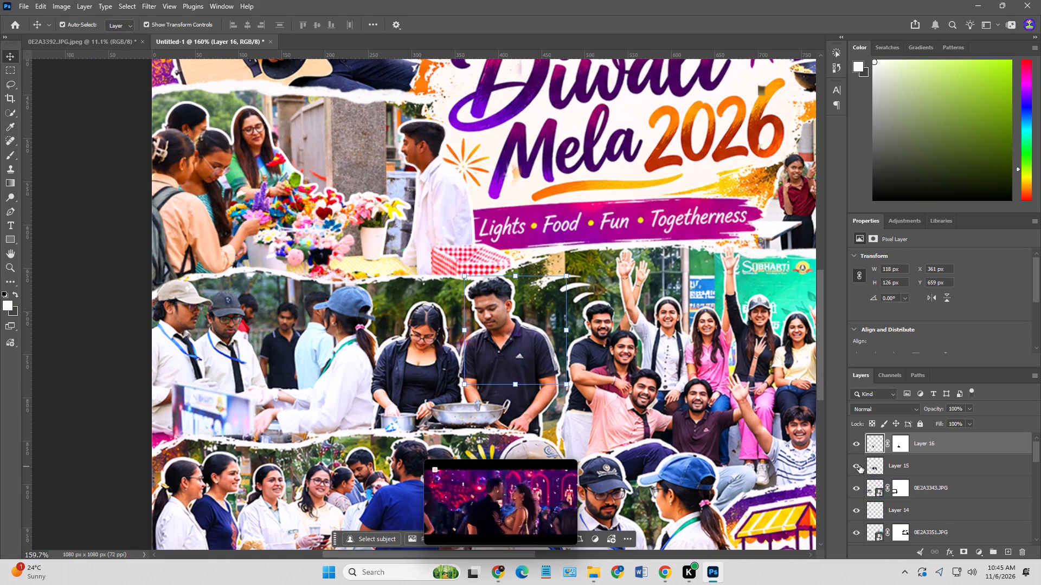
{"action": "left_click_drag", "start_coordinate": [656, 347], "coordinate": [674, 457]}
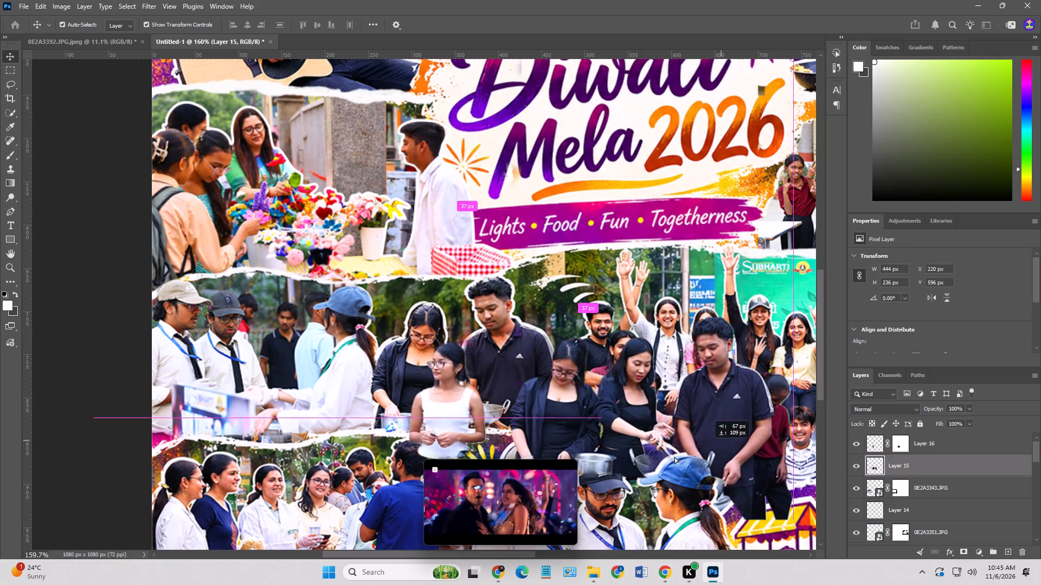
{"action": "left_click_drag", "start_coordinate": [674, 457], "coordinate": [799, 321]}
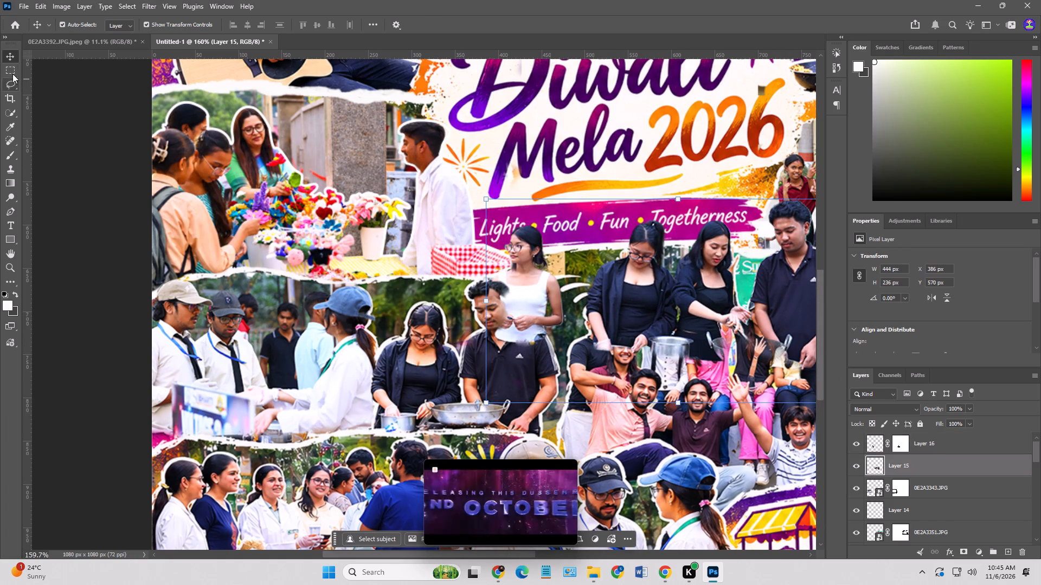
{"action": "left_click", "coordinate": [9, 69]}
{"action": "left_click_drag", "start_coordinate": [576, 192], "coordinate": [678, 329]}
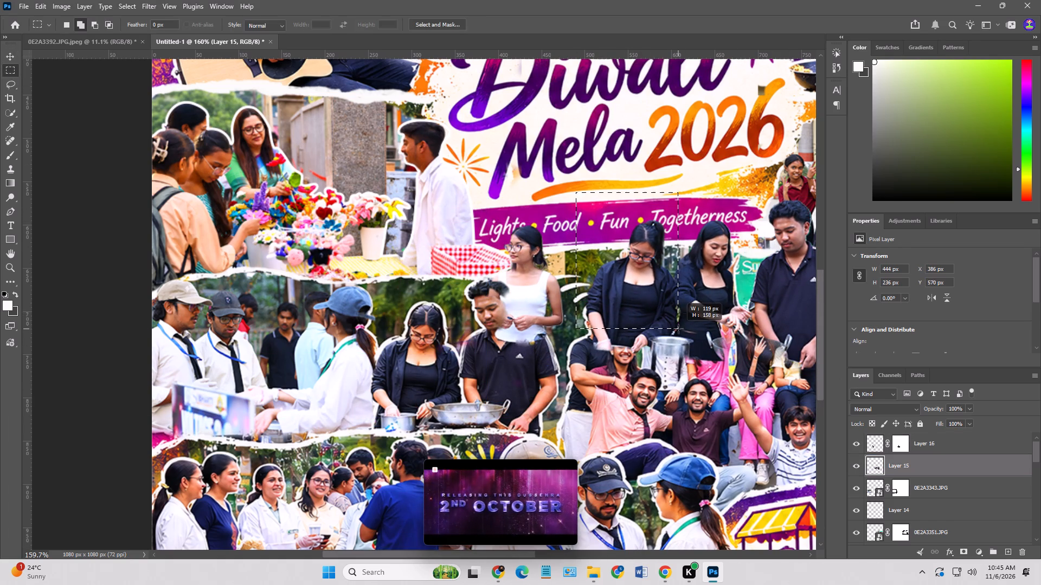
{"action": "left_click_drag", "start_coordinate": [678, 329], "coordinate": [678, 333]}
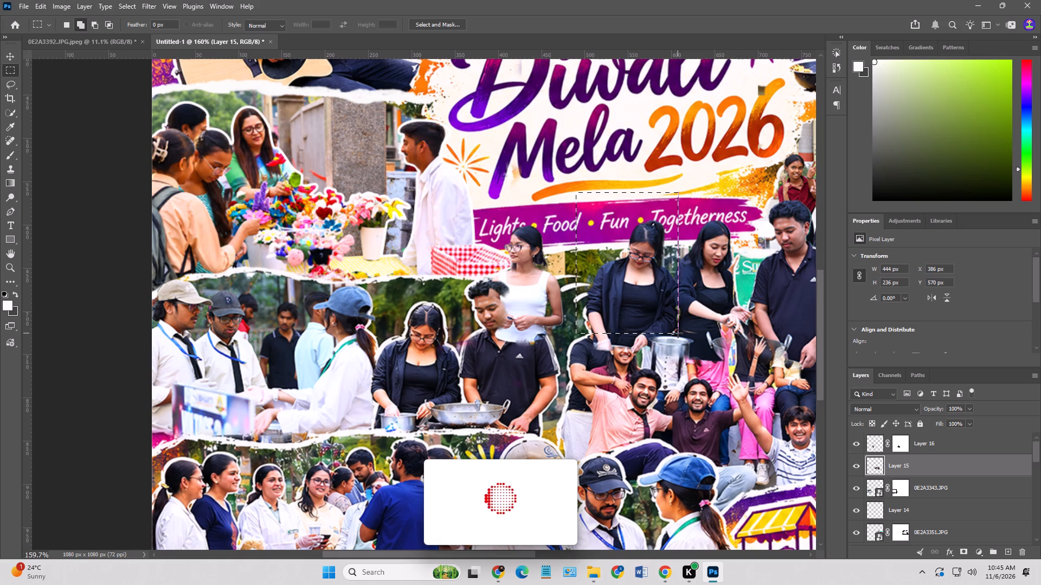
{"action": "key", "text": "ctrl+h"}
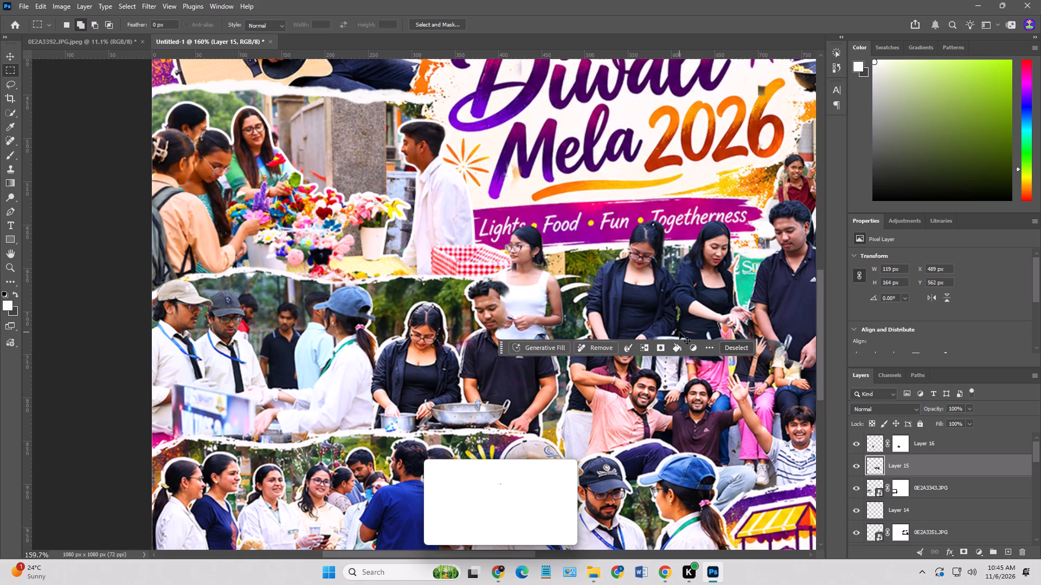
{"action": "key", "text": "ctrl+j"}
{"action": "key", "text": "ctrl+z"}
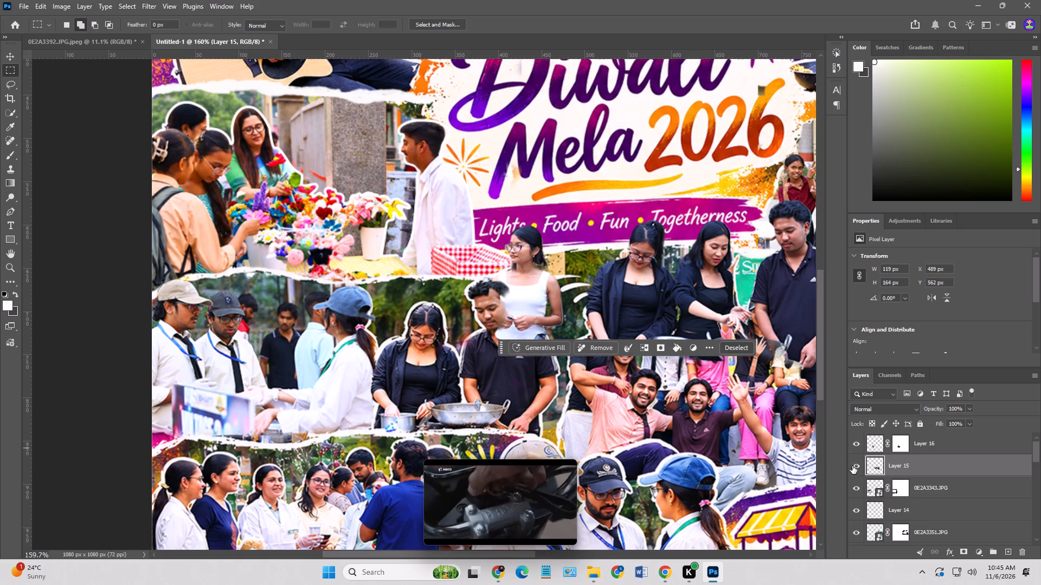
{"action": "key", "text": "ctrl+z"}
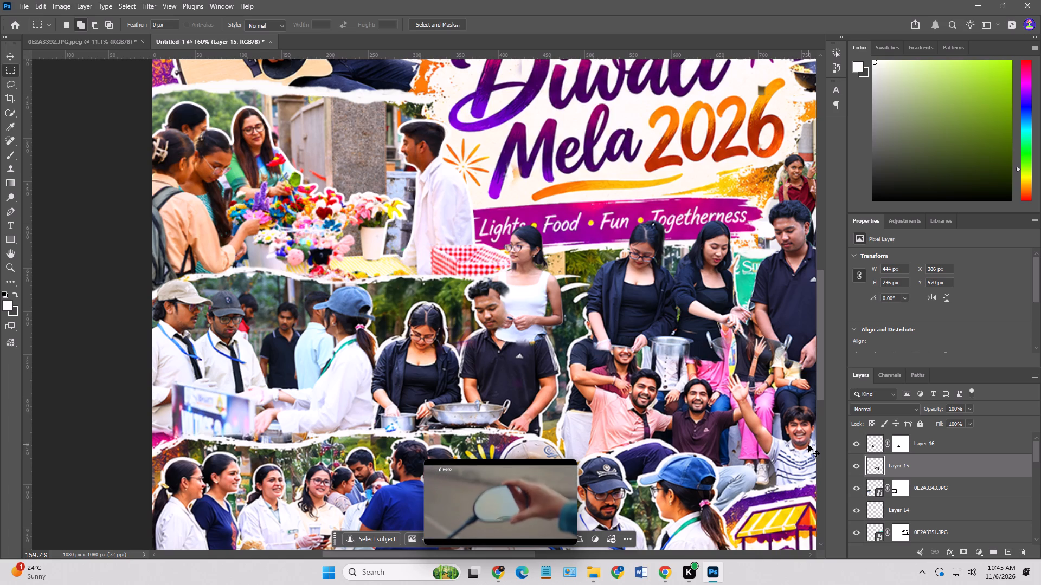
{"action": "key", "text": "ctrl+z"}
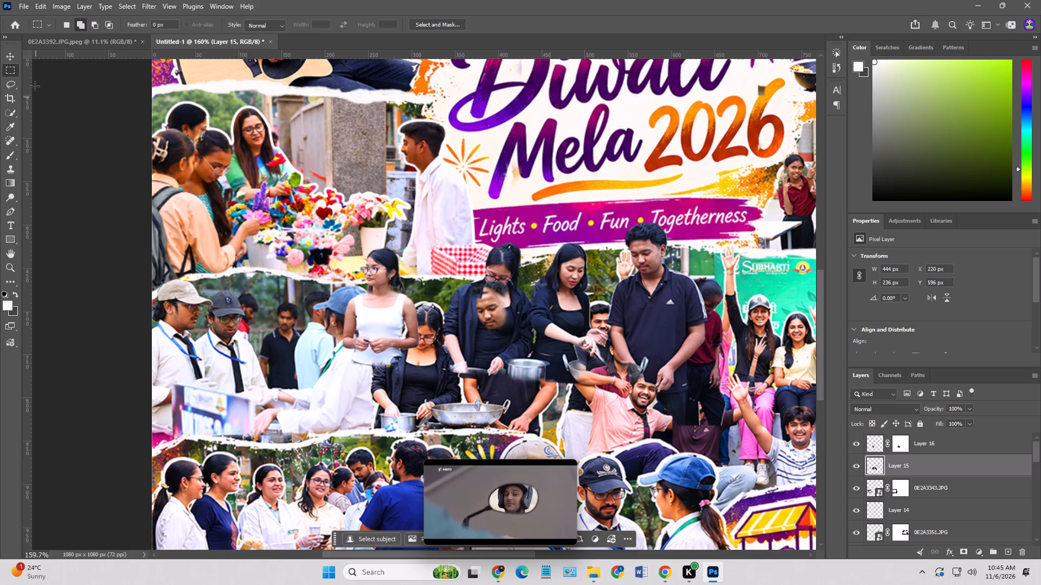
Move Layer 15 to about X 320, Y 486 px, copy the leftmost black-jacketed woman to a new layer with a rectangular selection, and hide Layer 15.
{"action": "left_click", "coordinate": [11, 56]}
{"action": "left_click_drag", "start_coordinate": [653, 307], "coordinate": [735, 222]}
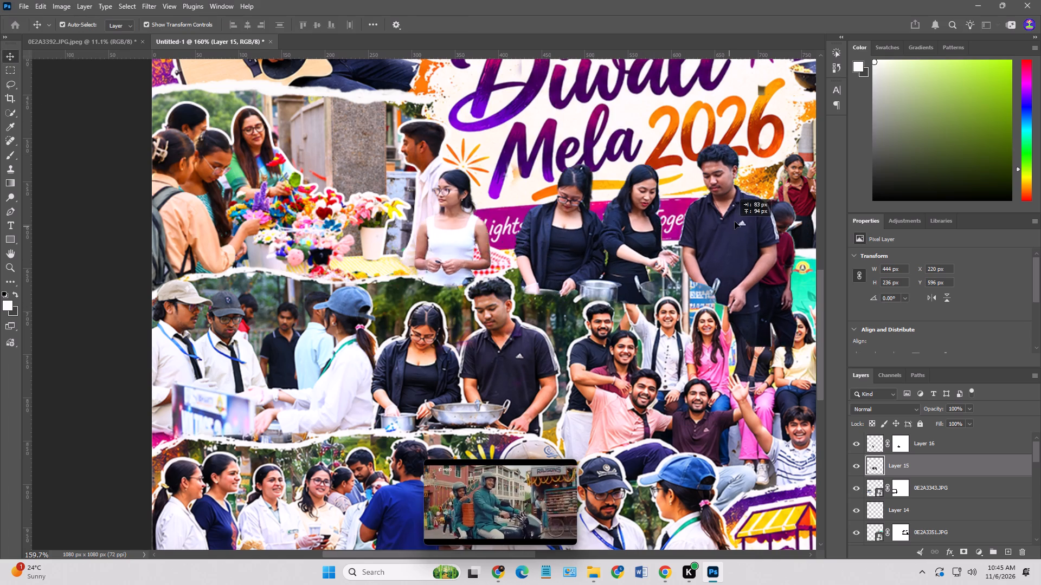
{"action": "left_click_drag", "start_coordinate": [735, 222], "coordinate": [741, 213]}
{"action": "left_click", "coordinate": [11, 68]}
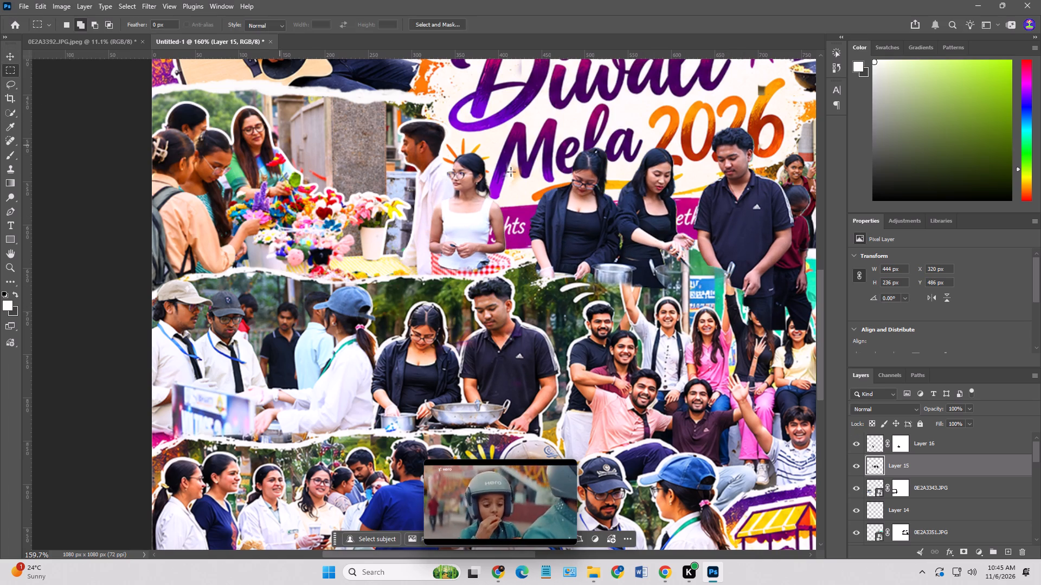
{"action": "left_click_drag", "start_coordinate": [524, 125], "coordinate": [619, 274]}
{"action": "key", "text": "ctrl+j"}
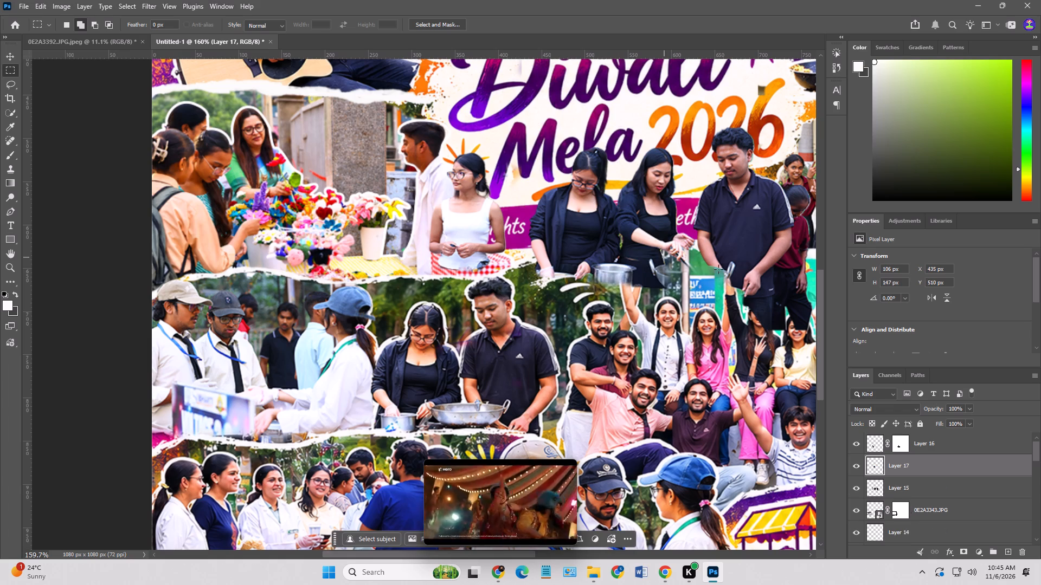
{"action": "left_click", "coordinate": [859, 487]}
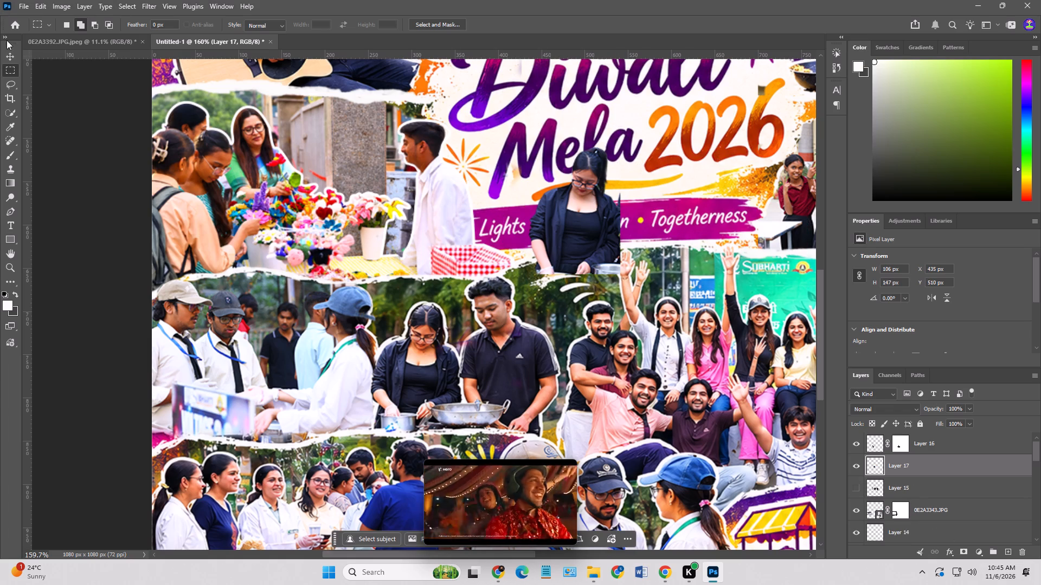
Move the copied woman on Layer 17 over the generated woman at the cooking stall, at about X 255, Y 677 px.
{"action": "left_click", "coordinate": [7, 54]}
{"action": "left_click_drag", "start_coordinate": [593, 227], "coordinate": [432, 373]}
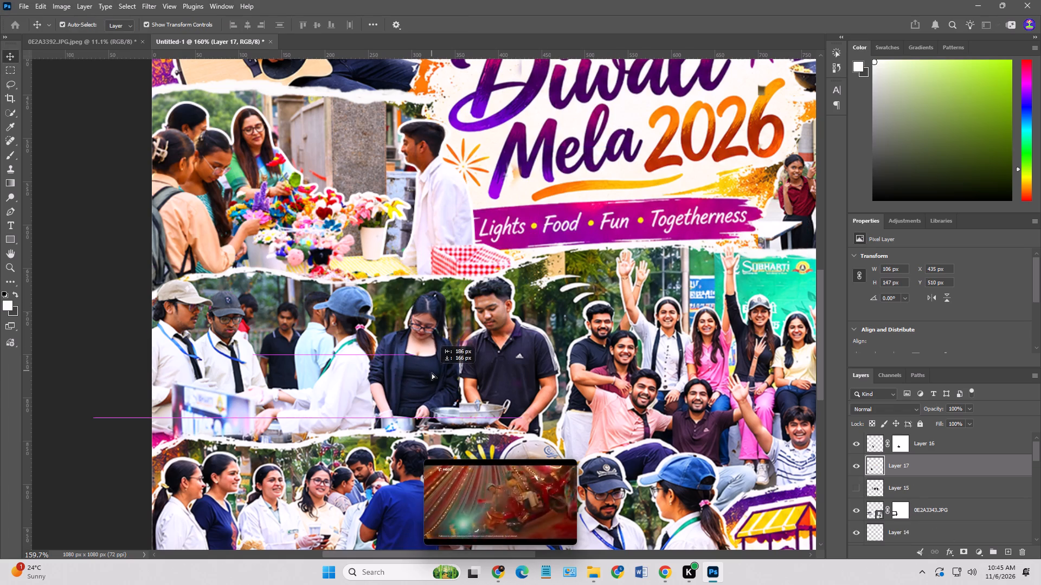
{"action": "left_click_drag", "start_coordinate": [432, 373], "coordinate": [434, 373]}
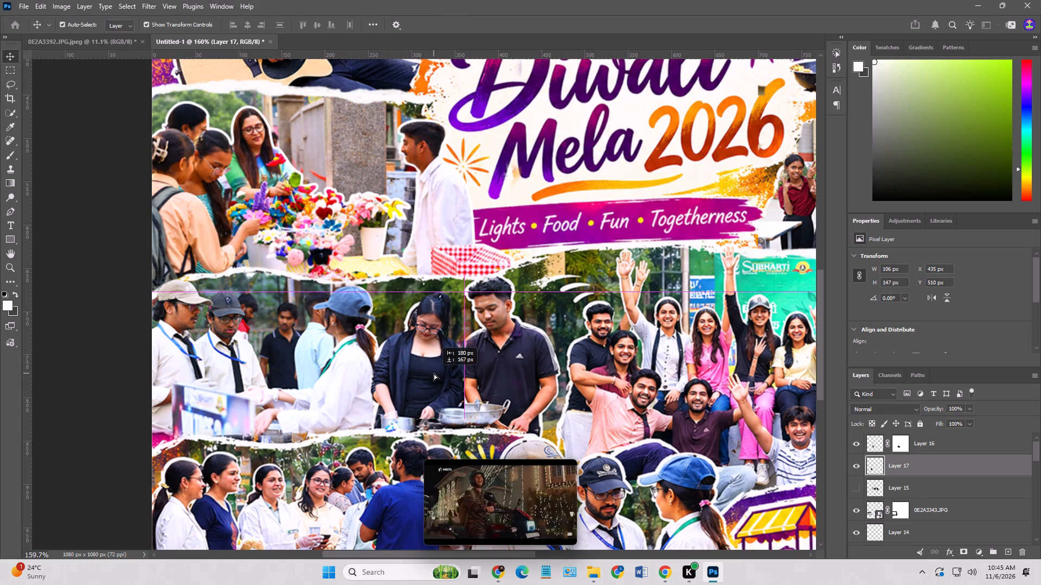
{"action": "left_click_drag", "start_coordinate": [434, 373], "coordinate": [433, 372]}
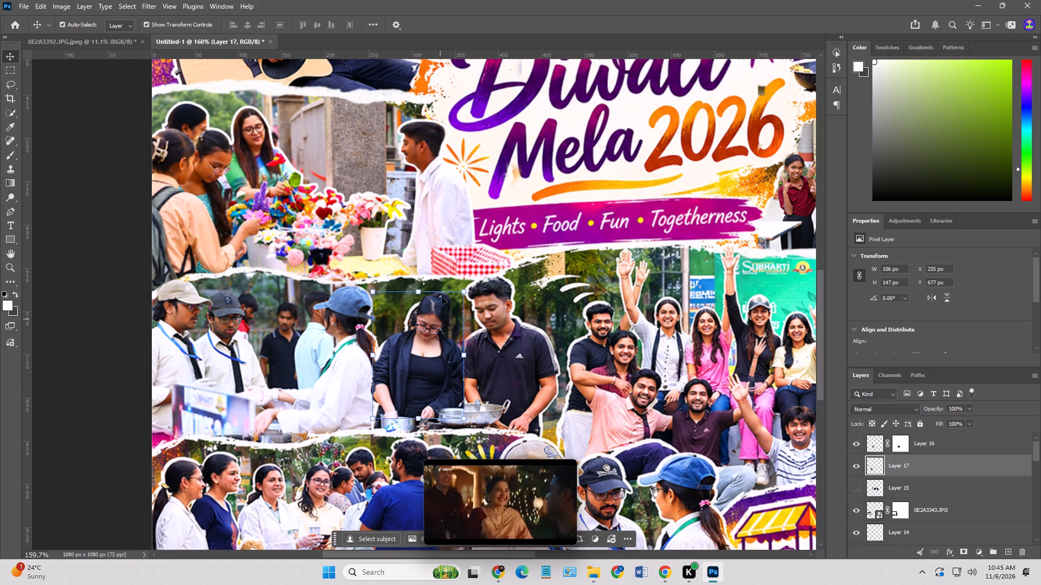
Transform Layer 17 to about 98% scale and -2.73° rotation, positioning the woman's head over the generated woman's head.
{"action": "left_click_drag", "start_coordinate": [461, 292], "coordinate": [470, 298], "text": "alt"}
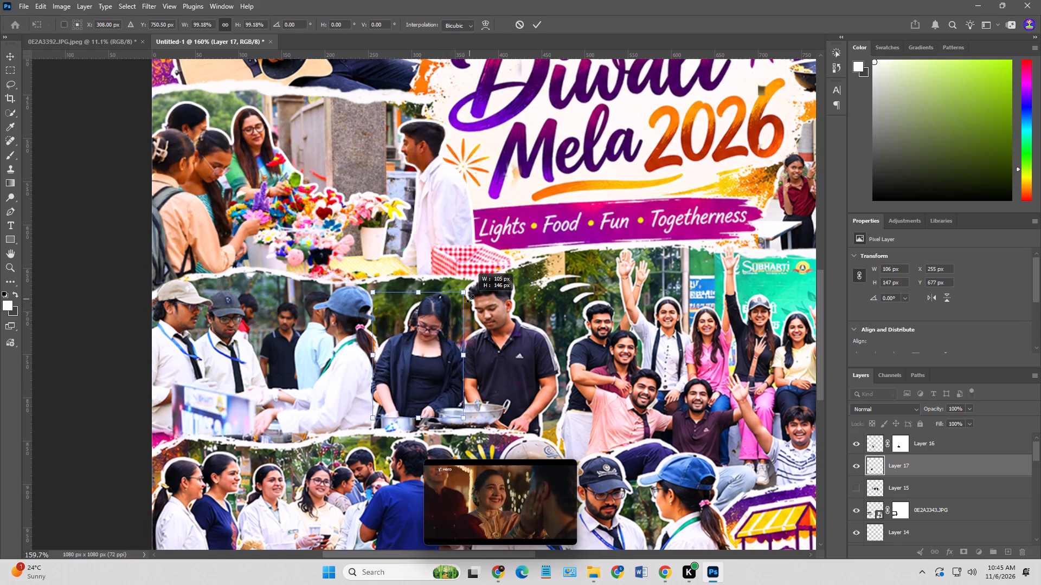
{"action": "left_click_drag", "start_coordinate": [470, 298], "coordinate": [500, 319], "text": "alt"}
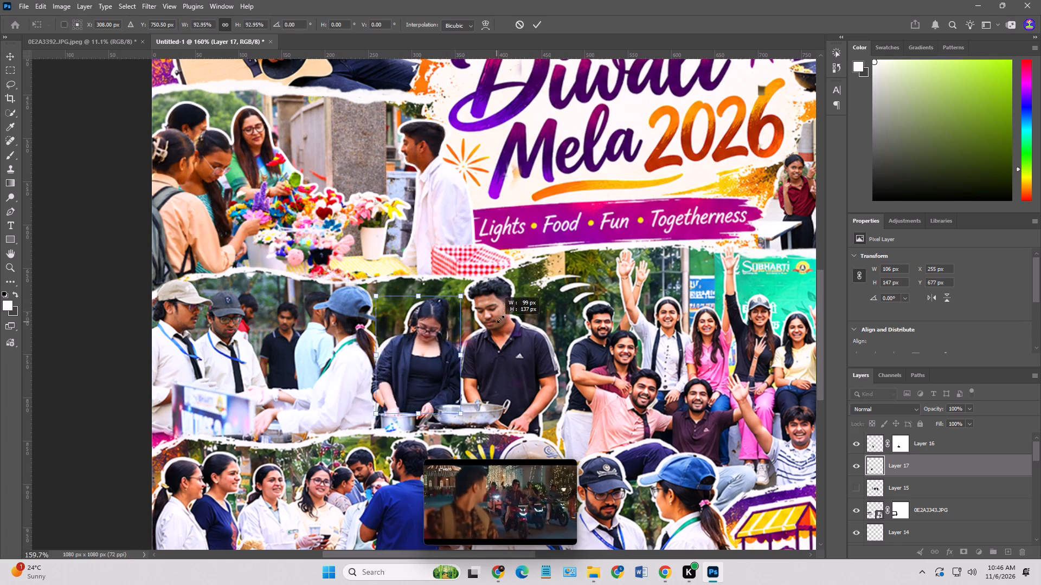
{"action": "left_click_drag", "start_coordinate": [500, 319], "coordinate": [502, 324], "text": "alt"}
{"action": "left_click", "coordinate": [487, 340]}
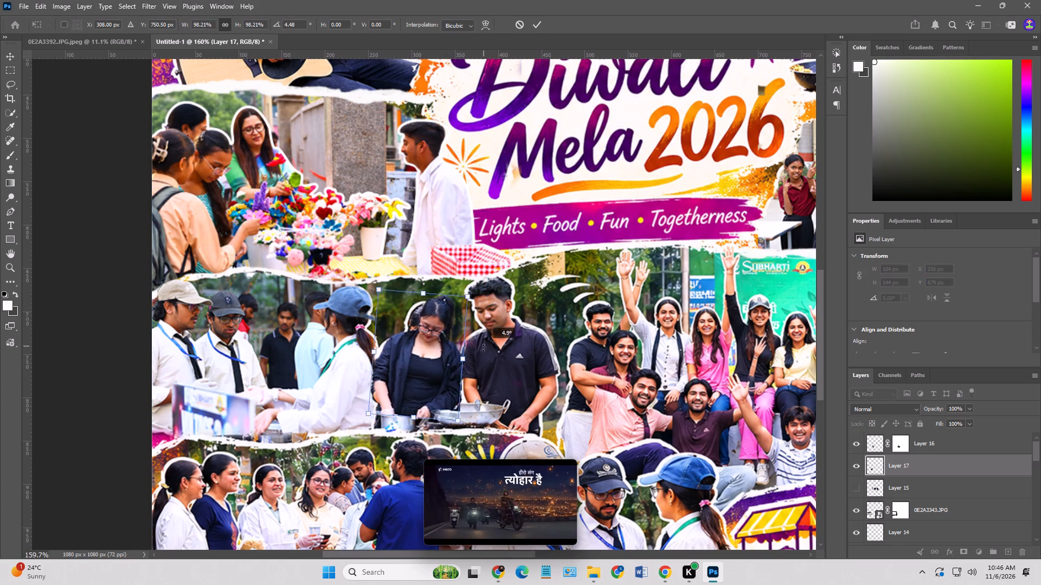
{"action": "left_click_drag", "start_coordinate": [444, 353], "coordinate": [442, 363]}
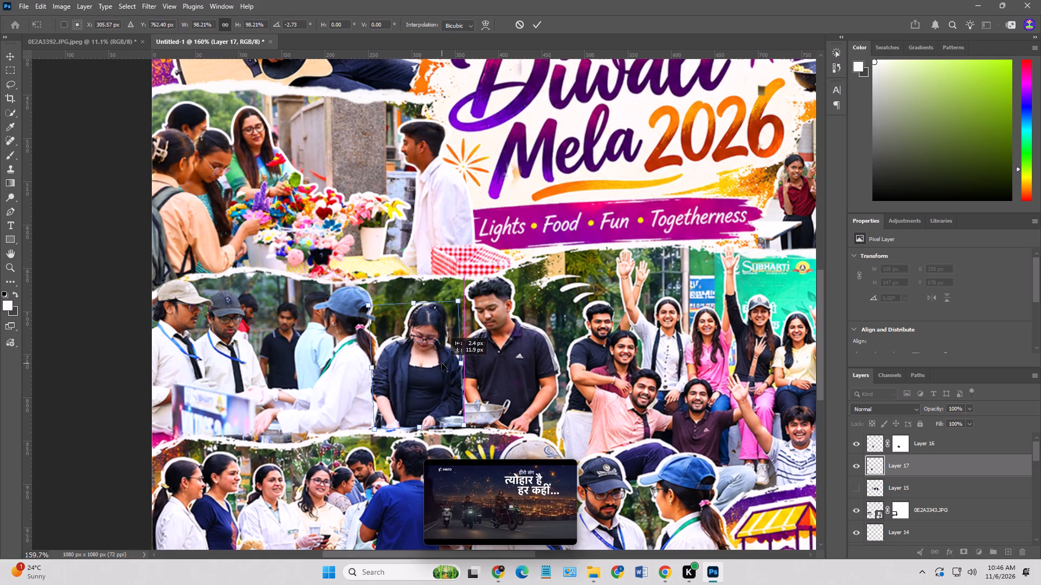
{"action": "left_click_drag", "start_coordinate": [442, 363], "coordinate": [439, 360]}
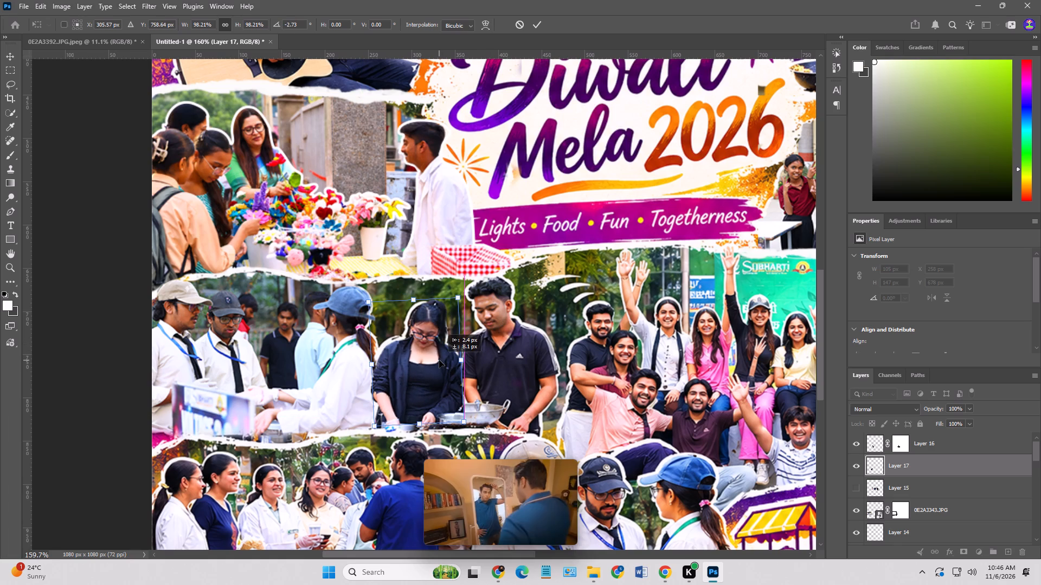
{"action": "left_click_drag", "start_coordinate": [439, 360], "coordinate": [438, 366]}
Scale the woman cutout to about 104%, fit her head and shoulders over the generated woman beside the man, and apply the transform.
{"action": "left_click_drag", "start_coordinate": [460, 365], "coordinate": [468, 368], "text": "alt"}
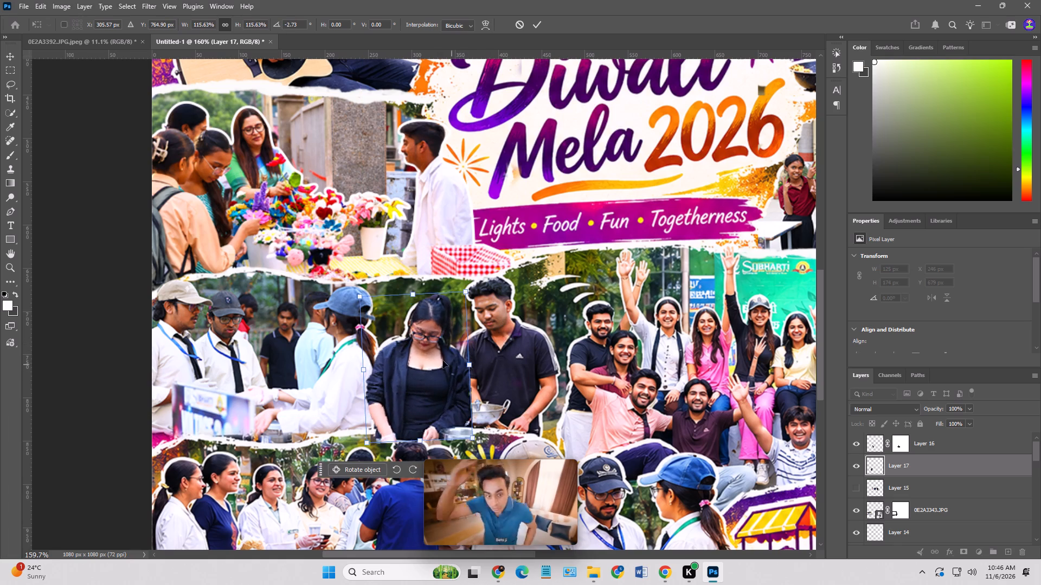
{"action": "scroll", "coordinate": [433, 345], "scroll_direction": "up", "scroll_amount": 7, "text": "alt"}
{"action": "left_click_drag", "start_coordinate": [427, 314], "coordinate": [416, 334]}
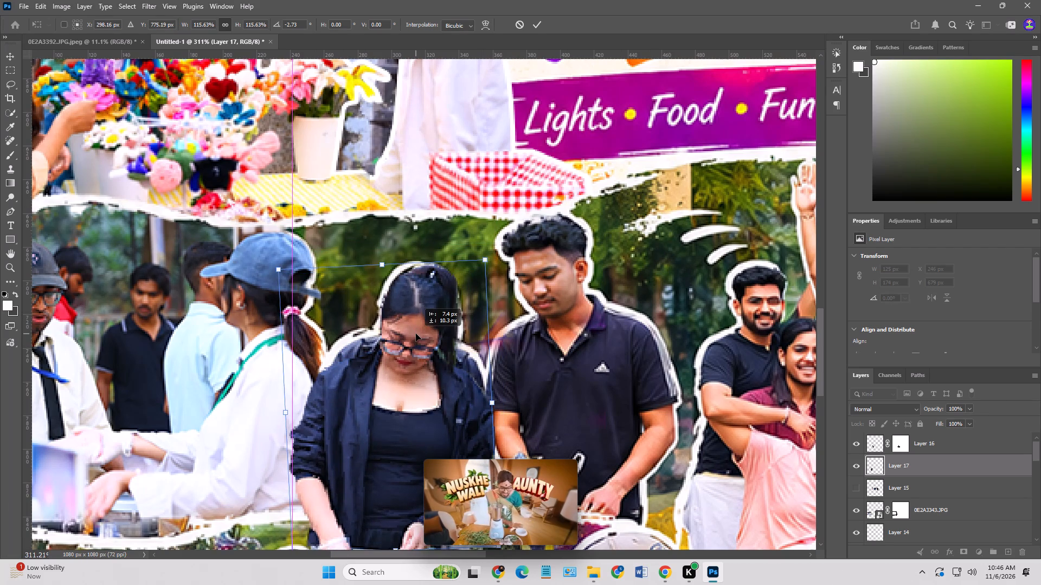
{"action": "left_click_drag", "start_coordinate": [416, 334], "coordinate": [414, 326]}
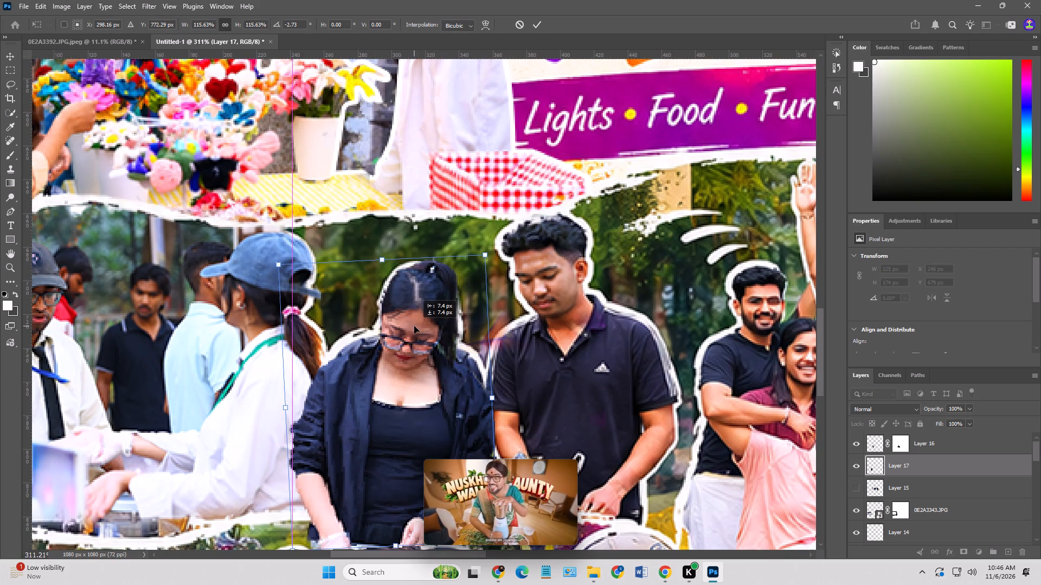
{"action": "left_click_drag", "start_coordinate": [414, 326], "coordinate": [415, 324]}
{"action": "scroll", "coordinate": [419, 344], "scroll_direction": "down", "scroll_amount": 7}
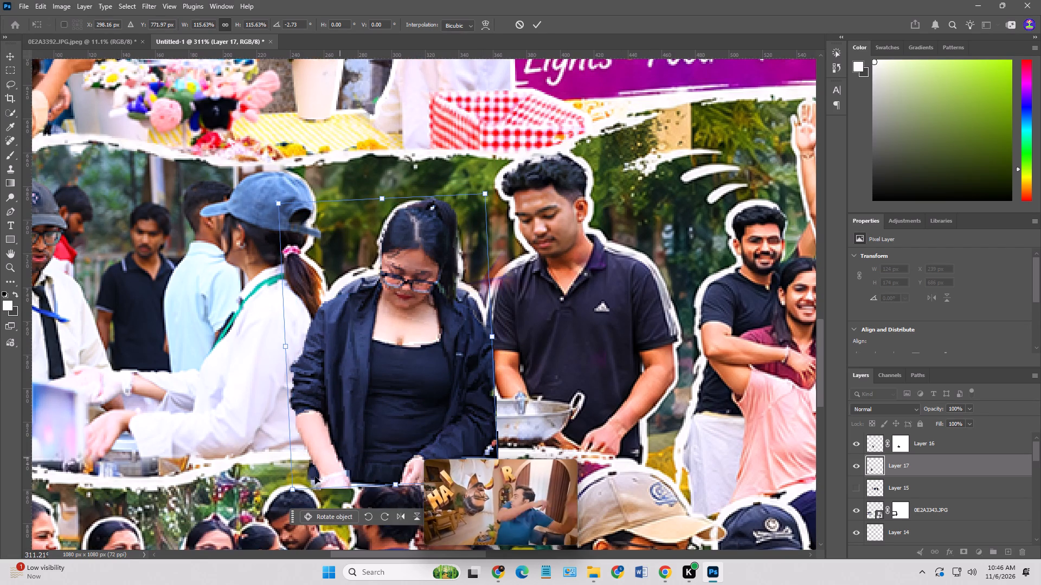
{"action": "left_click_drag", "start_coordinate": [294, 492], "coordinate": [305, 458]}
{"action": "left_click_drag", "start_coordinate": [404, 382], "coordinate": [397, 385]}
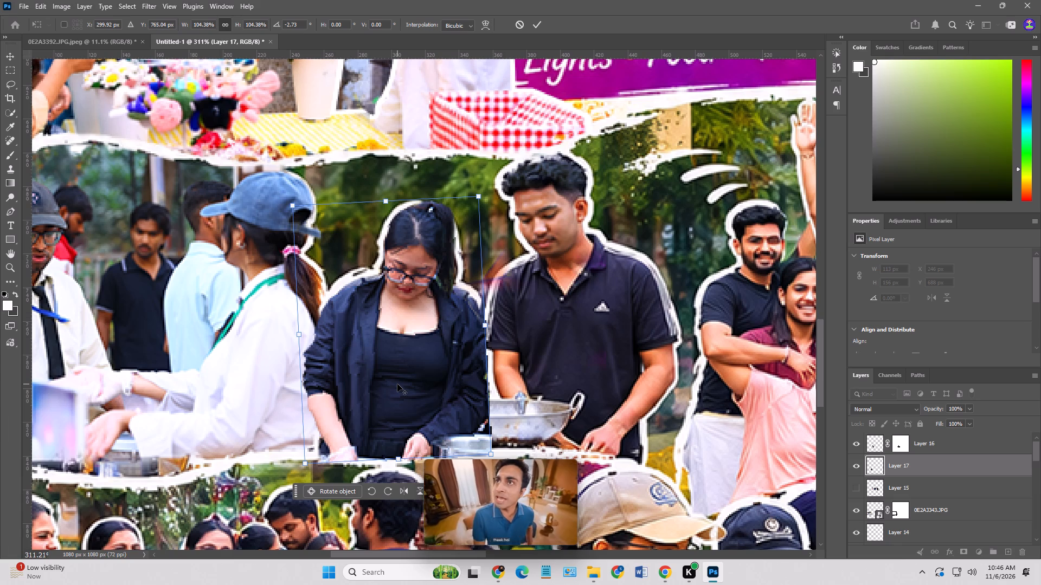
{"action": "scroll", "coordinate": [397, 384], "scroll_direction": "down", "scroll_amount": 8, "text": "alt"}
{"action": "key", "text": "Return"}
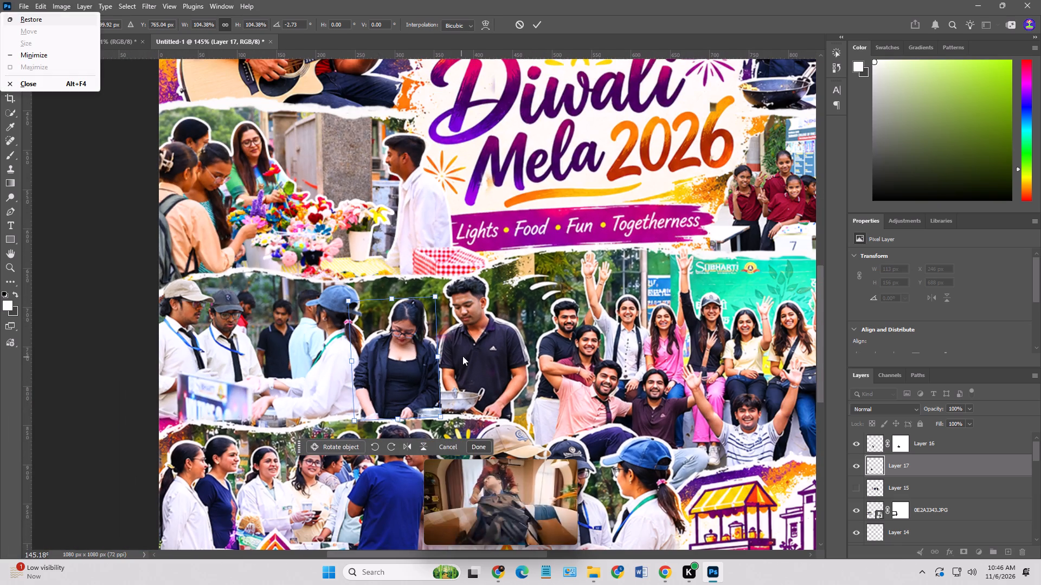
{"action": "left_click", "coordinate": [462, 356]}
{"action": "double_click", "coordinate": [100, 257]}
{"action": "left_click", "coordinate": [101, 257]}
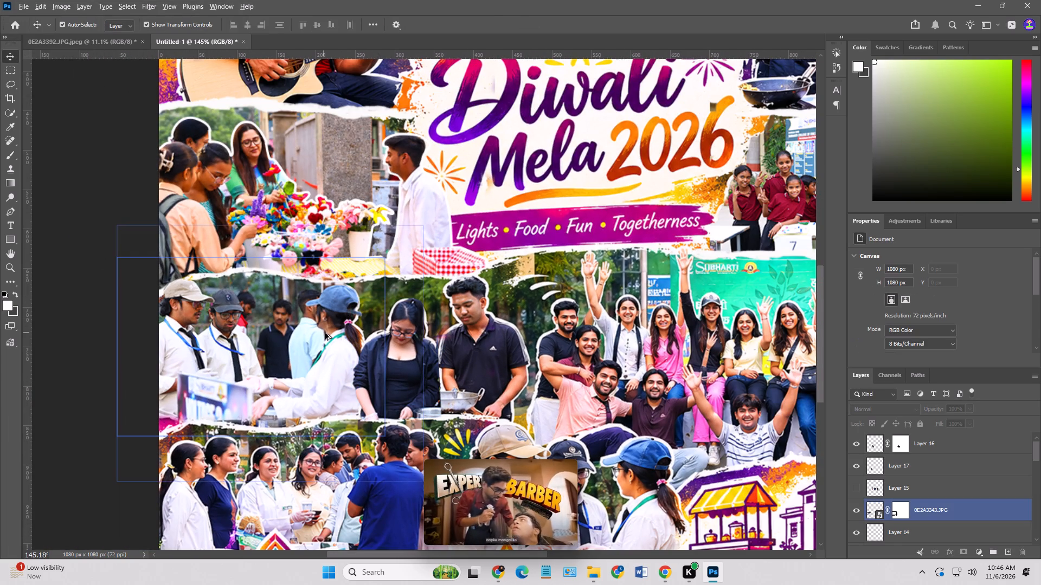
Reset the foreground and background colours to black and white.
{"action": "left_click", "coordinate": [3, 298]}
Nudge Layer 17 to X 245, Y 688 px to fine-tune the woman's alignment with the white outline.
{"action": "scroll", "coordinate": [420, 376], "scroll_direction": "up", "scroll_amount": 2, "text": "alt"}
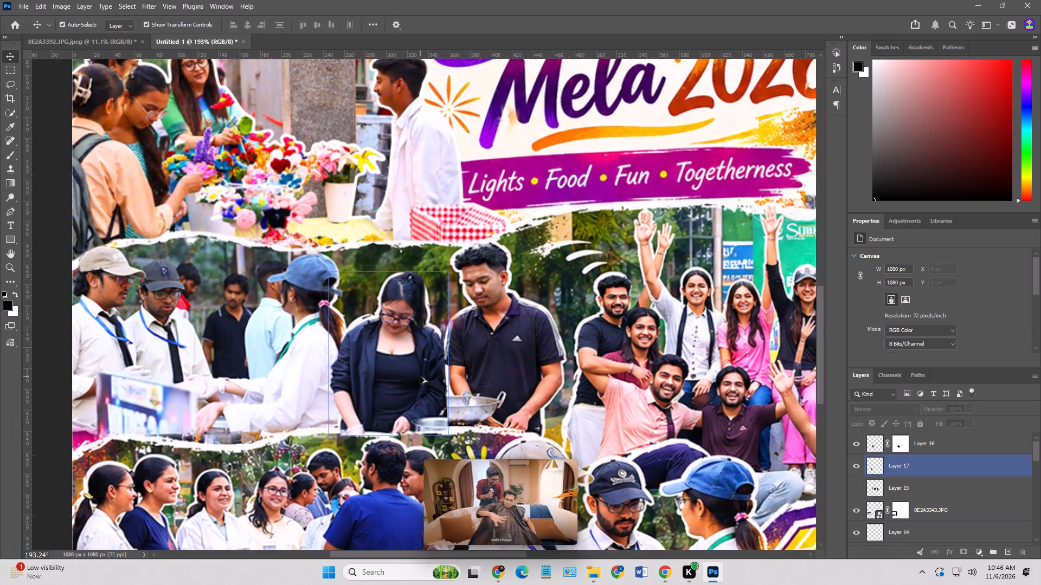
{"action": "scroll", "coordinate": [420, 376], "scroll_direction": "up", "scroll_amount": 3, "text": "alt"}
{"action": "left_click", "coordinate": [427, 374]}
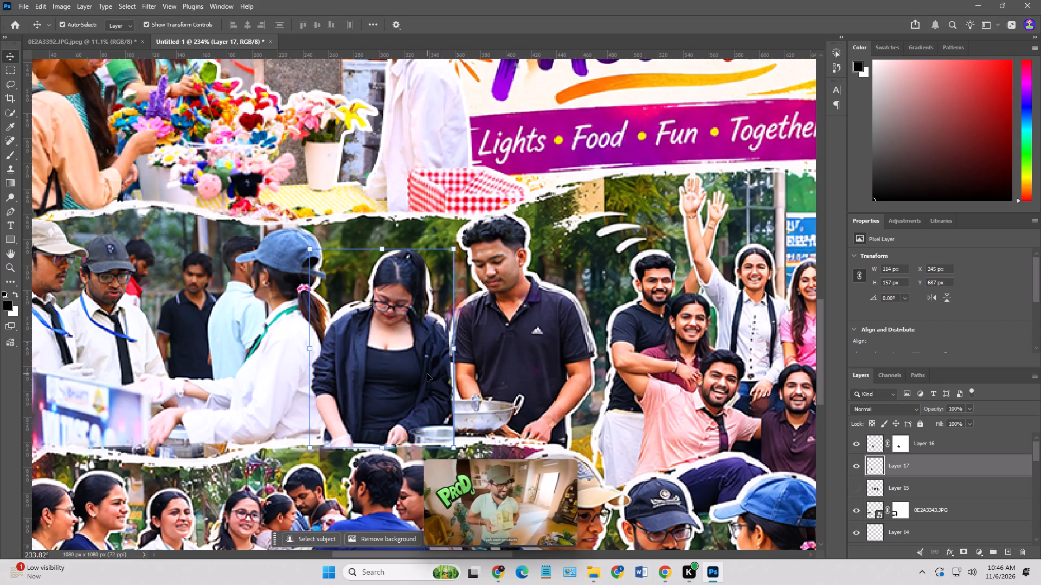
{"action": "key", "text": "Up"}
{"action": "key", "text": "Up"}
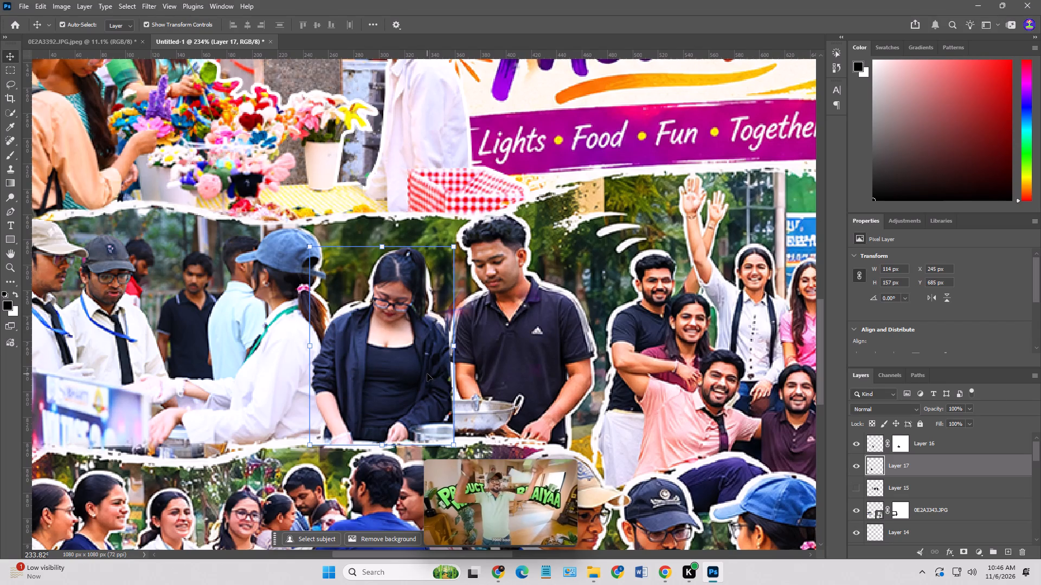
{"action": "key", "text": "Down"}
{"action": "key", "text": "Down"}
{"action": "key", "text": "Down"}
{"action": "key", "text": "Down"}
{"action": "key", "text": "Down"}
{"action": "key", "text": "Up"}
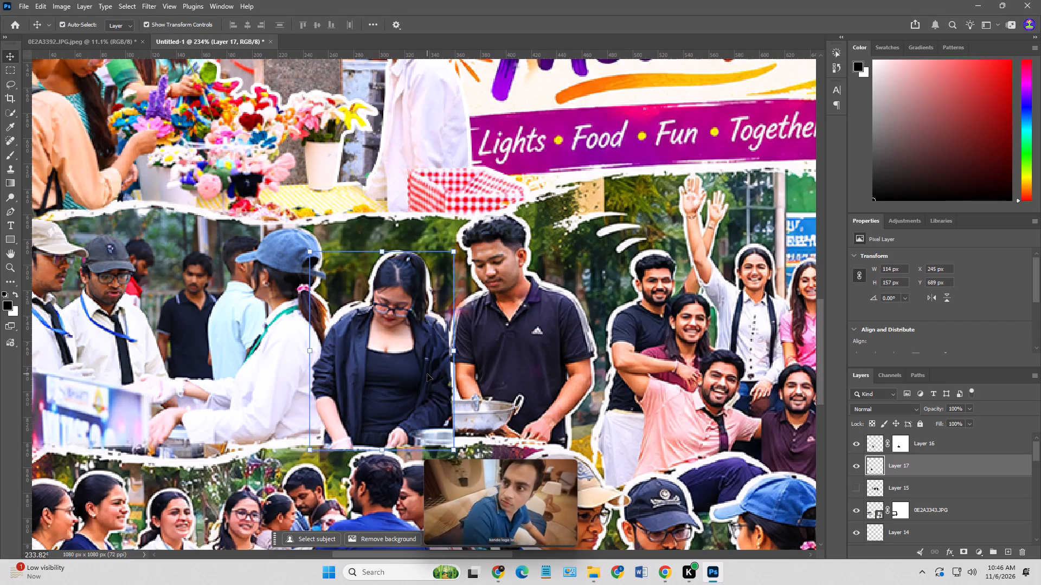
{"action": "key", "text": "Up"}
{"action": "key", "text": "Left"}
{"action": "key", "text": "Right"}
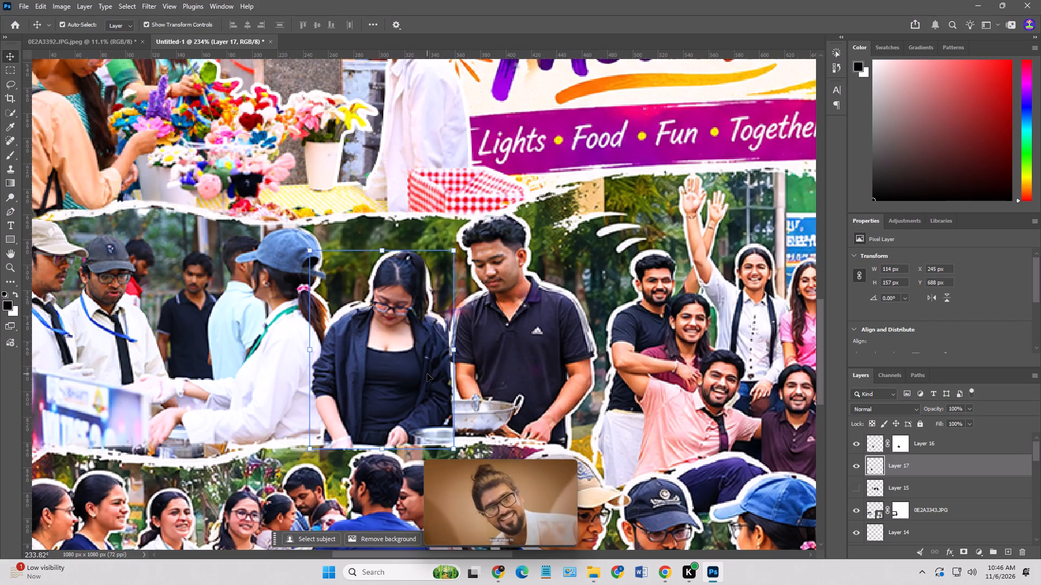
{"action": "key", "text": "Left"}
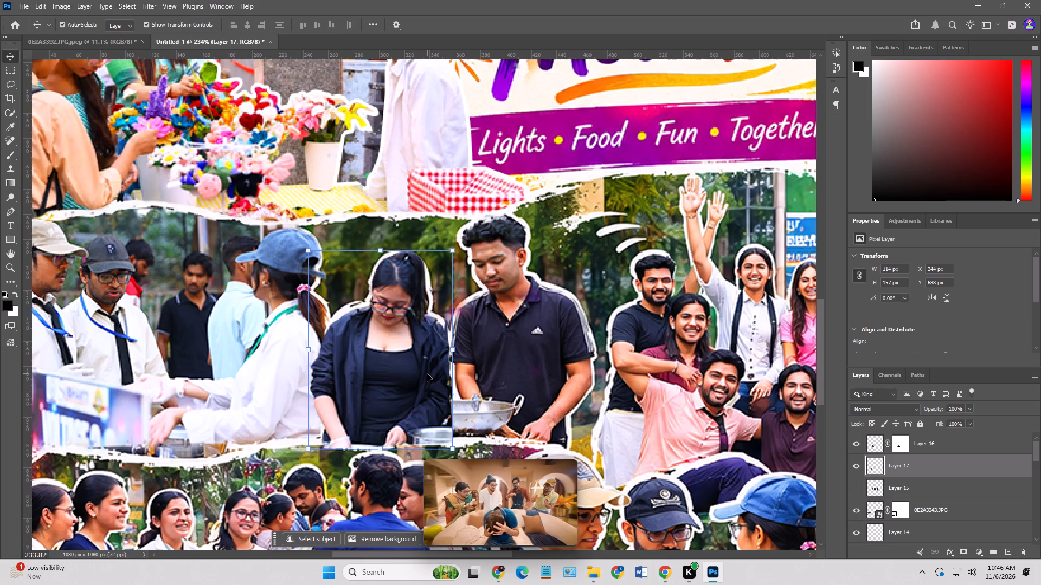
{"action": "key", "text": "Right"}
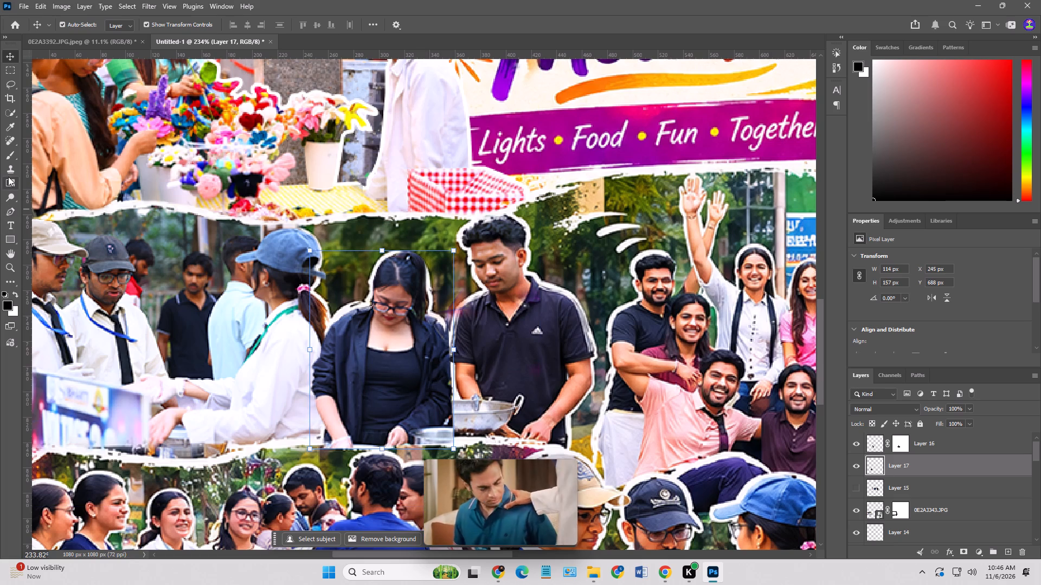
Add a layer mask to Layer 17 and brush black over the woman's hands and lower edge to reveal the original hands and pots.
{"action": "right_click", "coordinate": [884, 471]}
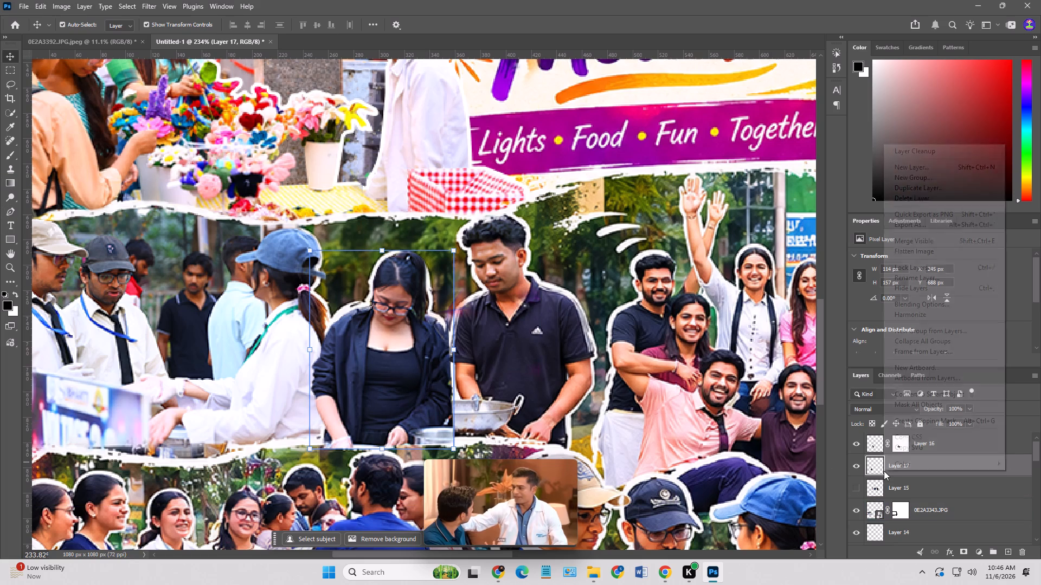
{"action": "left_click", "coordinate": [615, 461]}
{"action": "left_click", "coordinate": [393, 390]}
{"action": "left_click", "coordinate": [961, 552]}
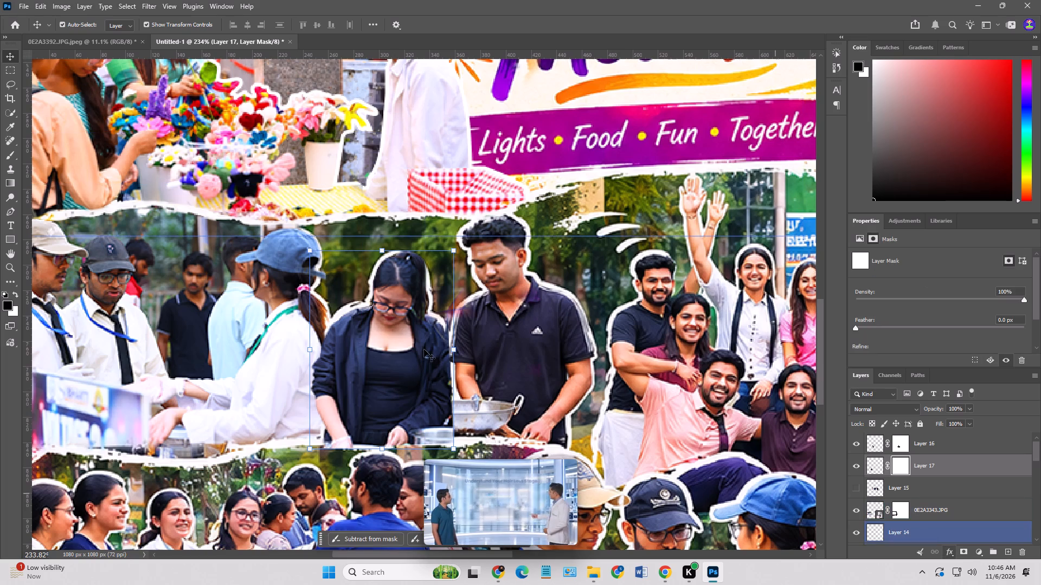
{"action": "left_click_drag", "start_coordinate": [7, 153], "coordinate": [15, 160]}
{"action": "left_click_drag", "start_coordinate": [319, 445], "coordinate": [372, 443]}
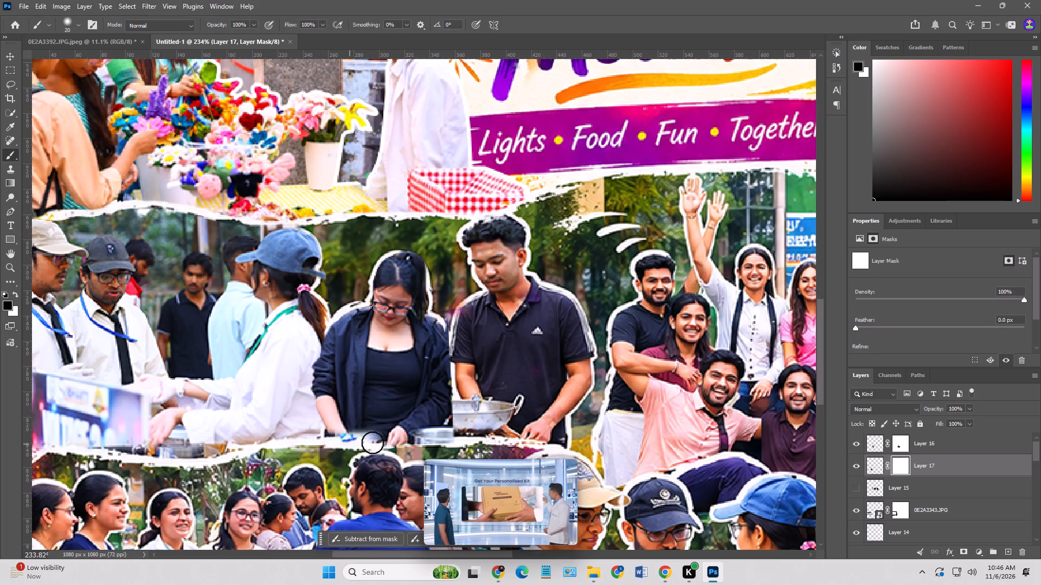
{"action": "left_click_drag", "start_coordinate": [372, 443], "coordinate": [406, 404]}
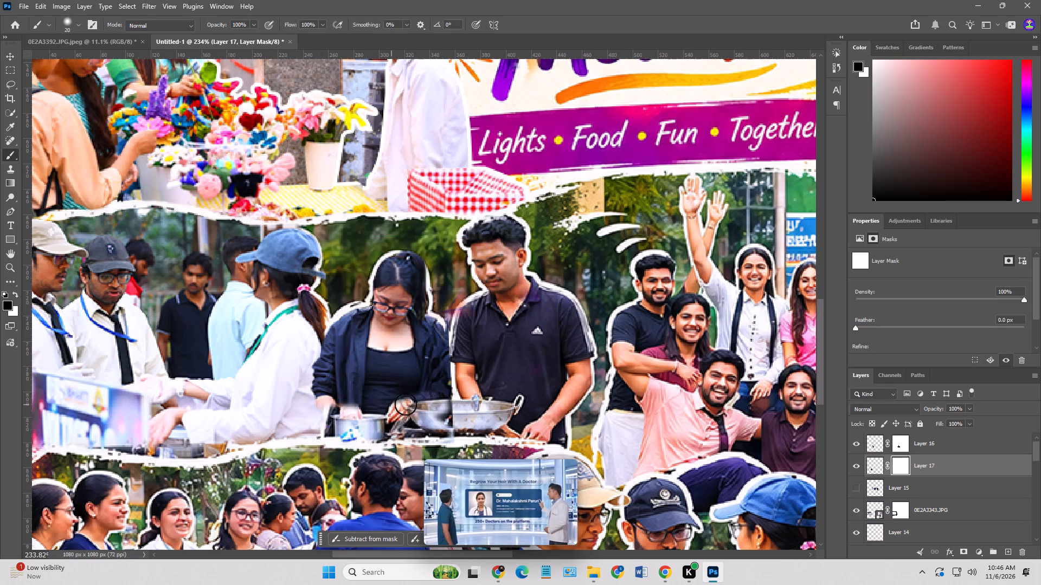
{"action": "left_click_drag", "start_coordinate": [406, 404], "coordinate": [348, 386]}
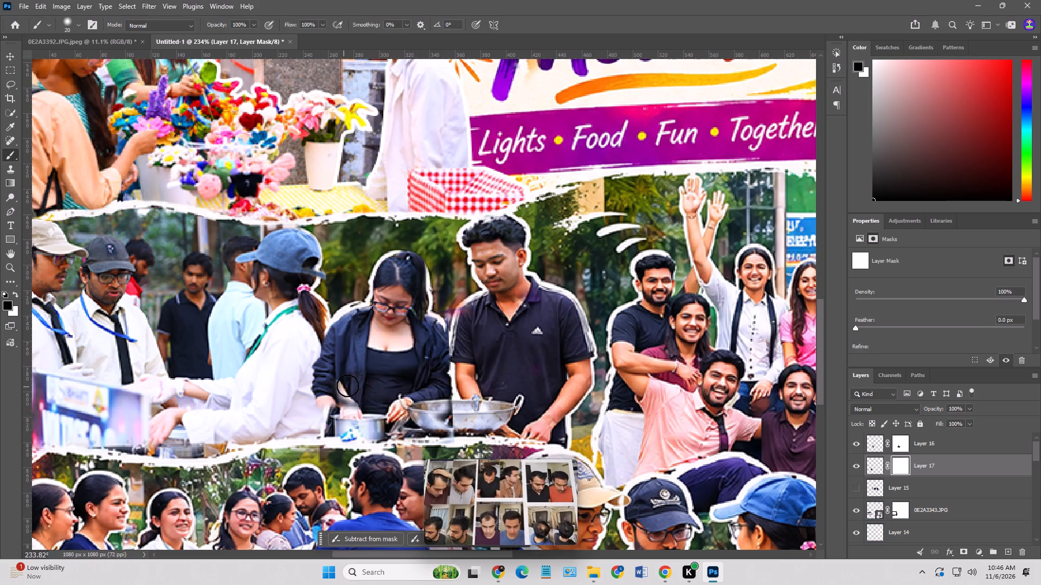
Mask away the woman's excess sleeve edges beside the blue-capped woman and the man, and blend around her wrists and the pan.
{"action": "left_click_drag", "start_coordinate": [348, 386], "coordinate": [324, 317]}
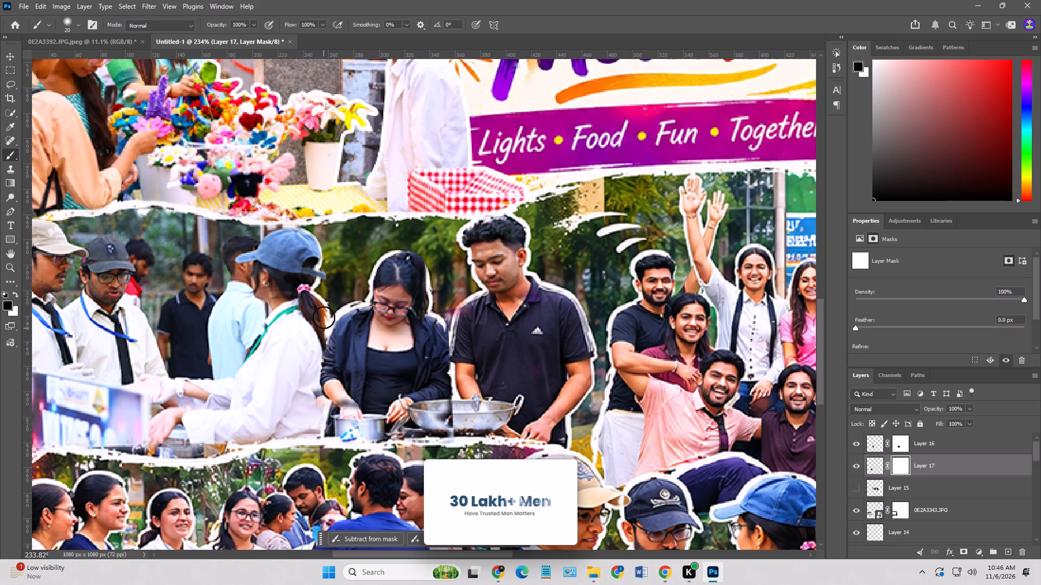
{"action": "left_click_drag", "start_coordinate": [324, 317], "coordinate": [453, 339]}
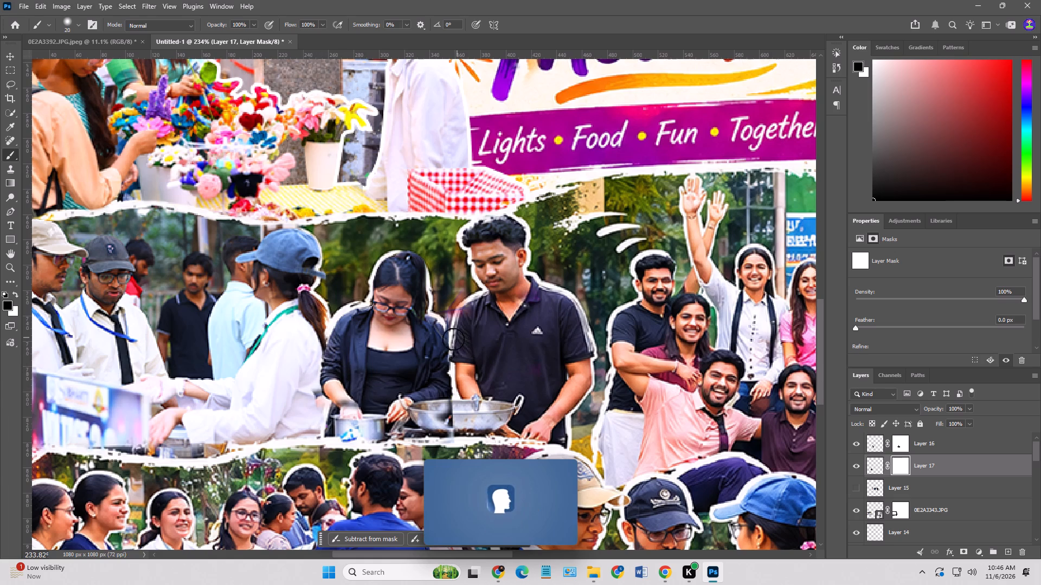
{"action": "left_click_drag", "start_coordinate": [453, 339], "coordinate": [409, 408]}
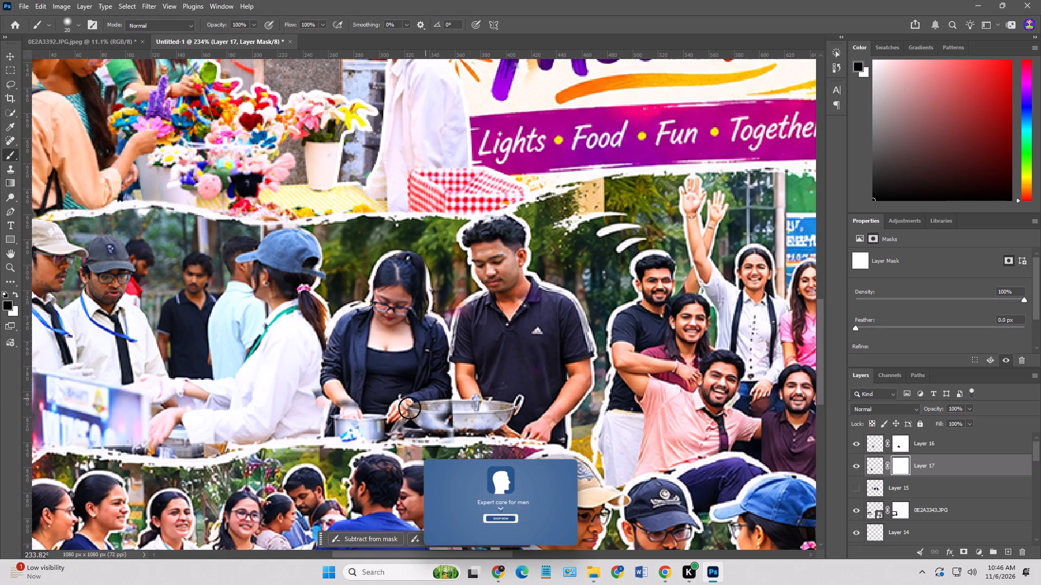
{"action": "left_click_drag", "start_coordinate": [409, 408], "coordinate": [317, 392]}
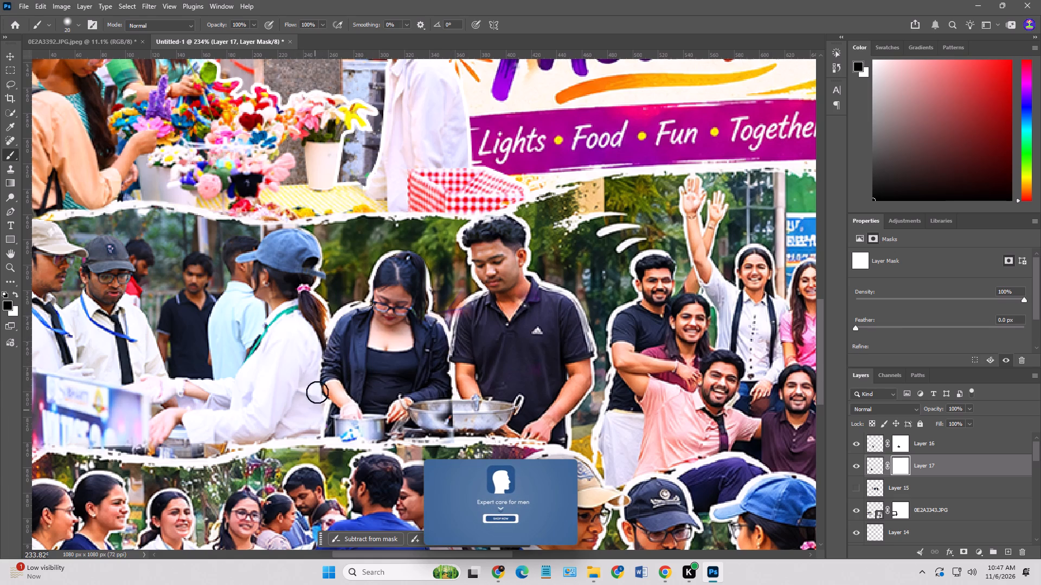
{"action": "left_click_drag", "start_coordinate": [317, 392], "coordinate": [370, 409]}
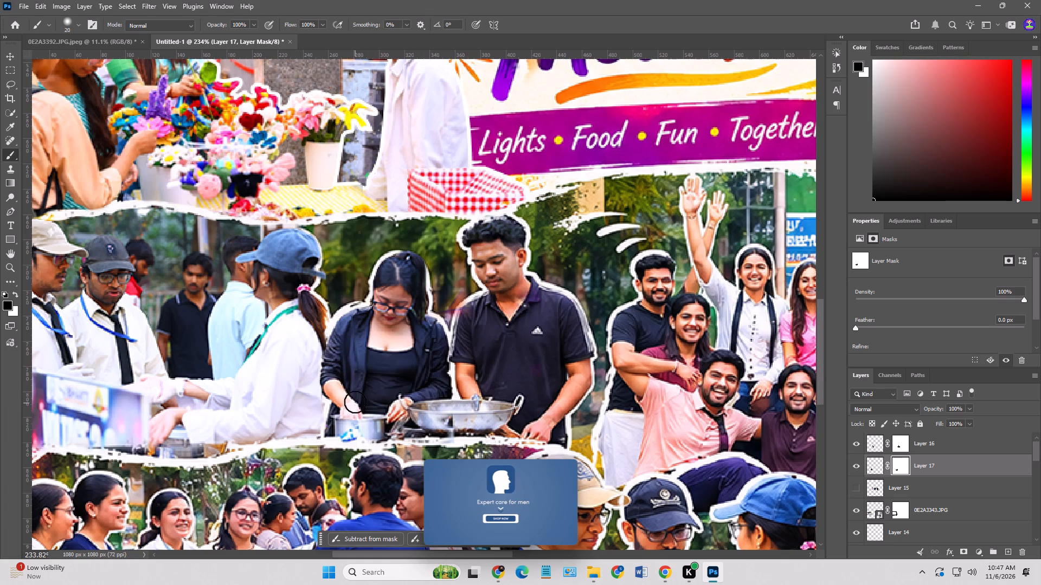
Scale the masked woman cutout on Layer 17 down to 98.44% to refine its fit within the white outline.
{"action": "scroll", "coordinate": [350, 395], "scroll_direction": "down", "scroll_amount": 6, "text": "alt"}
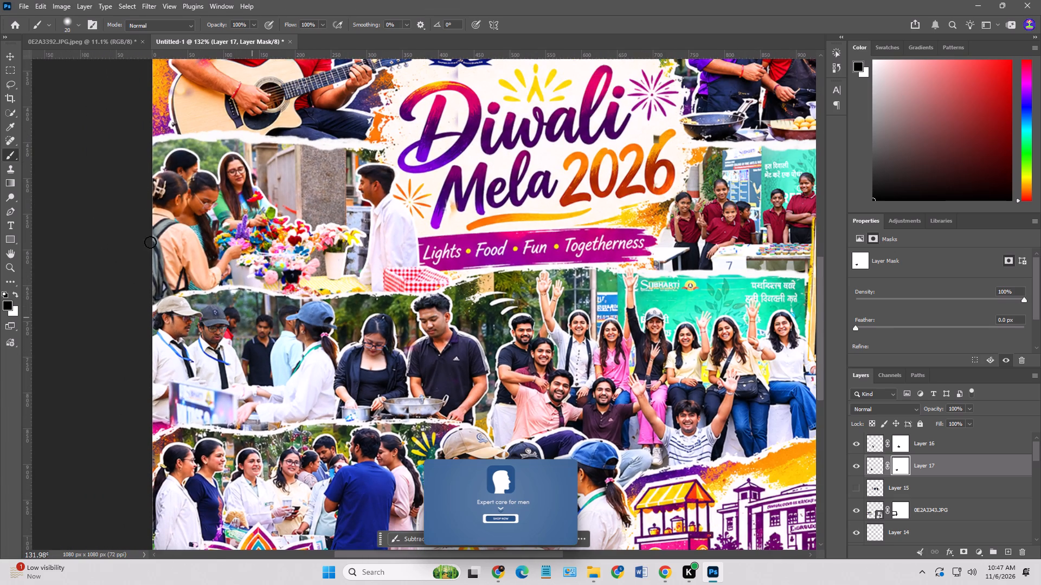
{"action": "left_click", "coordinate": [4, 55]}
{"action": "scroll", "coordinate": [389, 297], "scroll_direction": "up", "scroll_amount": 6, "text": "alt"}
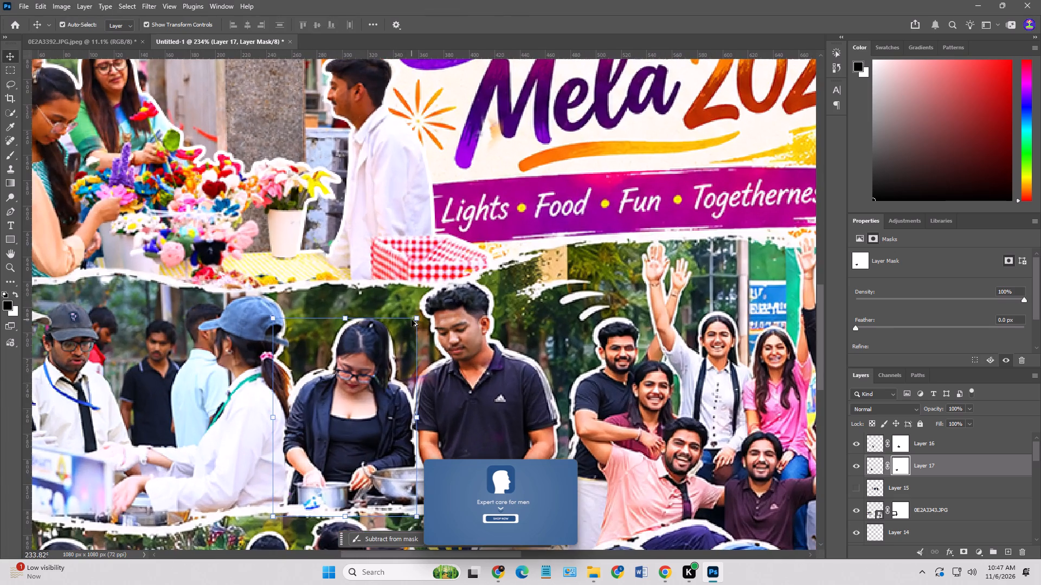
{"action": "left_click", "coordinate": [416, 315]}
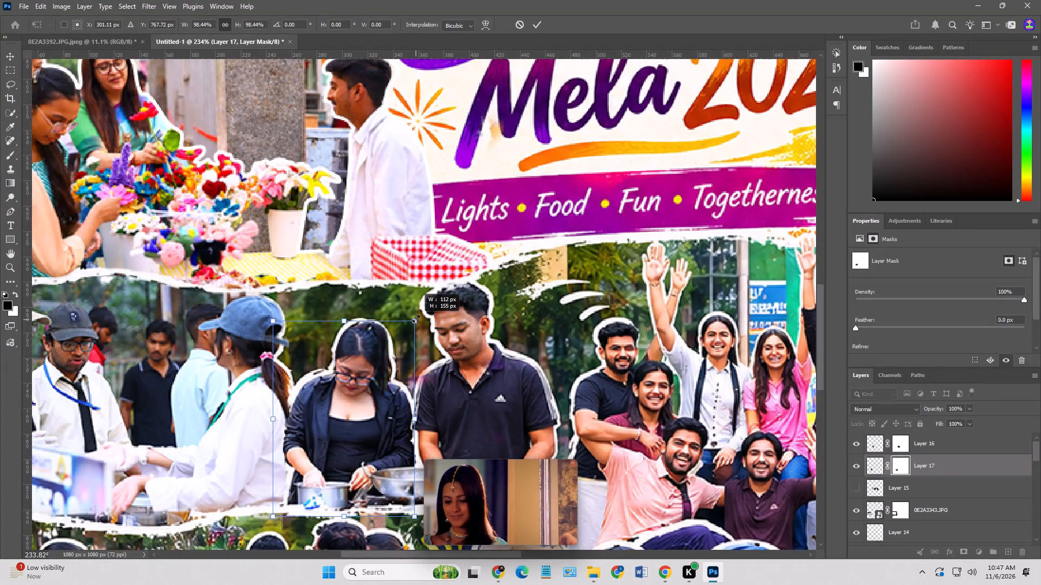
{"action": "left_click", "coordinate": [270, 322]}
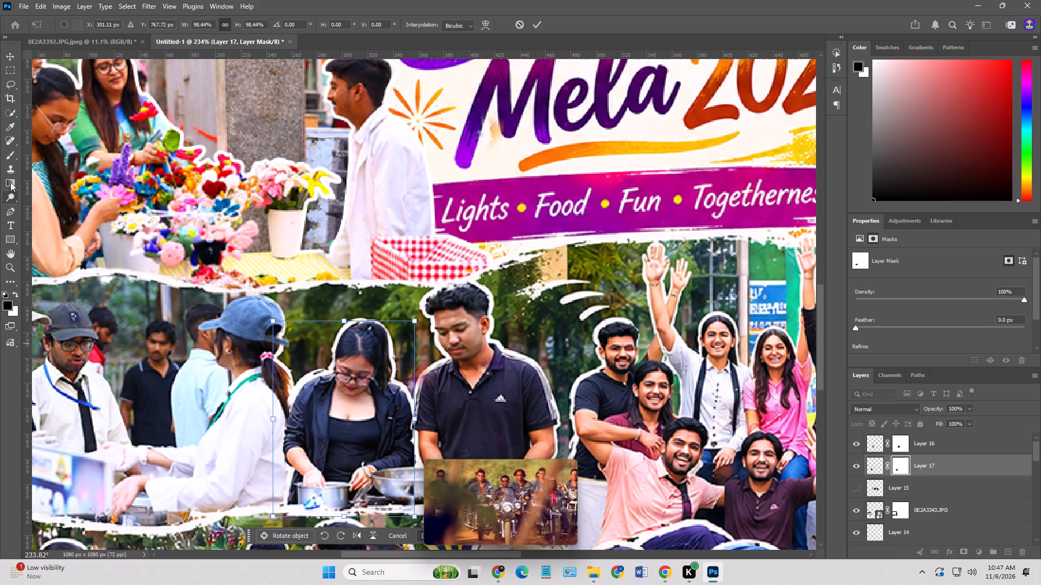
Keep the scaling and brush black on Layer 17's mask along the woman's sleeve edge beside the blue-capped woman.
{"action": "left_click", "coordinate": [9, 157]}
{"action": "left_click_drag", "start_coordinate": [281, 457], "coordinate": [289, 479]}
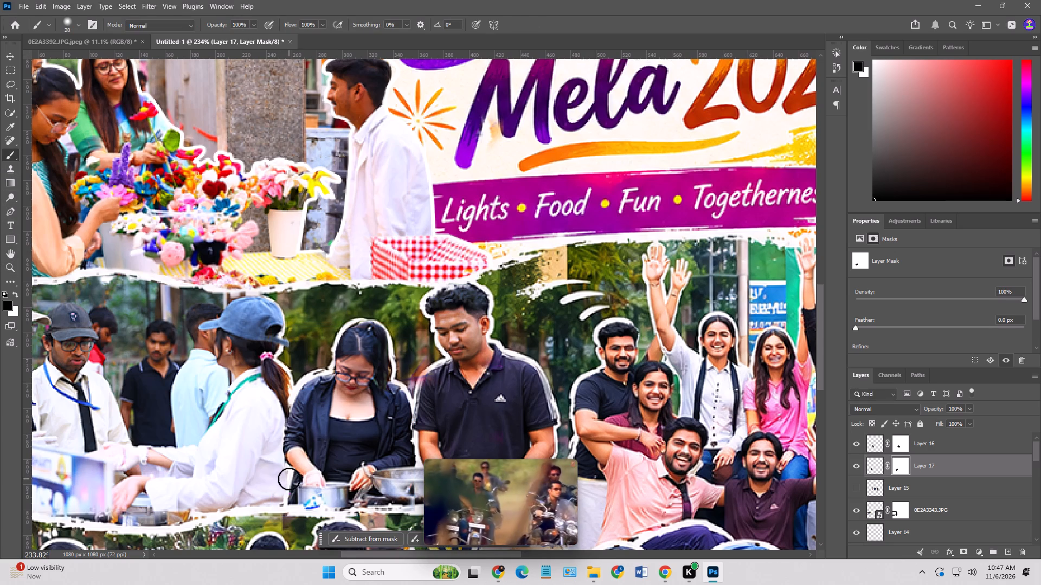
{"action": "left_click_drag", "start_coordinate": [289, 479], "coordinate": [278, 425]}
{"action": "left_click", "coordinate": [271, 410]}
{"action": "left_click_drag", "start_coordinate": [278, 406], "coordinate": [288, 420]}
{"action": "left_click_drag", "start_coordinate": [286, 413], "coordinate": [289, 419]}
{"action": "left_click_drag", "start_coordinate": [286, 400], "coordinate": [288, 407]}
{"action": "left_click_drag", "start_coordinate": [289, 404], "coordinate": [297, 428]}
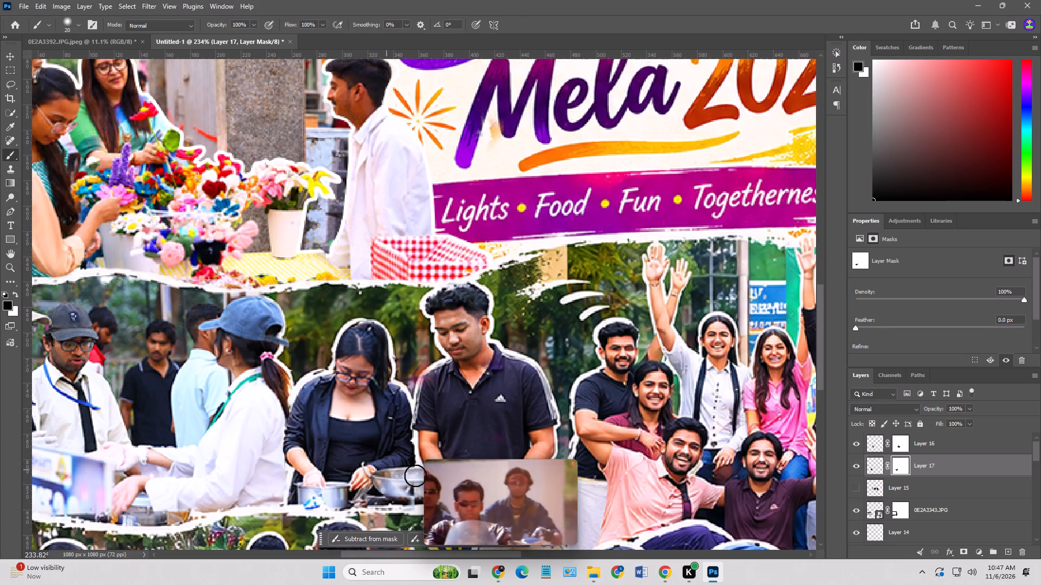
Mask the woman's other sleeve edge beside the man in the polo, continuing down her forearm to the pan and hand.
{"action": "left_click_drag", "start_coordinate": [413, 411], "coordinate": [413, 415]}
{"action": "left_click_drag", "start_coordinate": [413, 412], "coordinate": [409, 428]}
{"action": "left_click_drag", "start_coordinate": [408, 427], "coordinate": [394, 441]}
{"action": "left_click_drag", "start_coordinate": [390, 438], "coordinate": [373, 465]}
{"action": "left_click_drag", "start_coordinate": [372, 466], "coordinate": [362, 479]}
{"action": "left_click_drag", "start_coordinate": [356, 478], "coordinate": [345, 482]}
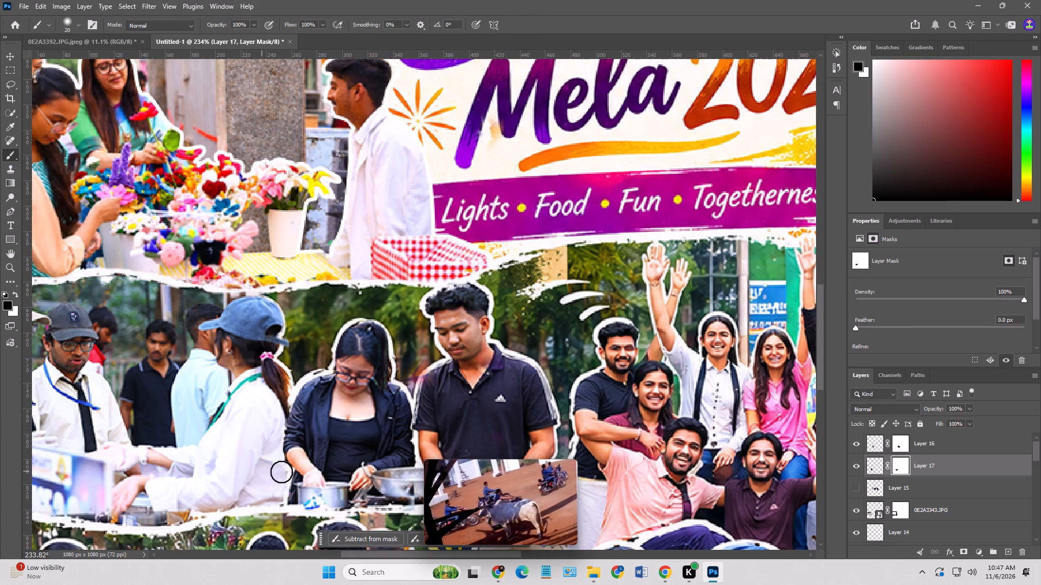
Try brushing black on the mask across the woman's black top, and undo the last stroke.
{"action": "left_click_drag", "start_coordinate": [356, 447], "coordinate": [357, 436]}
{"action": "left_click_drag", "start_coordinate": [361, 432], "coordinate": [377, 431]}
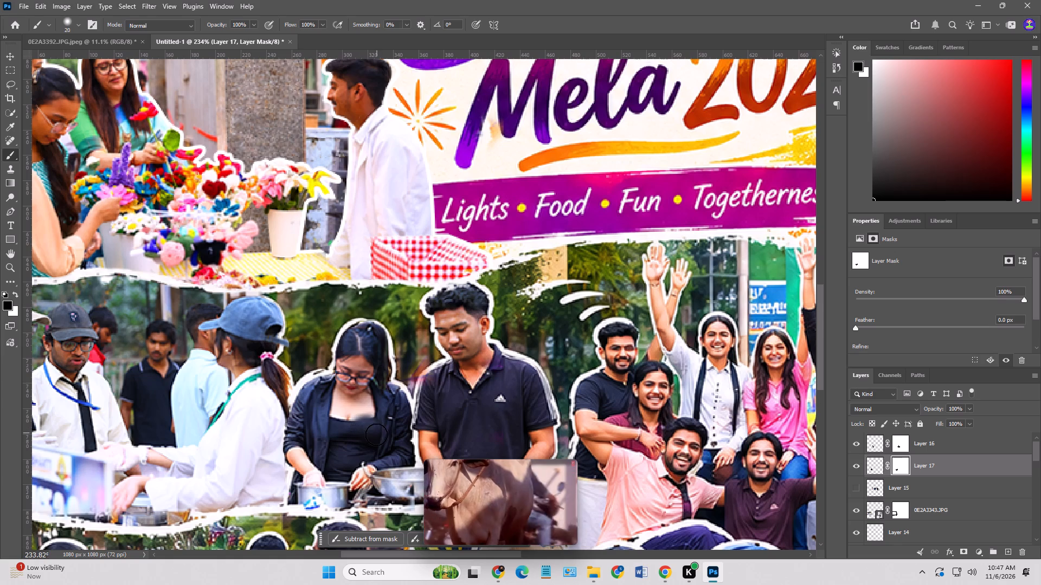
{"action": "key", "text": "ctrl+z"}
Brush Layer 17's mask along the woman's lower torso between her forearms to blend it above the pots.
{"action": "left_click_drag", "start_coordinate": [382, 439], "coordinate": [324, 458]}
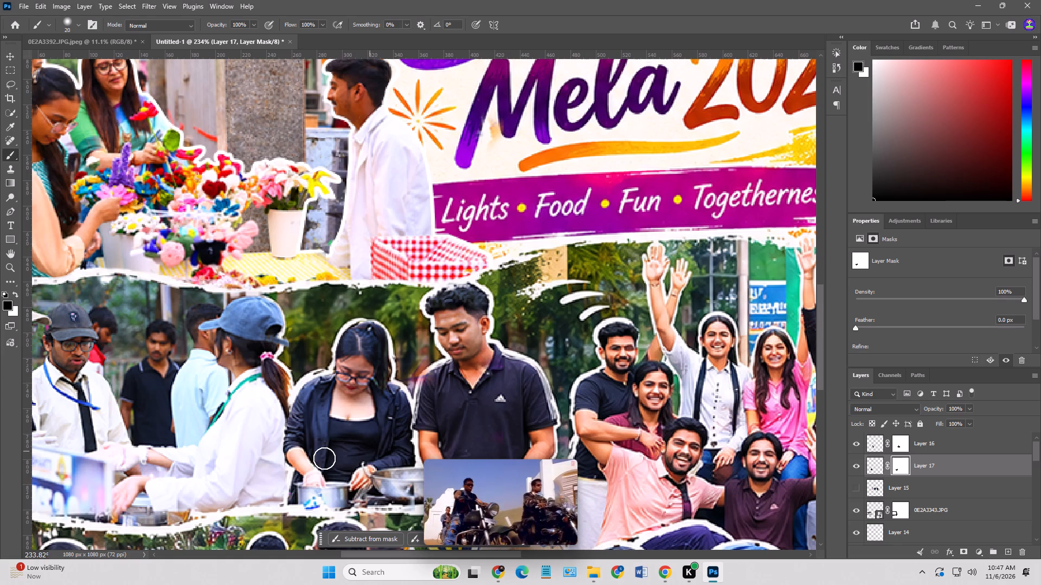
{"action": "left_click_drag", "start_coordinate": [324, 458], "coordinate": [320, 459]}
{"action": "left_click", "coordinate": [8, 57]}
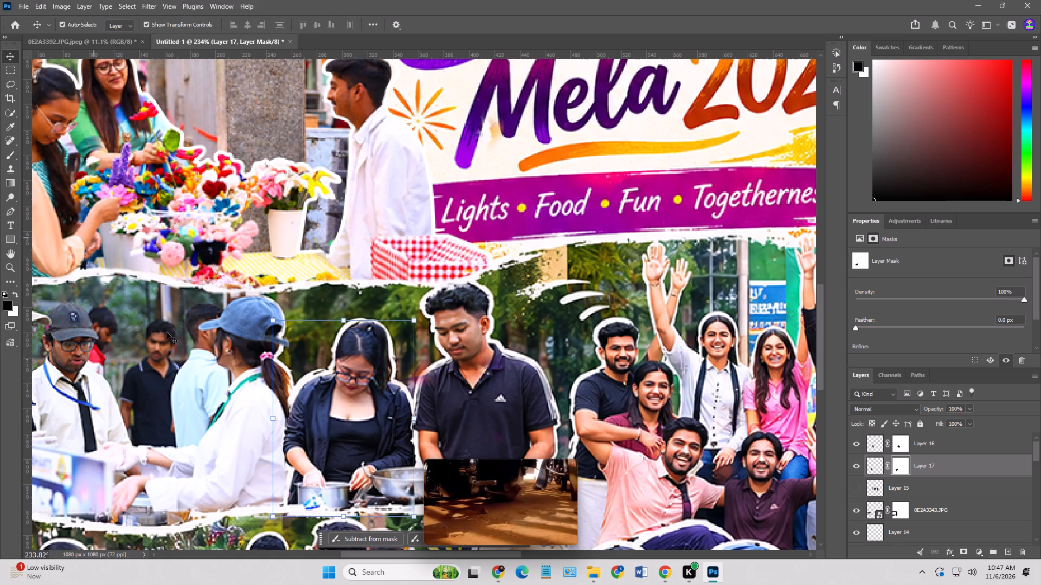
Lower the system sound volume slightly.
{"action": "left_click", "coordinate": [974, 569]}
{"action": "left_click", "coordinate": [945, 507]}
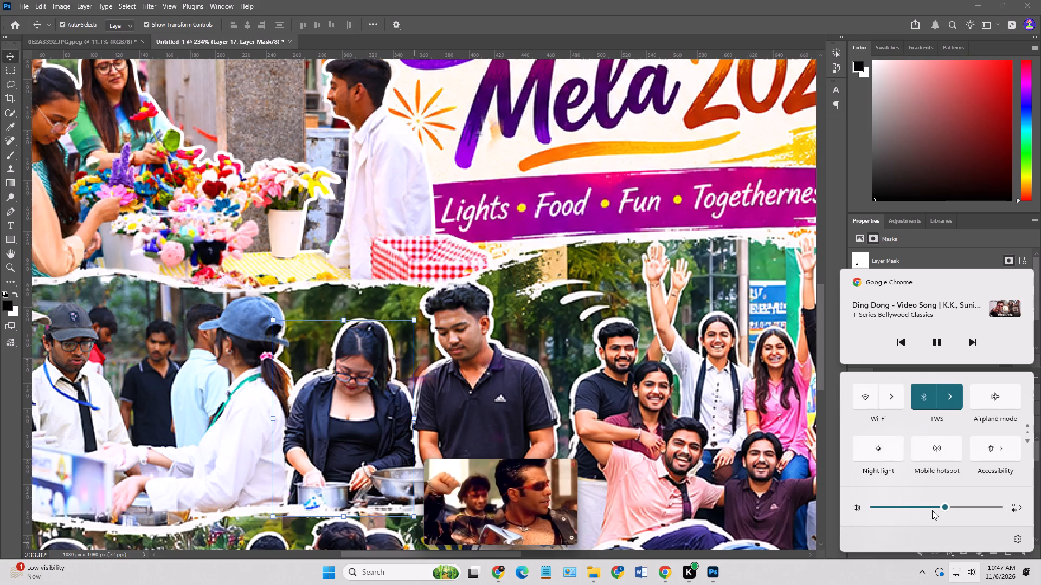
{"action": "left_click", "coordinate": [932, 510]}
Switch to the Pinterest window in Google Chrome.
{"action": "left_click", "coordinate": [661, 576]}
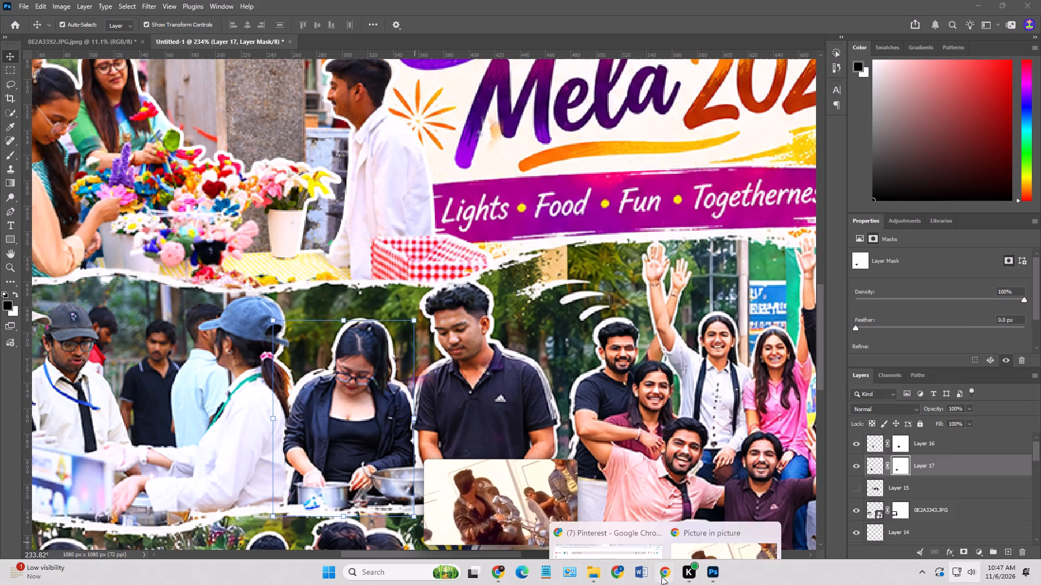
{"action": "left_click", "coordinate": [589, 528]}
{"action": "left_click", "coordinate": [666, 570]}
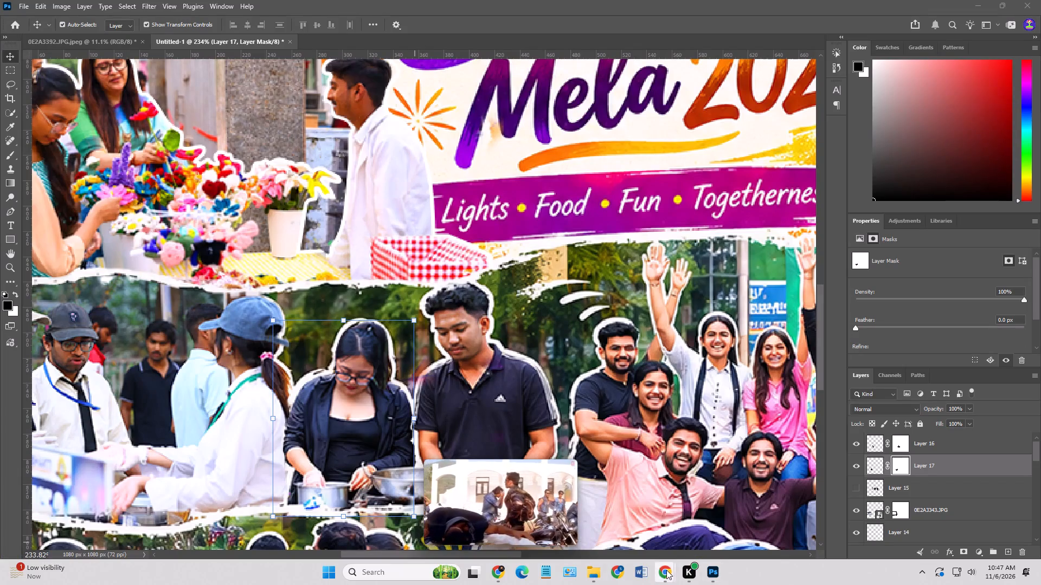
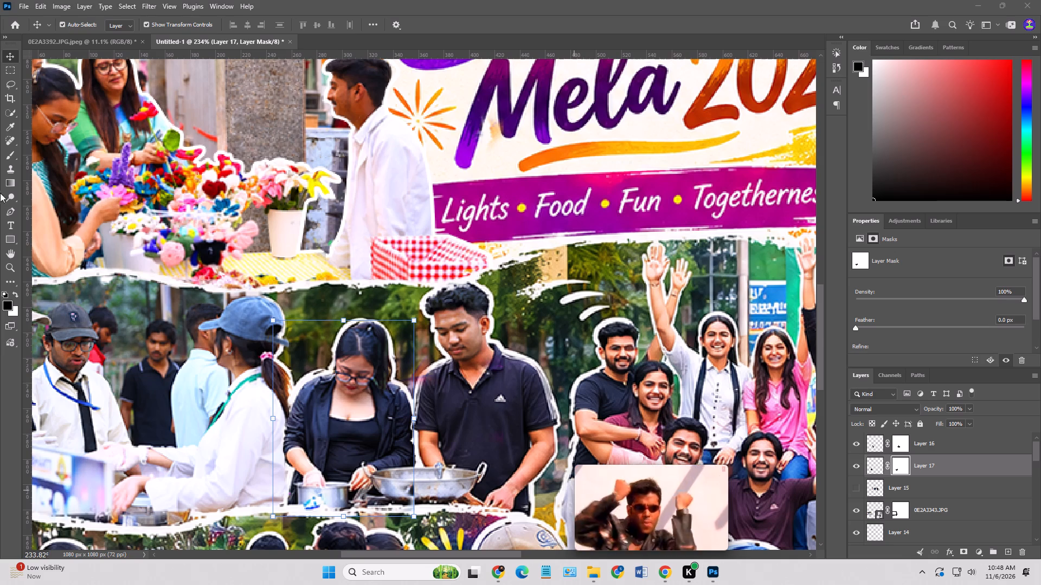
Brush black on the Layer 17 mask along the woman's sleeve and wrists and around the pan to blend her cutout.
{"action": "left_click", "coordinate": [8, 157]}
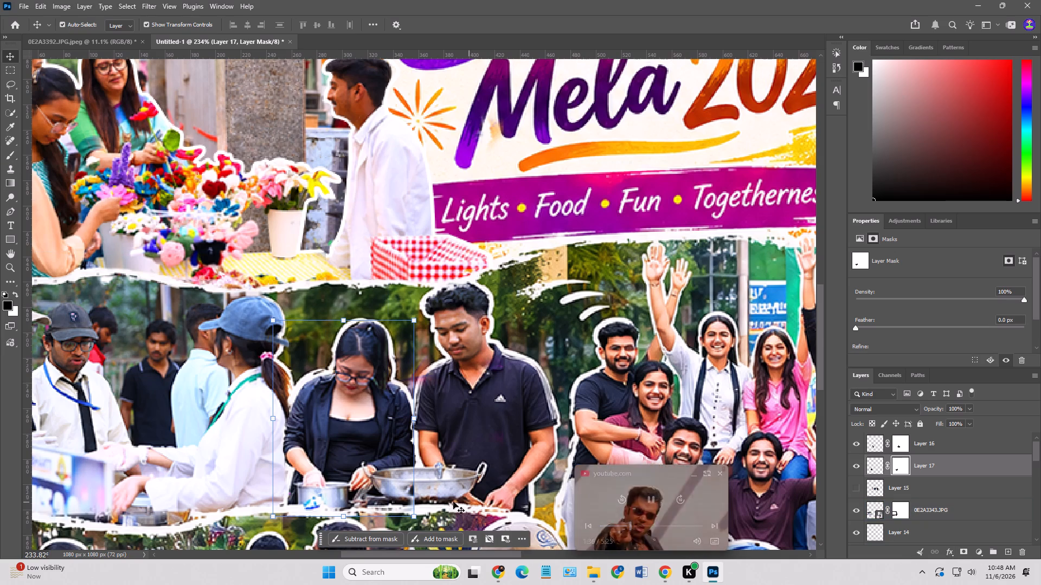
{"action": "left_click", "coordinate": [10, 153]}
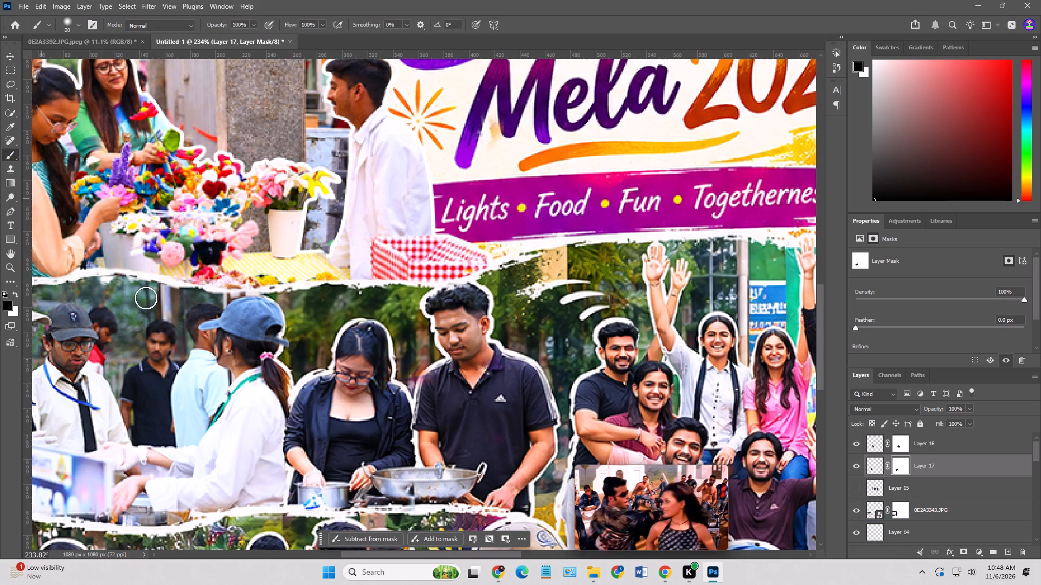
{"action": "left_click_drag", "start_coordinate": [305, 477], "coordinate": [316, 478]}
{"action": "left_click_drag", "start_coordinate": [304, 461], "coordinate": [320, 468]}
{"action": "double_click", "coordinate": [299, 446]}
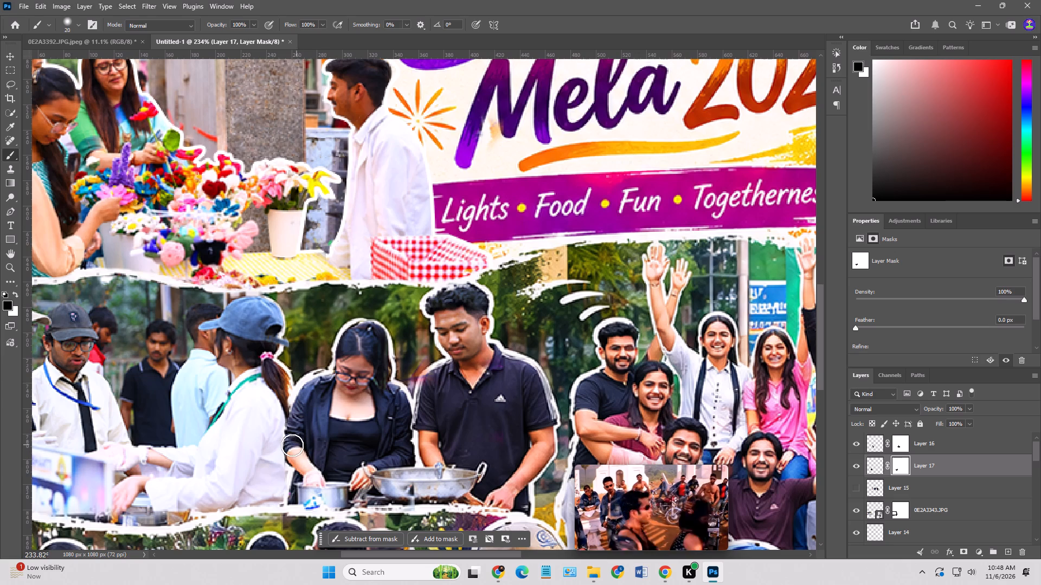
{"action": "left_click_drag", "start_coordinate": [290, 442], "coordinate": [286, 458]}
{"action": "left_click_drag", "start_coordinate": [363, 469], "coordinate": [362, 474]}
{"action": "left_click_drag", "start_coordinate": [363, 473], "coordinate": [363, 480]}
{"action": "scroll", "coordinate": [388, 457], "scroll_direction": "down", "scroll_amount": 6}
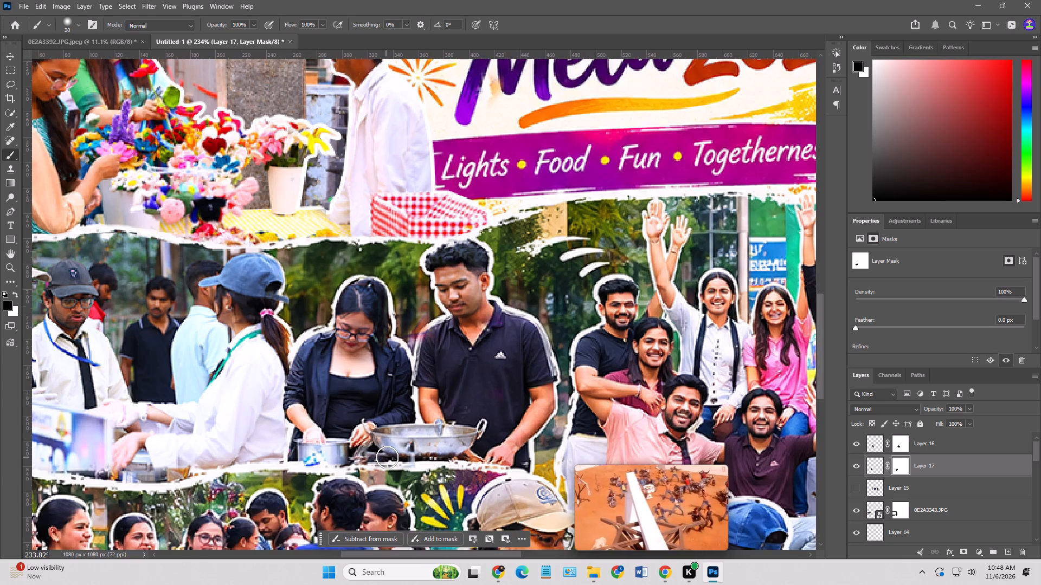
{"action": "left_click", "coordinate": [895, 467]}
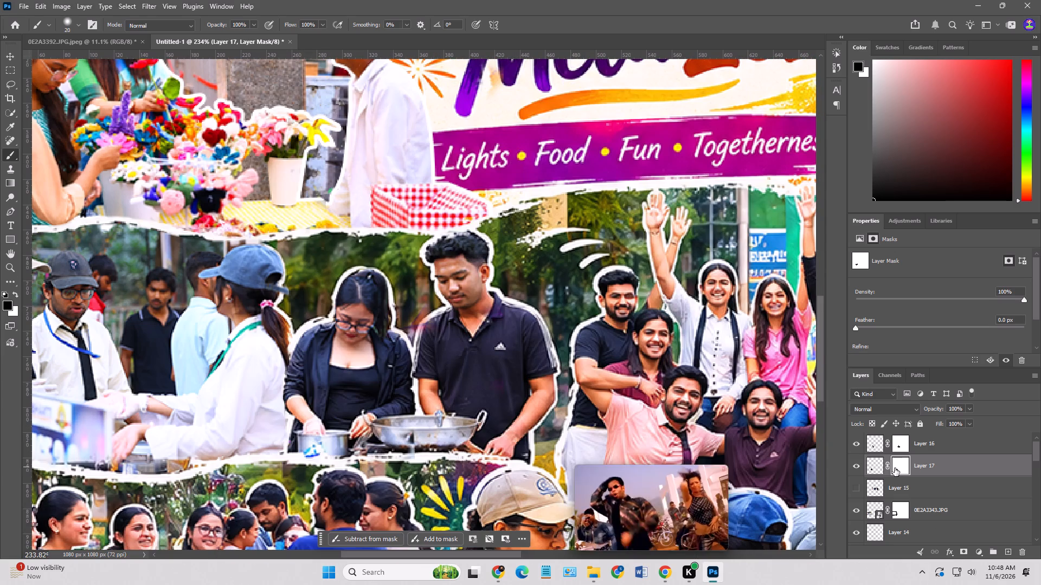
{"action": "left_click_drag", "start_coordinate": [427, 437], "coordinate": [389, 430]}
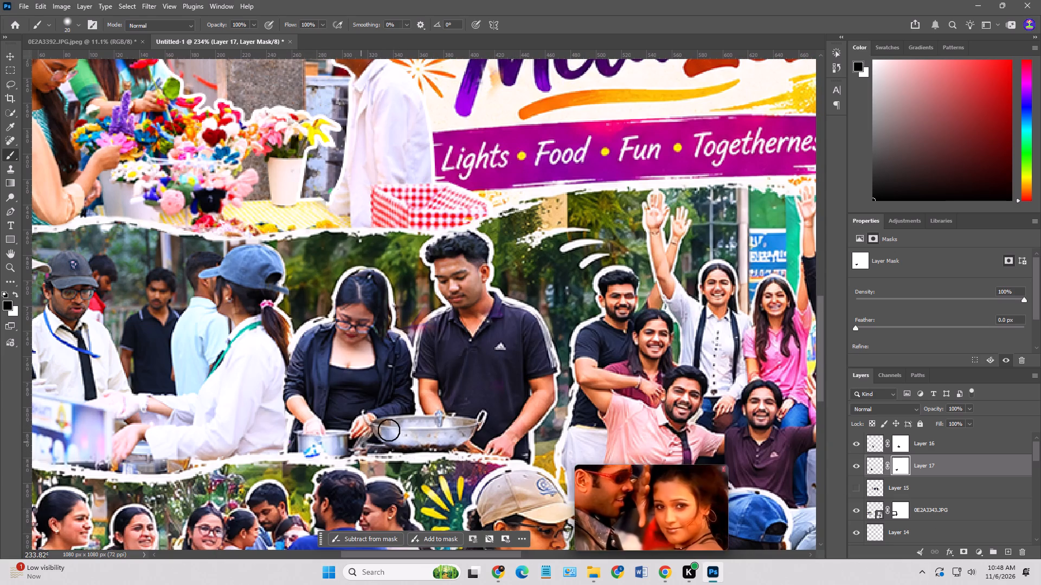
{"action": "left_click_drag", "start_coordinate": [389, 430], "coordinate": [481, 398]}
Deselect the layer and examine the whole collage with the blended man and woman at the cooking stall.
{"action": "scroll", "coordinate": [417, 396], "scroll_direction": "down", "scroll_amount": 4}
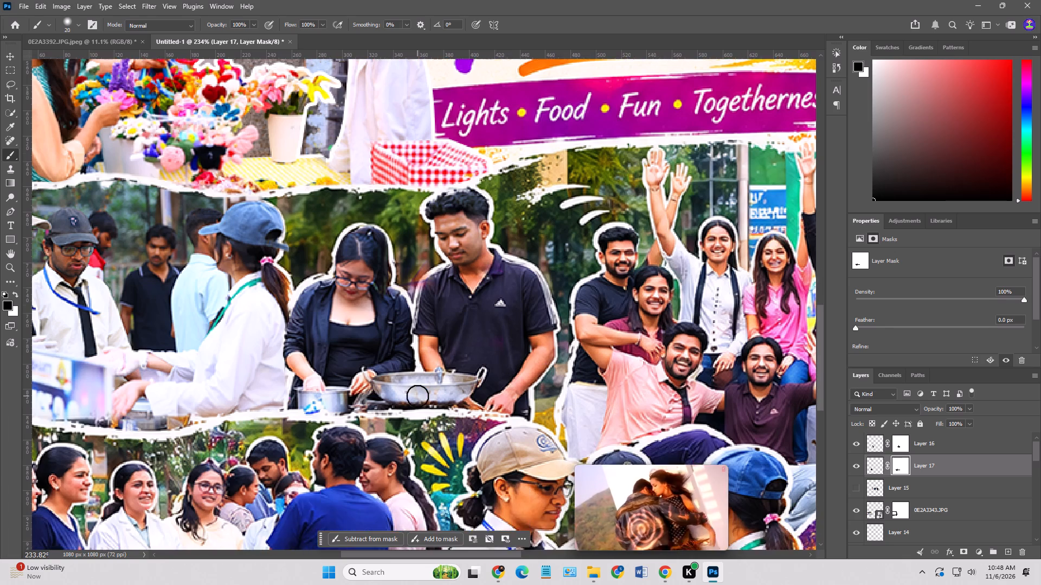
{"action": "scroll", "coordinate": [417, 396], "scroll_direction": "down", "scroll_amount": 7}
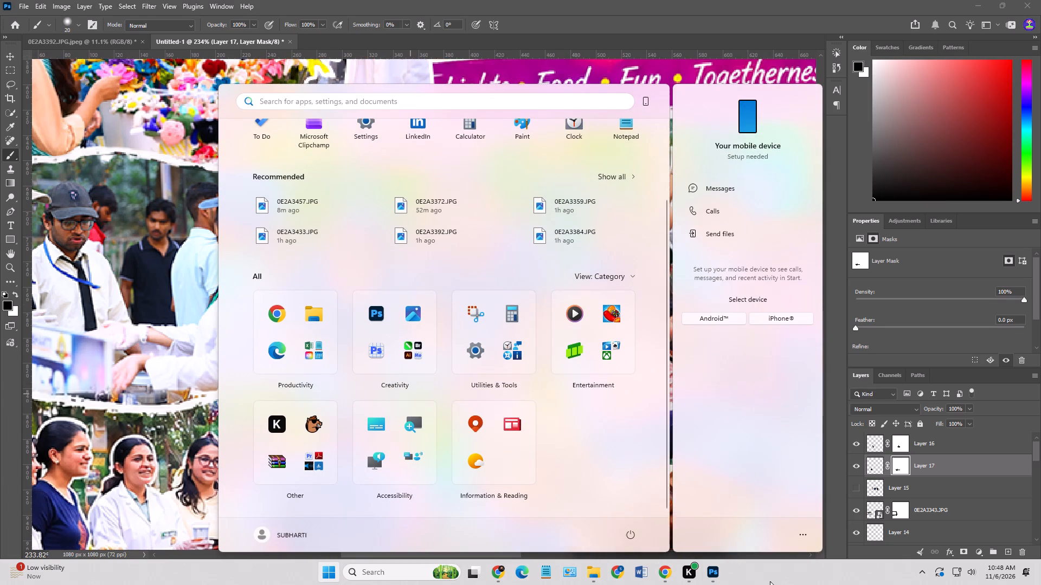
{"action": "left_click", "coordinate": [773, 580]}
{"action": "scroll", "coordinate": [409, 430], "scroll_direction": "down", "scroll_amount": 5, "text": "alt"}
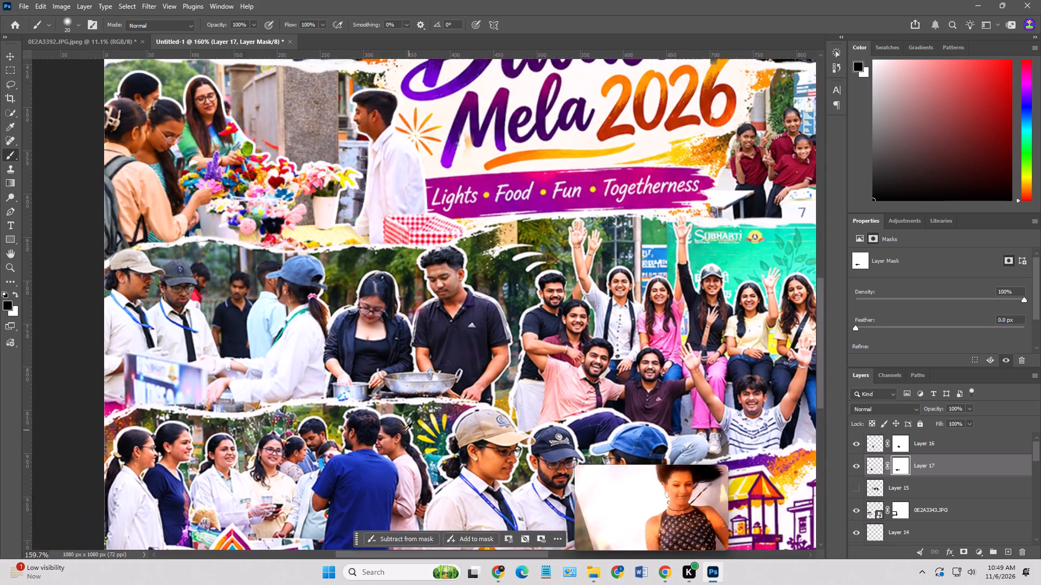
{"action": "scroll", "coordinate": [404, 431], "scroll_direction": "down", "scroll_amount": 5, "text": "alt"}
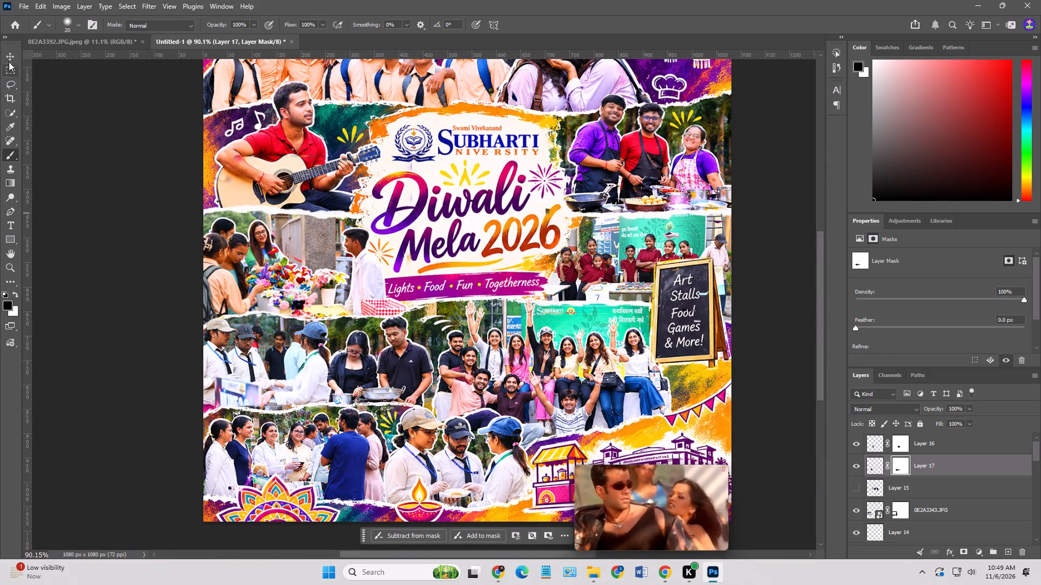
{"action": "left_click", "coordinate": [6, 53]}
{"action": "left_click", "coordinate": [59, 175]}
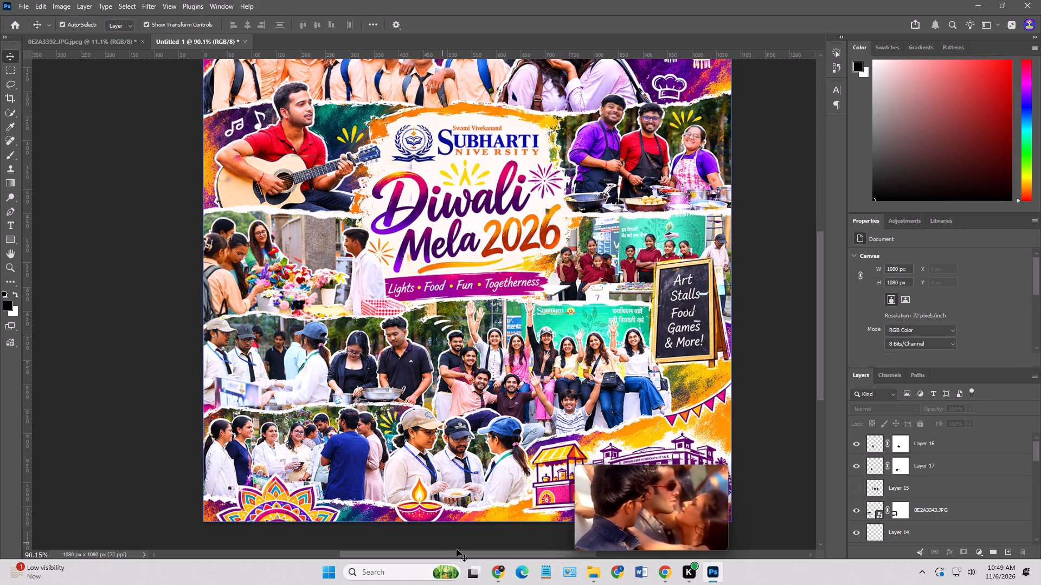
Lighten the man's face and upper shirt on Layer 16 with the Dodge tool at a 125 px brush size.
{"action": "left_click", "coordinate": [7, 198]}
{"action": "left_click", "coordinate": [874, 443]}
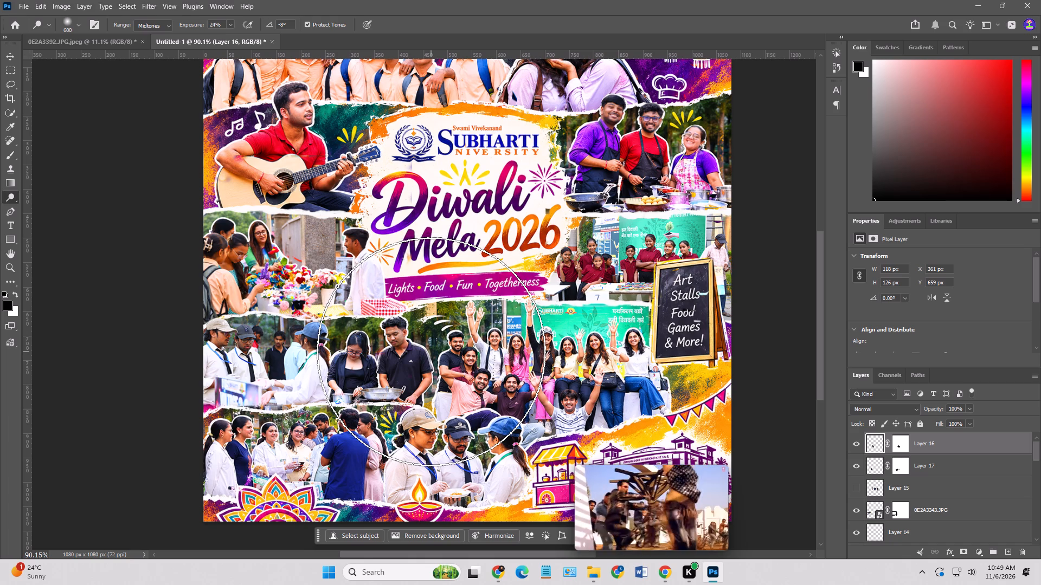
{"action": "key", "text": "bracketleft"}
{"action": "key", "text": "bracketleft"}
{"action": "key", "text": "bracketleft"}
{"action": "key", "text": "bracketleft"}
{"action": "key", "text": "bracketleft"}
{"action": "key", "text": "bracketleft"}
{"action": "key", "text": "bracketleft"}
{"action": "key", "text": "bracketleft"}
{"action": "key", "text": "bracketleft"}
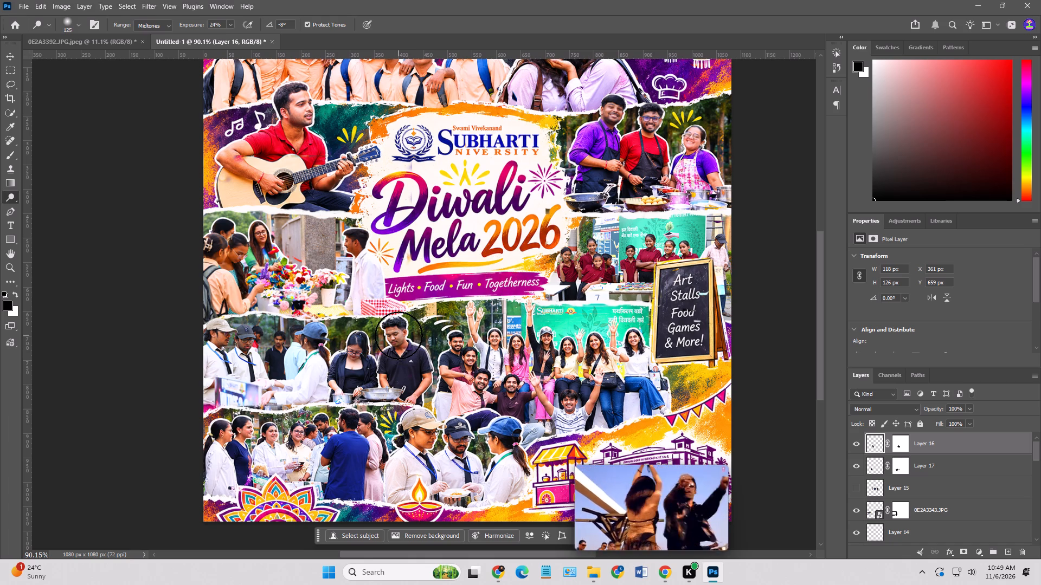
{"action": "double_click", "coordinate": [398, 335]}
{"action": "left_click", "coordinate": [403, 343]}
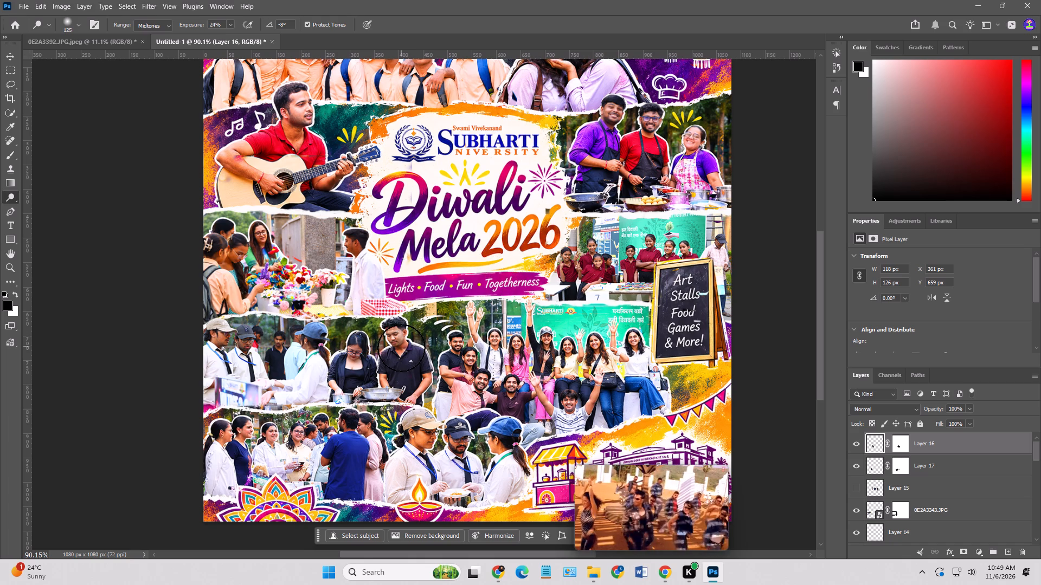
{"action": "left_click", "coordinate": [401, 348]}
{"action": "left_click", "coordinate": [10, 51]}
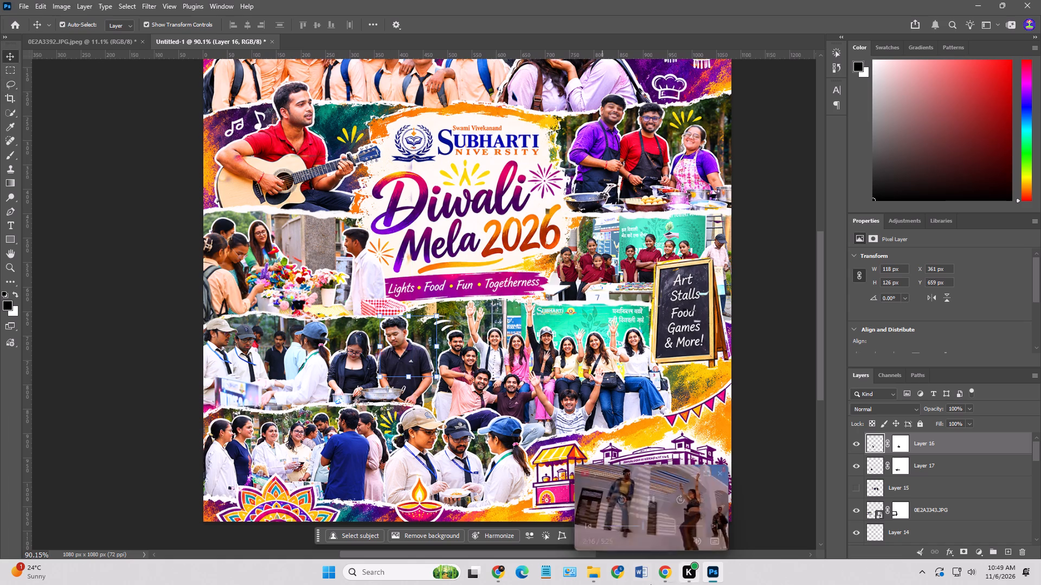
Place 0E2A3338.JPG from Downloads over the cheering group, scaled to 6.51% with its centre at about X 694, Y 768 px.
{"action": "left_click", "coordinate": [597, 573]}
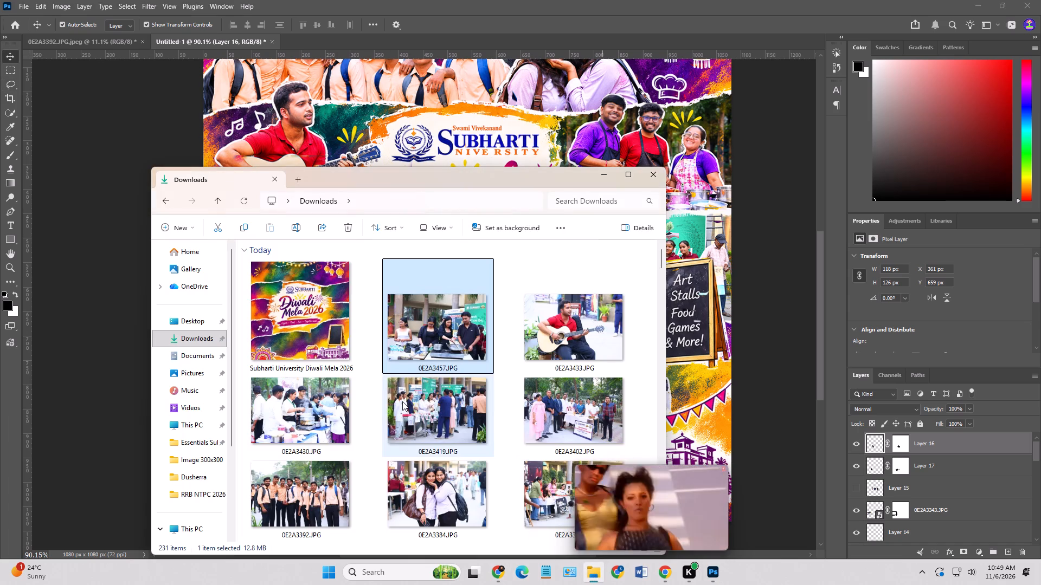
{"action": "scroll", "coordinate": [378, 386], "scroll_direction": "down", "scroll_amount": 1}
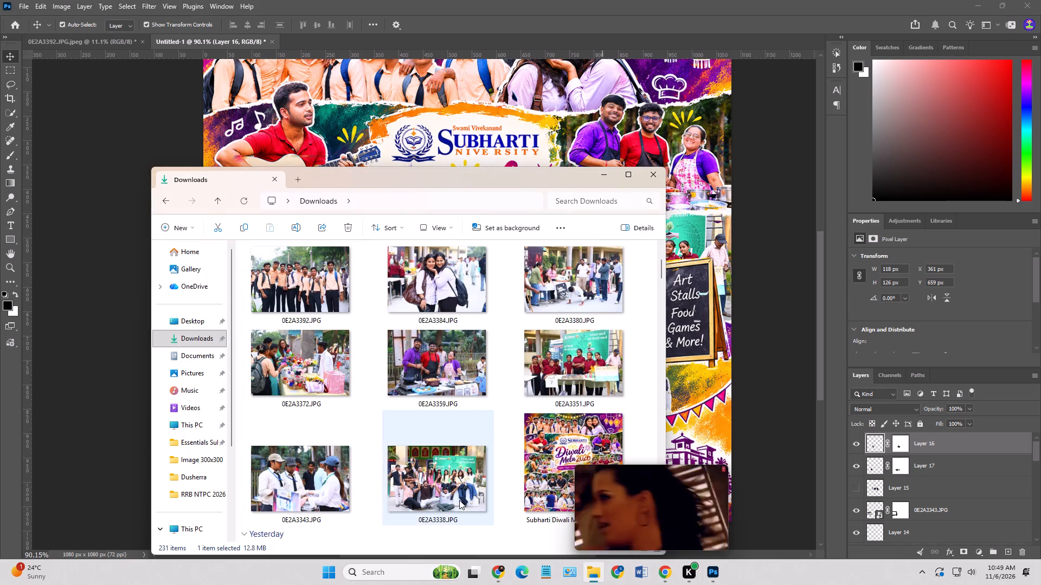
{"action": "left_click_drag", "start_coordinate": [435, 477], "coordinate": [549, 438]}
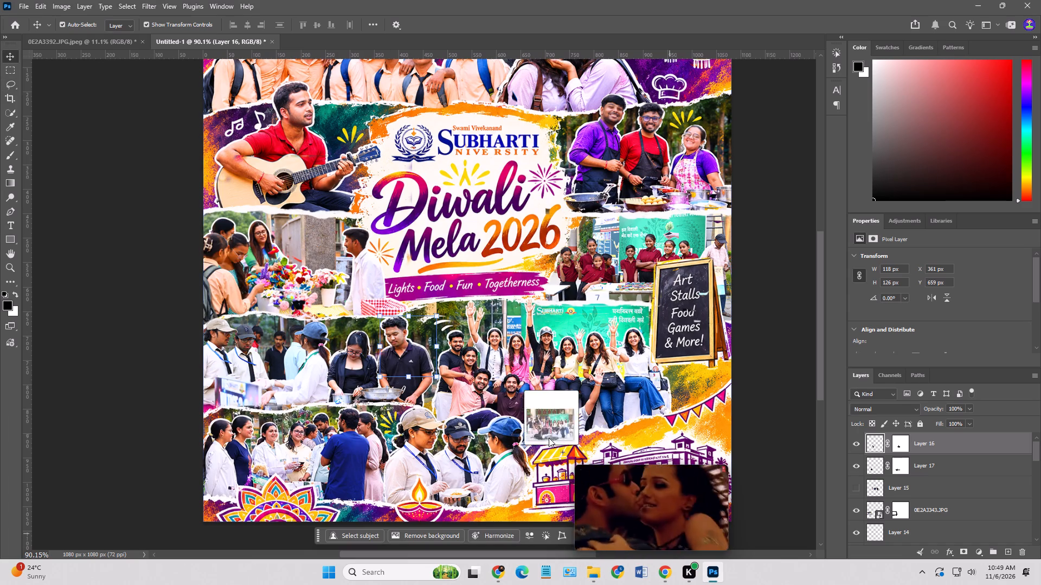
{"action": "left_click_drag", "start_coordinate": [549, 438], "coordinate": [524, 402]}
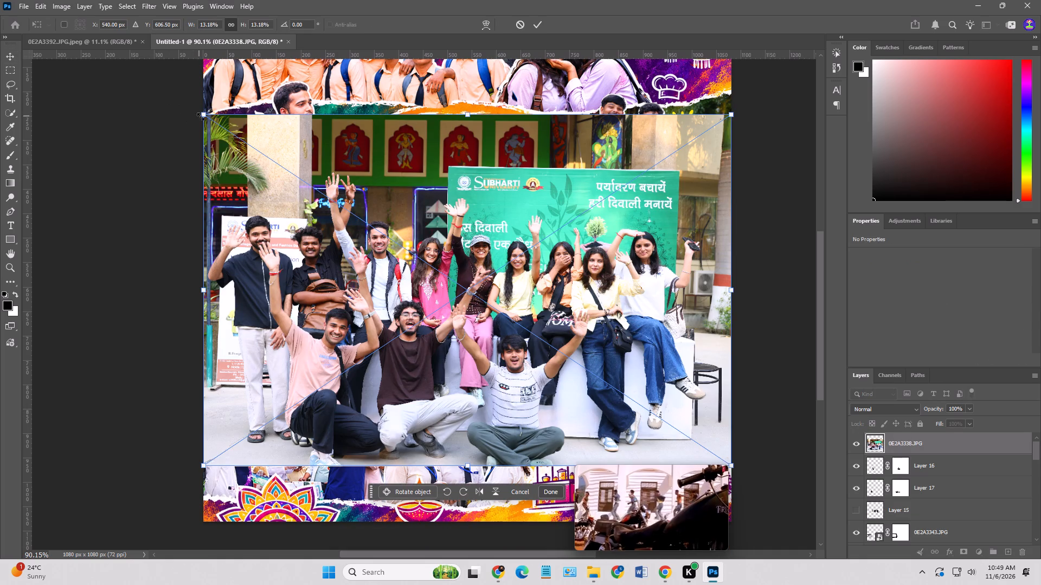
{"action": "left_click_drag", "start_coordinate": [201, 116], "coordinate": [482, 275]}
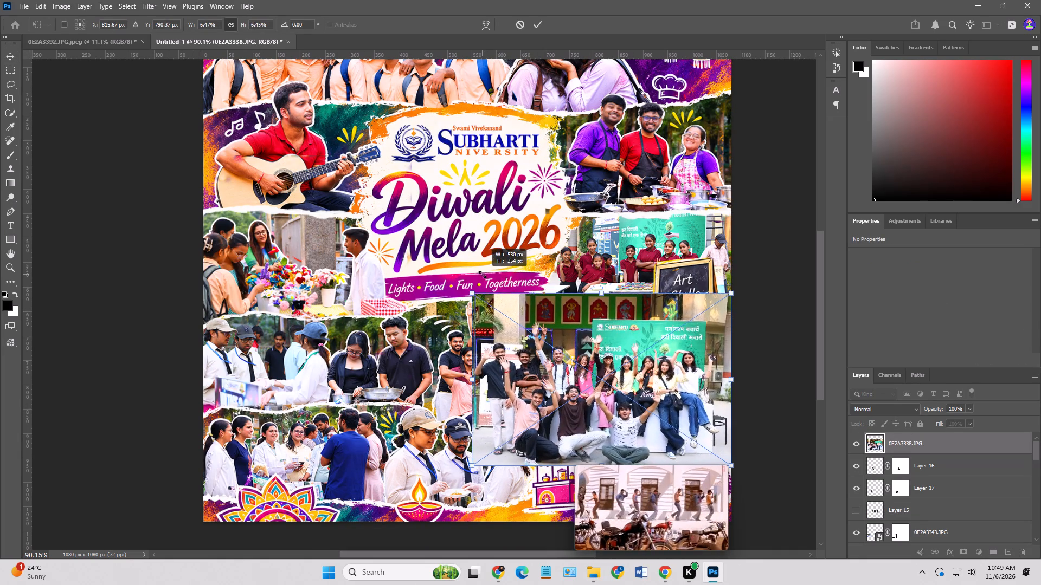
{"action": "left_click_drag", "start_coordinate": [482, 275], "coordinate": [482, 274]}
{"action": "left_click_drag", "start_coordinate": [577, 358], "coordinate": [654, 366]}
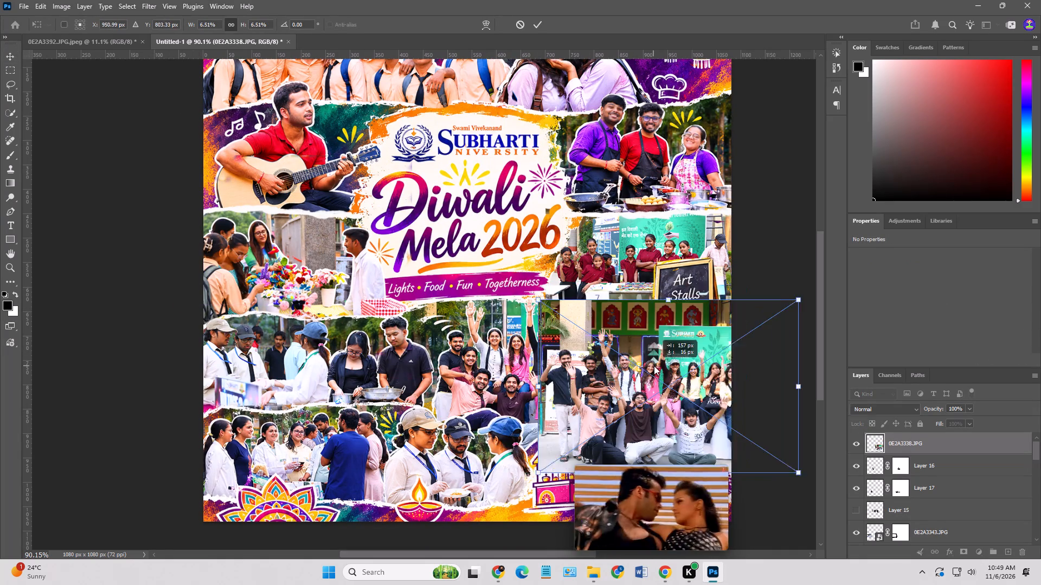
{"action": "left_click_drag", "start_coordinate": [654, 366], "coordinate": [518, 341]}
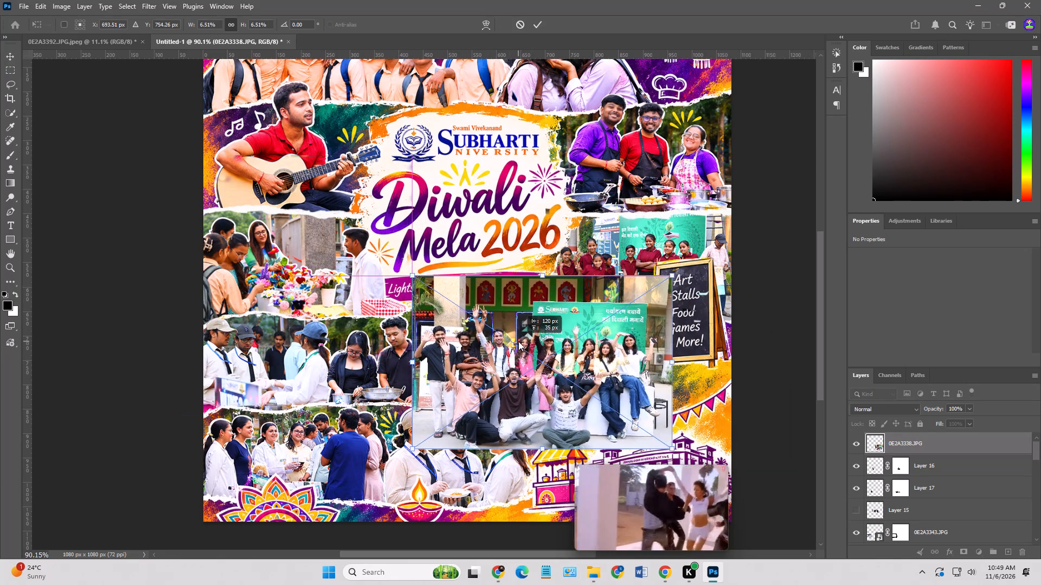
{"action": "left_click_drag", "start_coordinate": [518, 341], "coordinate": [520, 346]}
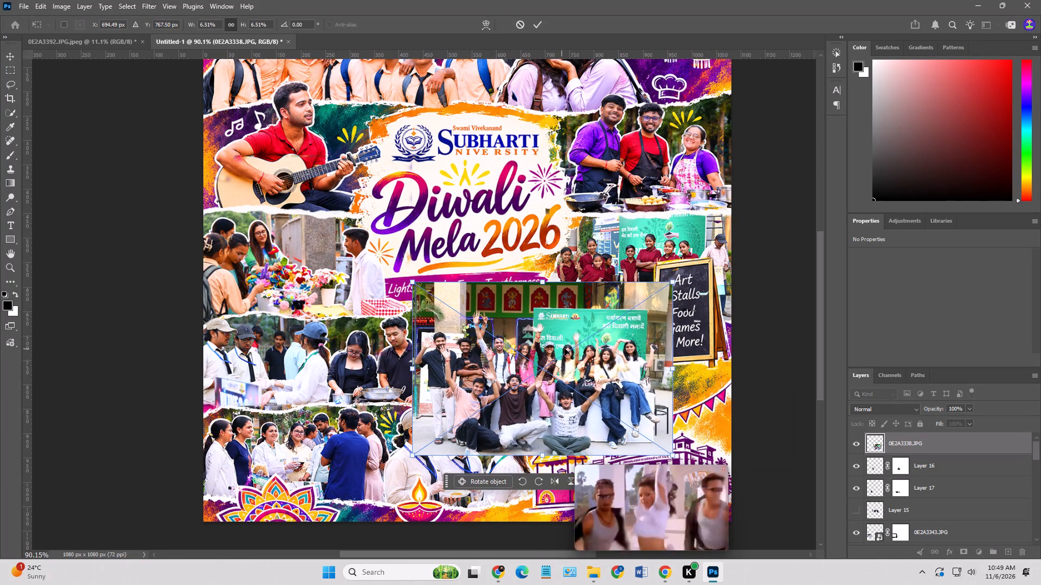
{"action": "key", "text": "Return"}
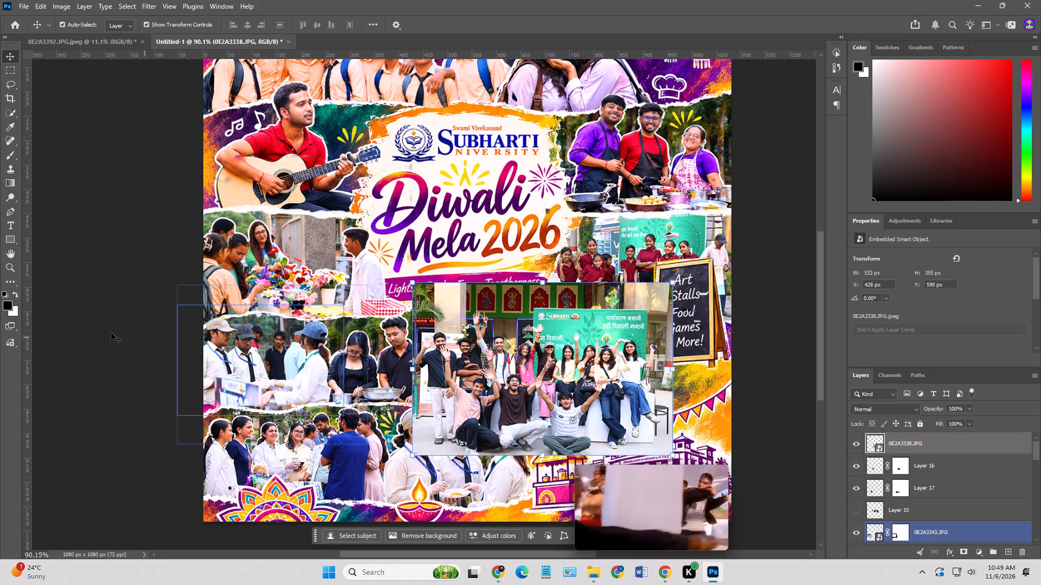
Move the 0E2A3338.JPG layer between Layer 14 and 0E2A3351.JPG, check its placement, and leave it hidden.
{"action": "left_click", "coordinate": [858, 444]}
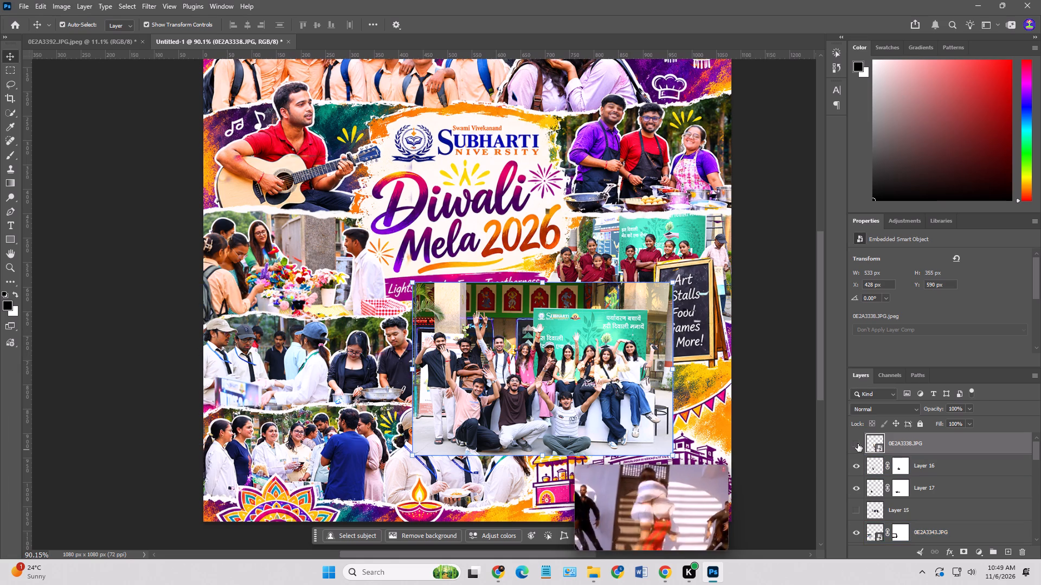
{"action": "left_click_drag", "start_coordinate": [916, 435], "coordinate": [916, 444]}
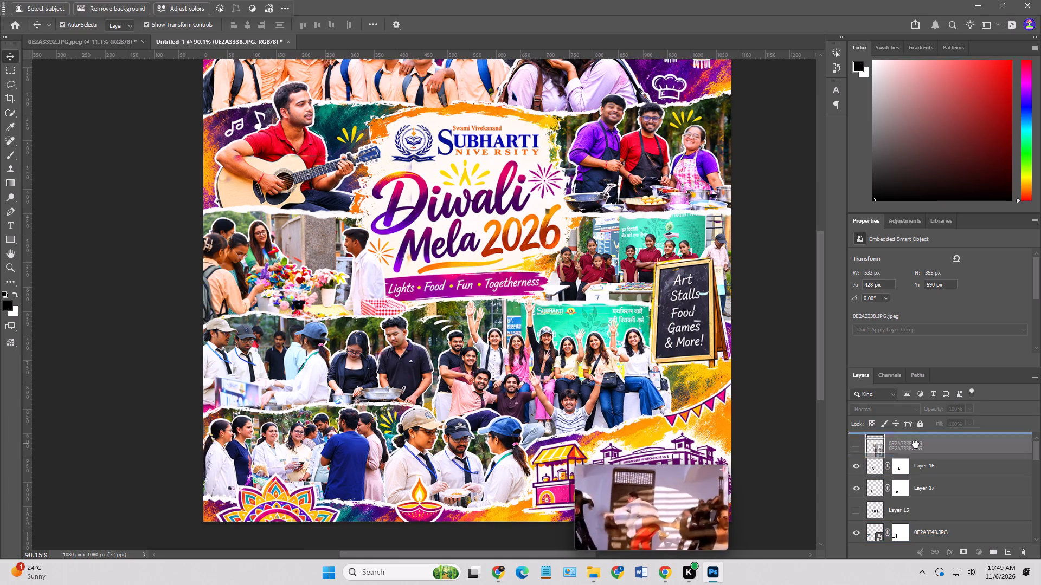
{"action": "left_click_drag", "start_coordinate": [916, 444], "coordinate": [891, 495]}
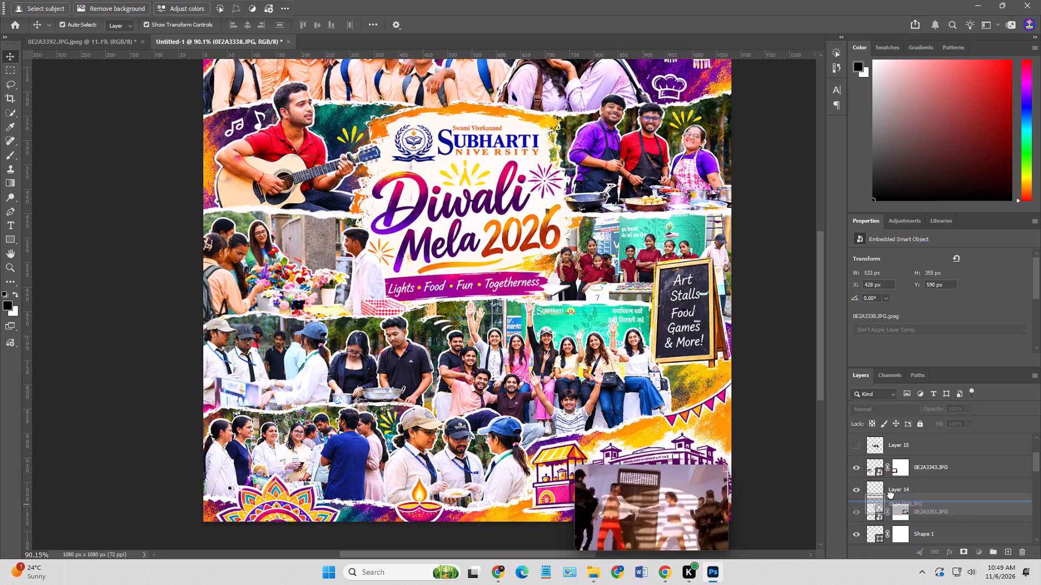
{"action": "left_click_drag", "start_coordinate": [891, 495], "coordinate": [890, 493]}
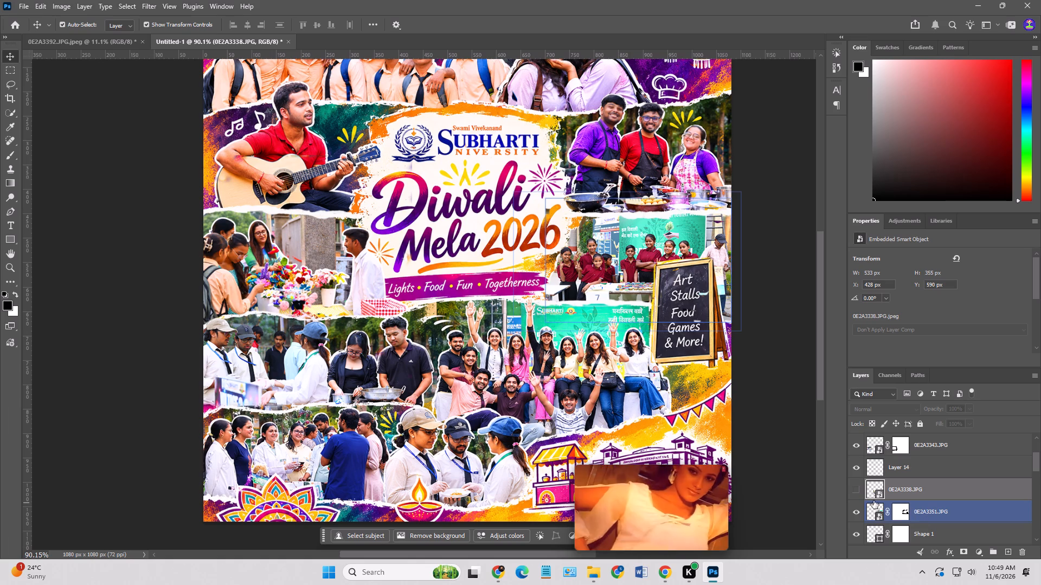
{"action": "left_click", "coordinate": [847, 487]}
{"action": "left_click", "coordinate": [858, 491]}
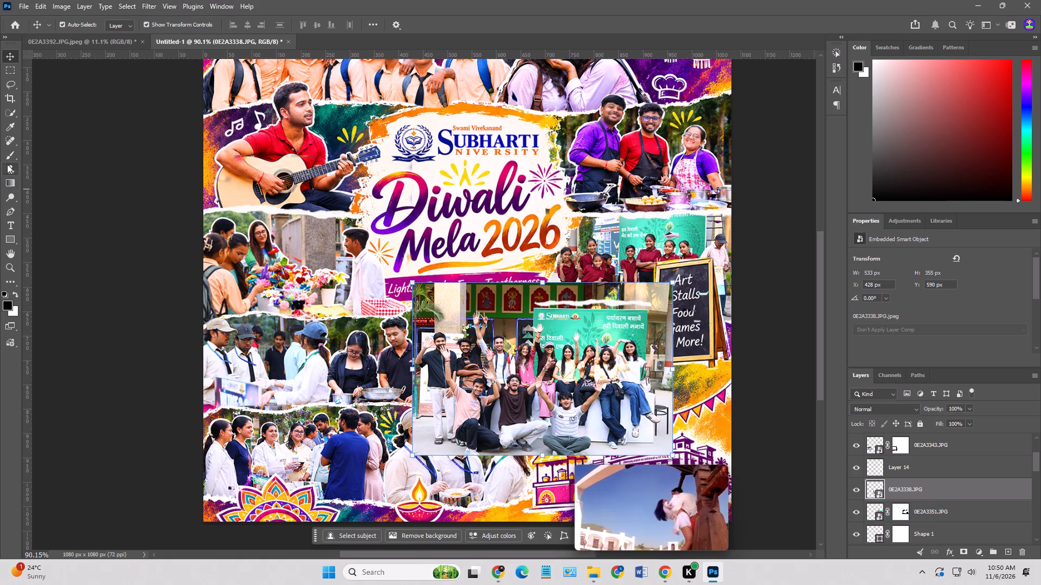
{"action": "left_click", "coordinate": [849, 487]}
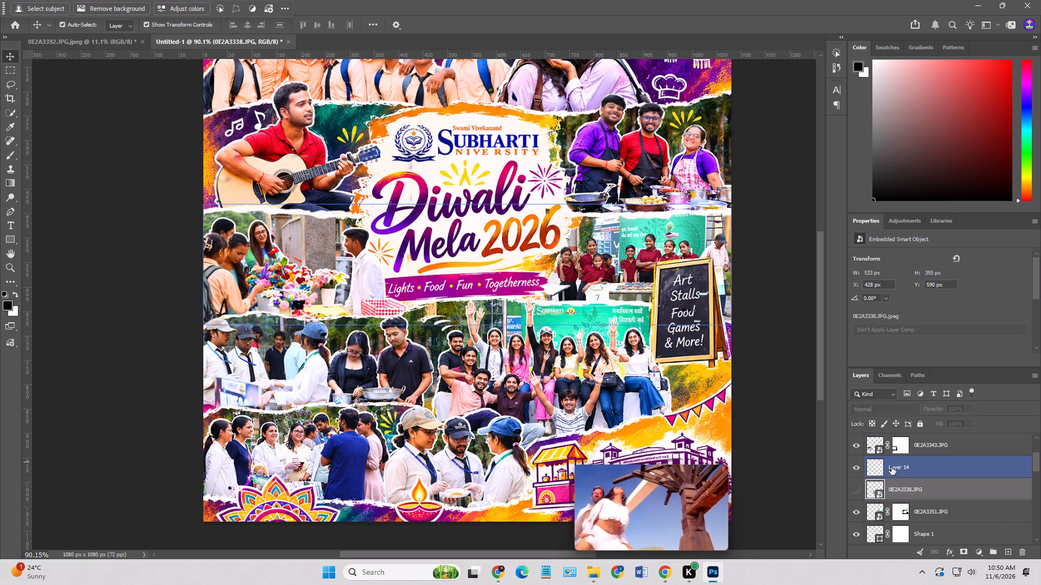
On Layer 14, stamp white torn-paper strips along the top edge of the cheering-group photo with the 100 px torn-paper brush.
{"action": "left_click", "coordinate": [891, 467]}
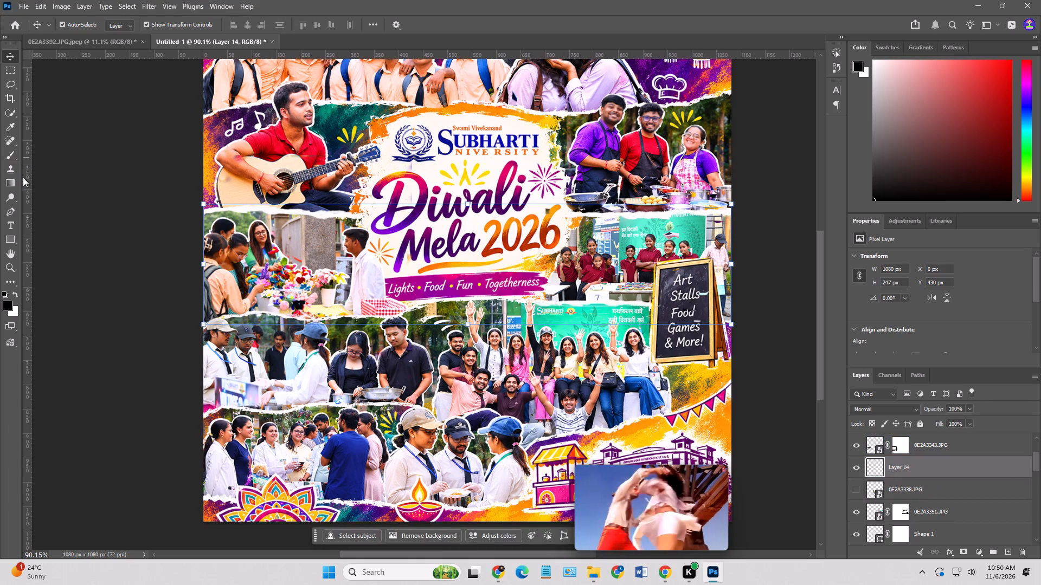
{"action": "left_click", "coordinate": [10, 158]}
{"action": "left_click", "coordinate": [63, 19]}
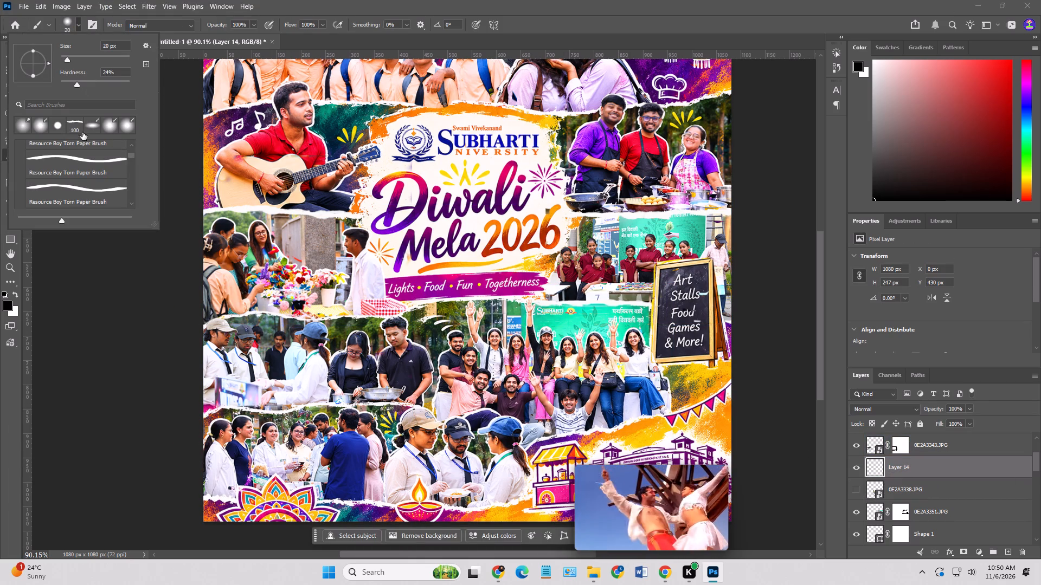
{"action": "left_click", "coordinate": [70, 122]}
{"action": "double_click", "coordinate": [21, 121]}
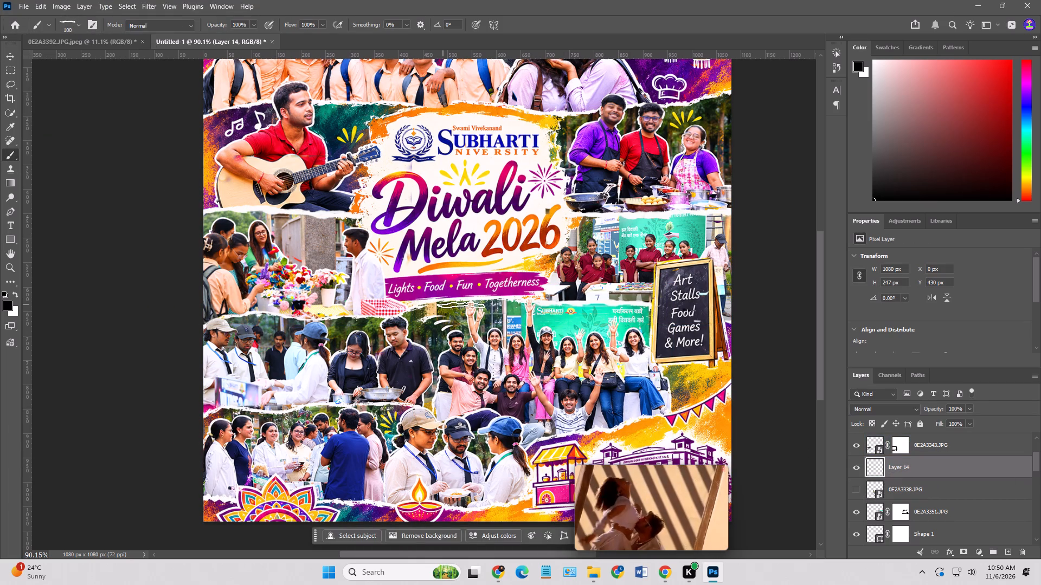
{"action": "left_click", "coordinate": [448, 300]}
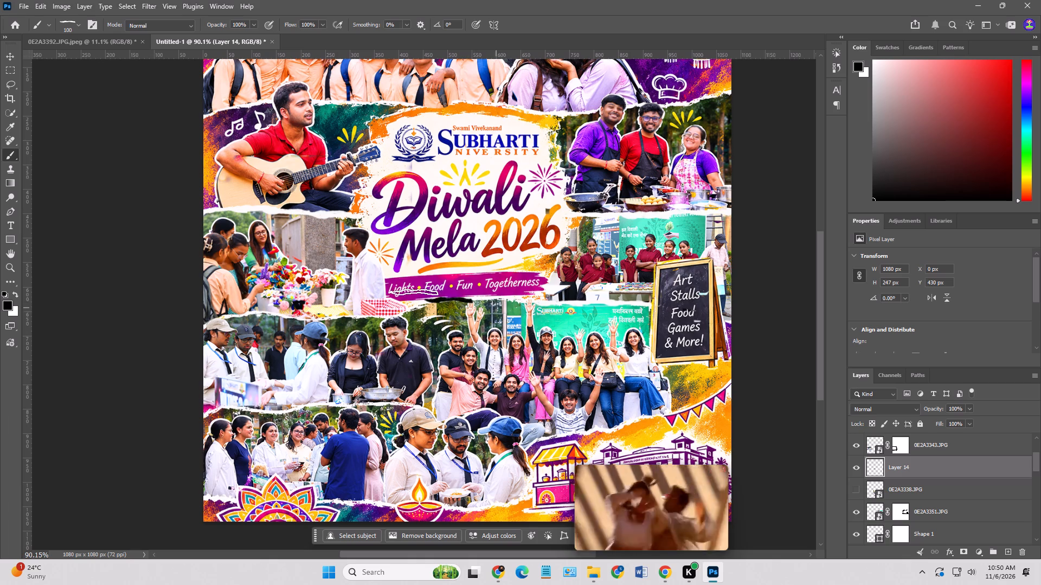
{"action": "key", "text": "ctrl+z"}
{"action": "left_click", "coordinate": [17, 293]}
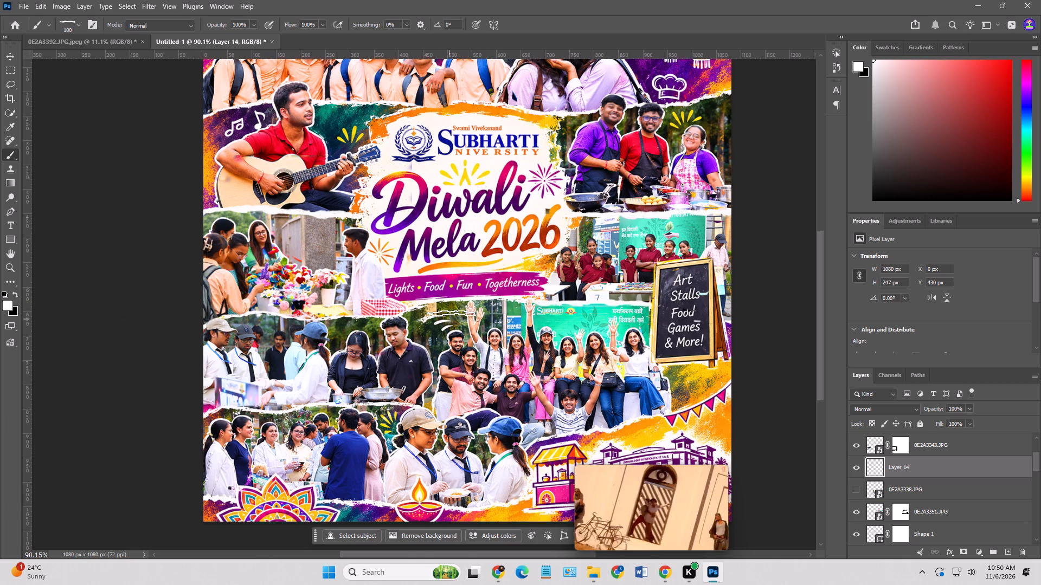
{"action": "left_click", "coordinate": [439, 300]}
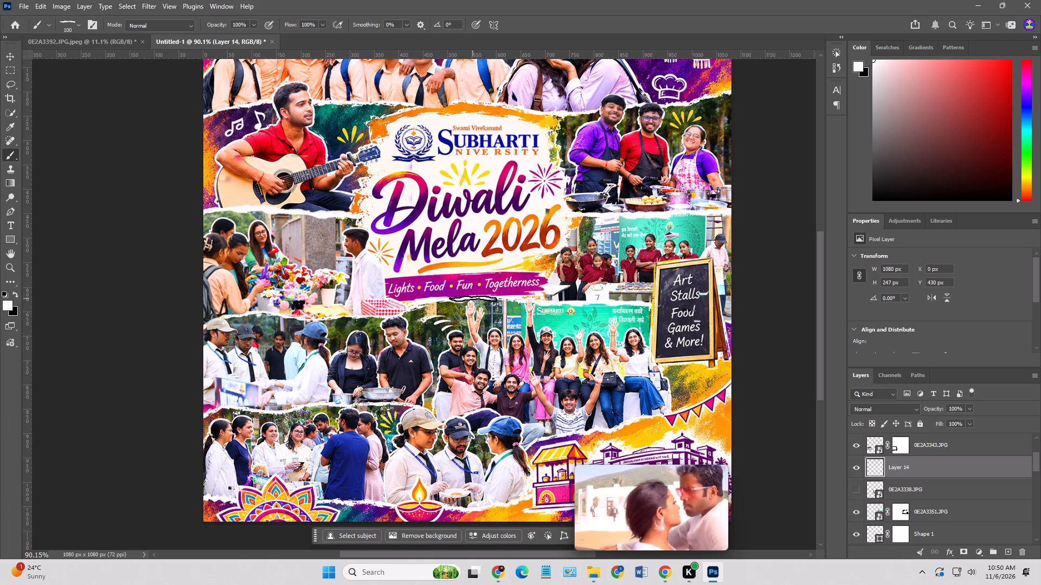
{"action": "left_click", "coordinate": [473, 298]}
{"action": "left_click", "coordinate": [500, 298]}
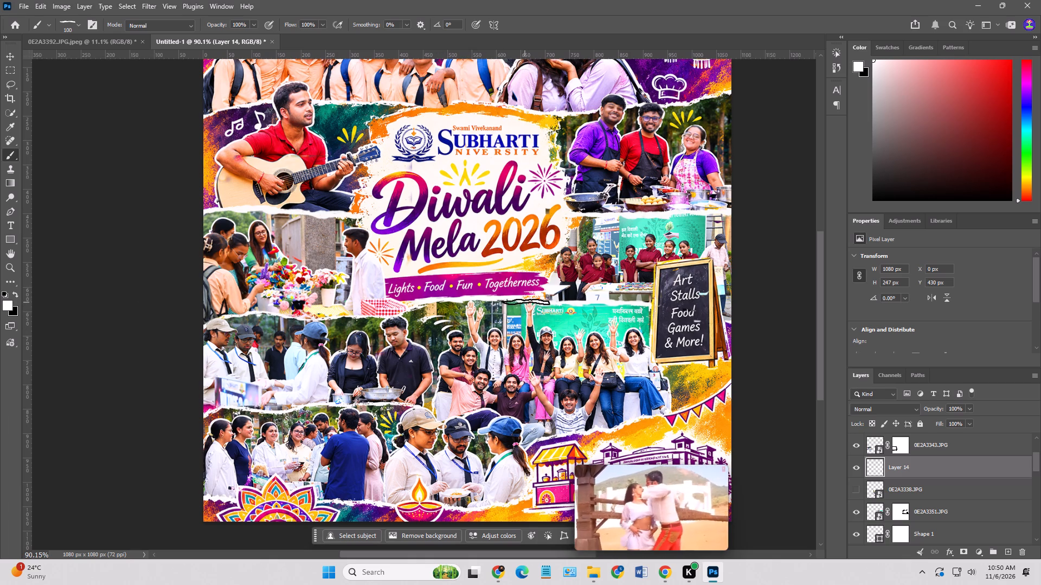
{"action": "left_click", "coordinate": [525, 301]}
{"action": "left_click", "coordinate": [548, 303]}
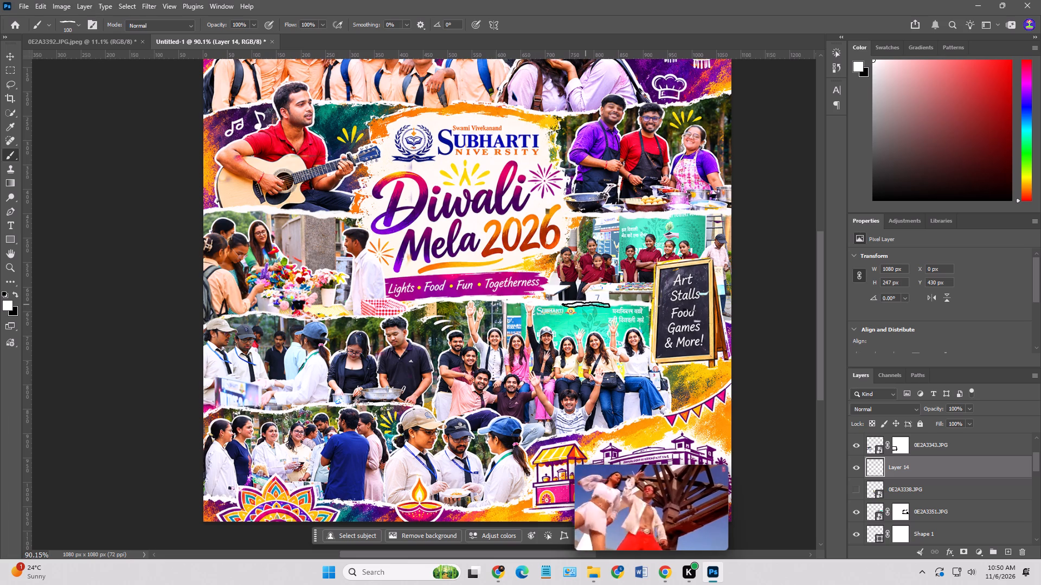
{"action": "left_click", "coordinate": [585, 304]}
{"action": "left_click", "coordinate": [612, 303]}
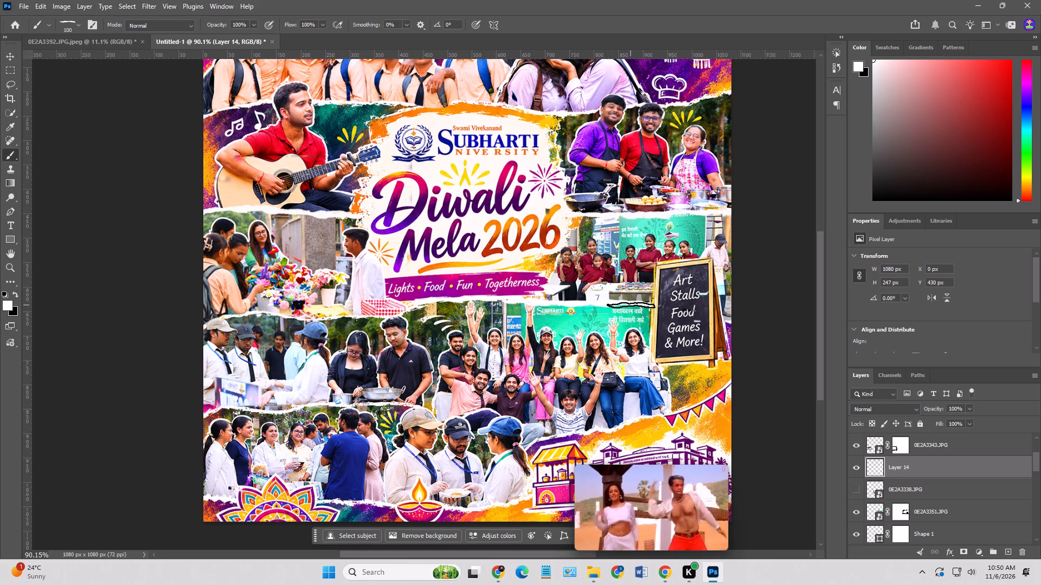
{"action": "left_click", "coordinate": [631, 304]}
{"action": "left_click", "coordinate": [448, 301]}
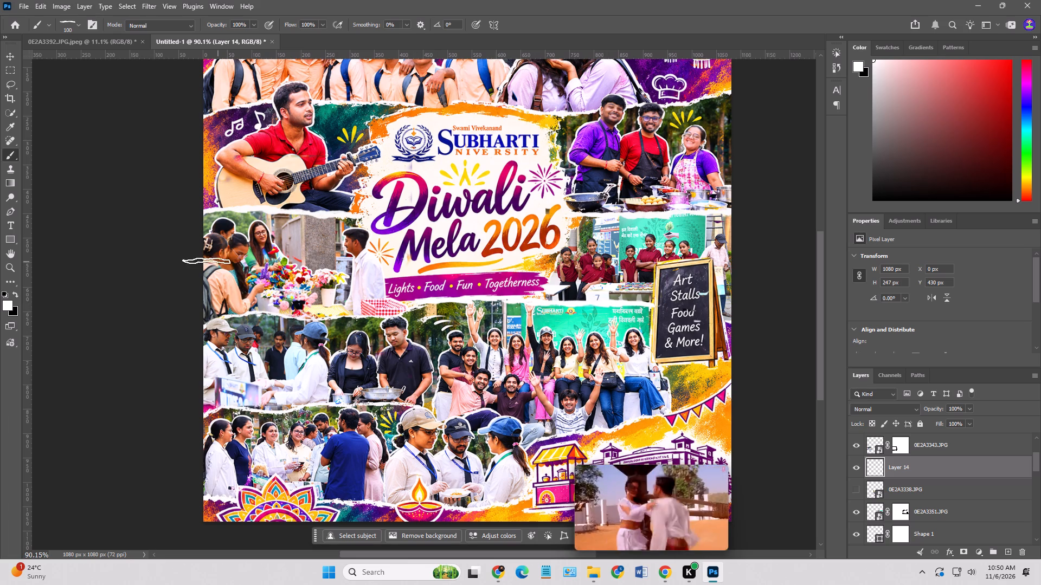
Create a new layer above Layer 14 and stamp white 100 px torn-paper strips along the top edge of the cooking-stall photo.
{"action": "left_click", "coordinate": [1008, 552]}
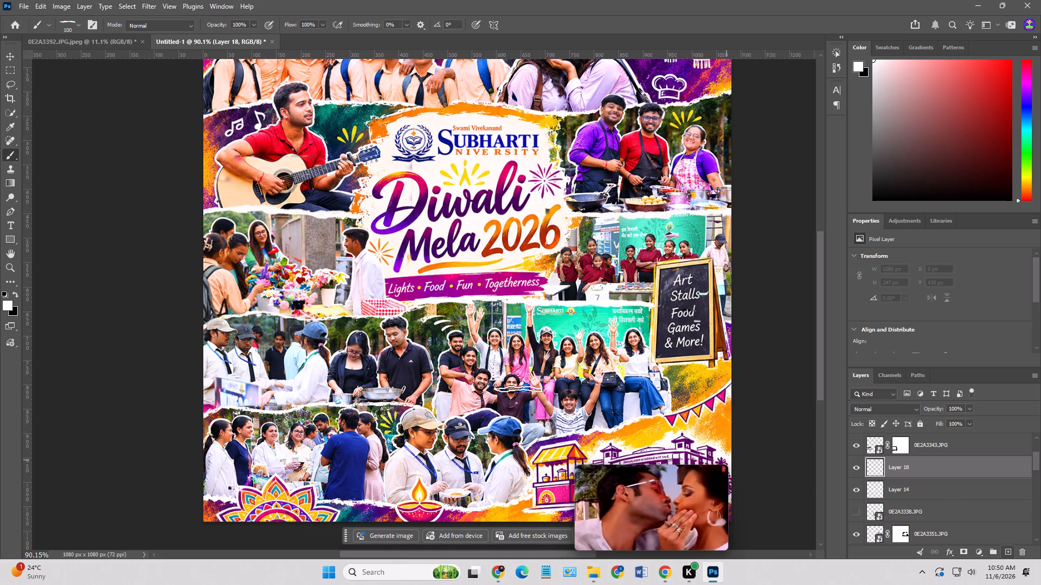
{"action": "key", "text": "bracketright"}
{"action": "key", "text": "bracketright"}
{"action": "key", "text": "bracketright"}
{"action": "key", "text": "bracketright"}
{"action": "key", "text": "bracketright"}
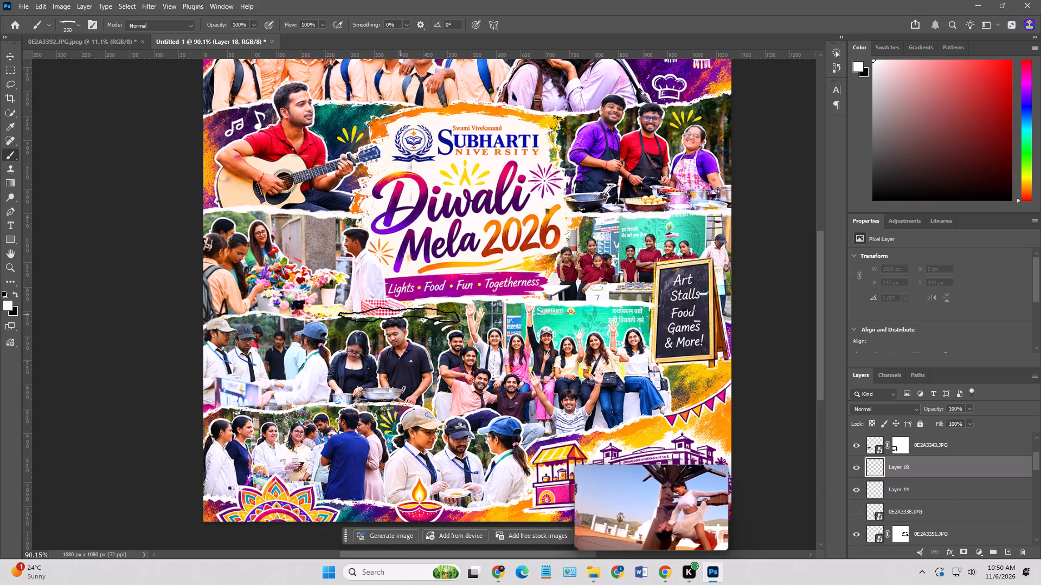
{"action": "key", "text": "bracketleft"}
{"action": "key", "text": "bracketleft"}
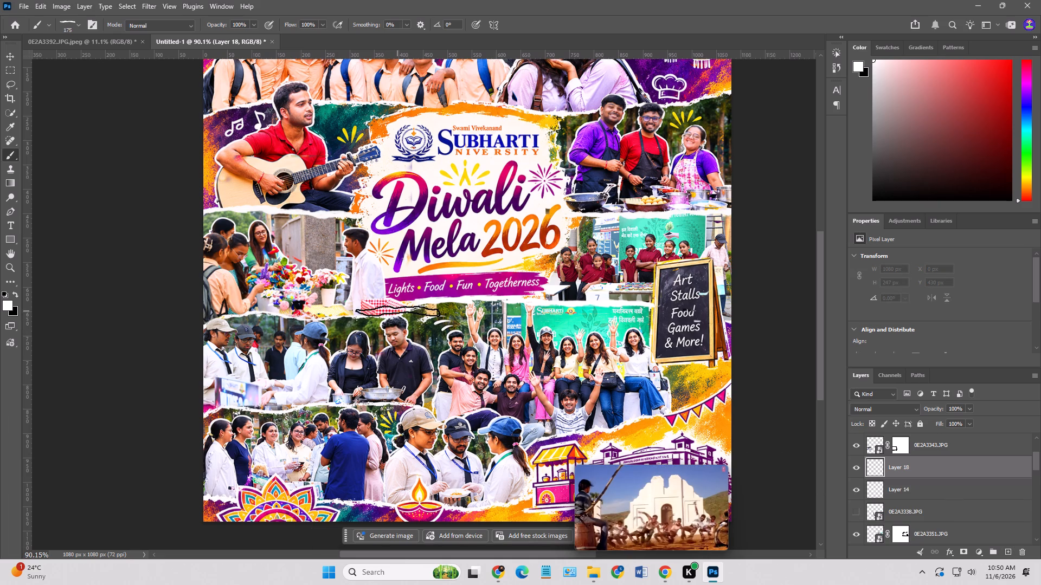
{"action": "type", "text": "[["}
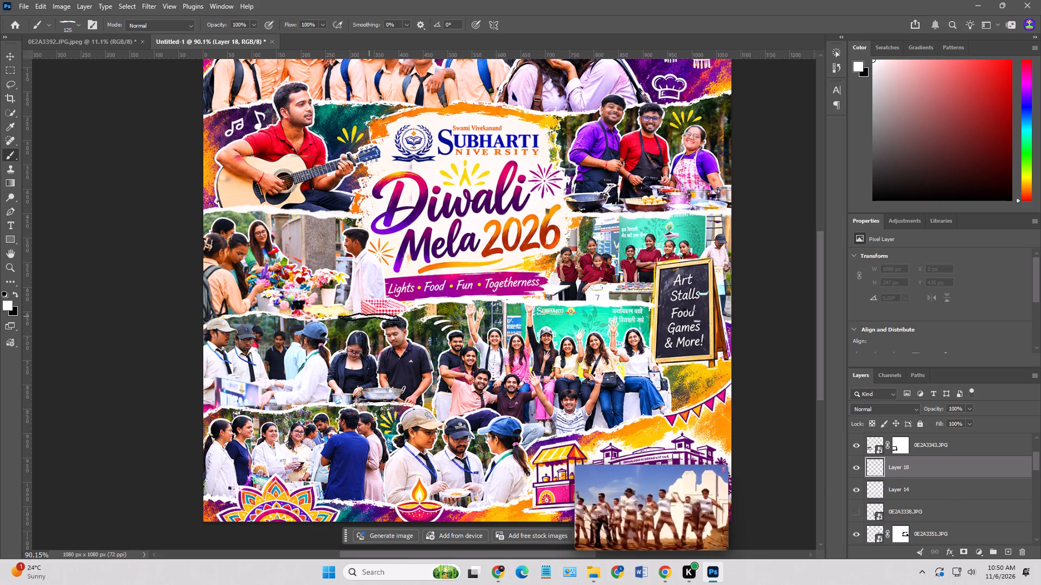
{"action": "key", "text": "bracketleft"}
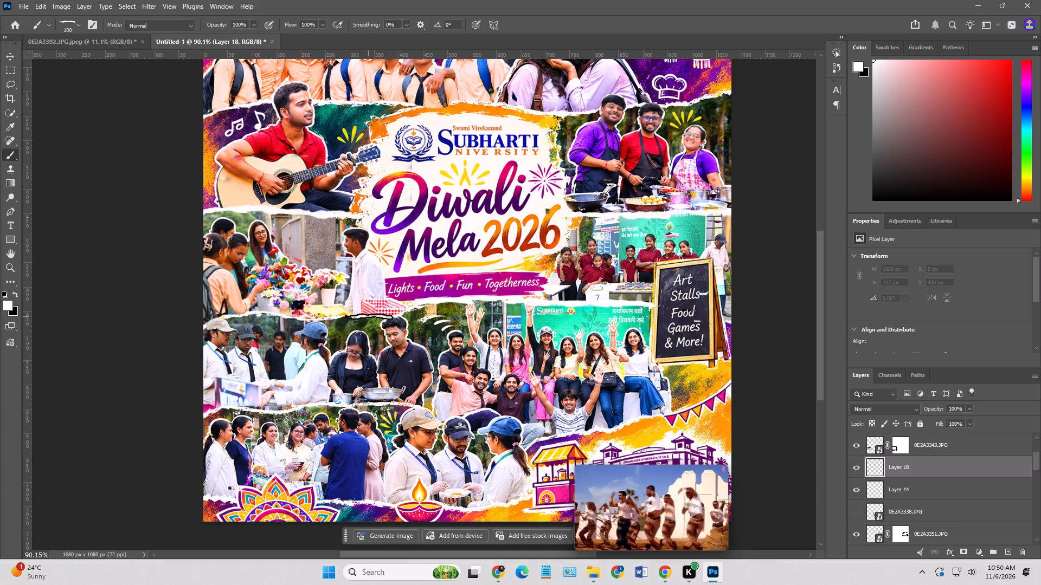
{"action": "left_click", "coordinate": [369, 316]}
{"action": "left_click", "coordinate": [340, 318]}
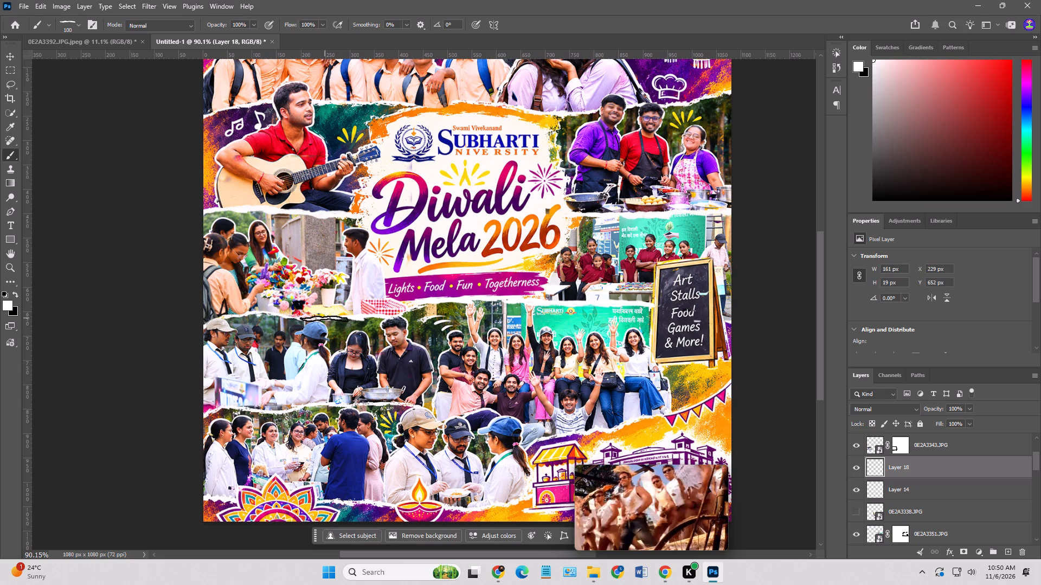
{"action": "left_click", "coordinate": [319, 319]}
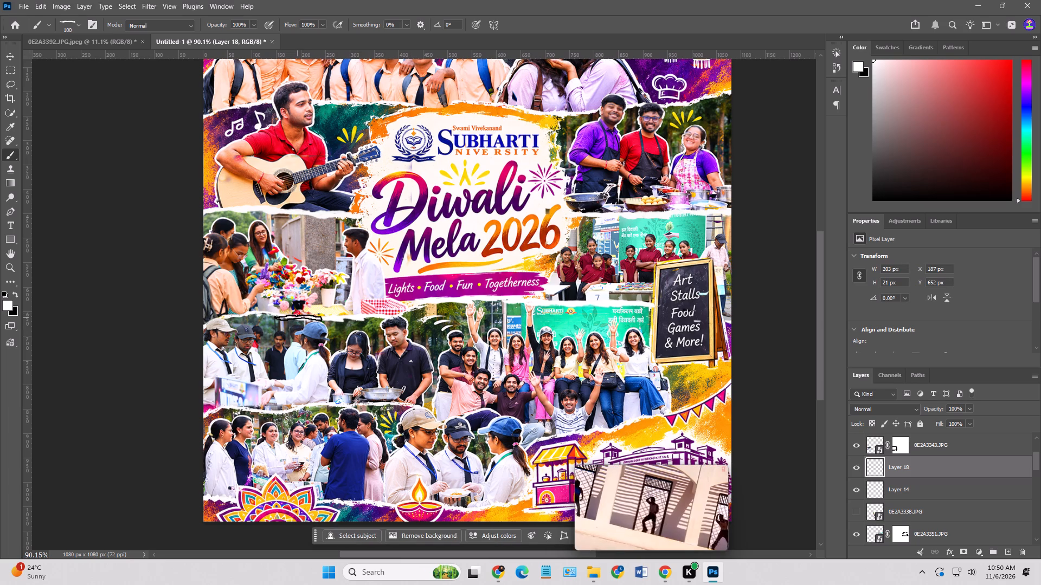
{"action": "left_click", "coordinate": [259, 315]}
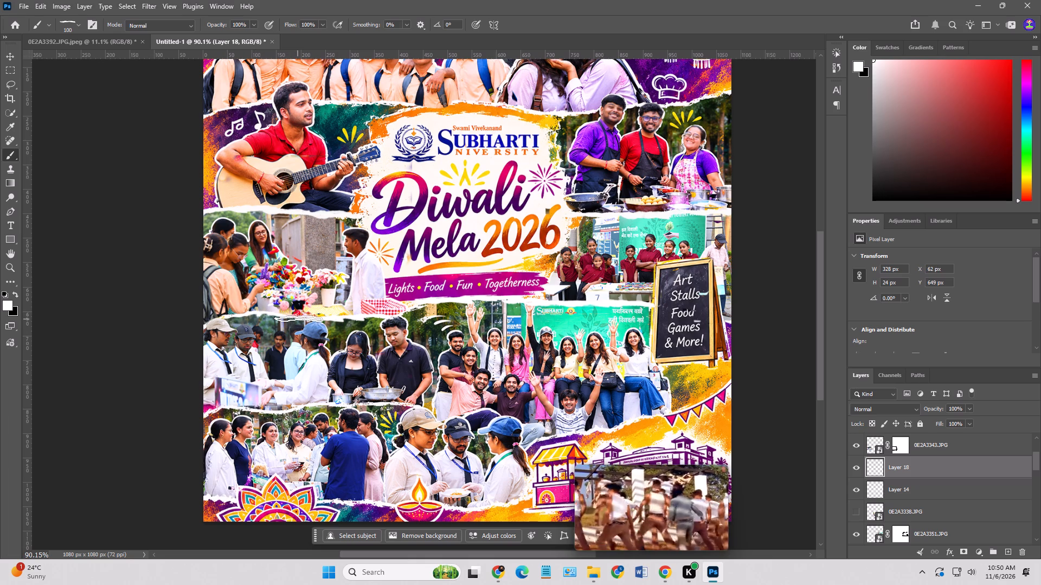
{"action": "left_click", "coordinate": [298, 318]}
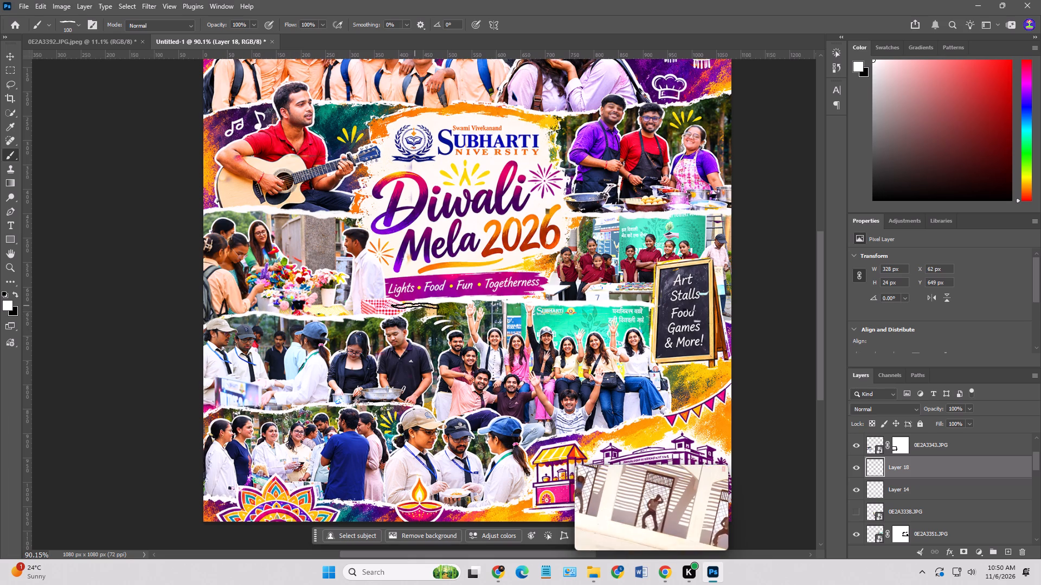
{"action": "left_click", "coordinate": [432, 303]}
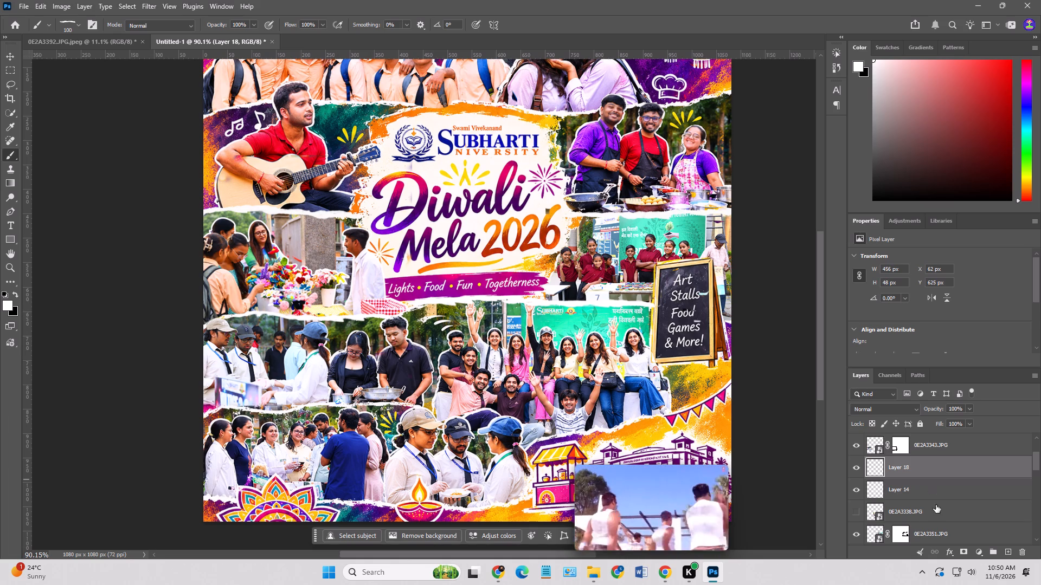
Add a layer mask to Layer 18 and hide its torn paper near the cheering group's raised arm with a 100 px round brush.
{"action": "left_click", "coordinate": [962, 549]}
{"action": "left_click", "coordinate": [70, 22]}
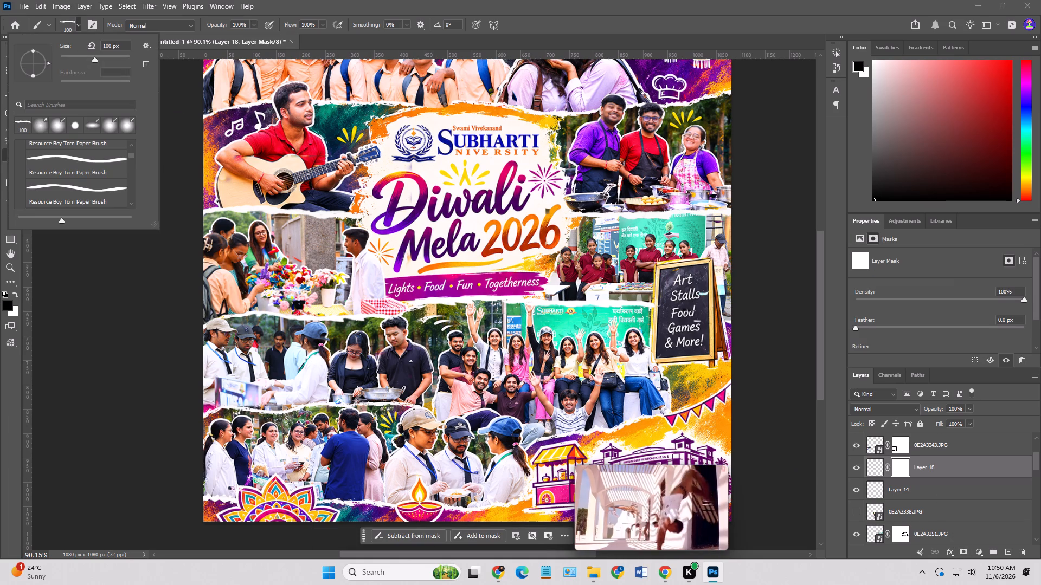
{"action": "left_click", "coordinate": [73, 125]}
{"action": "double_click", "coordinate": [18, 125]}
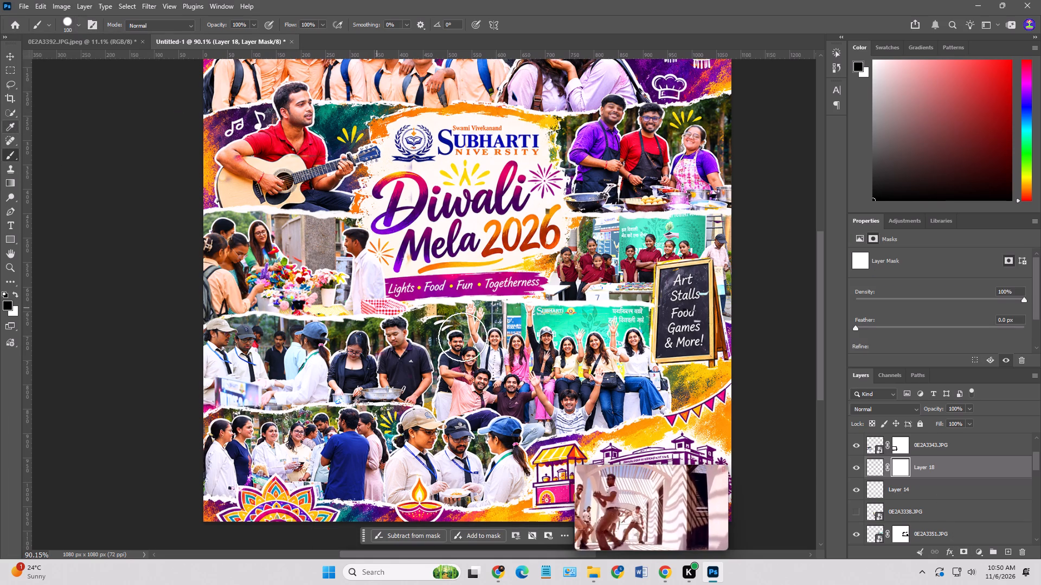
{"action": "left_click", "coordinate": [458, 327]}
{"action": "left_click", "coordinate": [472, 325]}
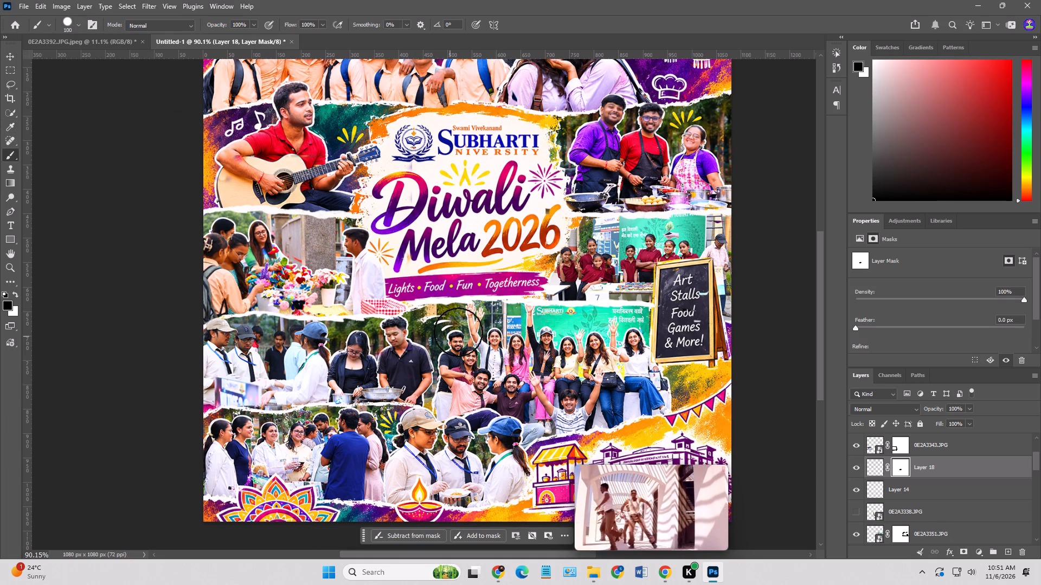
{"action": "left_click", "coordinate": [466, 324]}
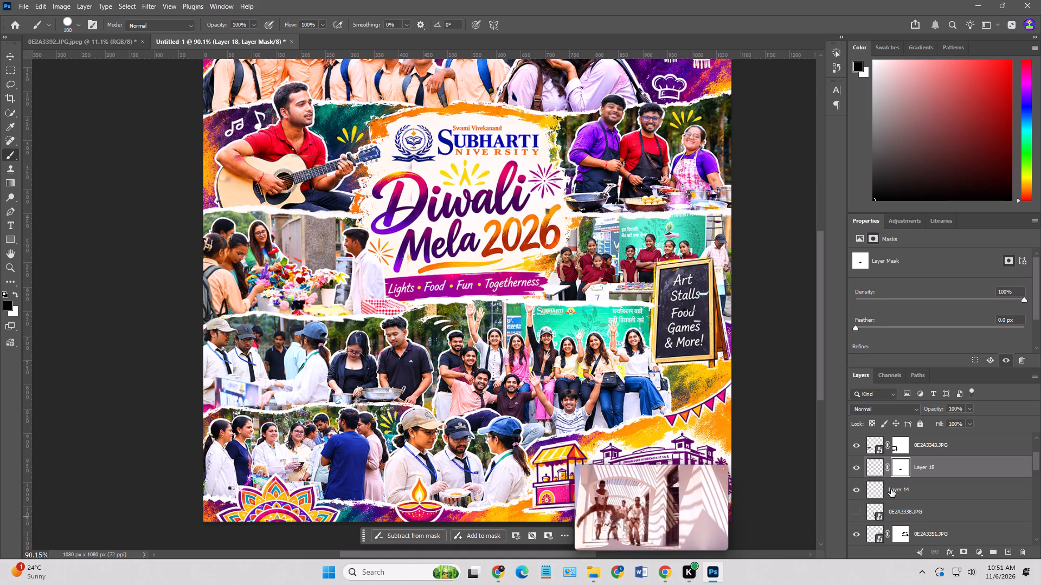
Add a layer mask to Layer 14 and hide its torn paper beside the cheering group and over the two people cooking.
{"action": "left_click", "coordinate": [891, 489]}
{"action": "left_click", "coordinate": [965, 552]}
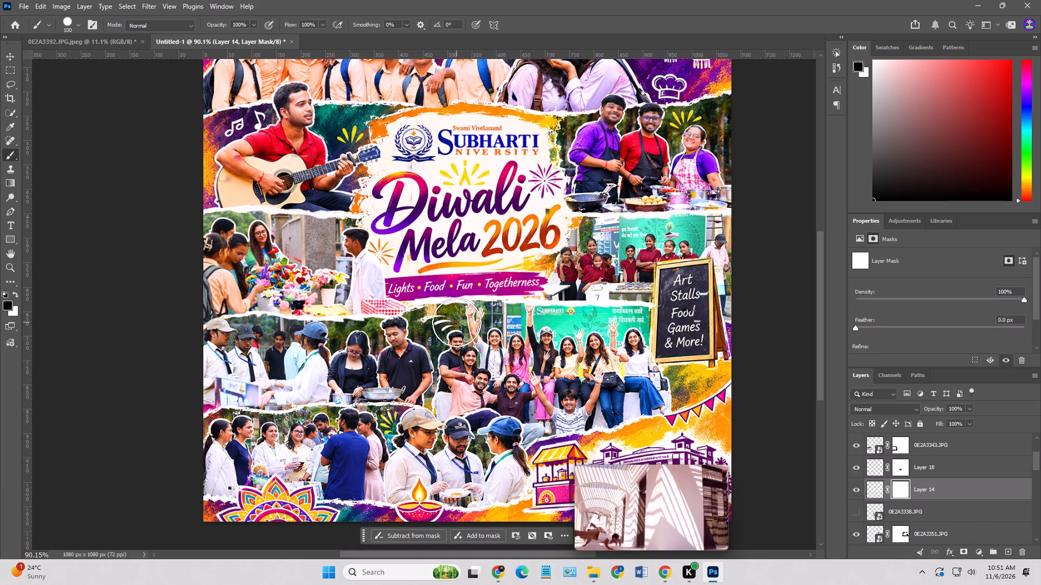
{"action": "left_click", "coordinate": [470, 325]}
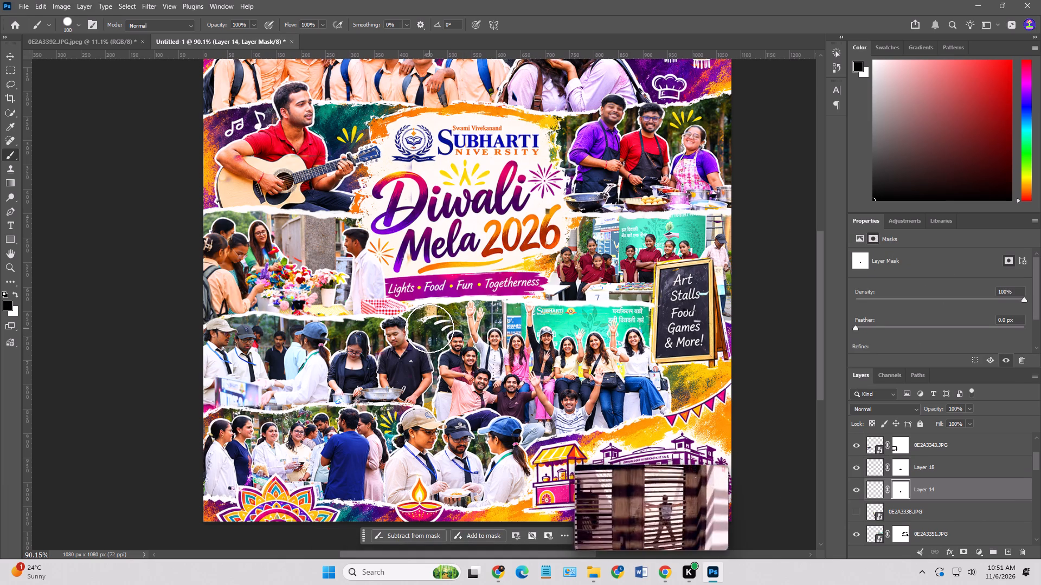
{"action": "left_click", "coordinate": [429, 328]}
{"action": "left_click", "coordinate": [359, 342]}
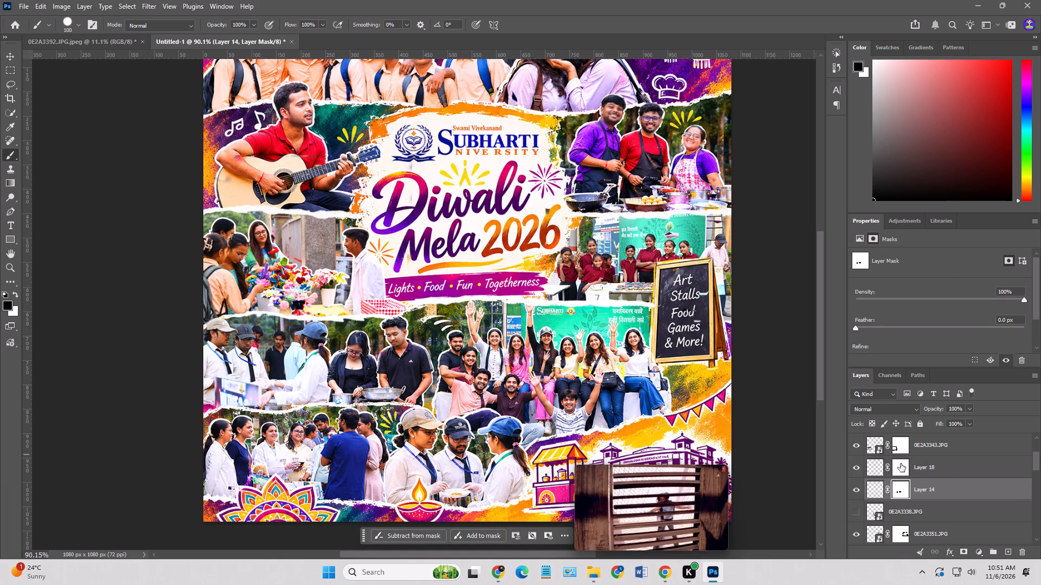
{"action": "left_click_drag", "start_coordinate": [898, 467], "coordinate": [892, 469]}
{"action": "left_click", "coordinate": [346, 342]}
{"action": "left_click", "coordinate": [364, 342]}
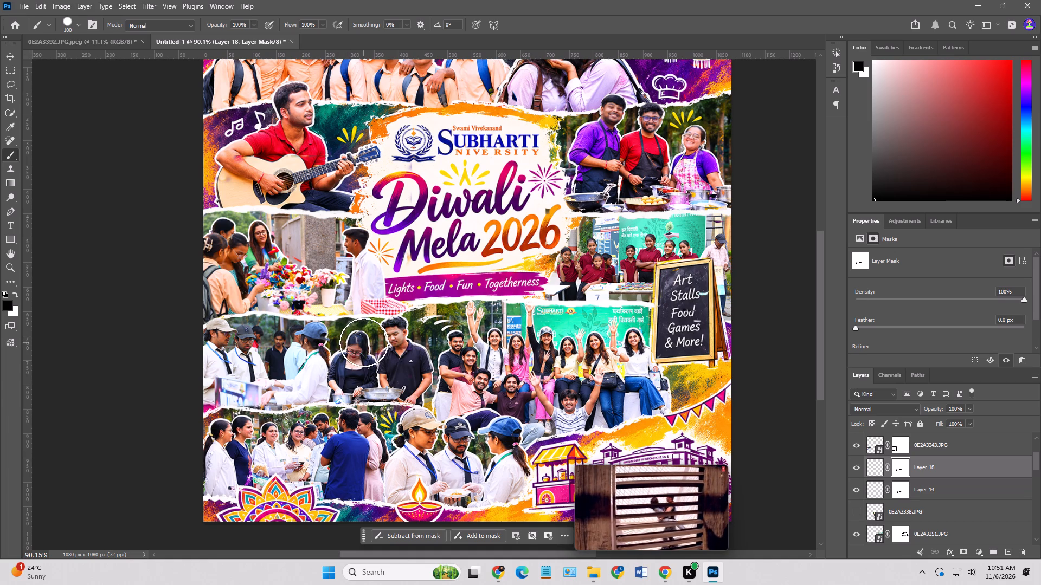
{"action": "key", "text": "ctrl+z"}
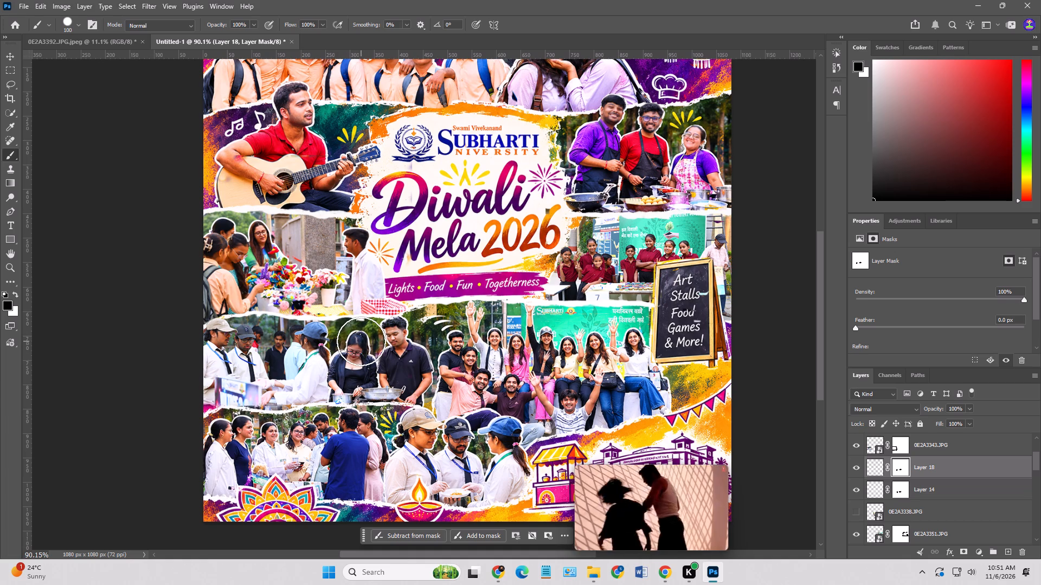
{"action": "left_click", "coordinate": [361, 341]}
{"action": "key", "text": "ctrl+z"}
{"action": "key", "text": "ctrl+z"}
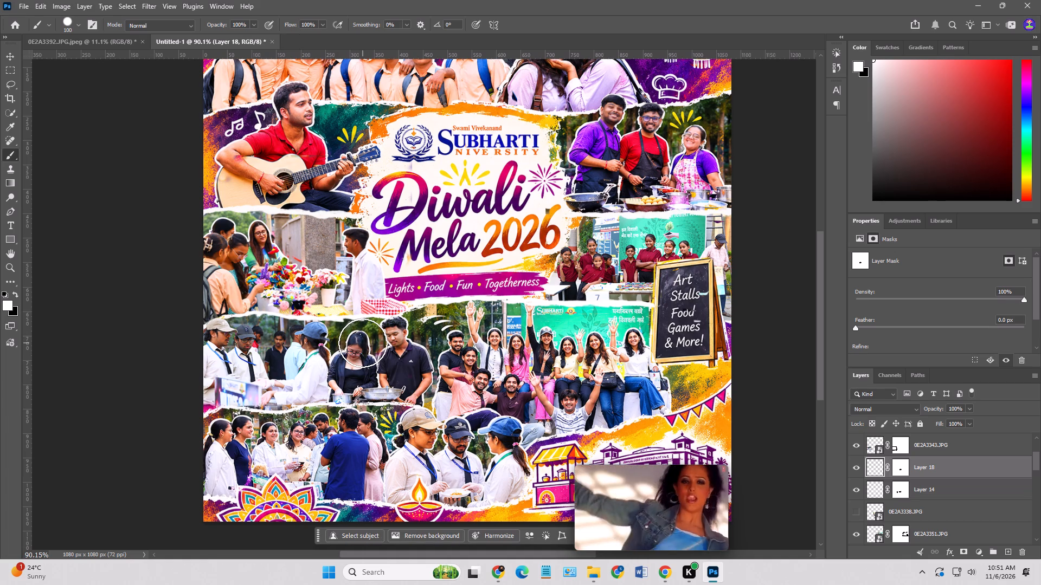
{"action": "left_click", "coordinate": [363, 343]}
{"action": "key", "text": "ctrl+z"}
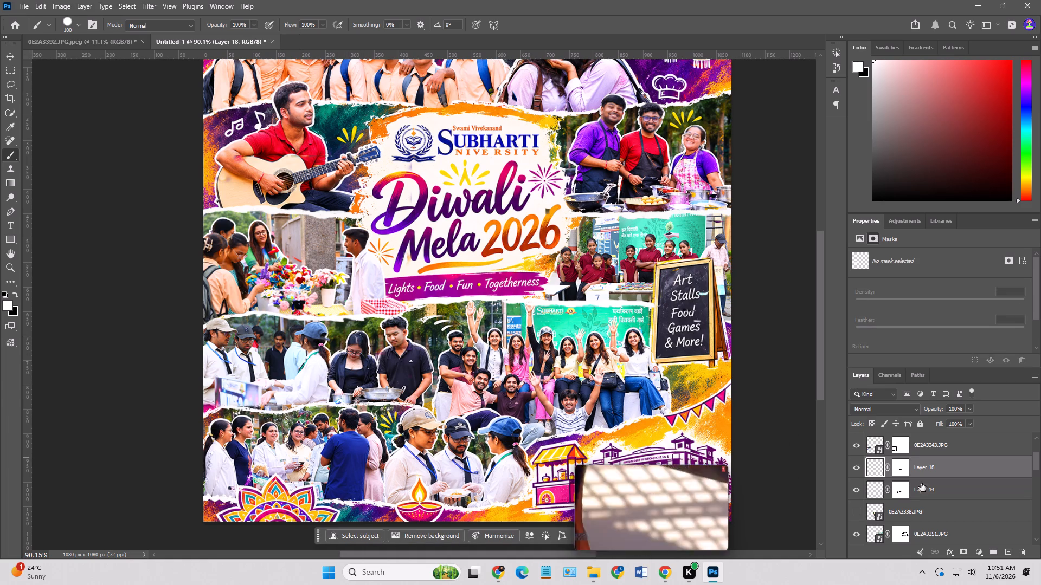
On Layer 18's mask, hide the torn paper around the head of the woman at the cooking stall.
{"action": "left_click", "coordinate": [894, 468]}
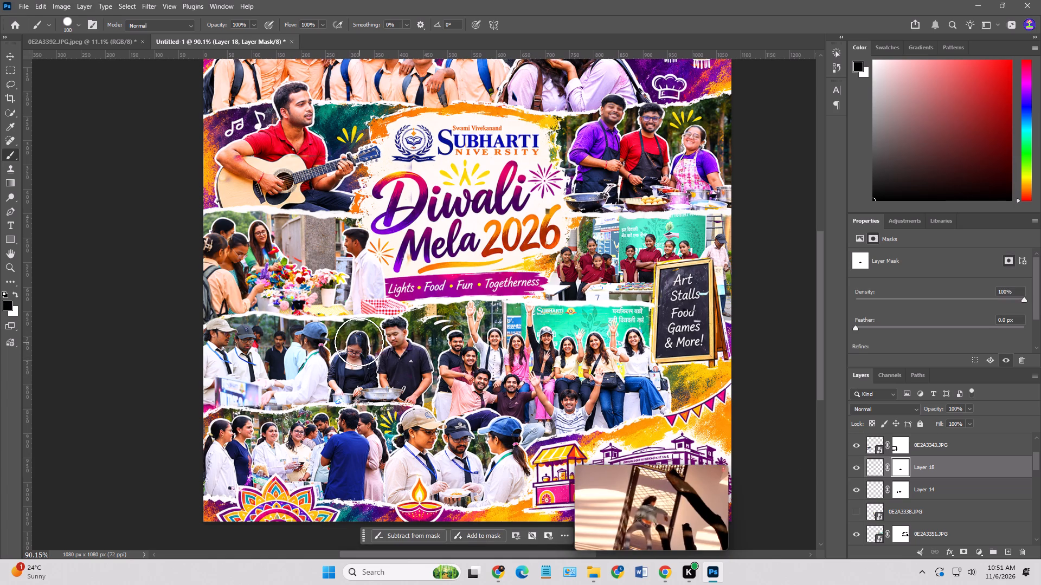
{"action": "left_click", "coordinate": [358, 342]}
{"action": "left_click", "coordinate": [339, 343]}
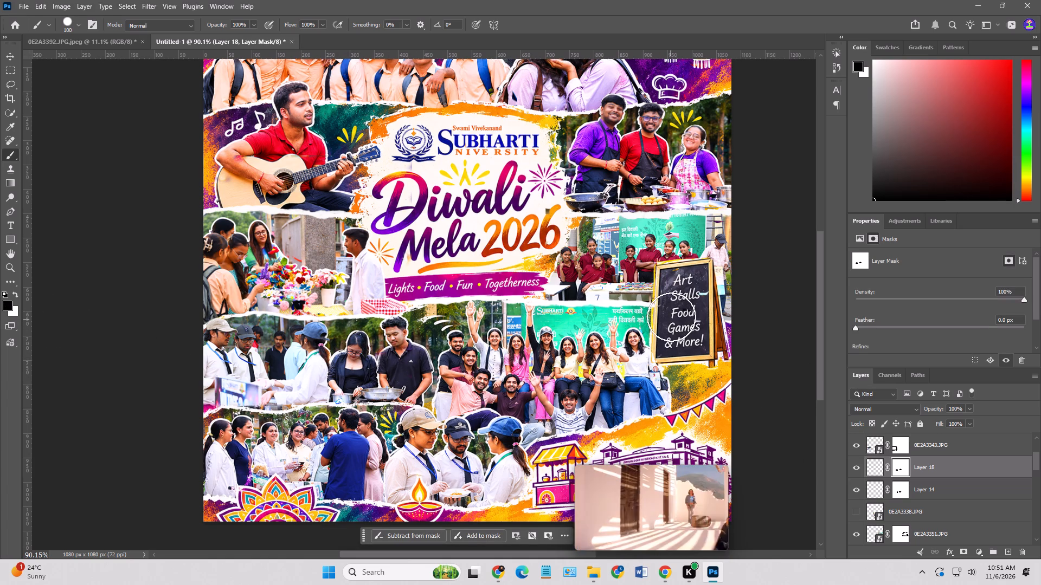
On Layer 14's mask, hide the torn paper over the Art Stalls chalkboard.
{"action": "left_click", "coordinate": [904, 485]}
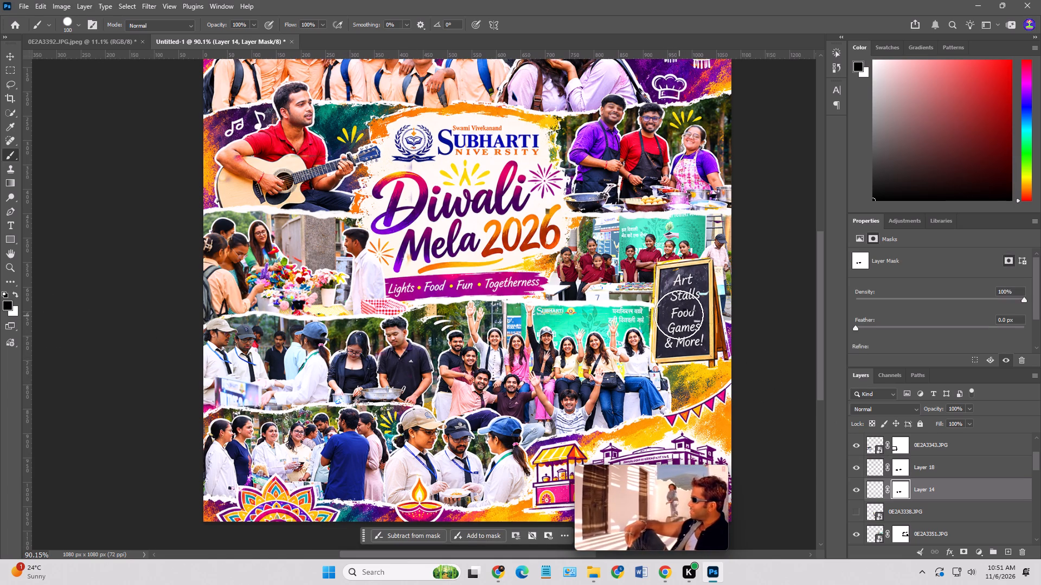
{"action": "left_click", "coordinate": [676, 310]}
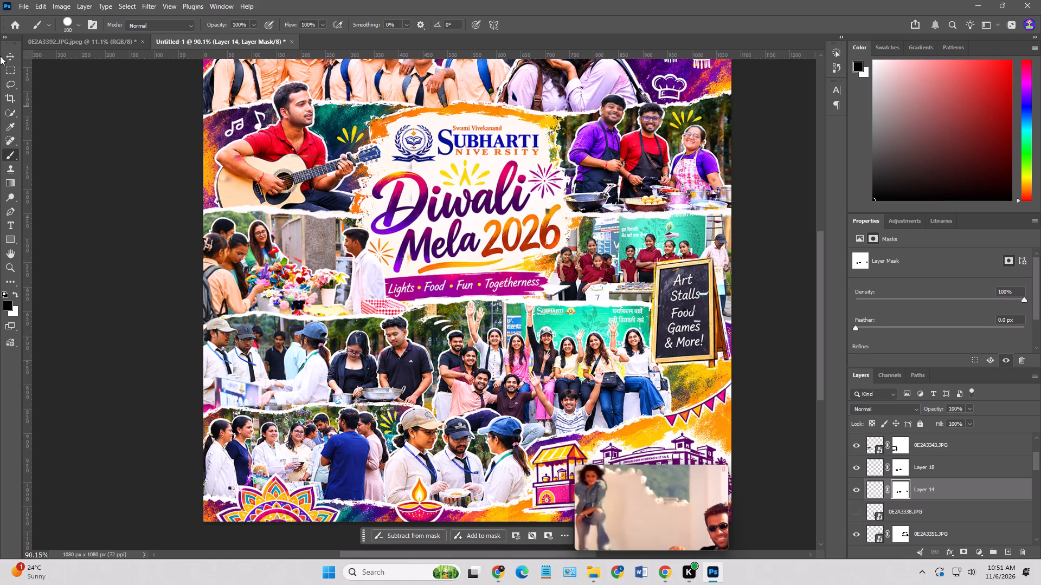
On Layer 14's mask, hide the leftover torn paper around the cheering group's raised hands.
{"action": "left_click", "coordinate": [528, 326]}
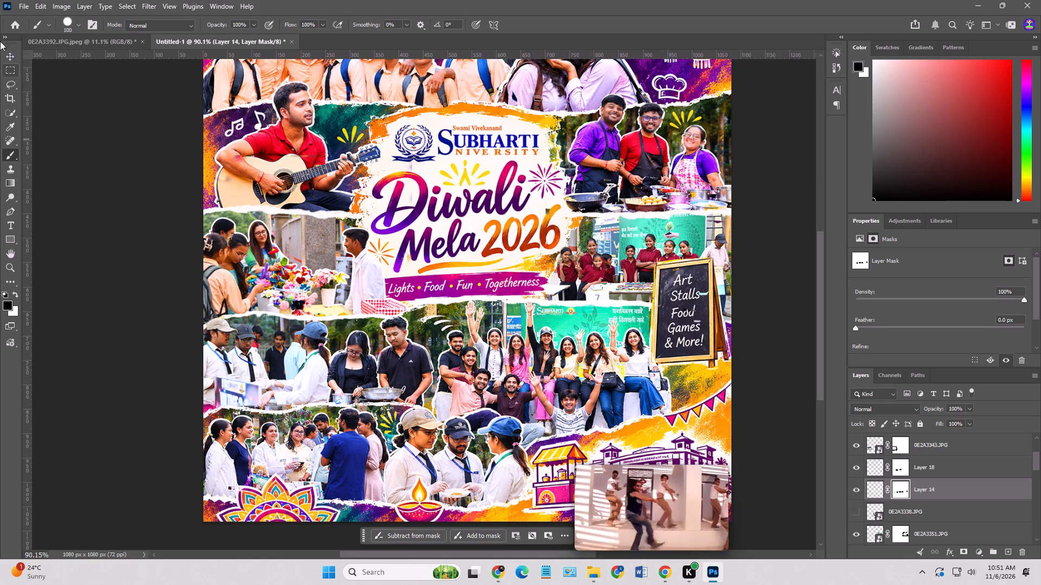
Show the 0E2A3338.JPG photo layer and add a layer mask to it.
{"action": "left_click", "coordinate": [4, 53]}
{"action": "left_click", "coordinate": [860, 511]}
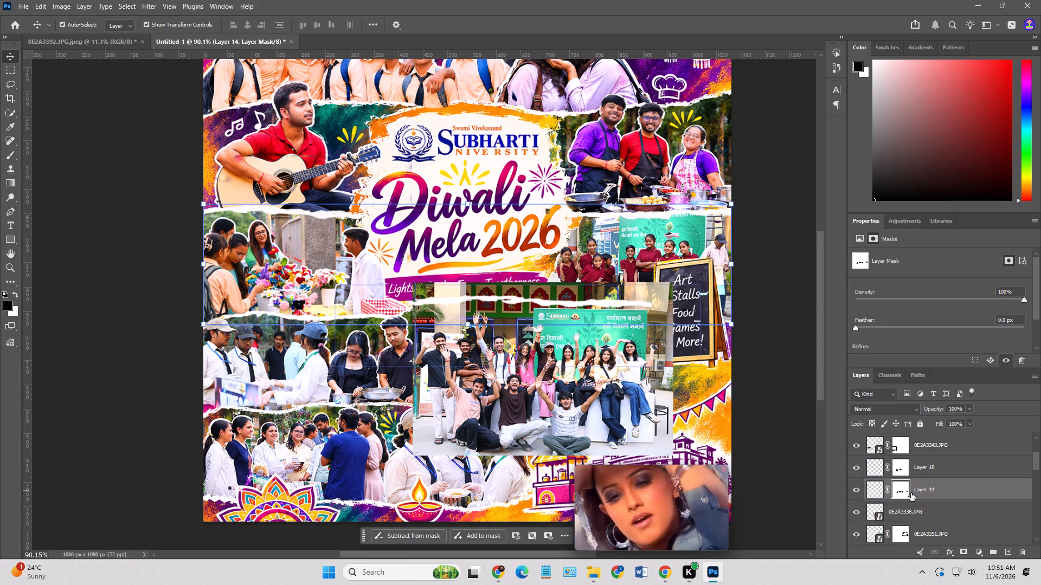
{"action": "left_click", "coordinate": [904, 513]}
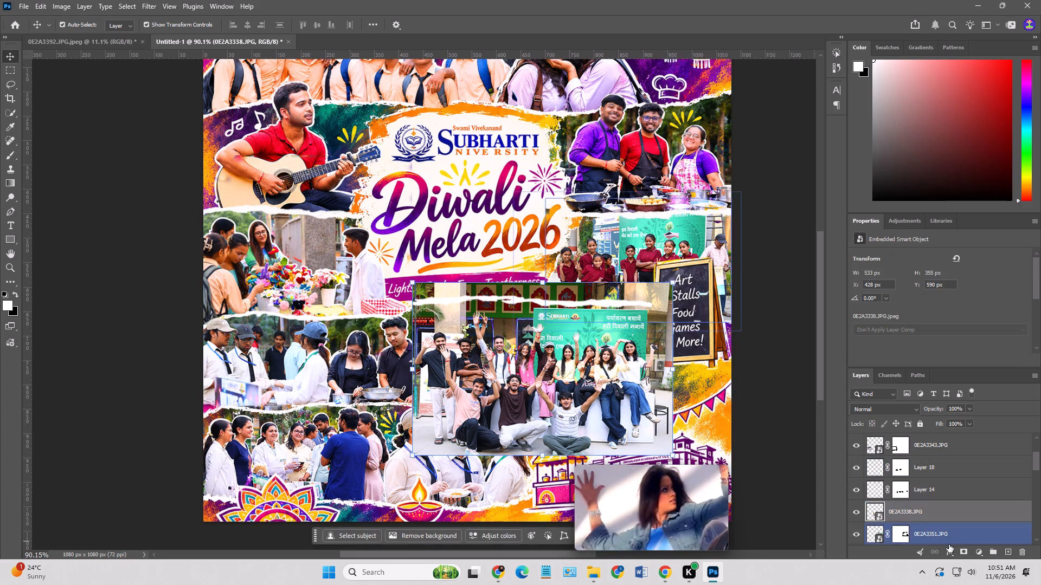
{"action": "left_click", "coordinate": [960, 553]}
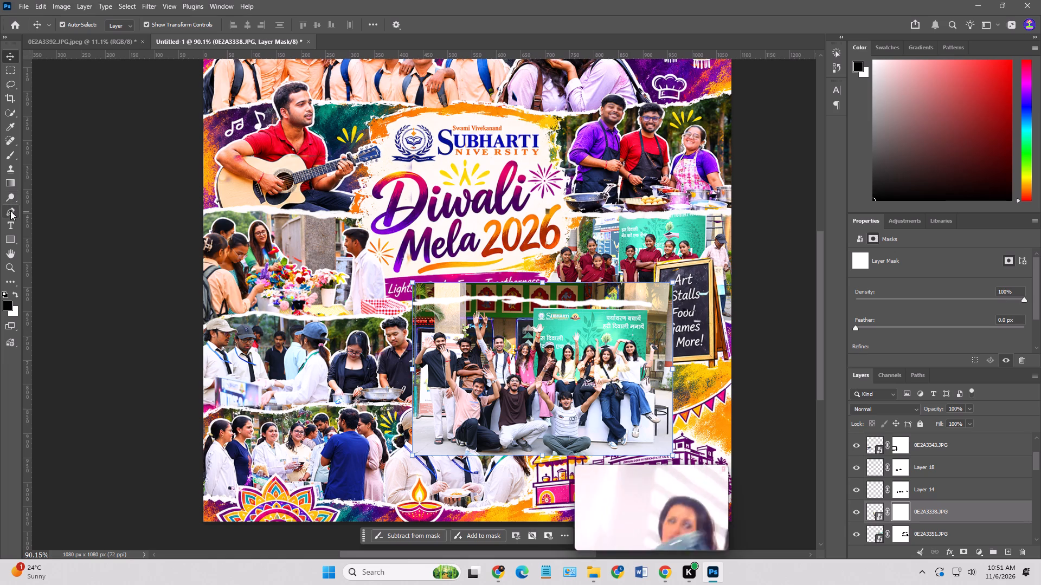
On the 0E2A3338.JPG mask, hide the photo's top strip over the tagline banner and the children's stall with the 100 px brush.
{"action": "left_click", "coordinate": [10, 155]}
{"action": "left_click_drag", "start_coordinate": [413, 278], "coordinate": [429, 272]}
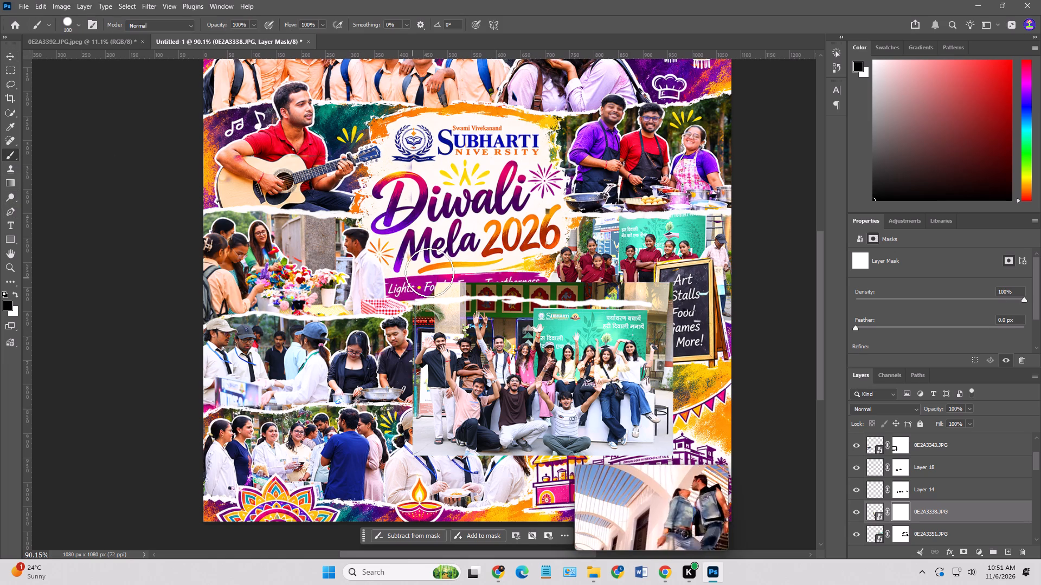
{"action": "left_click_drag", "start_coordinate": [429, 272], "coordinate": [481, 272]}
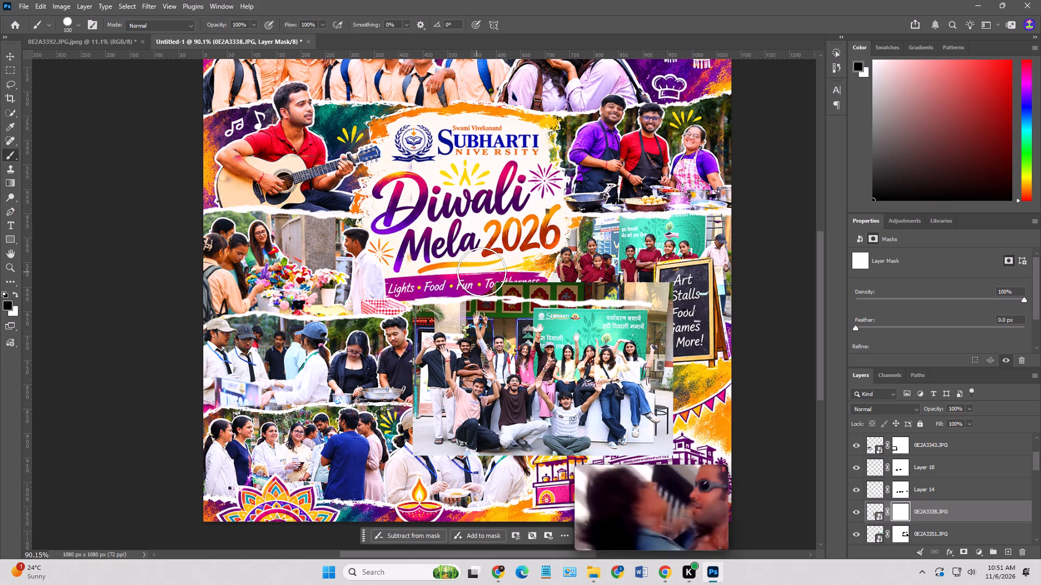
{"action": "left_click_drag", "start_coordinate": [481, 272], "coordinate": [560, 282]}
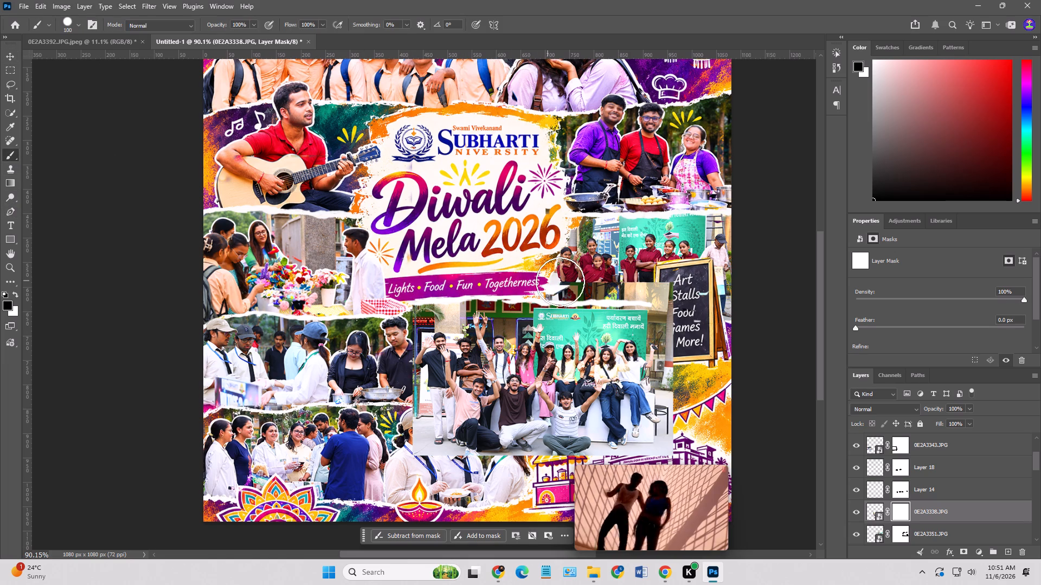
{"action": "left_click_drag", "start_coordinate": [560, 282], "coordinate": [658, 282]}
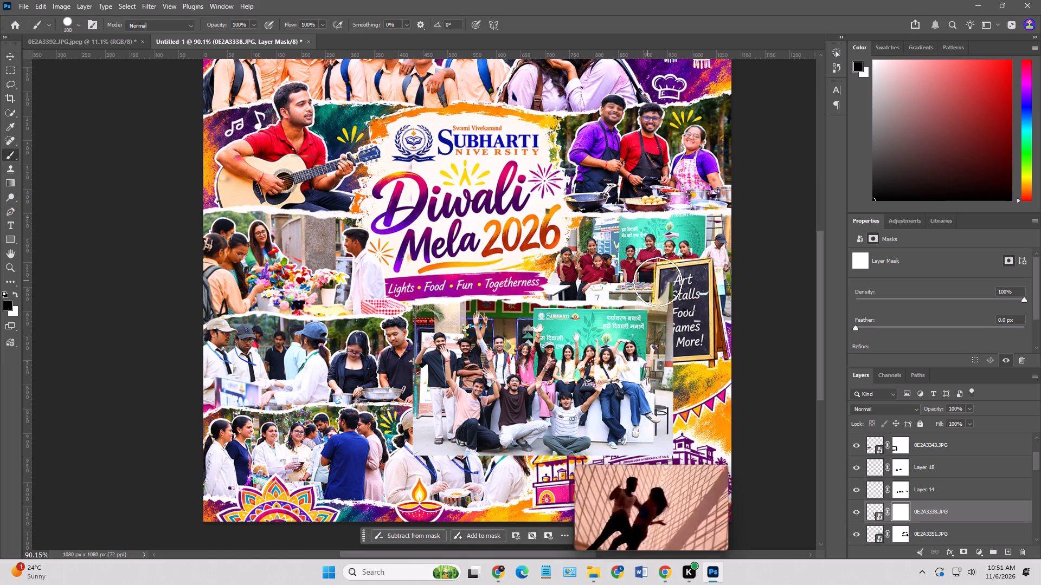
{"action": "left_click_drag", "start_coordinate": [658, 282], "coordinate": [714, 288]}
On the same mask, hide the part of the photo overlapping the Art Stalls chalkboard.
{"action": "left_click_drag", "start_coordinate": [677, 304], "coordinate": [684, 341]}
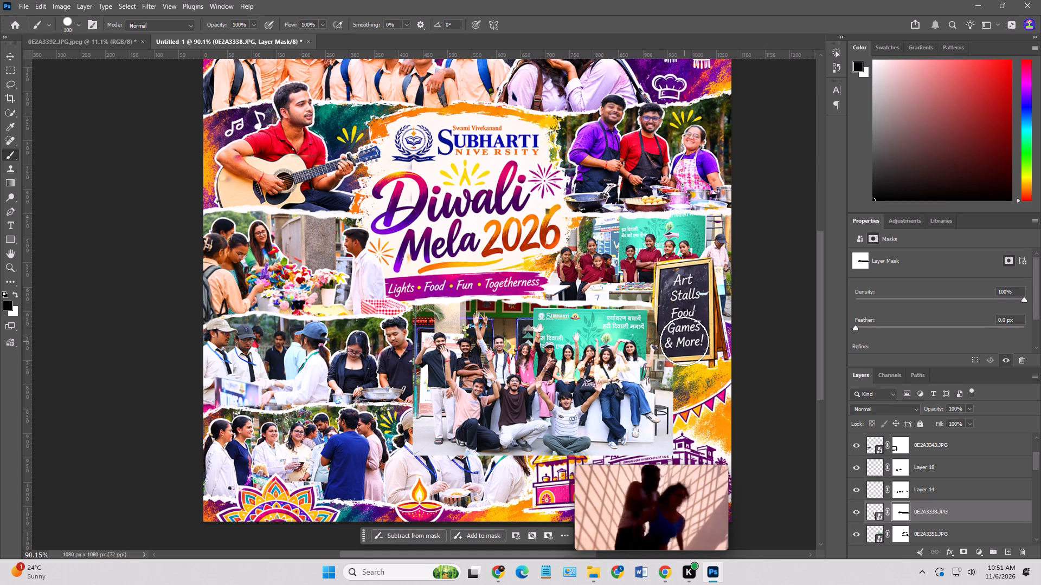
{"action": "left_click_drag", "start_coordinate": [684, 341], "coordinate": [679, 327]}
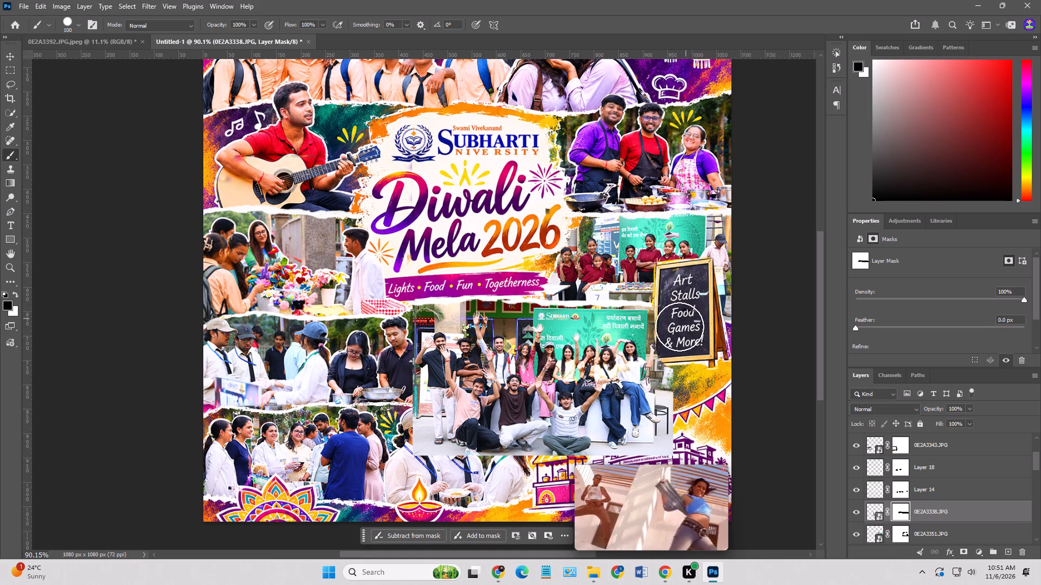
{"action": "left_click_drag", "start_coordinate": [679, 327], "coordinate": [709, 412]}
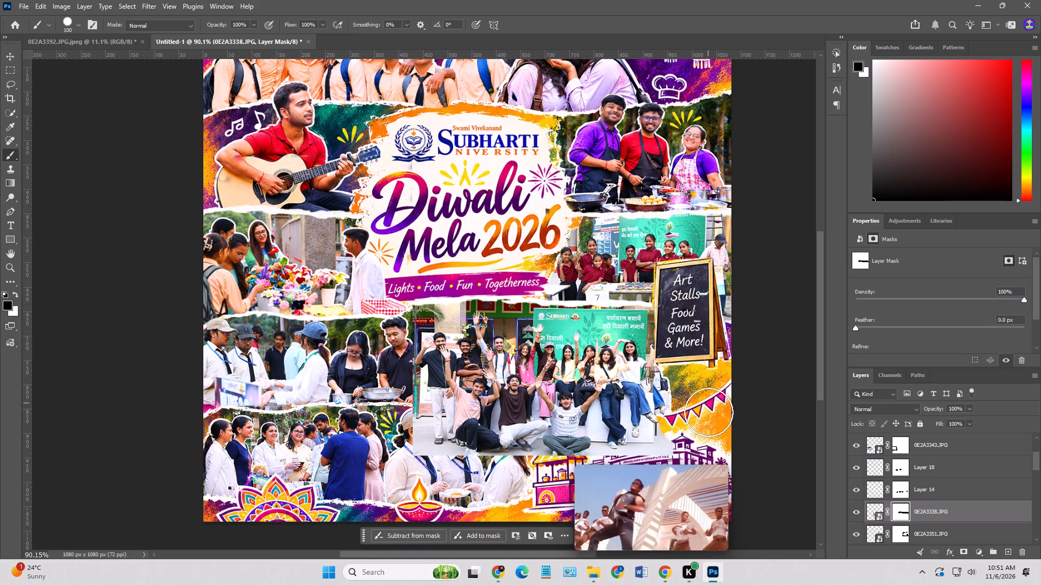
{"action": "left_click_drag", "start_coordinate": [709, 412], "coordinate": [625, 477]}
On the 0E2A3338.JPG mask, hide the part of the photo covering the man in the black polo at the cooking stall.
{"action": "scroll", "coordinate": [474, 375], "scroll_direction": "up", "scroll_amount": 2, "text": "alt"}
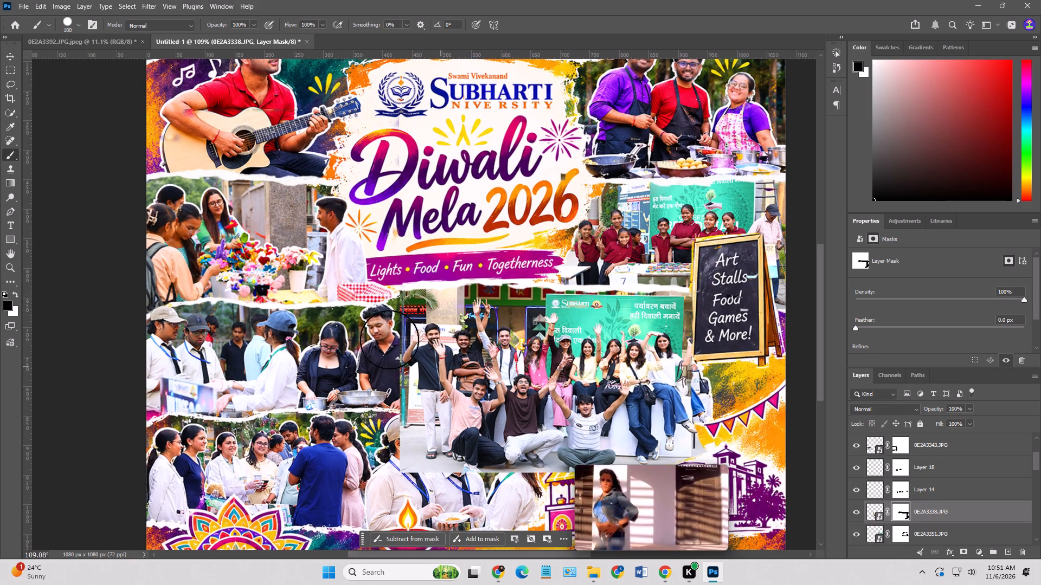
{"action": "left_click_drag", "start_coordinate": [400, 298], "coordinate": [385, 318]}
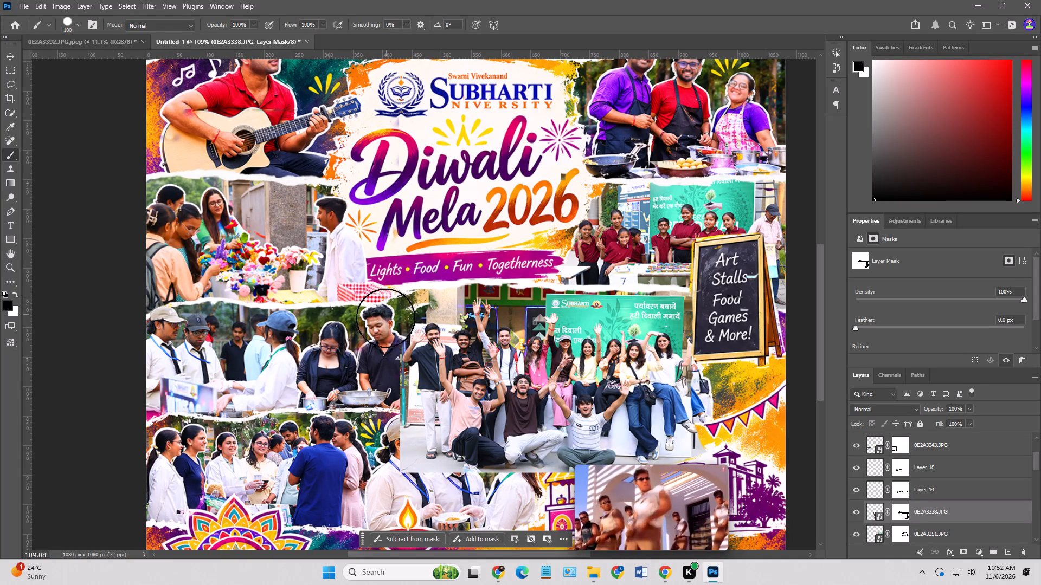
{"action": "left_click_drag", "start_coordinate": [385, 318], "coordinate": [382, 382]}
{"action": "left_click_drag", "start_coordinate": [382, 381], "coordinate": [379, 397]}
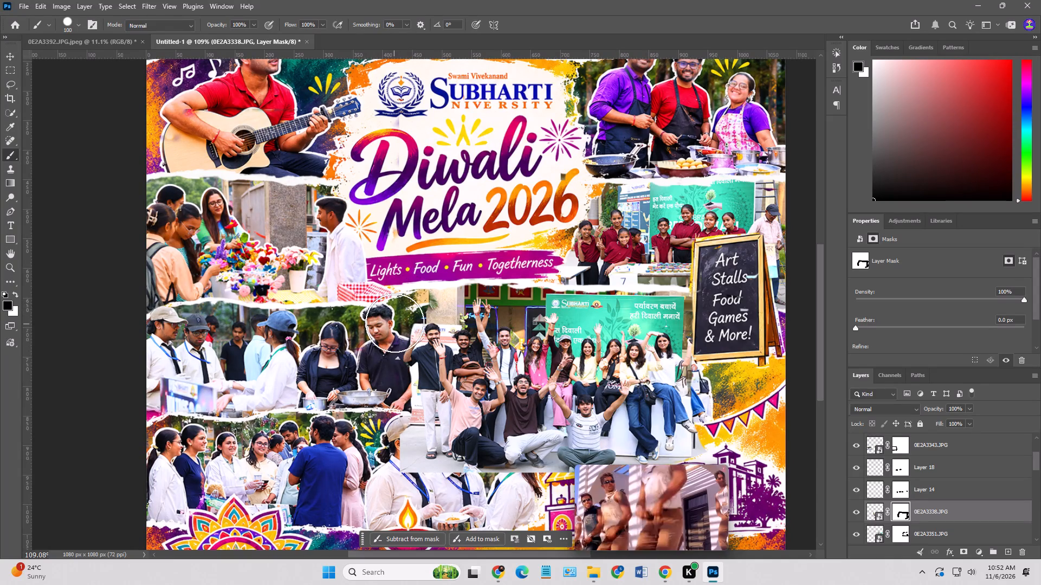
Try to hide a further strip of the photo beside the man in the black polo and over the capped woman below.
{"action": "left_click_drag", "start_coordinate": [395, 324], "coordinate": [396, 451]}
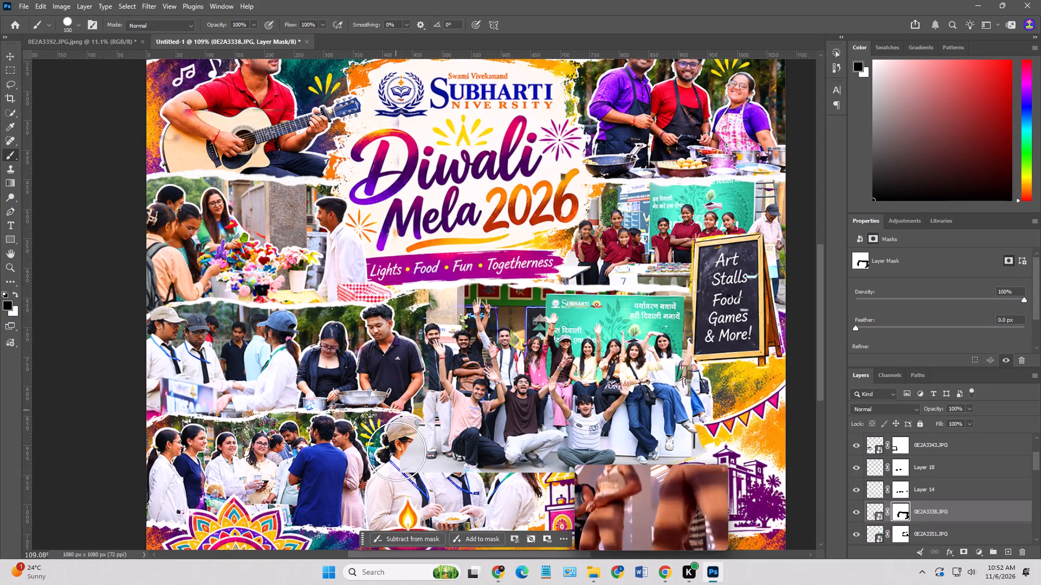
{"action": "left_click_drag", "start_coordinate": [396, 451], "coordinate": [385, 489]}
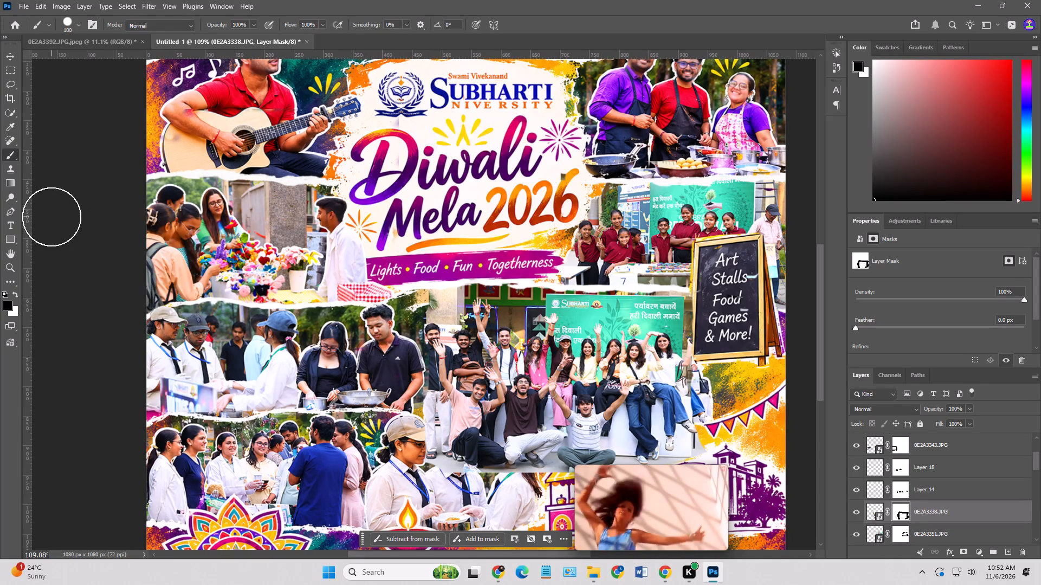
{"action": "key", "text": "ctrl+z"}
Move the 0E2A3338.JPG photo about 27 px right, clear of the man in the black polo, and scale it to about 101%.
{"action": "left_click", "coordinate": [8, 56]}
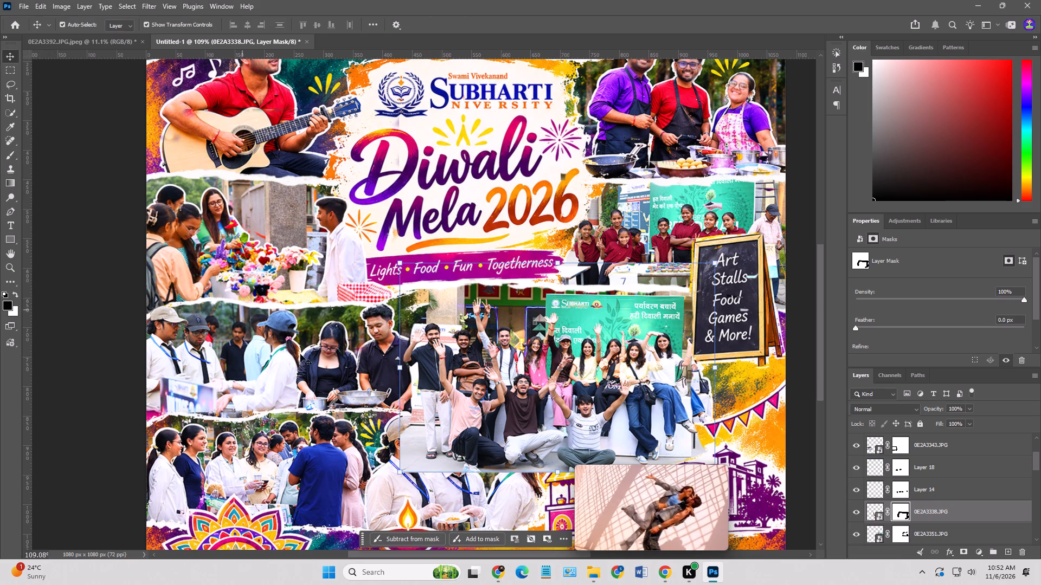
{"action": "left_click_drag", "start_coordinate": [496, 418], "coordinate": [513, 414]}
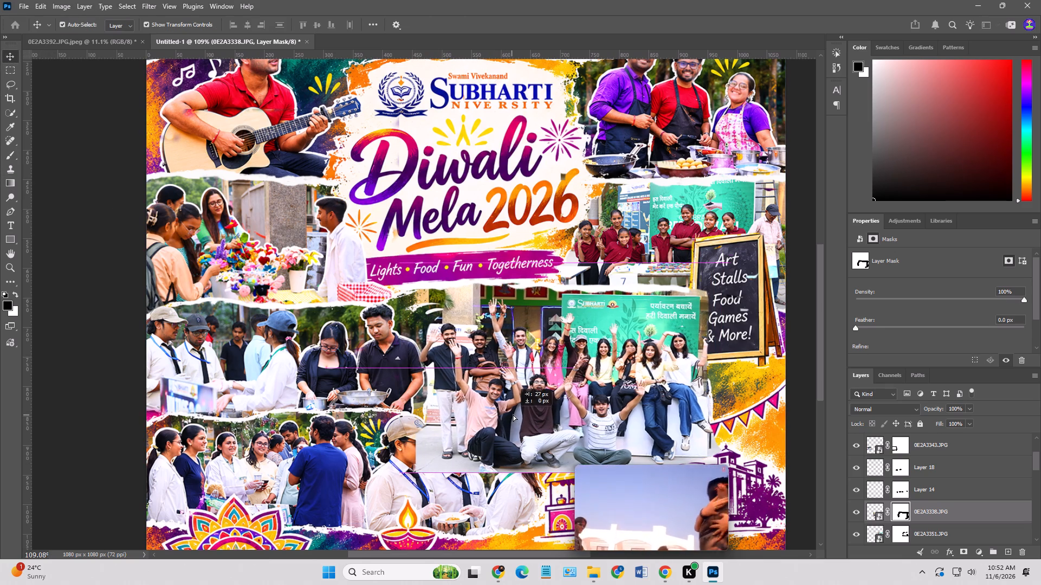
{"action": "left_click_drag", "start_coordinate": [513, 414], "coordinate": [512, 412]}
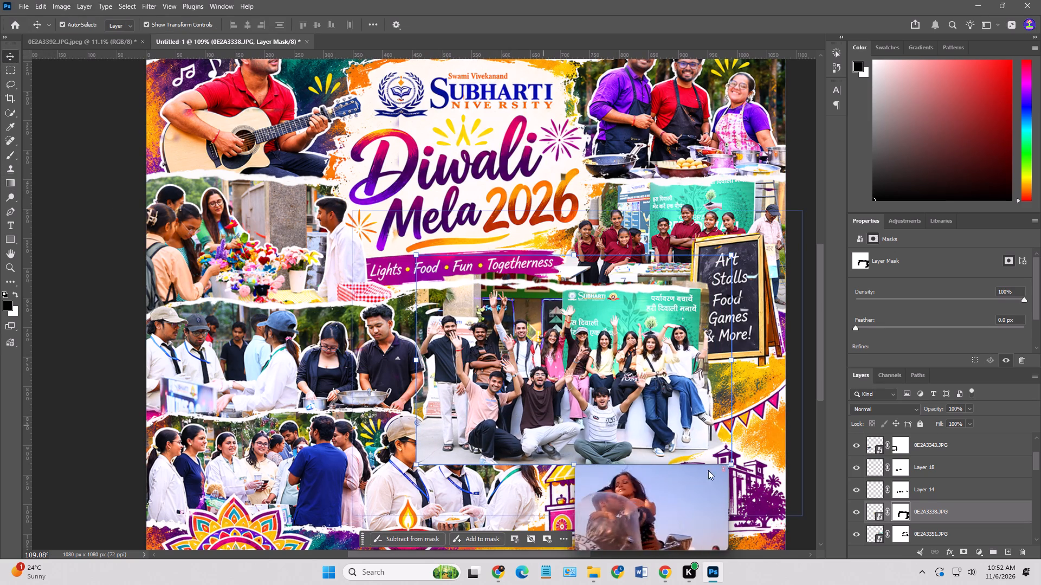
{"action": "left_click_drag", "start_coordinate": [735, 466], "coordinate": [690, 438]}
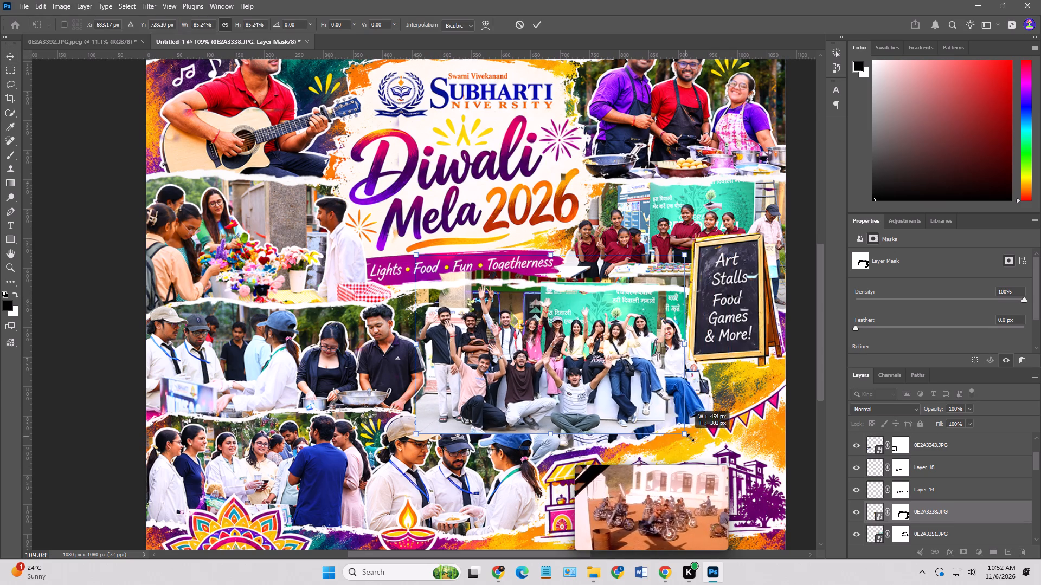
{"action": "left_click_drag", "start_coordinate": [690, 438], "coordinate": [601, 396]}
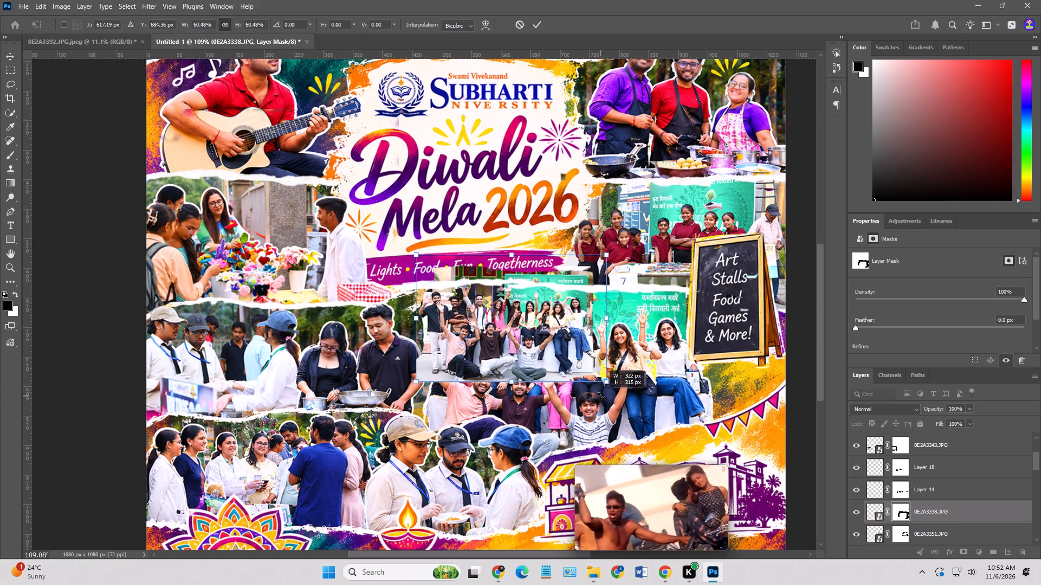
{"action": "left_click_drag", "start_coordinate": [601, 396], "coordinate": [725, 461]}
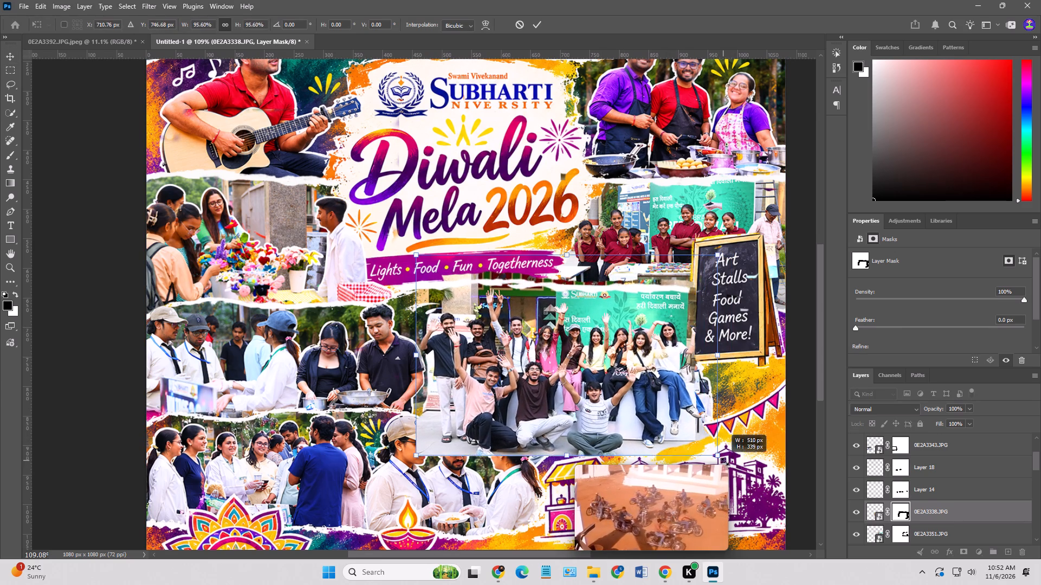
{"action": "left_click_drag", "start_coordinate": [725, 461], "coordinate": [738, 476]}
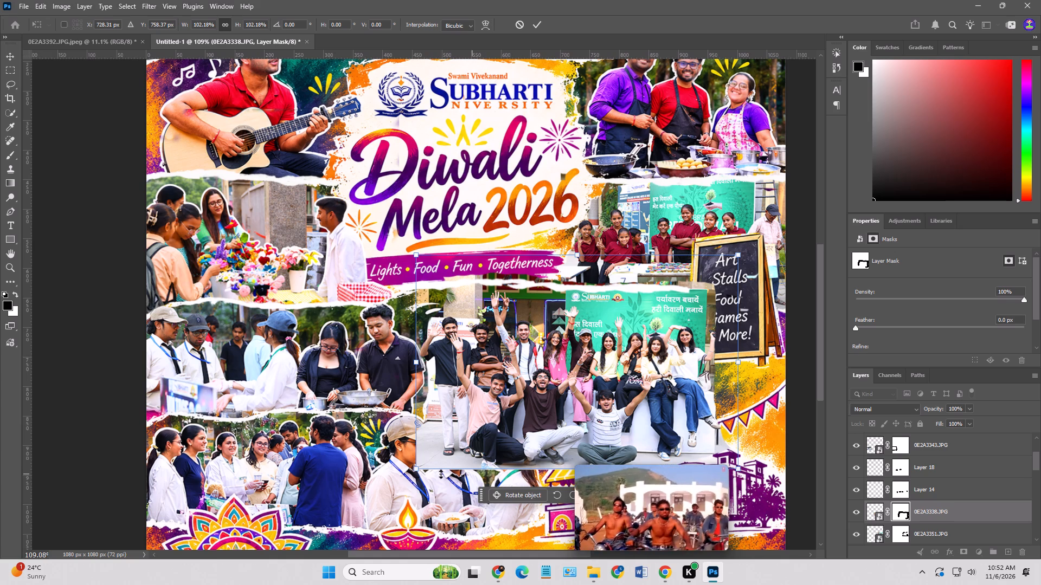
{"action": "left_click", "coordinate": [419, 470]}
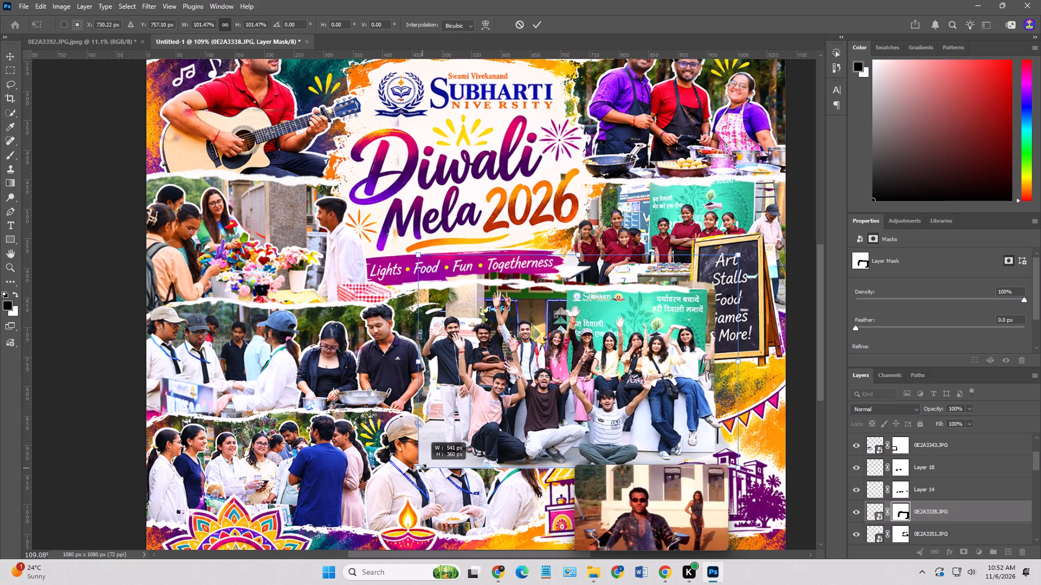
{"action": "key", "text": "plus"}
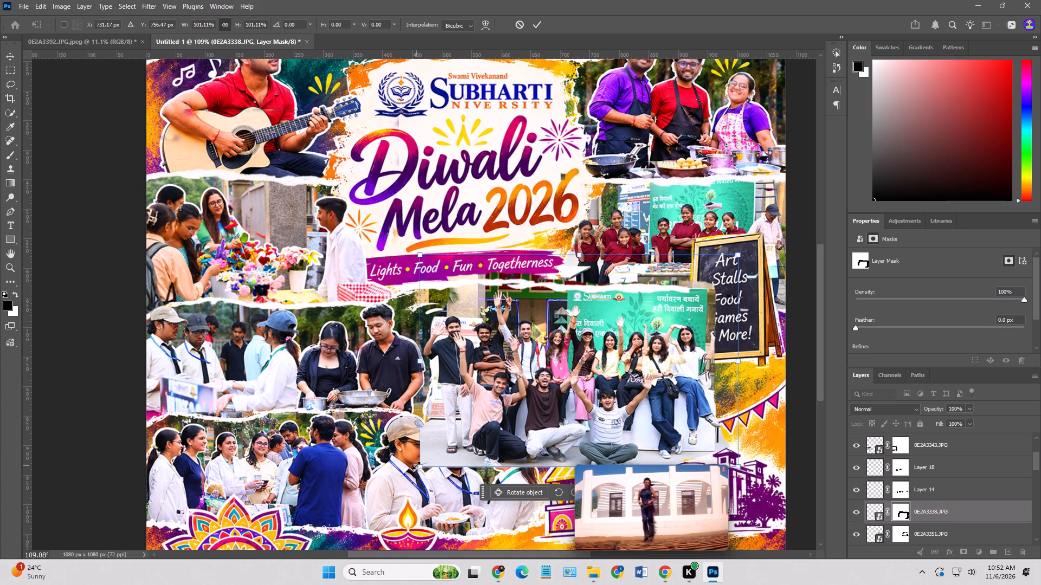
{"action": "key", "text": "Return"}
On the 0E2A3338.JPG mask, hide the photo's remaining top strip between the tagline banner and the torn paper edge with a 40 px brush.
{"action": "left_click", "coordinate": [260, 341]}
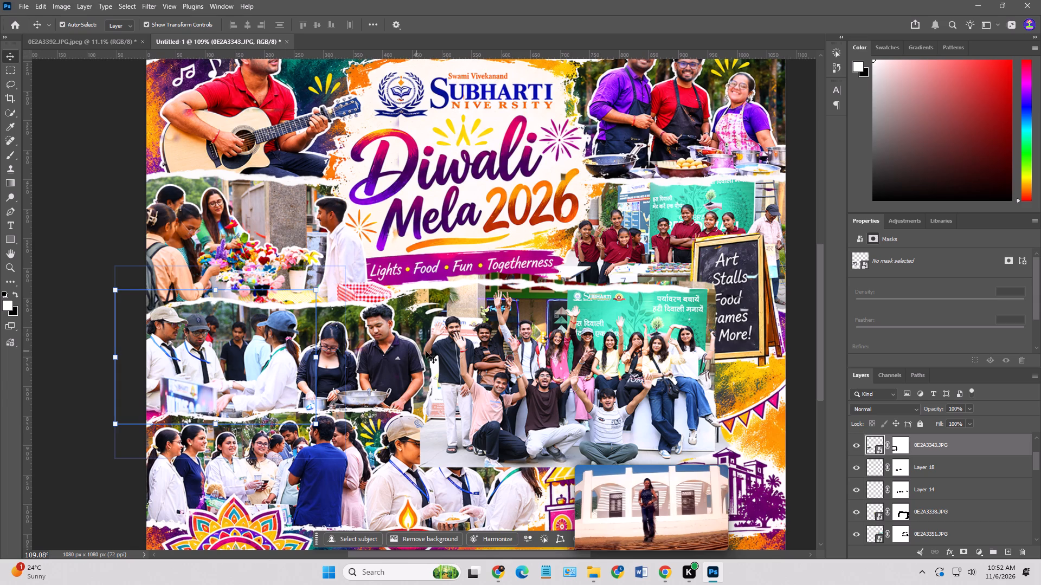
{"action": "left_click", "coordinate": [449, 350]}
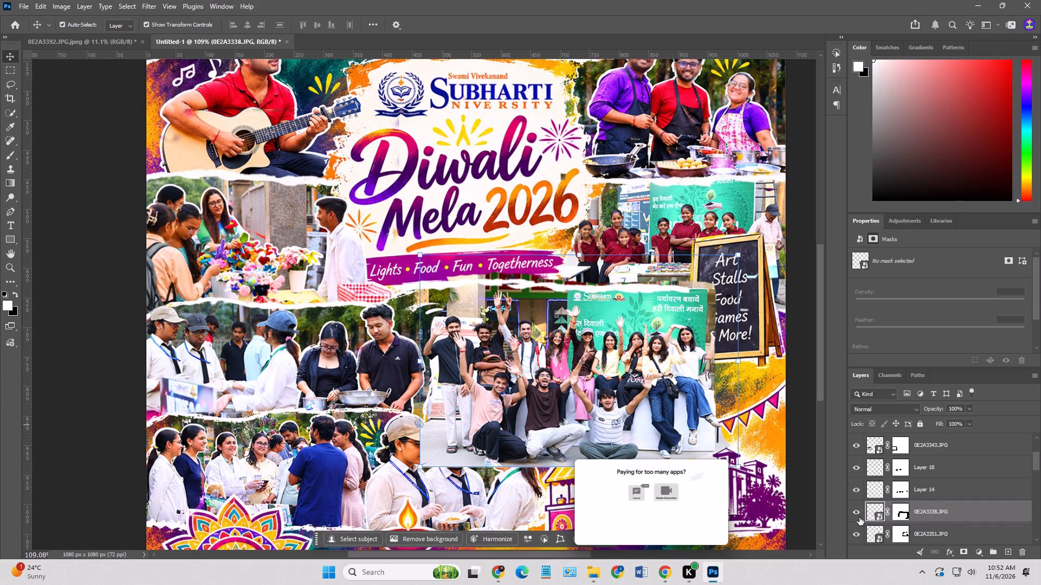
{"action": "left_click", "coordinate": [908, 515]}
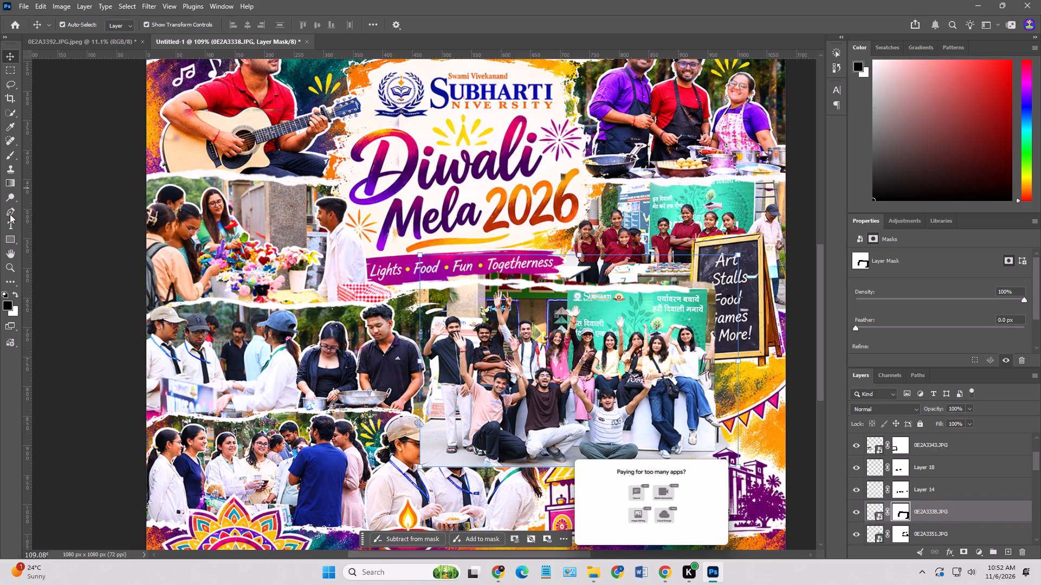
{"action": "left_click", "coordinate": [7, 152]}
{"action": "scroll", "coordinate": [596, 277], "scroll_direction": "up", "scroll_amount": 7, "text": "alt"}
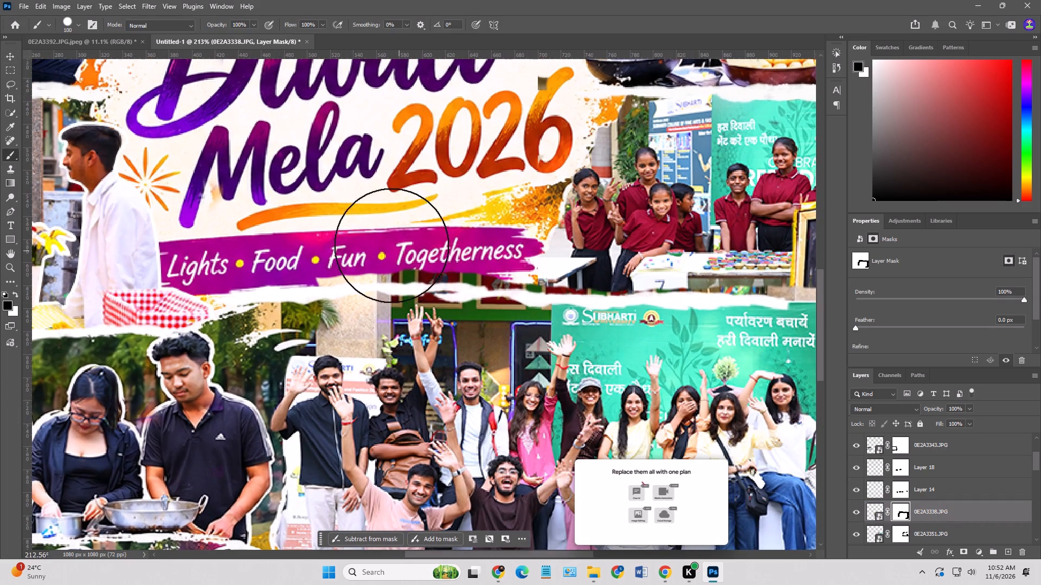
{"action": "left_click", "coordinate": [385, 231]}
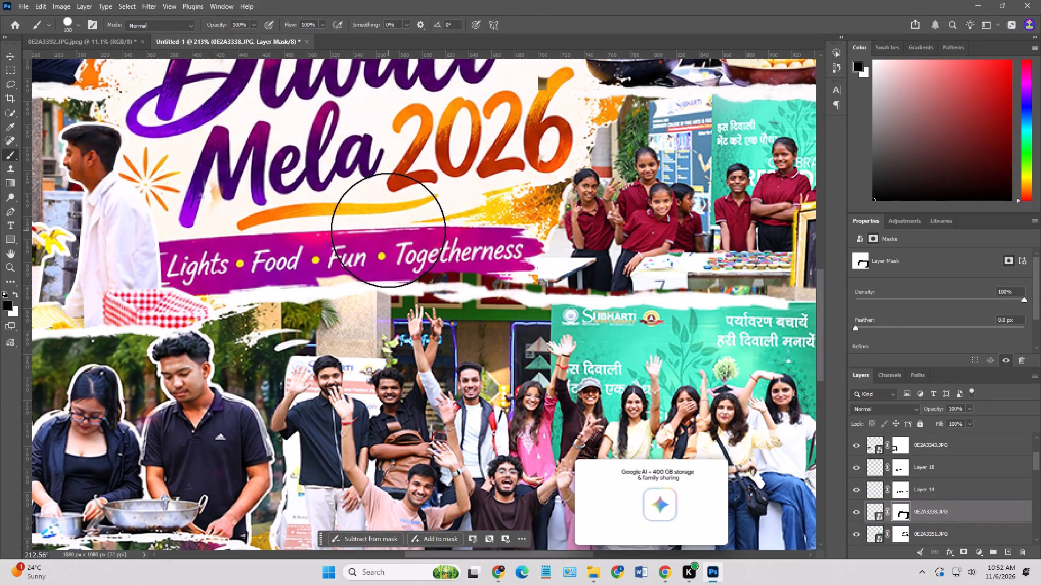
{"action": "key", "text": "bracketleft"}
{"action": "key", "text": "bracketleft"}
{"action": "key", "text": "bracketleft"}
{"action": "key", "text": "bracketleft"}
{"action": "key", "text": "bracketleft"}
{"action": "key", "text": "bracketleft"}
{"action": "key", "text": "bracketleft"}
{"action": "left_click_drag", "start_coordinate": [207, 276], "coordinate": [347, 263]}
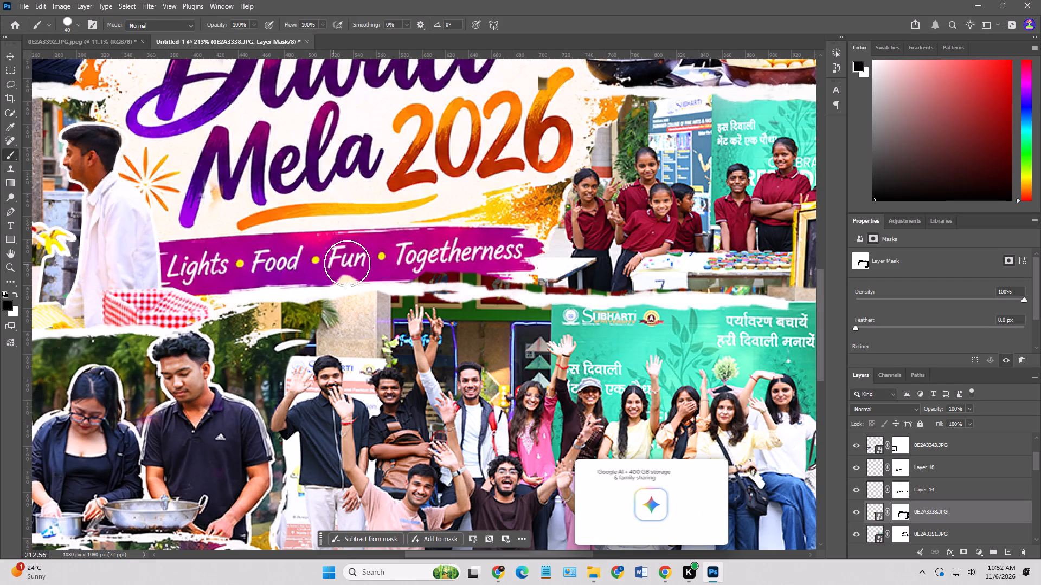
{"action": "left_click_drag", "start_coordinate": [347, 263], "coordinate": [550, 273]}
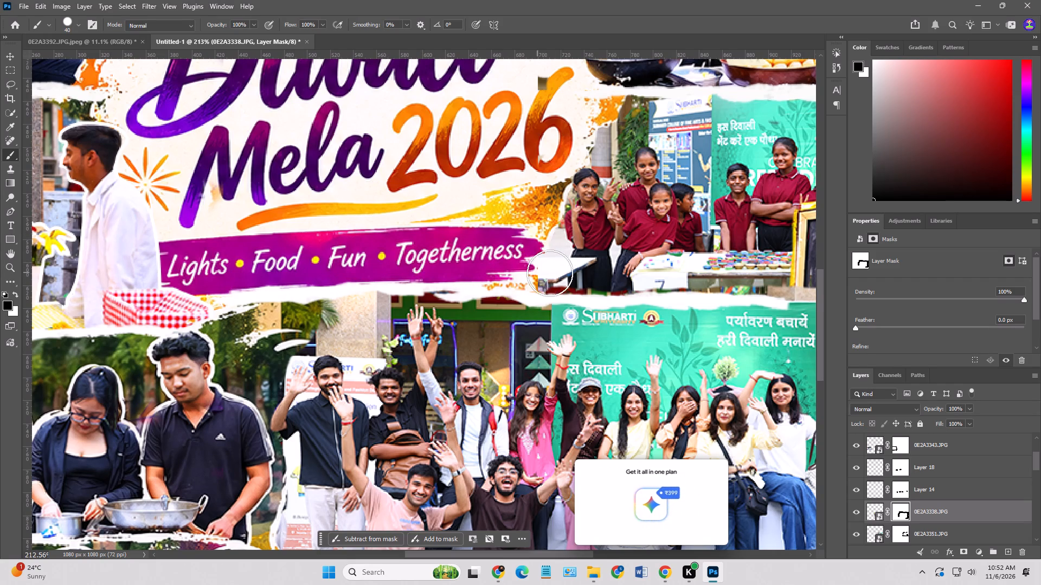
{"action": "left_click_drag", "start_coordinate": [550, 273], "coordinate": [797, 274]}
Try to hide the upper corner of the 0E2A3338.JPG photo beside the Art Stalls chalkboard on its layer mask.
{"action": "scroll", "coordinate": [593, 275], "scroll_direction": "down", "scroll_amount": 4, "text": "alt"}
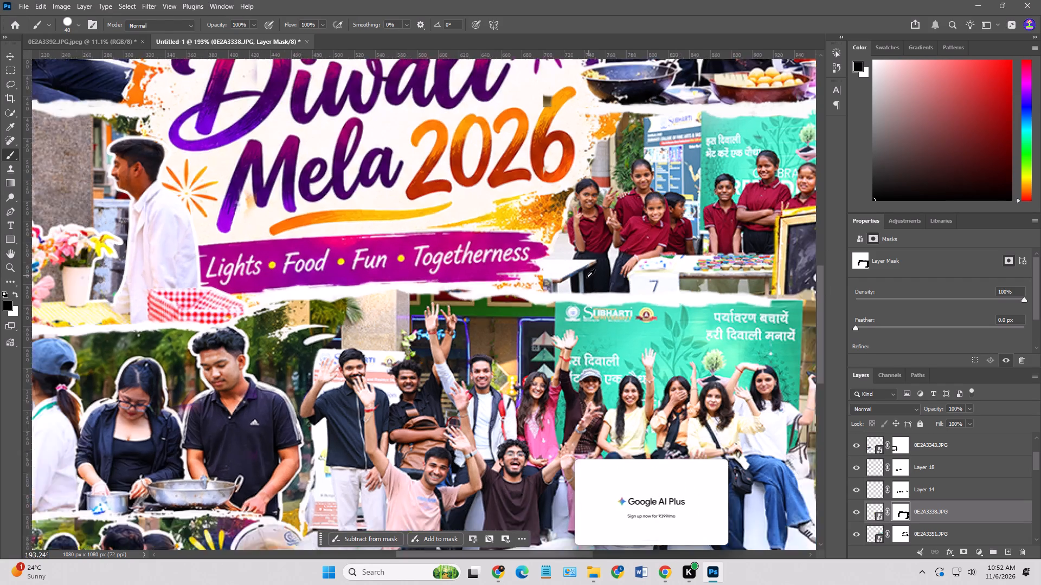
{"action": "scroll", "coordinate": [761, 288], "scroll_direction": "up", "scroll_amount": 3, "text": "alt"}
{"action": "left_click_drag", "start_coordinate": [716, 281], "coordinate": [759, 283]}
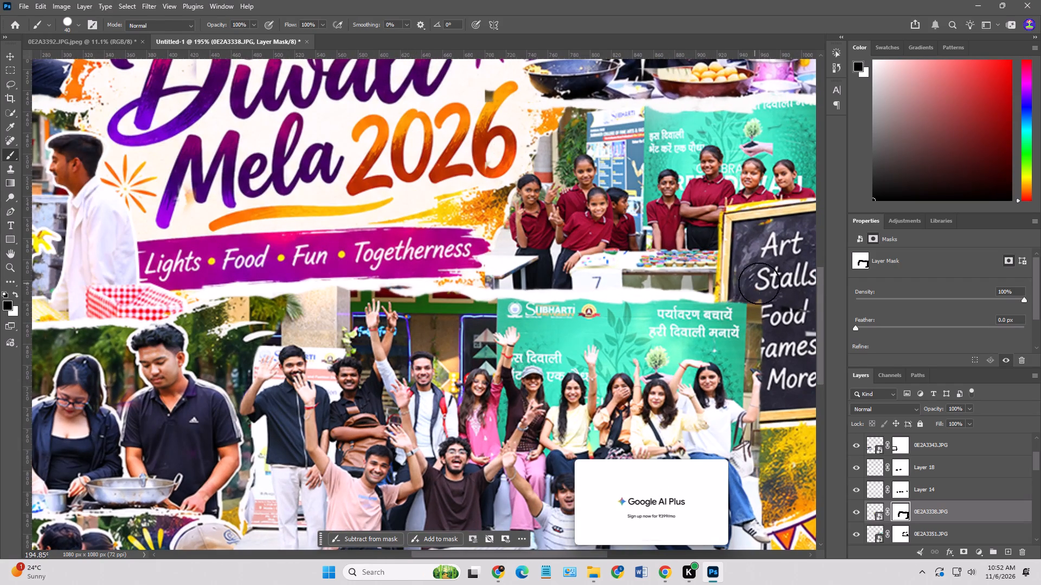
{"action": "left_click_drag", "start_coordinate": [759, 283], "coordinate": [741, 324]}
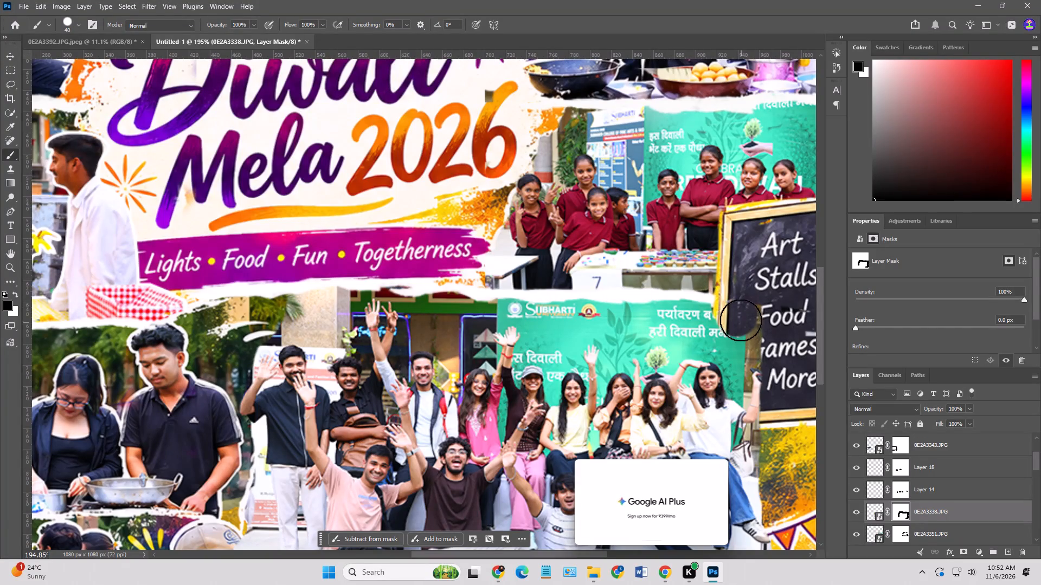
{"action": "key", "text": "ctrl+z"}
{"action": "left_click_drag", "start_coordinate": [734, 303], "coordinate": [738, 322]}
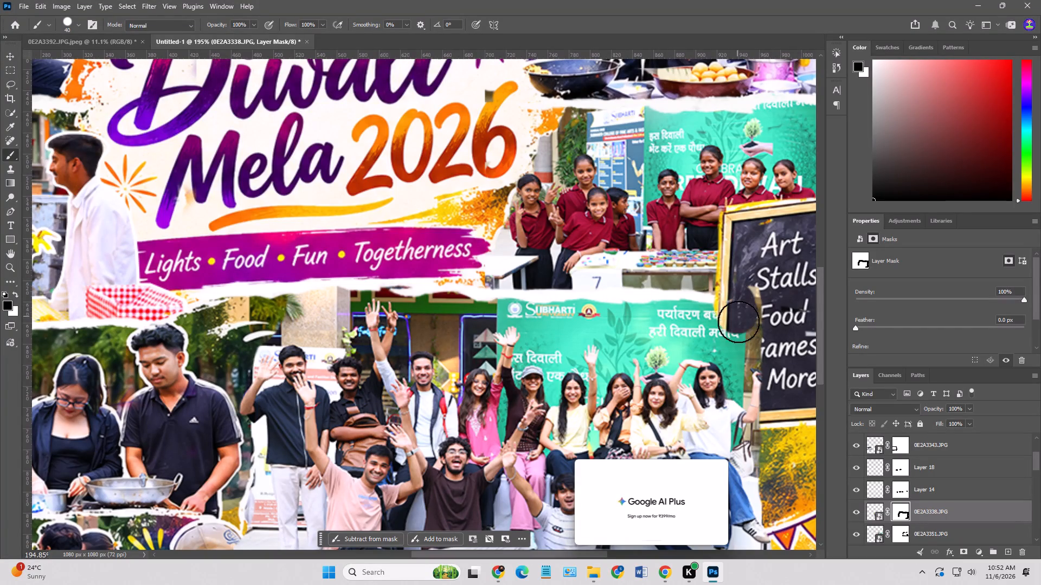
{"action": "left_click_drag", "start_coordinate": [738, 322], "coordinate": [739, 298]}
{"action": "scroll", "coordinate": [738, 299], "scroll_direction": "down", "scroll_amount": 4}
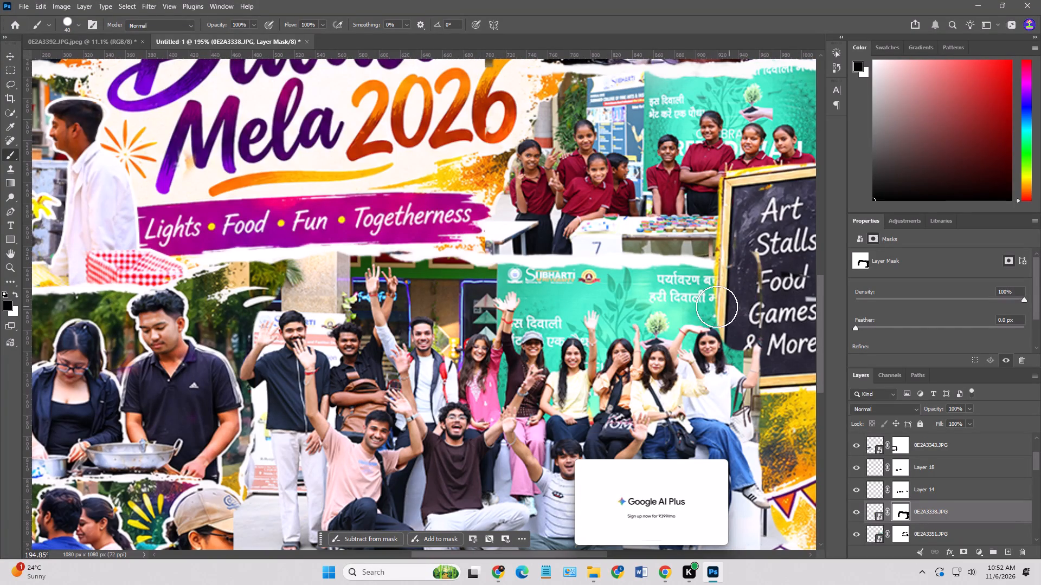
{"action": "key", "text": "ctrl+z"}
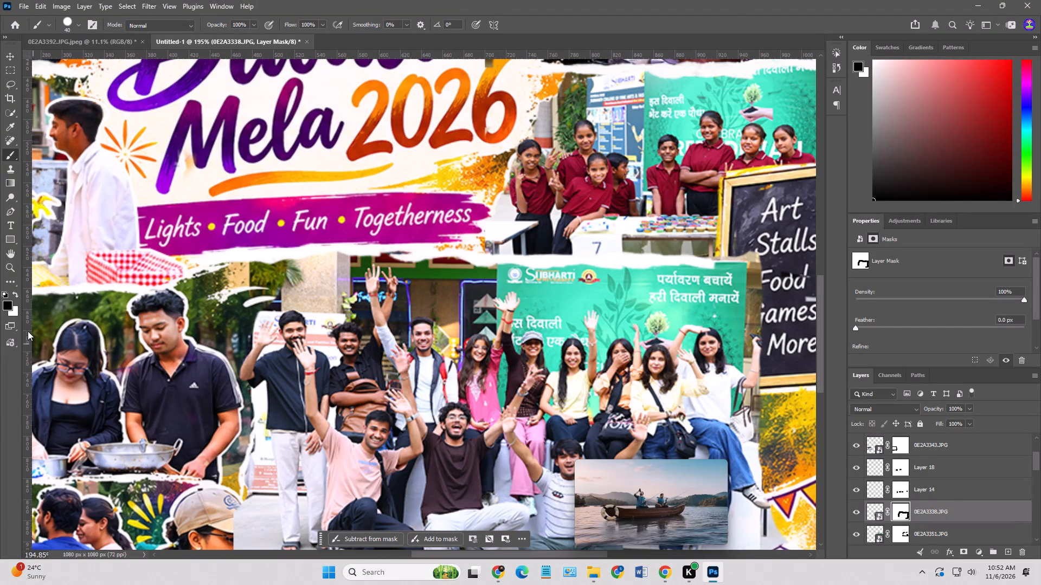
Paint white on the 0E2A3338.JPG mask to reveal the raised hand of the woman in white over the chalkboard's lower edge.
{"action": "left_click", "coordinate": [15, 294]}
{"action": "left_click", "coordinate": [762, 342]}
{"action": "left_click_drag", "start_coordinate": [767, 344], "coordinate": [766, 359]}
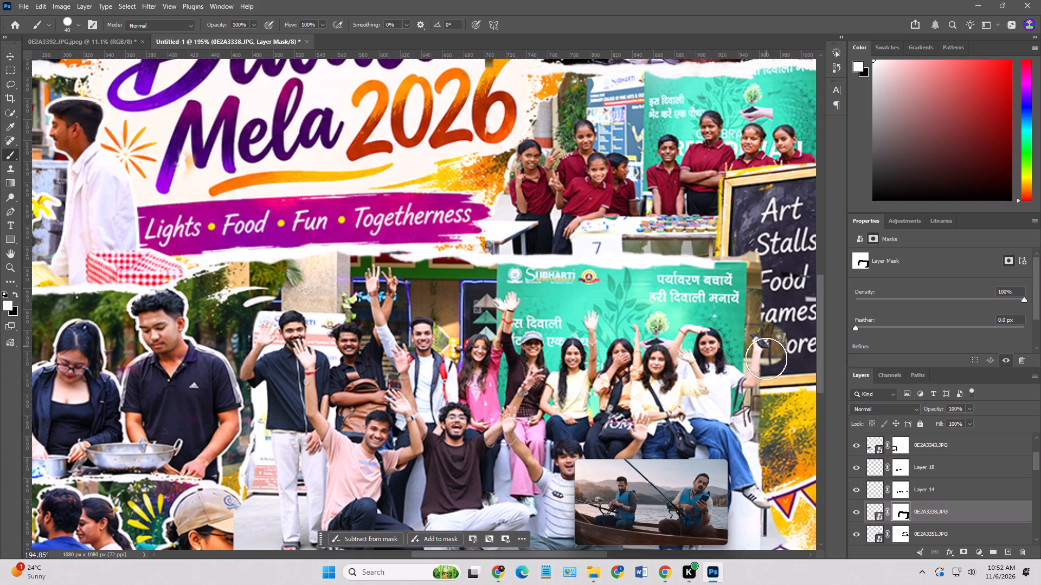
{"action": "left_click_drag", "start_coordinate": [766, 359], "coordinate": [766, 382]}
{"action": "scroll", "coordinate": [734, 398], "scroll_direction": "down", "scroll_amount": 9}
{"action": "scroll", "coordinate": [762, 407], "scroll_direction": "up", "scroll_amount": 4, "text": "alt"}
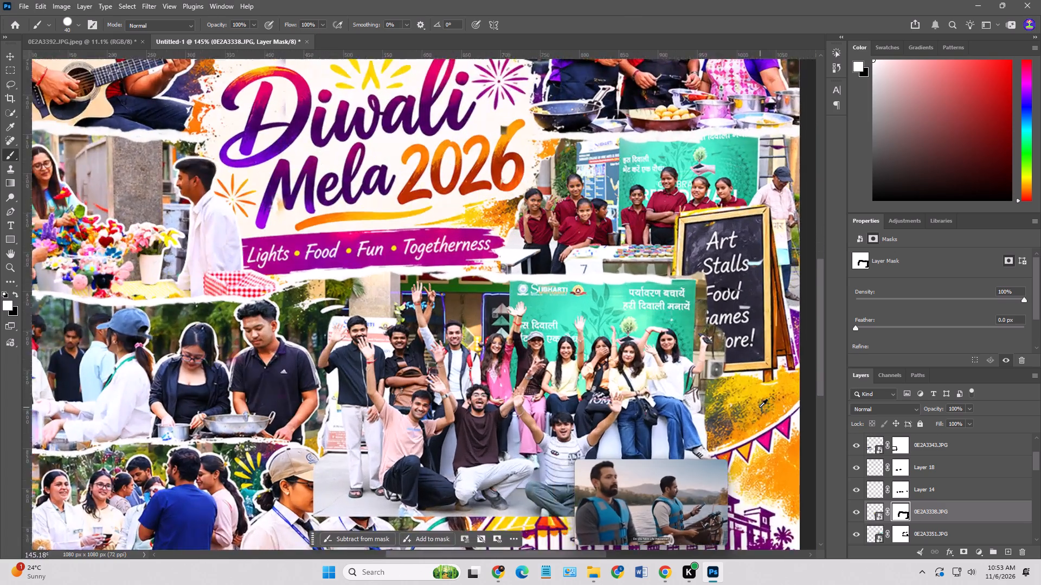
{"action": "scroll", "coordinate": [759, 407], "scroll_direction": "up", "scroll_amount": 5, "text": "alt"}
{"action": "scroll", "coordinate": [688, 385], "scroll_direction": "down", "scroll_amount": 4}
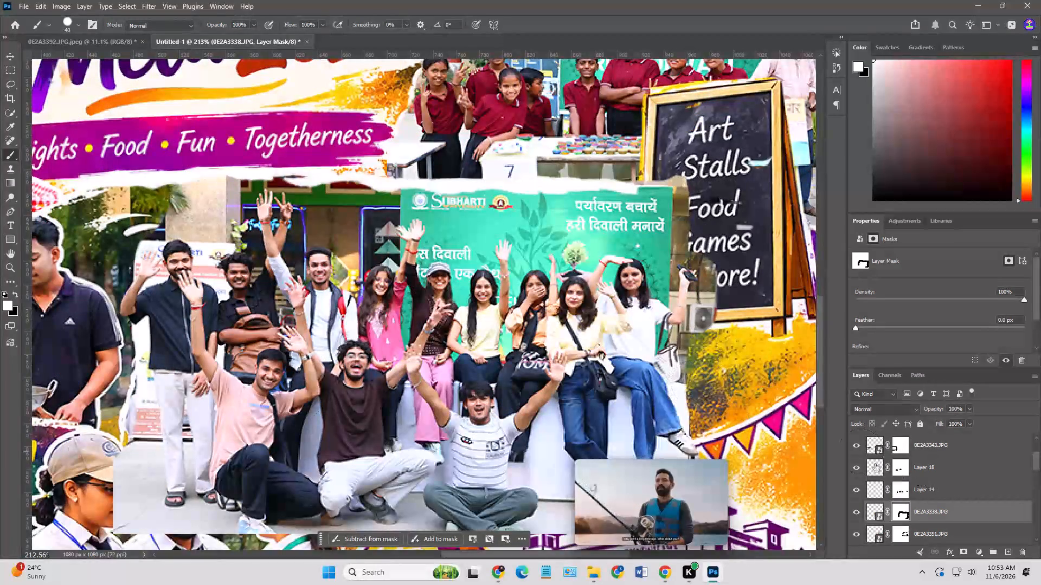
Delete the layer mask from the 0E2A3338.JPG photo layer.
{"action": "left_click", "coordinate": [905, 513], "text": "shift"}
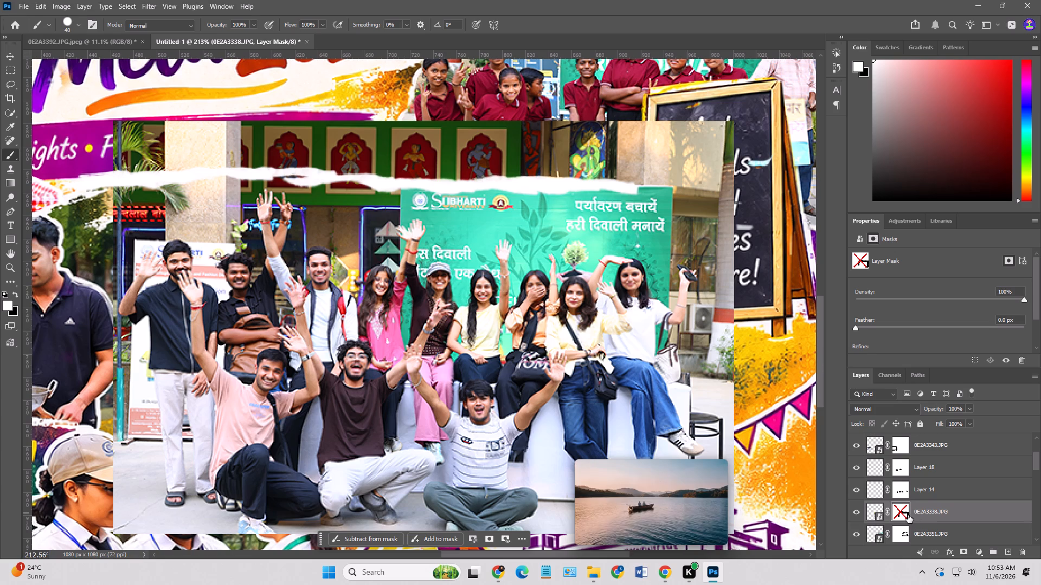
{"action": "key", "text": "Delete"}
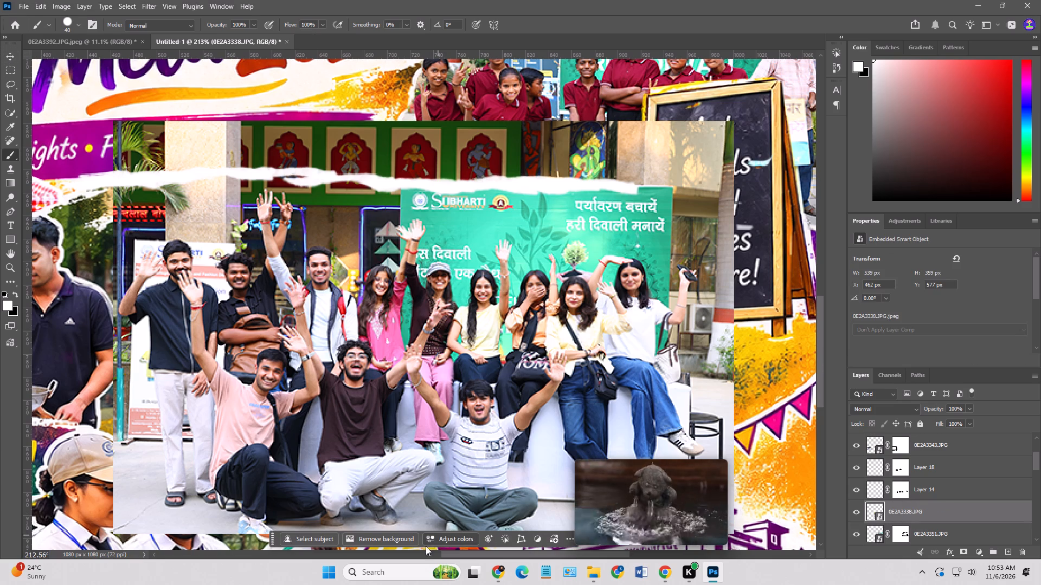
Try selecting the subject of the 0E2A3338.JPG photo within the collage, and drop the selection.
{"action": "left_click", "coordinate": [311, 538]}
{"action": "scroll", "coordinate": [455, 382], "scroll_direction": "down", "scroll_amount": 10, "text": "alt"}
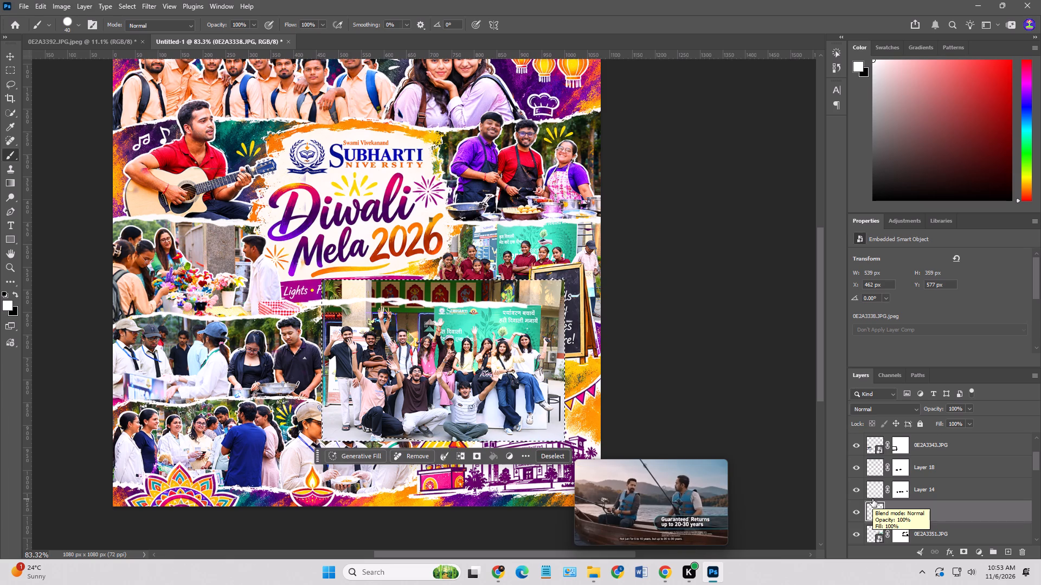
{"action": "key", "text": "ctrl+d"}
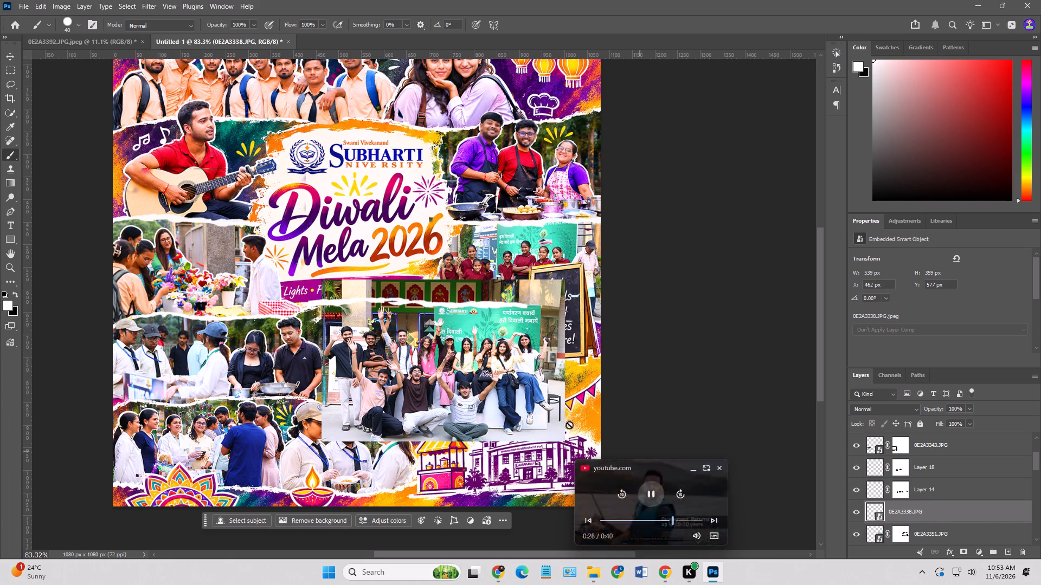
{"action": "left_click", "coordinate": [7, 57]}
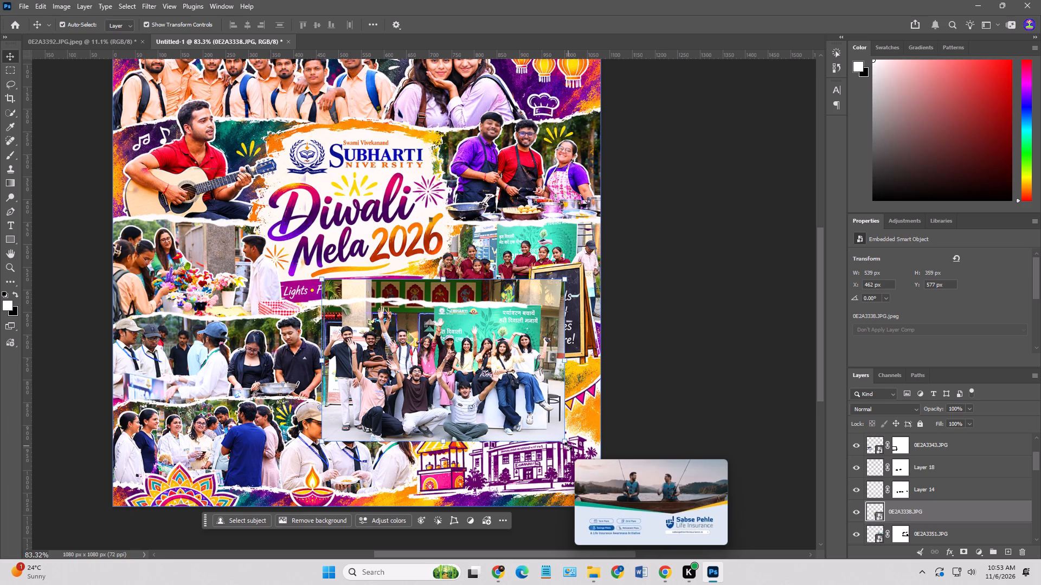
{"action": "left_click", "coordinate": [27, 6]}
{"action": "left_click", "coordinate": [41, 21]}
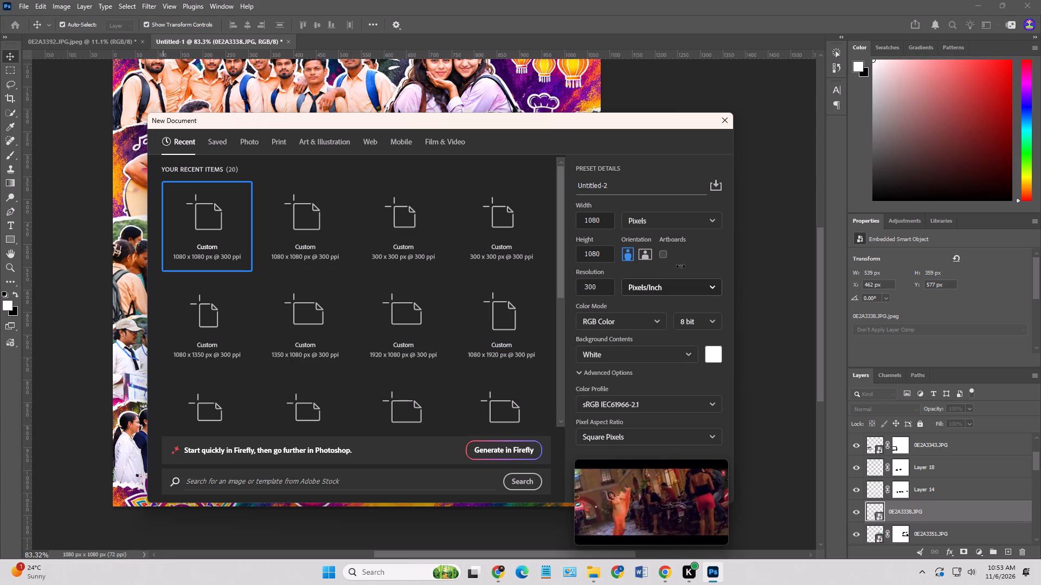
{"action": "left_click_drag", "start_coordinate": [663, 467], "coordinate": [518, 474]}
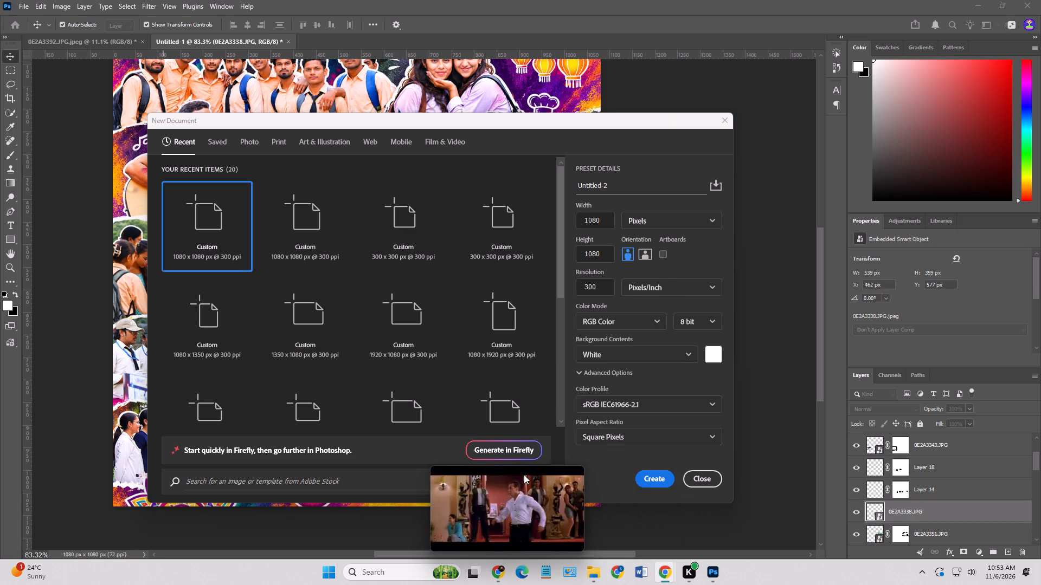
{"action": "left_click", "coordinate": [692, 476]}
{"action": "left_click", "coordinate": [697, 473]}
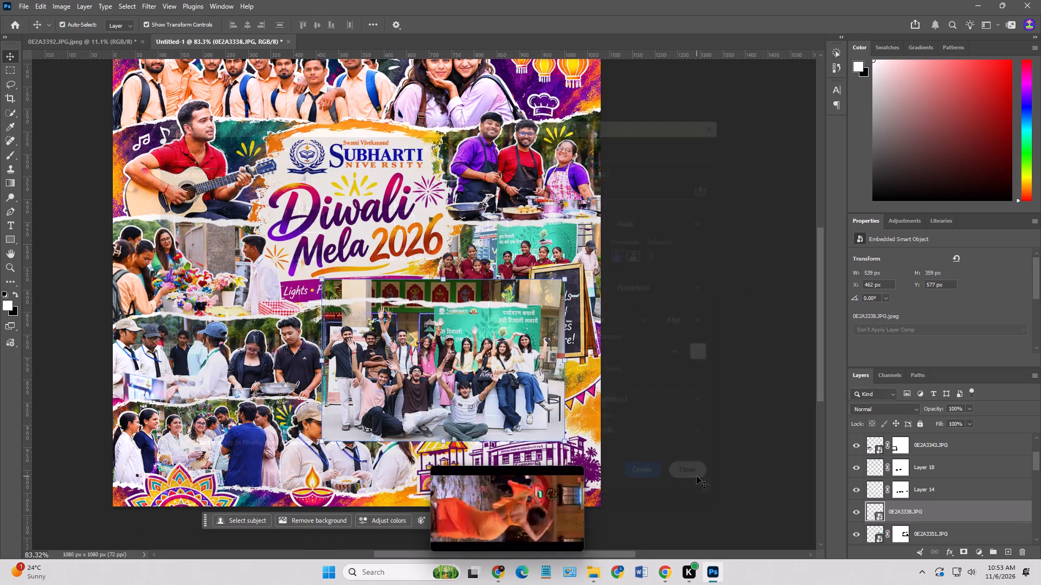
Open the original photo 0E2A3338.JPG from the Downloads folder as a separate document.
{"action": "left_click", "coordinate": [28, 9]}
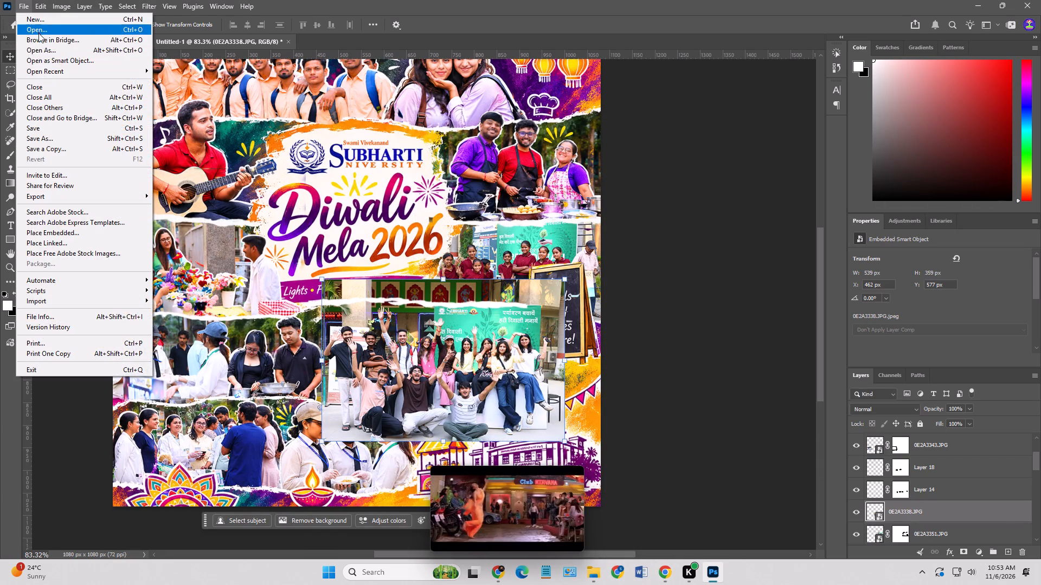
{"action": "left_click", "coordinate": [38, 32]}
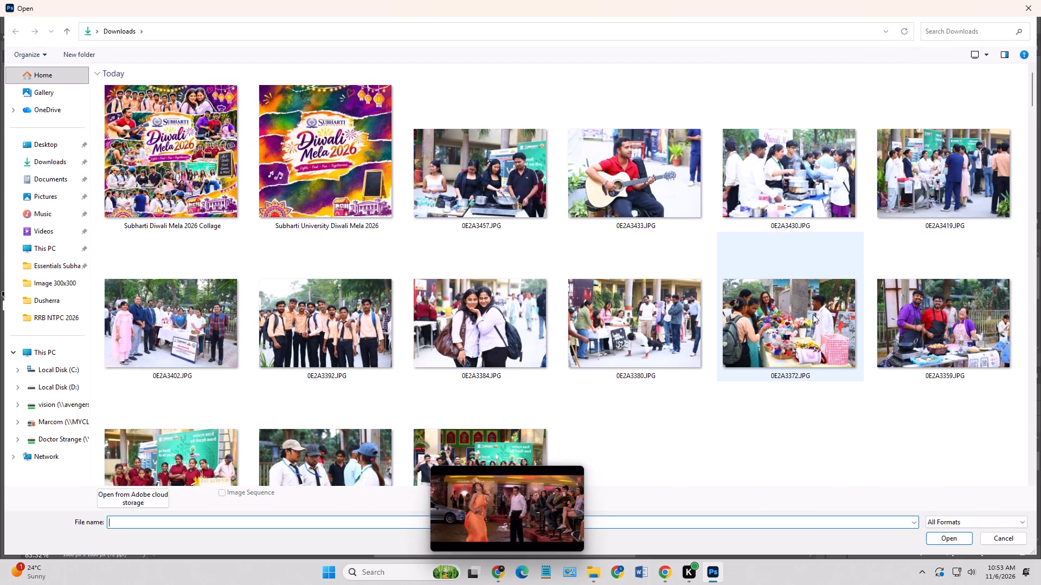
{"action": "scroll", "coordinate": [800, 302], "scroll_direction": "up", "scroll_amount": 2}
{"action": "scroll", "coordinate": [723, 279], "scroll_direction": "down", "scroll_amount": 1}
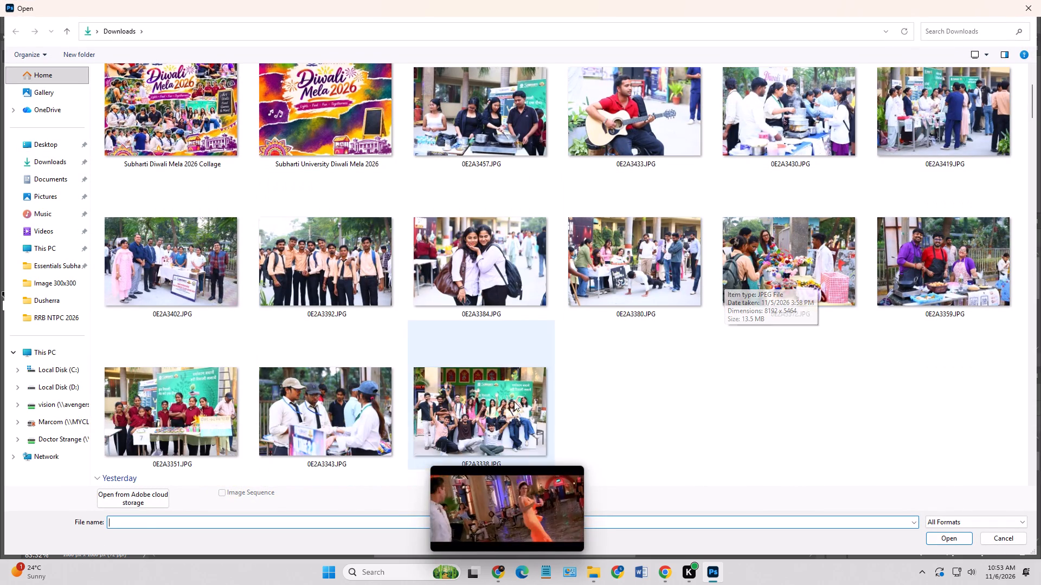
{"action": "left_click", "coordinate": [514, 401]}
{"action": "left_click", "coordinate": [955, 537]}
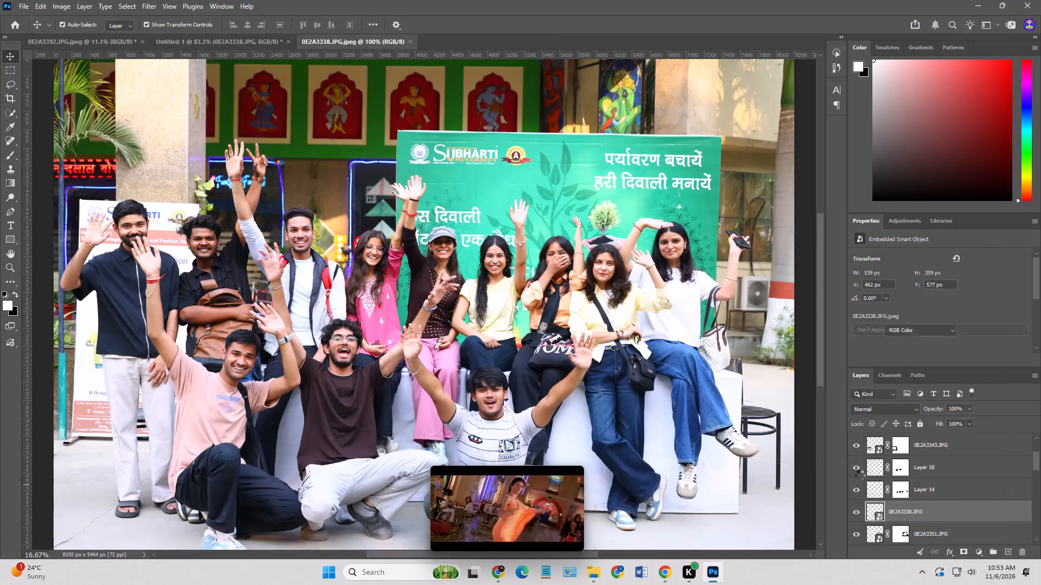
Select the cheering group in the separately opened 0E2A3338 photo with Select Subject.
{"action": "scroll", "coordinate": [639, 341], "scroll_direction": "down", "scroll_amount": 7}
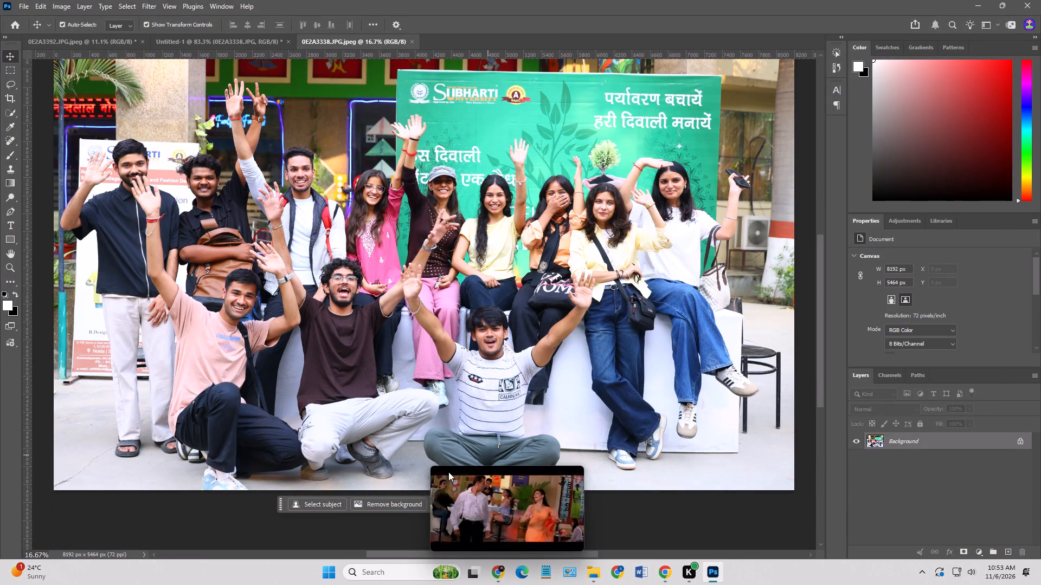
{"action": "left_click", "coordinate": [325, 505]}
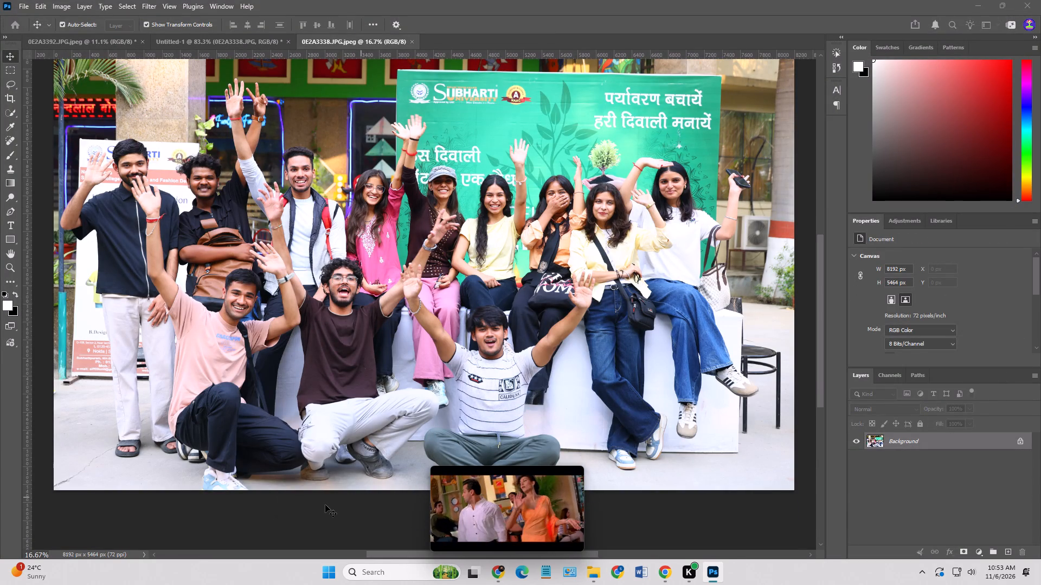
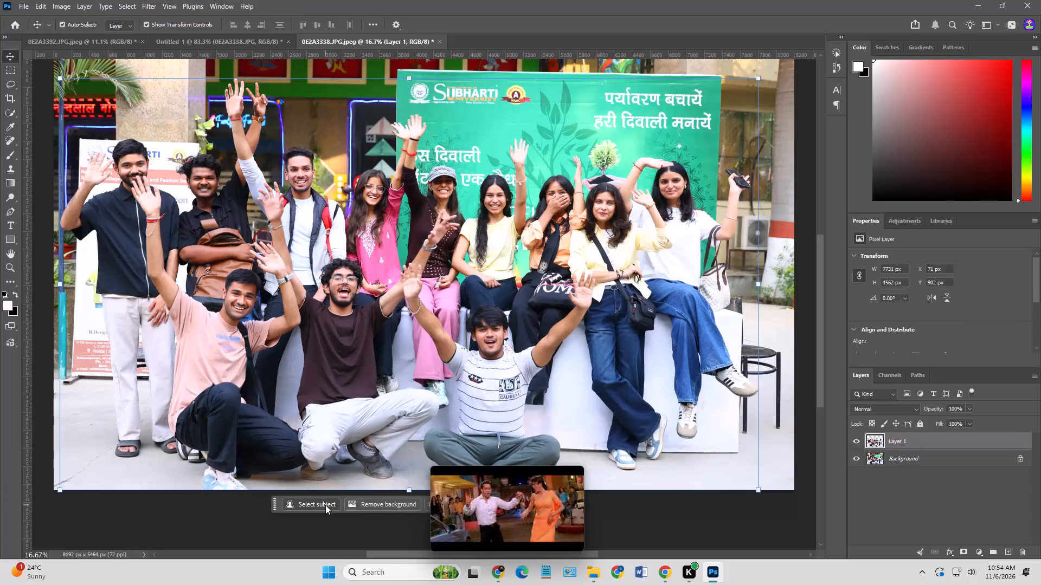
Duplicate the Background layer of the group photo.
{"action": "left_click", "coordinate": [909, 460]}
{"action": "key", "text": "ctrl+j"}
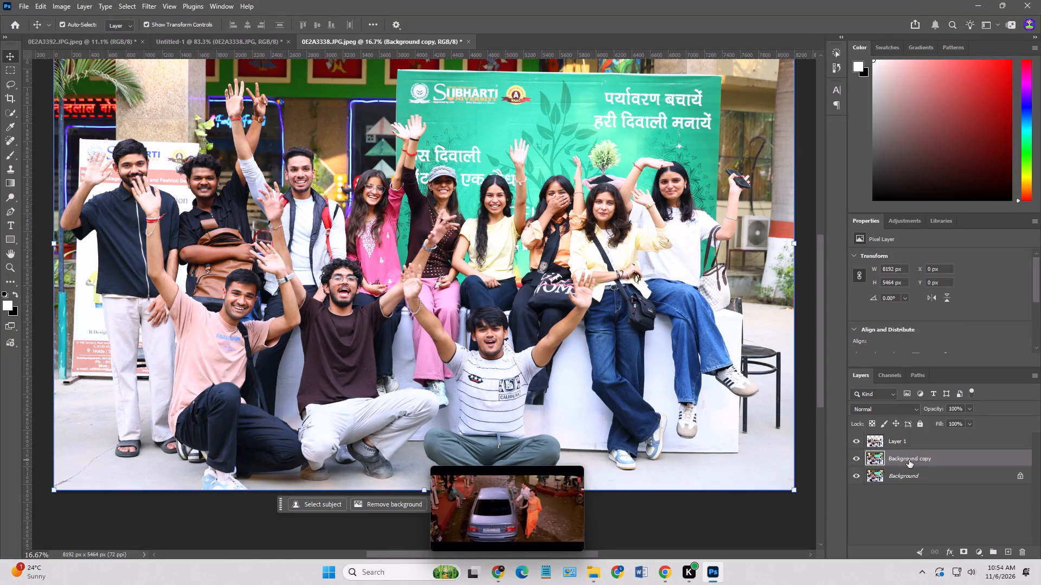
Copy Layer 1 and Background copy together into the Untitled-1 poster, directly above its 0E2A3338.JPG layer.
{"action": "left_click", "coordinate": [917, 438], "text": "shift"}
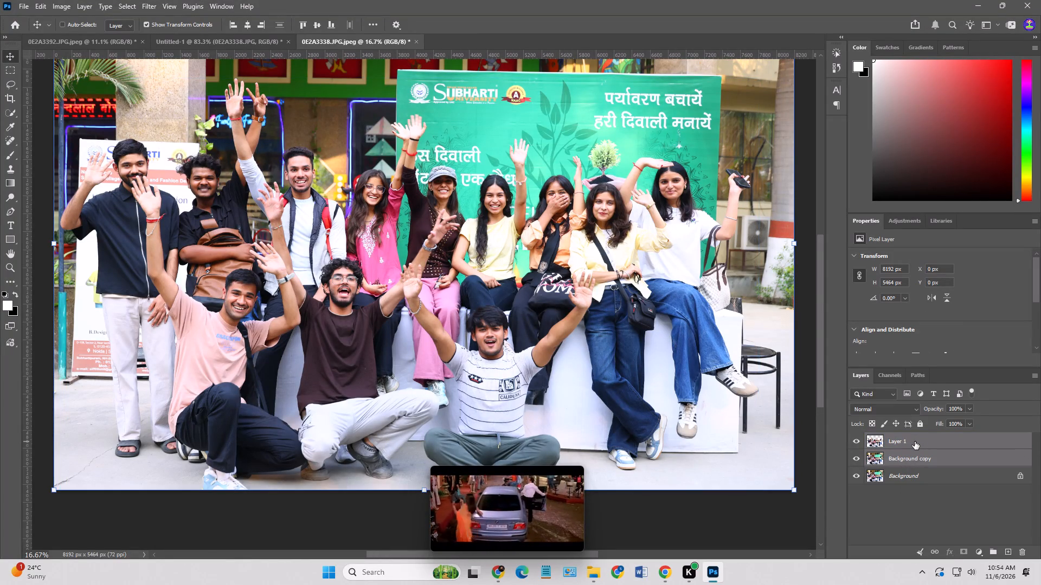
{"action": "key", "text": "ctrl+c"}
{"action": "left_click", "coordinate": [247, 41]}
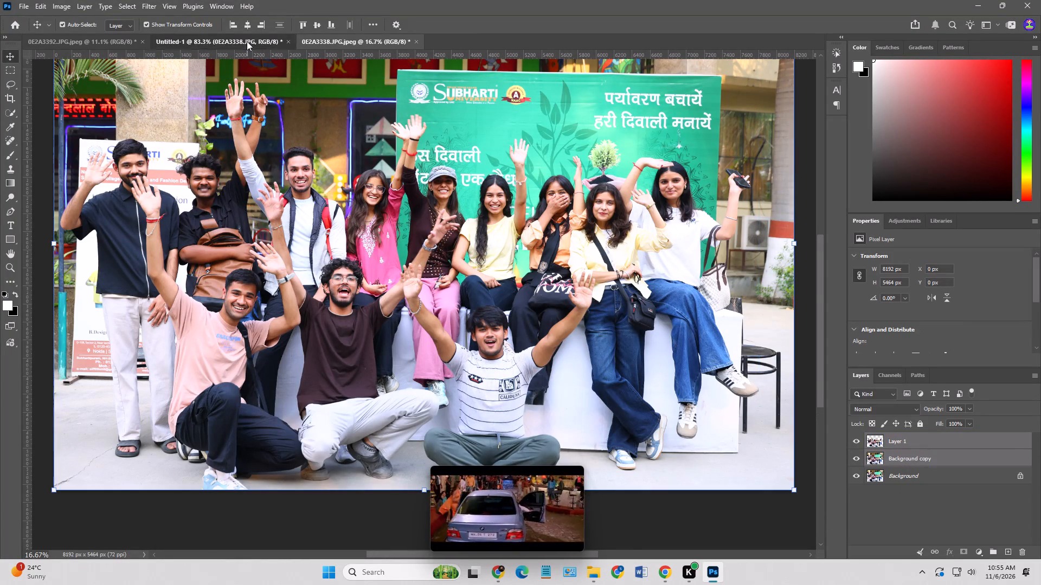
{"action": "left_click", "coordinate": [526, 380]}
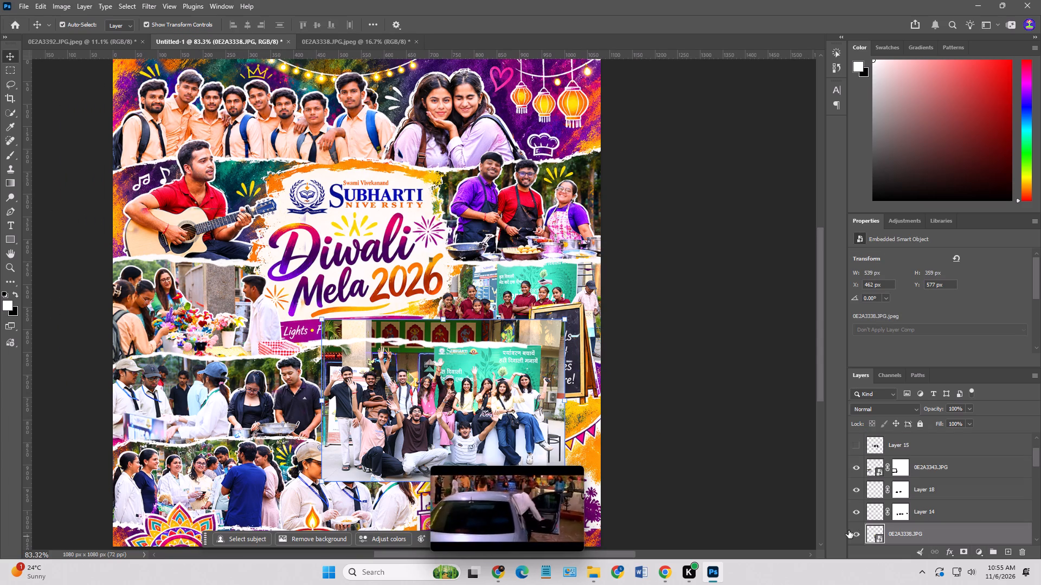
{"action": "key", "text": "ctrl+shift+v"}
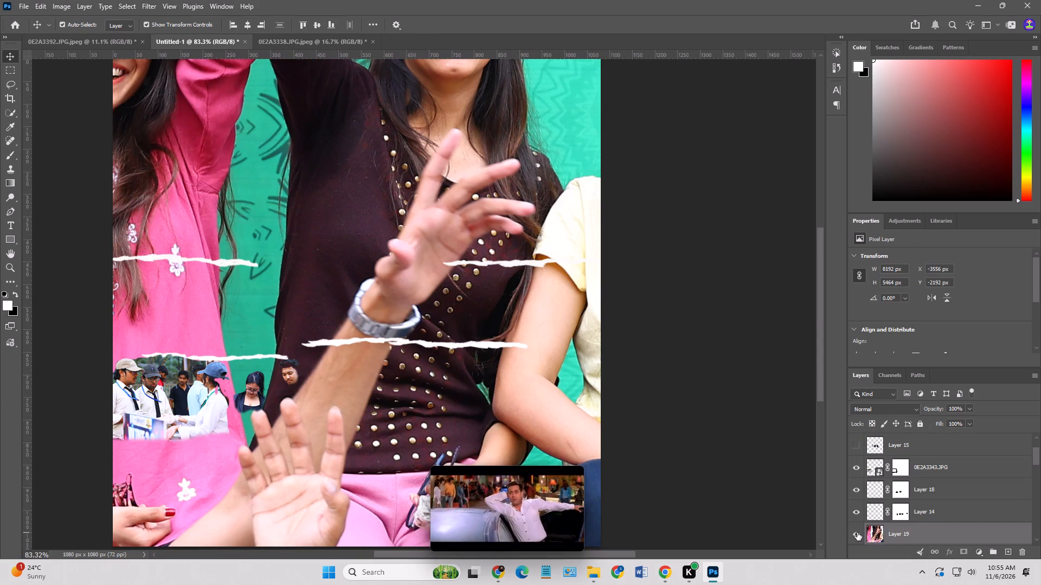
Hide the old 0E2A3338.JPG layer in the poster.
{"action": "scroll", "coordinate": [937, 497], "scroll_direction": "down", "scroll_amount": 4}
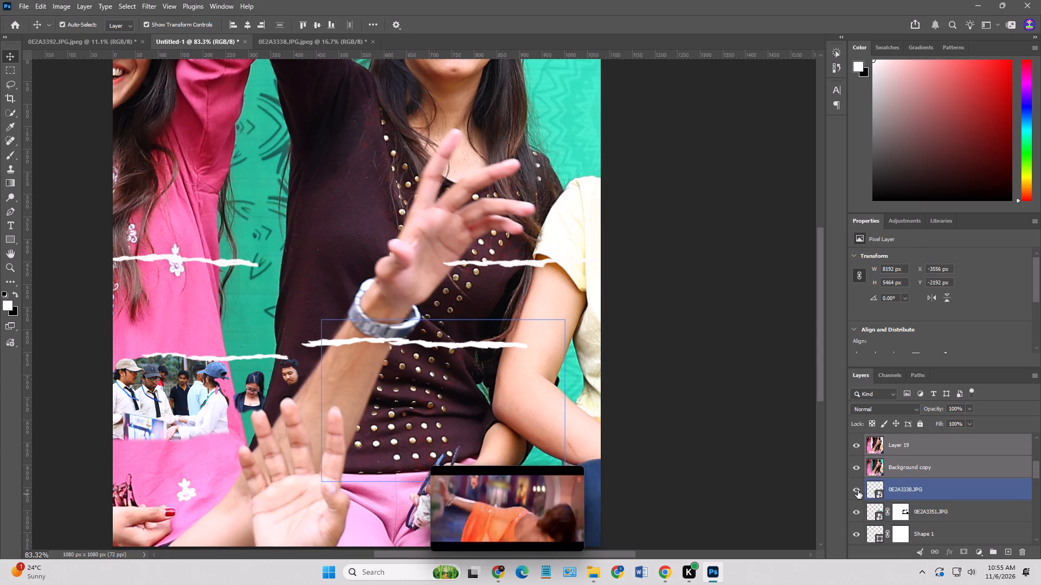
{"action": "left_click", "coordinate": [858, 491]}
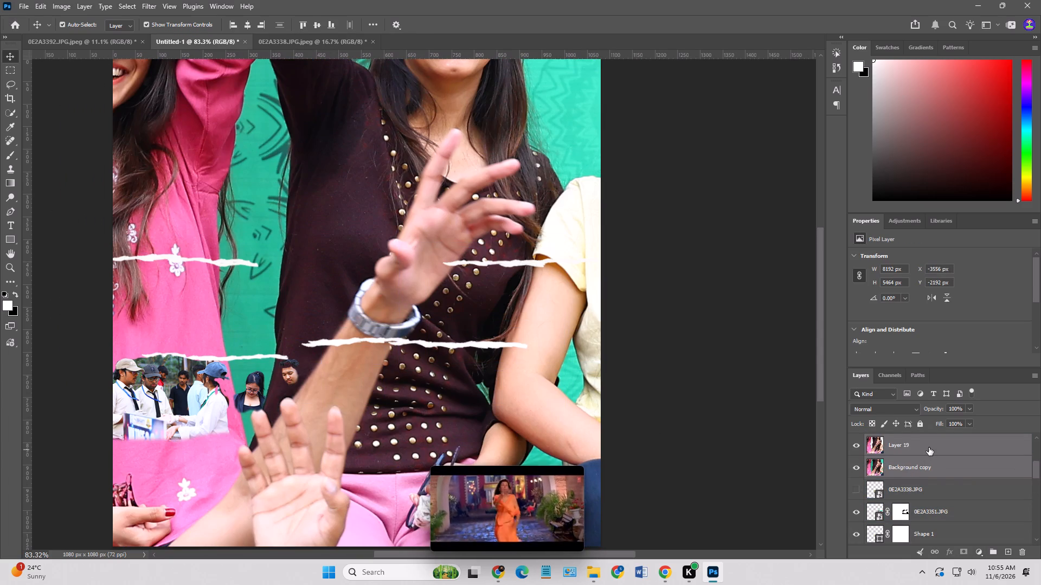
Scale the pasted Layer 19 and Background copy together proportionally down to about 7.78%.
{"action": "left_click", "coordinate": [929, 447]}
{"action": "left_click", "coordinate": [934, 466], "text": "shift"}
{"action": "scroll", "coordinate": [604, 322], "scroll_direction": "down", "scroll_amount": 4, "text": "alt"}
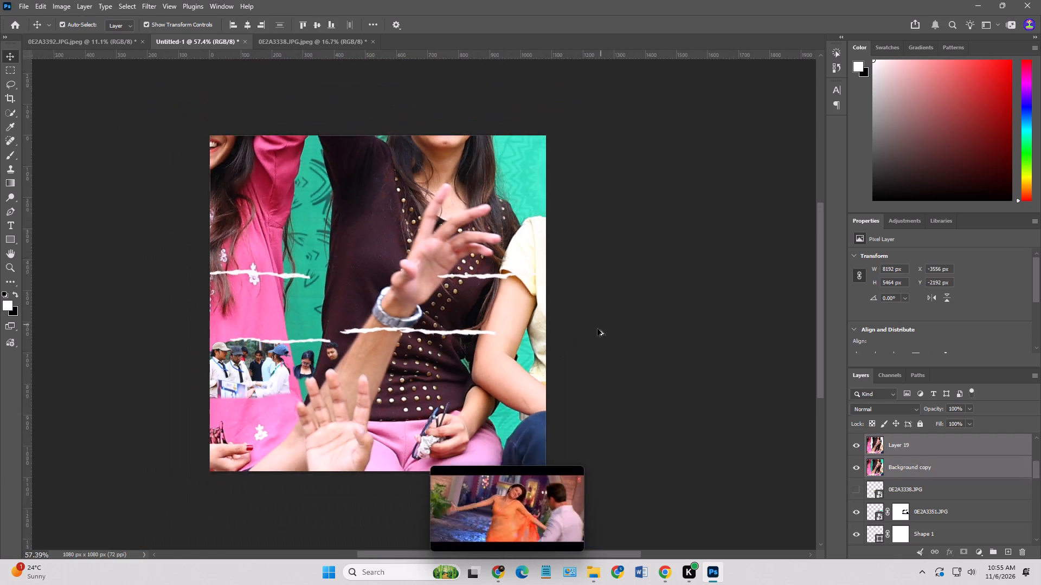
{"action": "scroll", "coordinate": [597, 329], "scroll_direction": "down", "scroll_amount": 6, "text": "alt"}
{"action": "scroll", "coordinate": [273, 189], "scroll_direction": "down", "scroll_amount": 10, "text": "alt"}
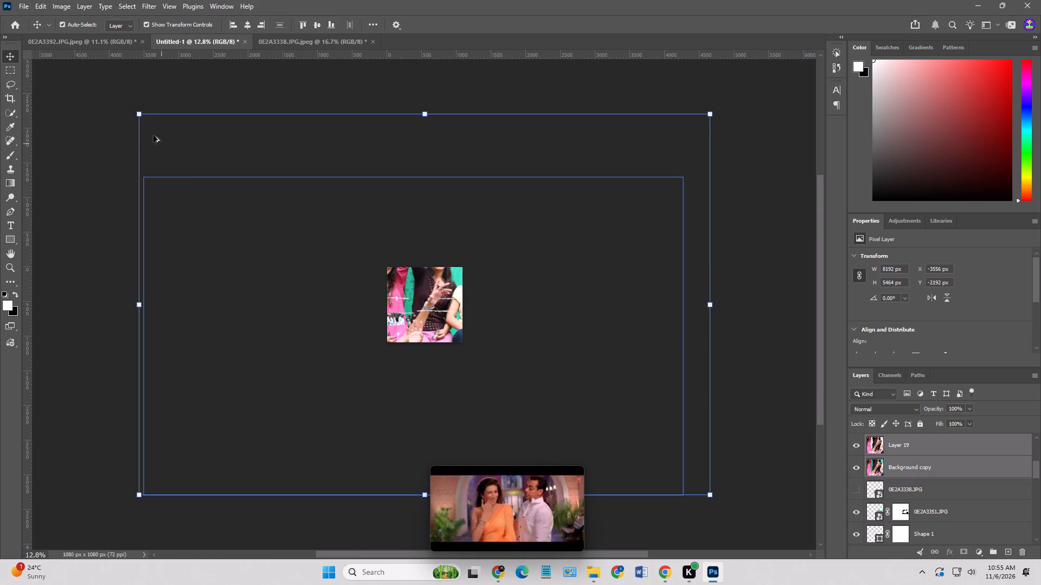
{"action": "left_click_drag", "start_coordinate": [141, 114], "coordinate": [385, 317], "text": "alt"}
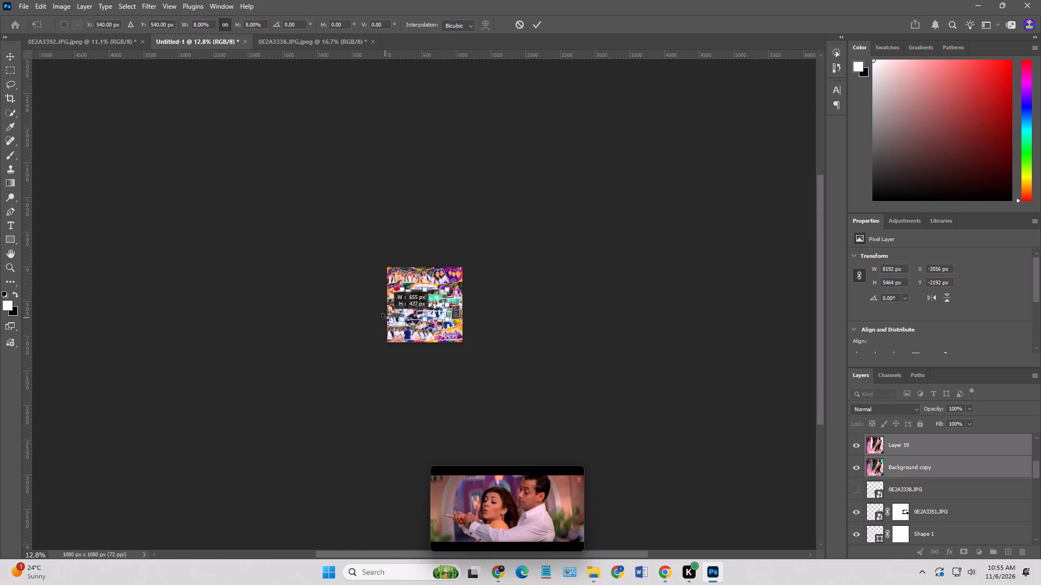
{"action": "left_click_drag", "start_coordinate": [385, 317], "coordinate": [385, 318], "text": "alt"}
Move both scaled photo layers below the Diwali Mela 2026 title, over the existing torn-paper strips.
{"action": "scroll", "coordinate": [434, 311], "scroll_direction": "up", "scroll_amount": 20, "text": "alt"}
{"action": "scroll", "coordinate": [434, 311], "scroll_direction": "up", "scroll_amount": 2, "text": "alt"}
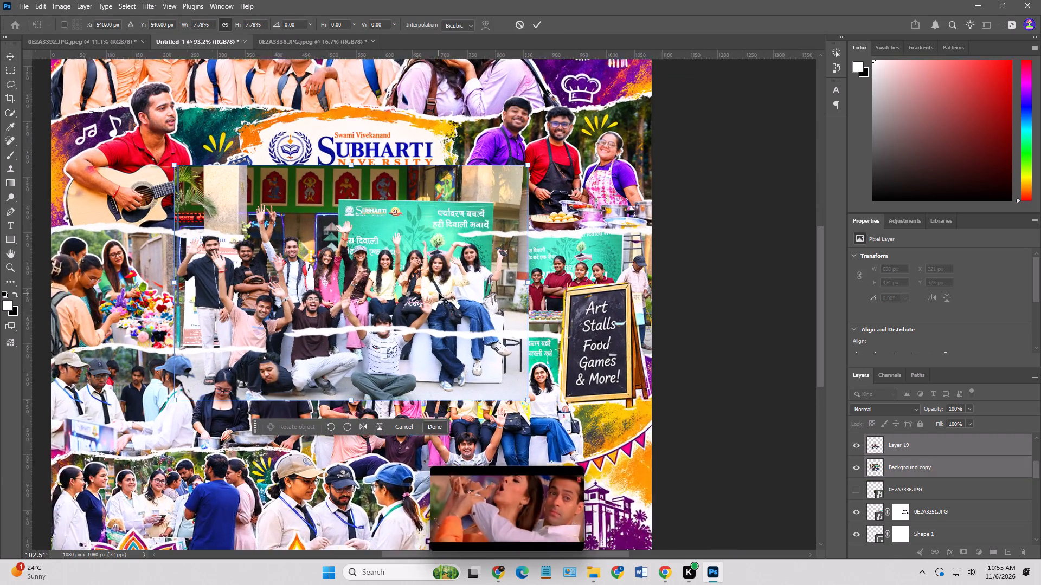
{"action": "scroll", "coordinate": [439, 293], "scroll_direction": "up", "scroll_amount": 1, "text": "alt"}
{"action": "left_click_drag", "start_coordinate": [296, 240], "coordinate": [329, 258]}
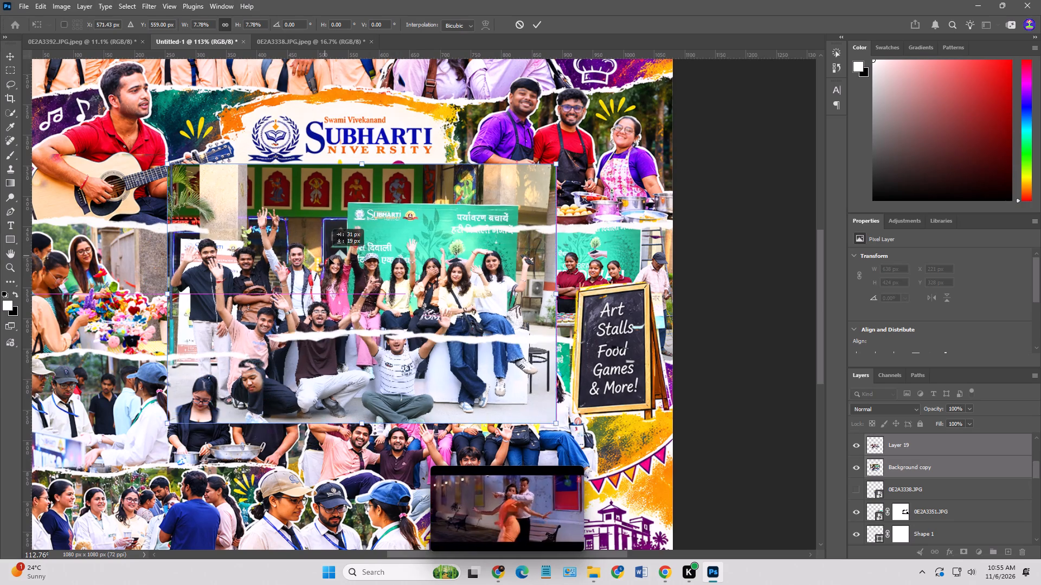
{"action": "left_click_drag", "start_coordinate": [329, 258], "coordinate": [402, 355]}
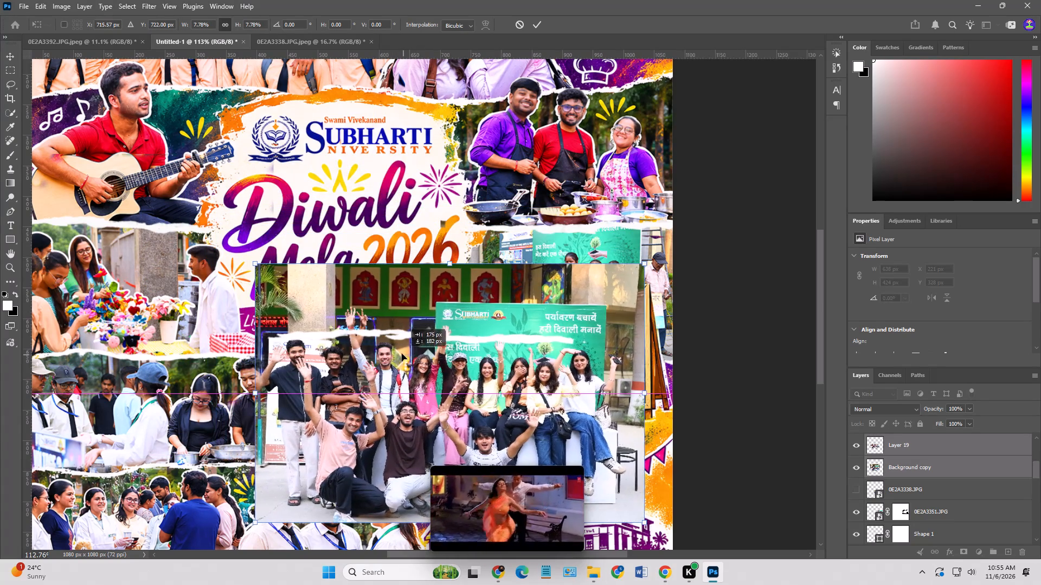
{"action": "scroll", "coordinate": [401, 331], "scroll_direction": "down", "scroll_amount": 6, "text": "alt"}
{"action": "scroll", "coordinate": [392, 356], "scroll_direction": "up", "scroll_amount": 5, "text": "alt"}
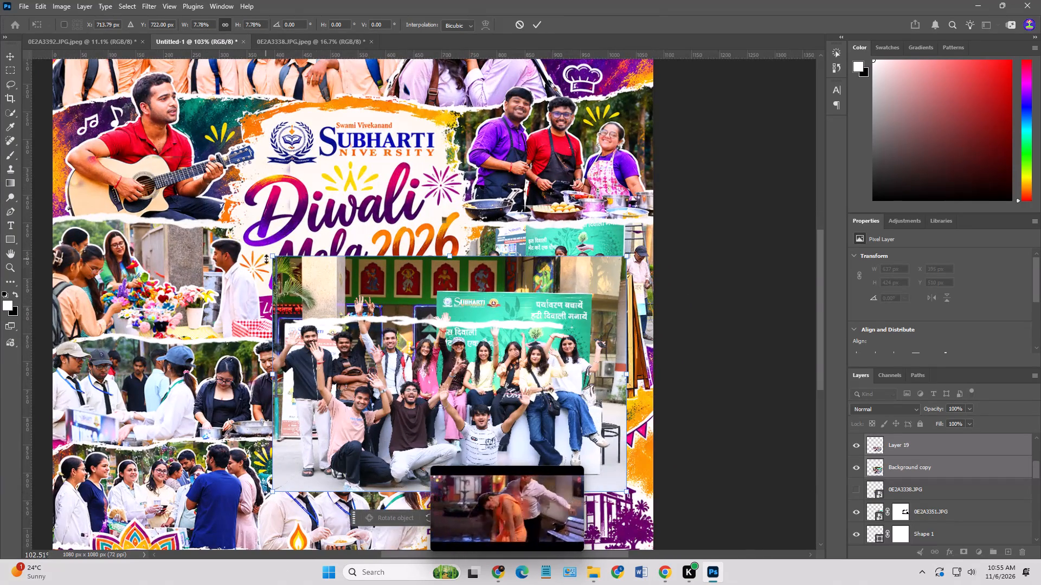
Shrink both photo layers to about 496 × 331 px and fit them into the gap between the food-stall photo and the chalkboard sign.
{"action": "left_click_drag", "start_coordinate": [271, 258], "coordinate": [299, 294], "text": "alt"}
{"action": "scroll", "coordinate": [330, 298], "scroll_direction": "down", "scroll_amount": 7}
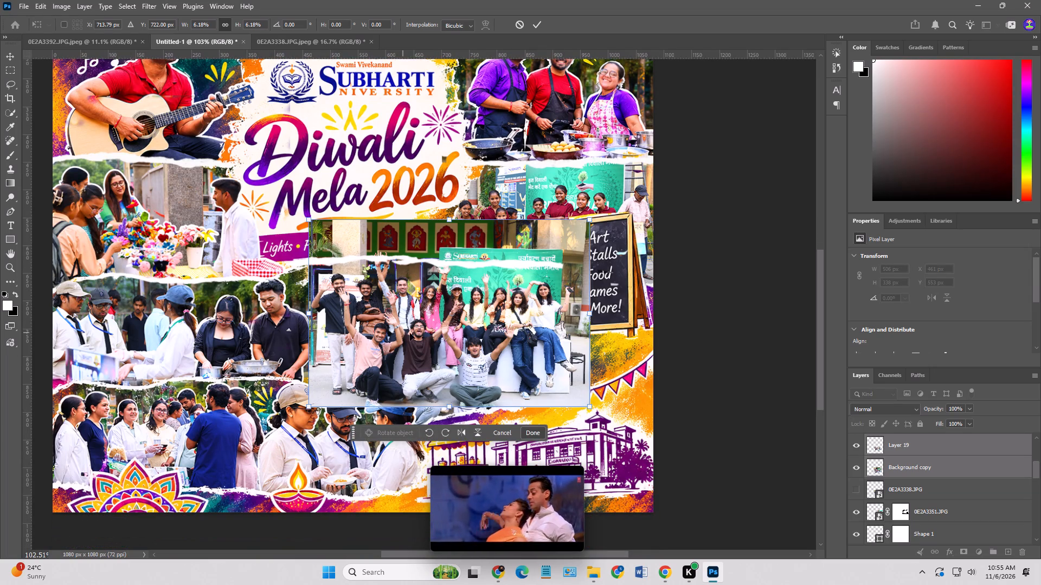
{"action": "left_click_drag", "start_coordinate": [416, 333], "coordinate": [408, 350]}
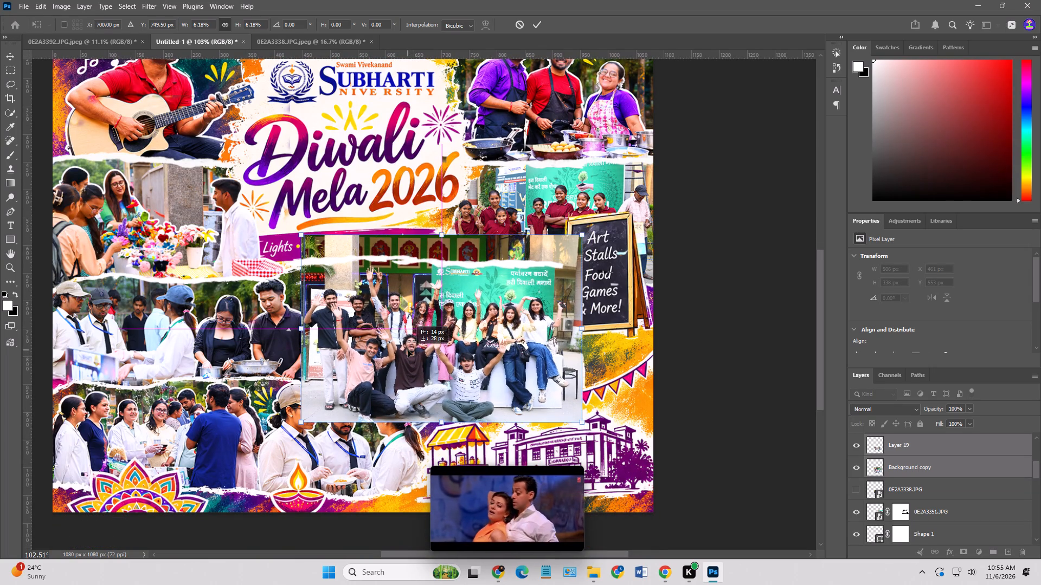
{"action": "left_click_drag", "start_coordinate": [408, 350], "coordinate": [408, 350]}
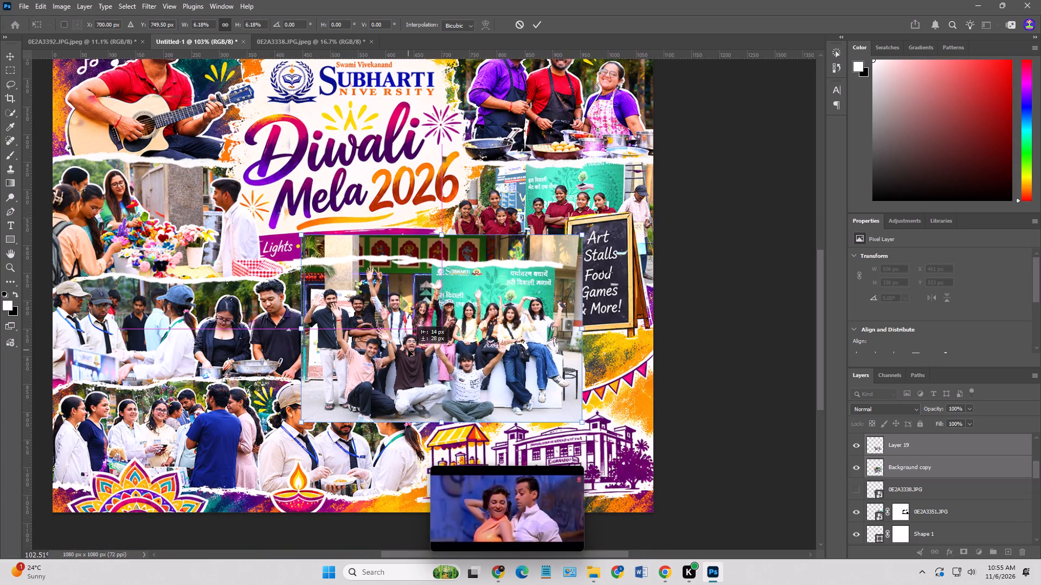
{"action": "left_click_drag", "start_coordinate": [408, 350], "coordinate": [412, 350]}
{"action": "left_click_drag", "start_coordinate": [304, 235], "coordinate": [309, 236]}
{"action": "left_click", "coordinate": [589, 242]}
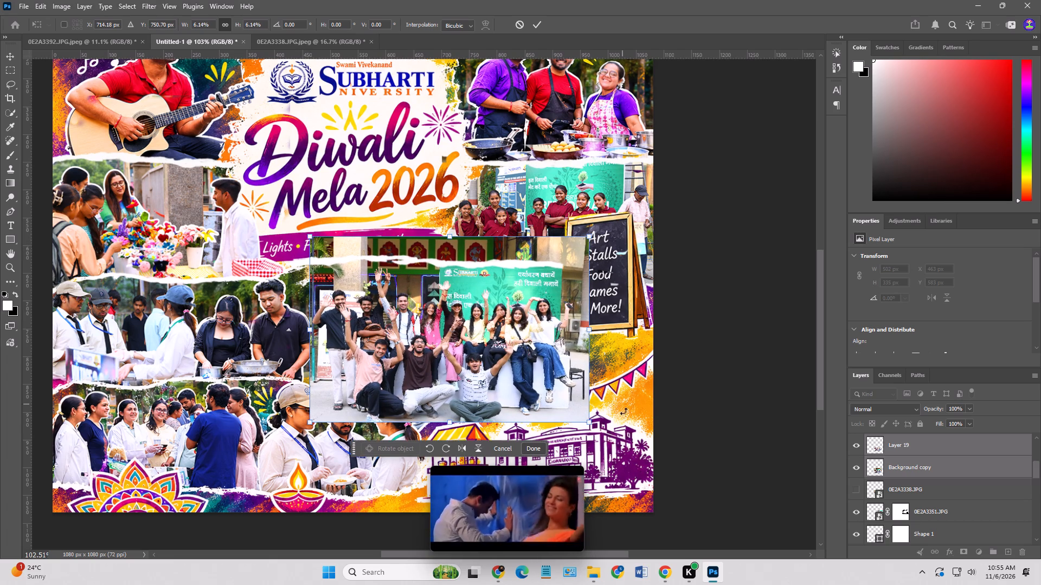
{"action": "left_click", "coordinate": [588, 424]}
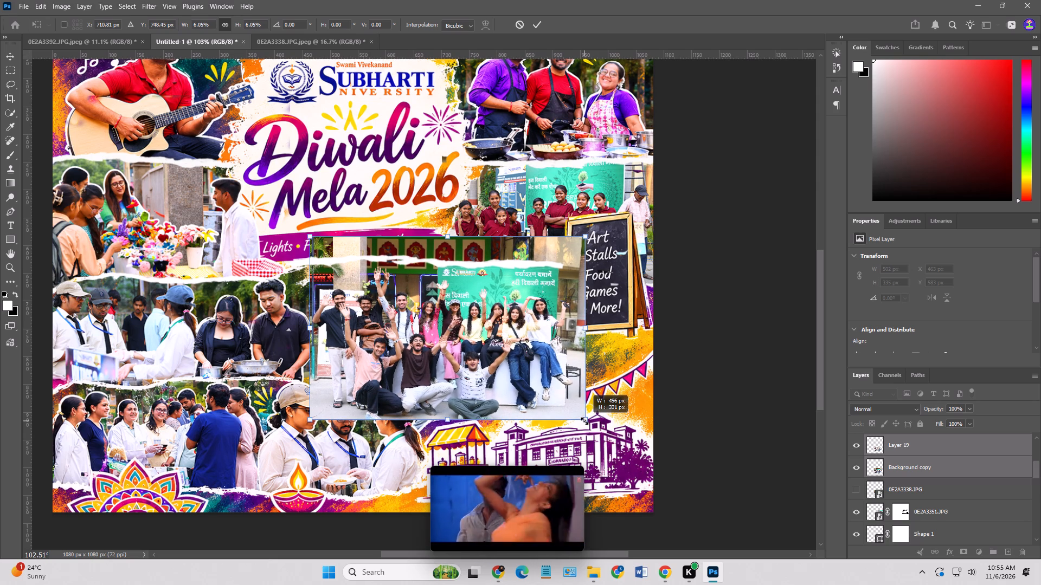
{"action": "key", "text": "Return"}
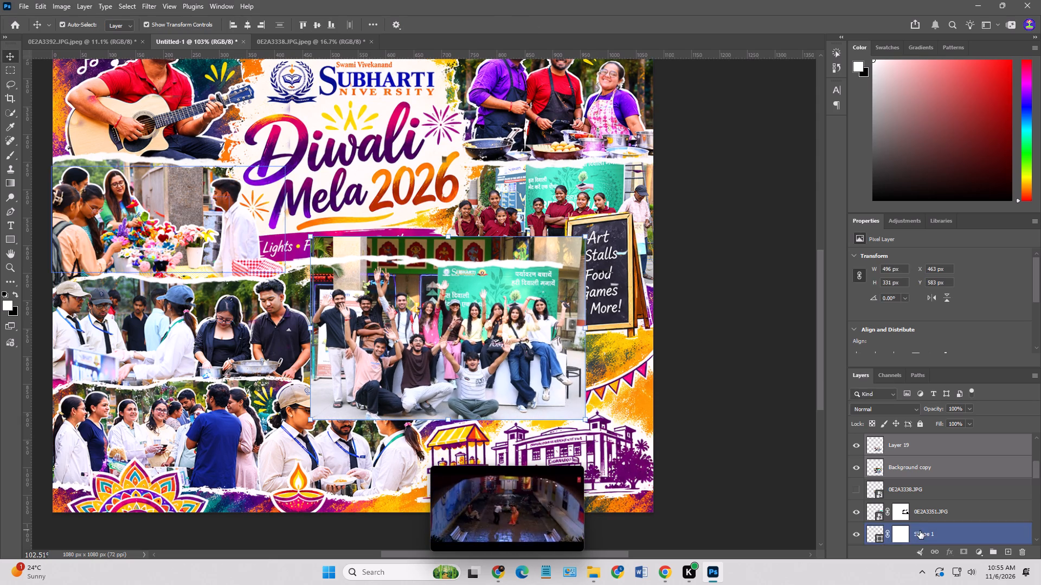
Add a layer mask to the Background copy layer only.
{"action": "left_click", "coordinate": [913, 468]}
{"action": "scroll", "coordinate": [913, 470], "scroll_direction": "up", "scroll_amount": 1}
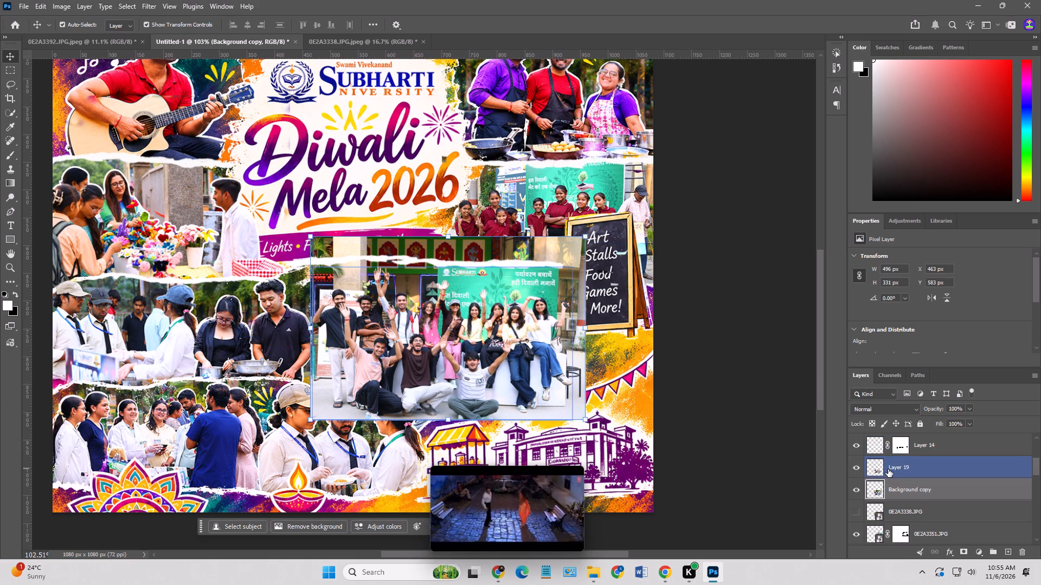
{"action": "left_click", "coordinate": [905, 489]}
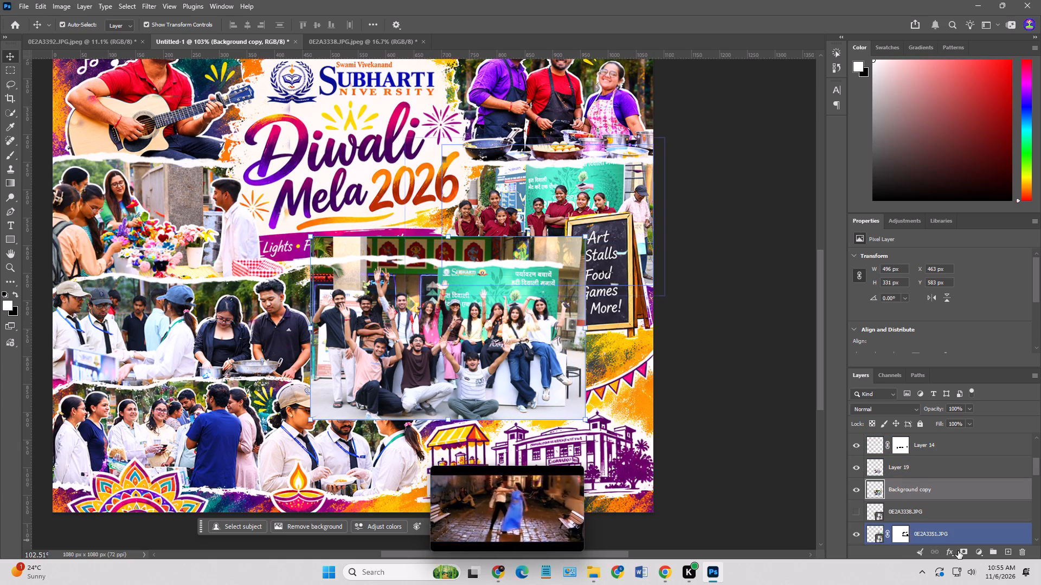
{"action": "left_click", "coordinate": [960, 551]}
Brush black on the mask to hide the photo's top strip over the tagline banner and the children's stall photo.
{"action": "left_click", "coordinate": [11, 155]}
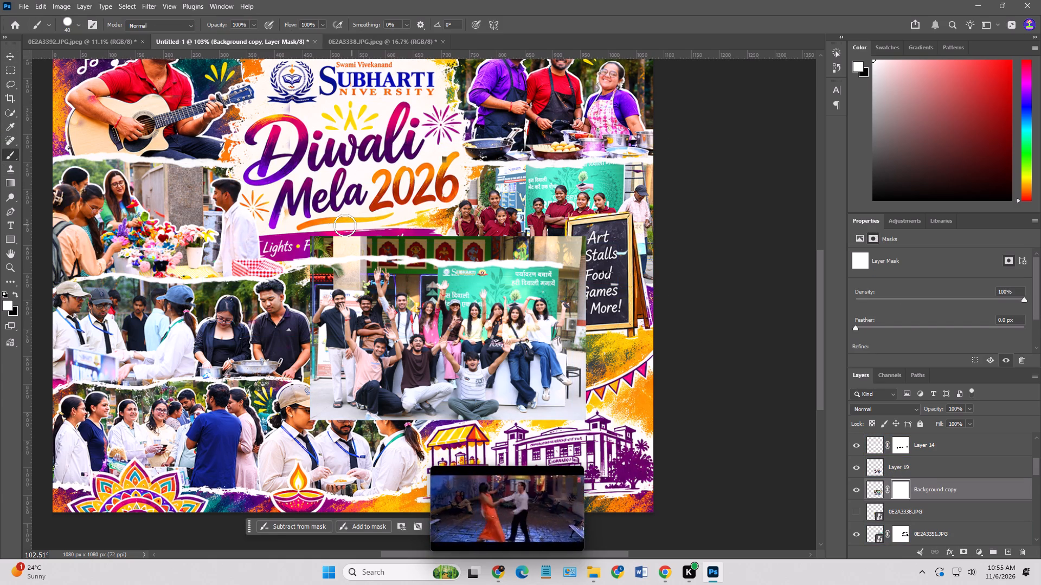
{"action": "left_click_drag", "start_coordinate": [306, 250], "coordinate": [412, 249]}
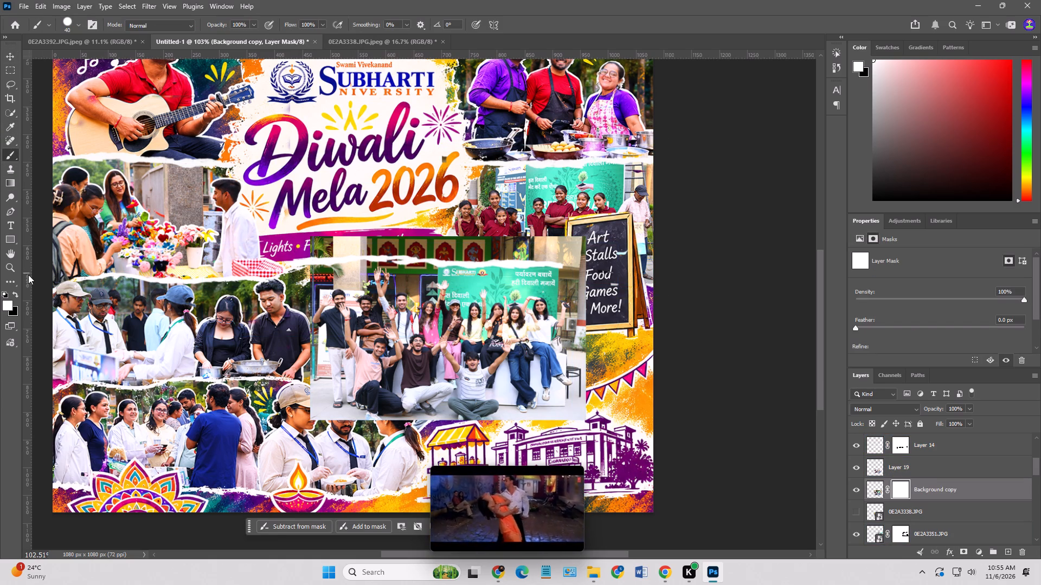
{"action": "left_click", "coordinate": [17, 292]}
{"action": "left_click_drag", "start_coordinate": [287, 252], "coordinate": [354, 249]}
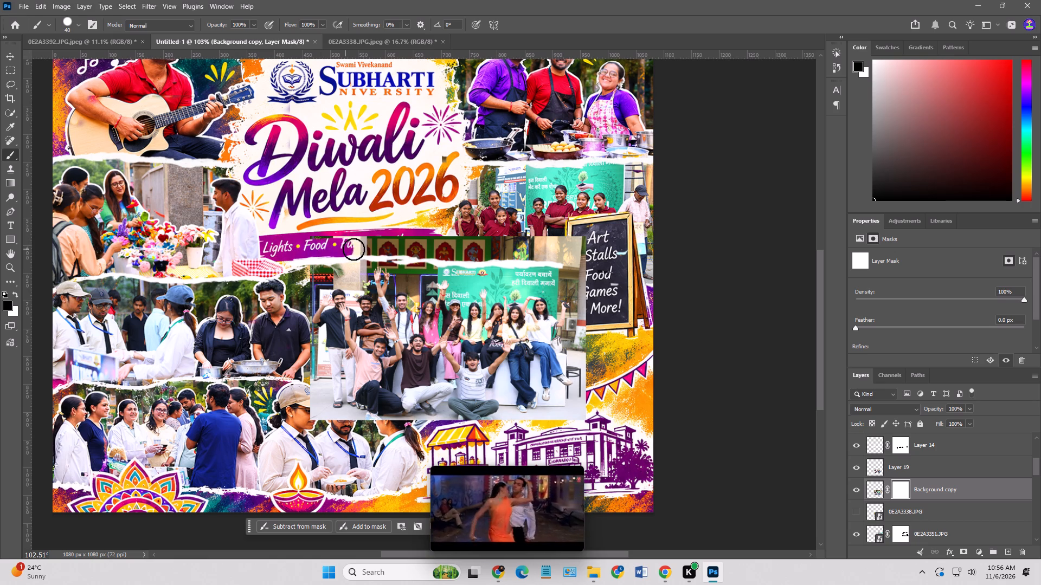
{"action": "left_click_drag", "start_coordinate": [354, 249], "coordinate": [533, 244]}
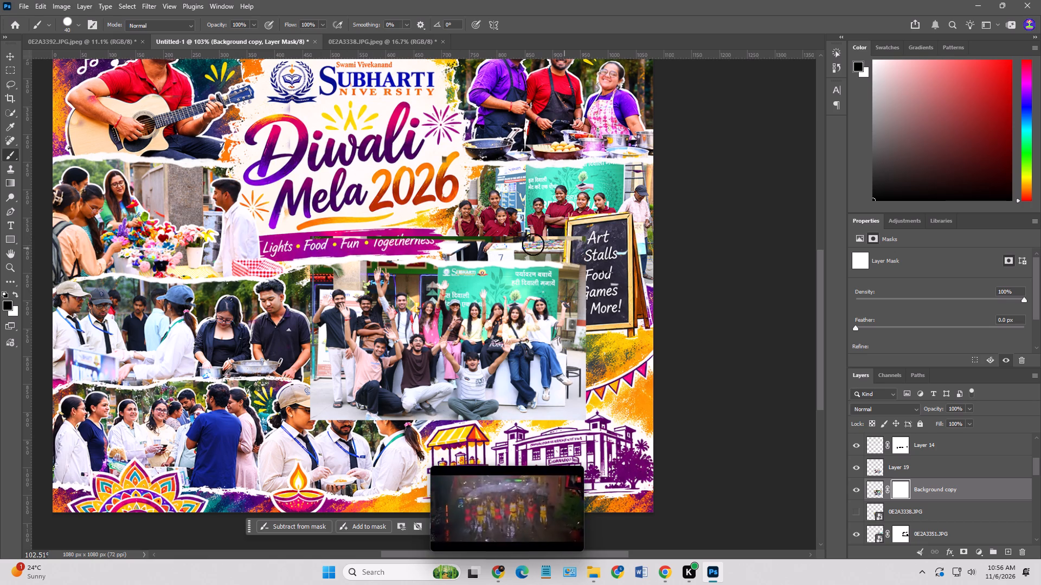
{"action": "left_click_drag", "start_coordinate": [533, 244], "coordinate": [574, 276]}
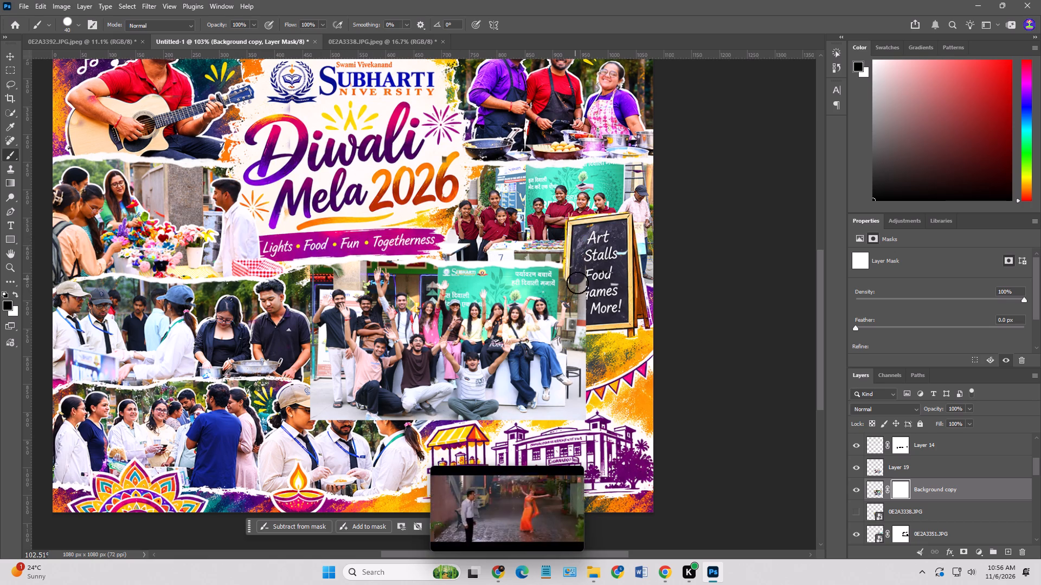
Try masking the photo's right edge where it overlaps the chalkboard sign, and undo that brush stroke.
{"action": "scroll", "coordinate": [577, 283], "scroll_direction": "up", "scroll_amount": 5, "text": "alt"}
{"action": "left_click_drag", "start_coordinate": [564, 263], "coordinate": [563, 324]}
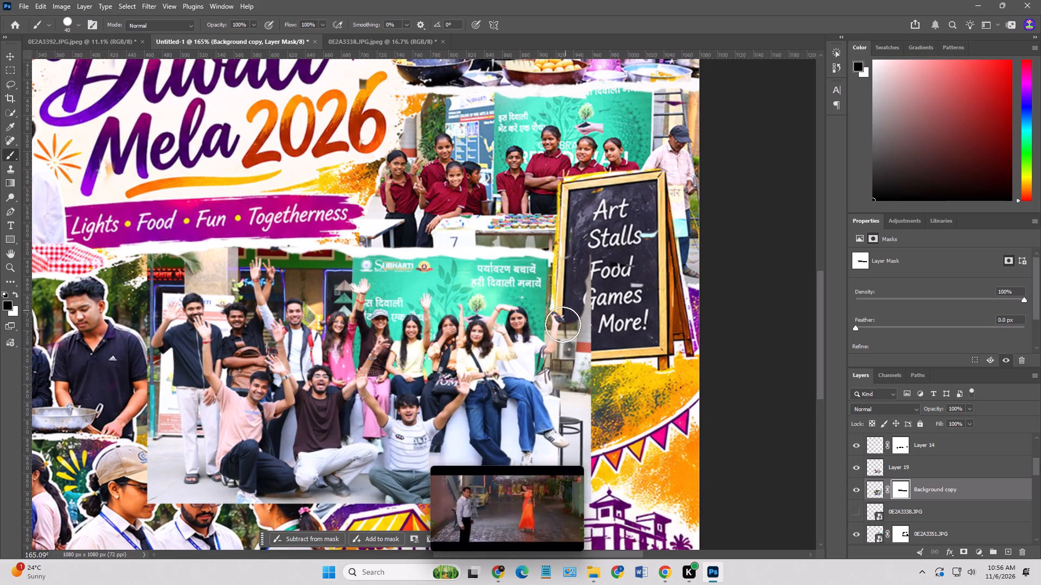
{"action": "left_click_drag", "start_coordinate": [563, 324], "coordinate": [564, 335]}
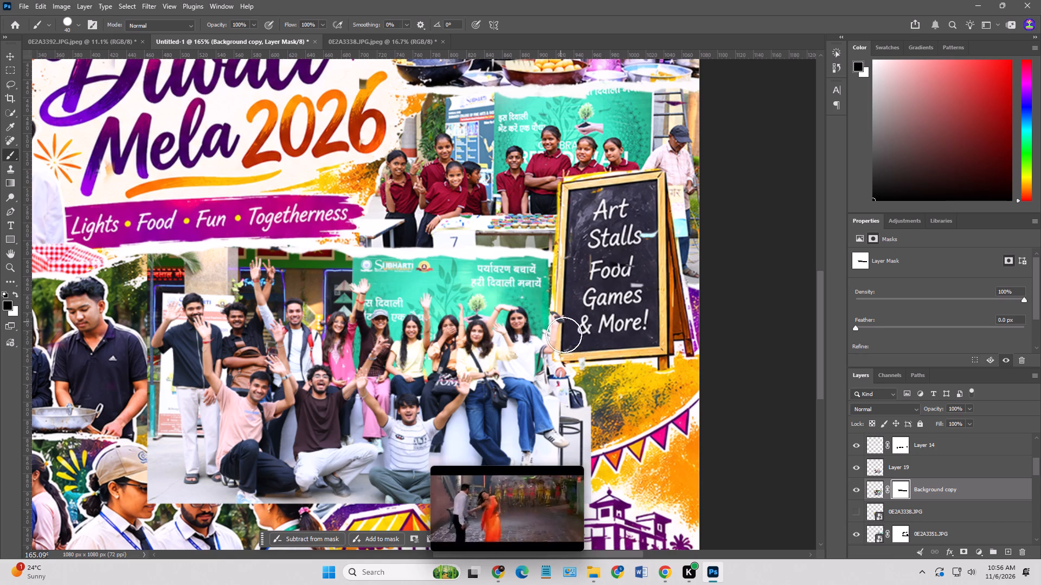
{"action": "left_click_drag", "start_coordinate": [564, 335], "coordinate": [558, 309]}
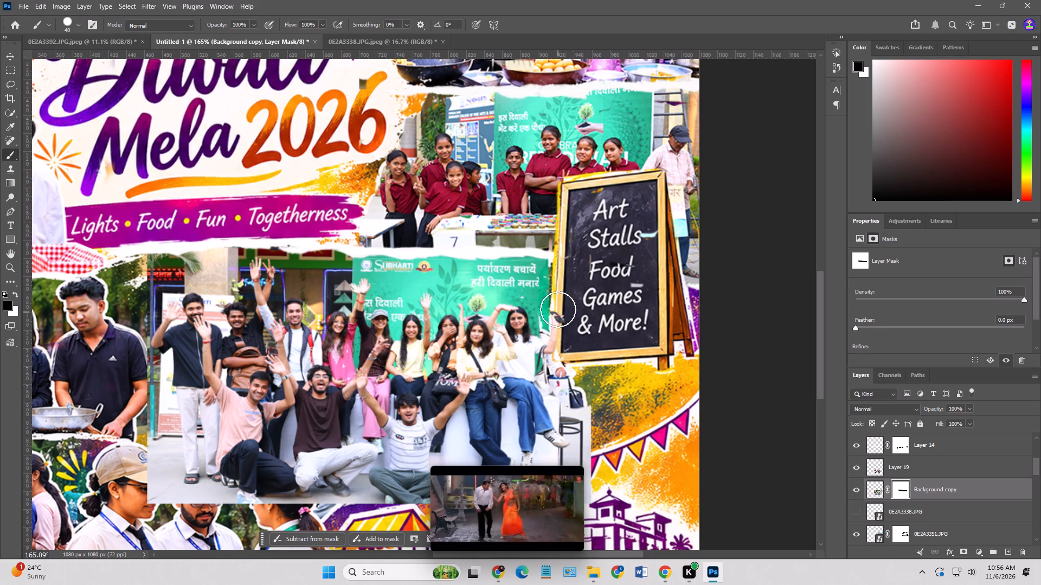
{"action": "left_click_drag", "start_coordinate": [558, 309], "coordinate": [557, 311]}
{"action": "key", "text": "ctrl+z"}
Mask out the photo's right edge along the chalkboard sign and down to the bunting, keeping the raised hand and handbag area.
{"action": "left_click_drag", "start_coordinate": [568, 257], "coordinate": [561, 285]}
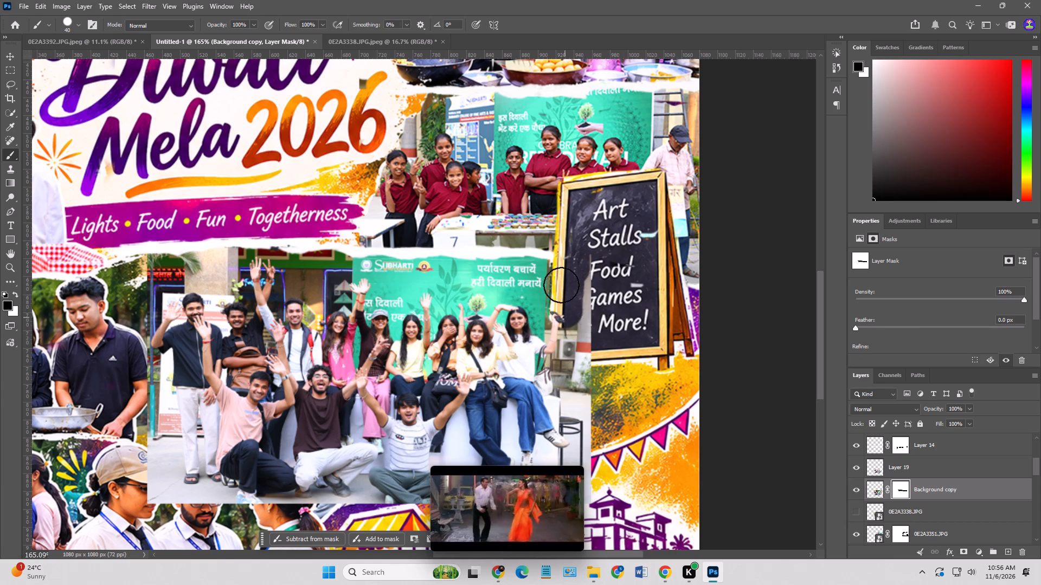
{"action": "left_click_drag", "start_coordinate": [561, 285], "coordinate": [563, 358]}
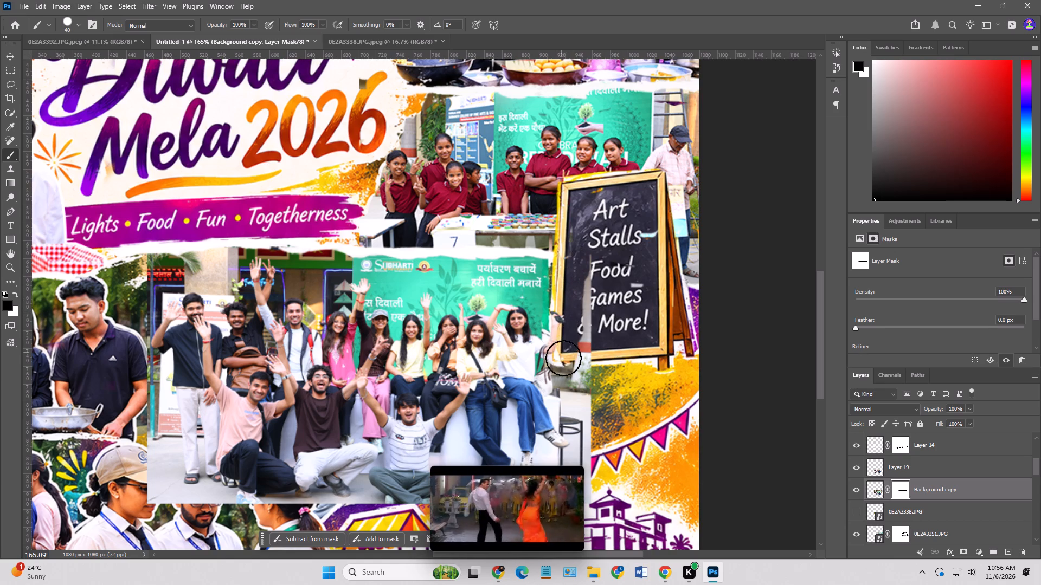
{"action": "left_click_drag", "start_coordinate": [563, 358], "coordinate": [594, 487]}
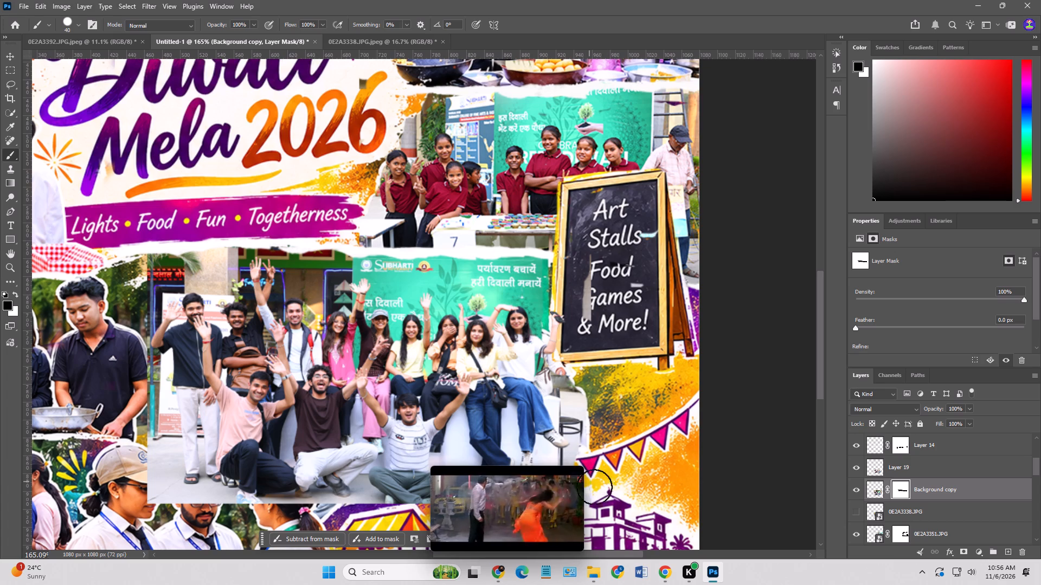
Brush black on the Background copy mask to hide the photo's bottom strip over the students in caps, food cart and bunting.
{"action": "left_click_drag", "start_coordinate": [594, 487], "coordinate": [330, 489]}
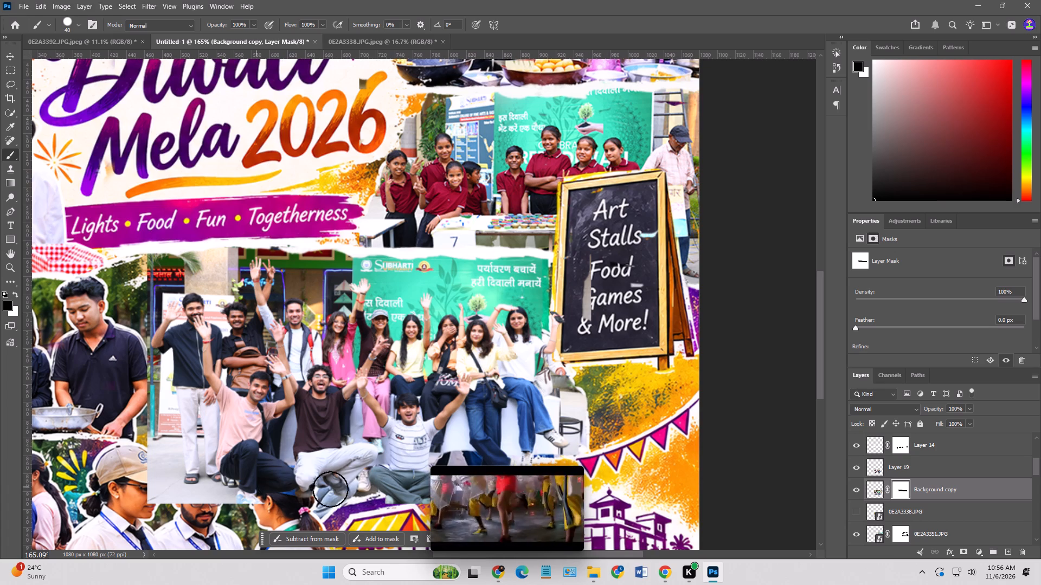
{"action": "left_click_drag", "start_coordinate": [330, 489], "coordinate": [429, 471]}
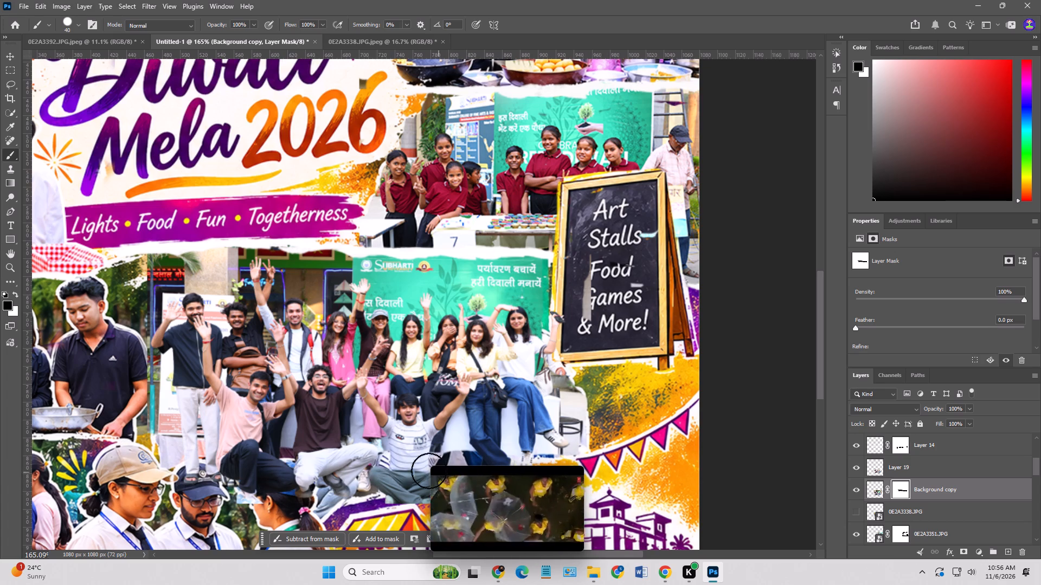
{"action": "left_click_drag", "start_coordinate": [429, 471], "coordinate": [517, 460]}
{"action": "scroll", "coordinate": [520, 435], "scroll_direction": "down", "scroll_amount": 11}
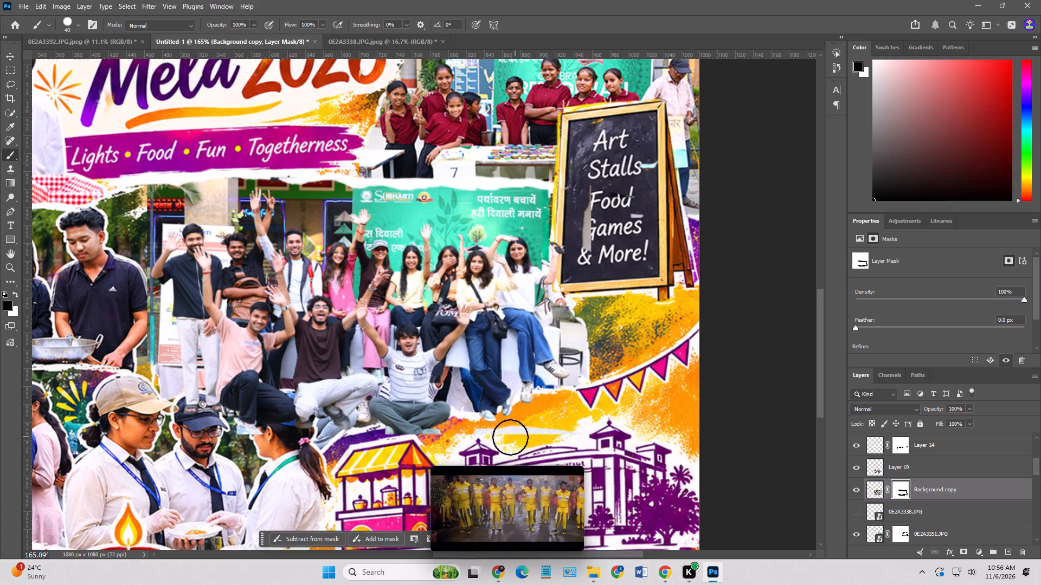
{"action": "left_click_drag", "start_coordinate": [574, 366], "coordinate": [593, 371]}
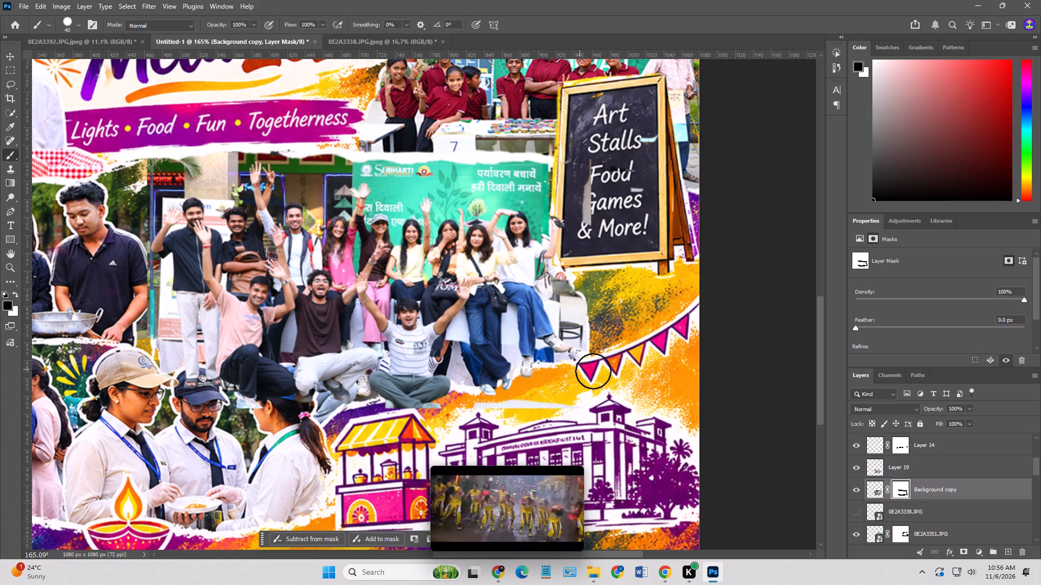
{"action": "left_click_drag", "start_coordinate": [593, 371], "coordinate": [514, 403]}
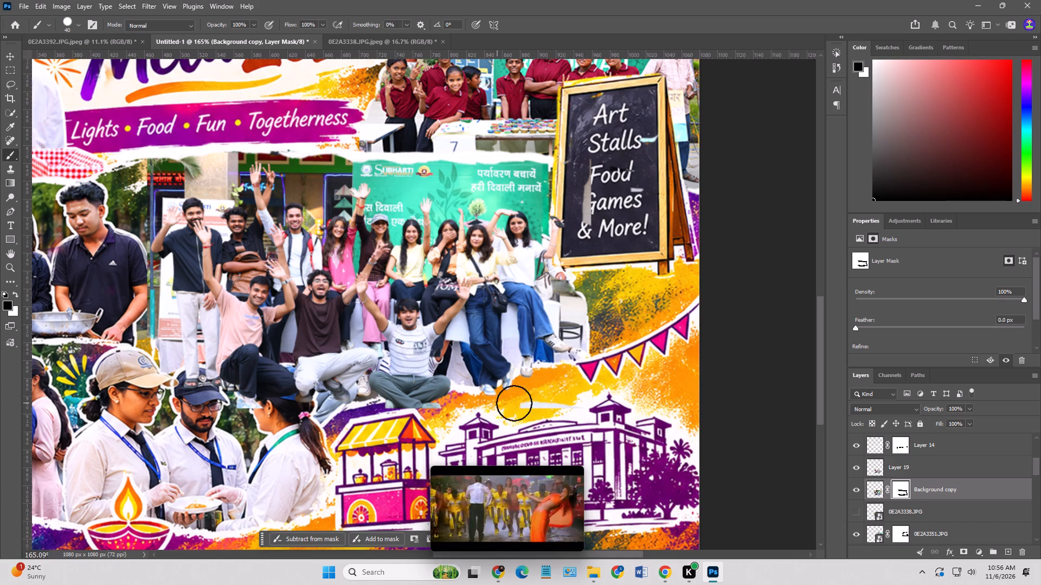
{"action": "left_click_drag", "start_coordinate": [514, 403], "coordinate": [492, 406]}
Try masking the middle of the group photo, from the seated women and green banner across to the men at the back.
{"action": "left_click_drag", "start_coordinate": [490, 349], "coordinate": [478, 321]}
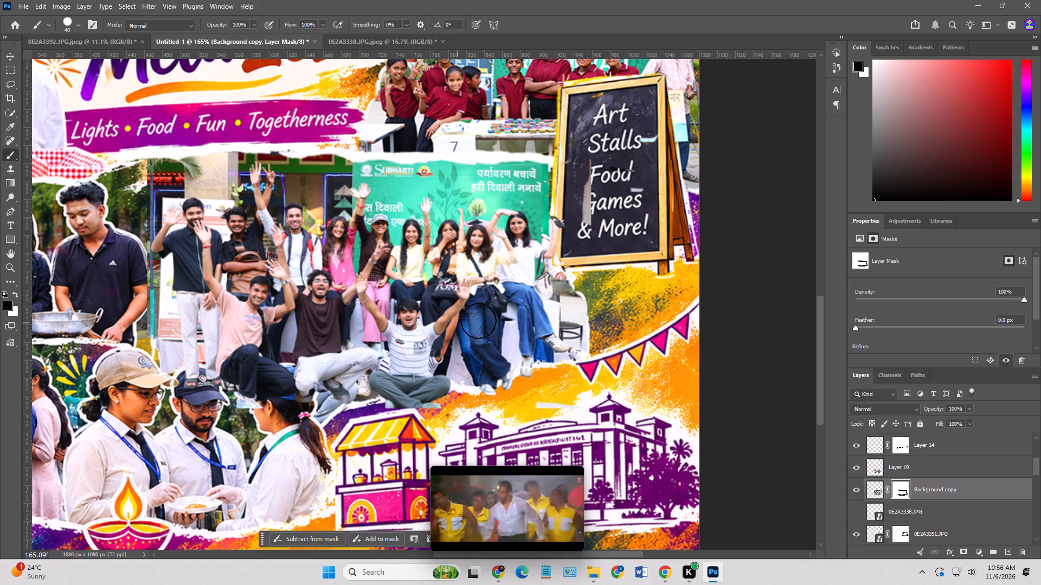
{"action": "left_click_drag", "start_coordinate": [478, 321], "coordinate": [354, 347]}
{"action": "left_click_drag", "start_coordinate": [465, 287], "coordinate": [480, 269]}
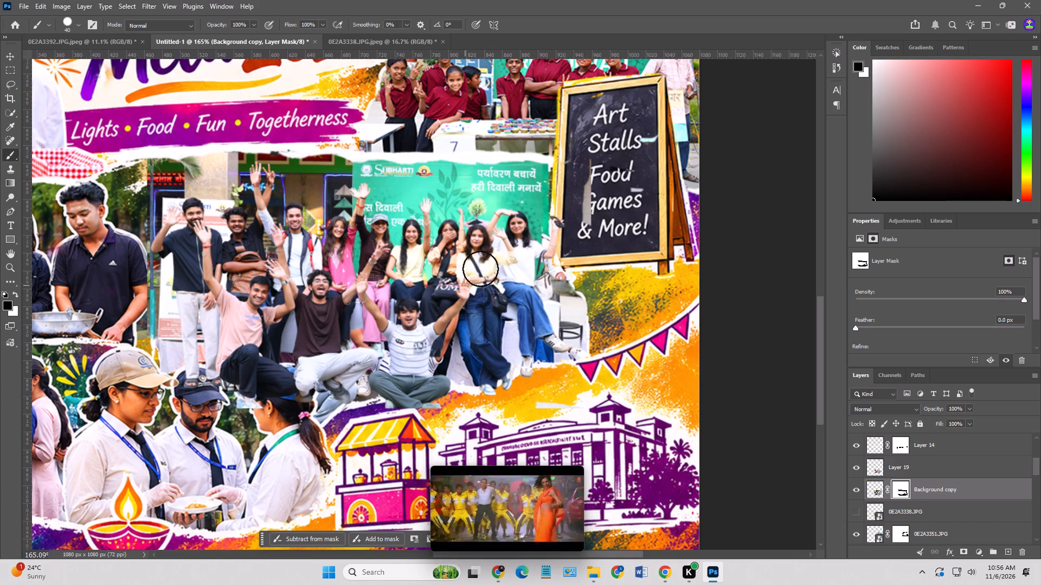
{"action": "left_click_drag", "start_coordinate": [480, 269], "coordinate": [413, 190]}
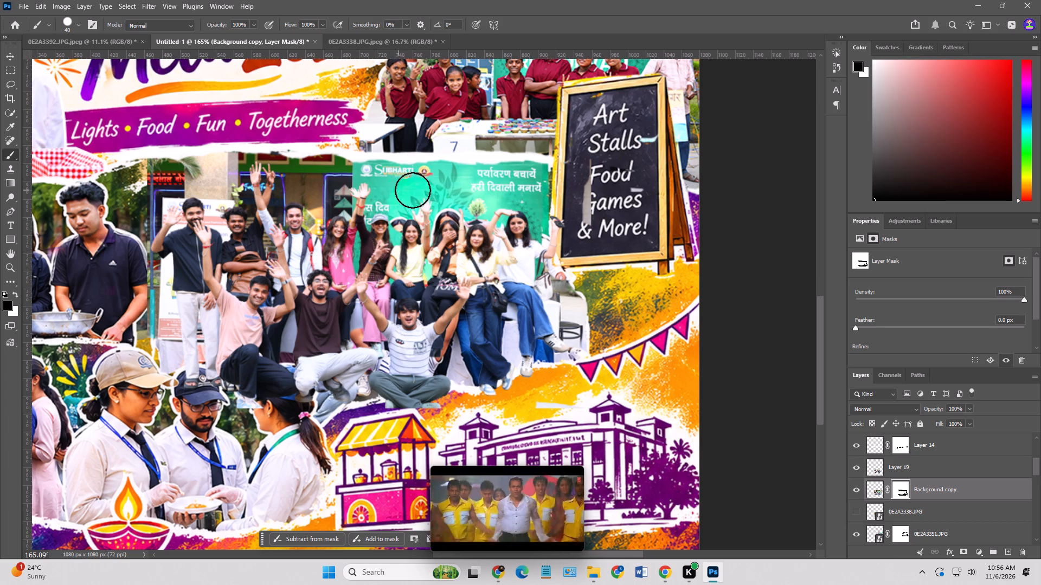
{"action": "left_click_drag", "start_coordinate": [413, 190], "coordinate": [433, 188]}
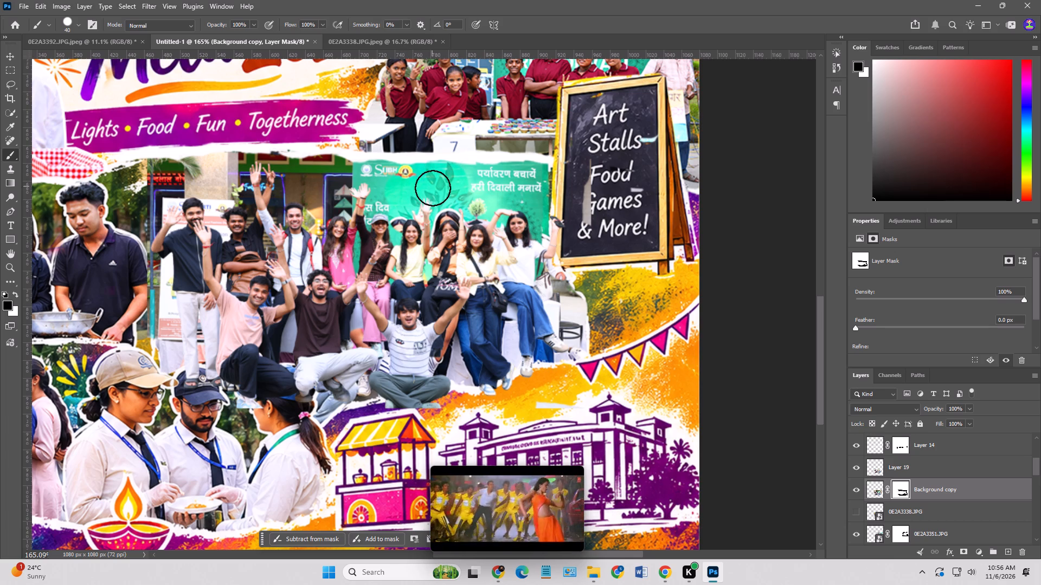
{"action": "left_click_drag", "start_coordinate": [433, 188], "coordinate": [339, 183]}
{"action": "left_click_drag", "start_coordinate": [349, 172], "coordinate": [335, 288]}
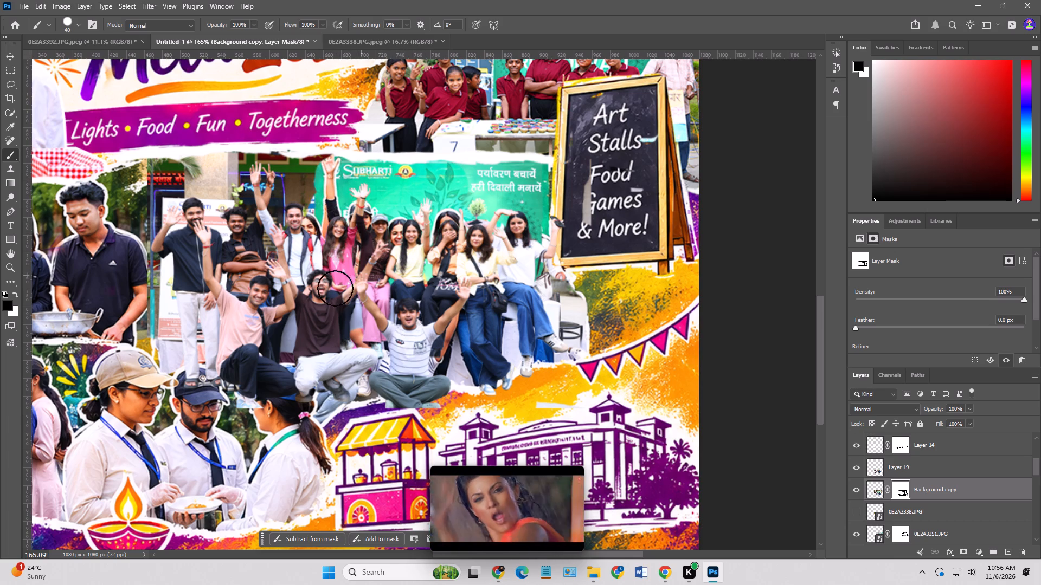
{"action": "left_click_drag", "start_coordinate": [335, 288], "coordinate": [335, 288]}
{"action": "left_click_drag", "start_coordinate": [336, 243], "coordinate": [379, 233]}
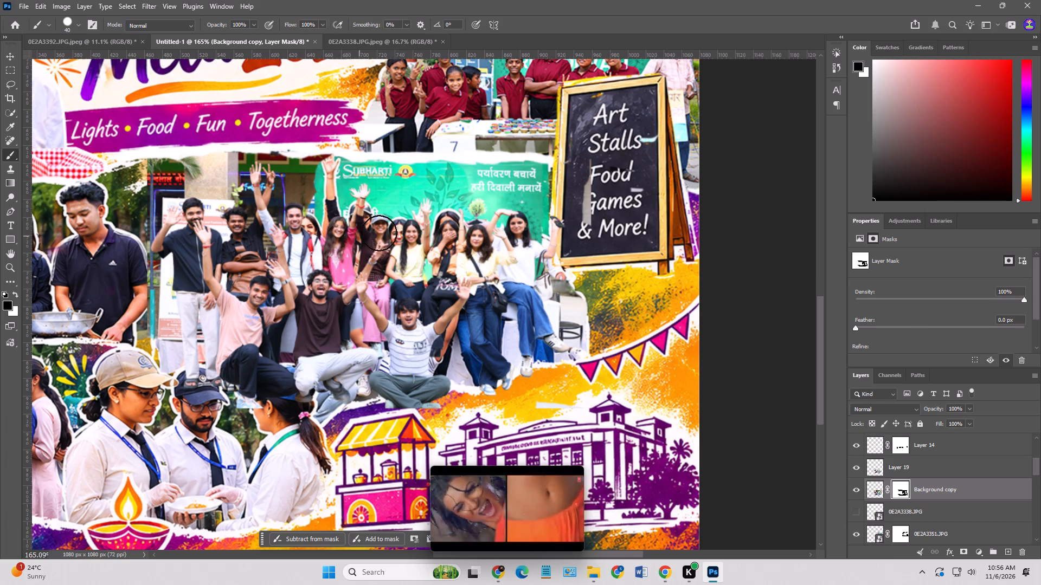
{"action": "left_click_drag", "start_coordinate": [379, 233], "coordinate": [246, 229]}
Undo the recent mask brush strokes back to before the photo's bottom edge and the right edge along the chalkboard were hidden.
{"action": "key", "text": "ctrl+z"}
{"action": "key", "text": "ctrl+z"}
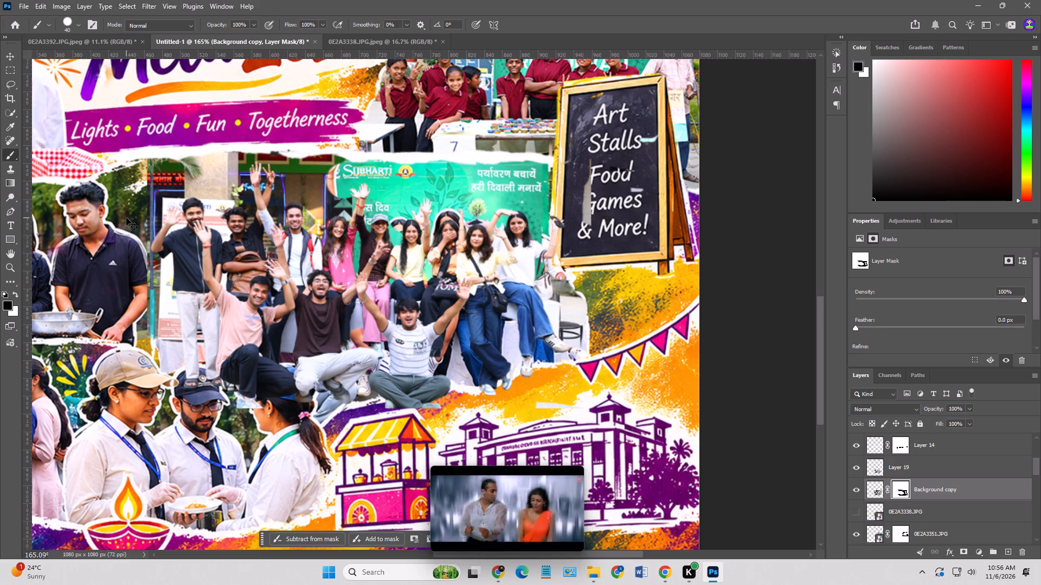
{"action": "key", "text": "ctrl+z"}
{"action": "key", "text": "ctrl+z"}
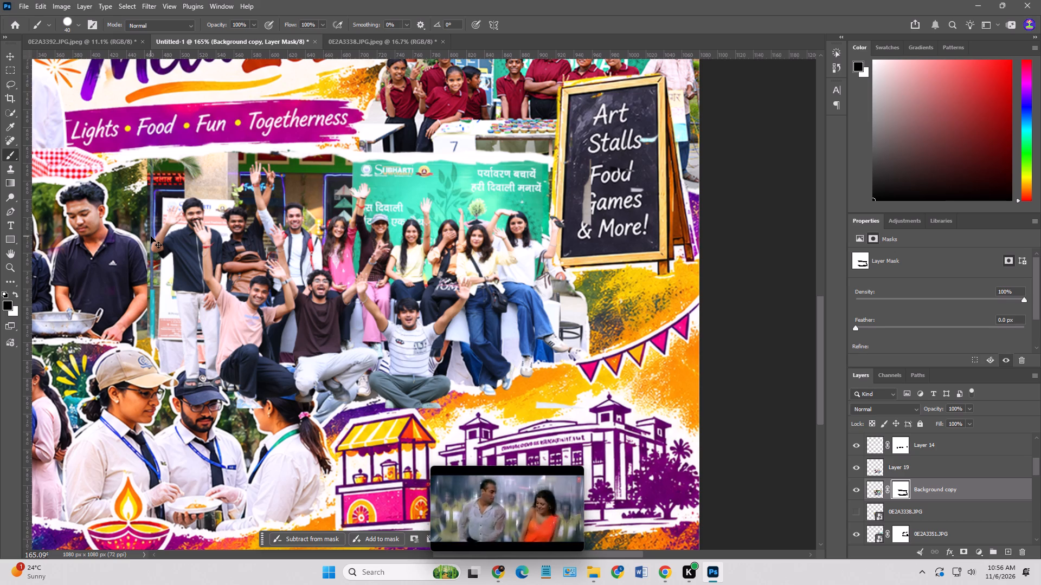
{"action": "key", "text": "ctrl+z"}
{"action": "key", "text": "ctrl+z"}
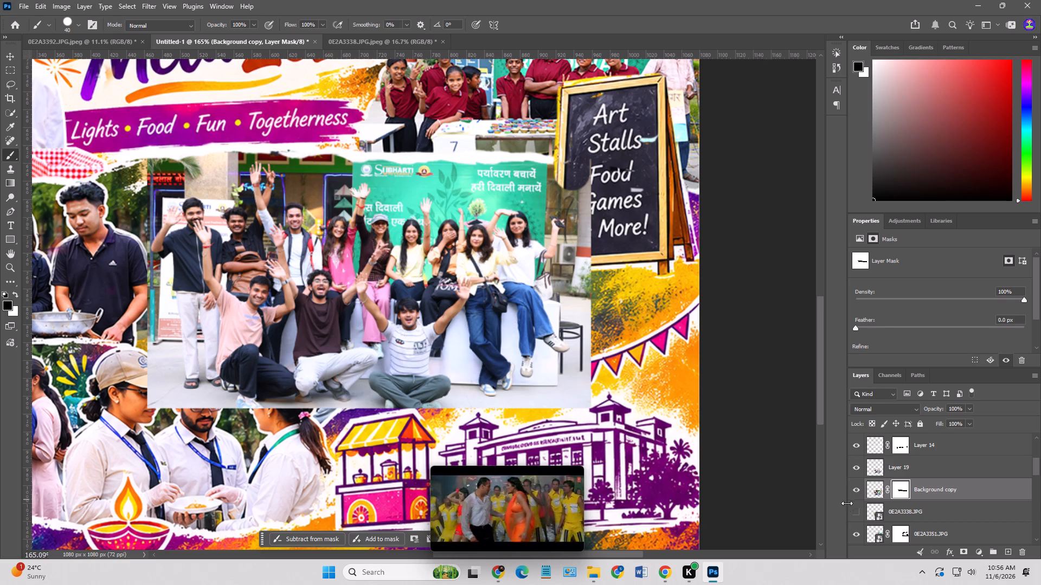
Hide Layer 19.
{"action": "left_click", "coordinate": [853, 467]}
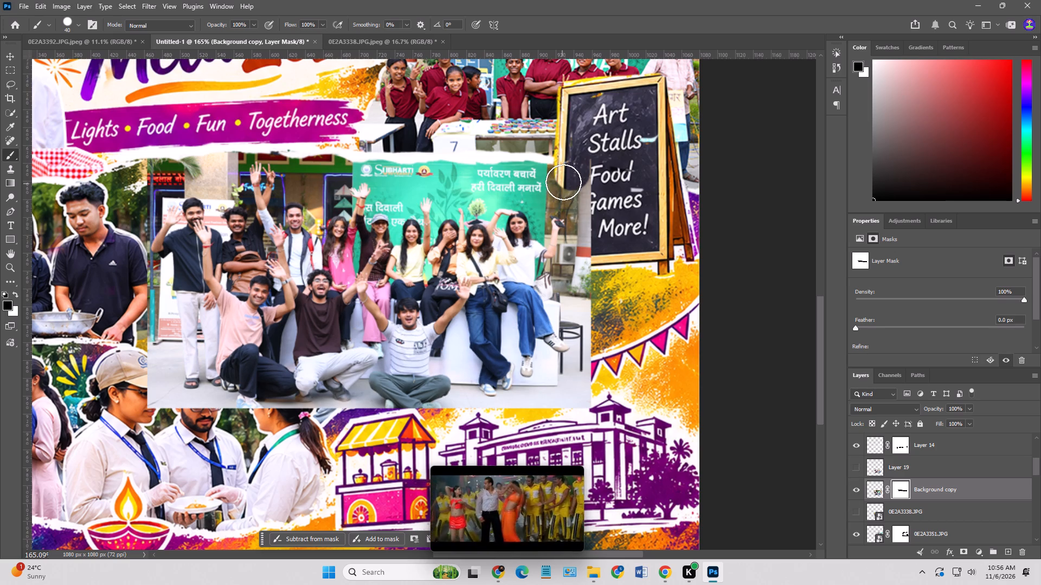
Mask out the photo's right edge along the chalkboard and bunting, and its bottom edge down to the three students' caps.
{"action": "left_click_drag", "start_coordinate": [563, 181], "coordinate": [575, 278]}
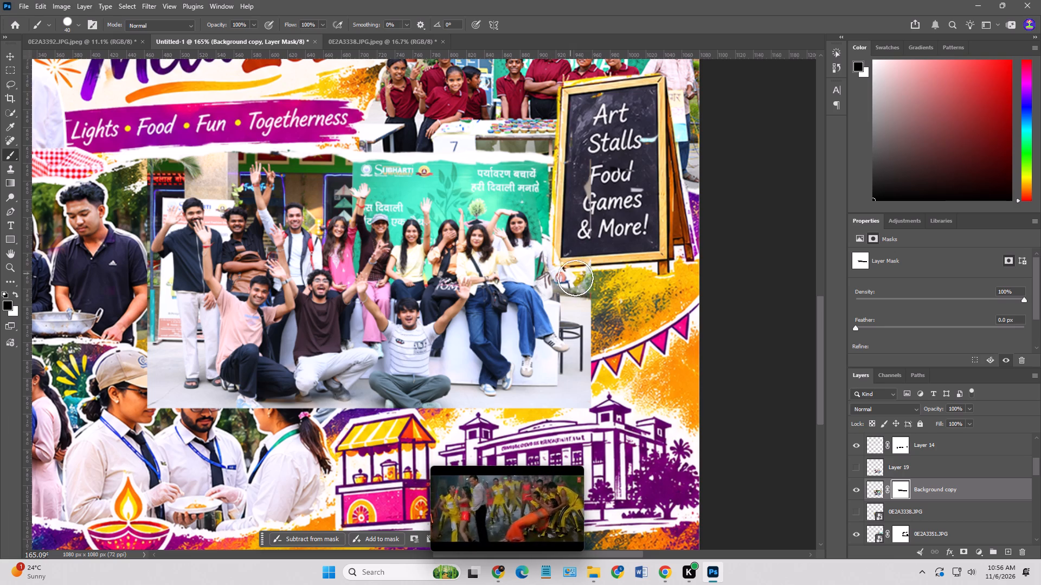
{"action": "left_click_drag", "start_coordinate": [575, 278], "coordinate": [491, 382]}
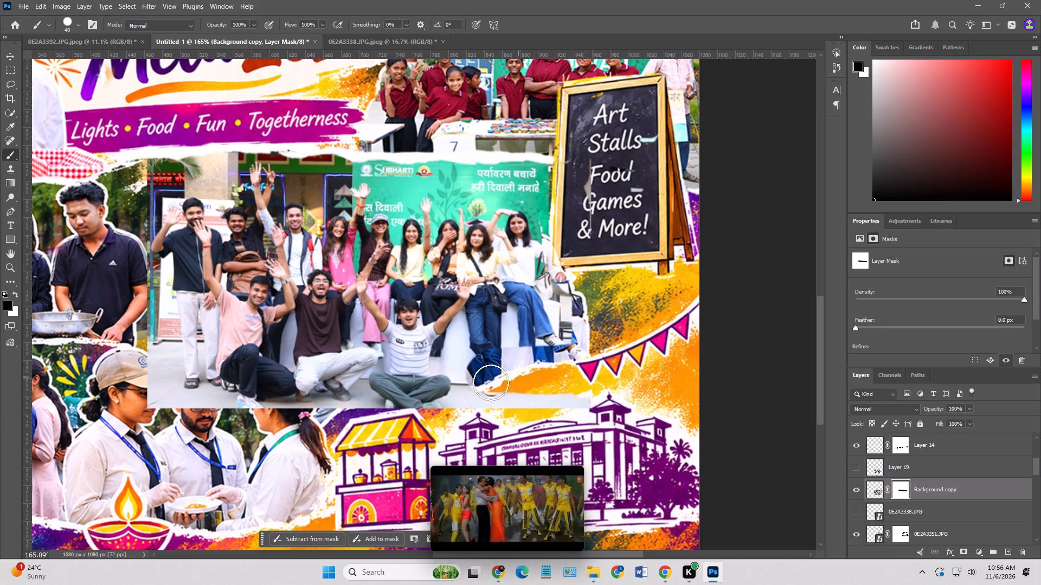
{"action": "left_click_drag", "start_coordinate": [491, 382], "coordinate": [225, 395]}
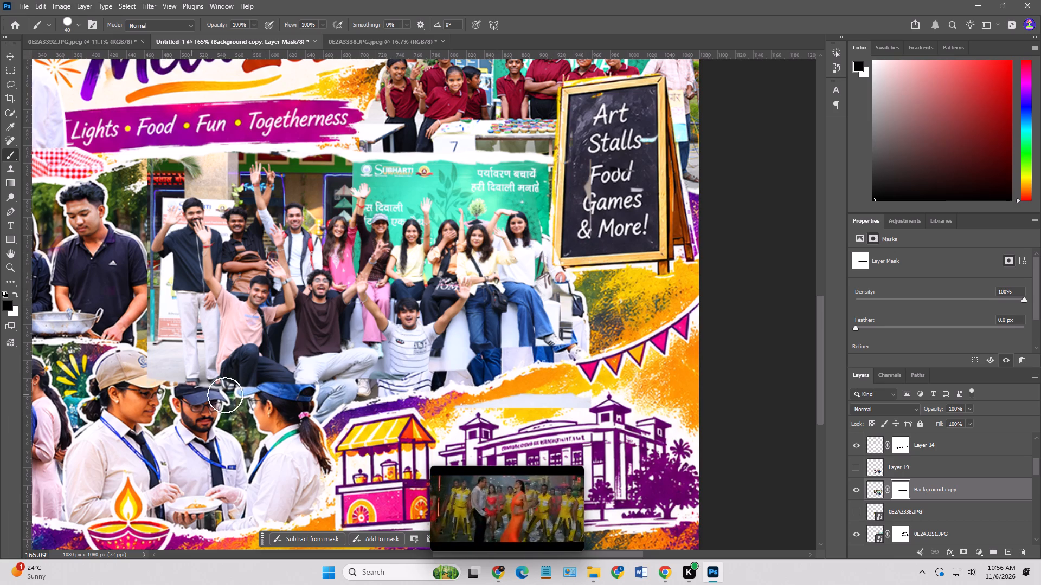
{"action": "left_click_drag", "start_coordinate": [225, 395], "coordinate": [275, 362]}
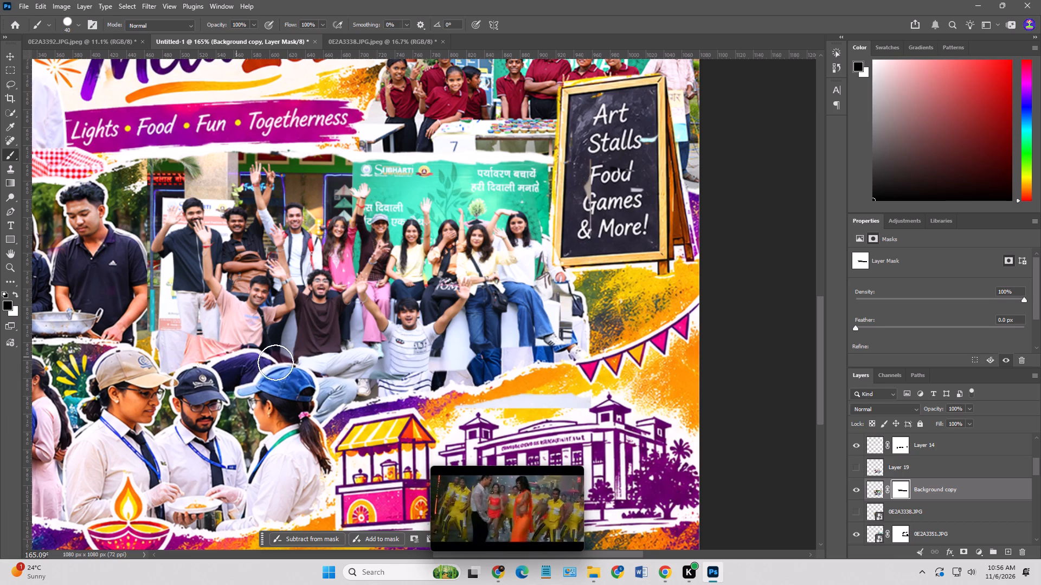
{"action": "left_click_drag", "start_coordinate": [275, 362], "coordinate": [259, 374]}
Paint white on the mask, reducing the brush to 9 px, to restore the floor above the beige and navy caps.
{"action": "scroll", "coordinate": [207, 385], "scroll_direction": "up", "scroll_amount": 2, "text": "alt"}
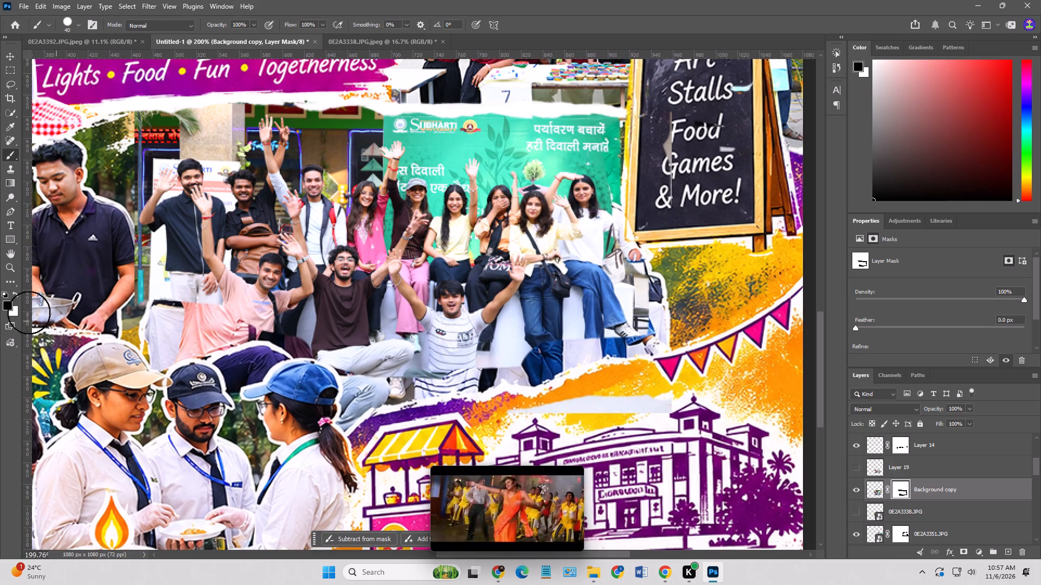
{"action": "left_click", "coordinate": [11, 292]}
{"action": "scroll", "coordinate": [168, 335], "scroll_direction": "up", "scroll_amount": 5, "text": "alt"}
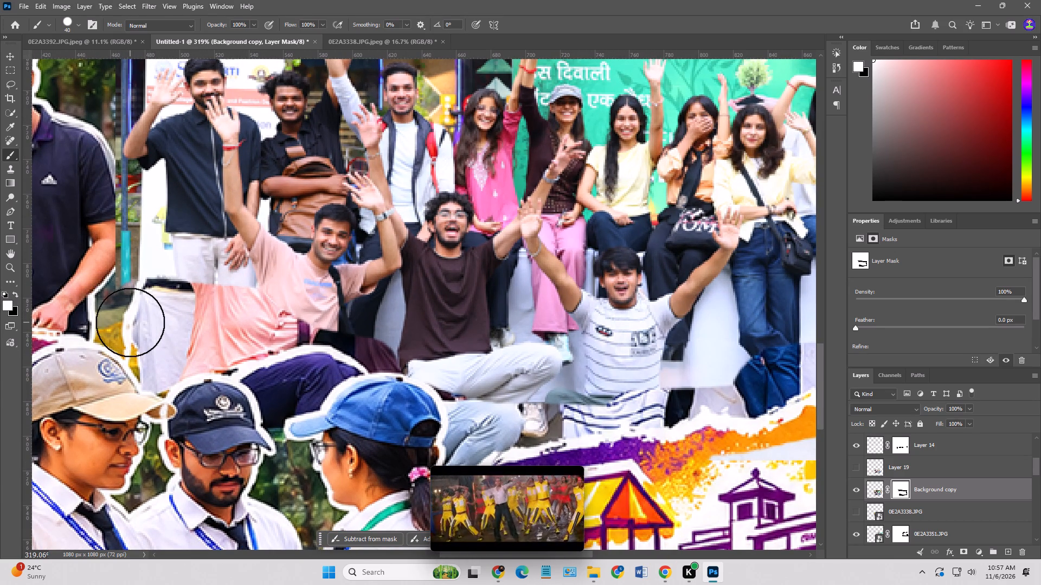
{"action": "left_click", "coordinate": [134, 324]}
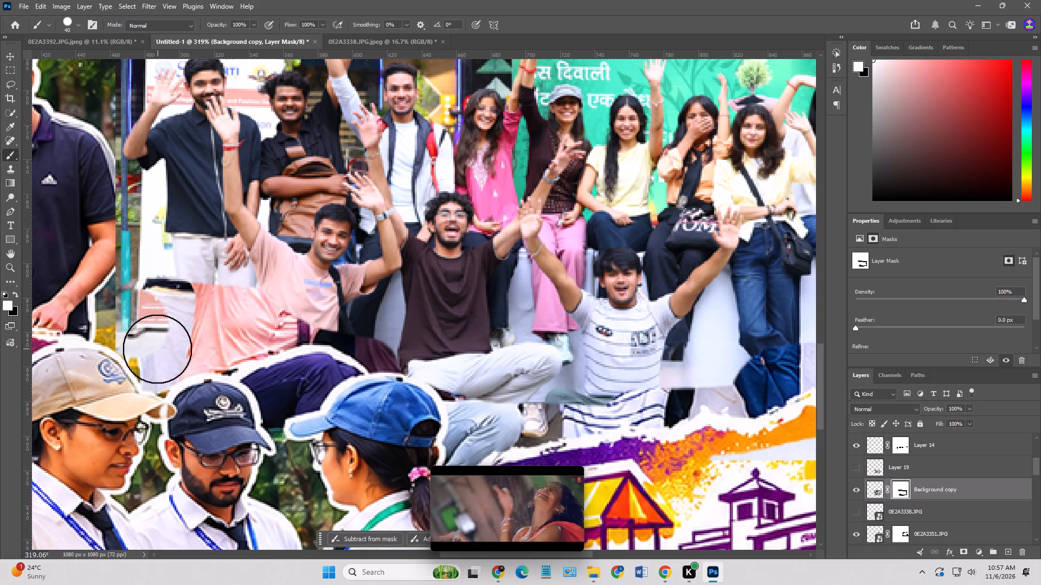
{"action": "key", "text": "bracketleft"}
{"action": "key", "text": "bracketleft"}
{"action": "key", "text": "bracketleft"}
{"action": "key", "text": "bracketleft"}
{"action": "key", "text": "bracketleft"}
{"action": "key", "text": "bracketleft"}
{"action": "key", "text": "bracketleft"}
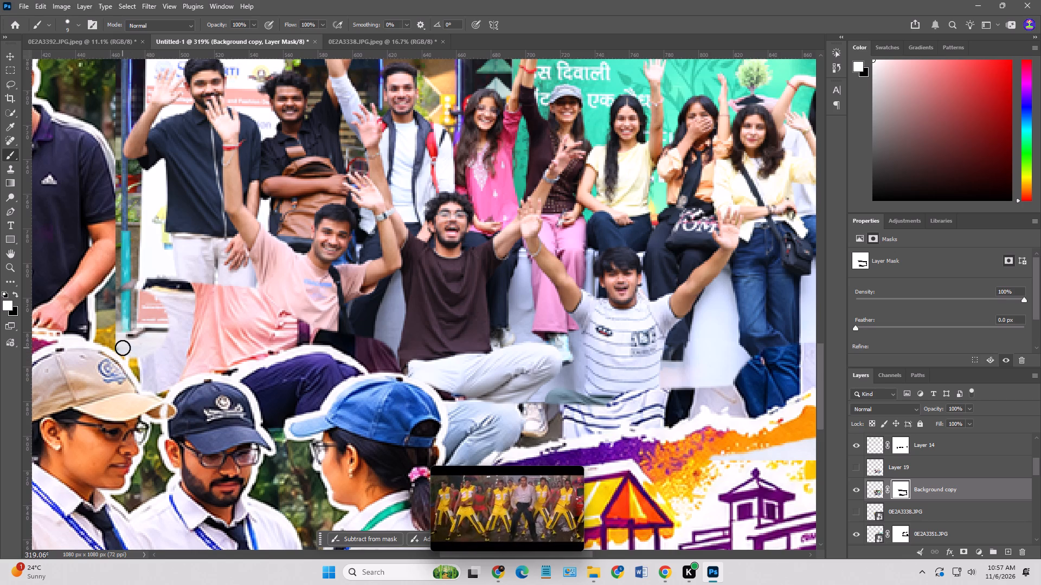
{"action": "left_click_drag", "start_coordinate": [123, 348], "coordinate": [179, 374]}
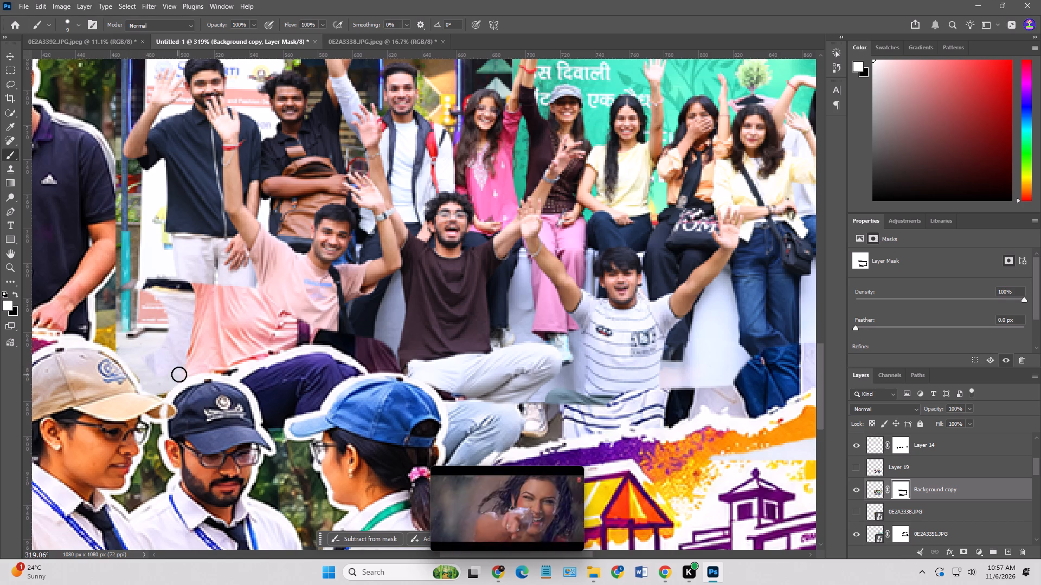
{"action": "left_click_drag", "start_coordinate": [179, 374], "coordinate": [160, 392]}
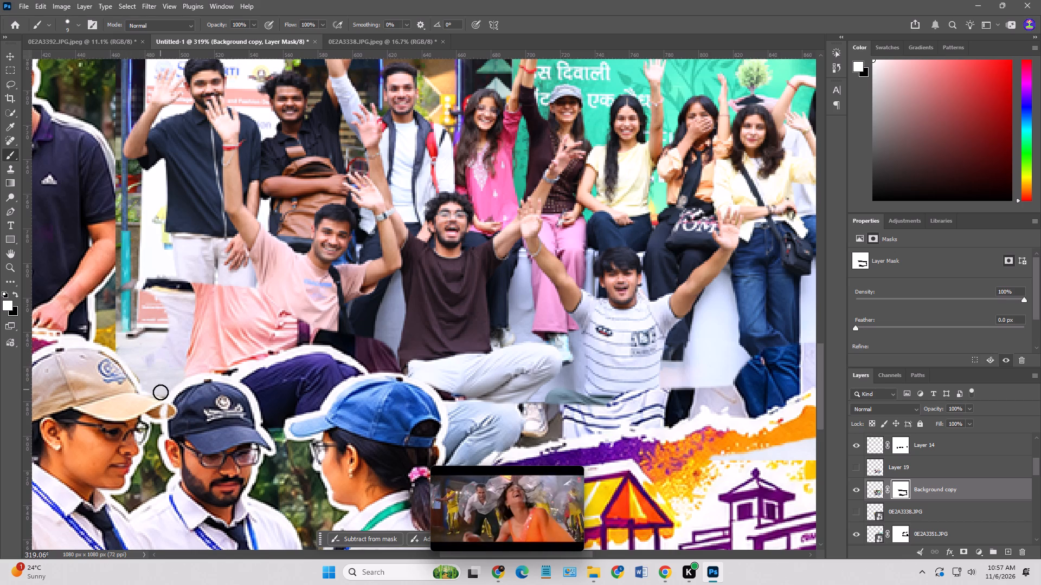
{"action": "left_click_drag", "start_coordinate": [160, 392], "coordinate": [239, 372]}
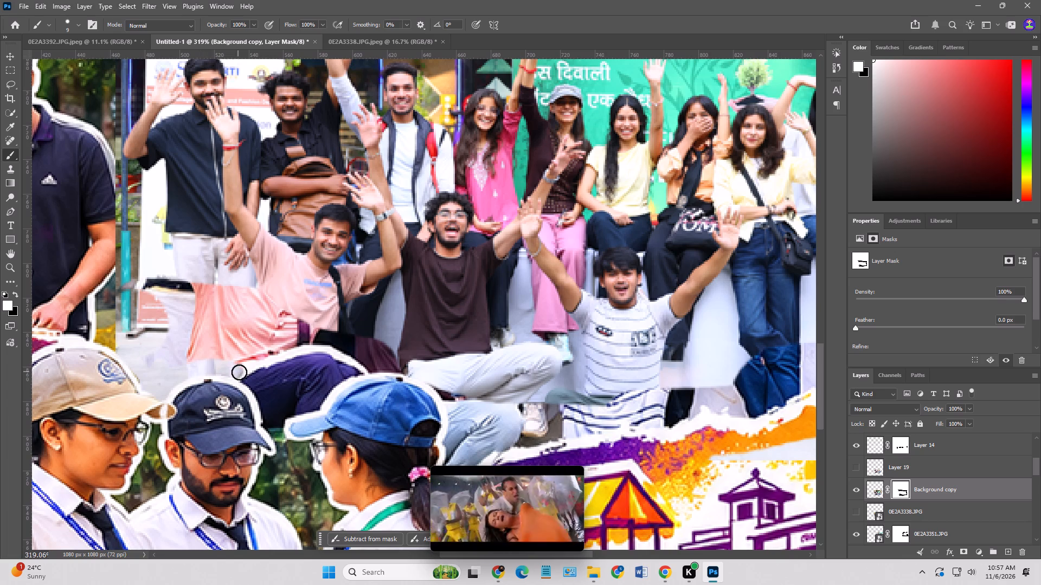
Restore the crouching man's dark trousers and pink T-shirt above the blue cap by painting white on the mask.
{"action": "left_click_drag", "start_coordinate": [239, 372], "coordinate": [273, 425]}
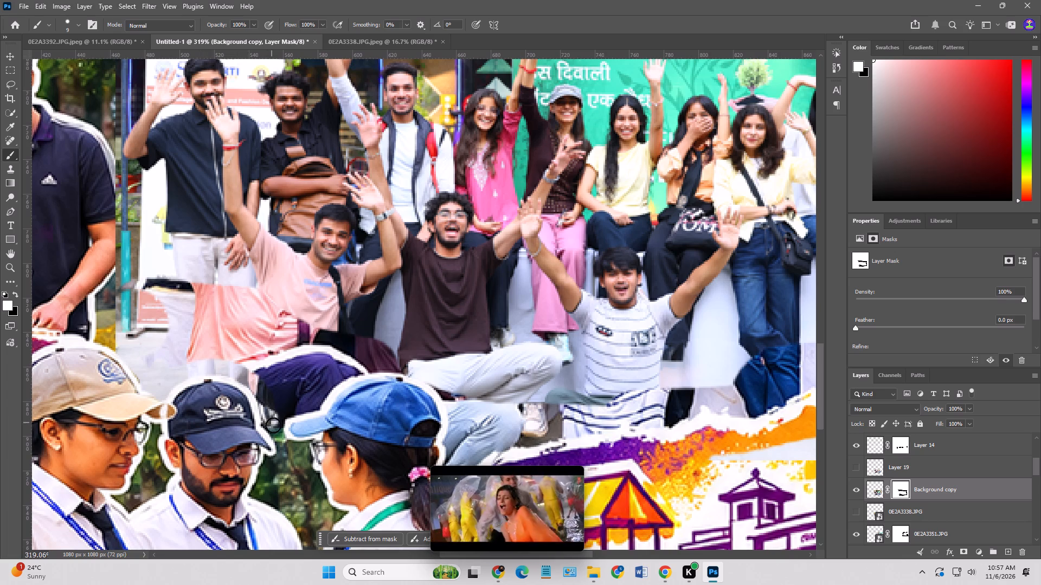
{"action": "left_click_drag", "start_coordinate": [273, 425], "coordinate": [284, 395]}
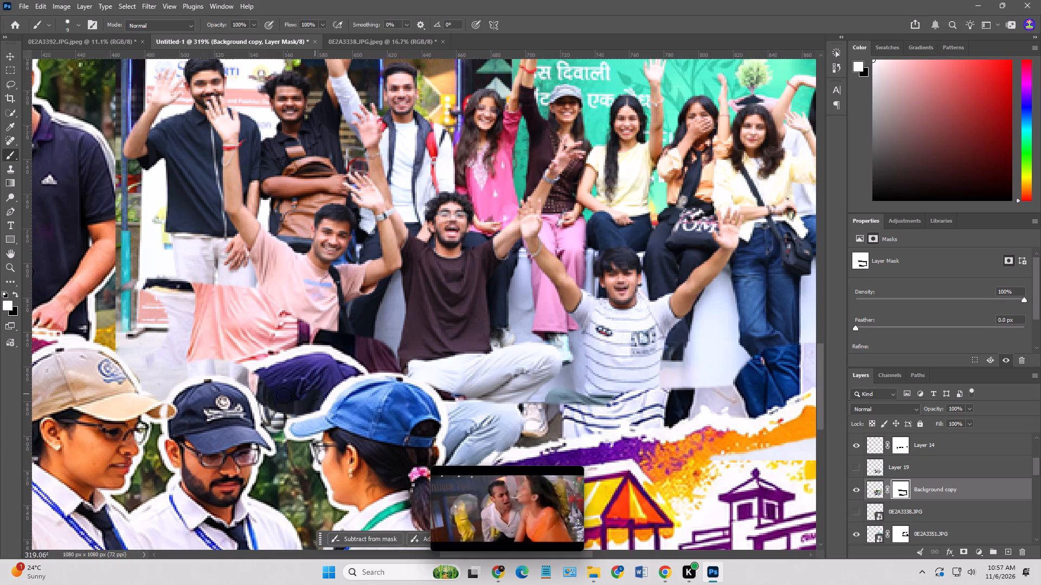
{"action": "left_click_drag", "start_coordinate": [284, 395], "coordinate": [348, 361]}
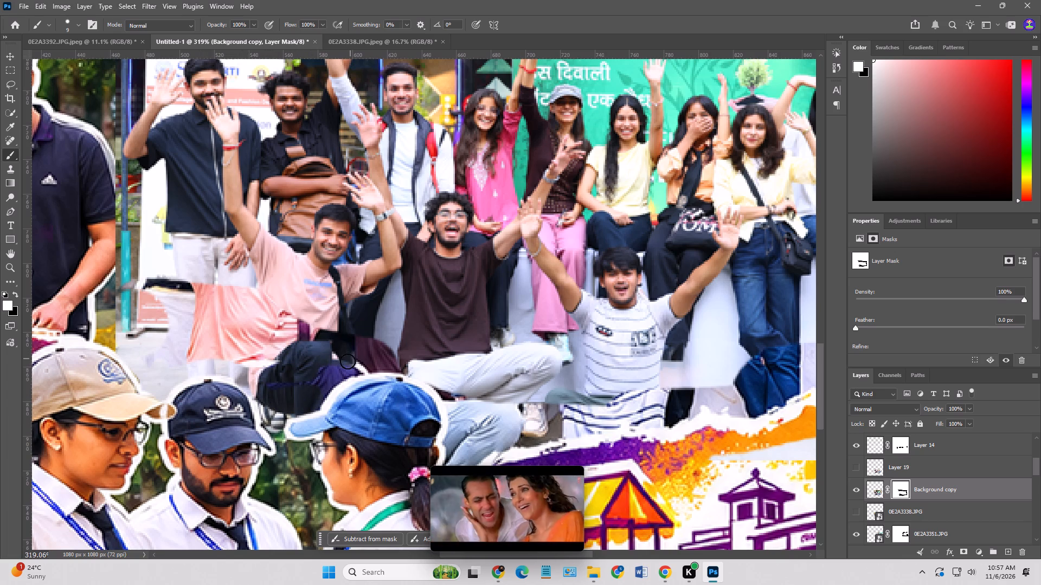
{"action": "left_click_drag", "start_coordinate": [348, 361], "coordinate": [229, 356]}
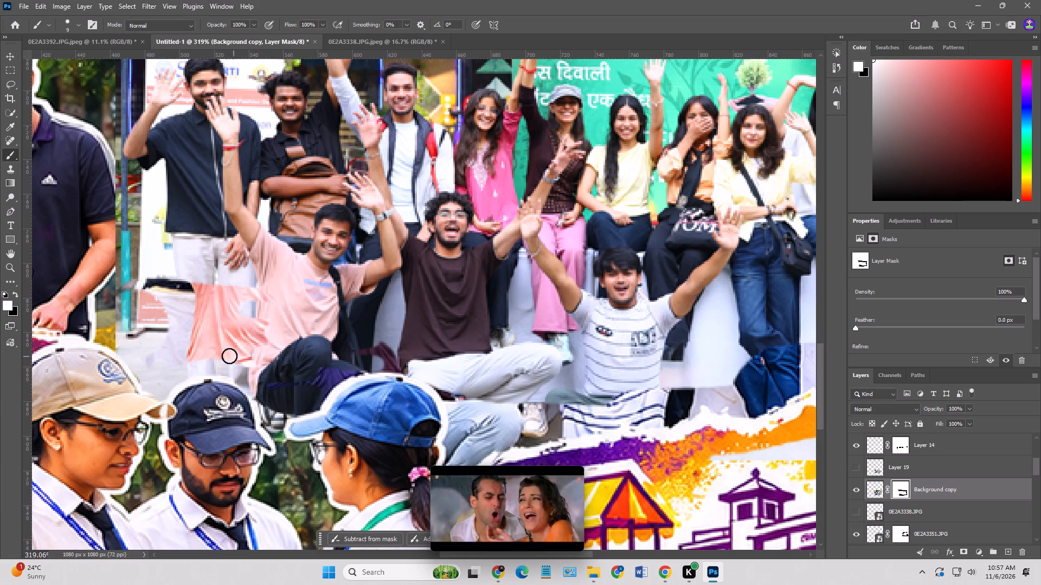
Restore the standing man's white trousers, the standee's base and the floor beside them by painting white on the mask.
{"action": "left_click_drag", "start_coordinate": [229, 356], "coordinate": [222, 300]}
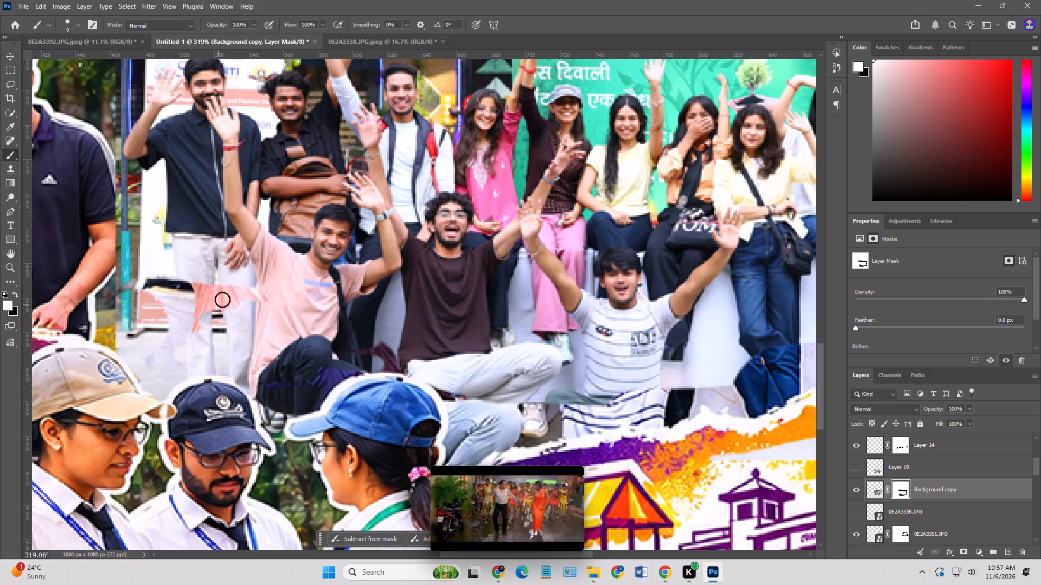
{"action": "left_click_drag", "start_coordinate": [222, 300], "coordinate": [120, 302]}
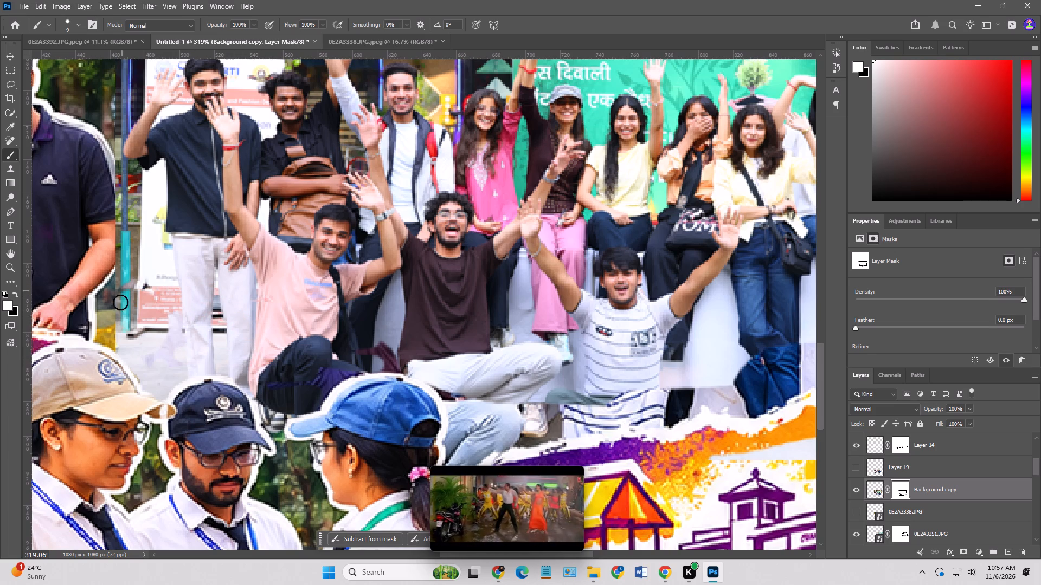
{"action": "left_click_drag", "start_coordinate": [120, 302], "coordinate": [187, 362]}
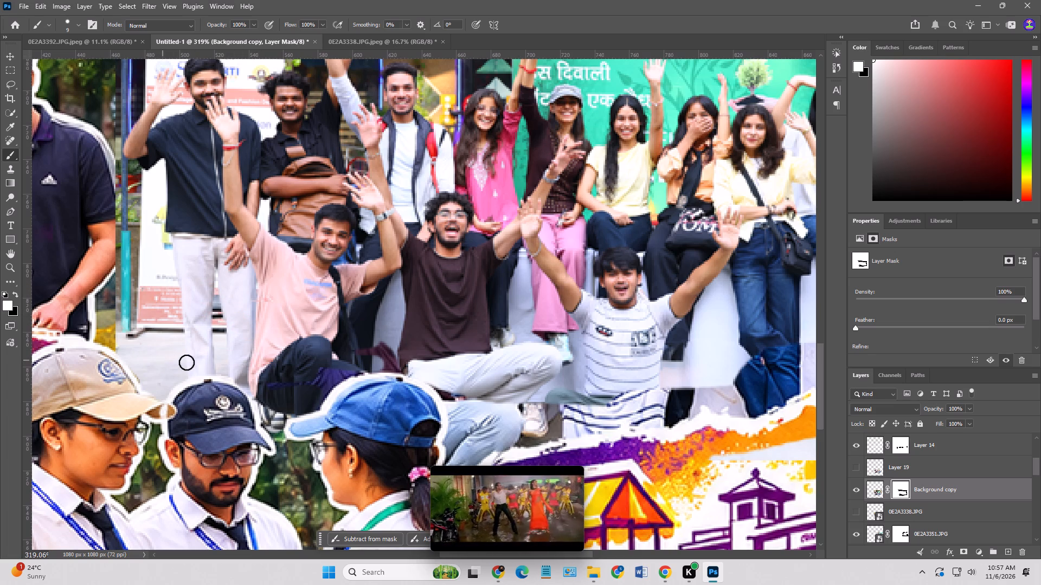
{"action": "left_click_drag", "start_coordinate": [187, 362], "coordinate": [124, 344]}
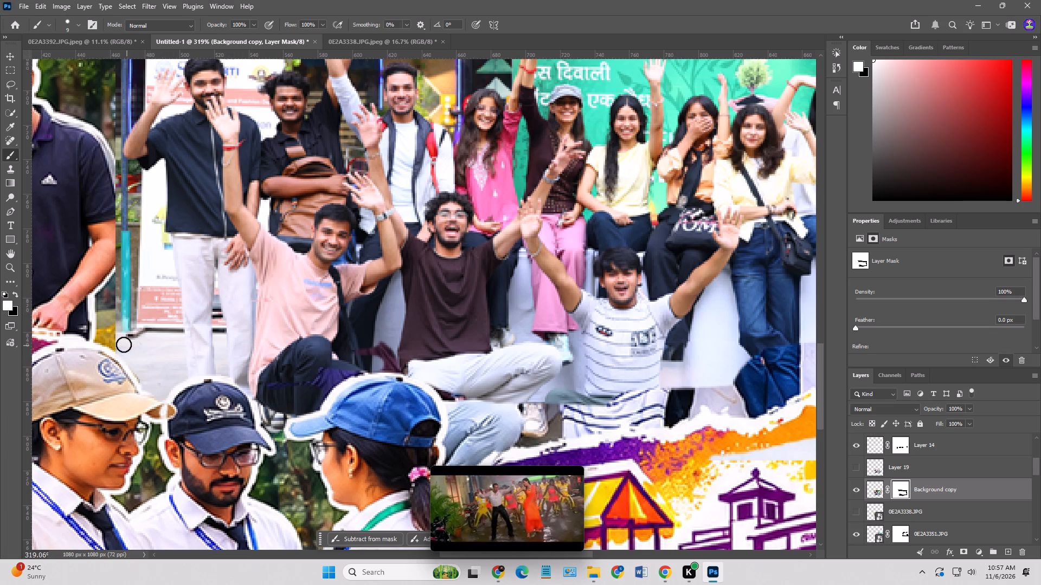
Restore the crouching man's dark trousers and the brown-T-shirt man's light trousers above the blue cap by painting white on the mask.
{"action": "left_click_drag", "start_coordinate": [124, 344], "coordinate": [364, 367]}
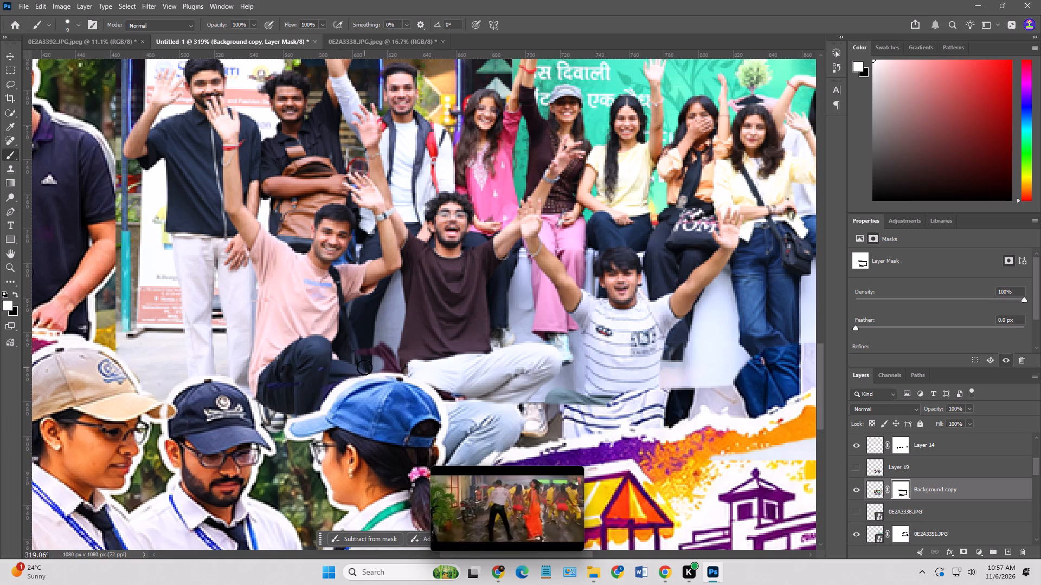
{"action": "left_click_drag", "start_coordinate": [364, 367], "coordinate": [331, 385]}
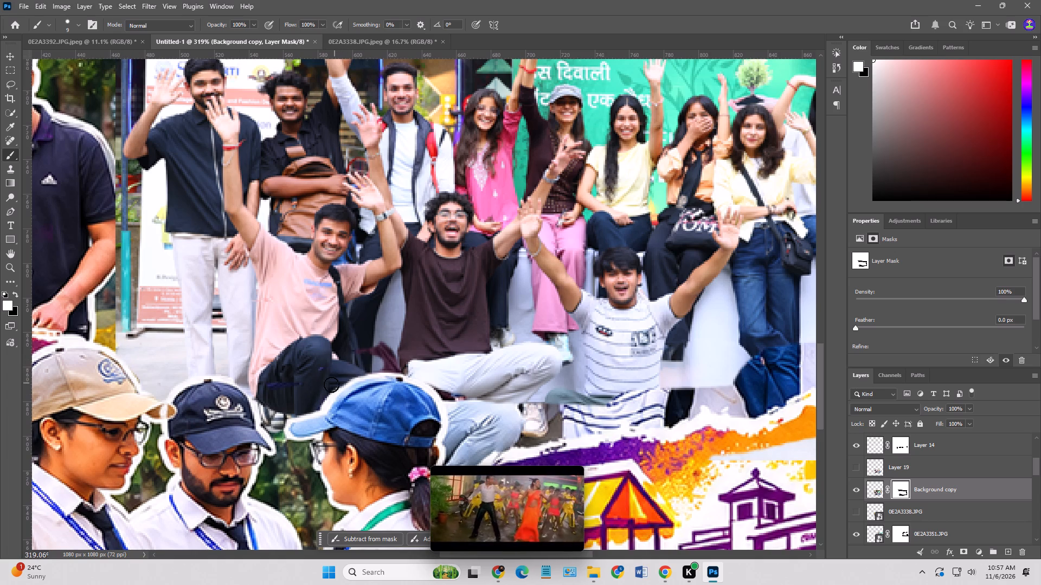
{"action": "left_click_drag", "start_coordinate": [331, 385], "coordinate": [276, 366]}
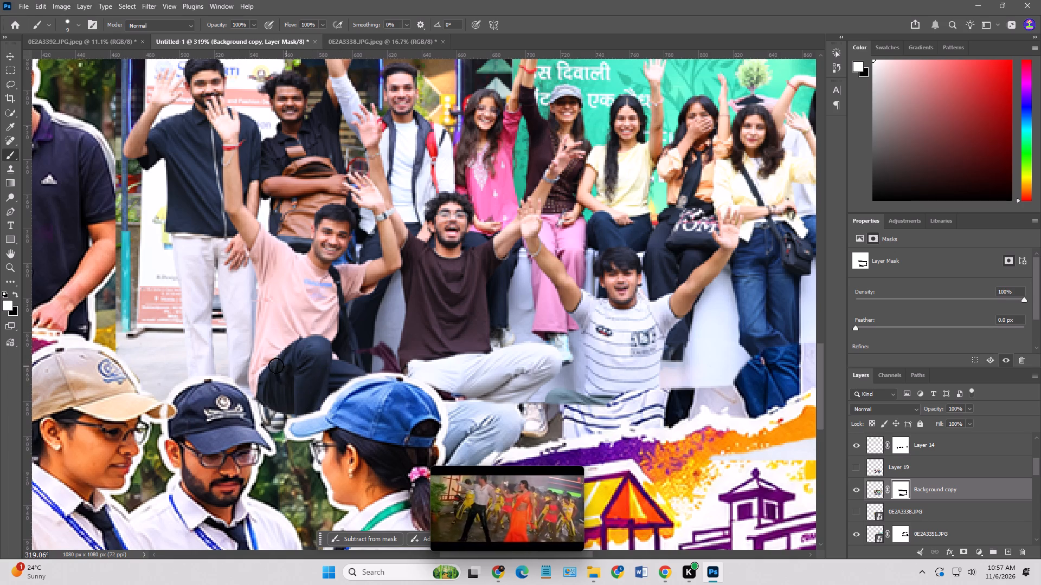
{"action": "left_click_drag", "start_coordinate": [276, 366], "coordinate": [373, 360]}
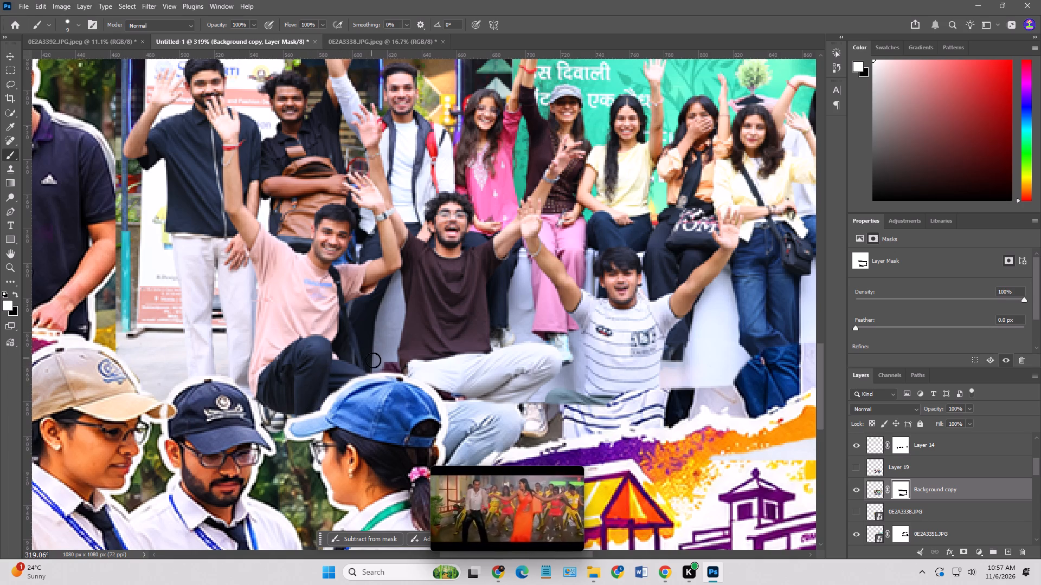
{"action": "left_click_drag", "start_coordinate": [373, 360], "coordinate": [500, 397]}
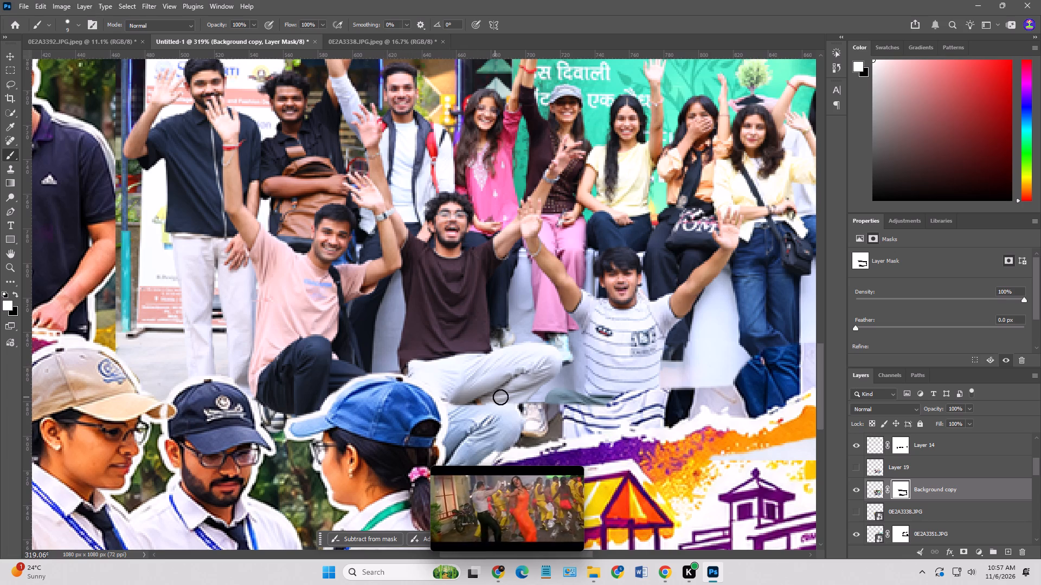
{"action": "left_click_drag", "start_coordinate": [500, 397], "coordinate": [500, 396]}
Restore the floor and the brown-T-shirt man's lower leg along the back of the blue-capped student's head on the mask.
{"action": "scroll", "coordinate": [505, 378], "scroll_direction": "down", "scroll_amount": 12}
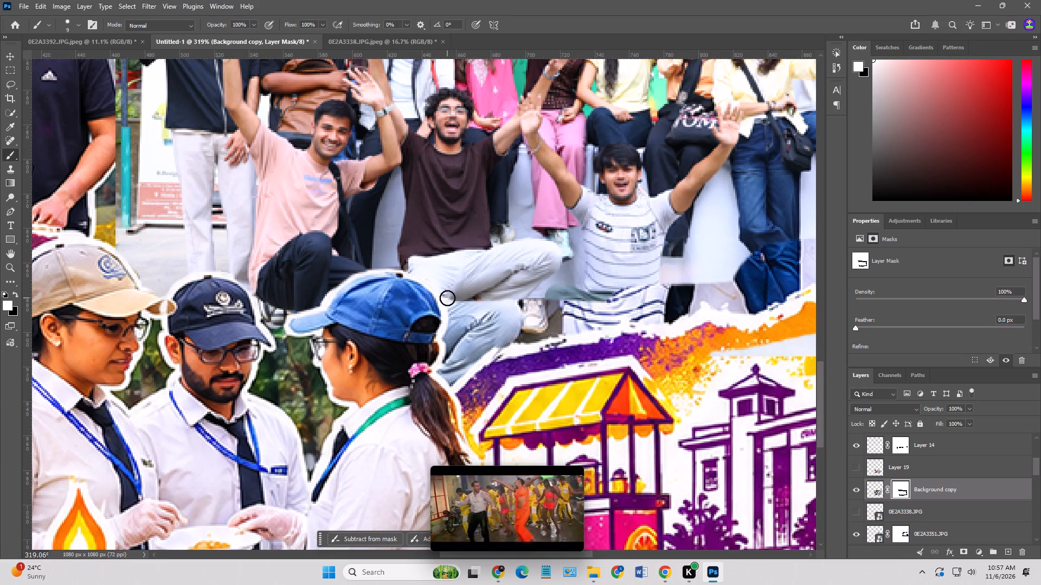
{"action": "left_click_drag", "start_coordinate": [452, 297], "coordinate": [451, 339]}
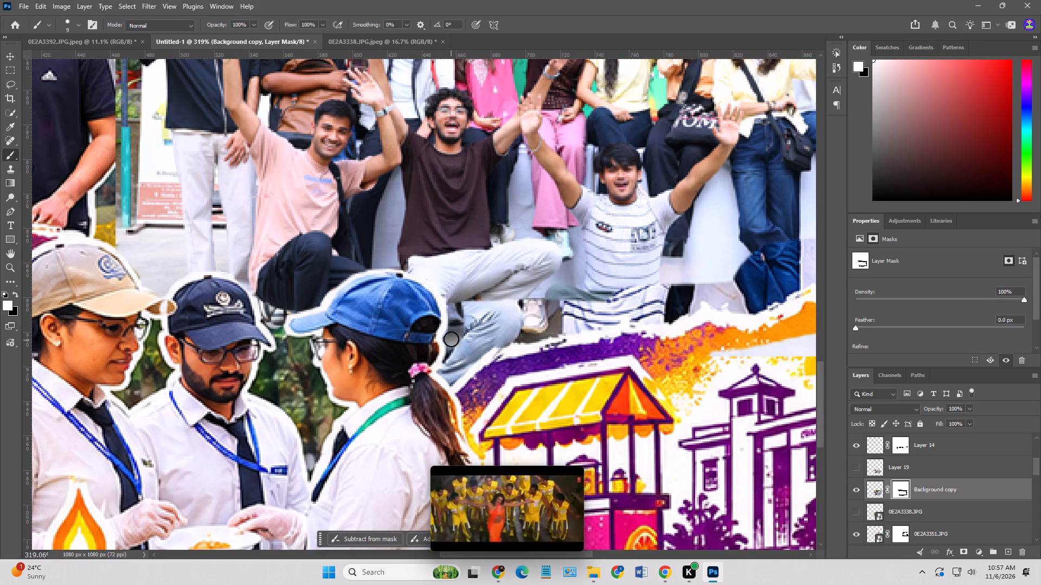
{"action": "left_click_drag", "start_coordinate": [451, 339], "coordinate": [458, 337]}
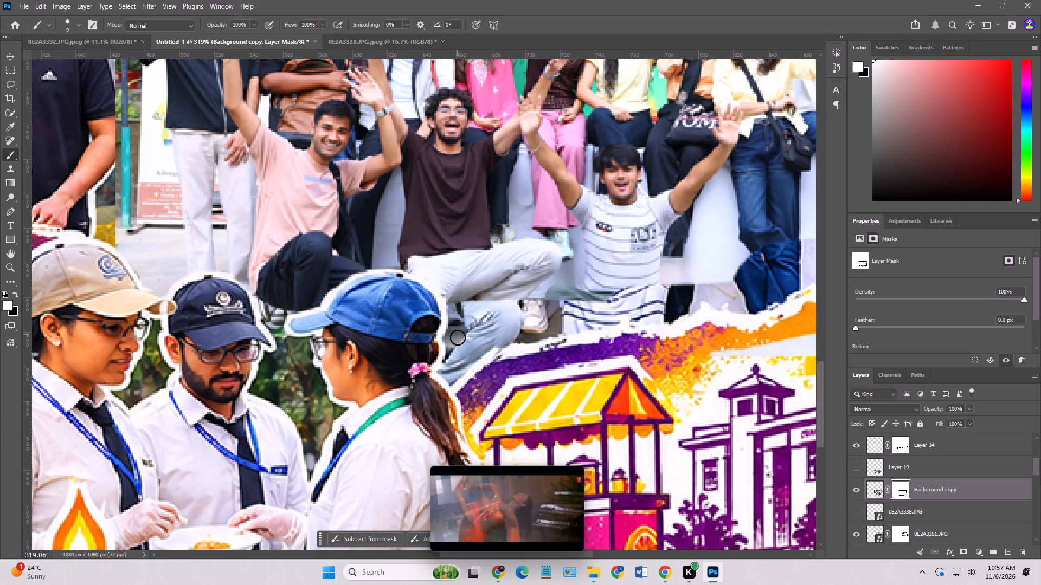
{"action": "left_click_drag", "start_coordinate": [458, 337], "coordinate": [459, 338]}
{"action": "left_click_drag", "start_coordinate": [453, 346], "coordinate": [456, 354]}
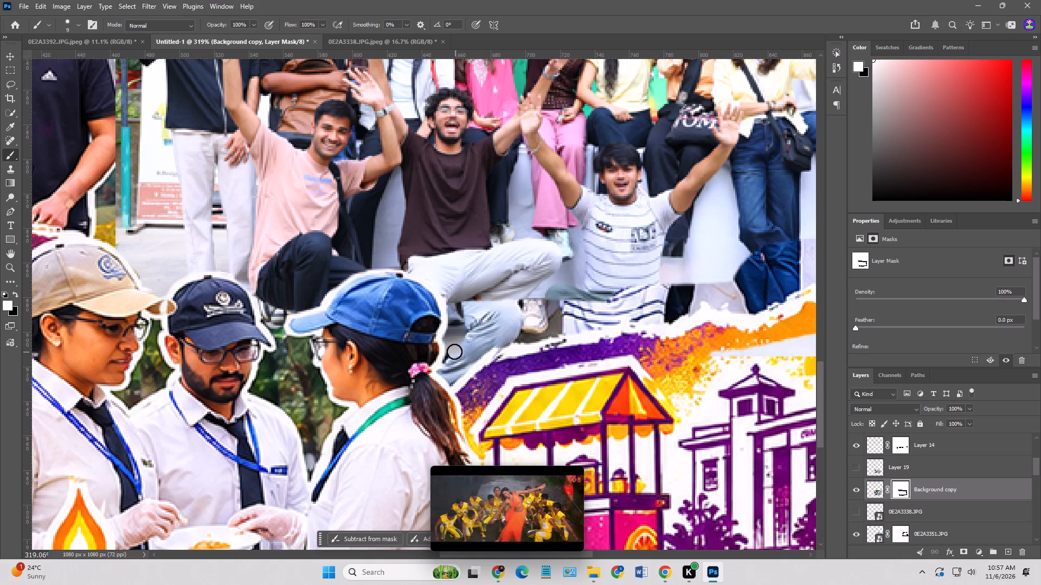
{"action": "left_click_drag", "start_coordinate": [453, 350], "coordinate": [453, 356]}
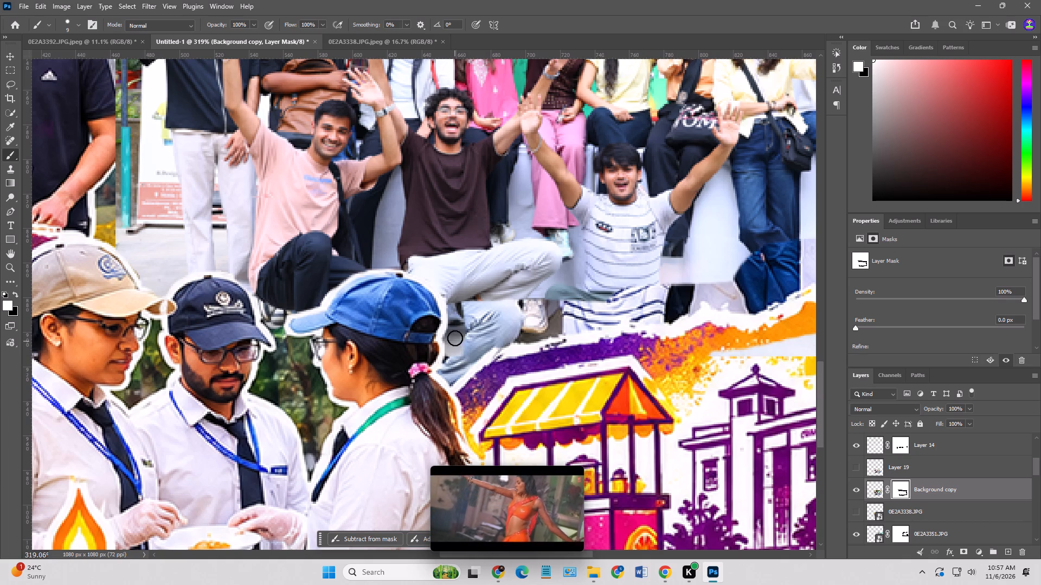
Restore the brown-T-shirt man's shoe, the floor down to the torn edge and the striped-T-shirt man's green knee on the mask.
{"action": "left_click_drag", "start_coordinate": [455, 312], "coordinate": [535, 303]}
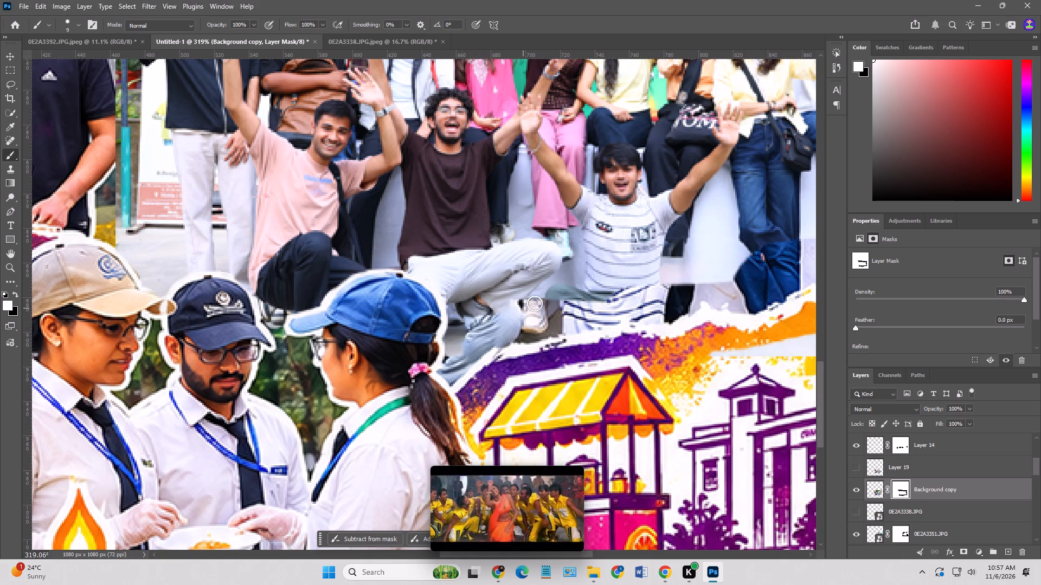
{"action": "left_click_drag", "start_coordinate": [535, 303], "coordinate": [580, 315]}
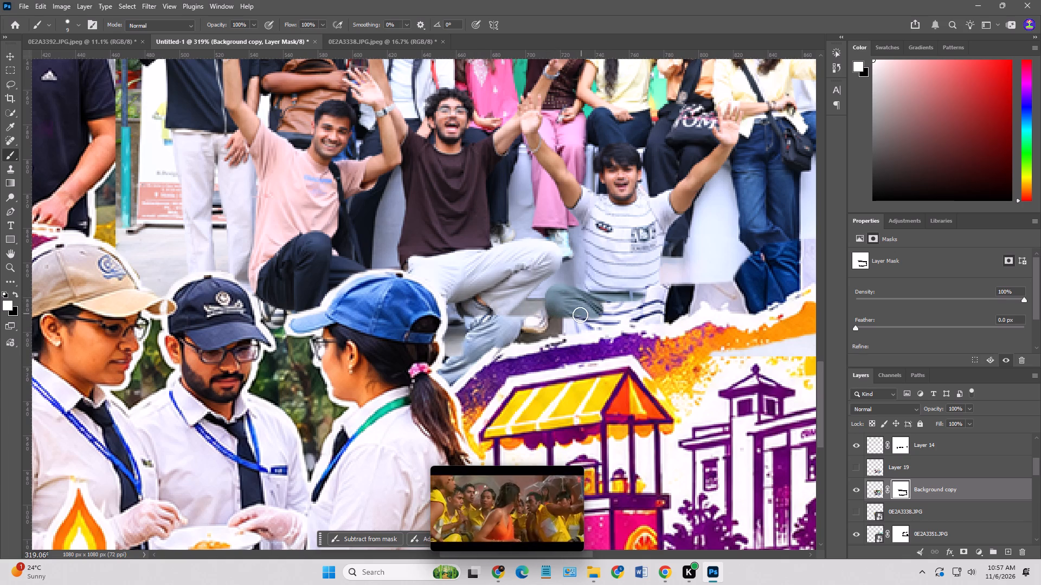
{"action": "left_click_drag", "start_coordinate": [580, 315], "coordinate": [483, 323]}
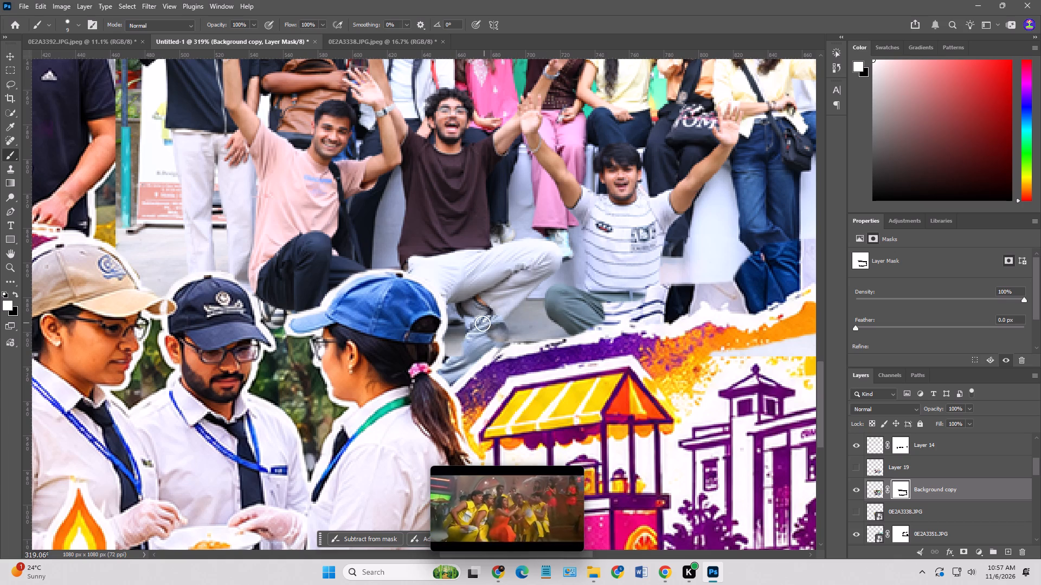
{"action": "left_click_drag", "start_coordinate": [483, 323], "coordinate": [544, 333]}
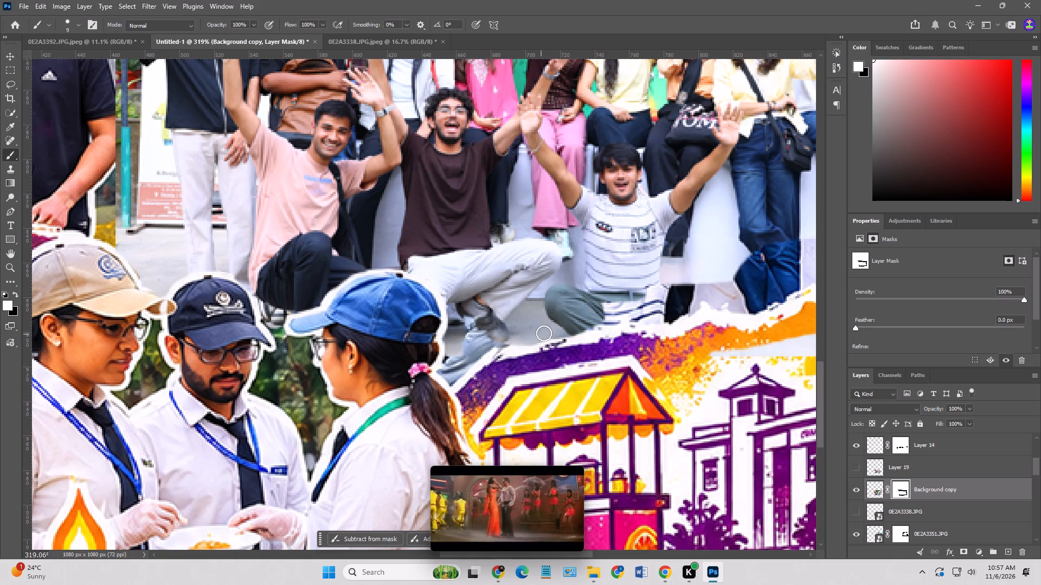
{"action": "left_click_drag", "start_coordinate": [544, 333], "coordinate": [452, 376]}
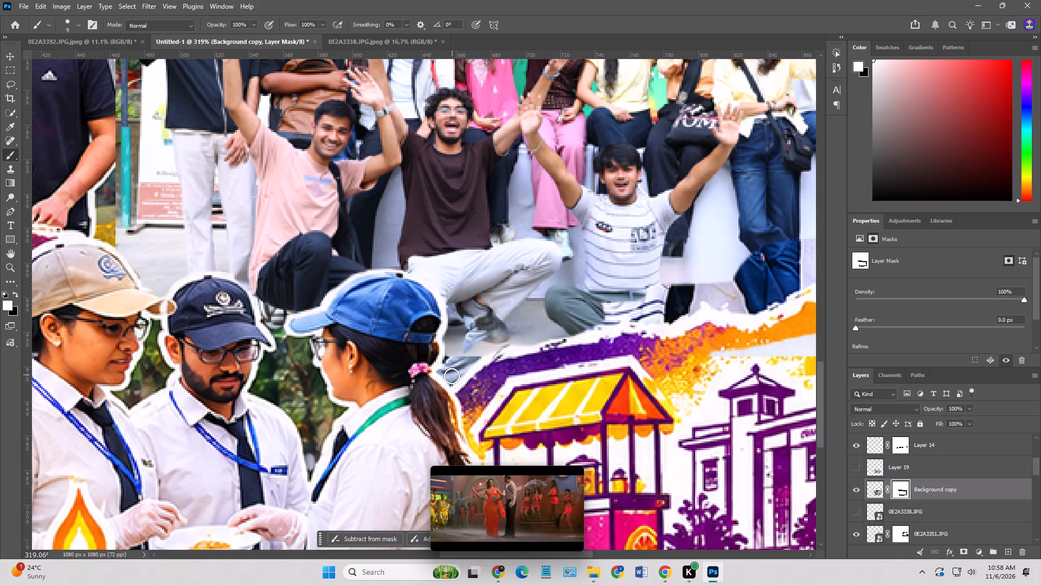
{"action": "left_click_drag", "start_coordinate": [452, 376], "coordinate": [471, 349]}
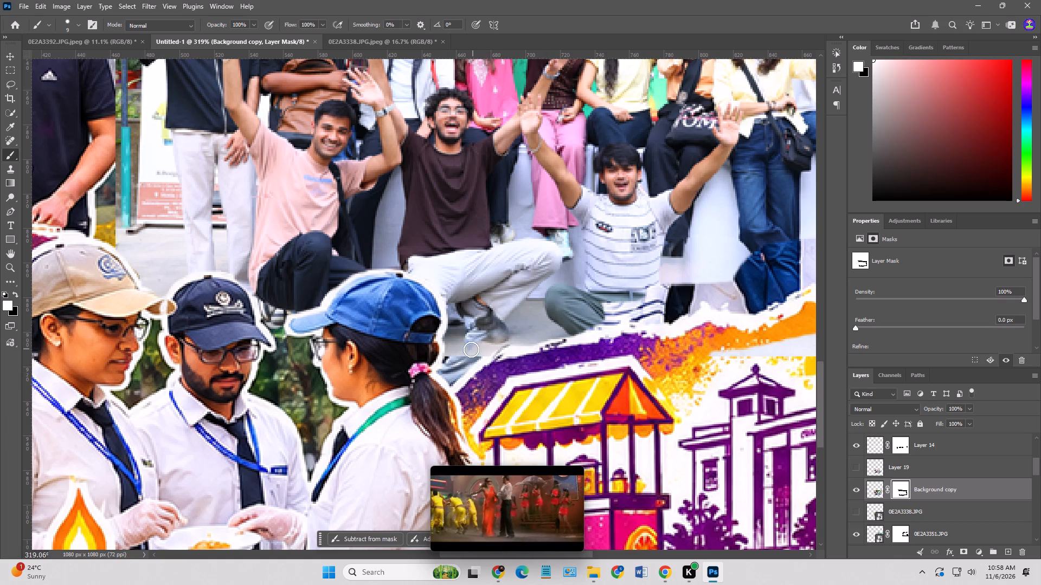
{"action": "left_click_drag", "start_coordinate": [471, 349], "coordinate": [557, 266]}
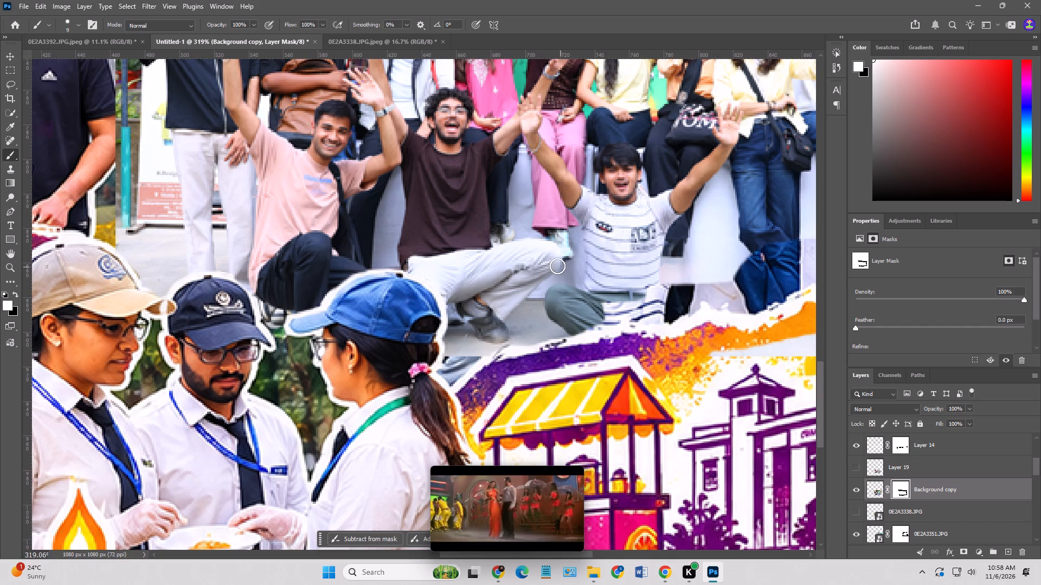
{"action": "left_click_drag", "start_coordinate": [557, 266], "coordinate": [547, 264]}
Restore the striped-T-shirt man's crossed green trousers above the torn-paper edge by painting white on the mask.
{"action": "scroll", "coordinate": [508, 268], "scroll_direction": "down", "scroll_amount": 10, "text": "alt"}
{"action": "scroll", "coordinate": [519, 317], "scroll_direction": "up", "scroll_amount": 3, "text": "alt"}
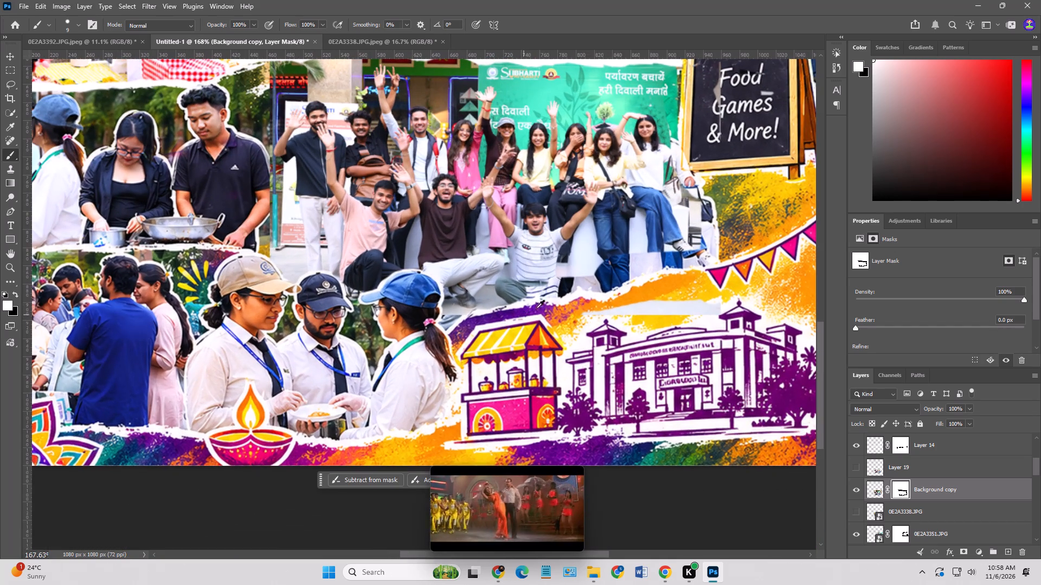
{"action": "left_click_drag", "start_coordinate": [512, 292], "coordinate": [574, 278]}
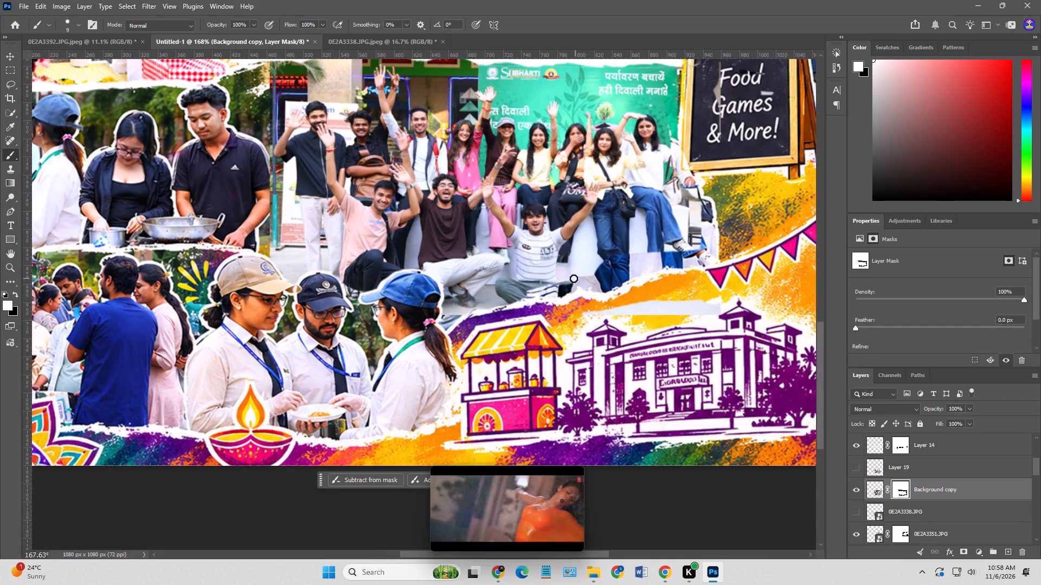
{"action": "left_click_drag", "start_coordinate": [574, 278], "coordinate": [573, 278]}
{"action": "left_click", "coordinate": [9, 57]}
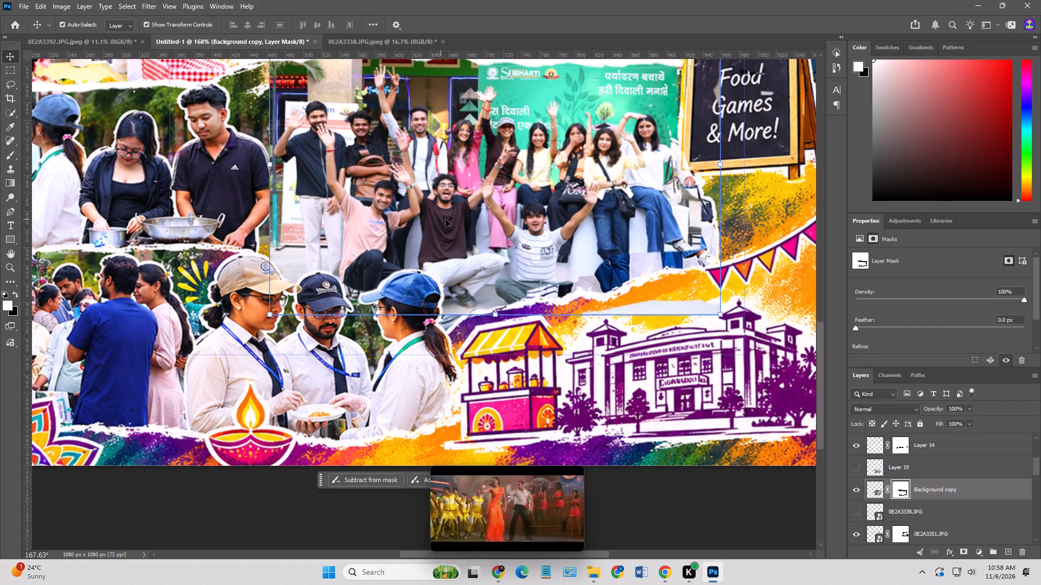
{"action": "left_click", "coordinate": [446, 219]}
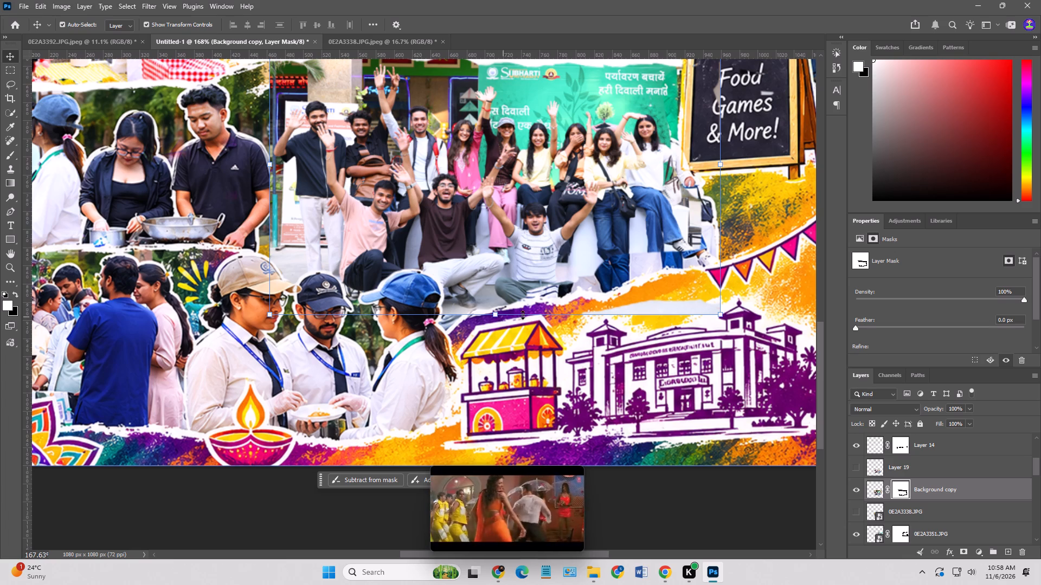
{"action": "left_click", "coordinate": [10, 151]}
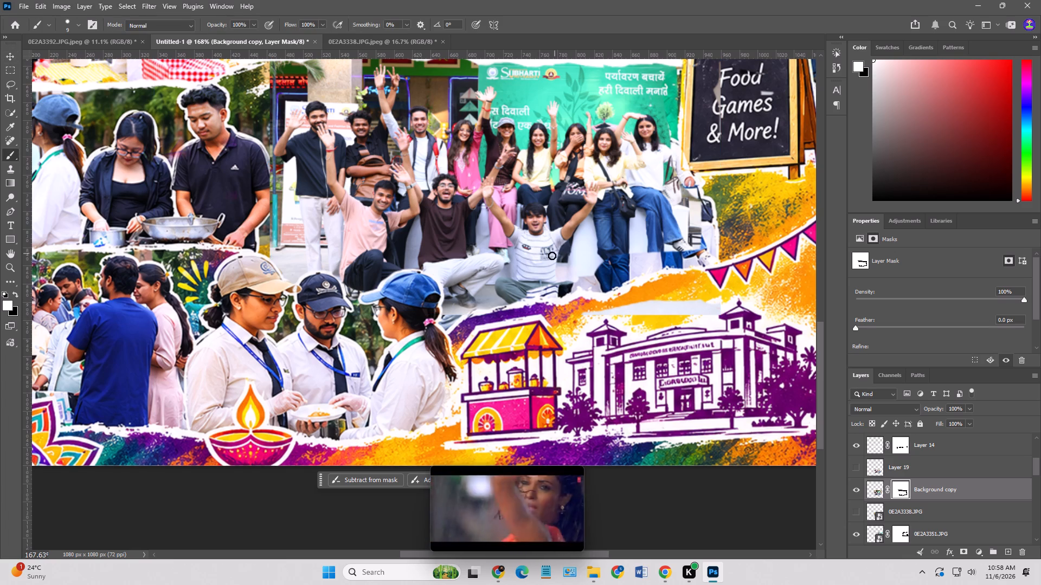
Restore the striped-T-shirt man's far knee, the floor beside it and the lower jeans of the woman with the black bag.
{"action": "left_click_drag", "start_coordinate": [525, 292], "coordinate": [574, 290]}
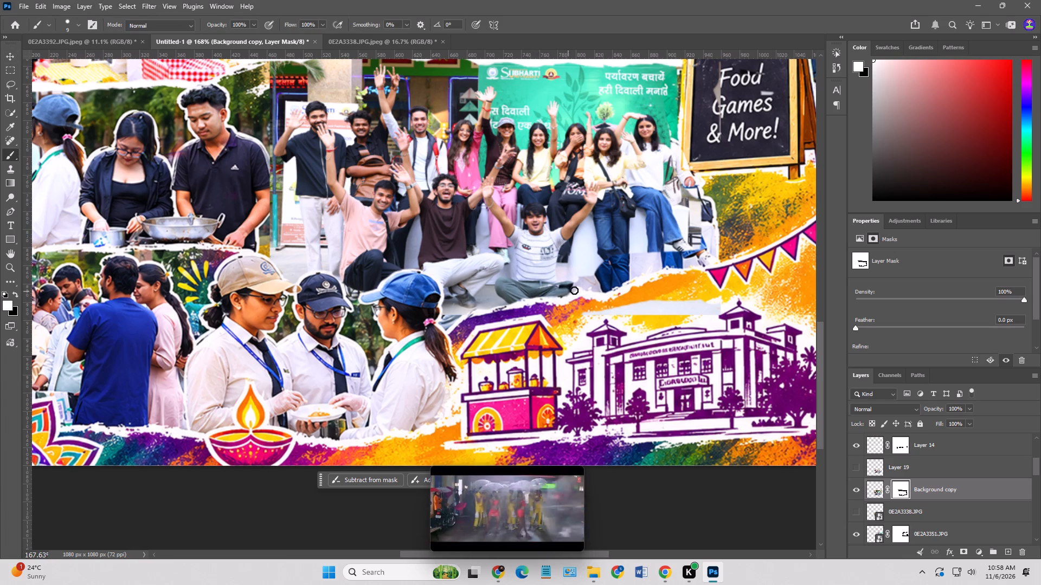
{"action": "left_click_drag", "start_coordinate": [574, 290], "coordinate": [571, 281]}
{"action": "key", "text": "ctrl+z"}
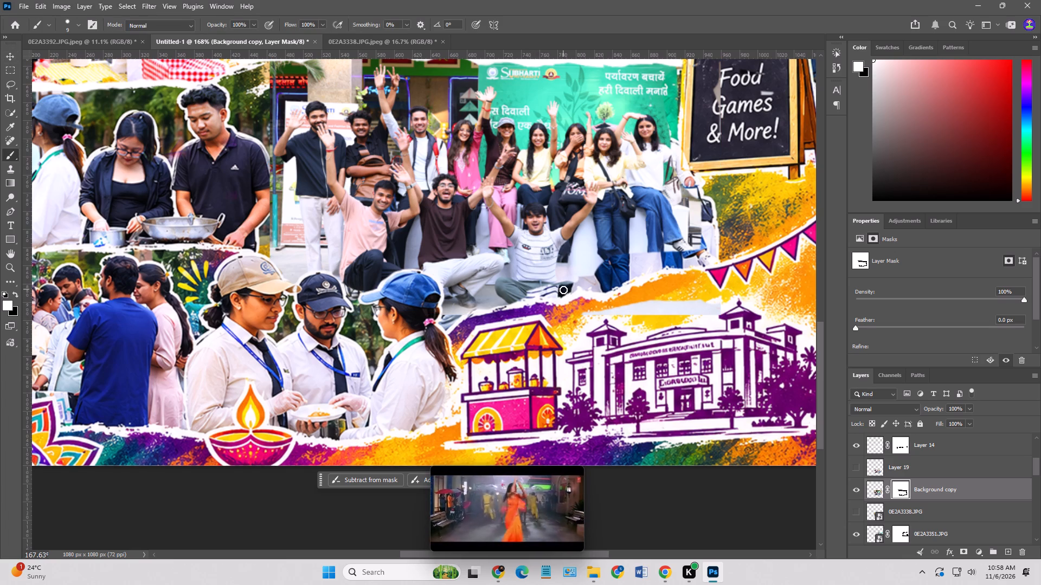
{"action": "left_click_drag", "start_coordinate": [562, 292], "coordinate": [561, 283]}
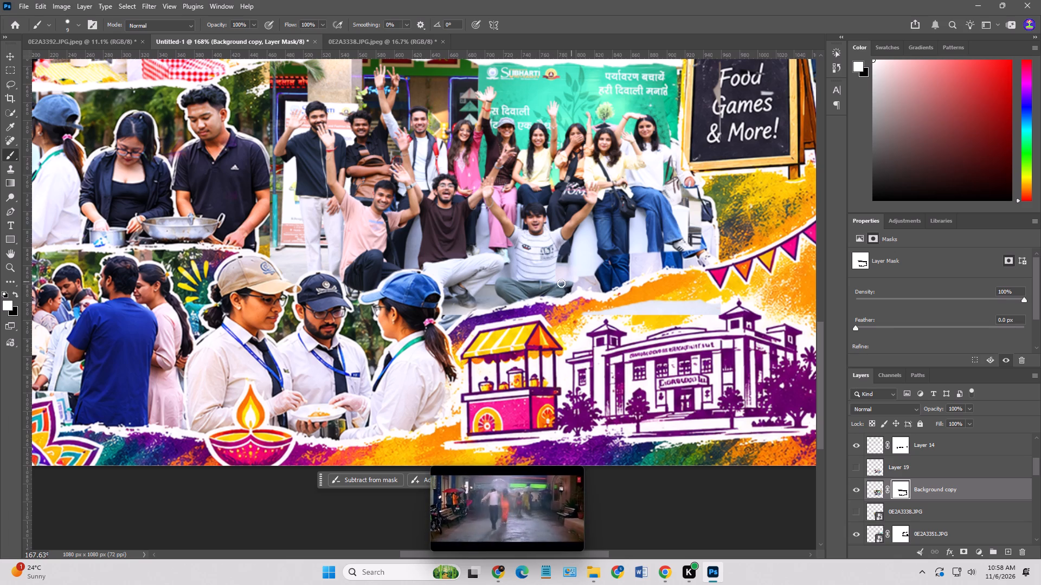
{"action": "left_click_drag", "start_coordinate": [561, 283], "coordinate": [600, 289]}
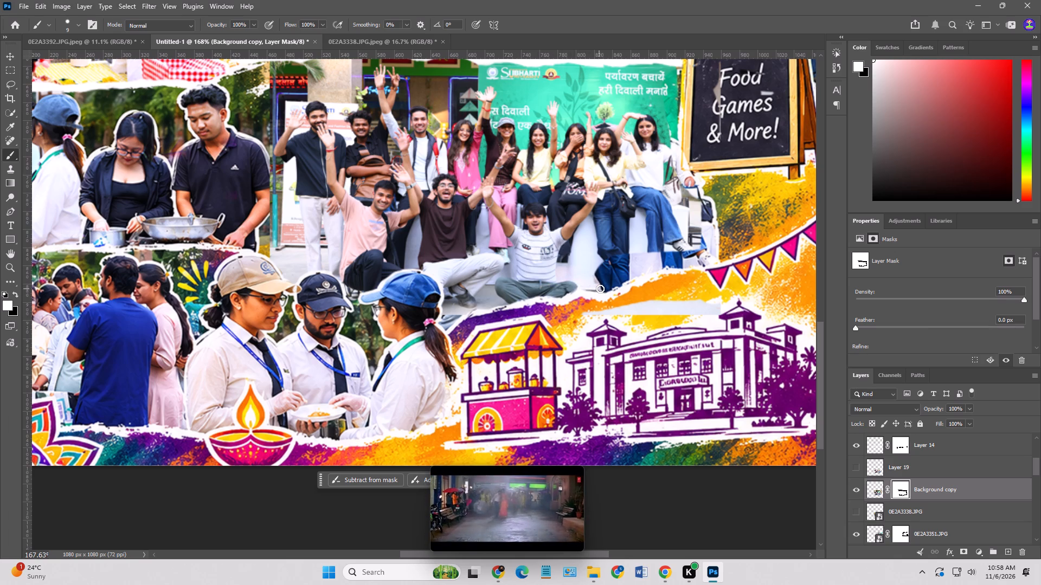
{"action": "left_click_drag", "start_coordinate": [600, 289], "coordinate": [609, 285]}
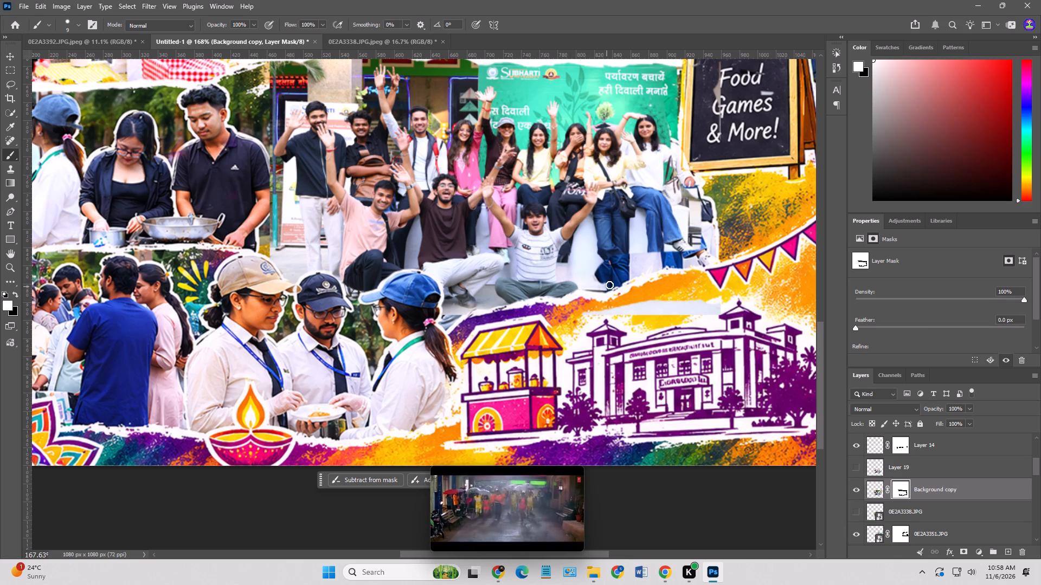
{"action": "left_click_drag", "start_coordinate": [609, 285], "coordinate": [622, 270]}
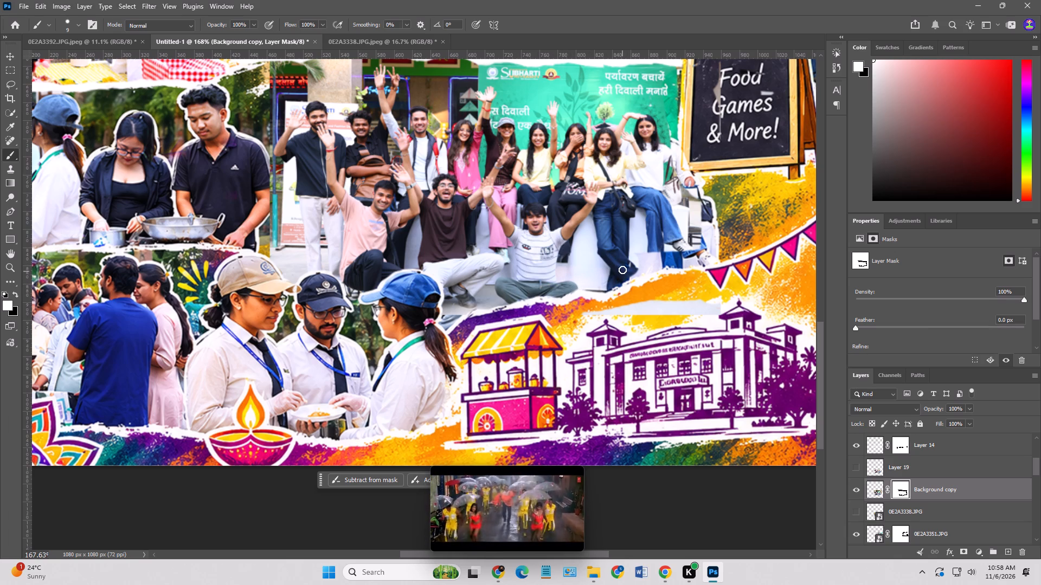
Restore the end woman's shoe, the ledge up to the chalkboard and the floor along the torn edge by painting white on the mask.
{"action": "left_click_drag", "start_coordinate": [622, 270], "coordinate": [706, 255]}
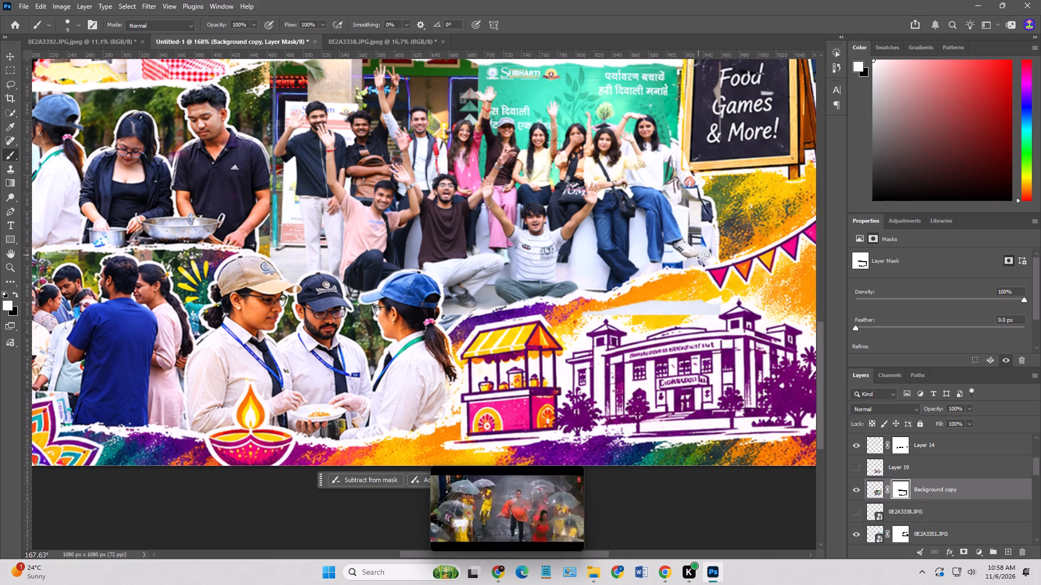
{"action": "left_click_drag", "start_coordinate": [706, 255], "coordinate": [714, 249]}
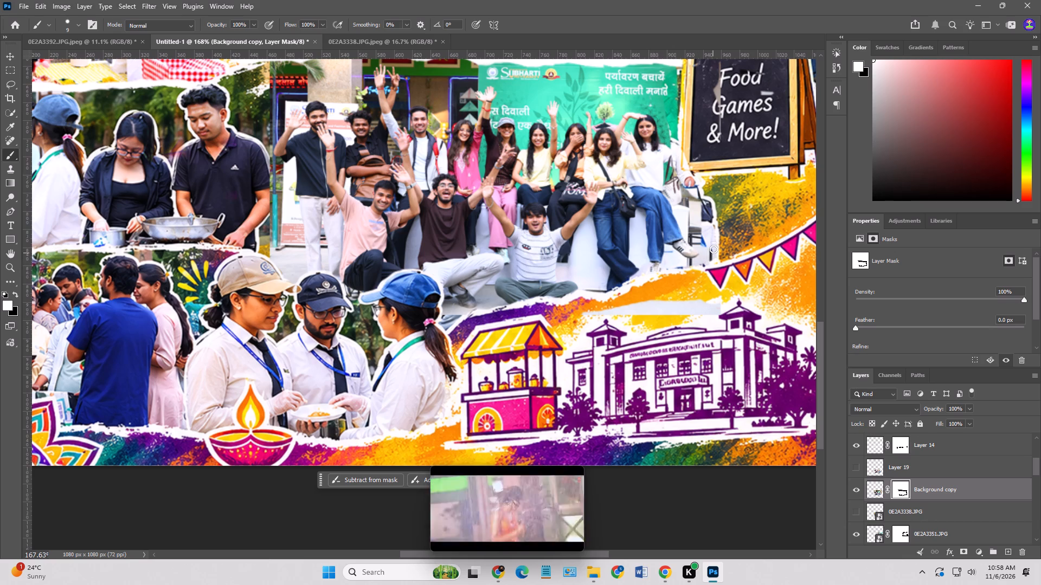
{"action": "left_click_drag", "start_coordinate": [714, 249], "coordinate": [703, 195]}
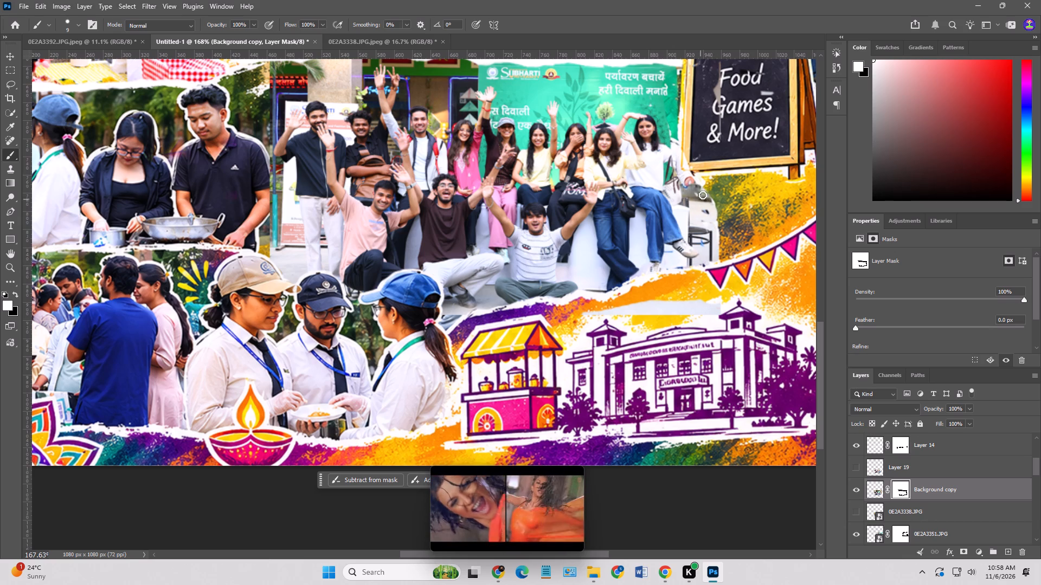
{"action": "left_click_drag", "start_coordinate": [703, 195], "coordinate": [678, 133]}
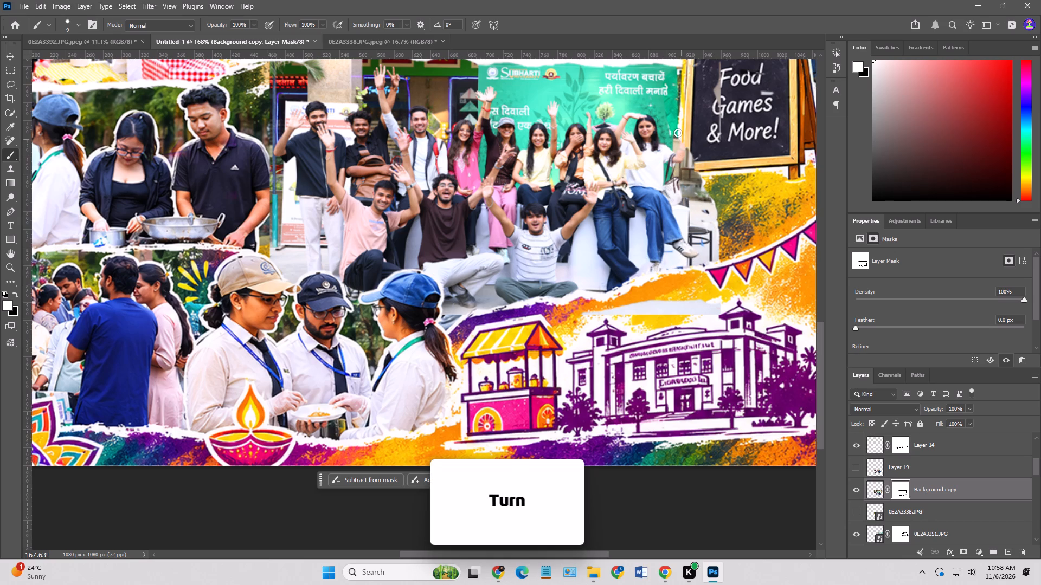
{"action": "left_click_drag", "start_coordinate": [678, 133], "coordinate": [682, 249]}
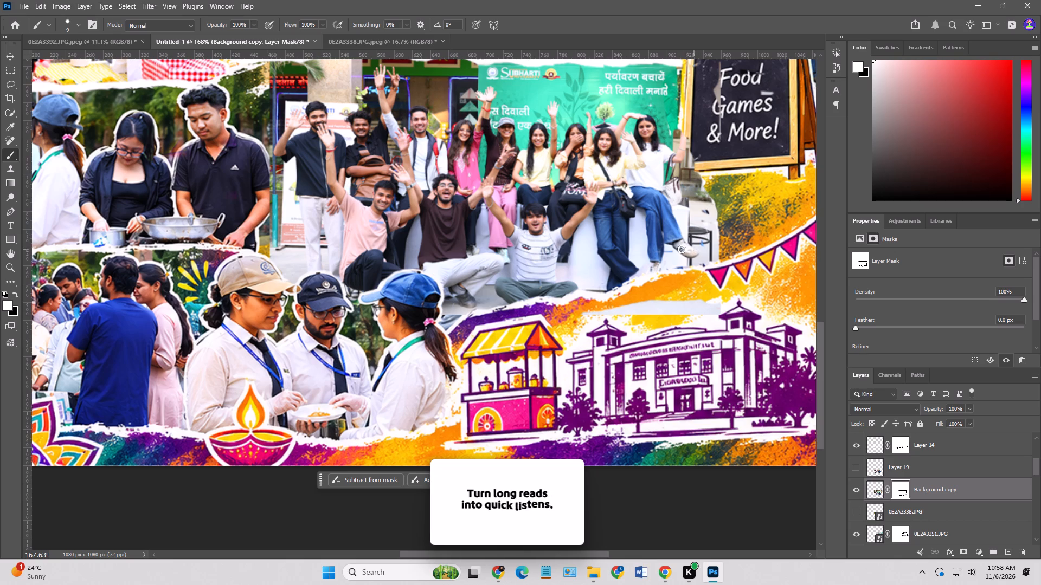
{"action": "left_click_drag", "start_coordinate": [682, 249], "coordinate": [653, 269]}
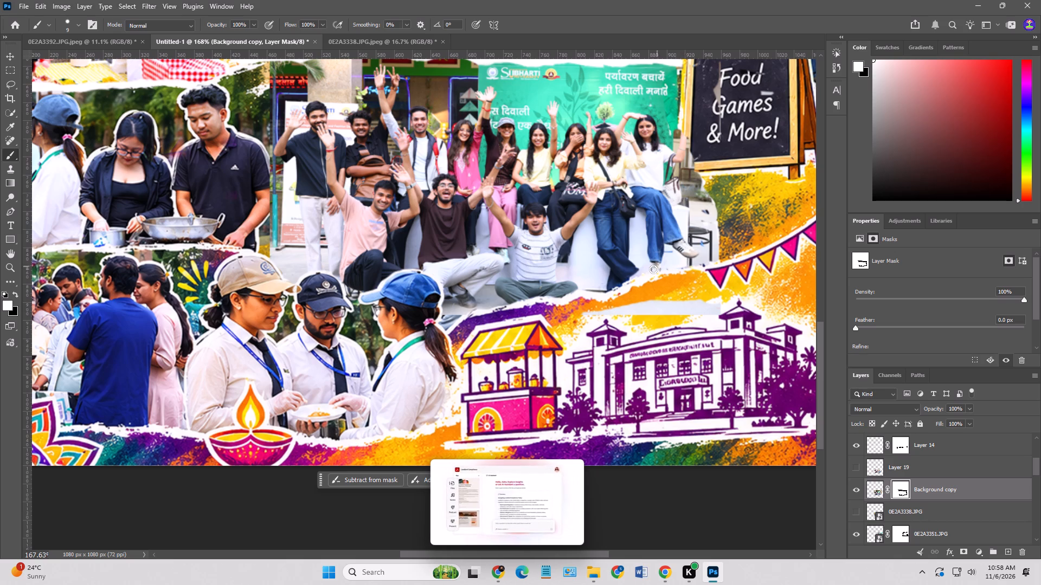
{"action": "left_click_drag", "start_coordinate": [653, 269], "coordinate": [613, 283]}
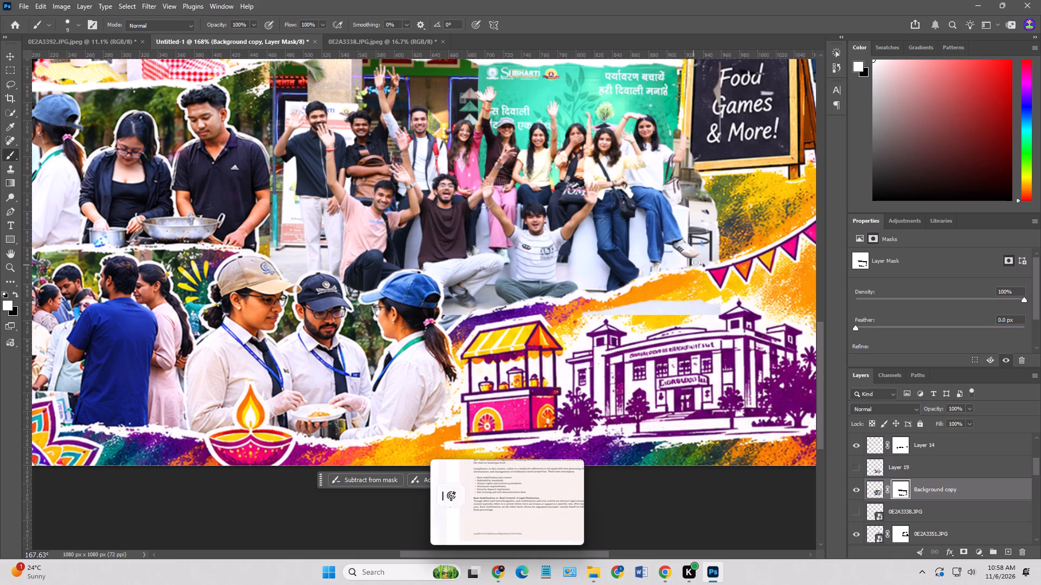
Restore the green banner's edge beside the chalkboard and the background behind the end woman by painting white on the mask.
{"action": "left_click_drag", "start_coordinate": [700, 260], "coordinate": [672, 93]}
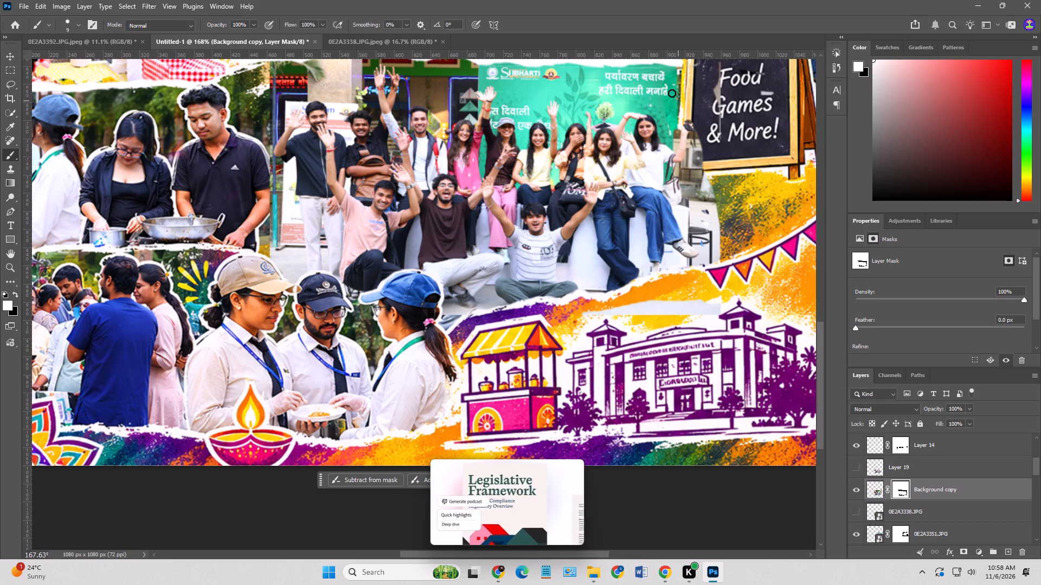
{"action": "left_click_drag", "start_coordinate": [672, 93], "coordinate": [691, 135]}
{"action": "scroll", "coordinate": [703, 149], "scroll_direction": "up", "scroll_amount": 5}
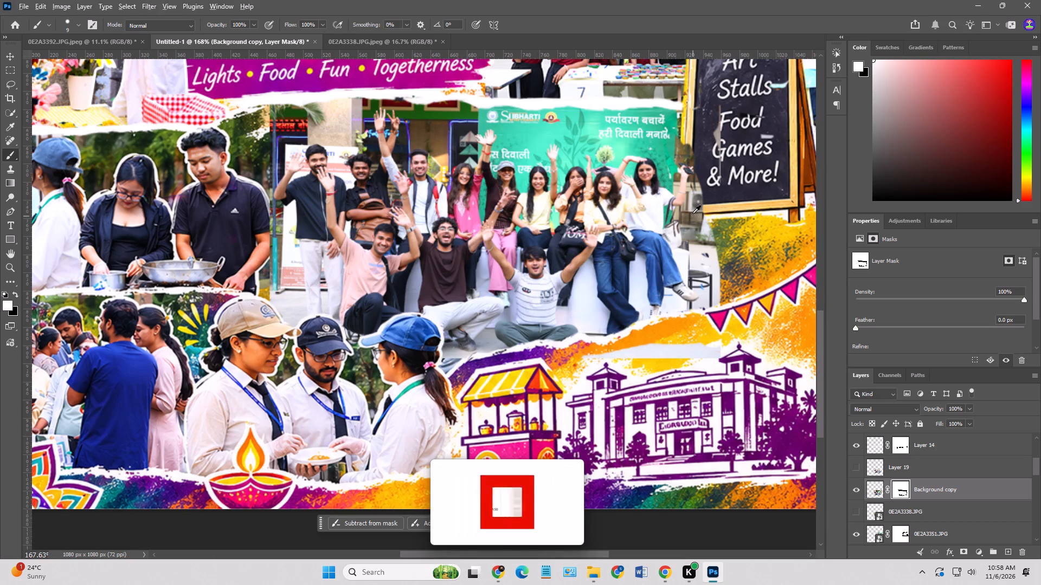
{"action": "left_click_drag", "start_coordinate": [692, 213], "coordinate": [696, 238], "text": "alt"}
{"action": "left_click_drag", "start_coordinate": [695, 218], "coordinate": [693, 231]}
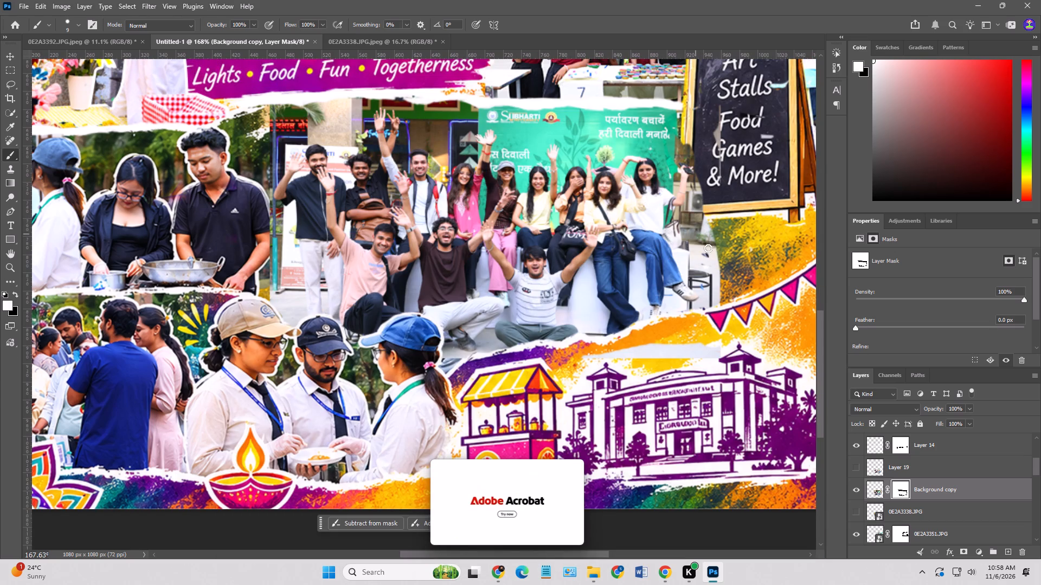
Paint black on the mask to hide the stray background between the end woman, the chalkboard's edge and the orange backdrop.
{"action": "left_click", "coordinate": [18, 295]}
{"action": "left_click_drag", "start_coordinate": [704, 216], "coordinate": [690, 252]}
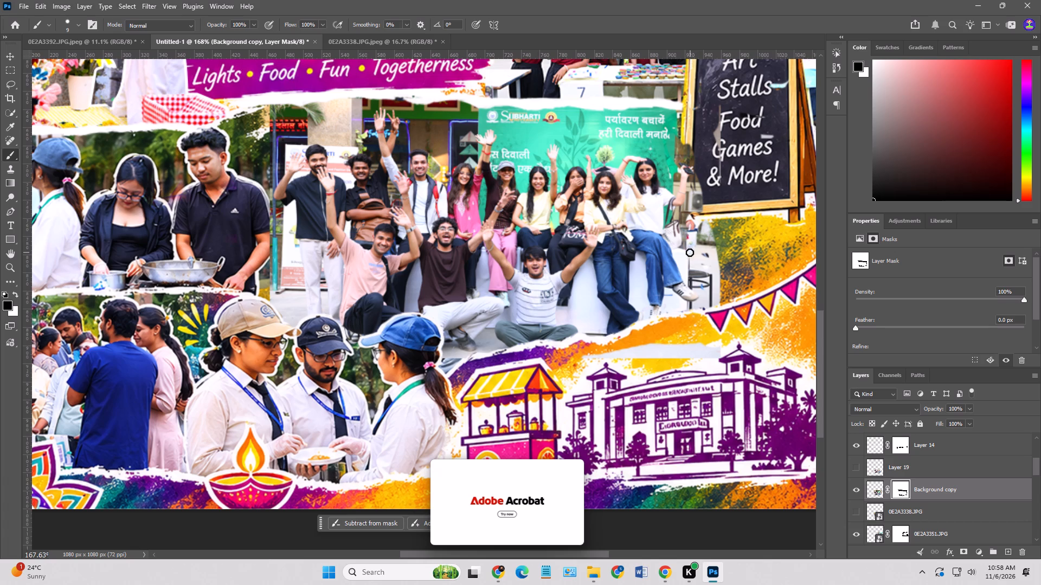
{"action": "left_click_drag", "start_coordinate": [690, 252], "coordinate": [696, 212]}
{"action": "left_click_drag", "start_coordinate": [696, 212], "coordinate": [684, 162]}
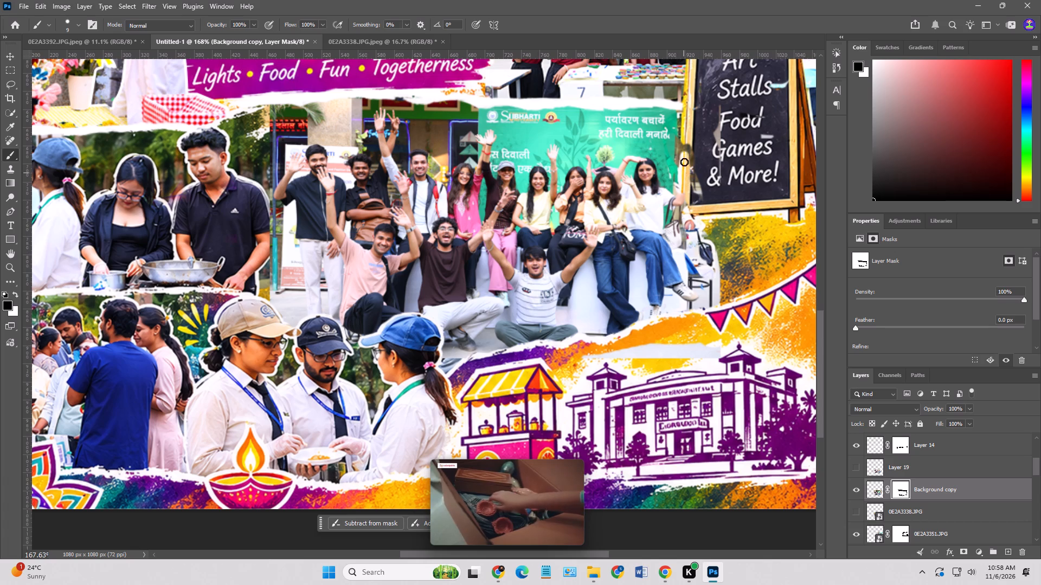
{"action": "left_click_drag", "start_coordinate": [684, 162], "coordinate": [676, 216]}
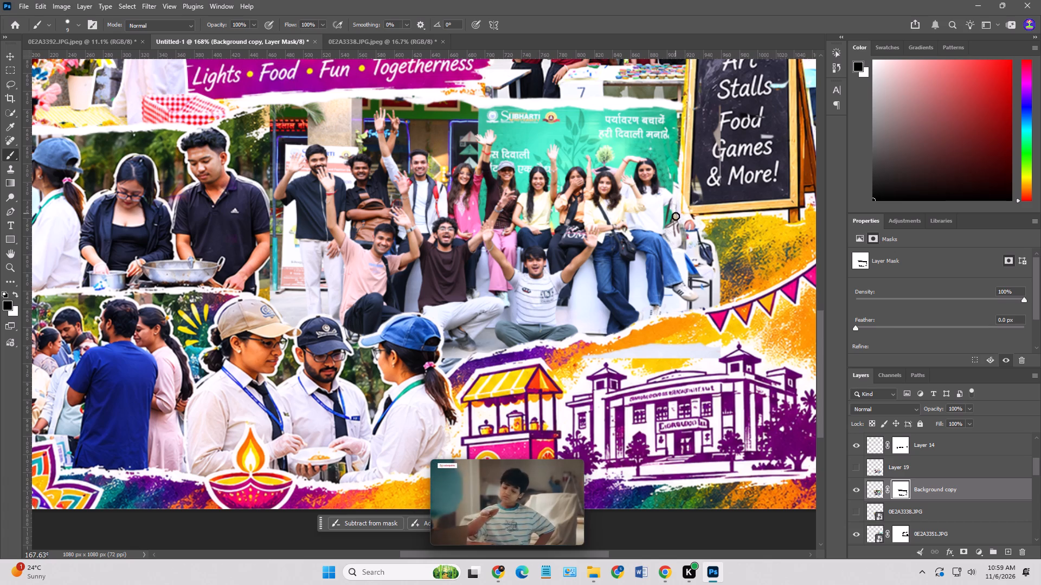
{"action": "left_click_drag", "start_coordinate": [676, 216], "coordinate": [676, 167]}
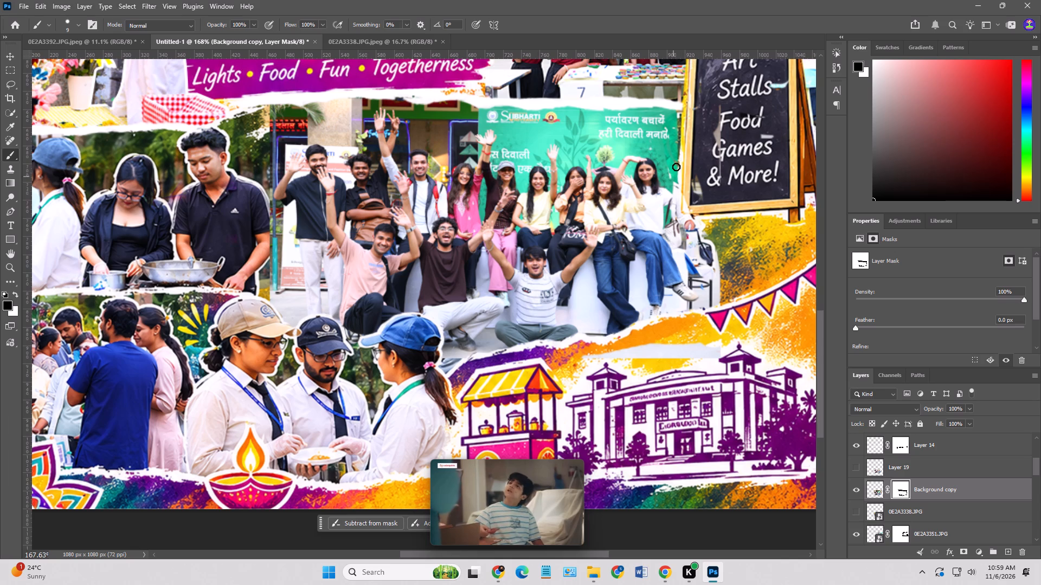
{"action": "left_click_drag", "start_coordinate": [676, 167], "coordinate": [718, 265]}
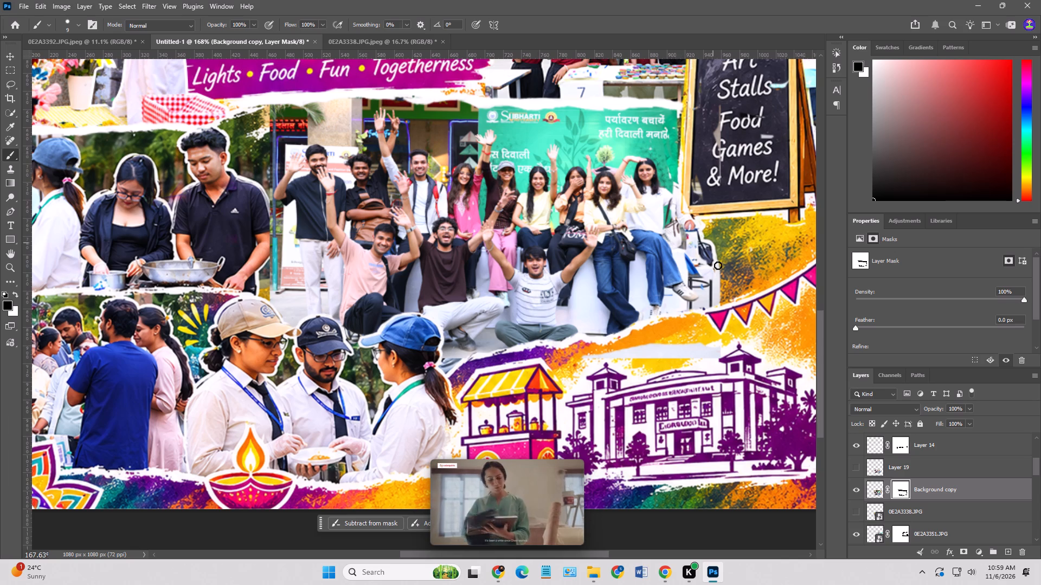
{"action": "left_click_drag", "start_coordinate": [718, 265], "coordinate": [718, 278]}
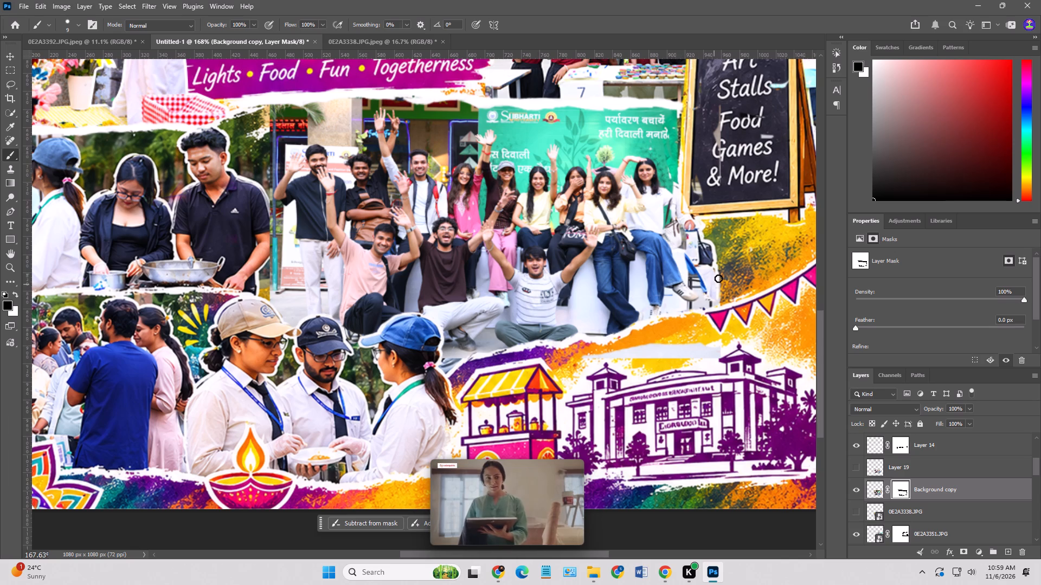
{"action": "left_click_drag", "start_coordinate": [718, 278], "coordinate": [715, 285]}
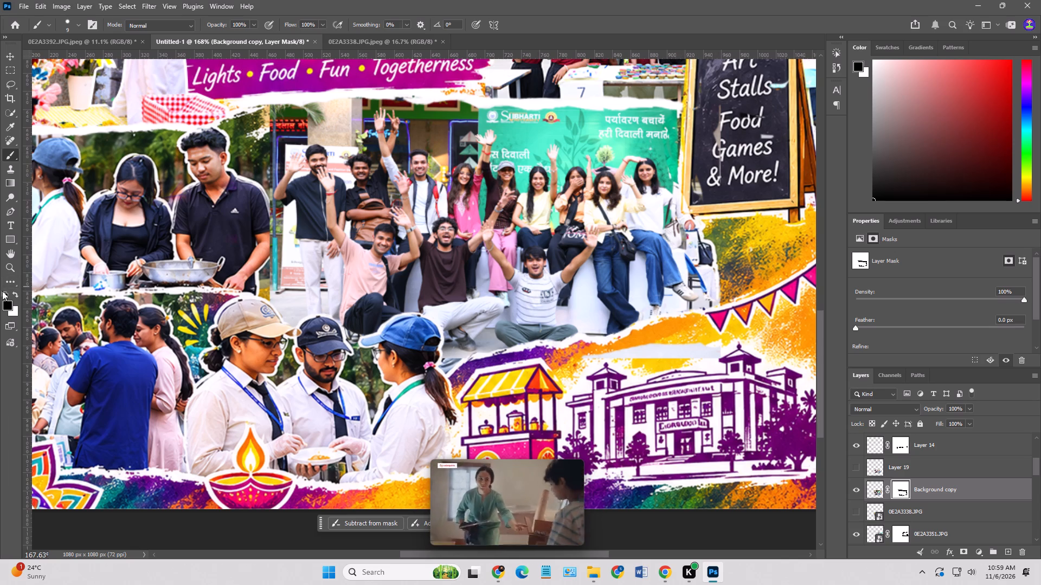
Restore the stool beside the end woman and the strip along its outer side by painting white on the mask.
{"action": "left_click", "coordinate": [18, 291]}
{"action": "left_click_drag", "start_coordinate": [689, 263], "coordinate": [699, 278]}
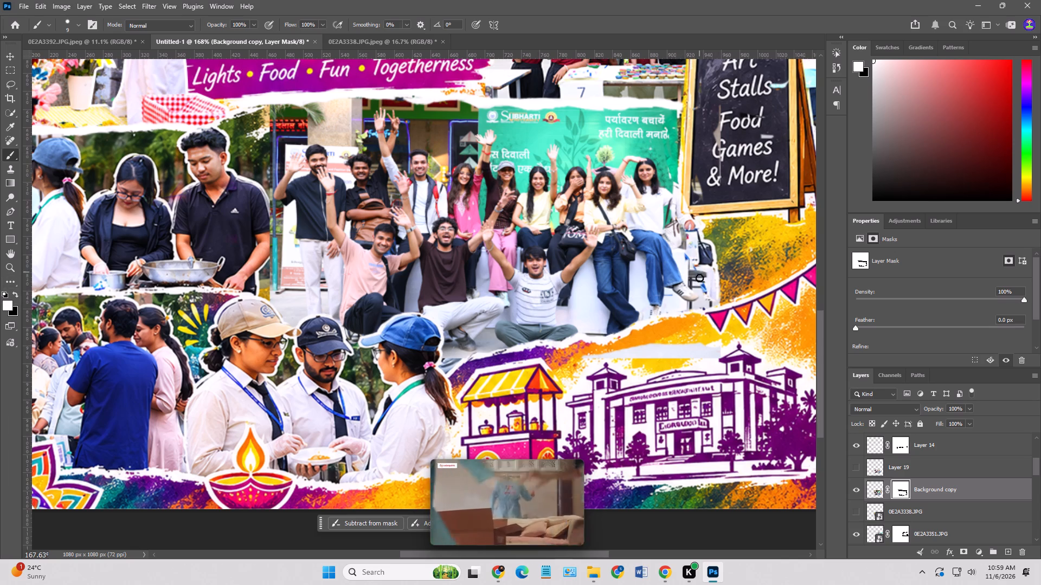
{"action": "left_click_drag", "start_coordinate": [699, 278], "coordinate": [710, 274]}
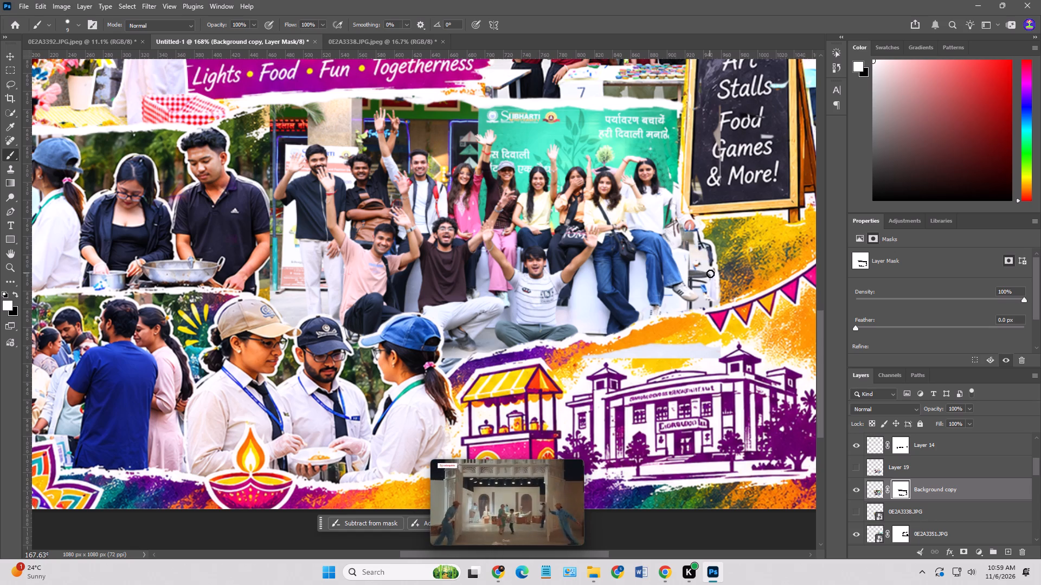
{"action": "left_click_drag", "start_coordinate": [710, 274], "coordinate": [717, 303]}
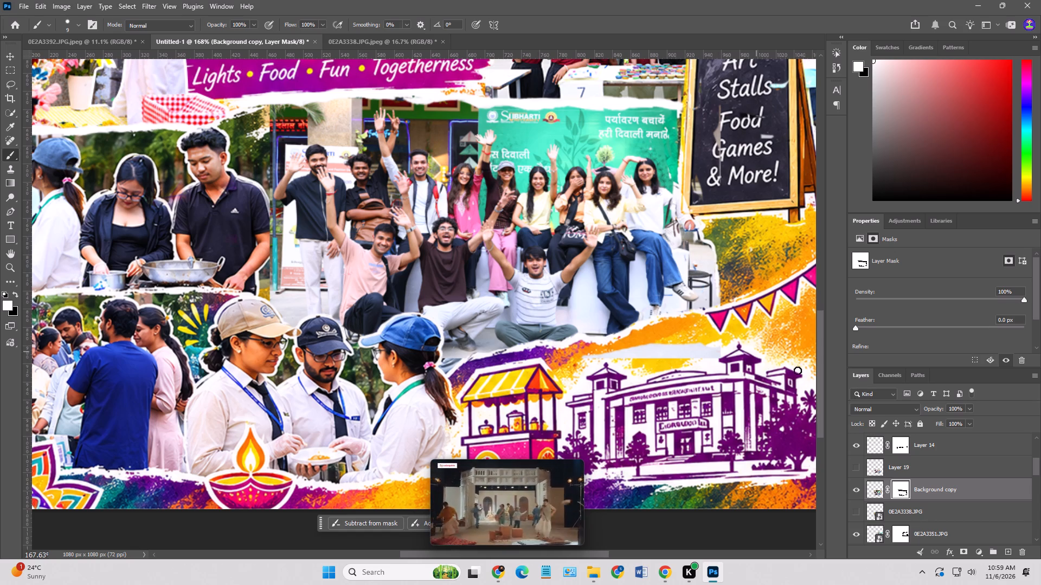
Show Layer 19.
{"action": "left_click", "coordinate": [855, 465]}
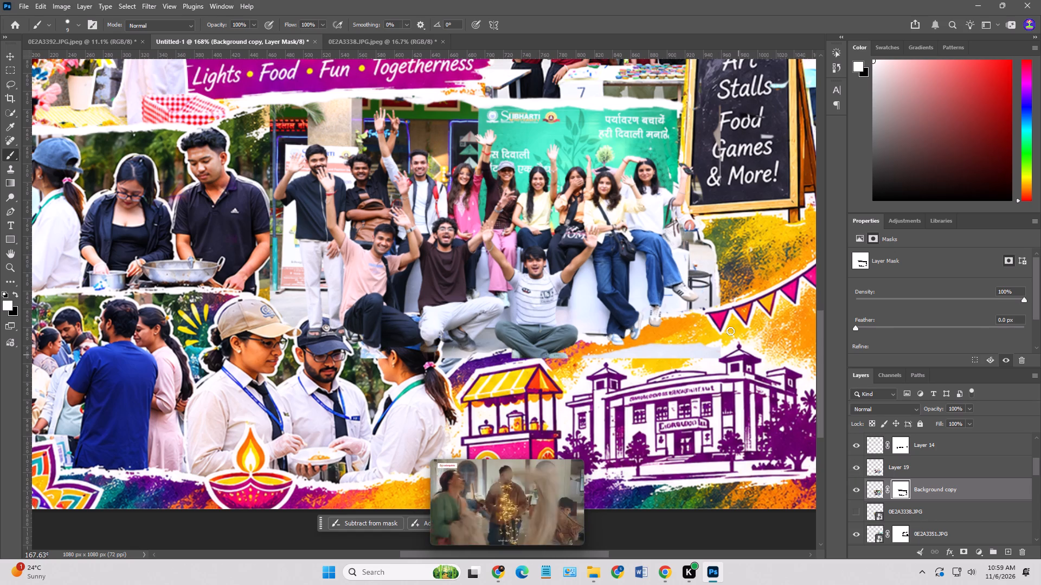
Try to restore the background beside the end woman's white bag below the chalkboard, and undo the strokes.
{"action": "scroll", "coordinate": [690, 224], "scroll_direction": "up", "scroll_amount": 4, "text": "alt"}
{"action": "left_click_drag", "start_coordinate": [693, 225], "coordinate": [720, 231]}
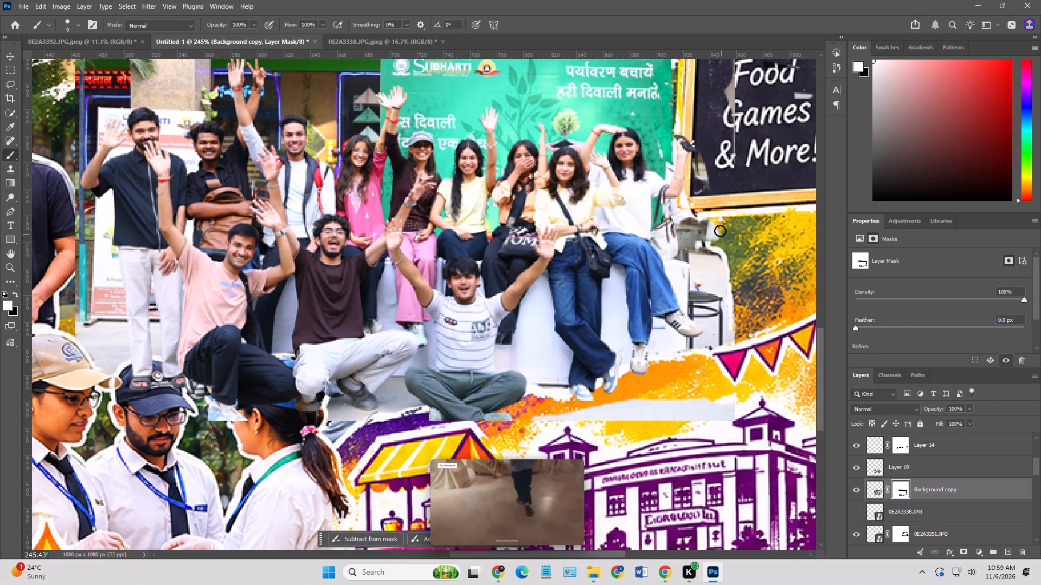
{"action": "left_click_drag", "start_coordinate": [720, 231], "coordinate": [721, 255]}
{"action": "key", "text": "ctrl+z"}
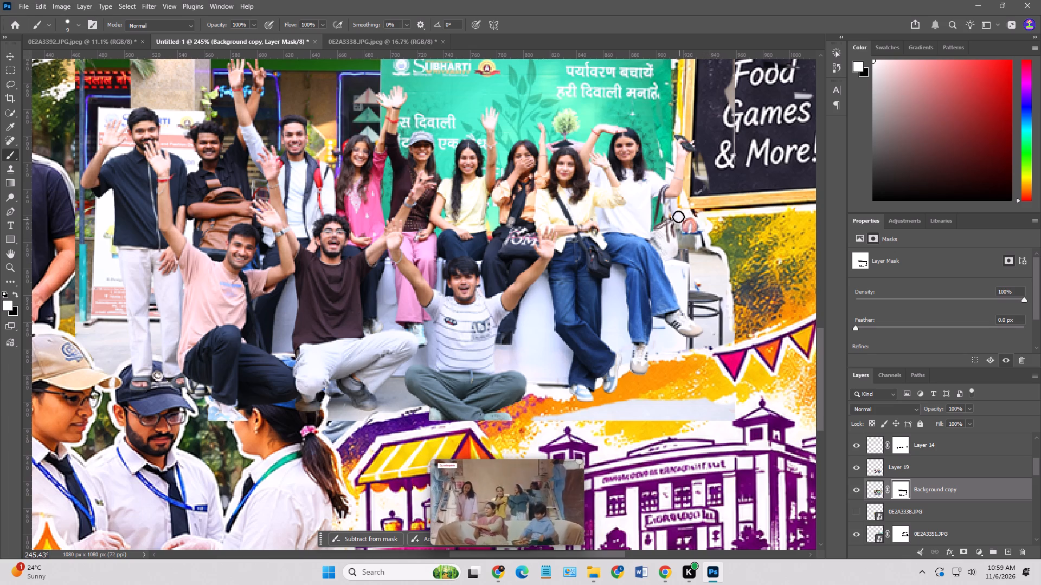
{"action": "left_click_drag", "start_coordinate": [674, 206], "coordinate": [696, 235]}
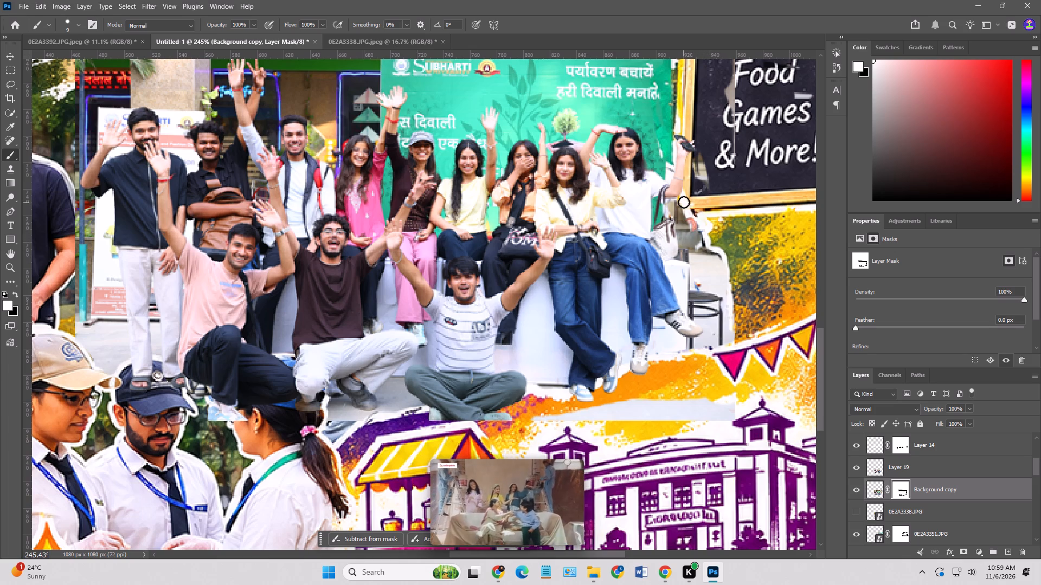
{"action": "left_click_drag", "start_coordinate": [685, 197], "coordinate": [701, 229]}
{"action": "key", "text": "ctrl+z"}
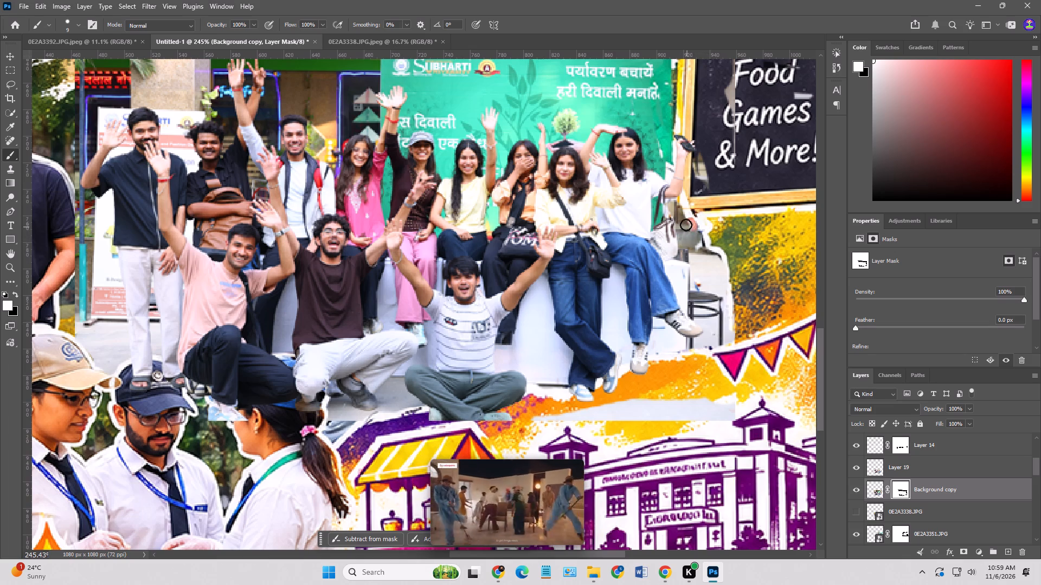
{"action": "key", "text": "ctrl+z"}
Restore the end woman's white bag and the background beside it under the chalkboard by painting white on the mask.
{"action": "left_click_drag", "start_coordinate": [678, 216], "coordinate": [708, 245]}
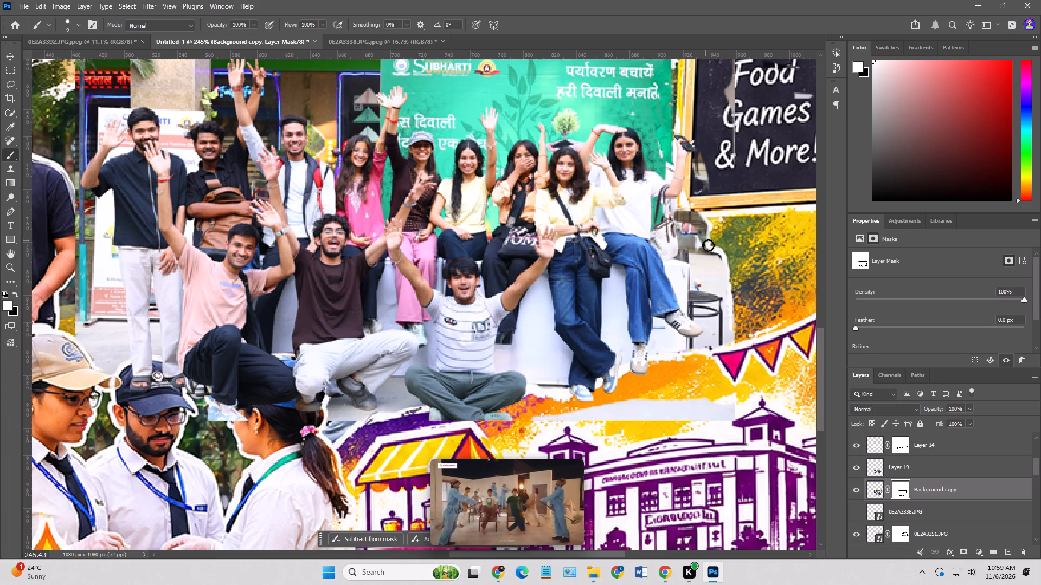
{"action": "left_click_drag", "start_coordinate": [708, 245], "coordinate": [675, 213]}
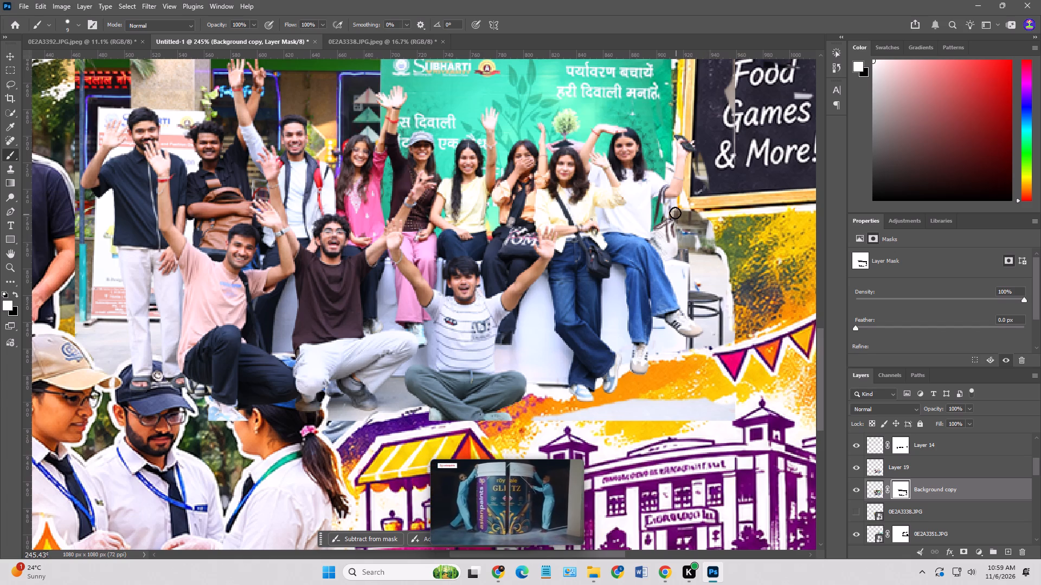
{"action": "left_click_drag", "start_coordinate": [675, 213], "coordinate": [658, 198]}
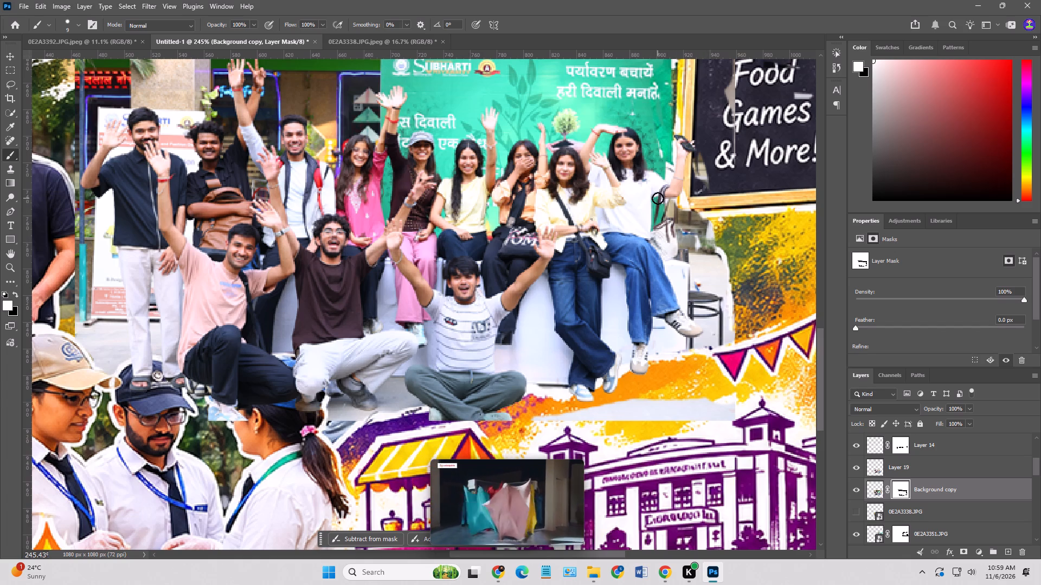
{"action": "left_click_drag", "start_coordinate": [658, 198], "coordinate": [695, 245]}
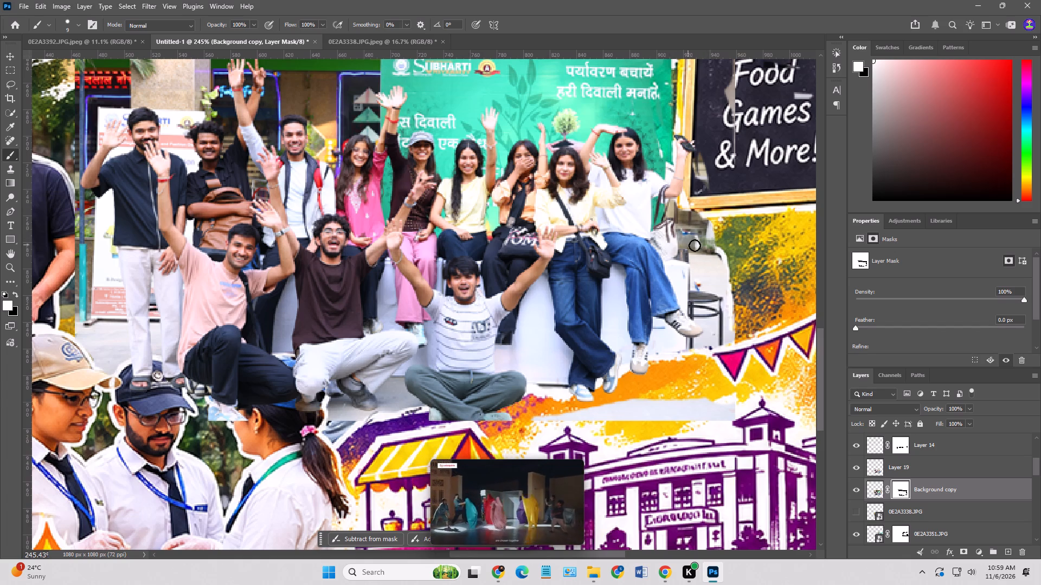
{"action": "left_click_drag", "start_coordinate": [695, 245], "coordinate": [689, 254]}
Paint white on the mask from below the chalkboard down past the stool to reveal the photo out to its straight edge.
{"action": "left_click_drag", "start_coordinate": [702, 233], "coordinate": [719, 261]}
{"action": "left_click_drag", "start_coordinate": [709, 223], "coordinate": [734, 253]}
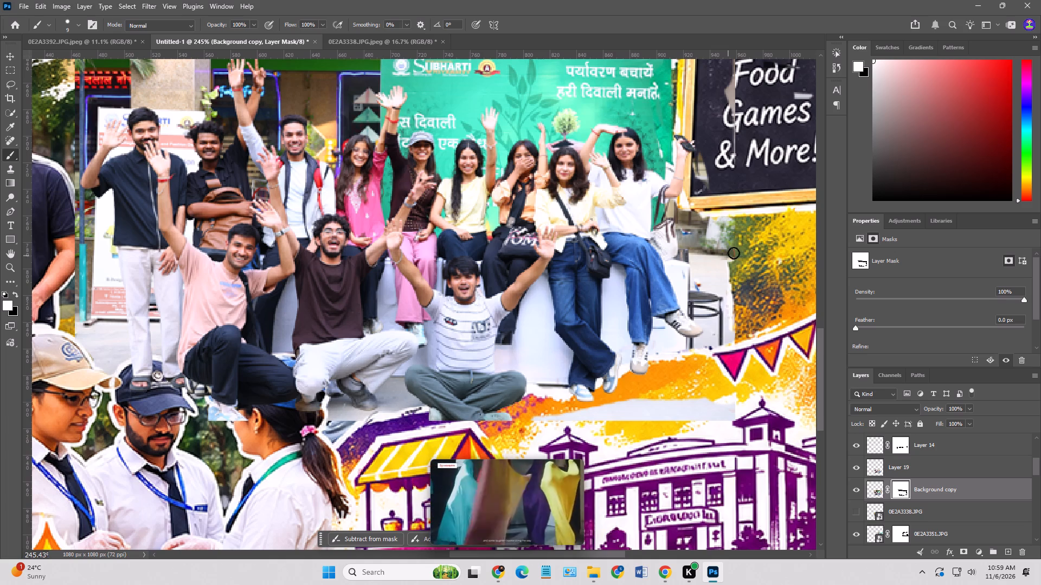
{"action": "left_click_drag", "start_coordinate": [734, 253], "coordinate": [702, 223]}
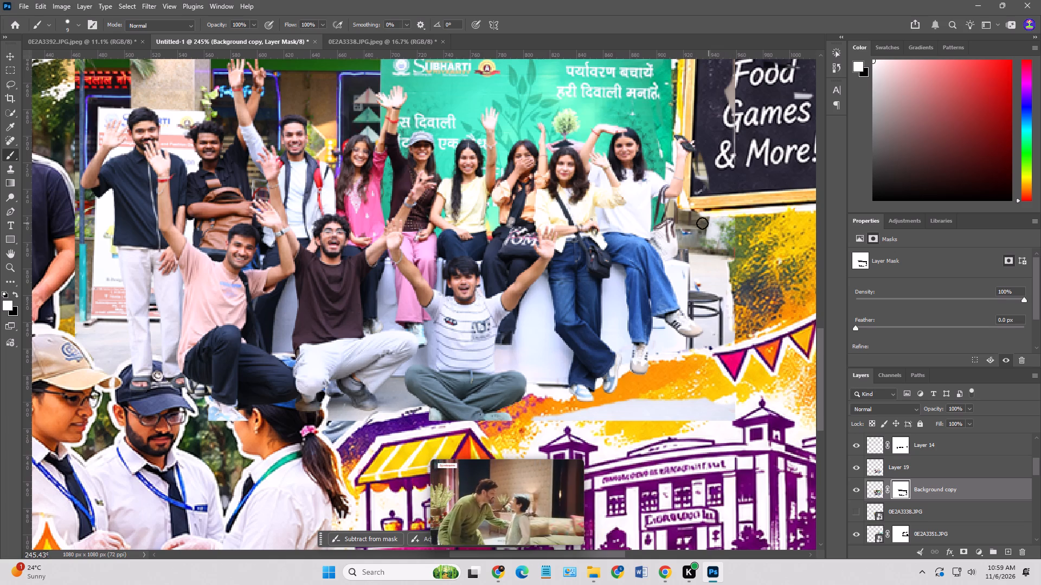
{"action": "left_click_drag", "start_coordinate": [702, 223], "coordinate": [729, 313]}
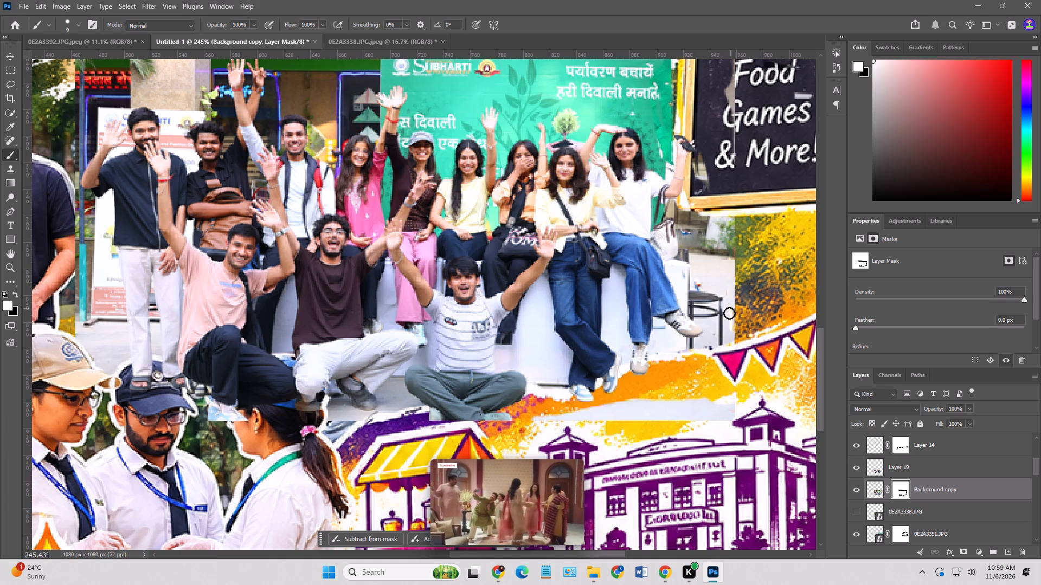
{"action": "left_click_drag", "start_coordinate": [729, 313], "coordinate": [717, 339]}
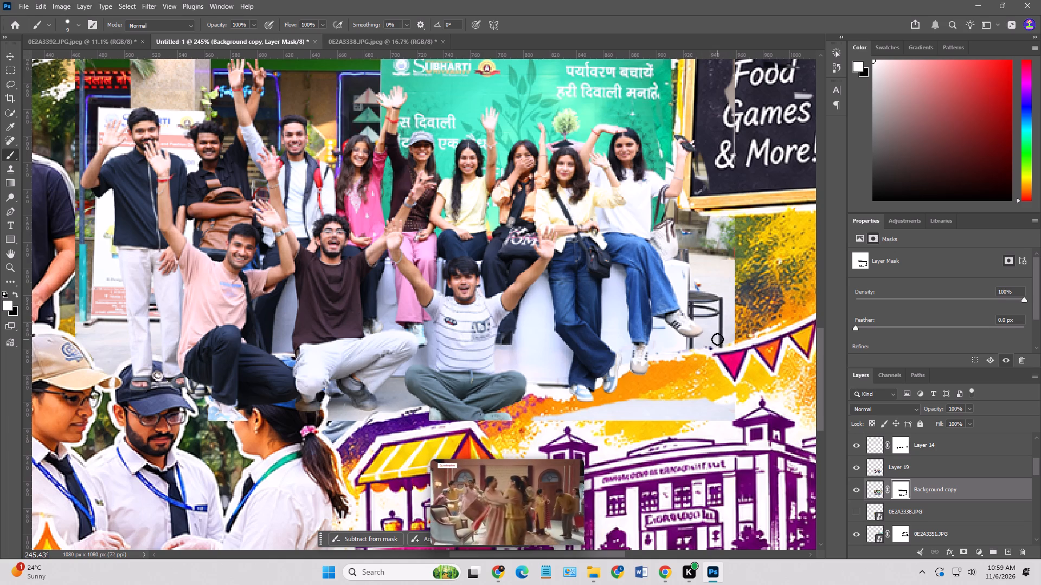
{"action": "left_click_drag", "start_coordinate": [717, 339], "coordinate": [719, 326]}
Using a soft round brush enlarged to 30 px, paint white on the mask at the photo's edge below the chalkboard.
{"action": "scroll", "coordinate": [637, 246], "scroll_direction": "down", "scroll_amount": 8, "text": "alt"}
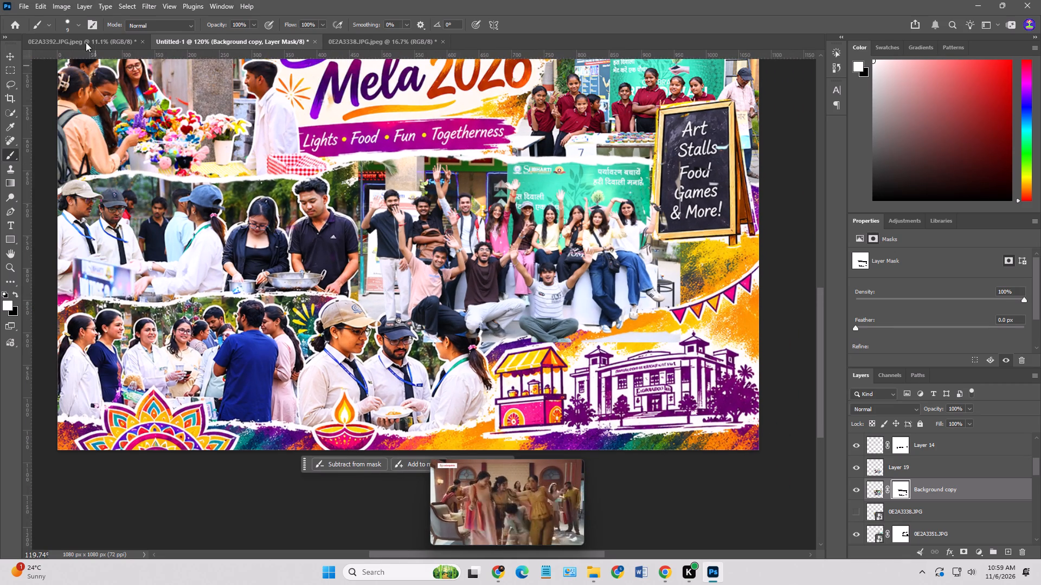
{"action": "left_click", "coordinate": [65, 22]}
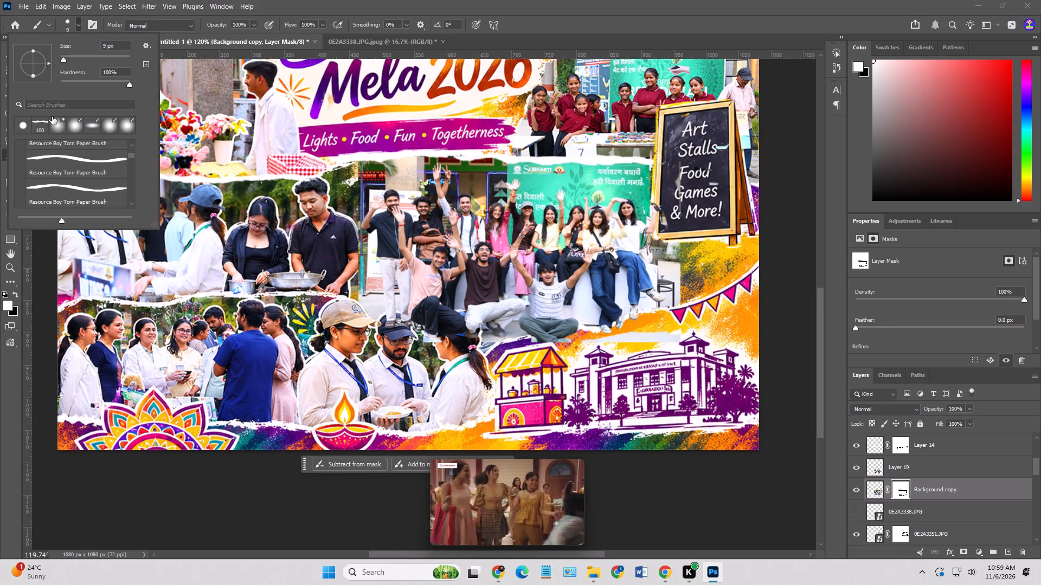
{"action": "left_click", "coordinate": [73, 124]}
{"action": "left_click", "coordinate": [25, 124]}
{"action": "left_click_drag", "start_coordinate": [24, 124], "coordinate": [35, 133]}
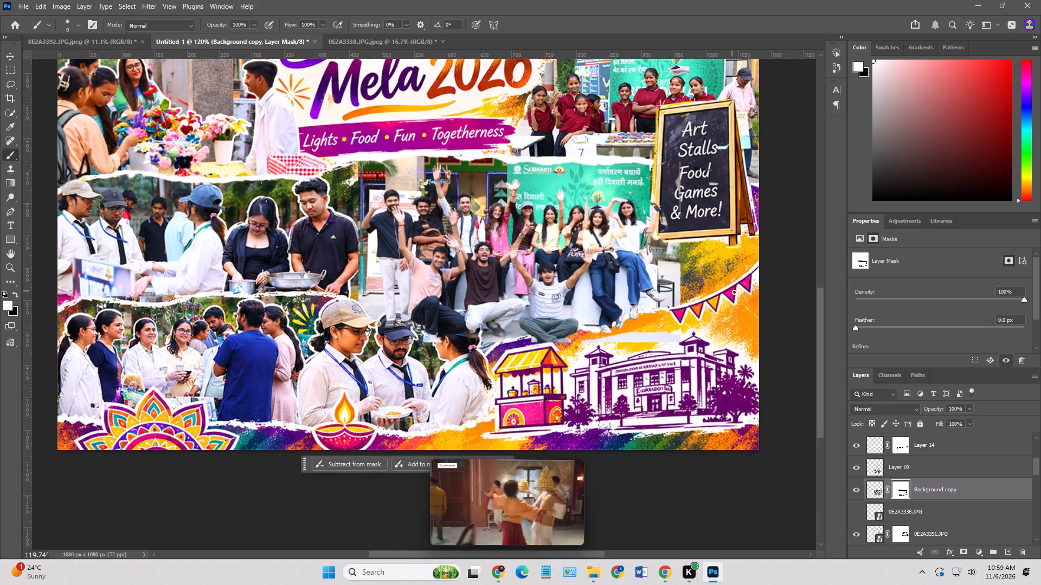
{"action": "key", "text": "bracketright"}
{"action": "key", "text": "bracketright"}
{"action": "key", "text": "bracketright"}
{"action": "key", "text": "bracketright"}
{"action": "key", "text": "bracketright"}
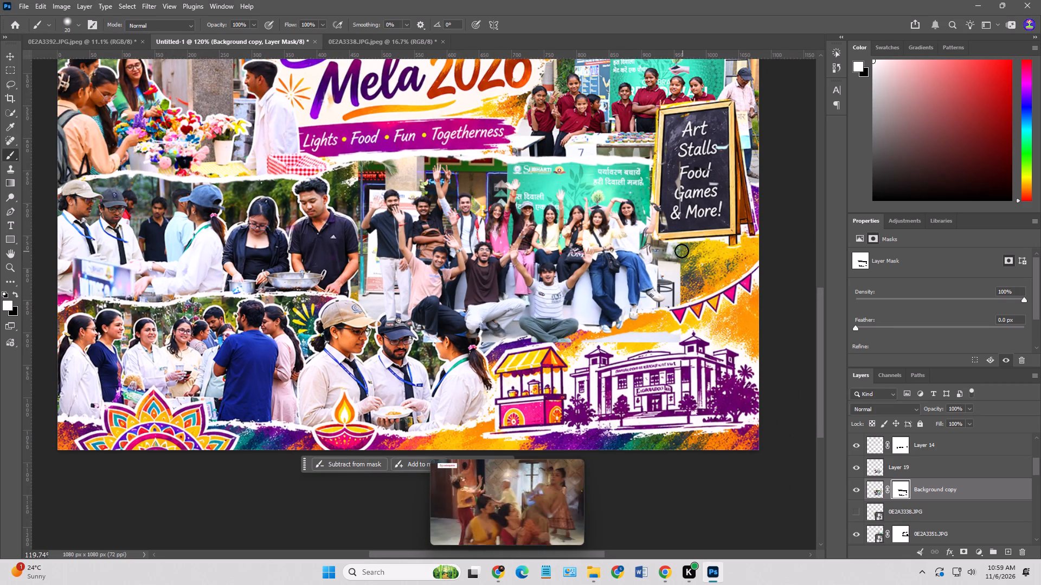
{"action": "left_click", "coordinate": [680, 249]}
{"action": "double_click", "coordinate": [678, 249]}
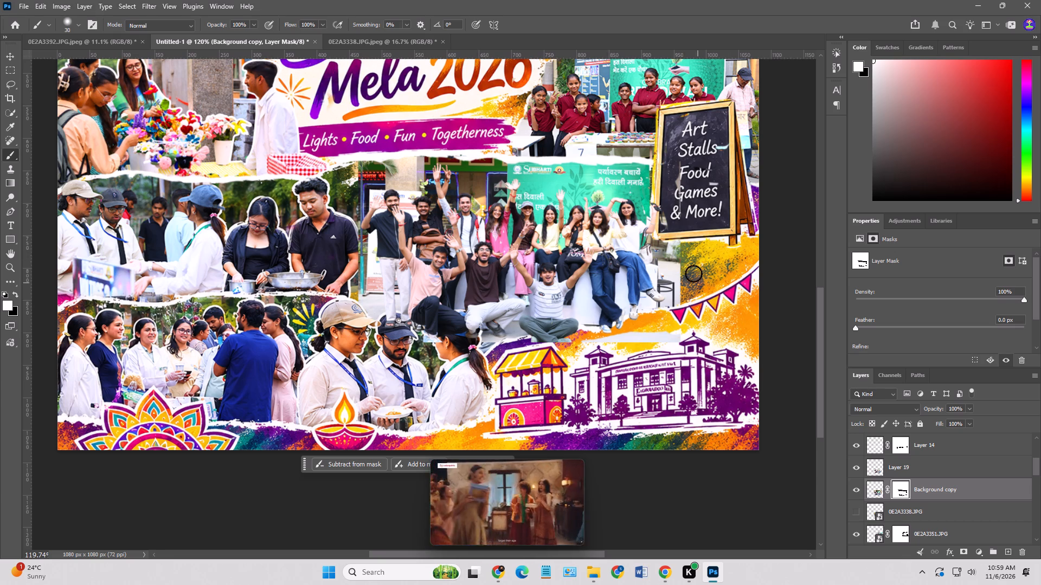
Paint black on the Background copy mask with the 30 px brush to trim the photo's edge below the chalkboard, replacing the first long stroke.
{"action": "left_click_drag", "start_coordinate": [12, 294], "coordinate": [23, 295]}
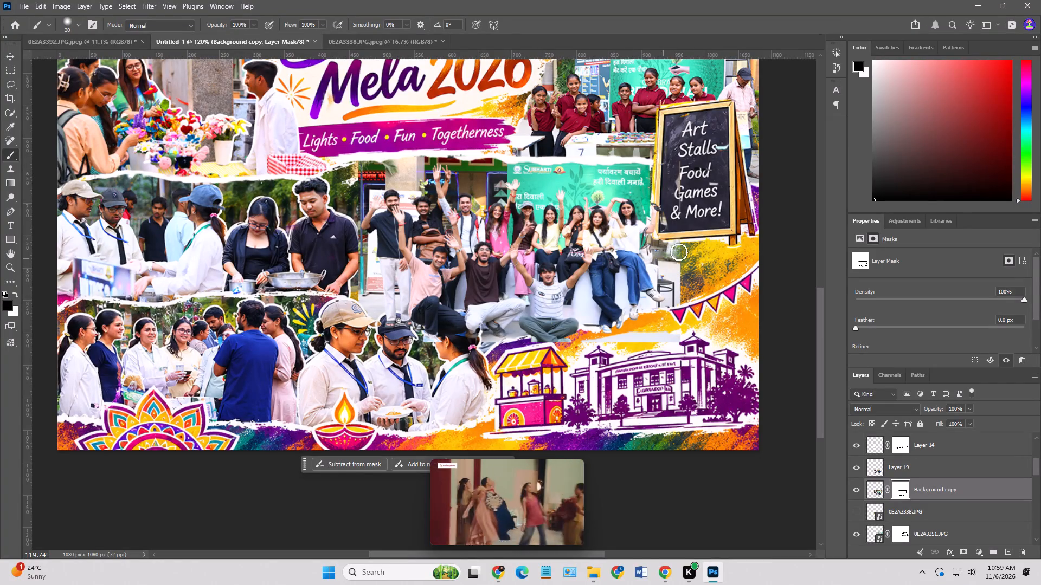
{"action": "left_click", "coordinate": [680, 246]}
{"action": "left_click_drag", "start_coordinate": [682, 245], "coordinate": [688, 298]}
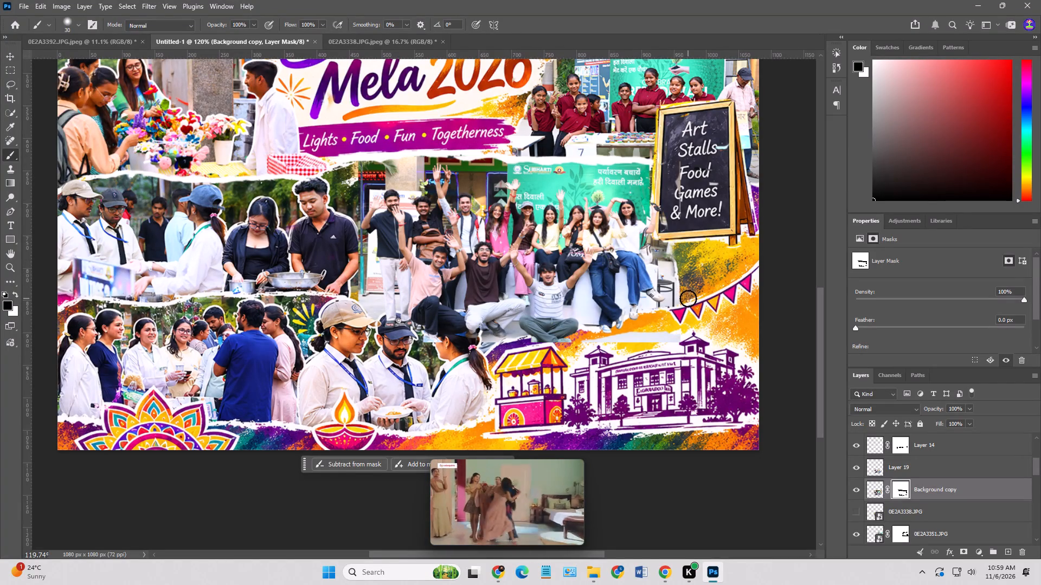
{"action": "left_click_drag", "start_coordinate": [688, 298], "coordinate": [671, 240]}
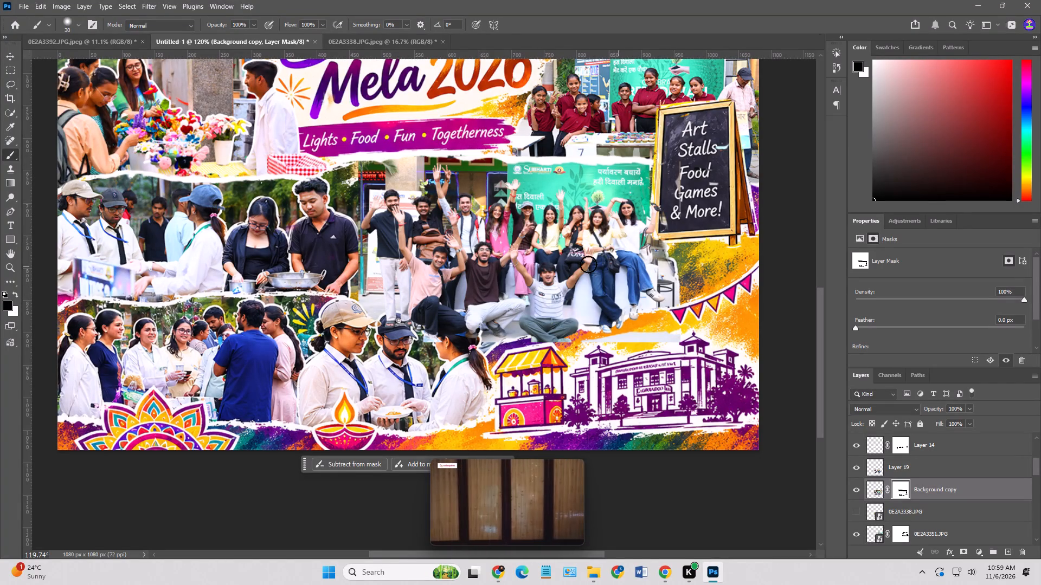
{"action": "key", "text": "ctrl+z"}
{"action": "left_click", "coordinate": [677, 249]}
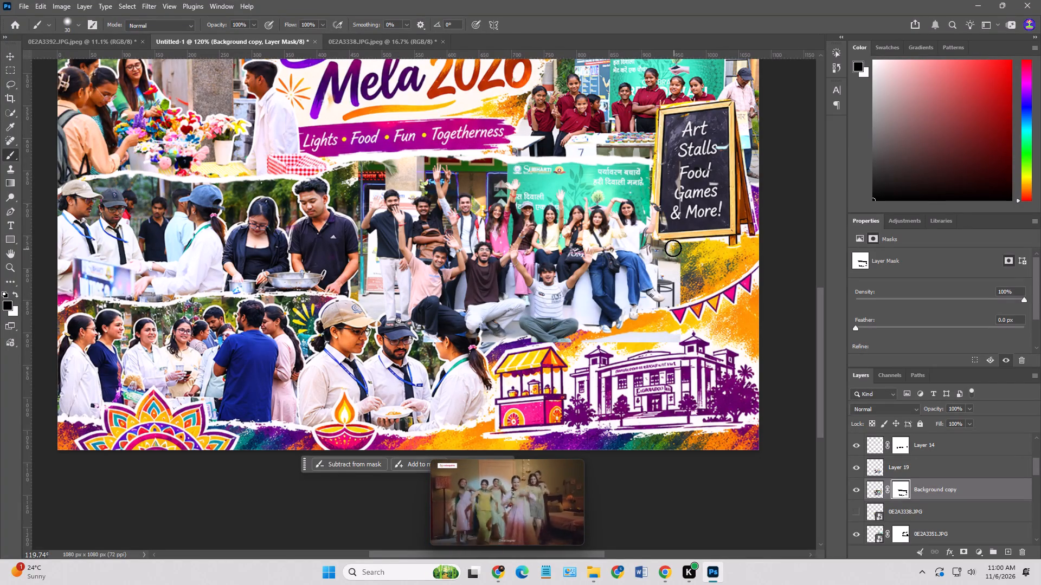
{"action": "left_click", "coordinate": [673, 248]}
{"action": "left_click", "coordinate": [682, 259]}
{"action": "left_click_drag", "start_coordinate": [678, 259], "coordinate": [673, 255]}
{"action": "left_click", "coordinate": [672, 253]}
{"action": "left_click", "coordinate": [670, 249]}
{"action": "left_click_drag", "start_coordinate": [680, 264], "coordinate": [680, 267]}
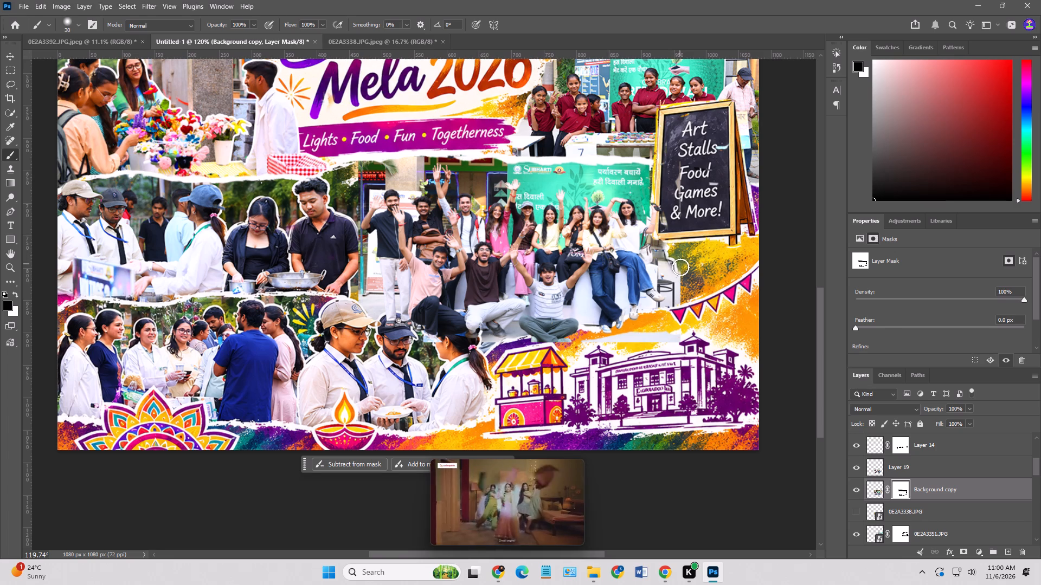
{"action": "left_click_drag", "start_coordinate": [680, 267], "coordinate": [691, 310]}
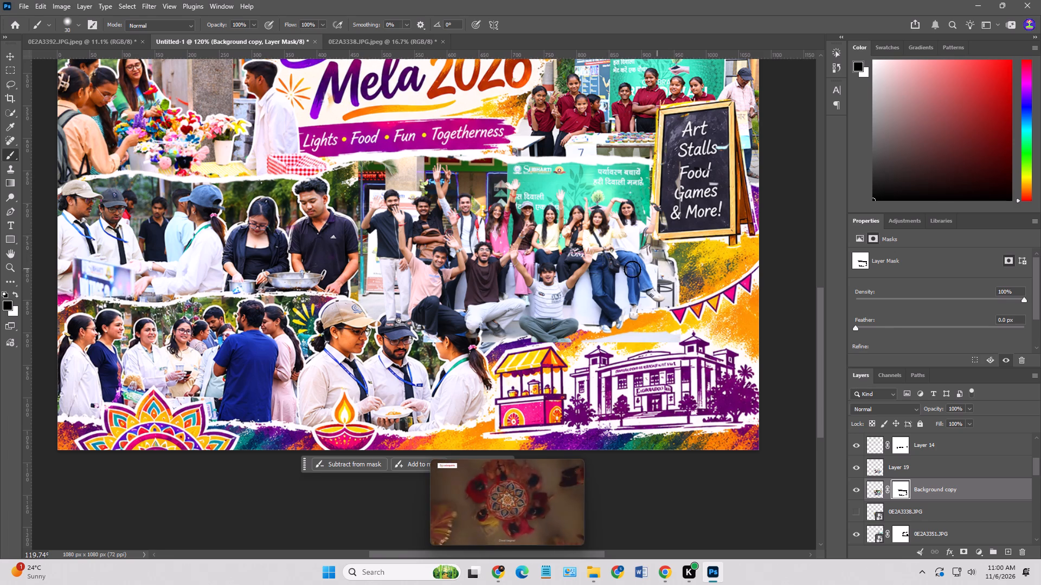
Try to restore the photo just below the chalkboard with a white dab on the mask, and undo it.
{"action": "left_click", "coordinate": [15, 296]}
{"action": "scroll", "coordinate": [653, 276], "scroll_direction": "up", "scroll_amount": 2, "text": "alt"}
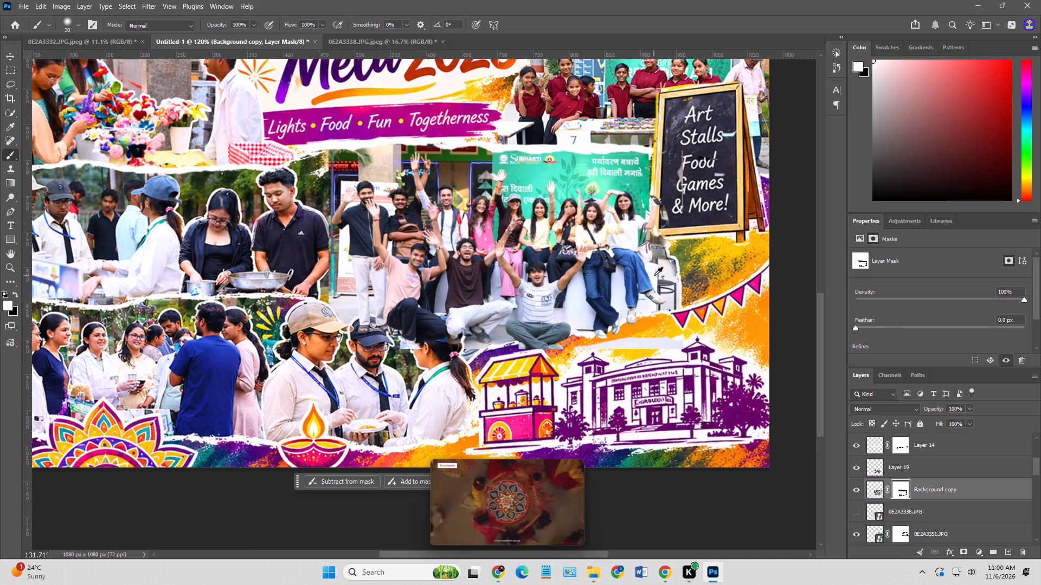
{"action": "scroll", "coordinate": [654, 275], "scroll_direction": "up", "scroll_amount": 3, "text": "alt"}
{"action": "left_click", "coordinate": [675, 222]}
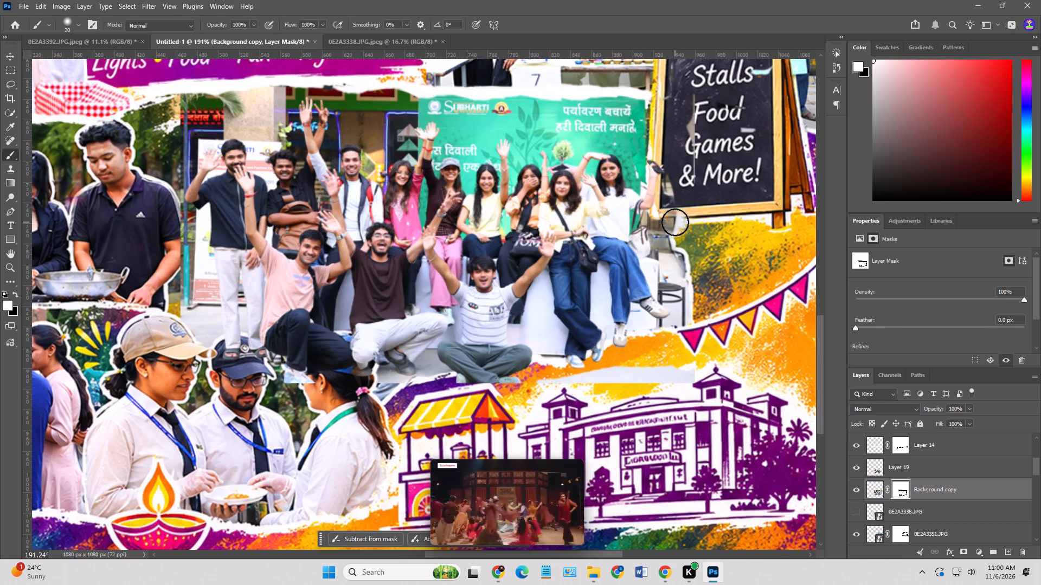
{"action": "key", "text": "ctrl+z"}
Reduce the brush to 9 px and paint black on the mask just above the stool below the chalkboard.
{"action": "left_click", "coordinate": [12, 296]}
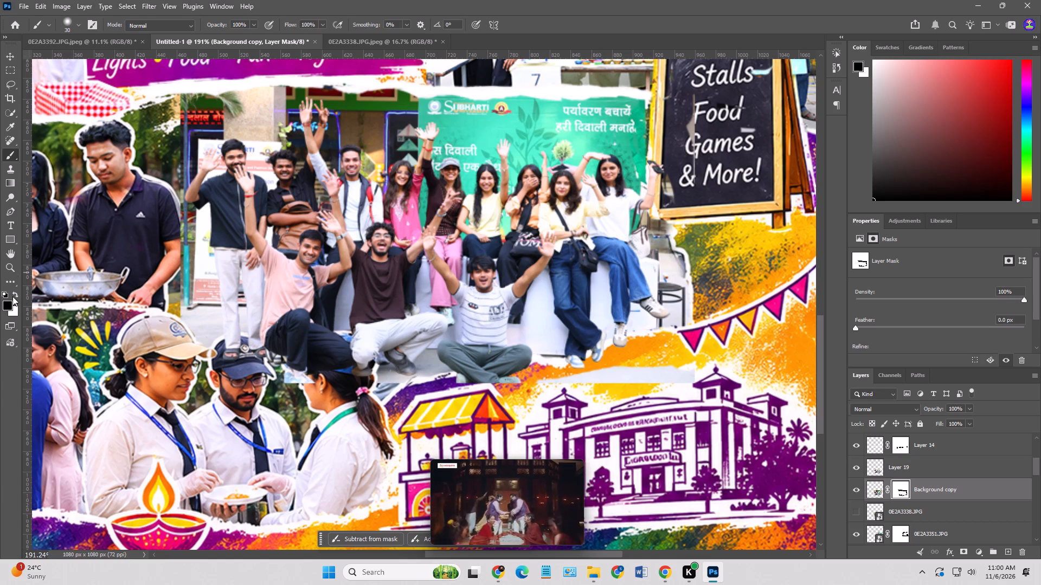
{"action": "key", "text": "bracketright"}
{"action": "key", "text": "bracketright"}
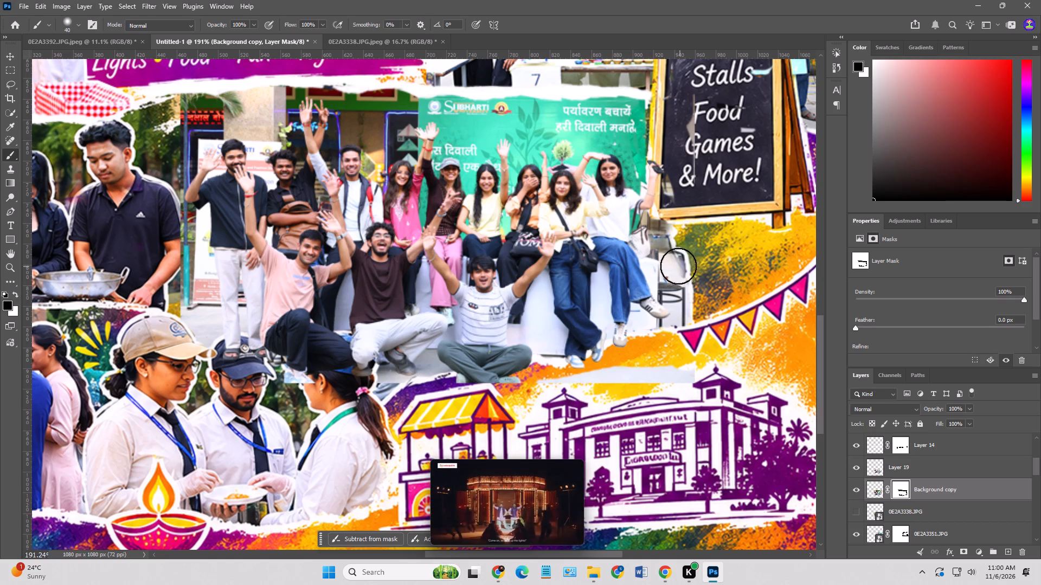
{"action": "key", "text": "bracketright"}
{"action": "key", "text": "bracketleft"}
{"action": "key", "text": "bracketleft"}
{"action": "key", "text": "bracketleft"}
{"action": "key", "text": "bracketleft"}
{"action": "key", "text": "bracketleft"}
{"action": "key", "text": "bracketleft"}
{"action": "key", "text": "bracketleft"}
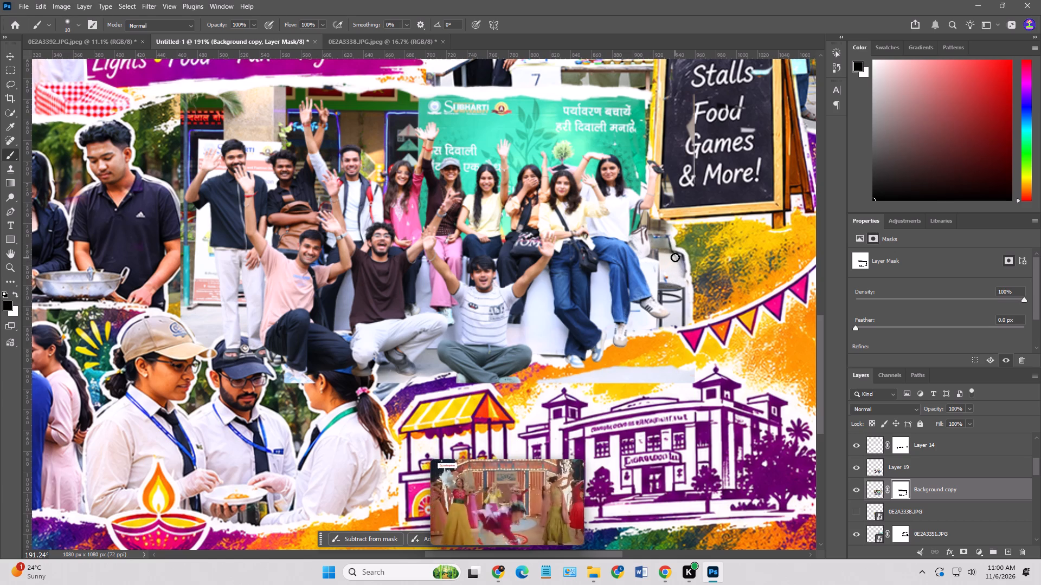
{"action": "key", "text": "bracketleft"}
{"action": "left_click_drag", "start_coordinate": [675, 255], "coordinate": [682, 270]}
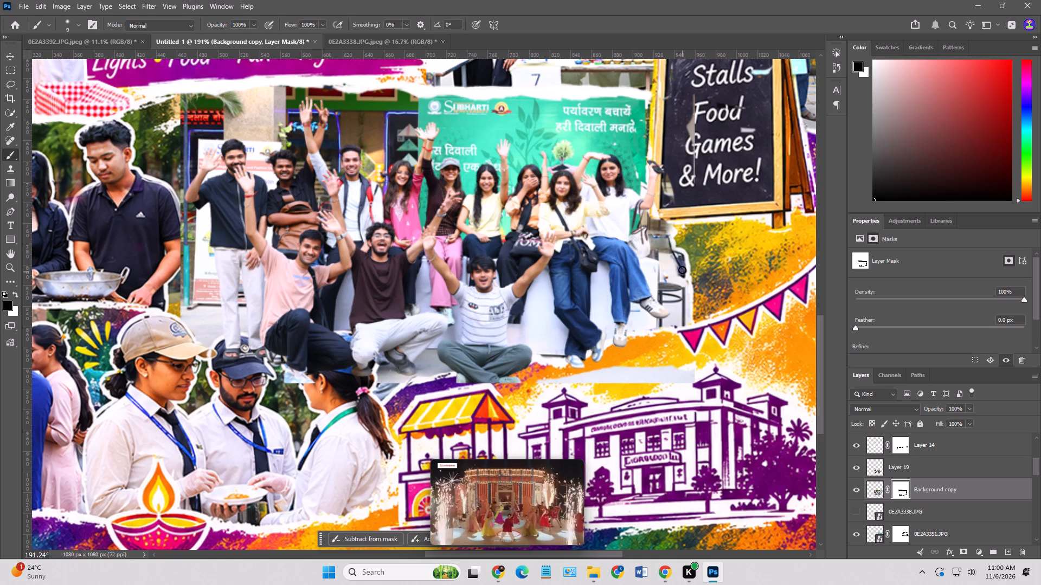
{"action": "left_click_drag", "start_coordinate": [682, 270], "coordinate": [680, 279]}
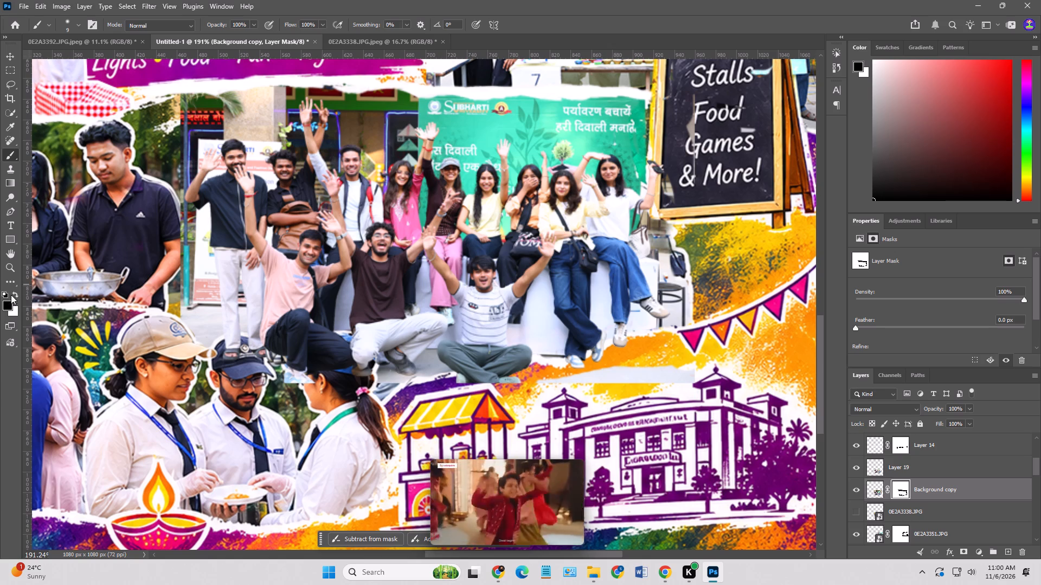
Paint white on the mask to restore the photo above the stool and beside the end woman, undoing and redoing the first stroke.
{"action": "left_click", "coordinate": [16, 292]}
{"action": "left_click_drag", "start_coordinate": [672, 257], "coordinate": [685, 261]}
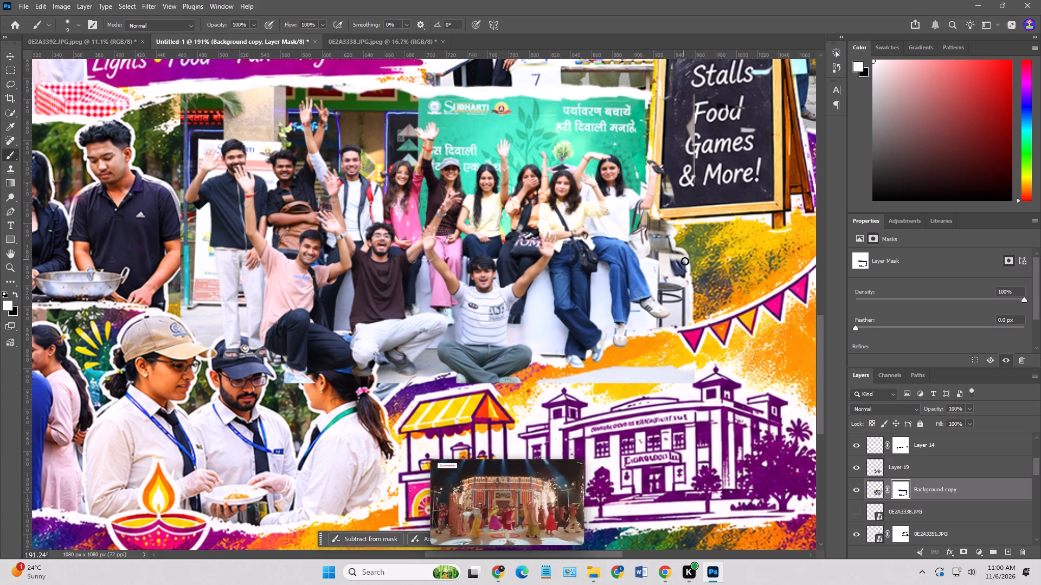
{"action": "left_click_drag", "start_coordinate": [685, 261], "coordinate": [680, 265]}
{"action": "key", "text": "ctrl+z"}
{"action": "left_click_drag", "start_coordinate": [672, 258], "coordinate": [673, 268]}
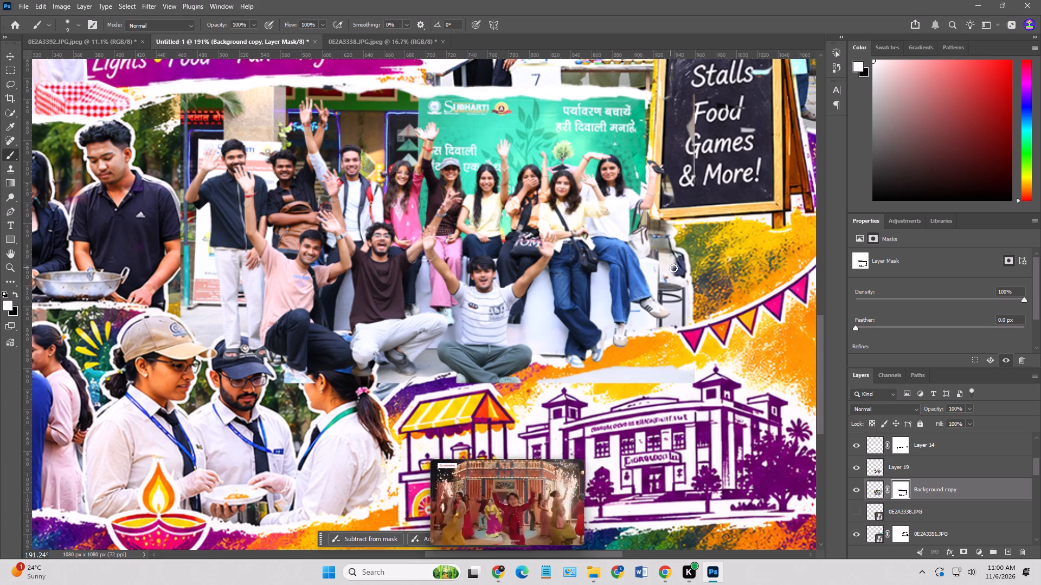
{"action": "left_click_drag", "start_coordinate": [673, 268], "coordinate": [682, 264]}
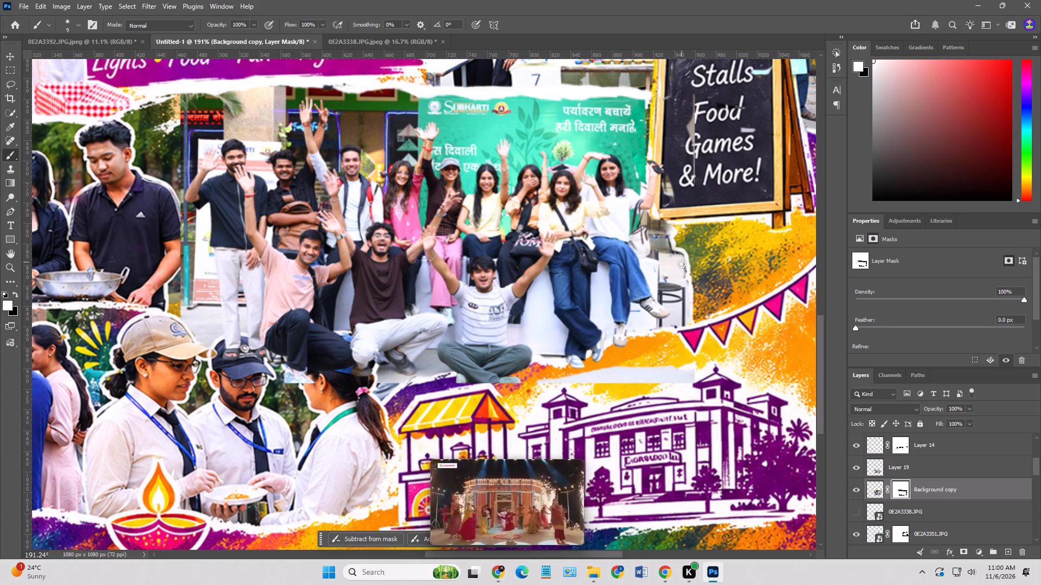
{"action": "left_click_drag", "start_coordinate": [682, 264], "coordinate": [684, 282]}
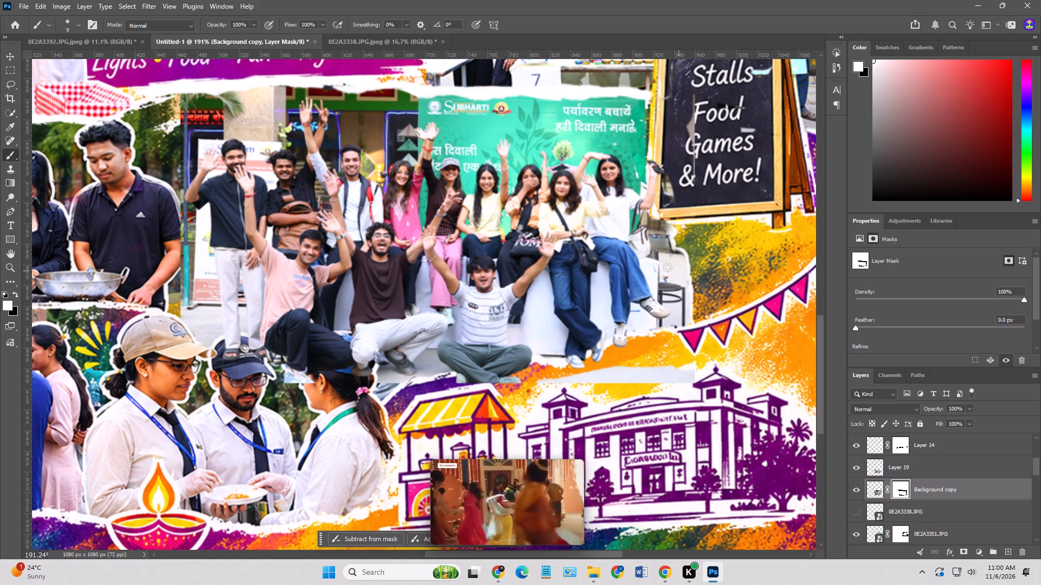
{"action": "left_click_drag", "start_coordinate": [657, 240], "coordinate": [654, 250]}
Add a layer mask to Layer 19 and try a white stroke on it above the university building illustration.
{"action": "scroll", "coordinate": [651, 241], "scroll_direction": "down", "scroll_amount": 2, "text": "alt"}
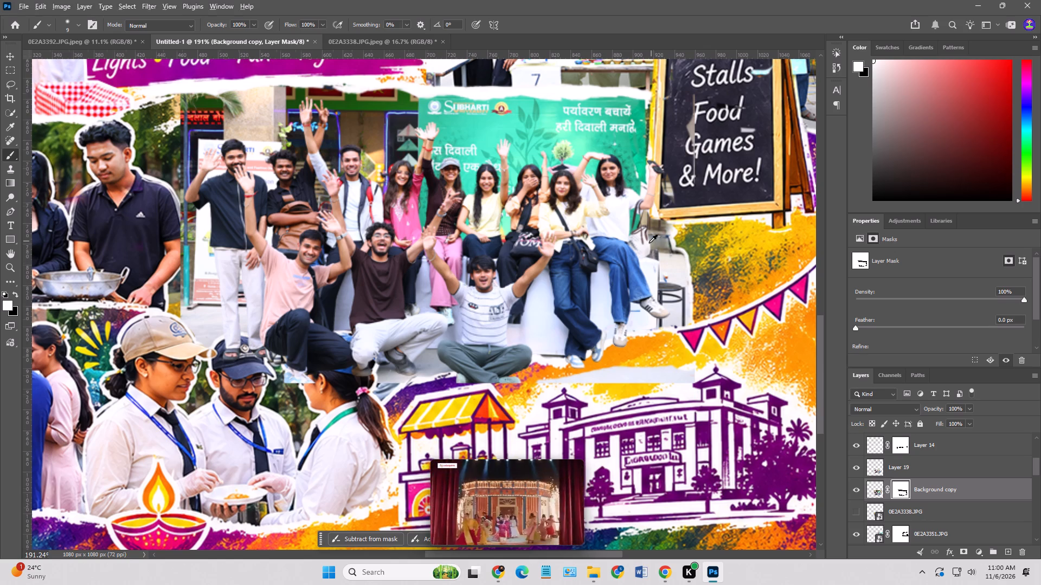
{"action": "scroll", "coordinate": [648, 243], "scroll_direction": "down", "scroll_amount": 11, "text": "alt"}
{"action": "scroll", "coordinate": [616, 219], "scroll_direction": "up", "scroll_amount": 3, "text": "alt"}
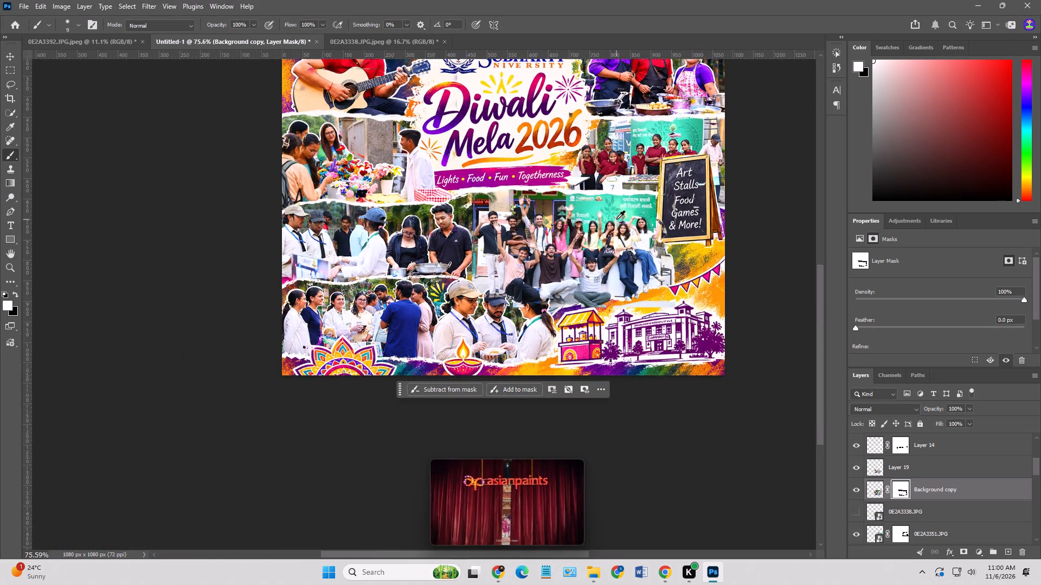
{"action": "scroll", "coordinate": [616, 218], "scroll_direction": "up", "scroll_amount": 3, "text": "alt"}
{"action": "scroll", "coordinate": [583, 222], "scroll_direction": "down", "scroll_amount": 3}
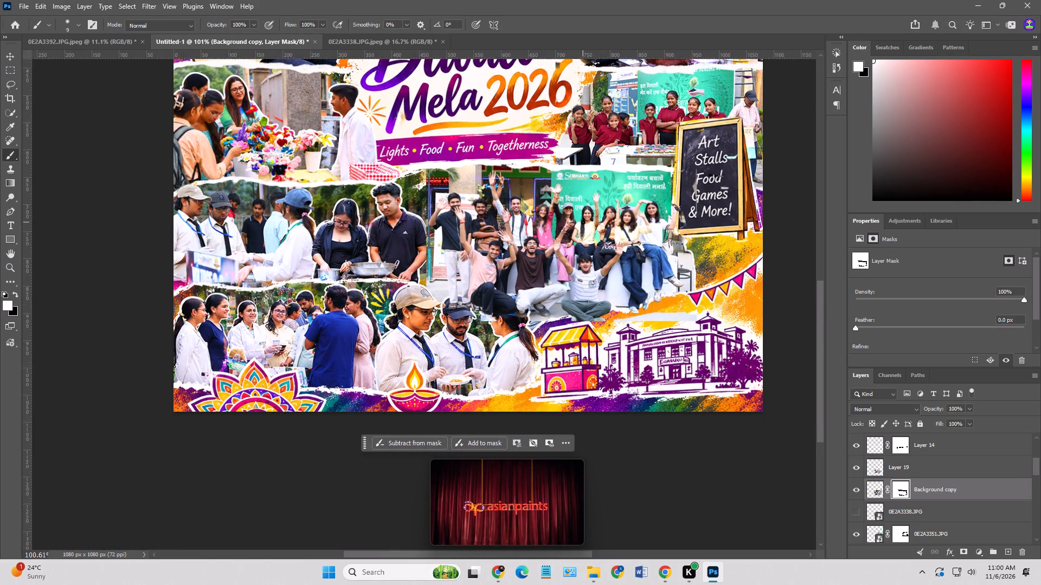
{"action": "scroll", "coordinate": [602, 278], "scroll_direction": "up", "scroll_amount": 2, "text": "alt"}
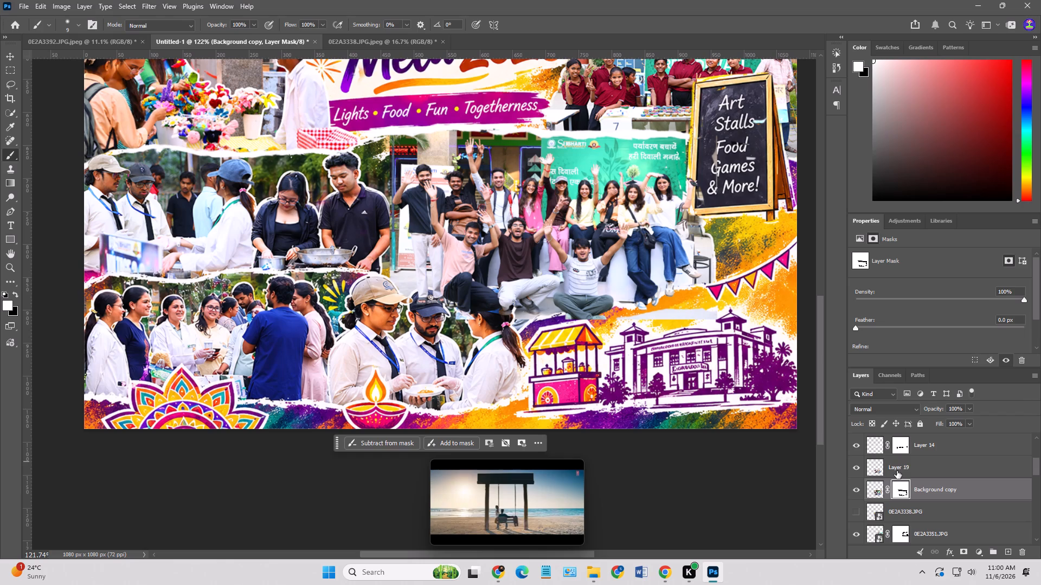
{"action": "left_click", "coordinate": [897, 471]}
{"action": "left_click", "coordinate": [959, 552]}
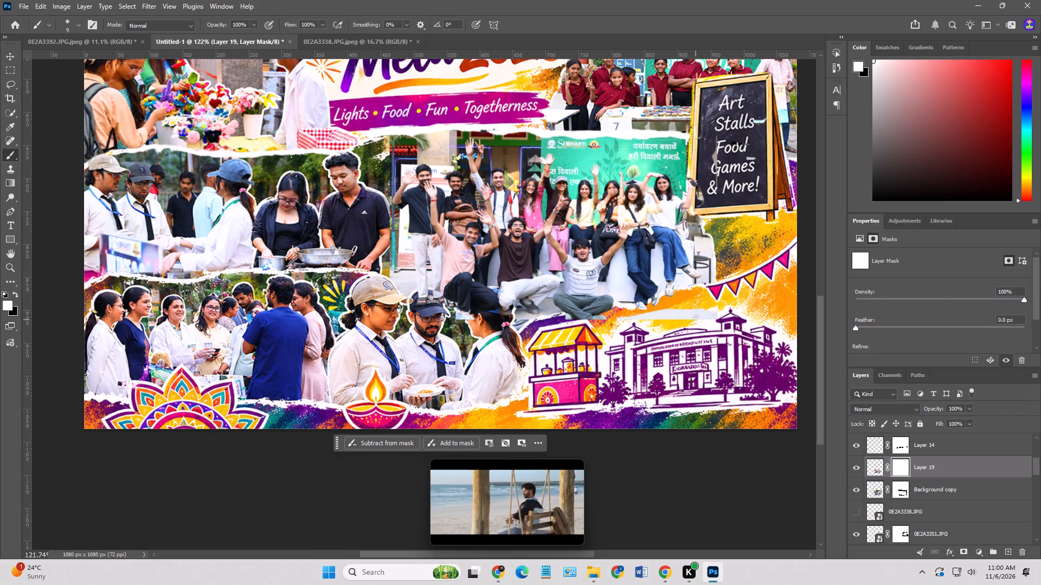
{"action": "left_click_drag", "start_coordinate": [698, 301], "coordinate": [685, 315]}
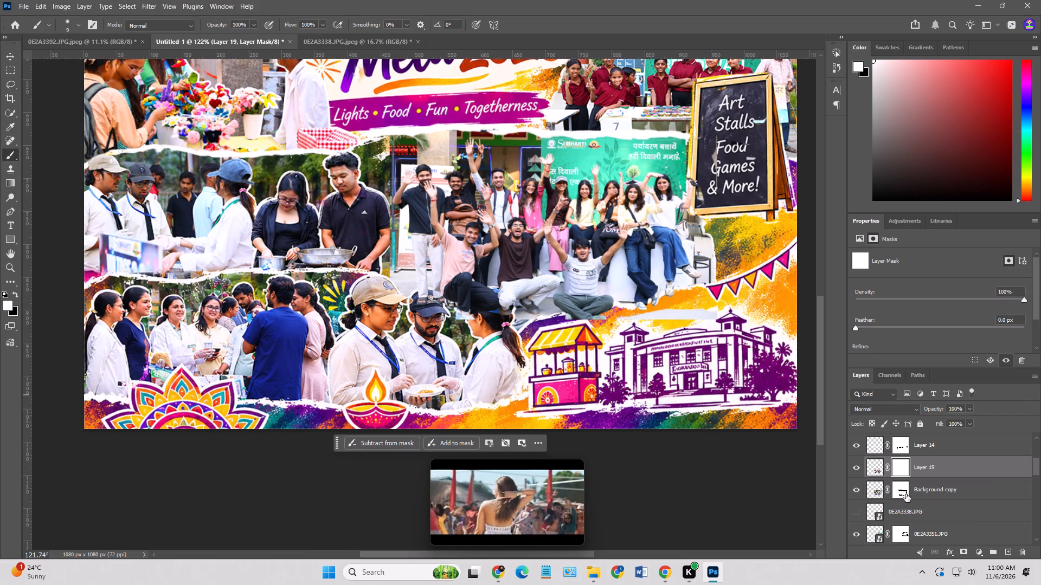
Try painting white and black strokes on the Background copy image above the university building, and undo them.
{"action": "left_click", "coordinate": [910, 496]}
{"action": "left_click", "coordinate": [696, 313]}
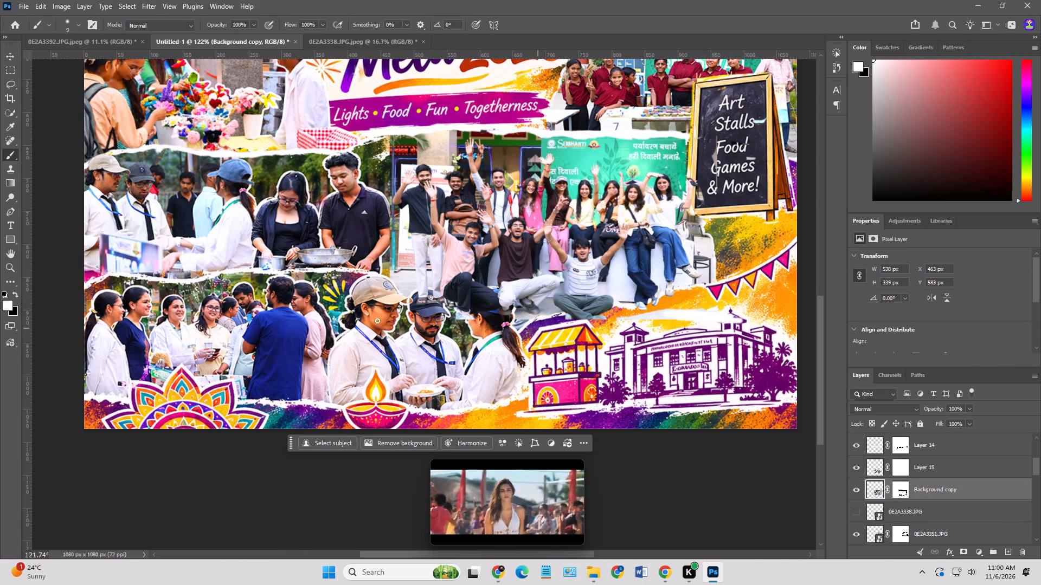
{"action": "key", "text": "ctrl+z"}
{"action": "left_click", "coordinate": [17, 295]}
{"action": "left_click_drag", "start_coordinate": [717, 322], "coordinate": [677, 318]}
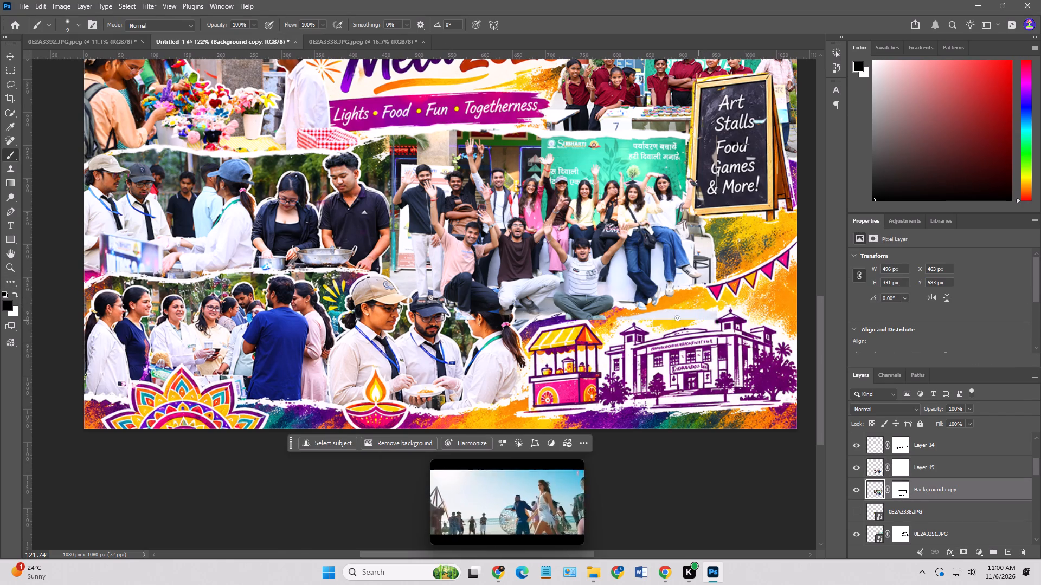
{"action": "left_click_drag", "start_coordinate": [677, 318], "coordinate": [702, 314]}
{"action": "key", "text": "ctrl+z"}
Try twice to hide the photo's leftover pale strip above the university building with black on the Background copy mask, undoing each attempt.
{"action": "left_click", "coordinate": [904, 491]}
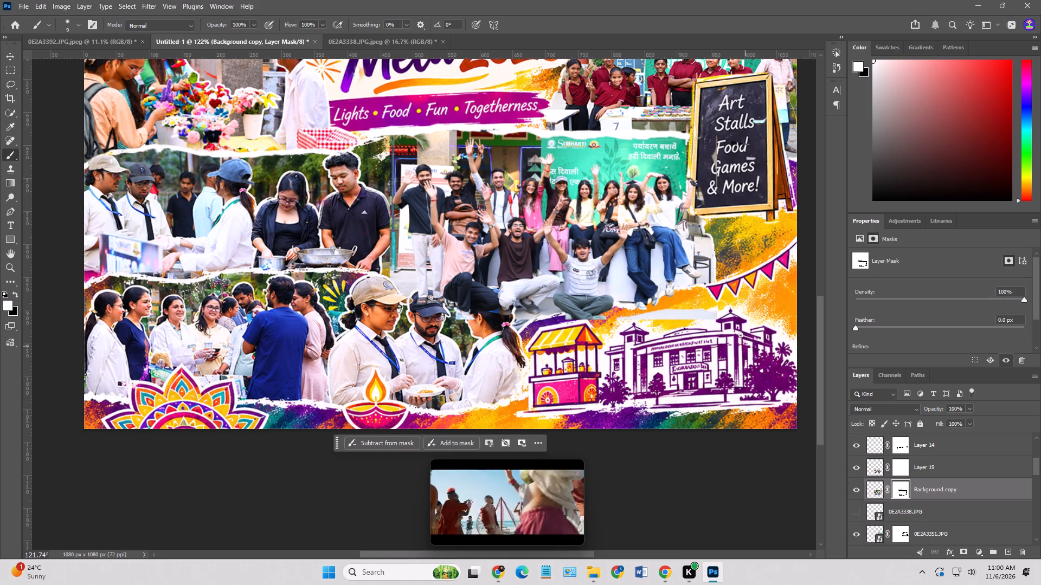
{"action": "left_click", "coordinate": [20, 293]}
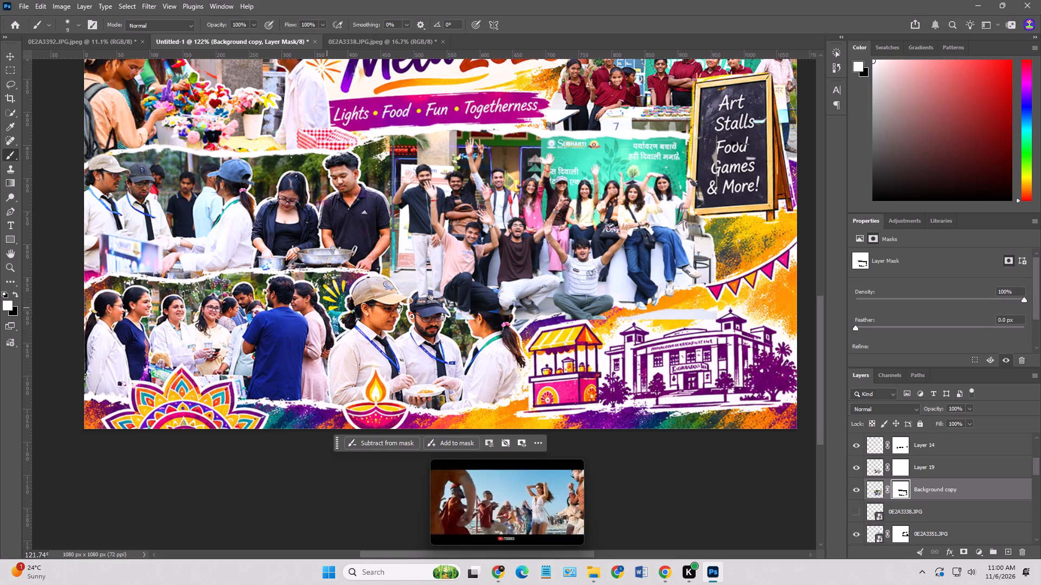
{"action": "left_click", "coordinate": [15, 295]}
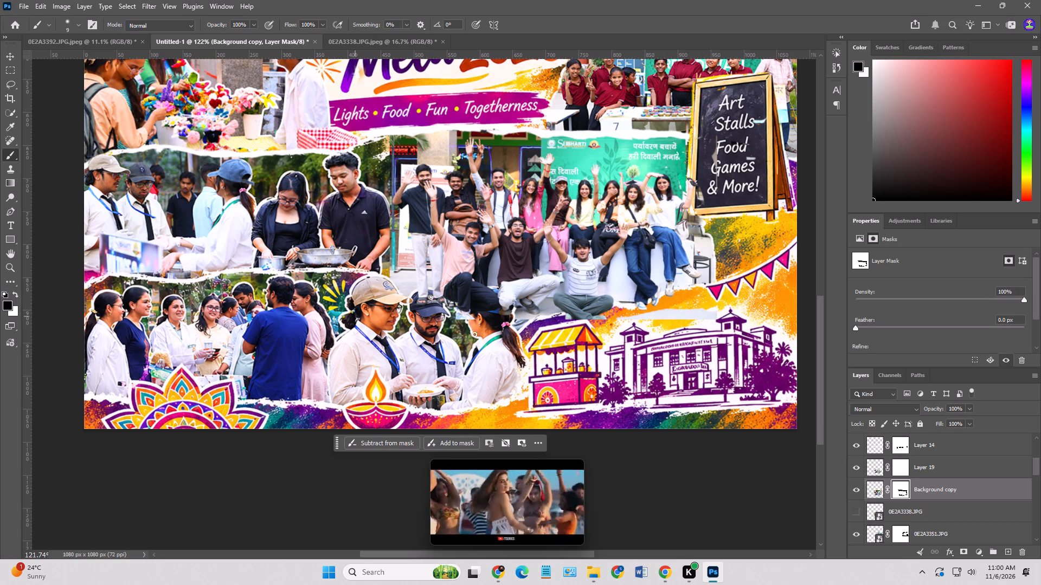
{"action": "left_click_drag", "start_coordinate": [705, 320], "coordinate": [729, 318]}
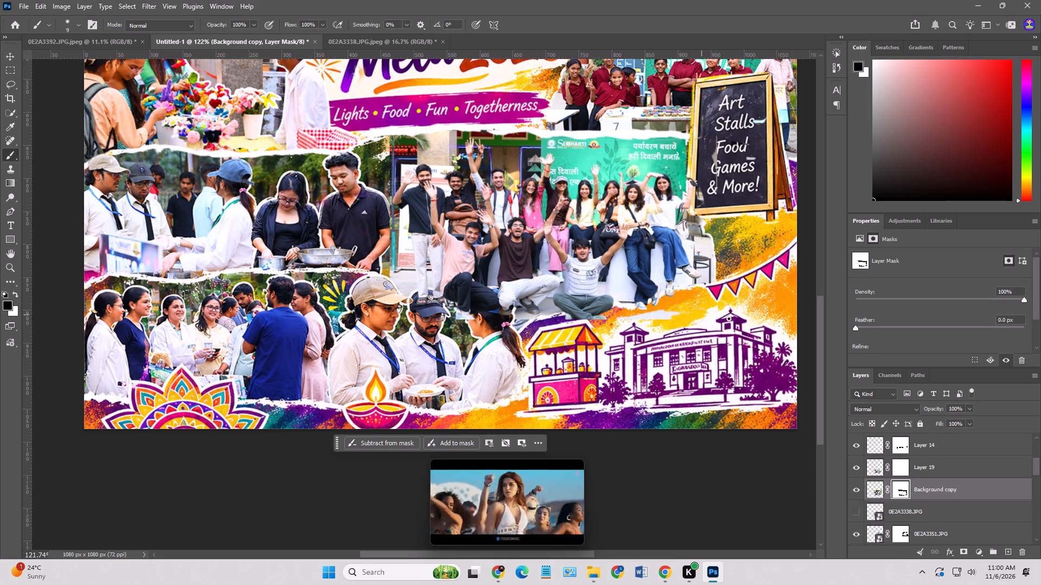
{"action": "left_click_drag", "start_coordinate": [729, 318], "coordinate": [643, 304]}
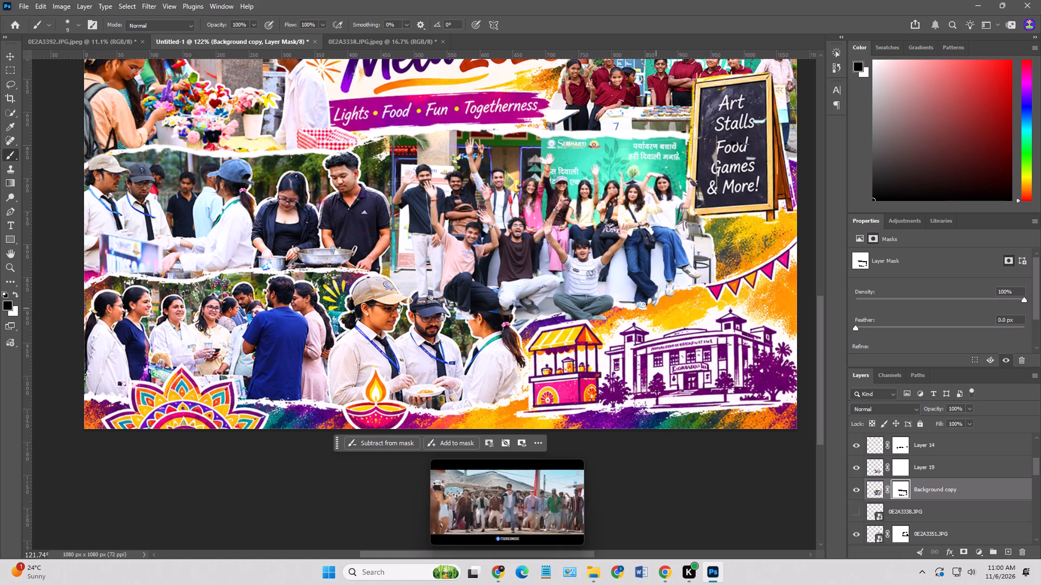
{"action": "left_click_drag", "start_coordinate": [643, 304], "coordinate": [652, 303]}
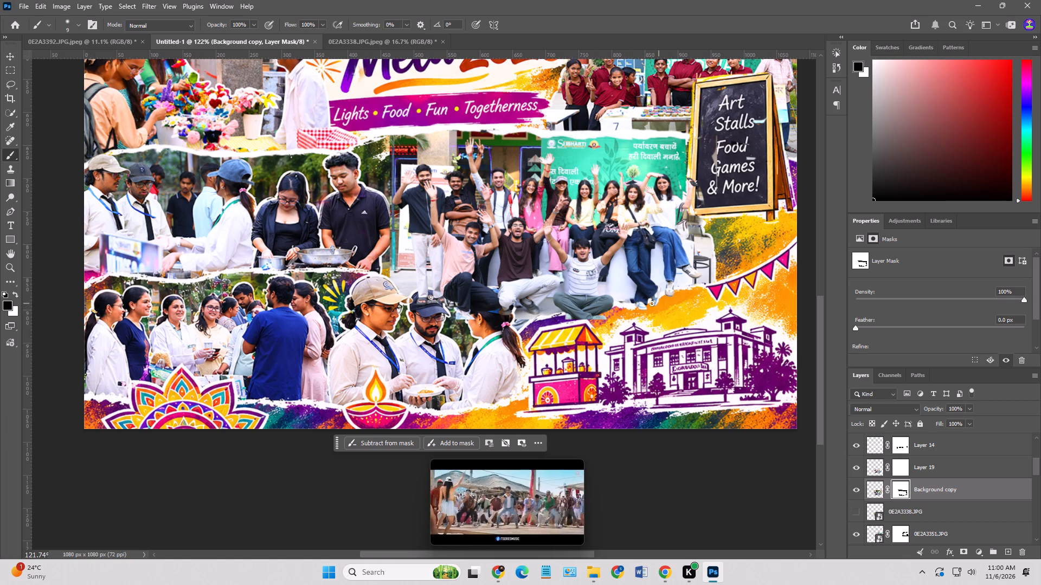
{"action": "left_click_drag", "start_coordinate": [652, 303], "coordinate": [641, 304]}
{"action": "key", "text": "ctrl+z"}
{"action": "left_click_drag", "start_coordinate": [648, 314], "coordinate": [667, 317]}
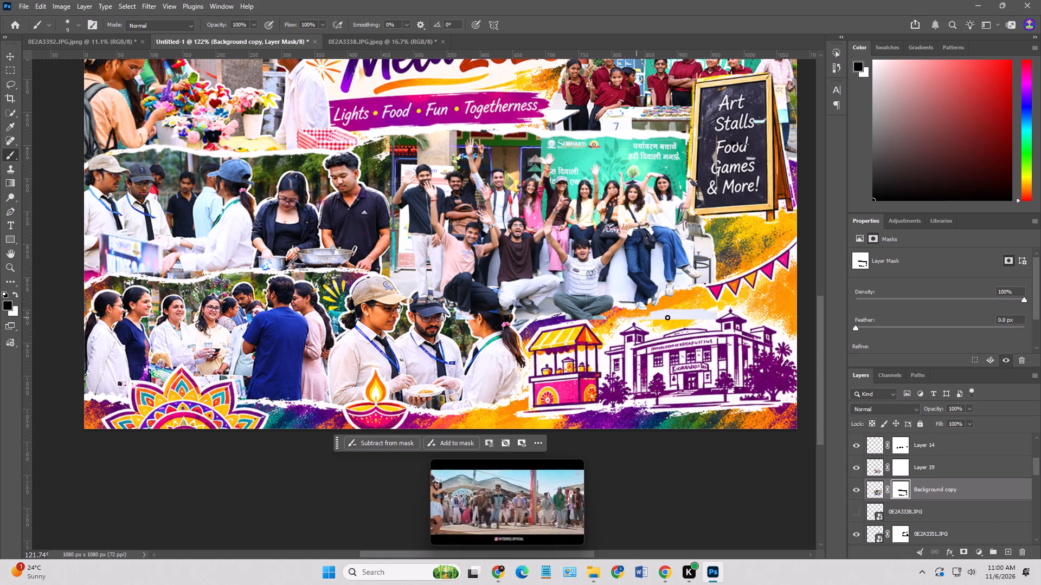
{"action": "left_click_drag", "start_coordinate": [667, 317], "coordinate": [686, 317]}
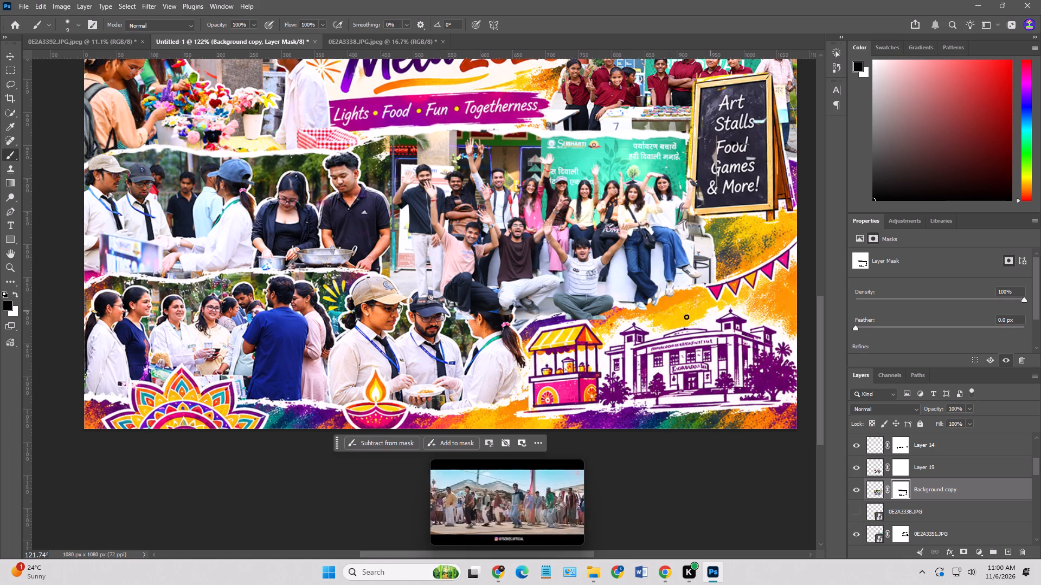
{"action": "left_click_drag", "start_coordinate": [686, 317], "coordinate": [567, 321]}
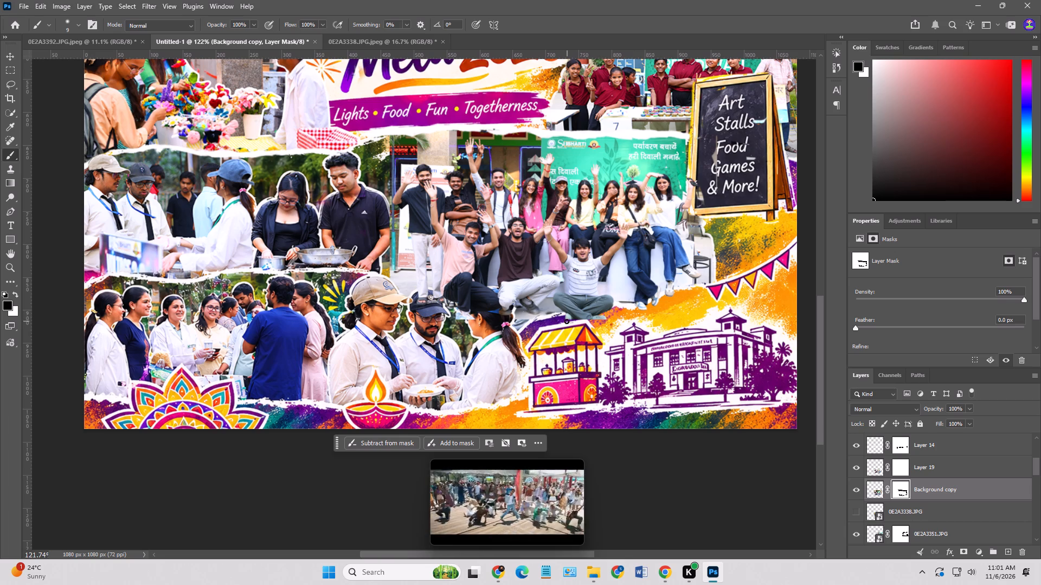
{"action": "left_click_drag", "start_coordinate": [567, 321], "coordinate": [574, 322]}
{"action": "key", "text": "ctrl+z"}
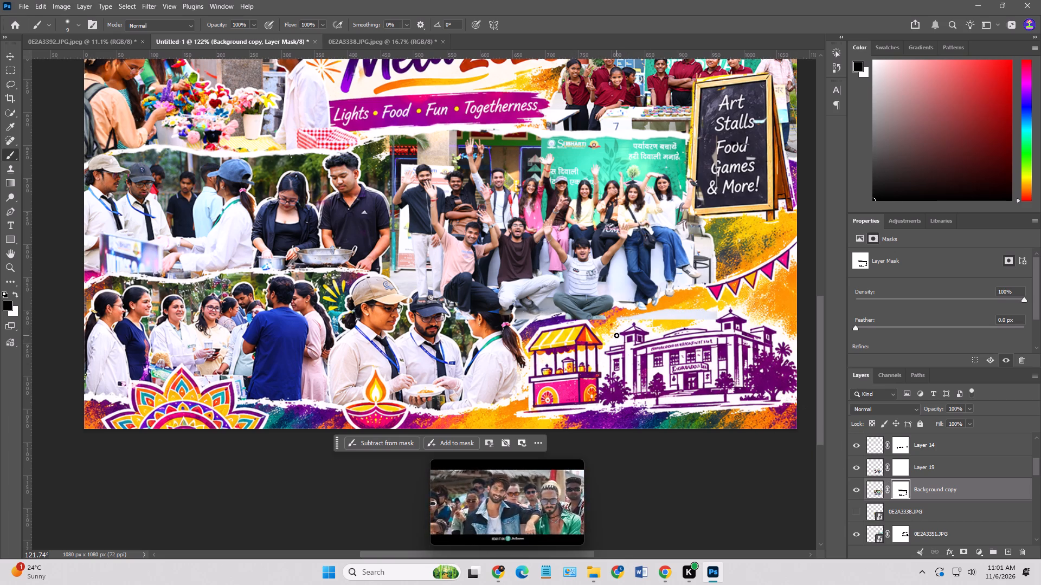
Paint black on the Background copy mask with a 25 px hard round brush to hide the pale strip above the building and food stall.
{"action": "key", "text": "bracketright"}
{"action": "key", "text": "bracketright"}
{"action": "key", "text": "bracketright"}
{"action": "key", "text": "bracketright"}
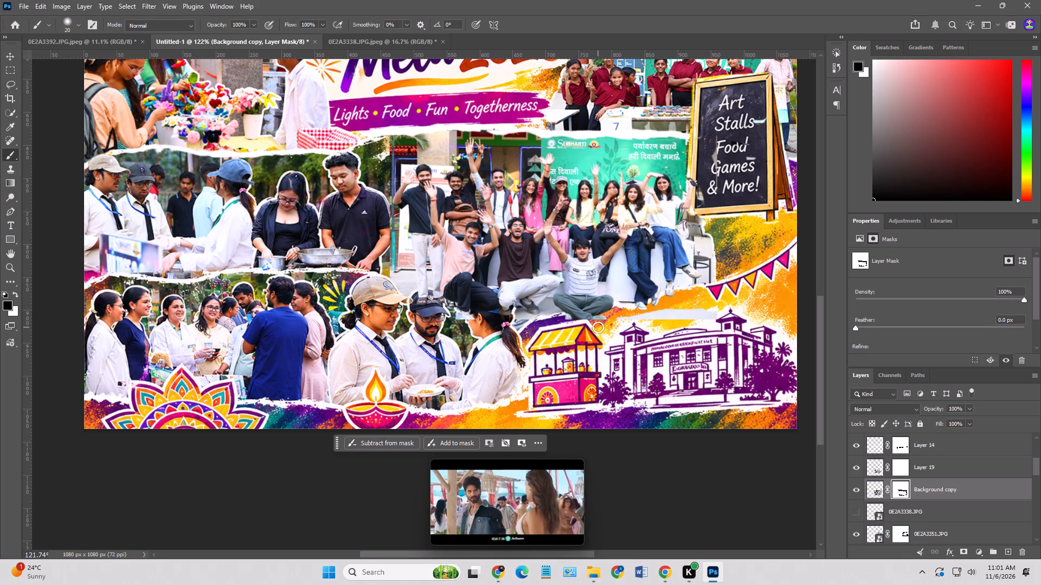
{"action": "left_click", "coordinate": [63, 22]}
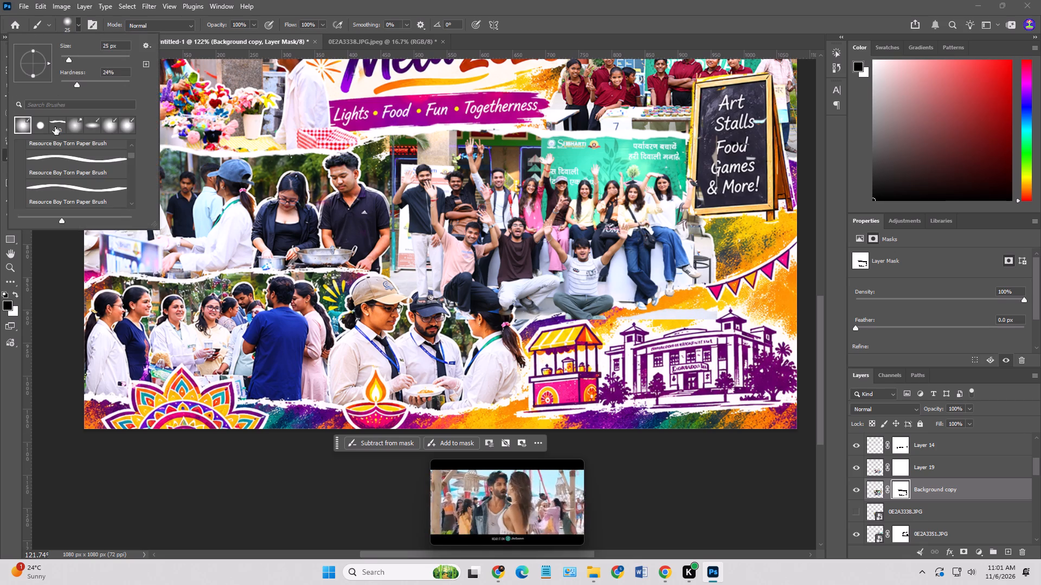
{"action": "left_click", "coordinate": [38, 128]}
{"action": "double_click", "coordinate": [24, 126]}
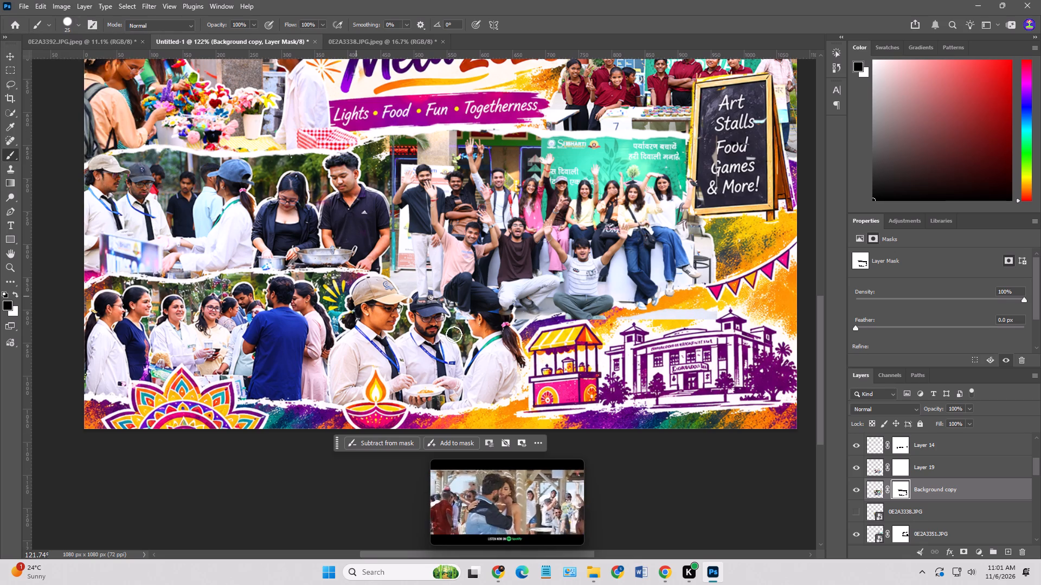
{"action": "left_click", "coordinate": [467, 322]}
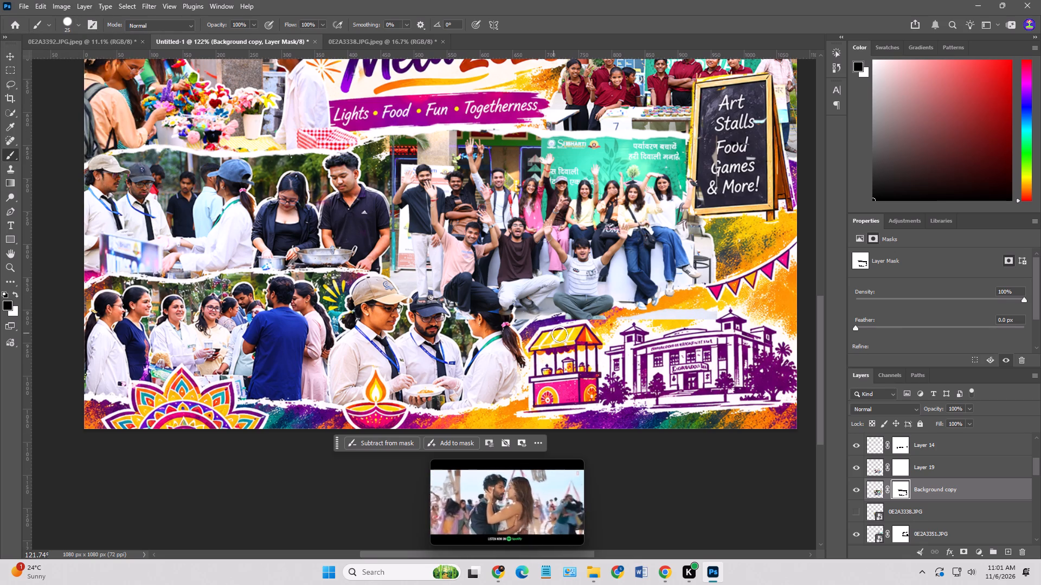
{"action": "left_click_drag", "start_coordinate": [590, 328], "coordinate": [689, 316]}
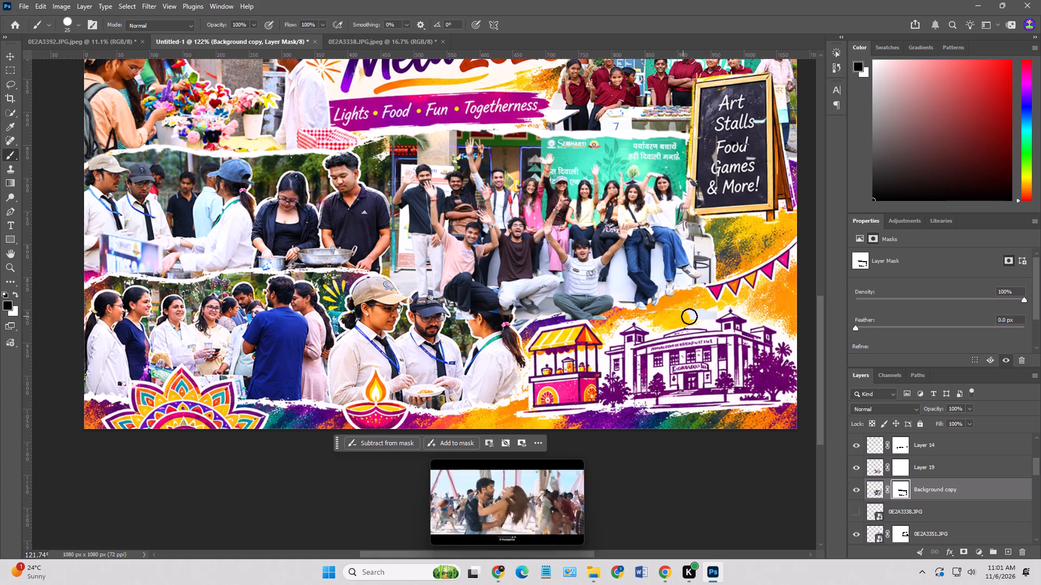
{"action": "left_click_drag", "start_coordinate": [689, 316], "coordinate": [454, 340]}
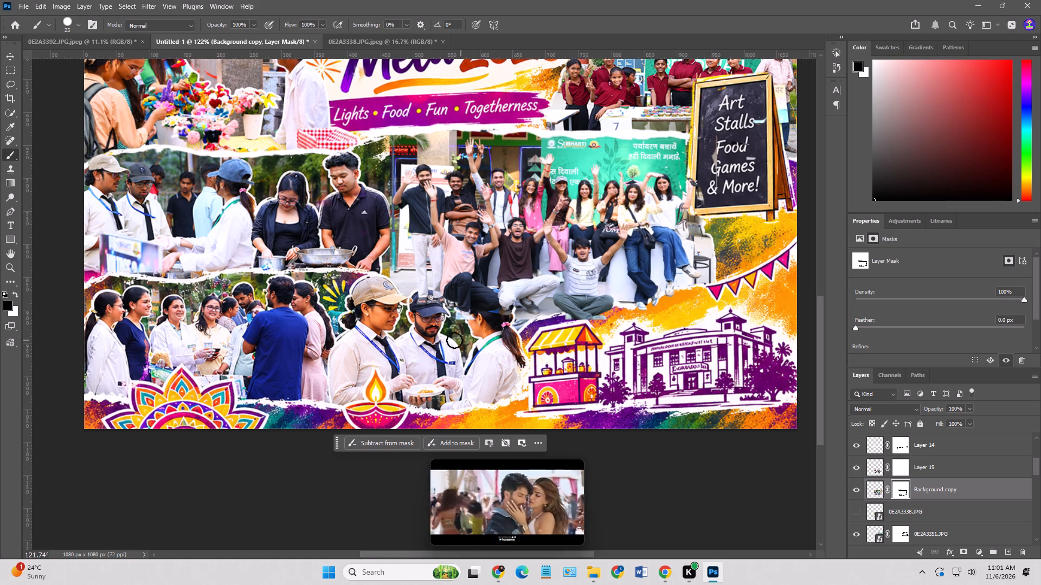
{"action": "left_click_drag", "start_coordinate": [454, 340], "coordinate": [441, 334]}
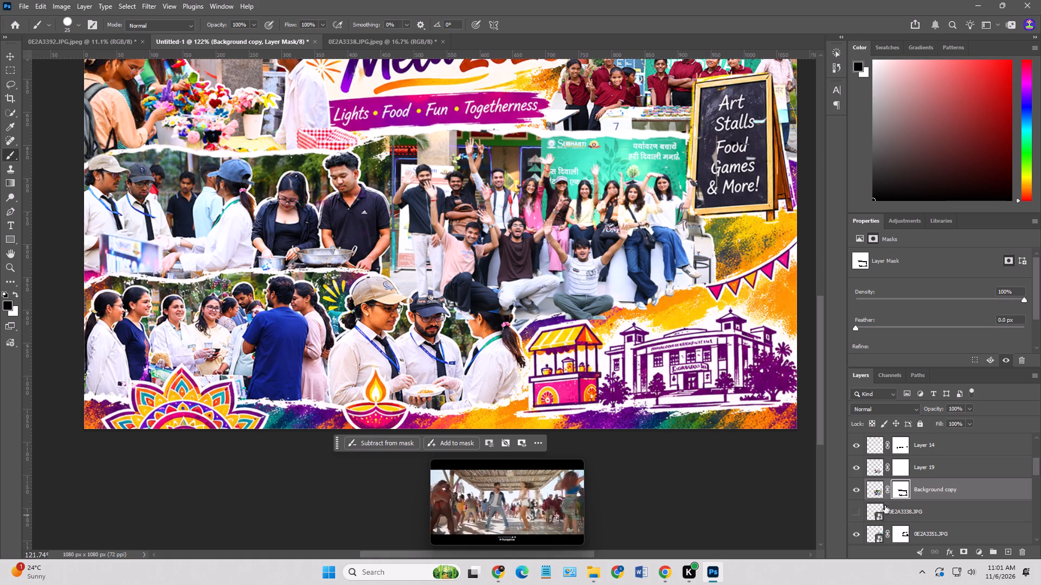
Add a Stroke layer effect to Layer 19 to outline the cut-out group of people.
{"action": "left_click", "coordinate": [878, 470]}
{"action": "right_click", "coordinate": [875, 469]}
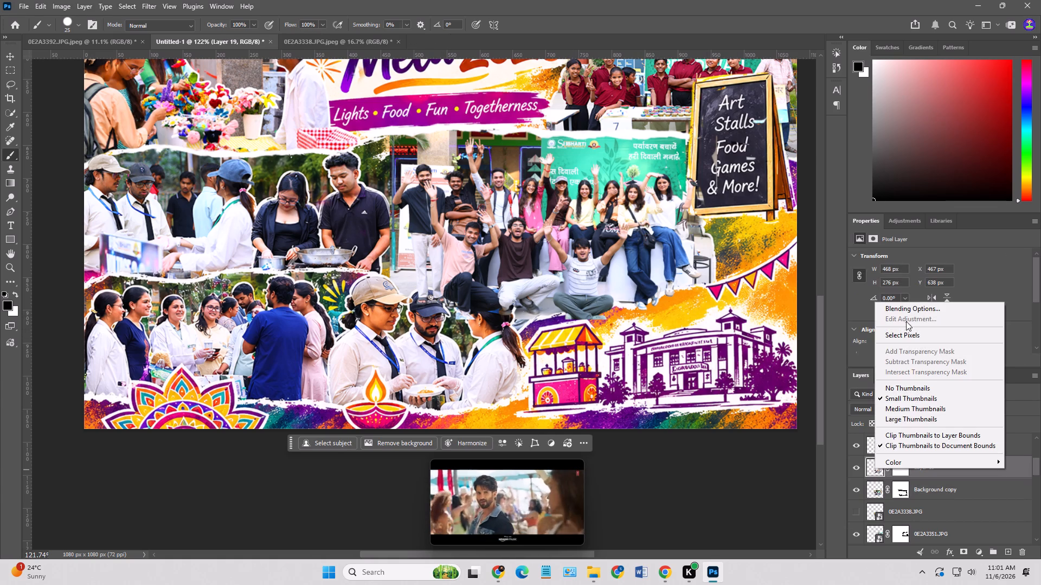
{"action": "left_click", "coordinate": [907, 310]}
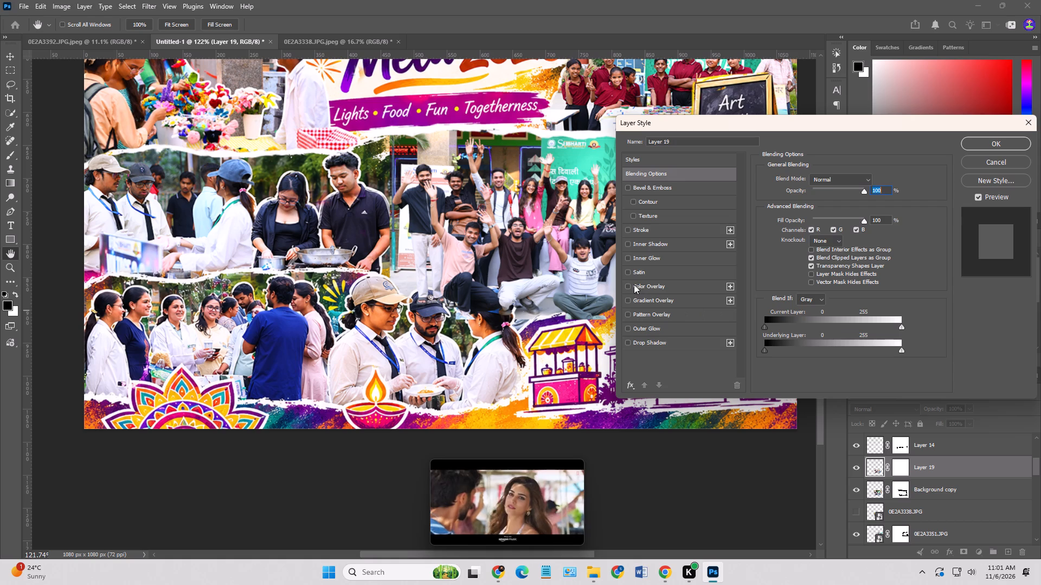
{"action": "left_click", "coordinate": [630, 229]}
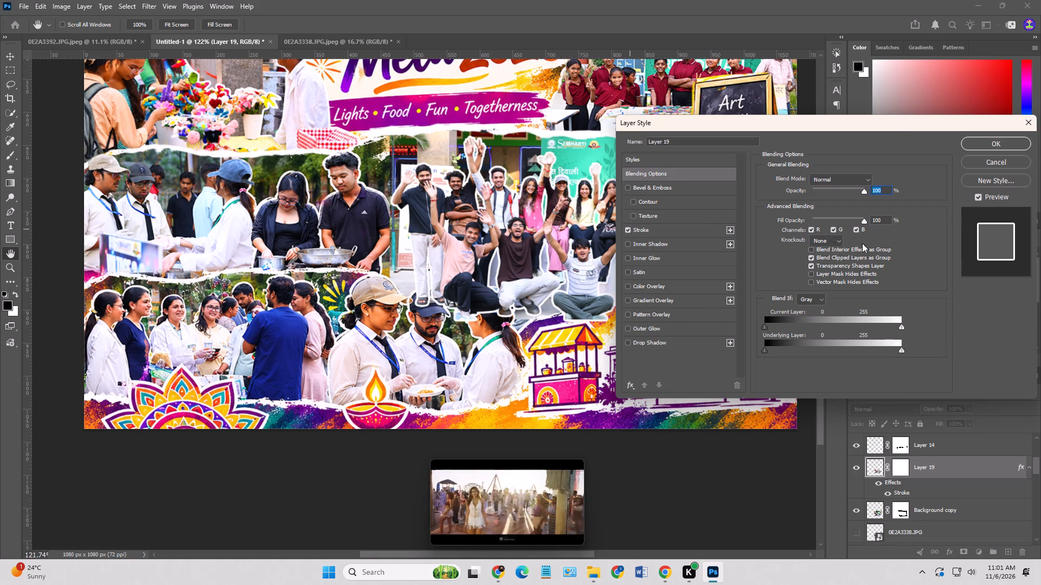
{"action": "left_click", "coordinate": [986, 145]}
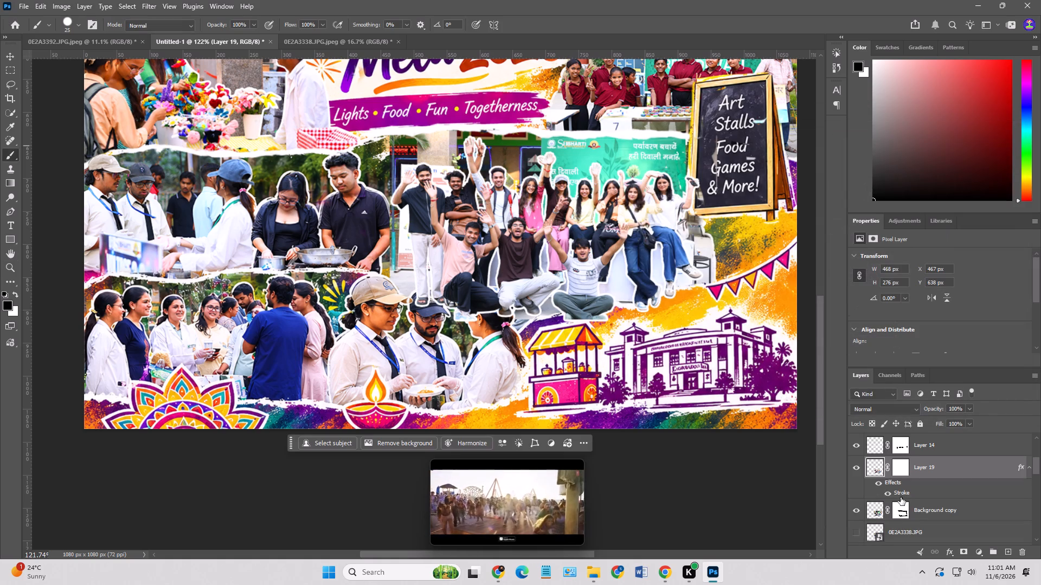
Paint black on the Layer 19 mask to hide the group's lower parts overlapping the blue and navy caps of the volunteers below.
{"action": "left_click", "coordinate": [895, 467]}
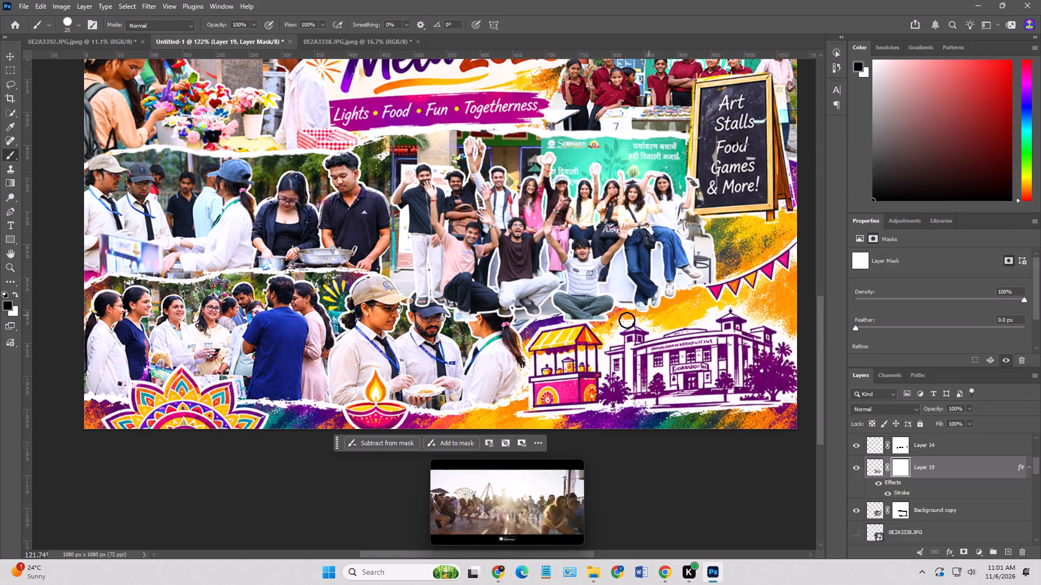
{"action": "left_click_drag", "start_coordinate": [618, 320], "coordinate": [562, 321]}
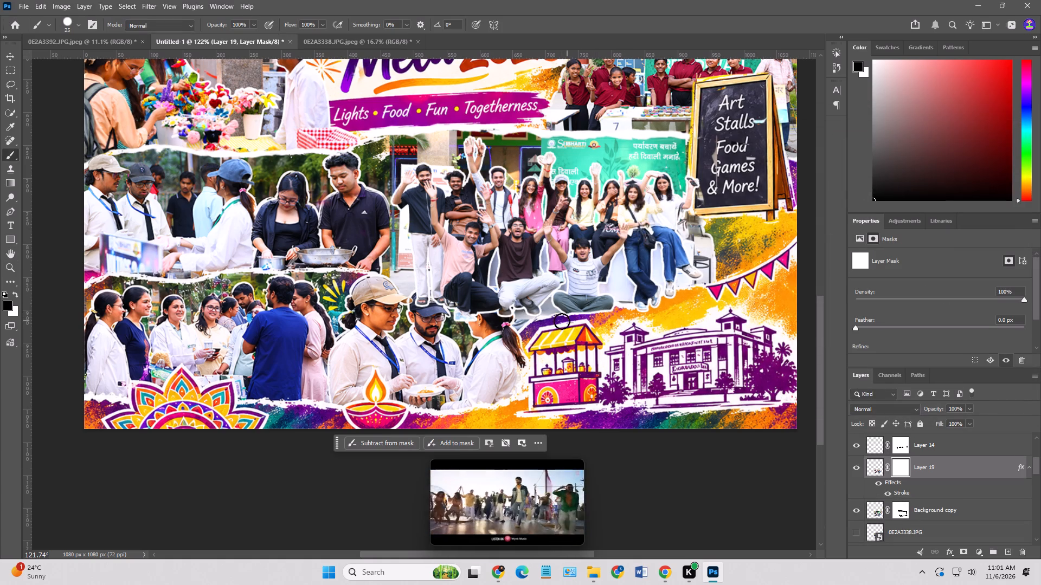
{"action": "left_click_drag", "start_coordinate": [562, 321], "coordinate": [580, 321]}
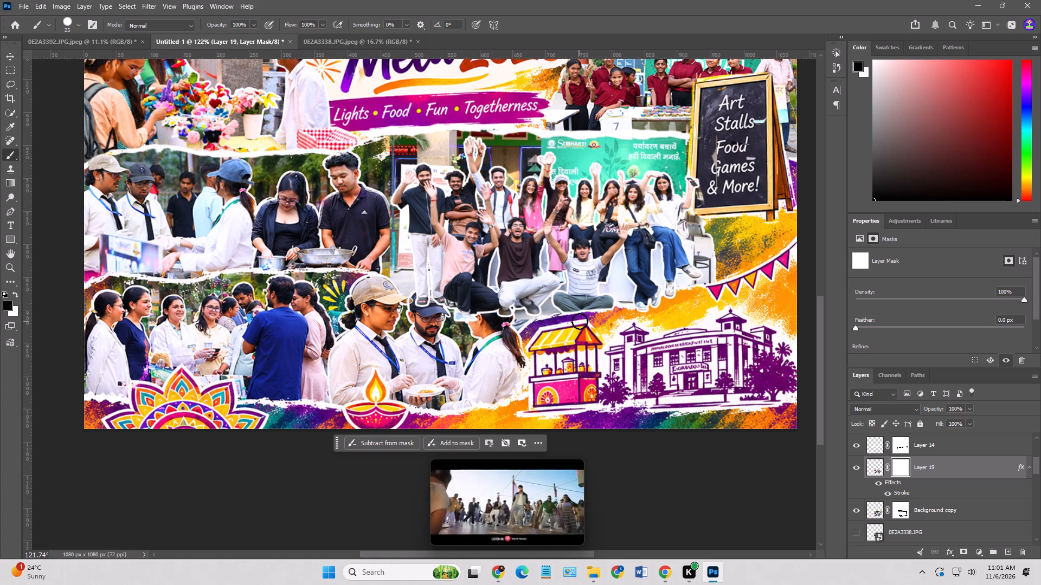
{"action": "left_click_drag", "start_coordinate": [580, 321], "coordinate": [468, 315]}
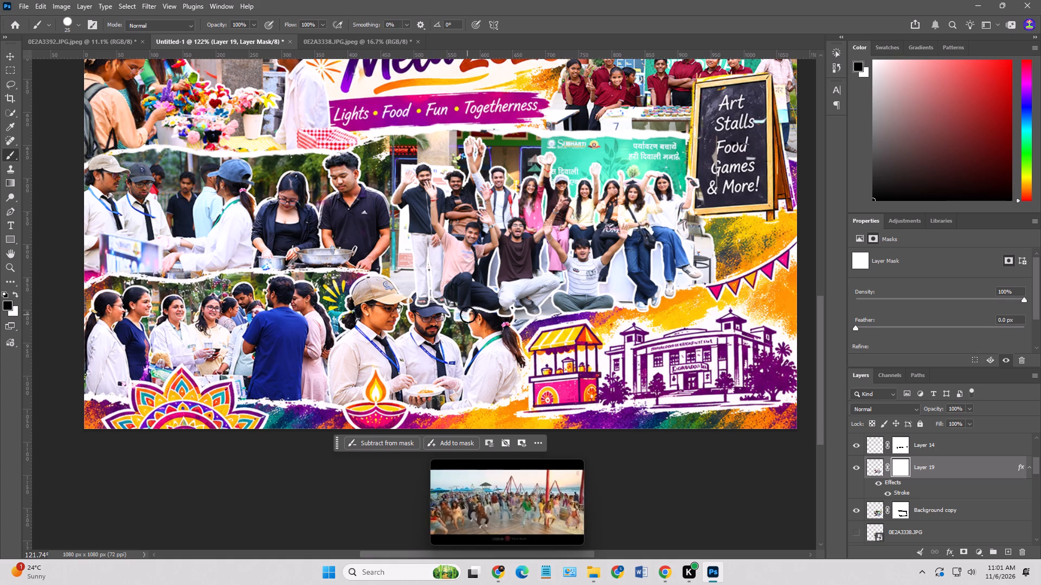
{"action": "left_click_drag", "start_coordinate": [468, 315], "coordinate": [506, 317]}
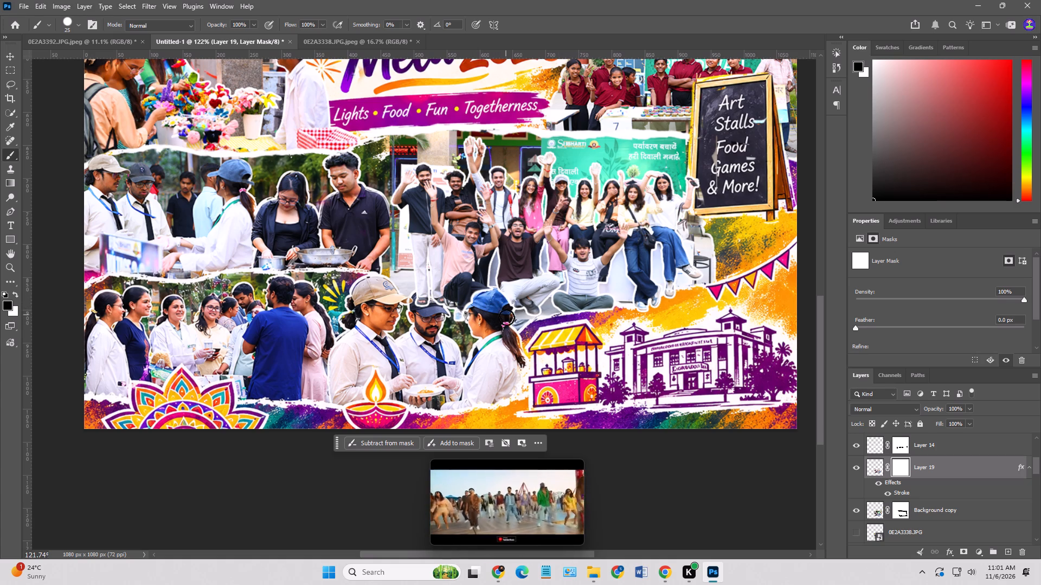
{"action": "left_click_drag", "start_coordinate": [506, 317], "coordinate": [498, 296]}
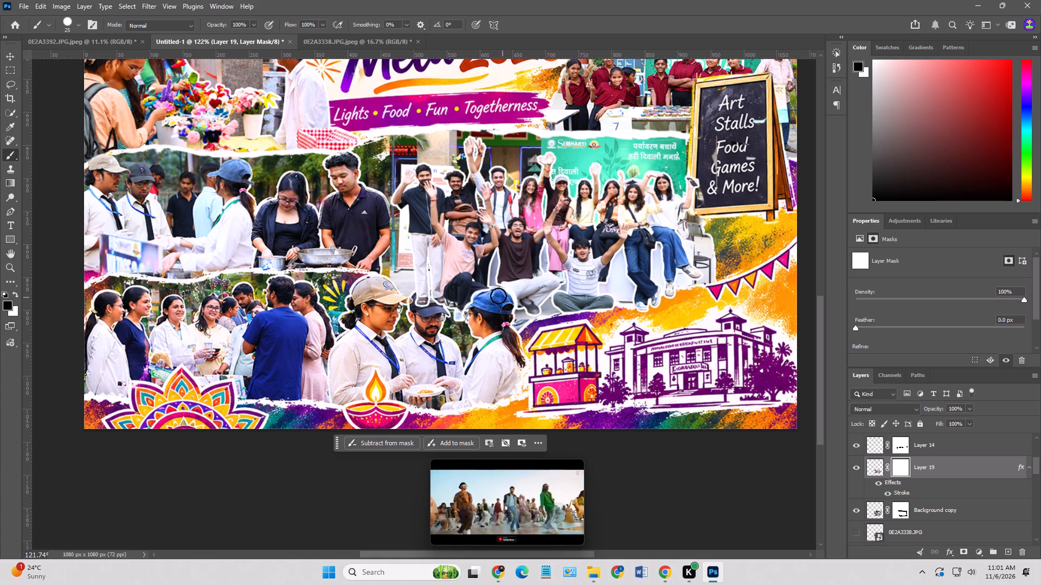
{"action": "left_click_drag", "start_coordinate": [498, 296], "coordinate": [438, 307]}
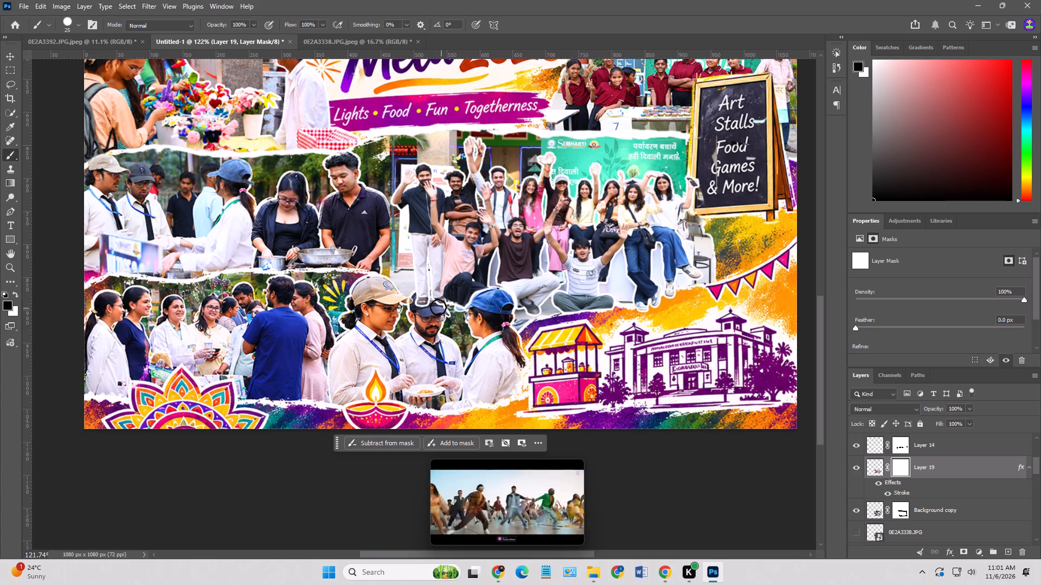
{"action": "left_click_drag", "start_coordinate": [438, 307], "coordinate": [420, 307]}
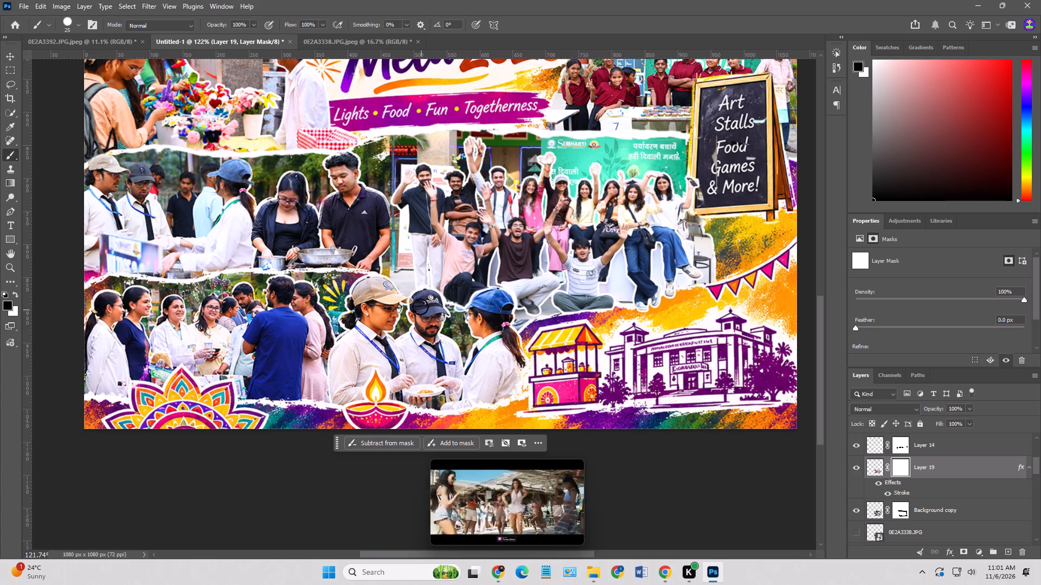
{"action": "left_click_drag", "start_coordinate": [420, 307], "coordinate": [410, 302]}
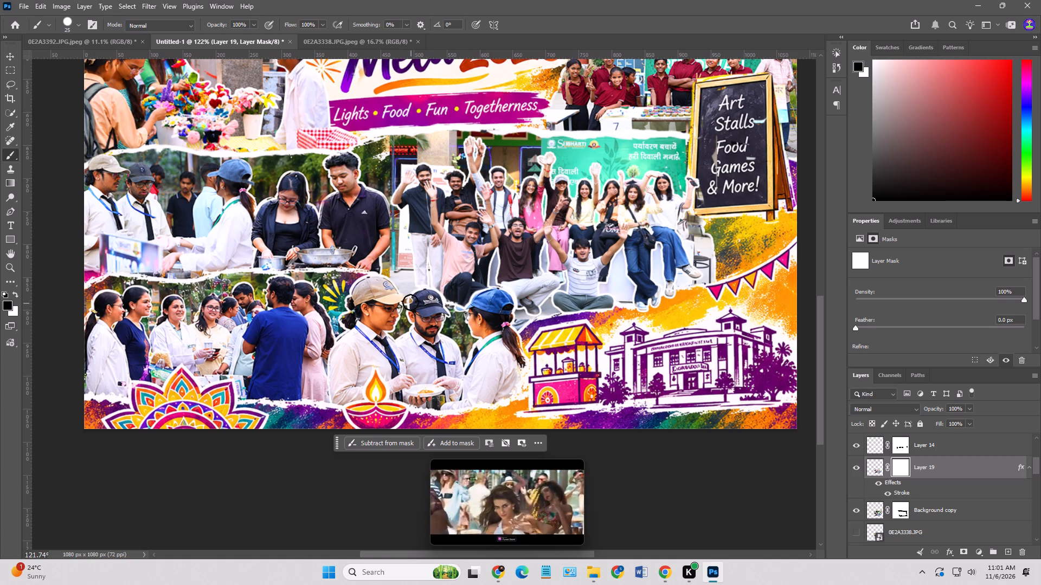
{"action": "left_click_drag", "start_coordinate": [410, 302], "coordinate": [458, 312]}
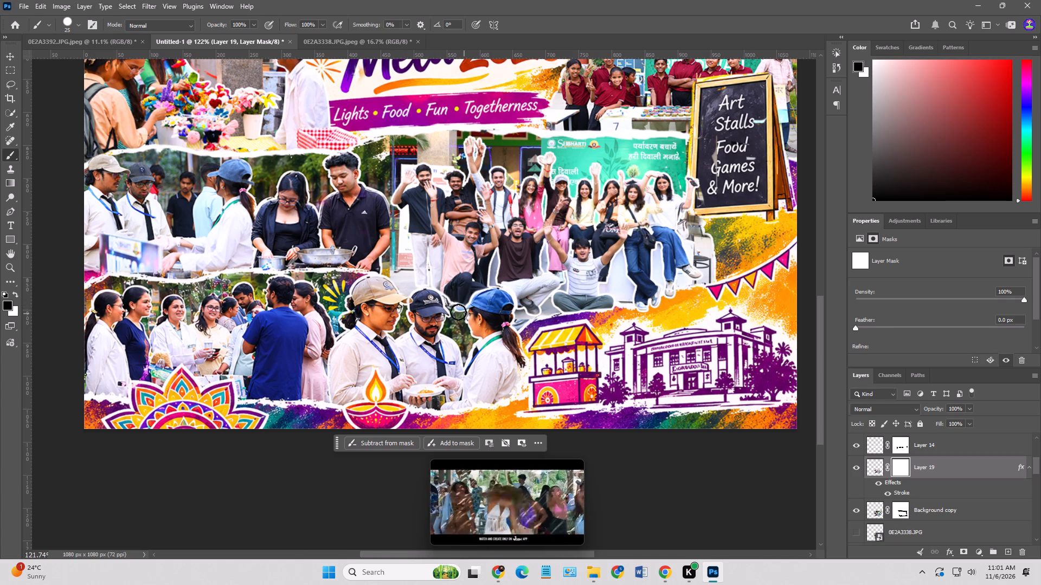
{"action": "left_click_drag", "start_coordinate": [458, 312], "coordinate": [467, 310]}
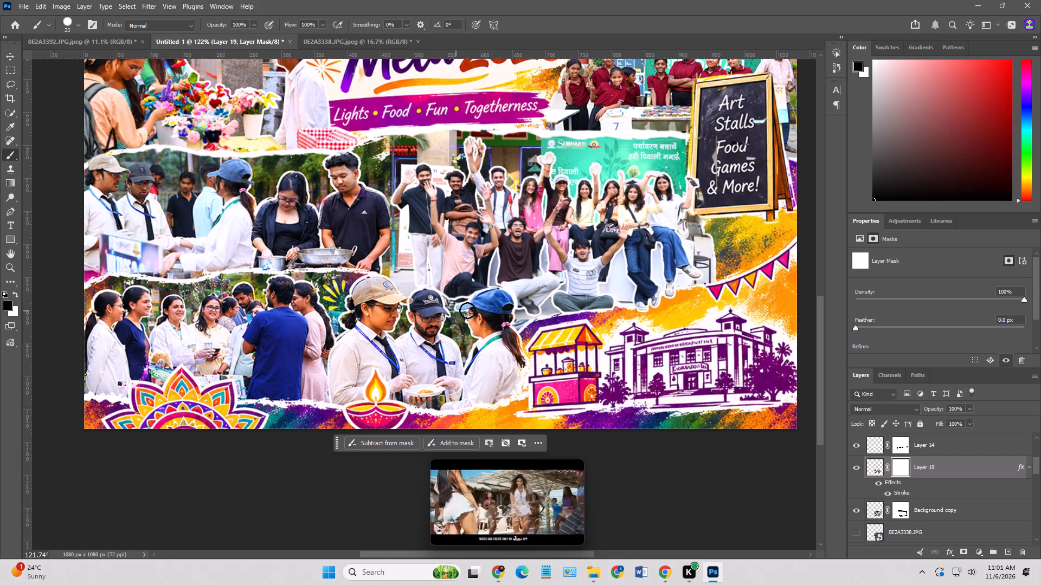
{"action": "left_click_drag", "start_coordinate": [467, 310], "coordinate": [465, 306]}
{"action": "left_click_drag", "start_coordinate": [477, 302], "coordinate": [494, 295]}
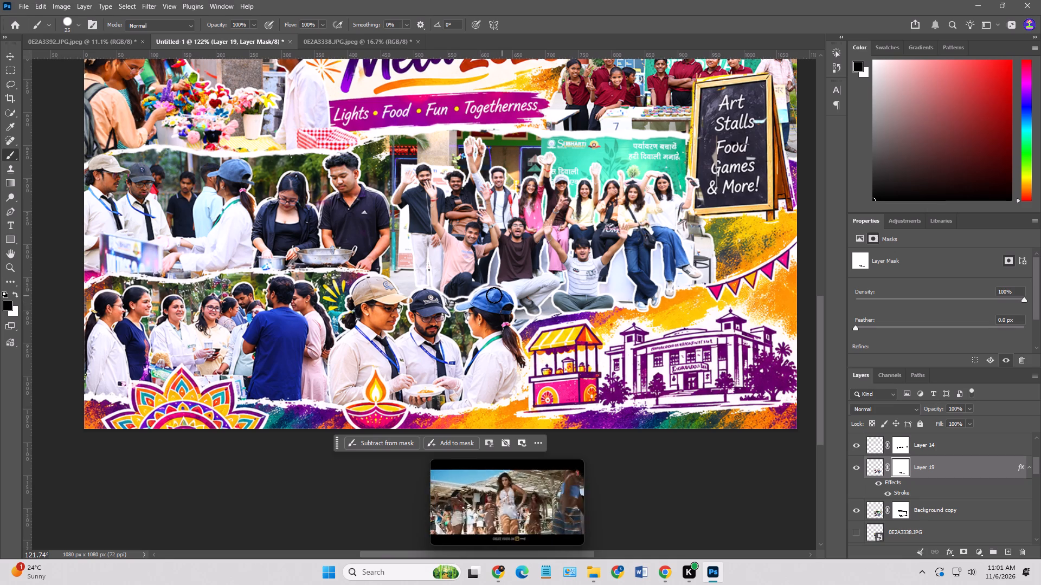
{"action": "left_click_drag", "start_coordinate": [494, 295], "coordinate": [493, 295]}
Paint white on the Layer 19 mask to restore the crouching man's dark trousers above the two caps, undoing the first few dabs.
{"action": "scroll", "coordinate": [471, 295], "scroll_direction": "up", "scroll_amount": 10, "text": "alt"}
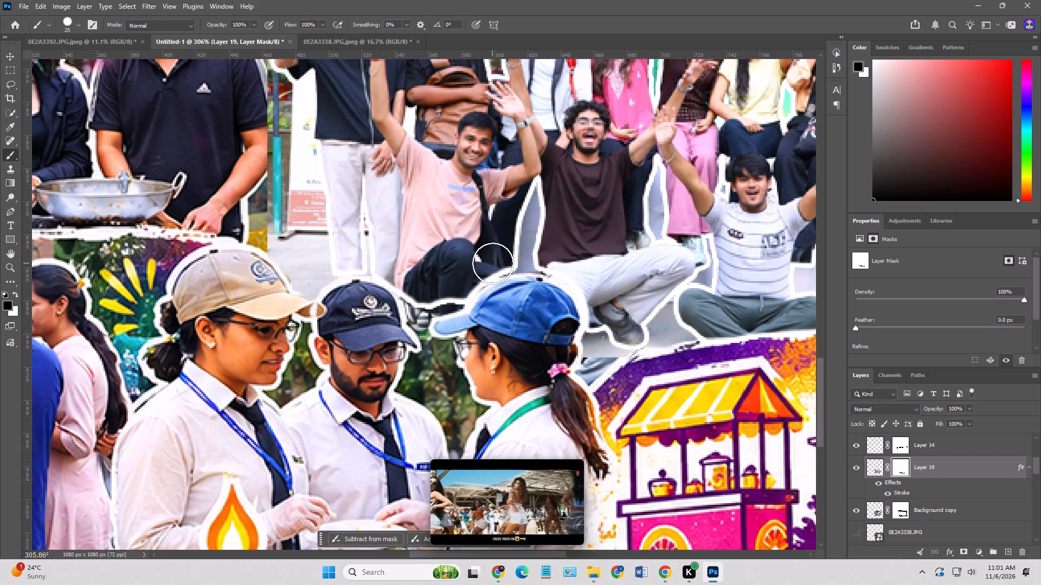
{"action": "left_click_drag", "start_coordinate": [16, 291], "coordinate": [24, 292]}
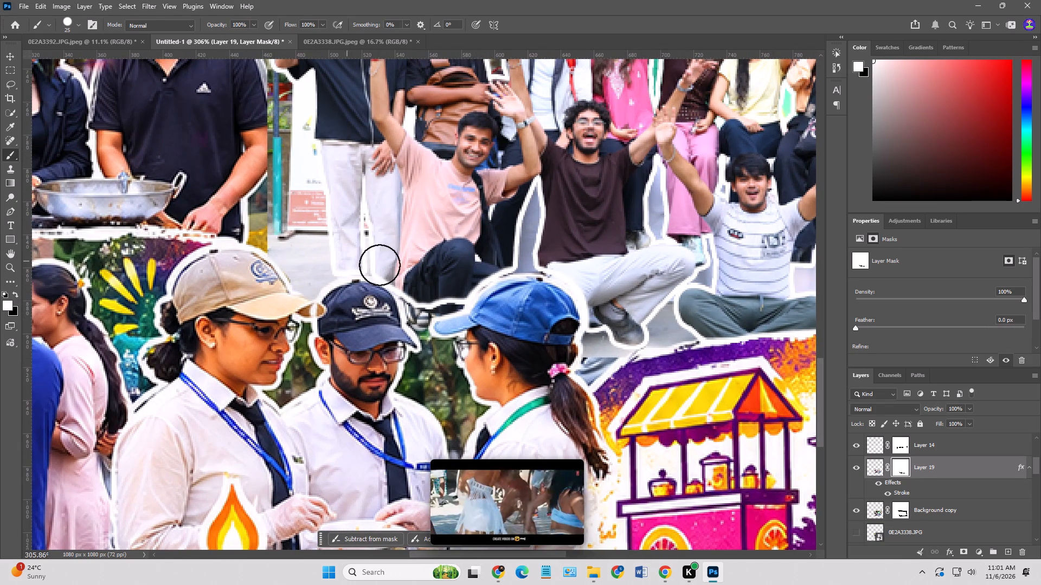
{"action": "left_click", "coordinate": [498, 262]}
{"action": "key", "text": "ctrl+z"}
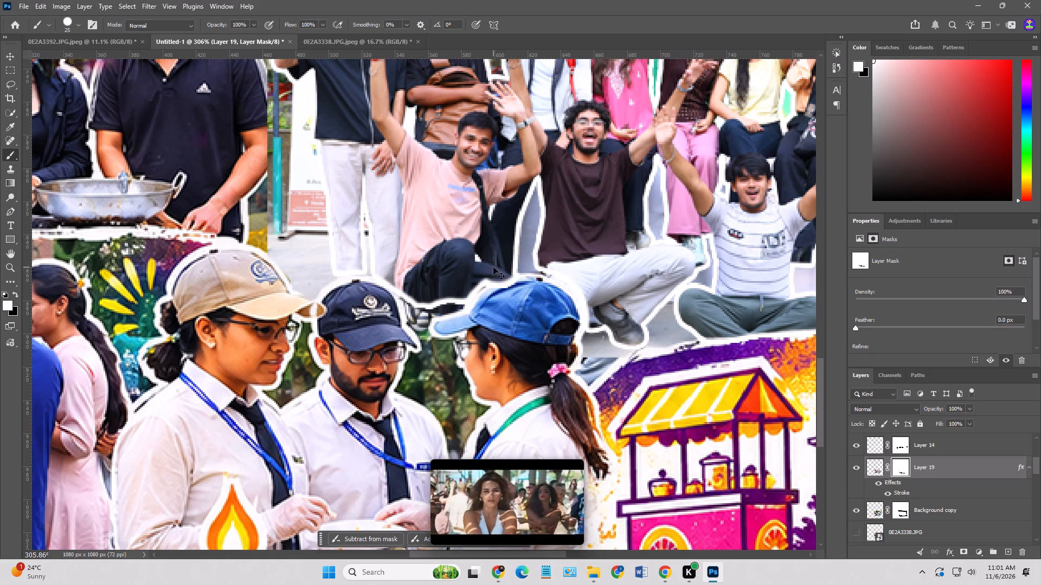
{"action": "left_click", "coordinate": [497, 257]}
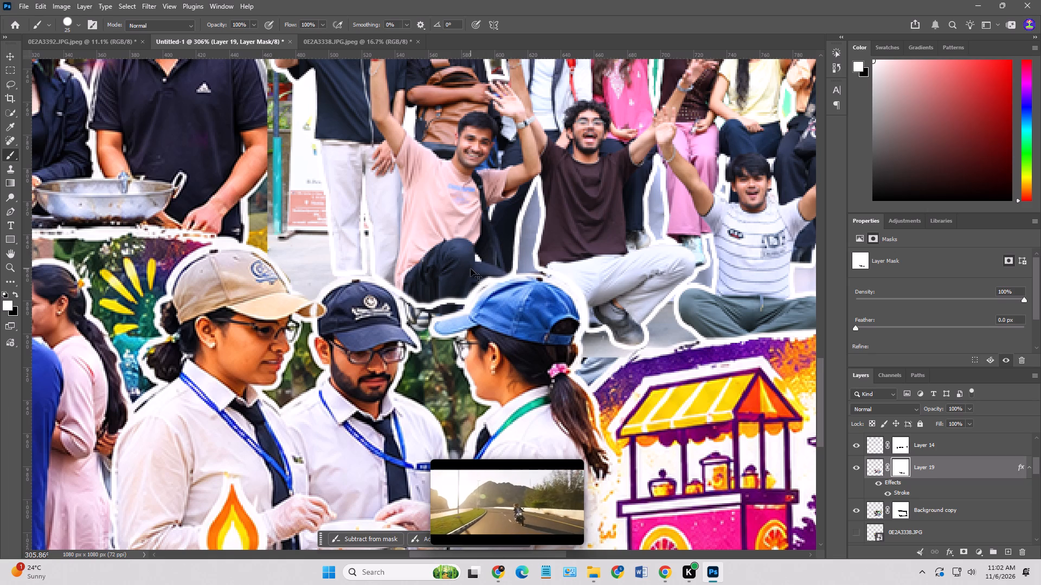
{"action": "key", "text": "ctrl+z"}
{"action": "left_click", "coordinate": [470, 270]}
{"action": "left_click", "coordinate": [498, 257]}
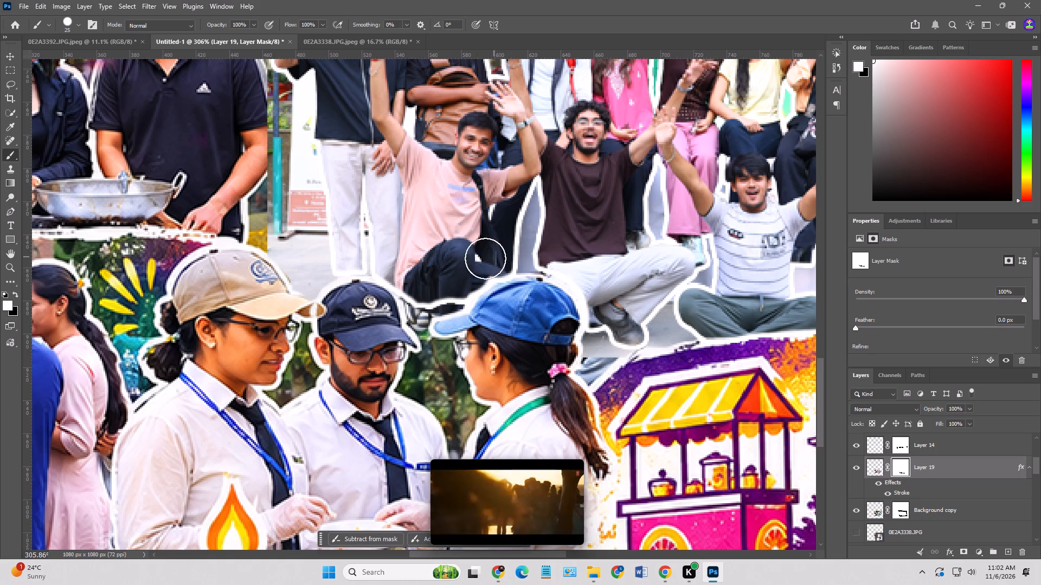
{"action": "key", "text": "ctrl+z"}
{"action": "left_click", "coordinate": [500, 255]}
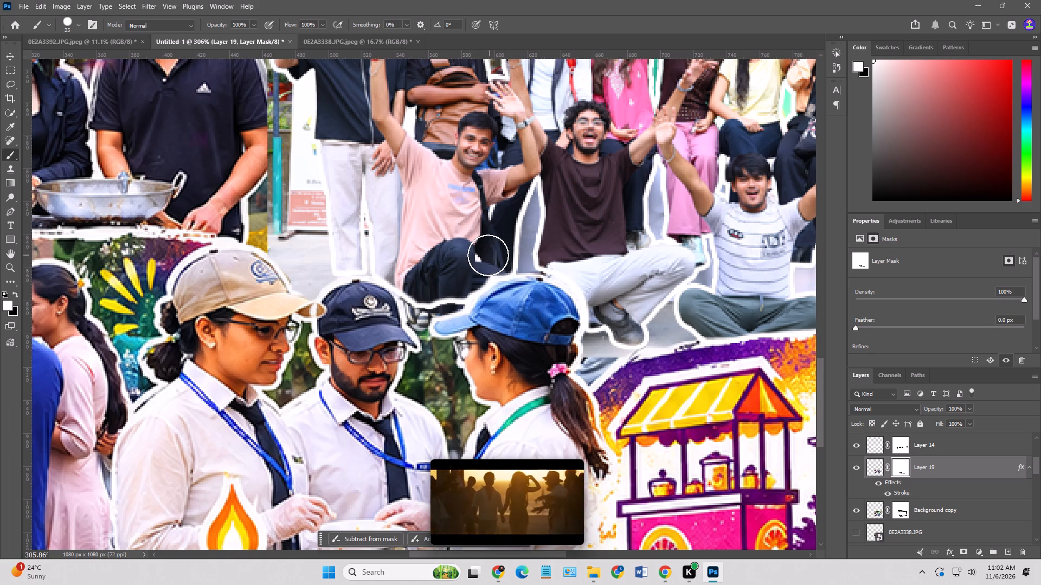
{"action": "key", "text": "ctrl+z"}
{"action": "left_click_drag", "start_coordinate": [493, 257], "coordinate": [472, 269]}
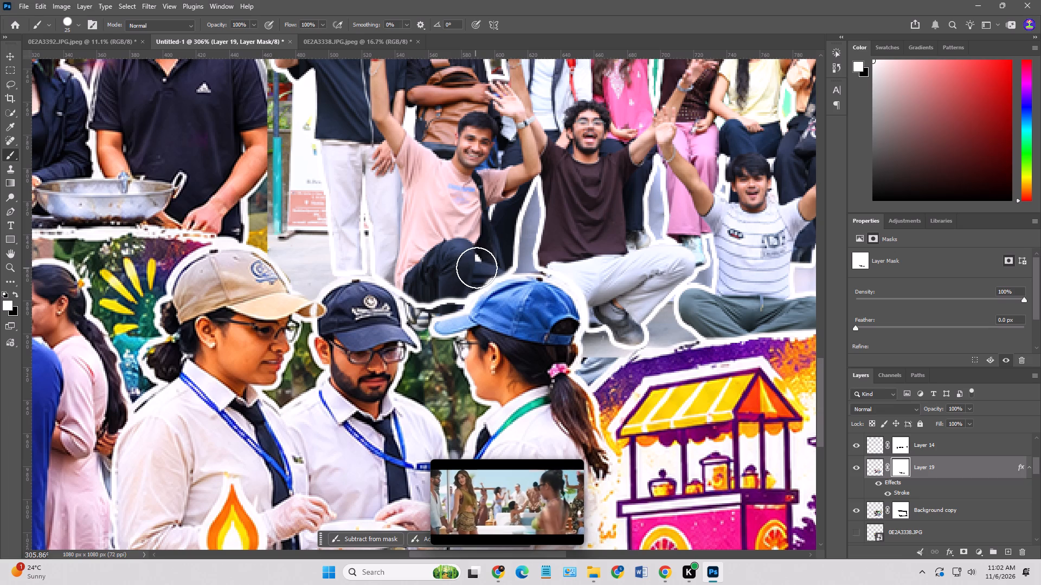
{"action": "left_click_drag", "start_coordinate": [477, 268], "coordinate": [421, 295]}
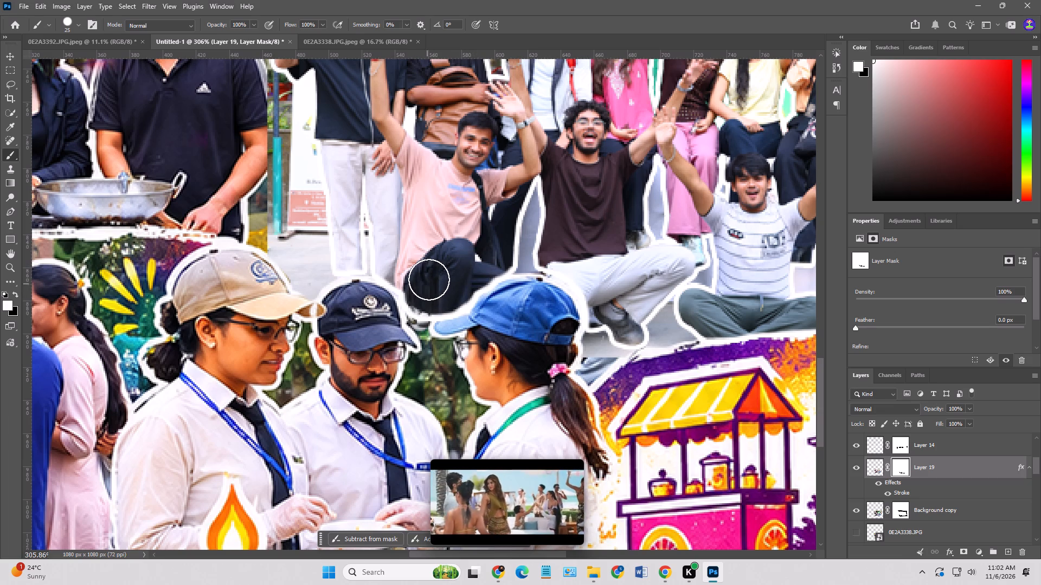
{"action": "left_click", "coordinate": [420, 287]}
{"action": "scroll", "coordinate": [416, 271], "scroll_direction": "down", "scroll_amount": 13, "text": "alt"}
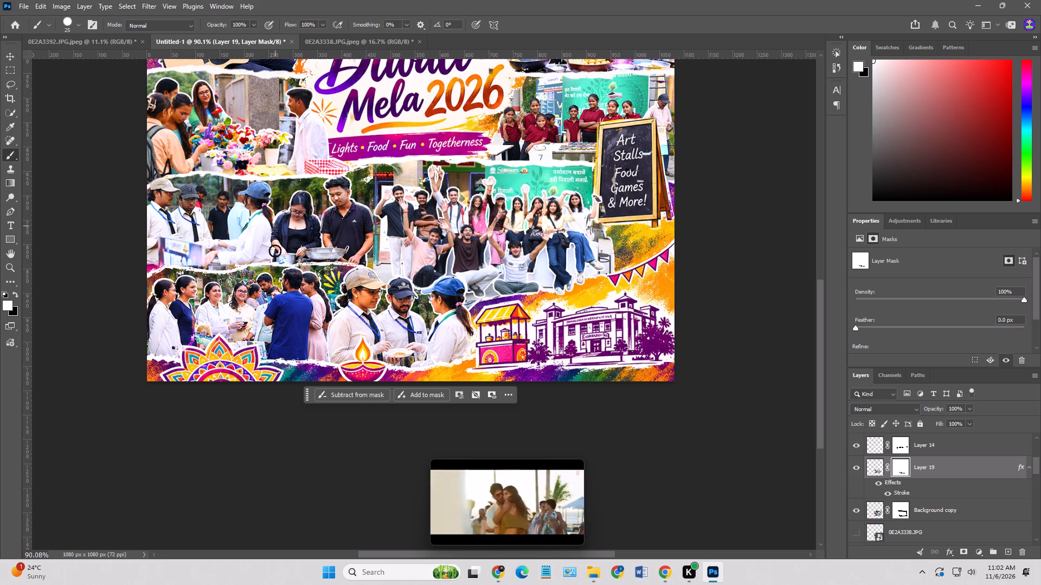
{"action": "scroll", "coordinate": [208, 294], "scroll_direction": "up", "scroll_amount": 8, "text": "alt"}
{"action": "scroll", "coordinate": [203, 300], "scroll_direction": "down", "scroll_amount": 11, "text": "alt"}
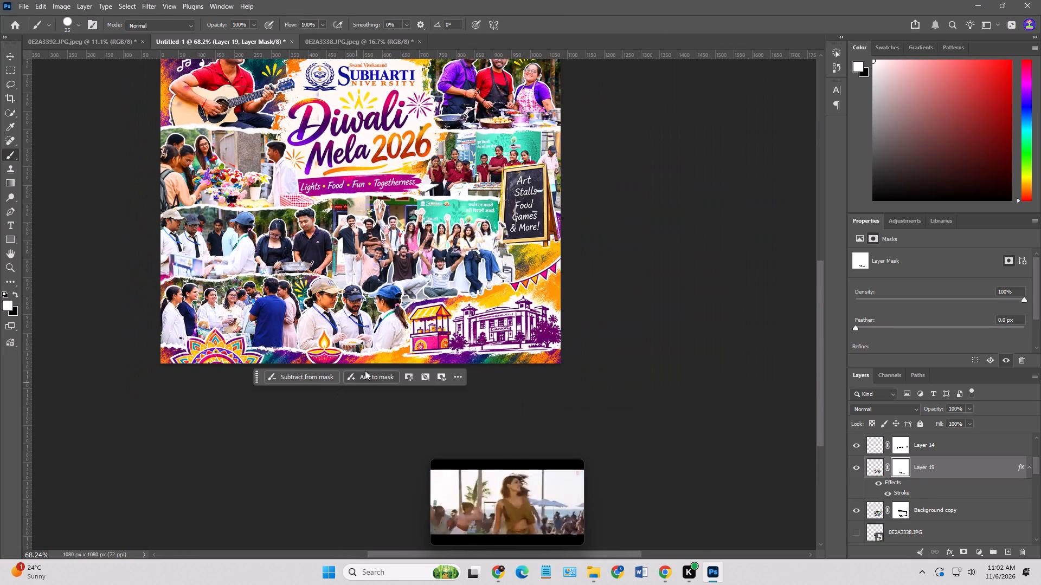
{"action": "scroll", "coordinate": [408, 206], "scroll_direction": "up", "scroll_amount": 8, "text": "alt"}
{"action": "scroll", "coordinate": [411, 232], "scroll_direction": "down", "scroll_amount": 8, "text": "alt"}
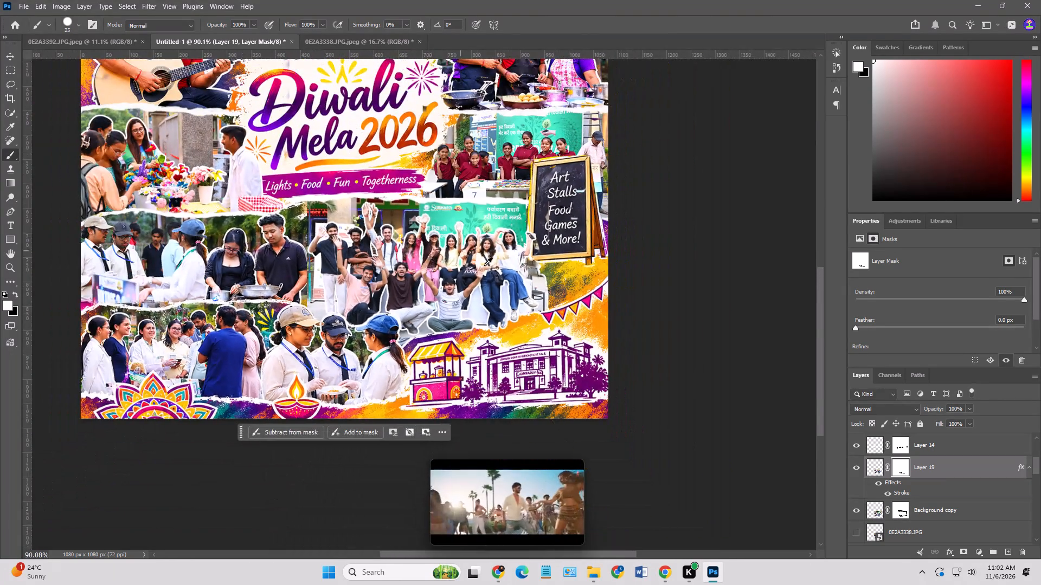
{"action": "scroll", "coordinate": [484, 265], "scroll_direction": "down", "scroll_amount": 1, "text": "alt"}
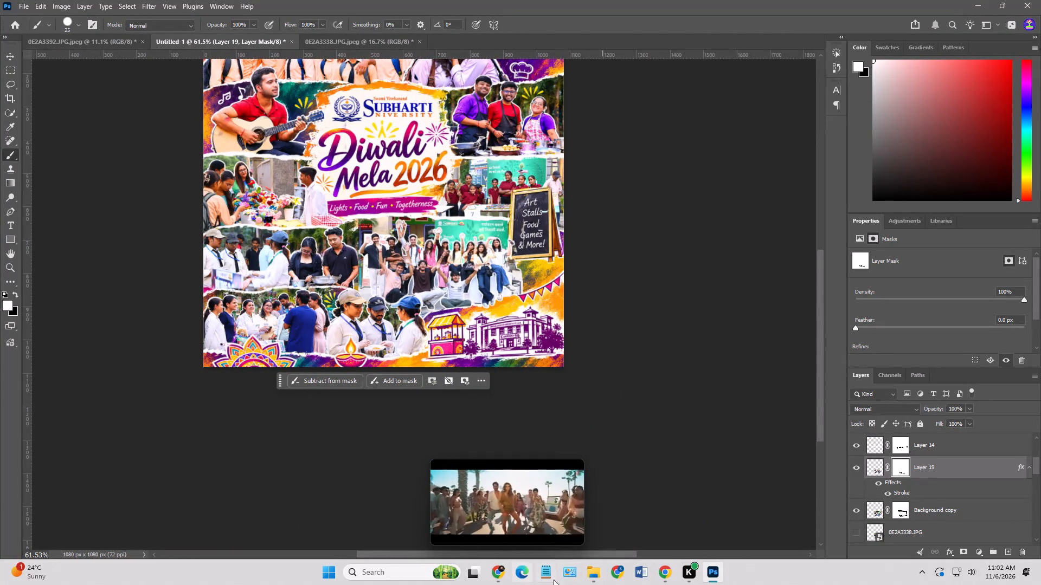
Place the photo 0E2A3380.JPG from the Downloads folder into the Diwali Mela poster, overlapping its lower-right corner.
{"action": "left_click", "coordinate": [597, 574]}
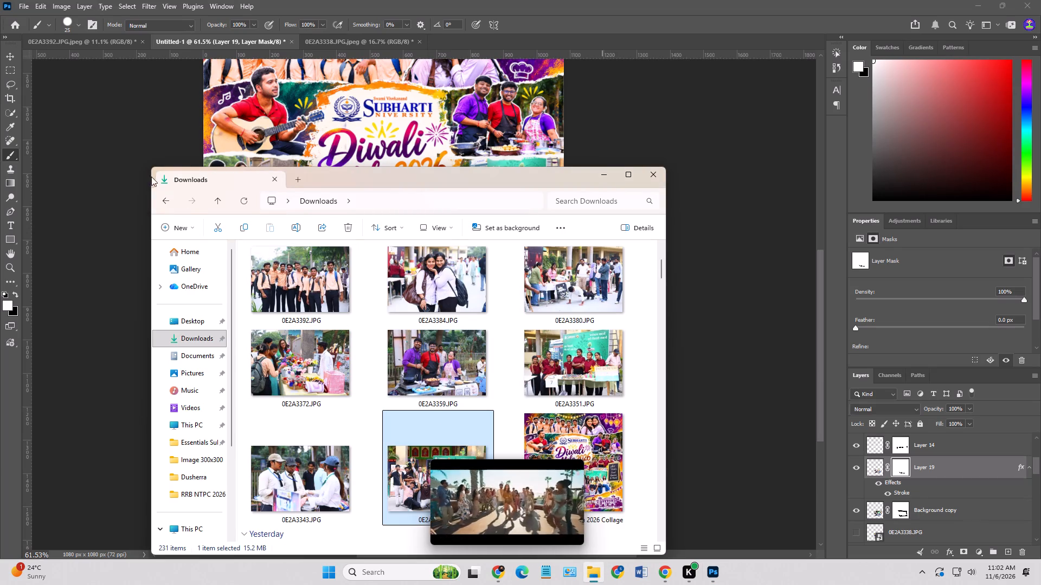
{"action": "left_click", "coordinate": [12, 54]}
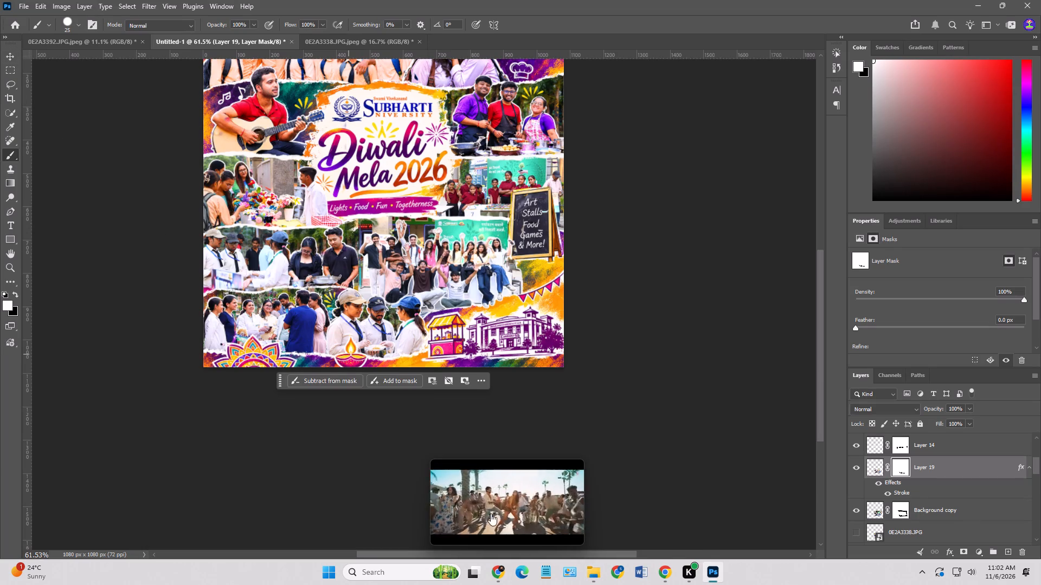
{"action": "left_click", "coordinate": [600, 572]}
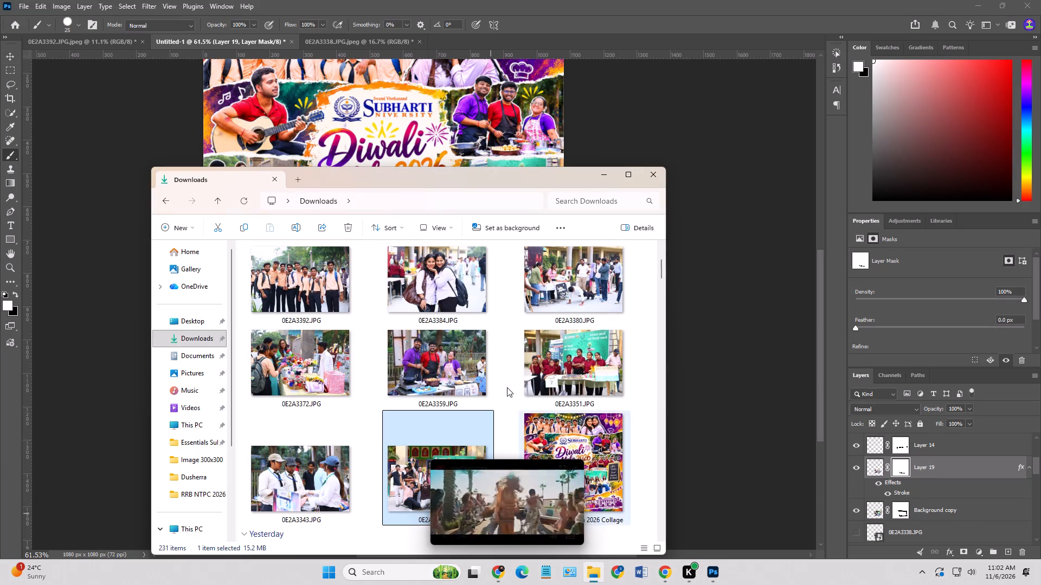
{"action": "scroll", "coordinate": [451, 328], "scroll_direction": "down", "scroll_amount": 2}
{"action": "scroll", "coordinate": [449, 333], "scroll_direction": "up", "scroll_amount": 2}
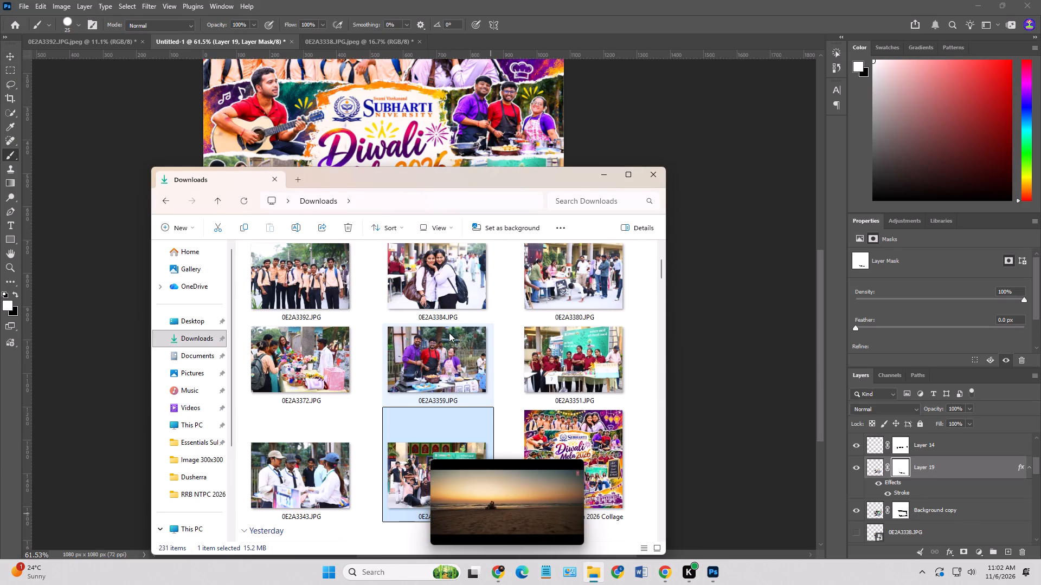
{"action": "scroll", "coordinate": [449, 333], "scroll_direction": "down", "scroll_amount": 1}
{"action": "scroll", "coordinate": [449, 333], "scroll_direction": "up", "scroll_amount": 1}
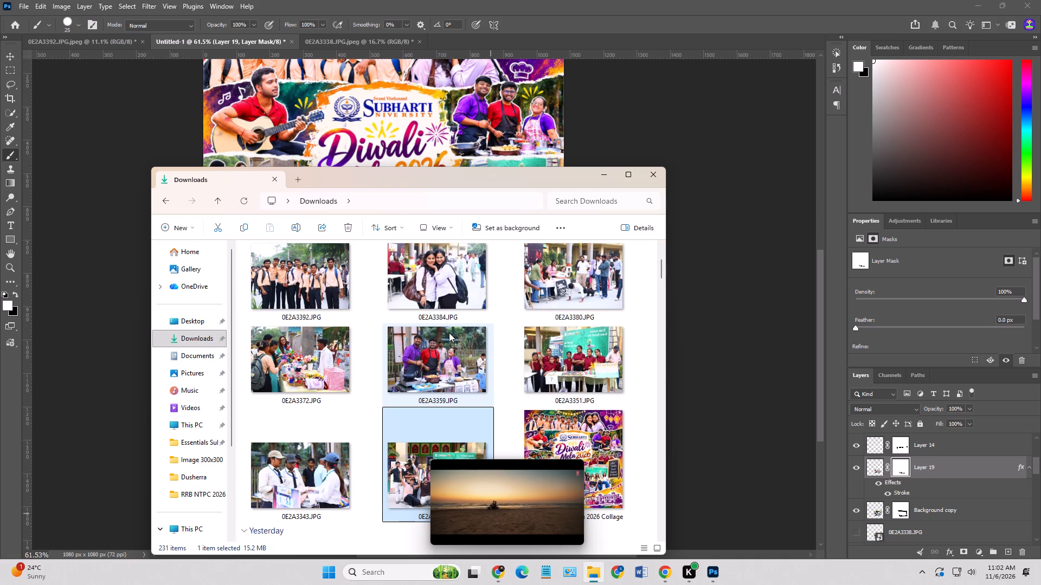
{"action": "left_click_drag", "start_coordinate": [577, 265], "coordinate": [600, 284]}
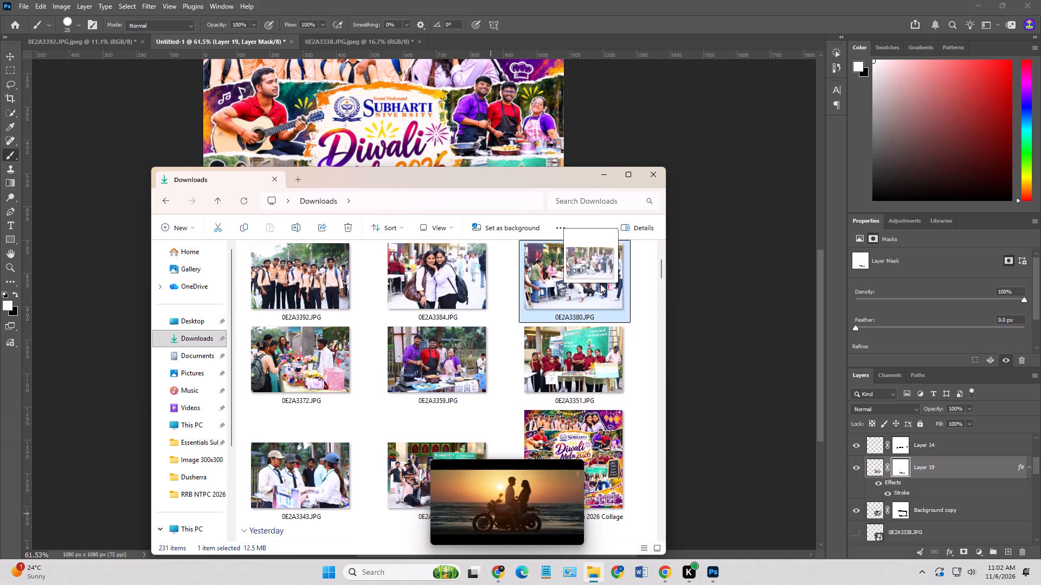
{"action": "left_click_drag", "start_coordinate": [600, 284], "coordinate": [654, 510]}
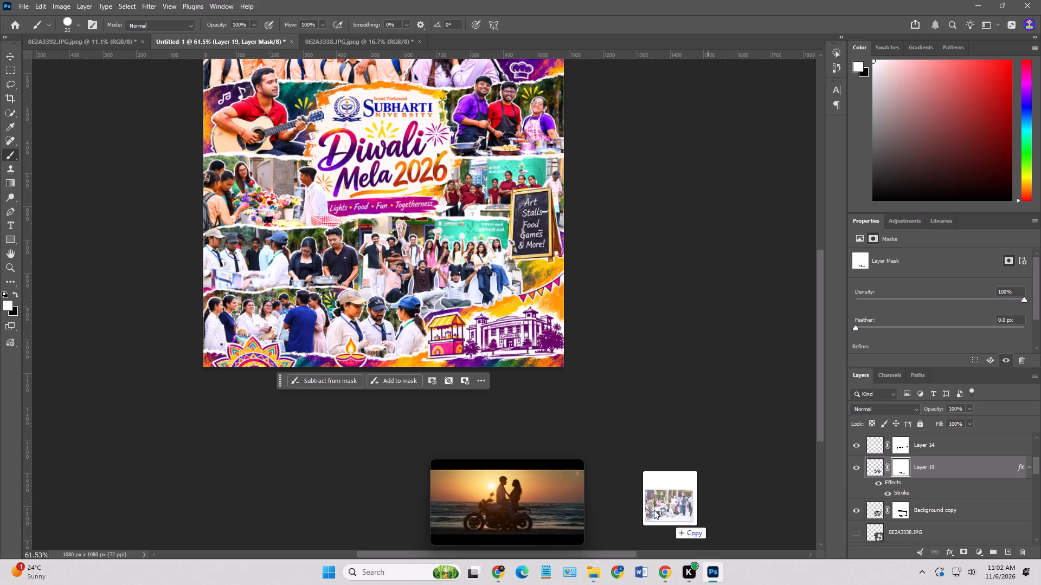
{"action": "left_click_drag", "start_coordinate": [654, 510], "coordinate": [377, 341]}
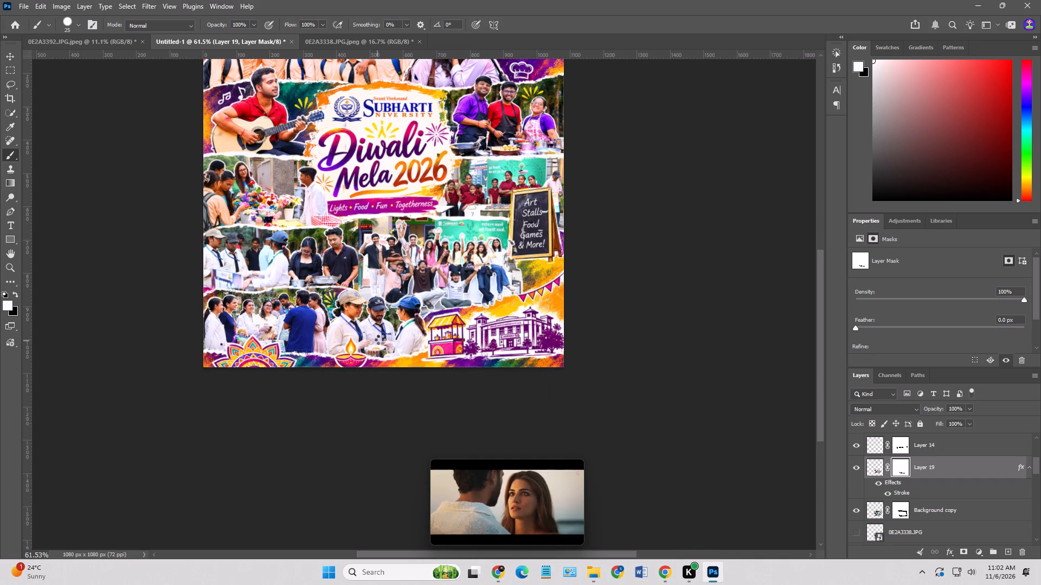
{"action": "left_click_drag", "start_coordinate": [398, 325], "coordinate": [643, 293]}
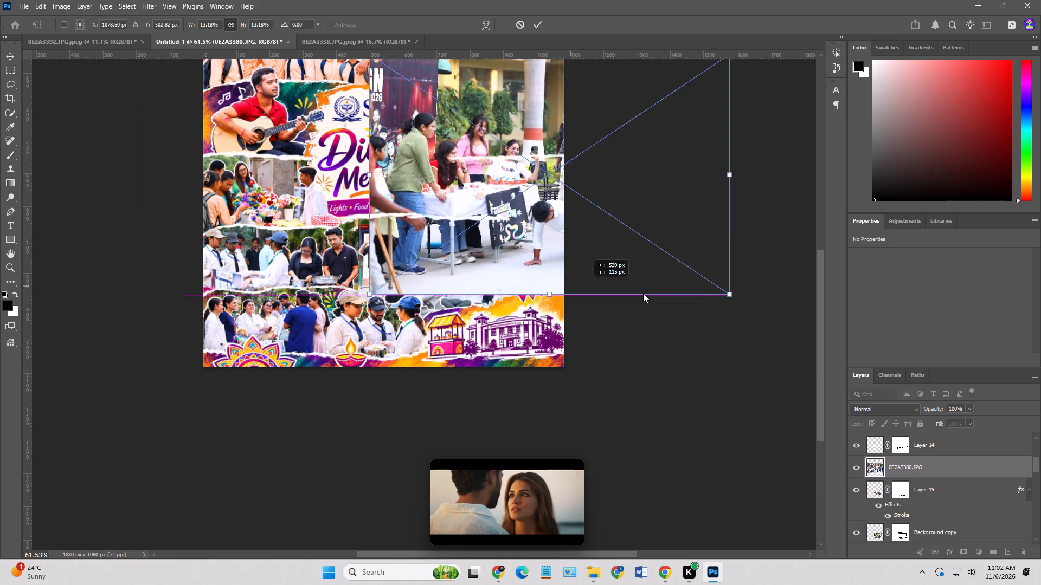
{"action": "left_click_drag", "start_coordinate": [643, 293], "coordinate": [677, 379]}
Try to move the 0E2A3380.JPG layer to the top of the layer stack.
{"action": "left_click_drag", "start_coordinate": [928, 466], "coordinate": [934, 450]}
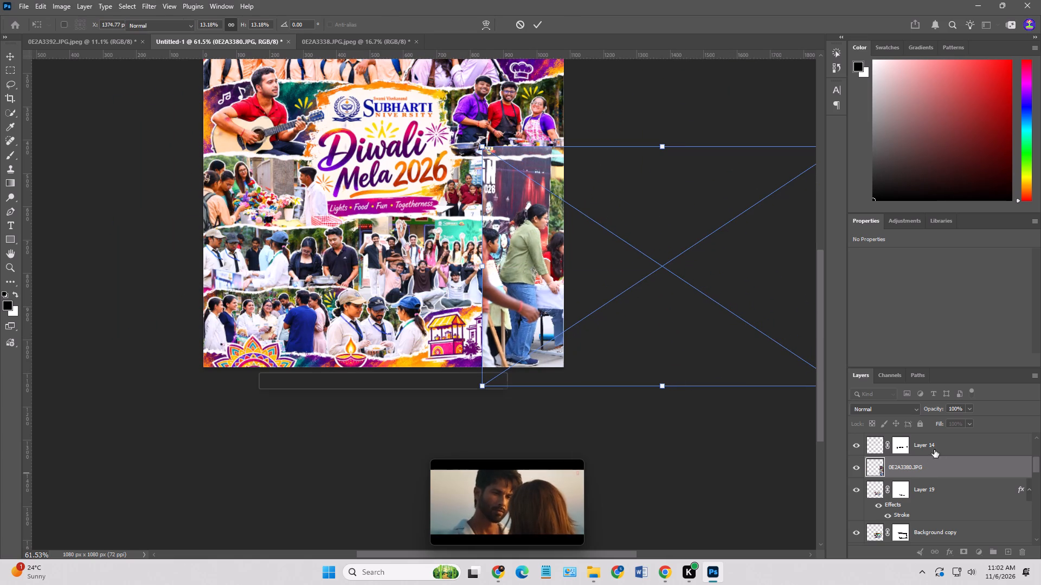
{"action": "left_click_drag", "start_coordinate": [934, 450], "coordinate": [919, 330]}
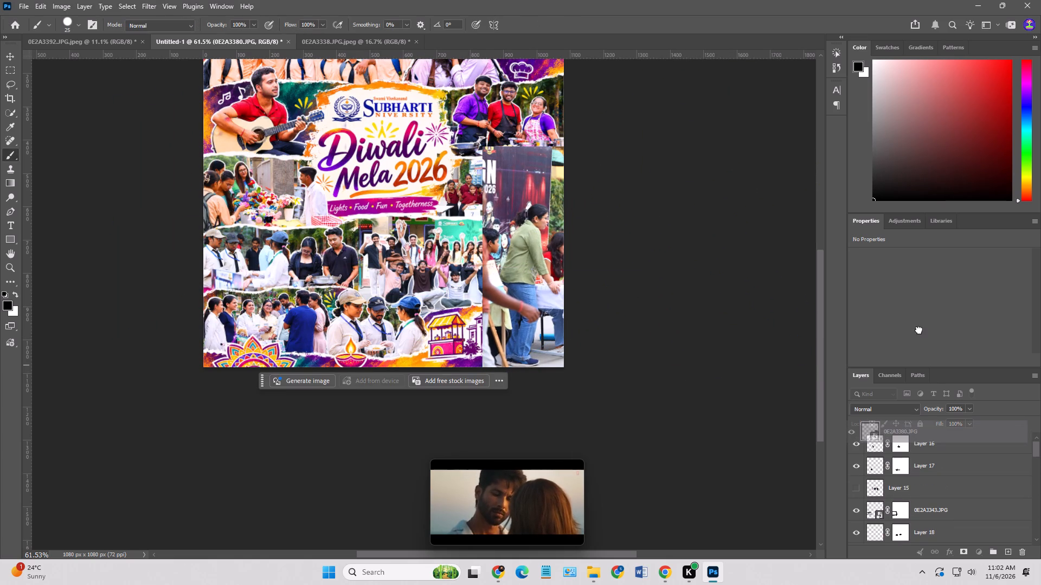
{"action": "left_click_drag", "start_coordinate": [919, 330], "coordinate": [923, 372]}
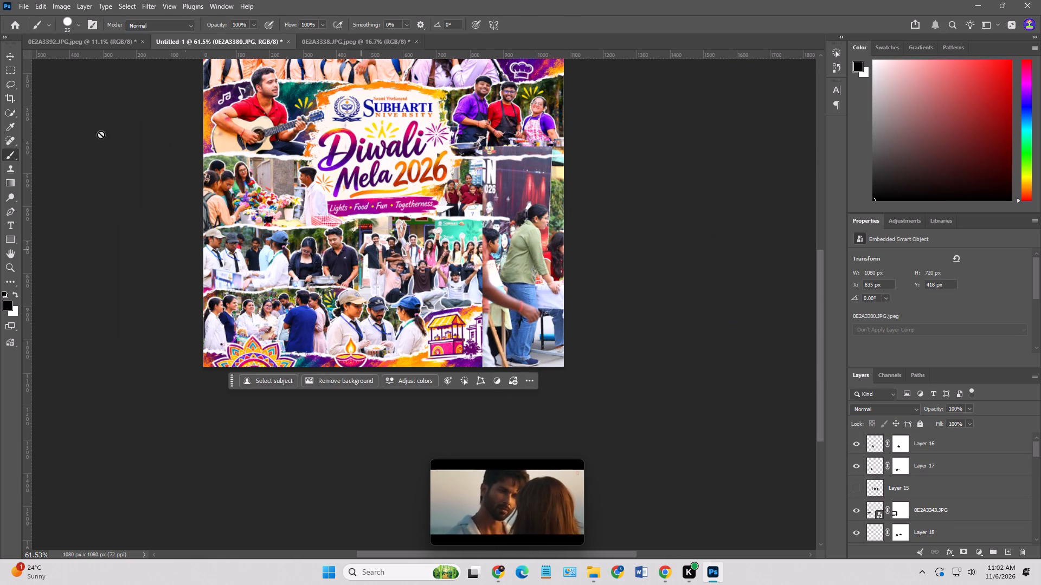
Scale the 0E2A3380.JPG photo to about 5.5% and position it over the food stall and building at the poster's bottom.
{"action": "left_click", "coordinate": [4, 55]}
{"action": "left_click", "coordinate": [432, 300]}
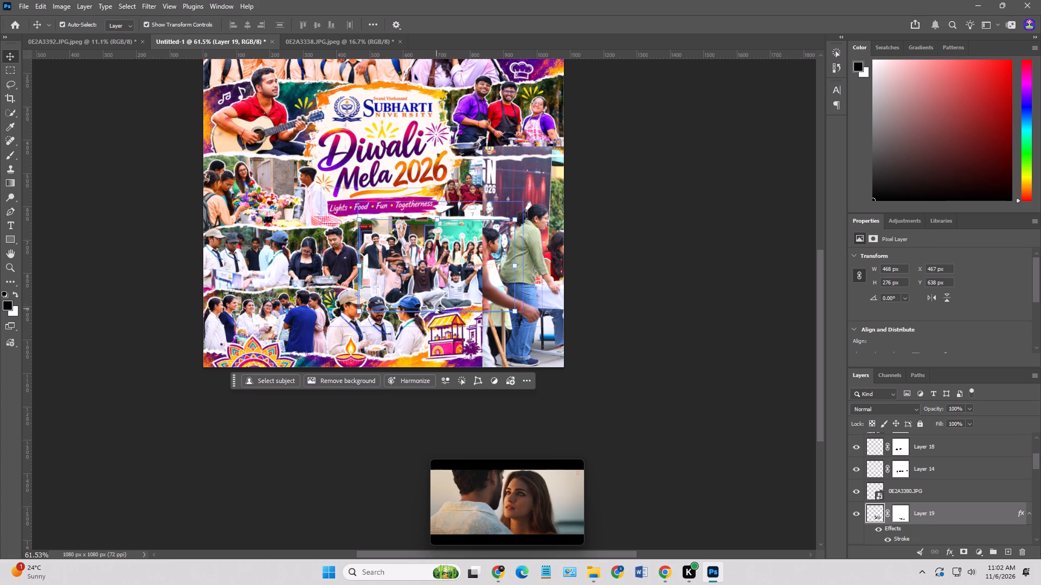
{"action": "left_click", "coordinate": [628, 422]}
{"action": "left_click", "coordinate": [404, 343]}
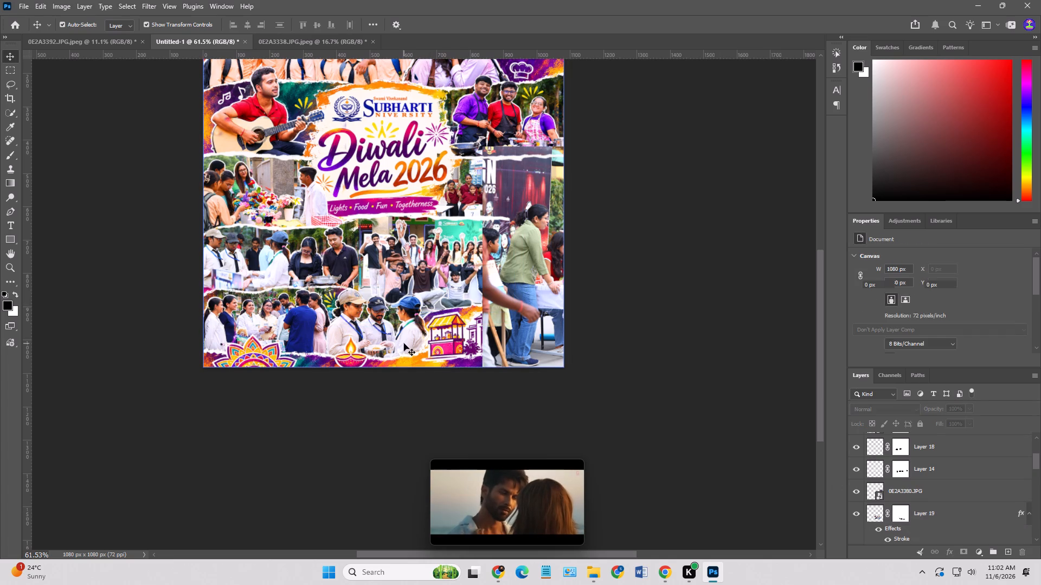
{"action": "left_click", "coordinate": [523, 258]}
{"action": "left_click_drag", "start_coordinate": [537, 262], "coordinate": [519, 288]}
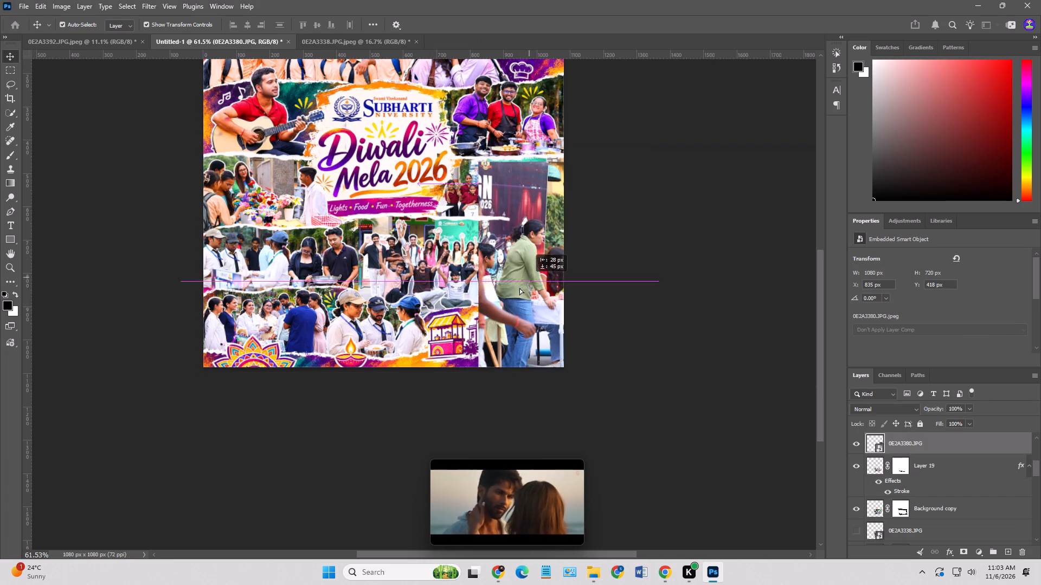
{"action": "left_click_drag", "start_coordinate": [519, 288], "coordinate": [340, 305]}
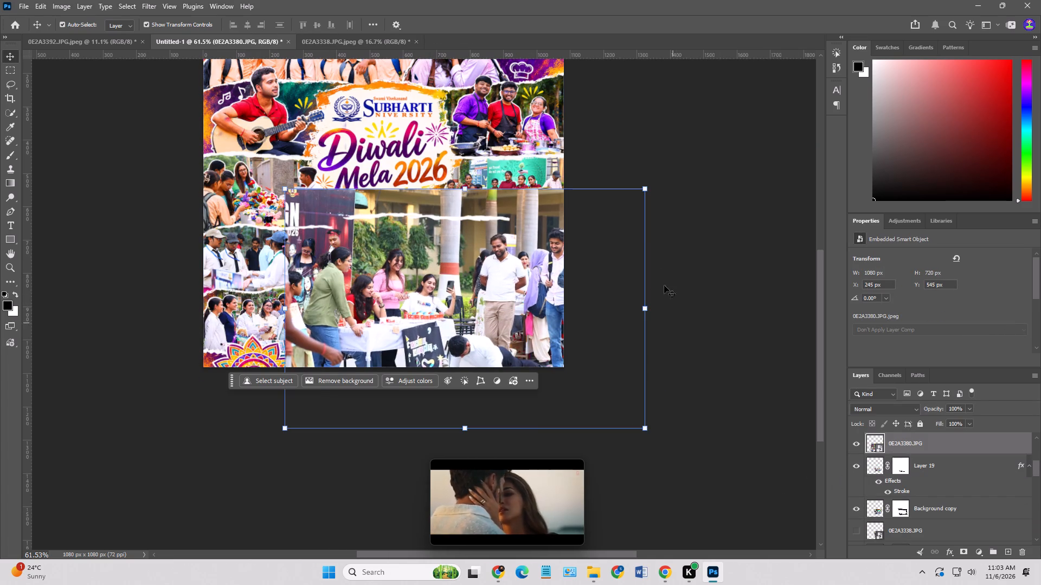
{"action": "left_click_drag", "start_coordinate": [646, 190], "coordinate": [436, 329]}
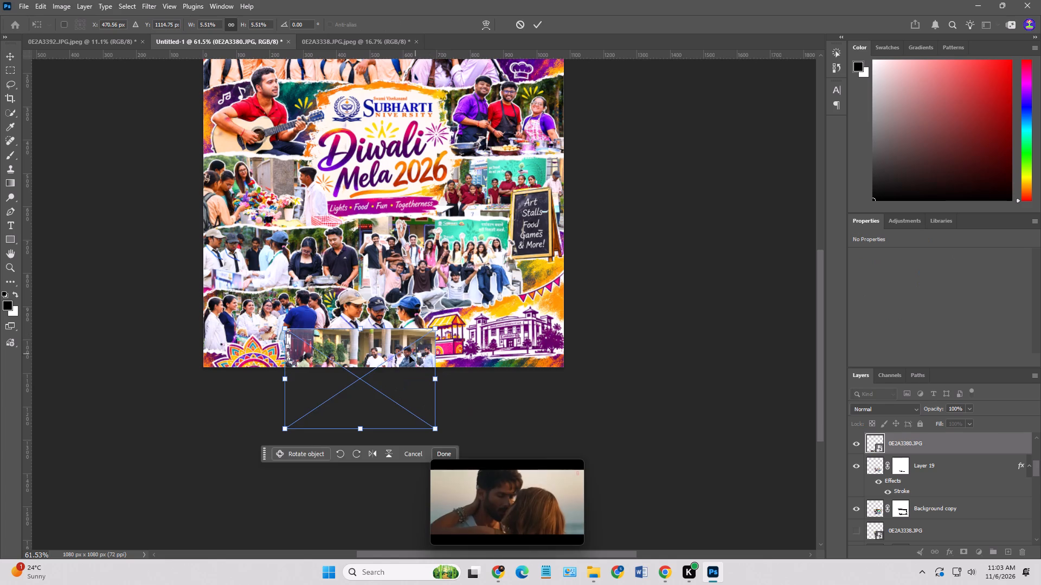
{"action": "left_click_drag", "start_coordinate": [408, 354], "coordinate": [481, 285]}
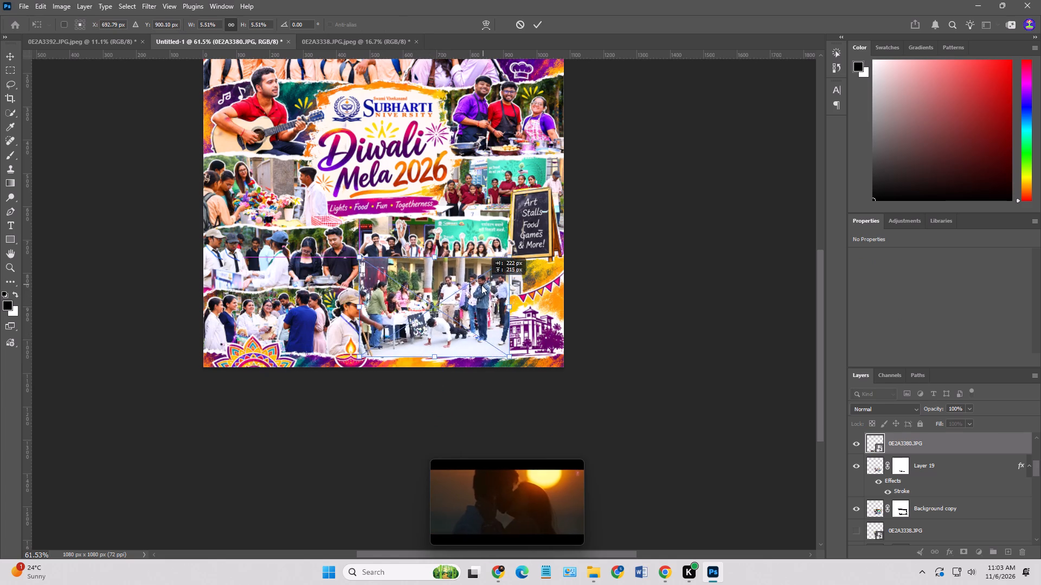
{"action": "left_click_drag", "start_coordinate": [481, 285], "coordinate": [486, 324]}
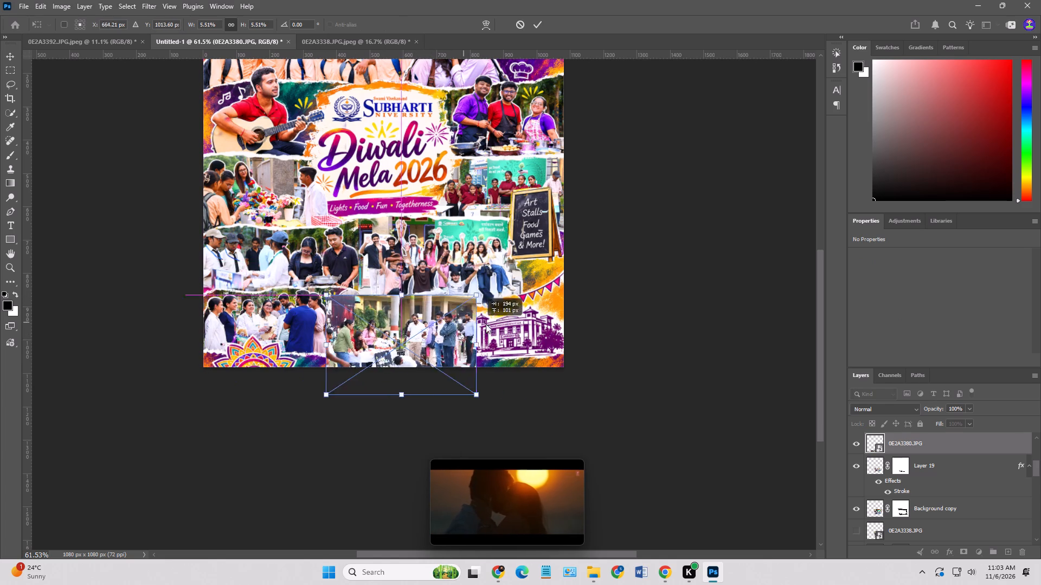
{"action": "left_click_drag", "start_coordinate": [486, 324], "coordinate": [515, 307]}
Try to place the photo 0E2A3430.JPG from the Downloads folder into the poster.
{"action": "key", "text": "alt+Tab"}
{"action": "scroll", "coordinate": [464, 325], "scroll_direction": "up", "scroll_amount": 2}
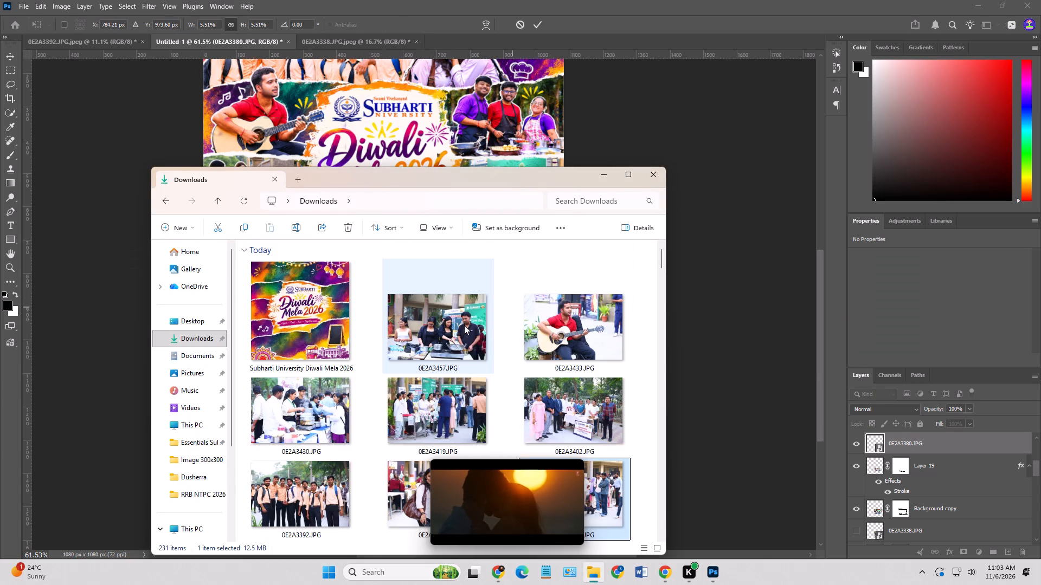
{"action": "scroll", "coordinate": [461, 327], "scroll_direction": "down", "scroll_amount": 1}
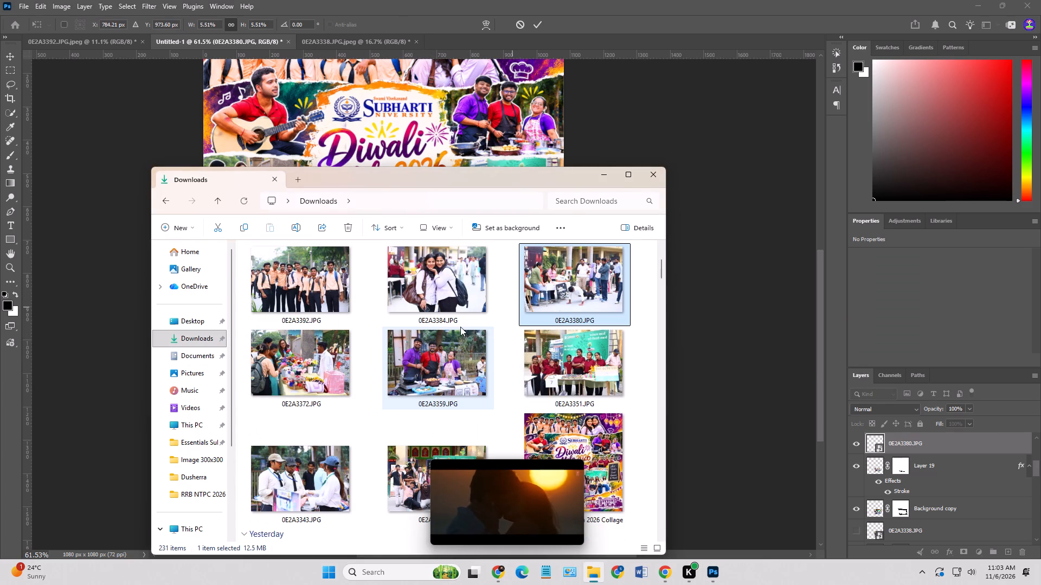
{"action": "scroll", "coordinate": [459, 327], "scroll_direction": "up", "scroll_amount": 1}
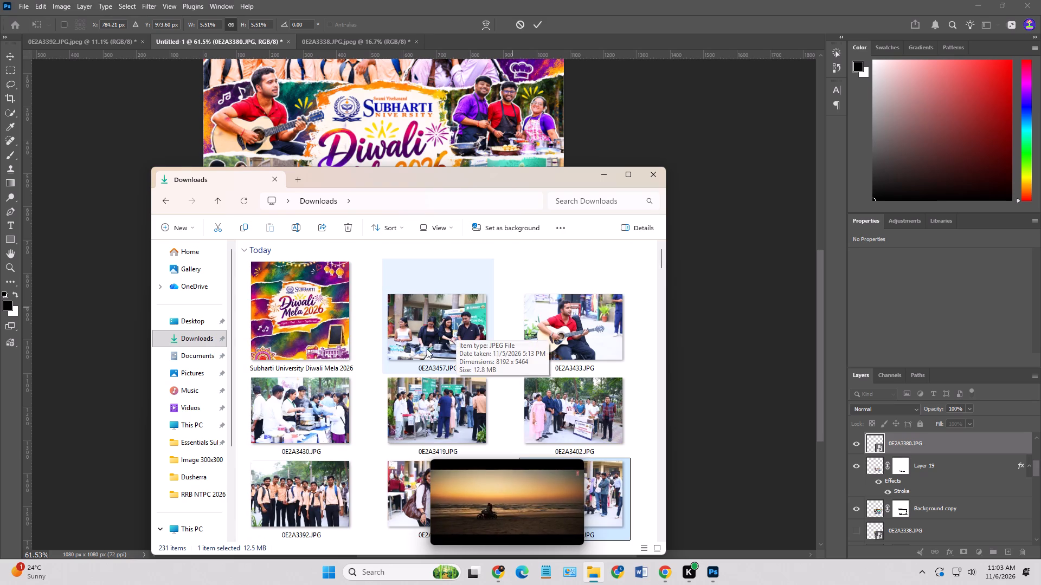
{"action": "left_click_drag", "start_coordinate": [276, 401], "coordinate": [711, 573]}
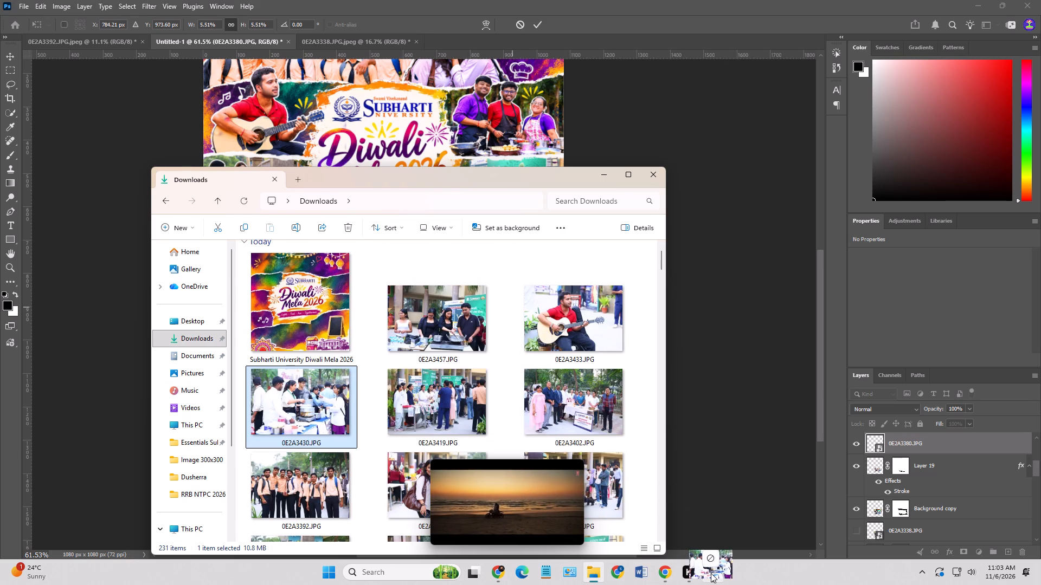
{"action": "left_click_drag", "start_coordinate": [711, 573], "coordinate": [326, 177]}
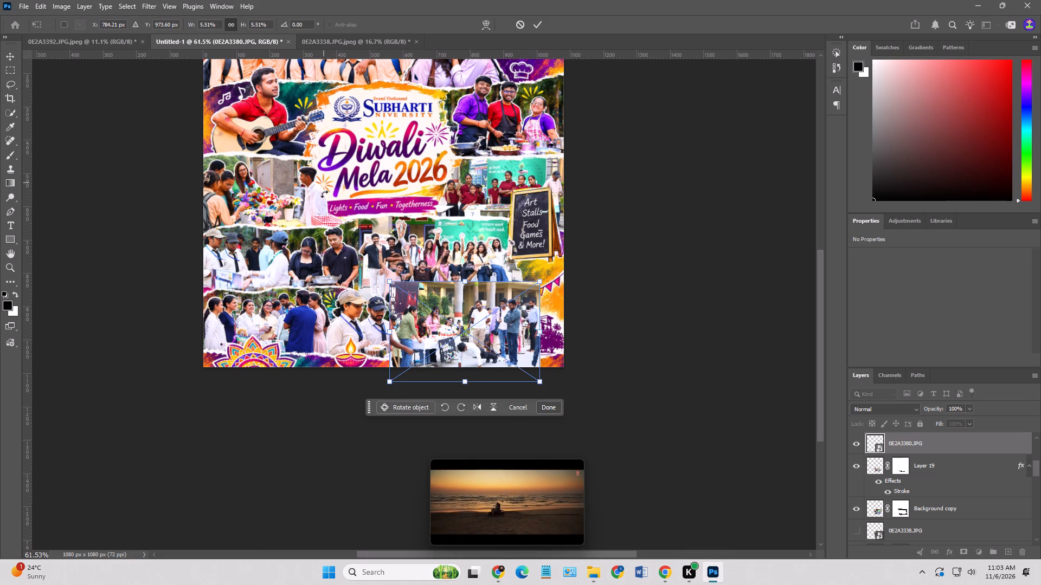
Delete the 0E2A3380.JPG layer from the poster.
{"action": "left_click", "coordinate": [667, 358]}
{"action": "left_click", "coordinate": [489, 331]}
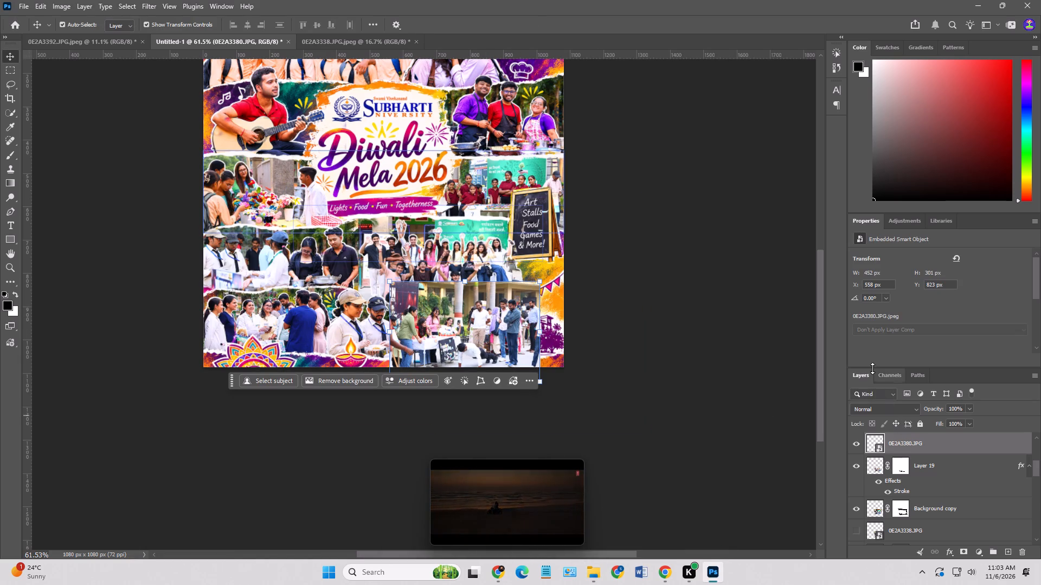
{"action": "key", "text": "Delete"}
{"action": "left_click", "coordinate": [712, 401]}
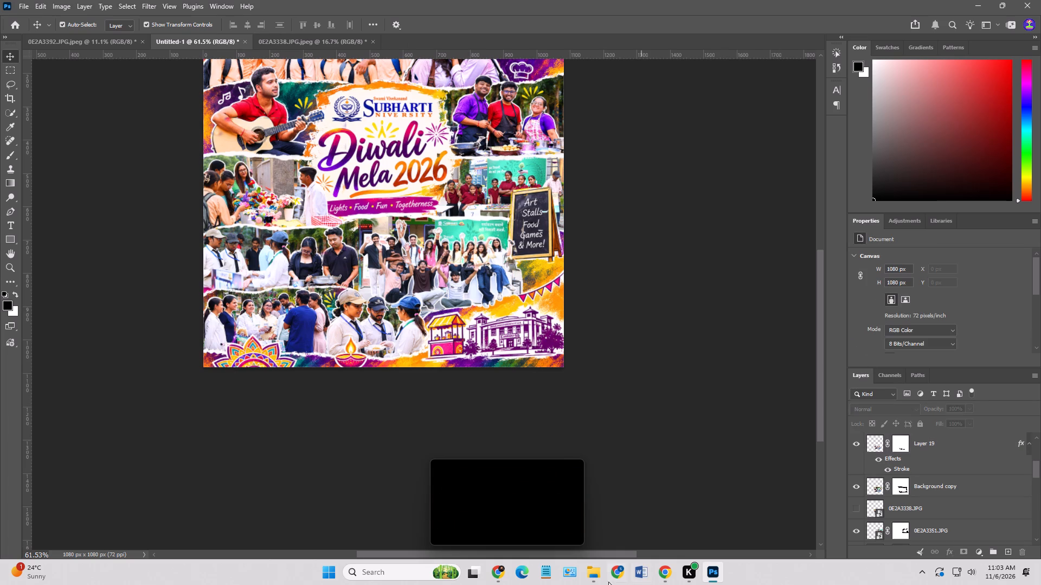
Place the photo 0E2A3430.JPG from the Downloads folder into the poster, spanning about its full width at 1079 px.
{"action": "left_click", "coordinate": [596, 577]}
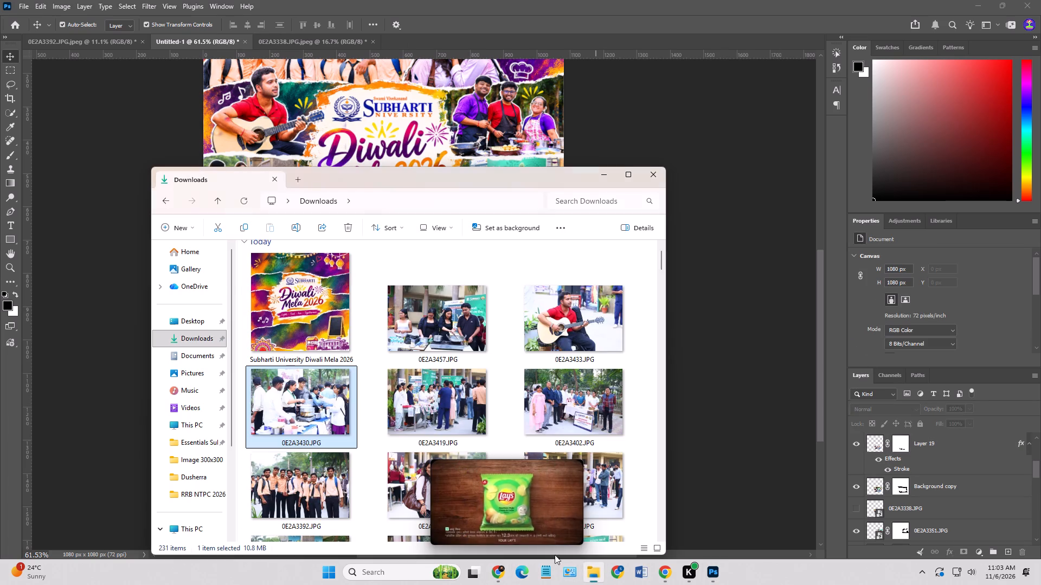
{"action": "left_click_drag", "start_coordinate": [303, 408], "coordinate": [707, 566]}
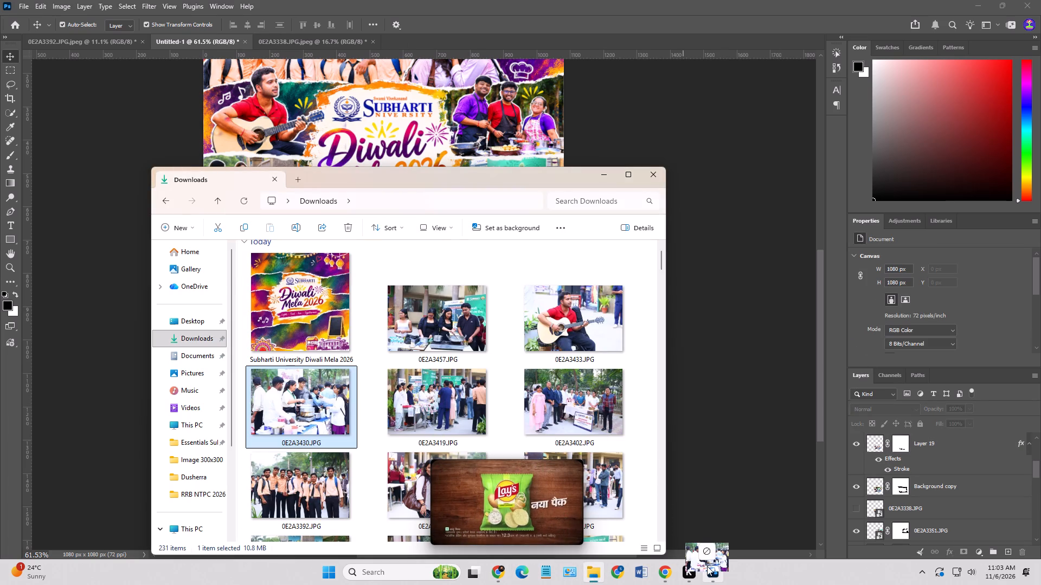
{"action": "left_click_drag", "start_coordinate": [707, 566], "coordinate": [516, 328]}
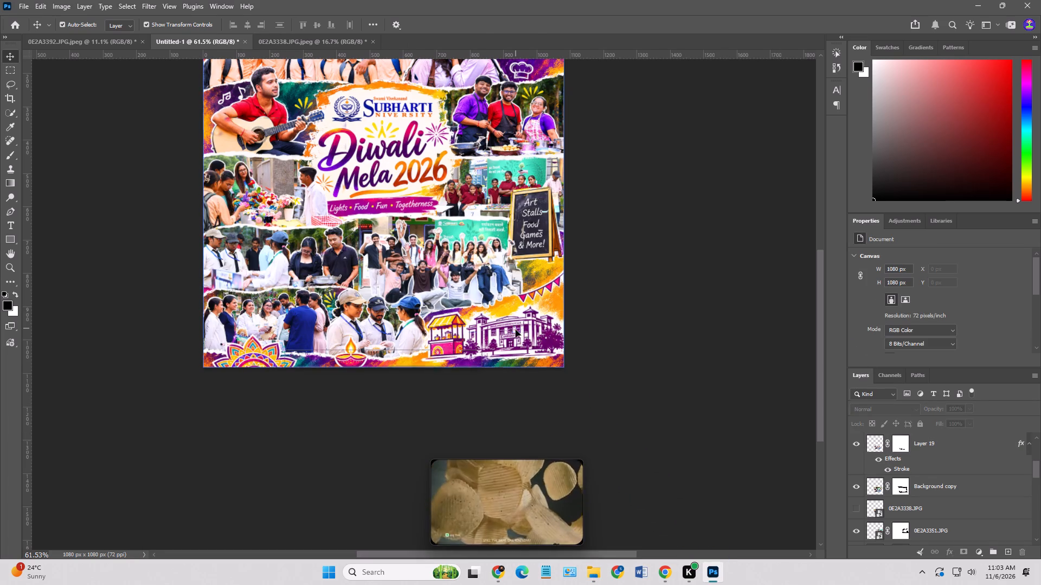
{"action": "left_click_drag", "start_coordinate": [565, 331], "coordinate": [523, 317]}
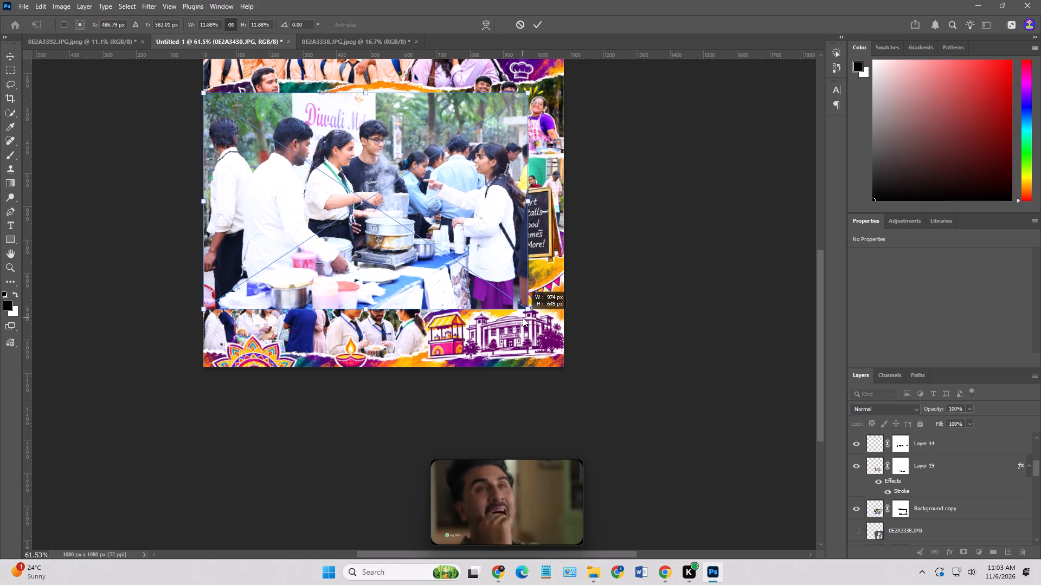
{"action": "left_click_drag", "start_coordinate": [523, 317], "coordinate": [555, 345]}
{"action": "key", "text": "Return"}
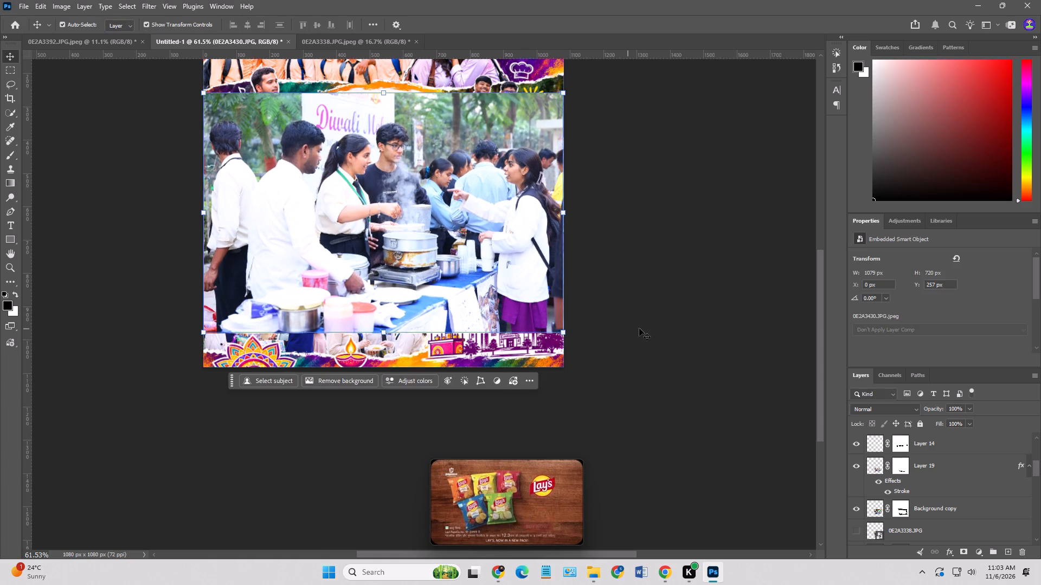
{"action": "left_click", "coordinate": [639, 328]}
Scale the 0E2A3430.JPG photo to about 7.08% and move it over the poster's bottom-left strip, about 580 by 387 px.
{"action": "scroll", "coordinate": [438, 197], "scroll_direction": "up", "scroll_amount": 4, "text": "alt"}
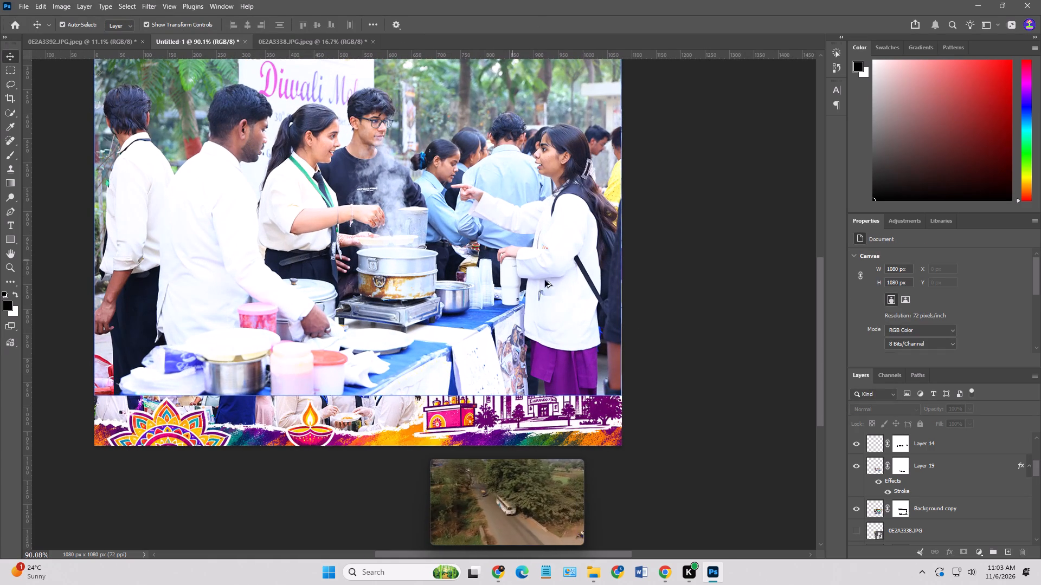
{"action": "scroll", "coordinate": [554, 290], "scroll_direction": "down", "scroll_amount": 4, "text": "alt"}
{"action": "left_click", "coordinate": [586, 145]}
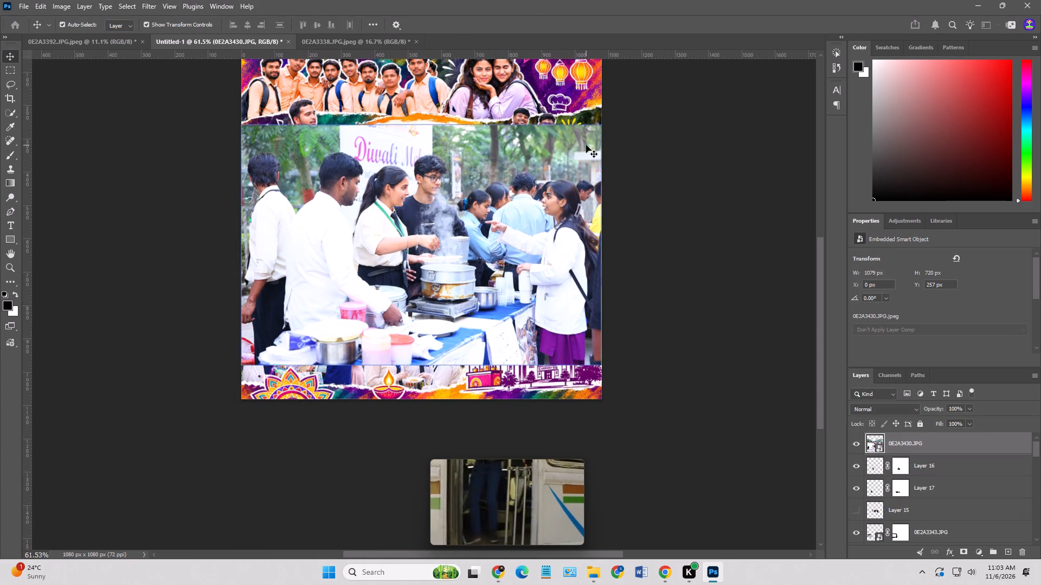
{"action": "left_click_drag", "start_coordinate": [602, 126], "coordinate": [397, 247]}
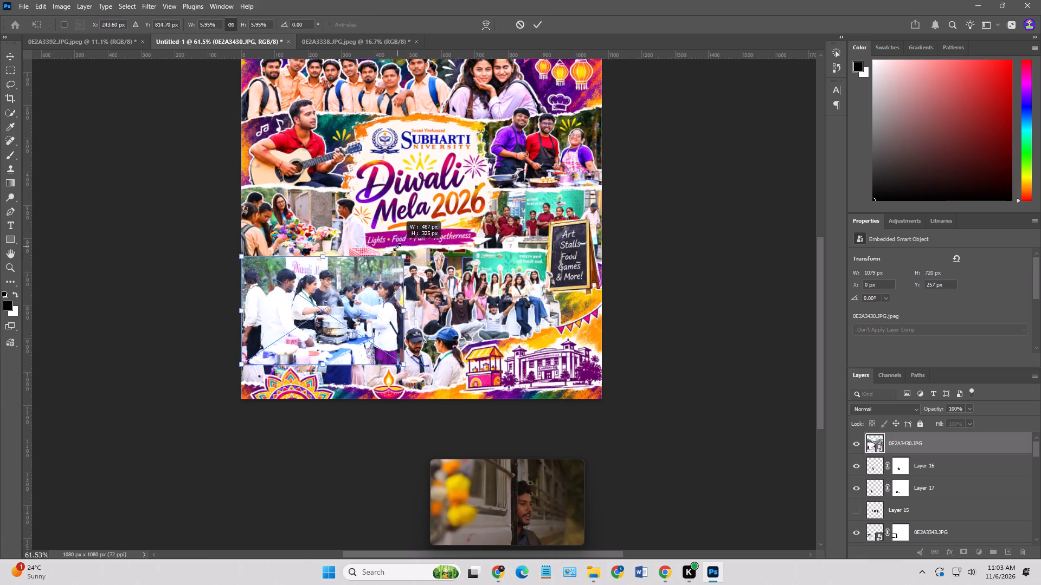
{"action": "left_click_drag", "start_coordinate": [397, 247], "coordinate": [446, 252]}
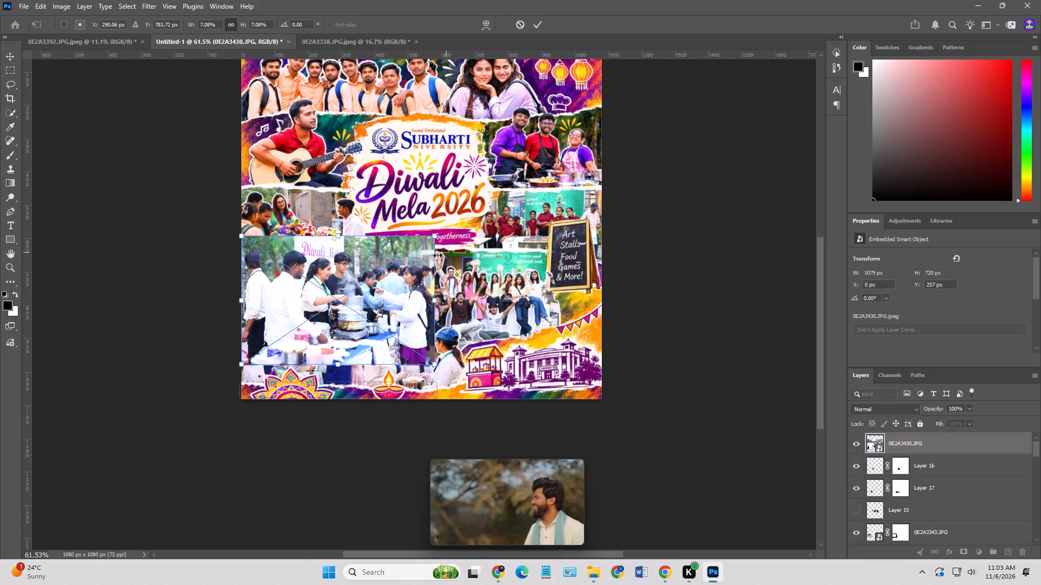
{"action": "left_click_drag", "start_coordinate": [394, 288], "coordinate": [395, 294]}
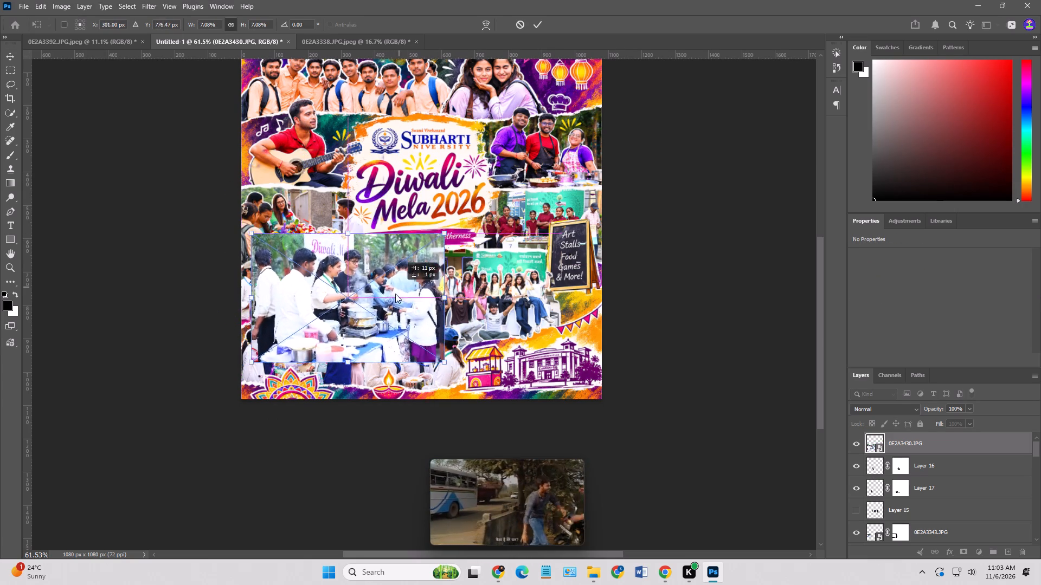
{"action": "left_click_drag", "start_coordinate": [395, 294], "coordinate": [385, 357]}
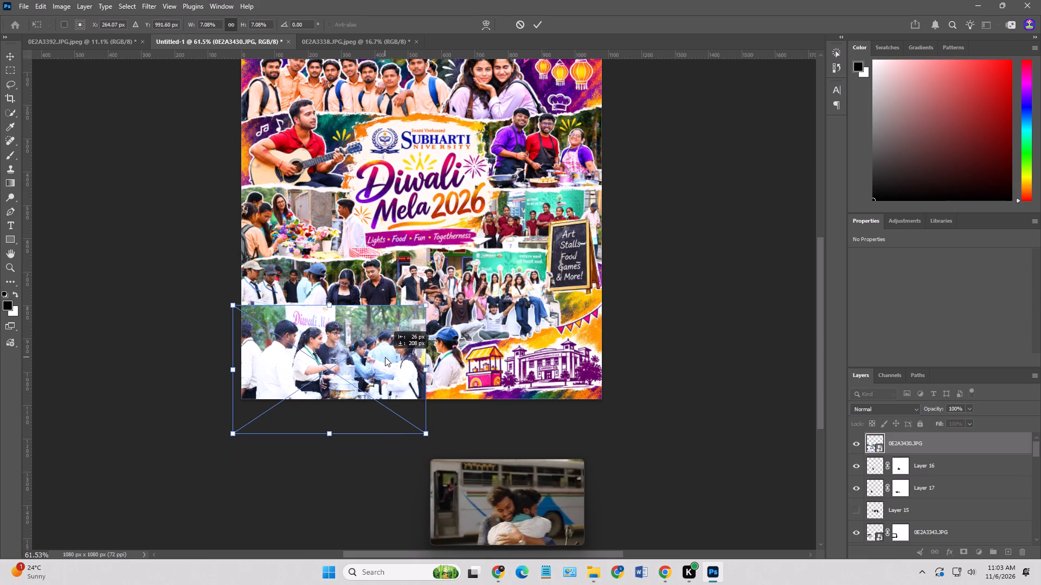
{"action": "left_click_drag", "start_coordinate": [385, 357], "coordinate": [384, 356]}
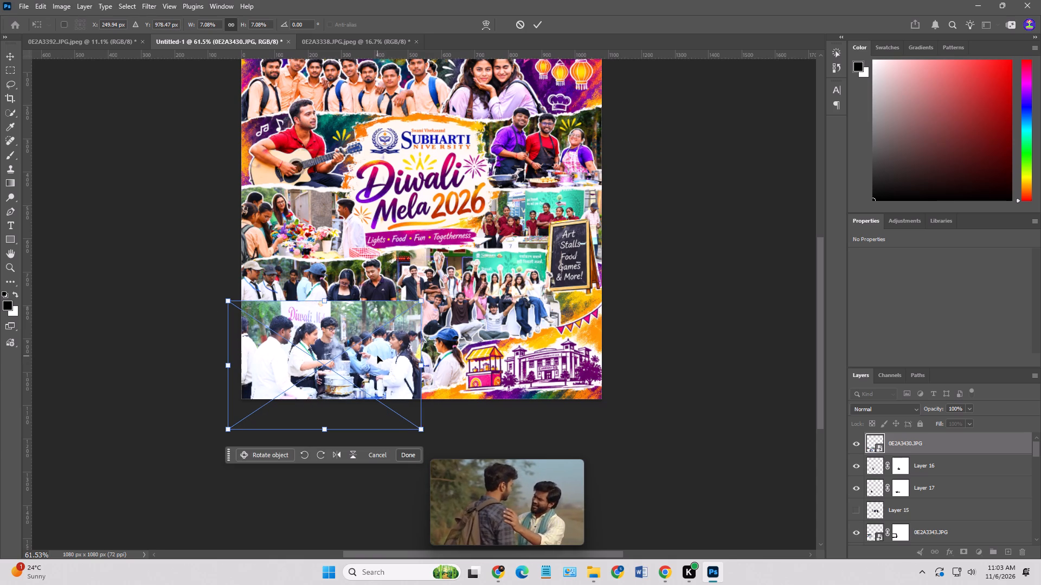
{"action": "key", "text": "Return"}
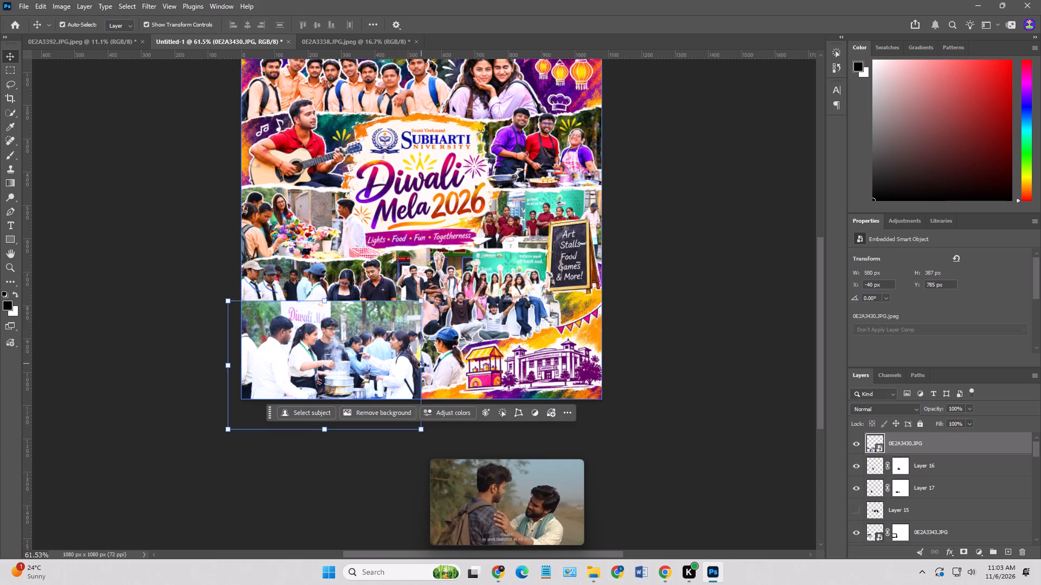
Enlarge the 0E2A3430.JPG photo to about 708 by 472 px and reposition it at about X -53 px, Y 750 px.
{"action": "left_click_drag", "start_coordinate": [422, 365], "coordinate": [444, 365]}
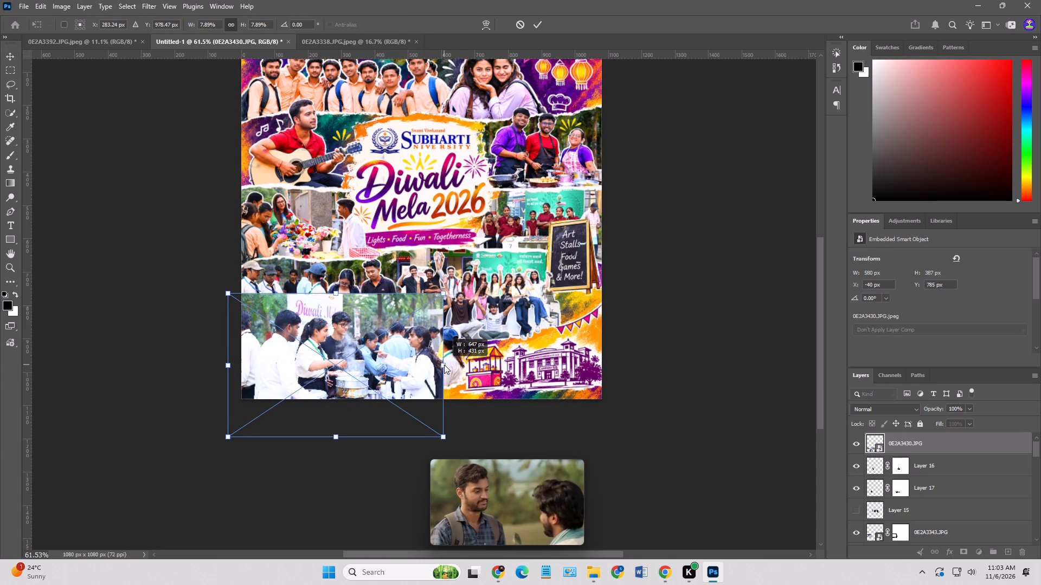
{"action": "left_click_drag", "start_coordinate": [444, 365], "coordinate": [465, 365]}
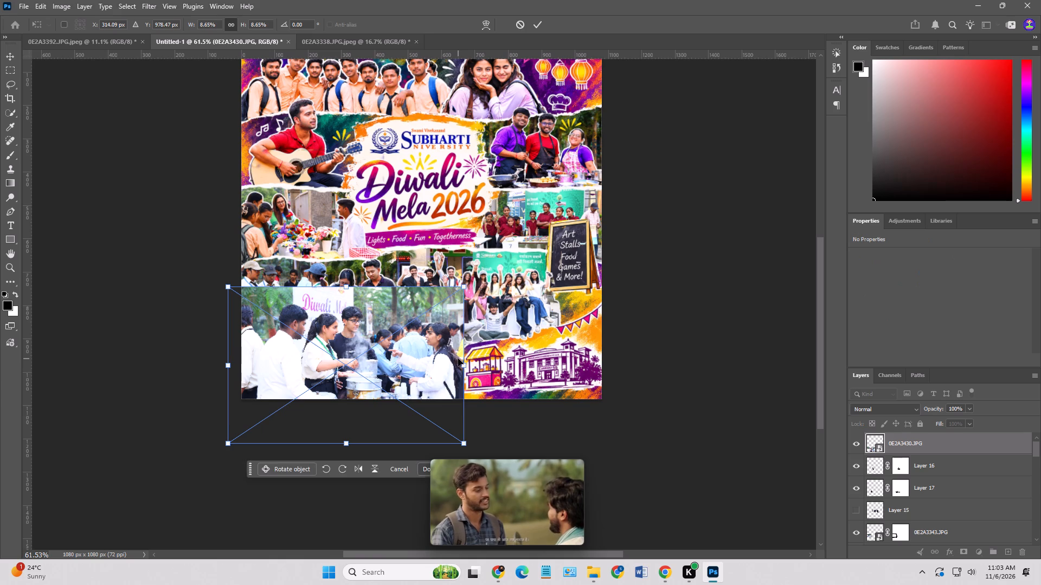
{"action": "left_click_drag", "start_coordinate": [458, 359], "coordinate": [454, 363]}
{"action": "key", "text": "Return"}
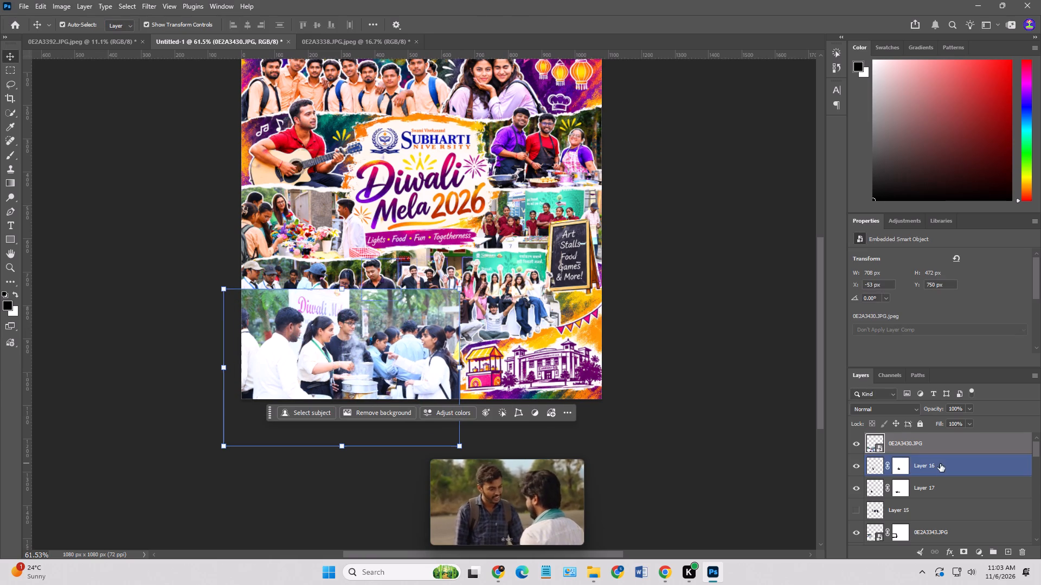
Select the people in the 0E2A3430.JPG photo automatically with Select Subject.
{"action": "right_click", "coordinate": [871, 443]}
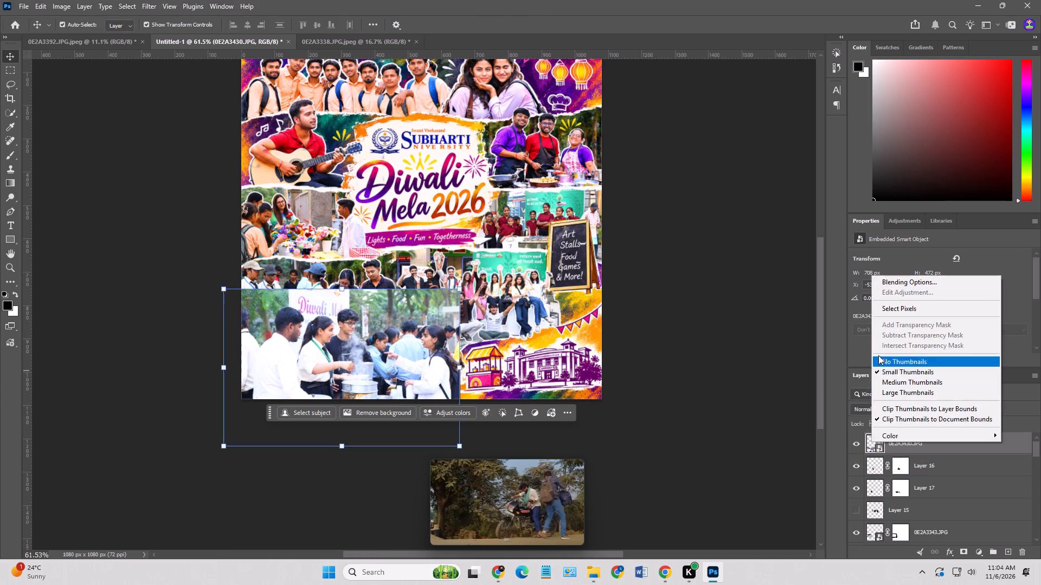
{"action": "left_click", "coordinate": [289, 408]}
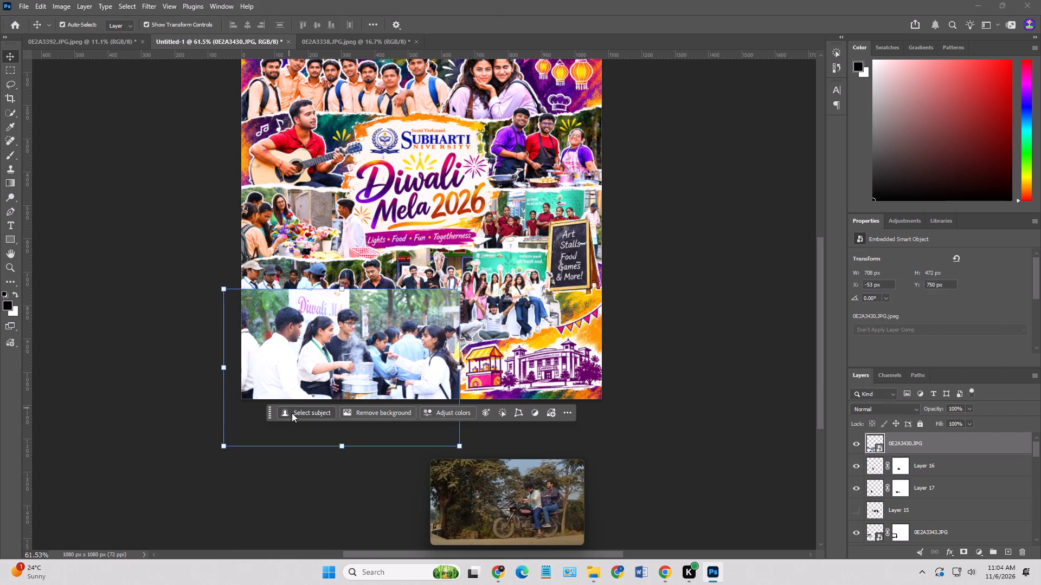
{"action": "left_click", "coordinate": [292, 414]}
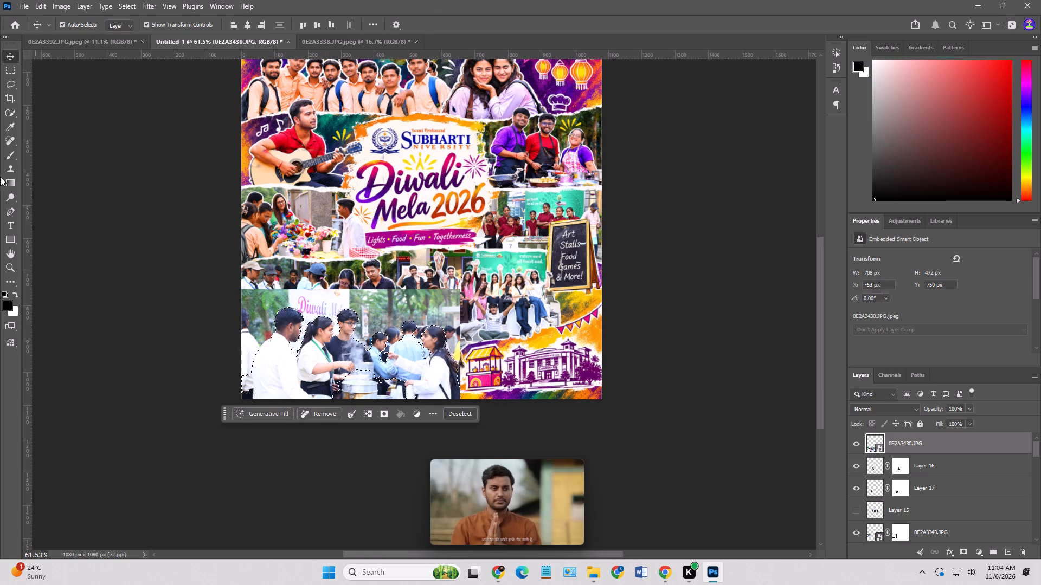
Brush over the cooking pots, table area and pointing woman with Quick Selection to extend the subject selection, undoing the last stroke.
{"action": "left_click", "coordinate": [7, 113]}
{"action": "scroll", "coordinate": [373, 371], "scroll_direction": "up", "scroll_amount": 5, "text": "alt"}
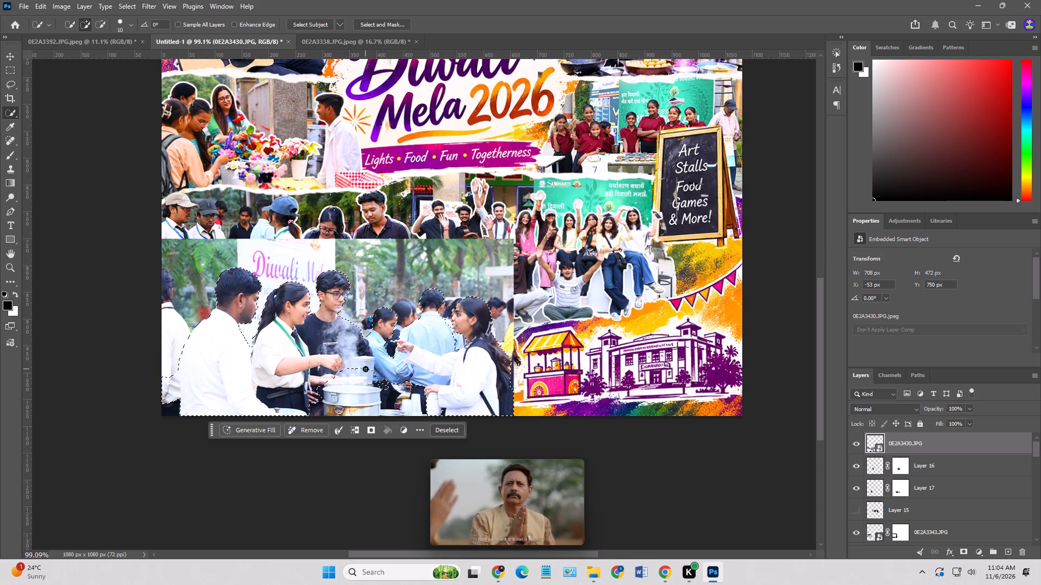
{"action": "left_click_drag", "start_coordinate": [365, 369], "coordinate": [448, 390]}
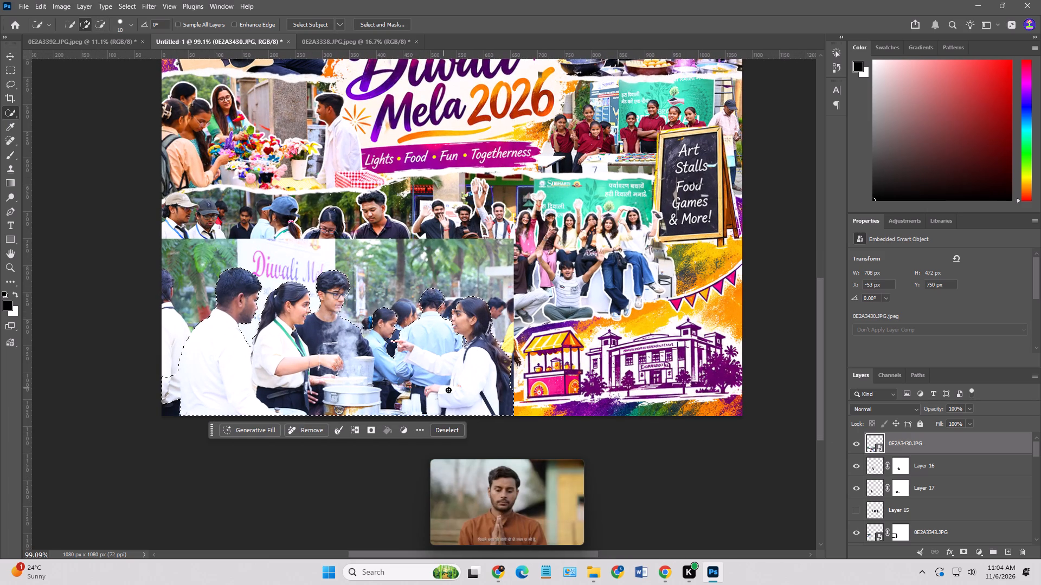
{"action": "left_click_drag", "start_coordinate": [448, 390], "coordinate": [407, 398]}
{"action": "left_click_drag", "start_coordinate": [465, 341], "coordinate": [462, 344]}
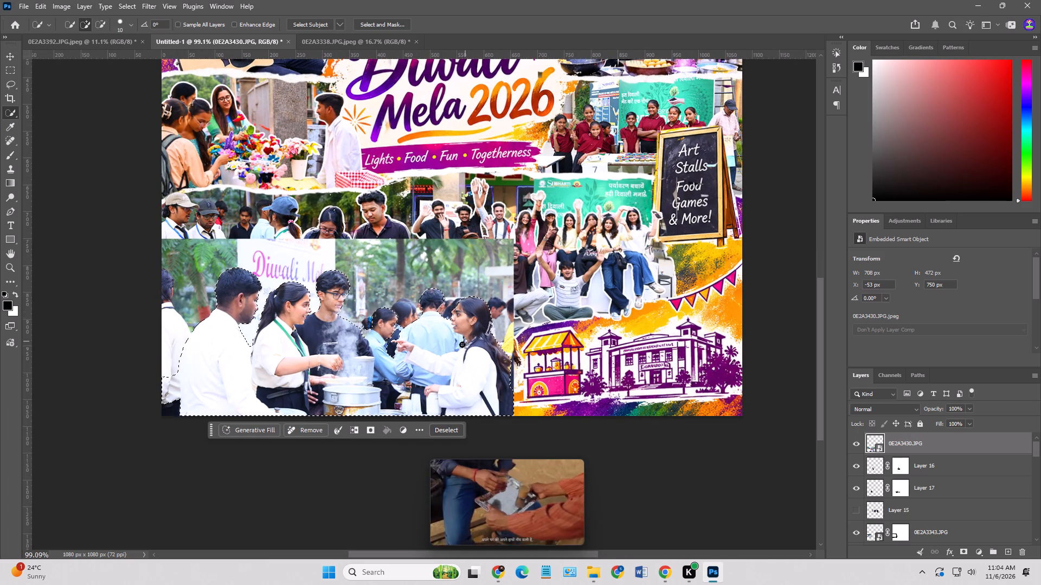
{"action": "left_click_drag", "start_coordinate": [462, 344], "coordinate": [463, 348]}
{"action": "scroll", "coordinate": [427, 327], "scroll_direction": "up", "scroll_amount": 2, "text": "alt"}
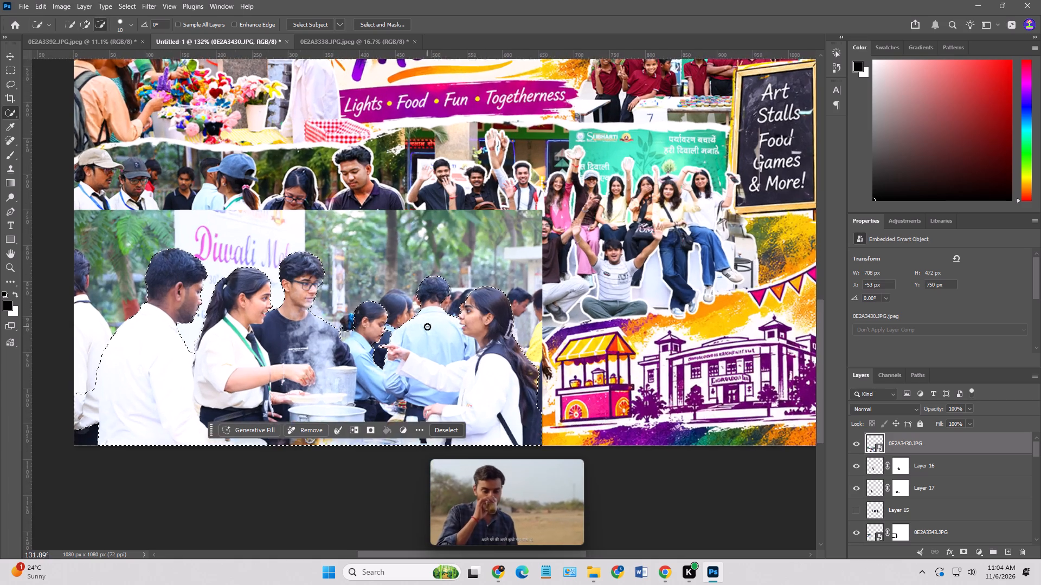
{"action": "scroll", "coordinate": [427, 327], "scroll_direction": "up", "scroll_amount": 3, "text": "alt"}
{"action": "left_click_drag", "start_coordinate": [446, 289], "coordinate": [446, 301]}
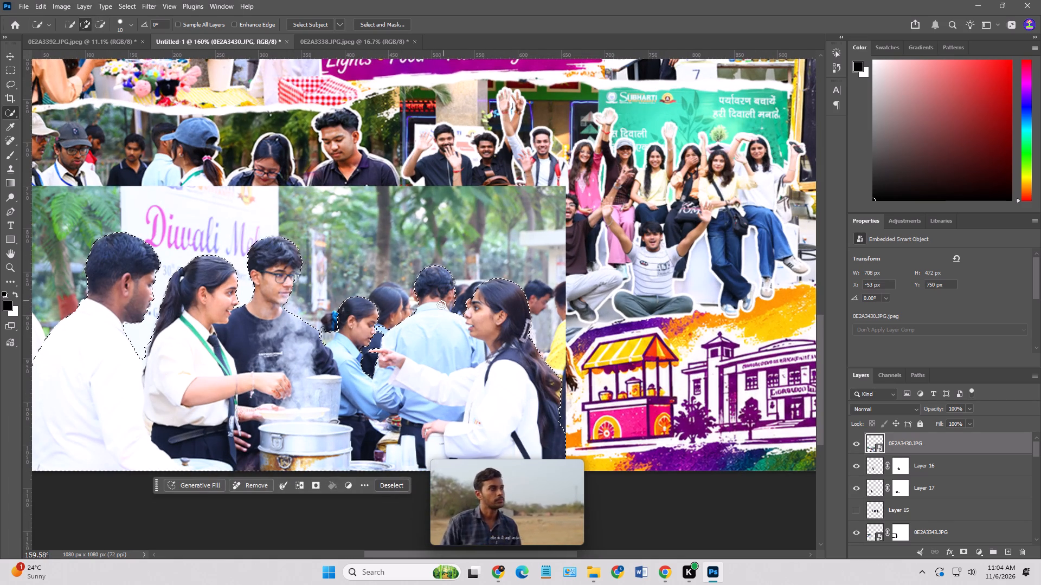
{"action": "key", "text": "ctrl+z"}
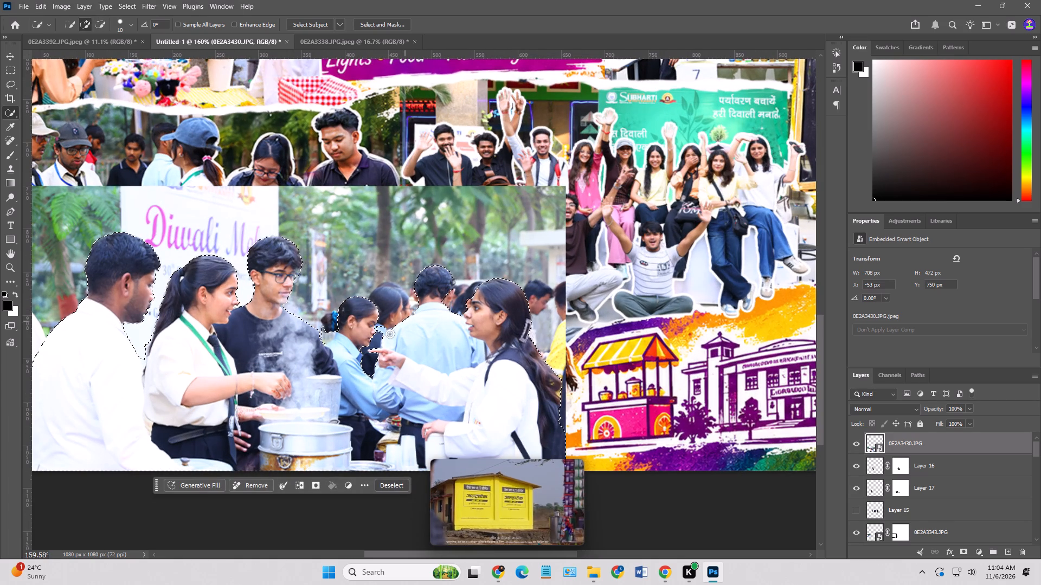
Subtract the blue-shirted people in the background between the boy in black and the pointing woman from the selection.
{"action": "left_click_drag", "start_coordinate": [325, 330], "coordinate": [369, 375], "text": "alt"}
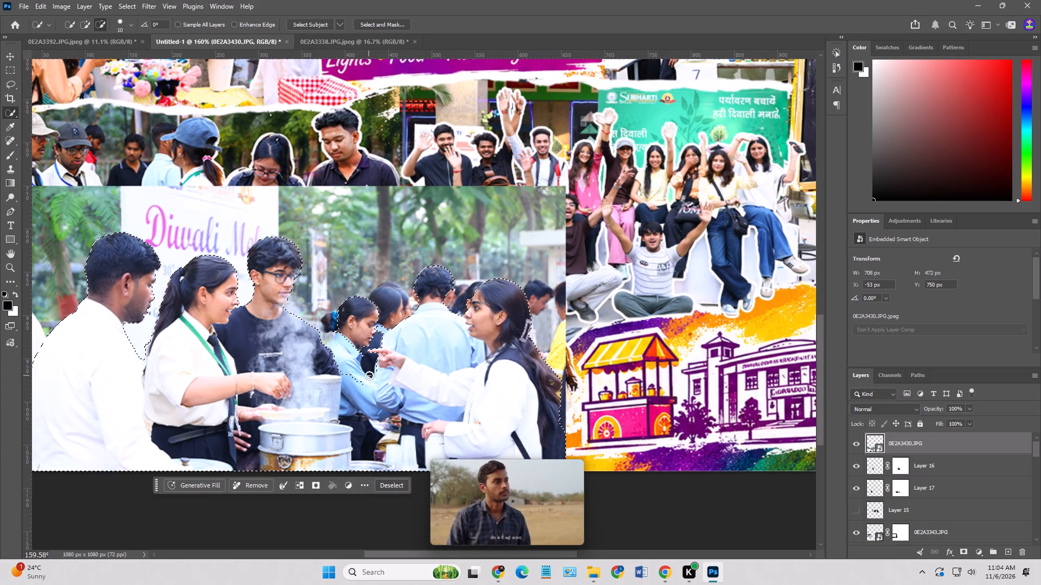
{"action": "left_click_drag", "start_coordinate": [369, 375], "coordinate": [395, 328], "text": "alt"}
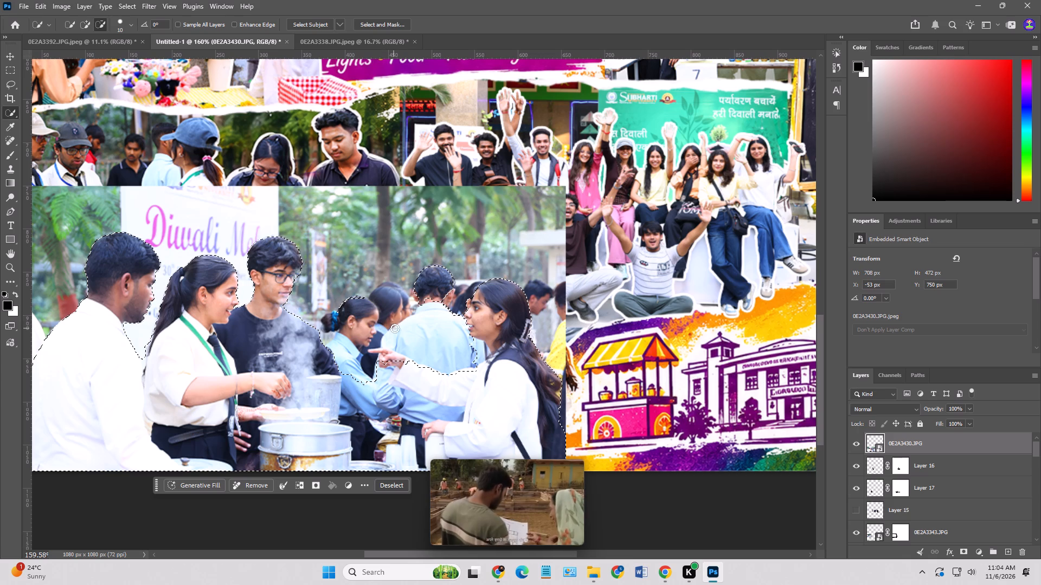
{"action": "left_click_drag", "start_coordinate": [395, 328], "coordinate": [409, 328], "text": "alt"}
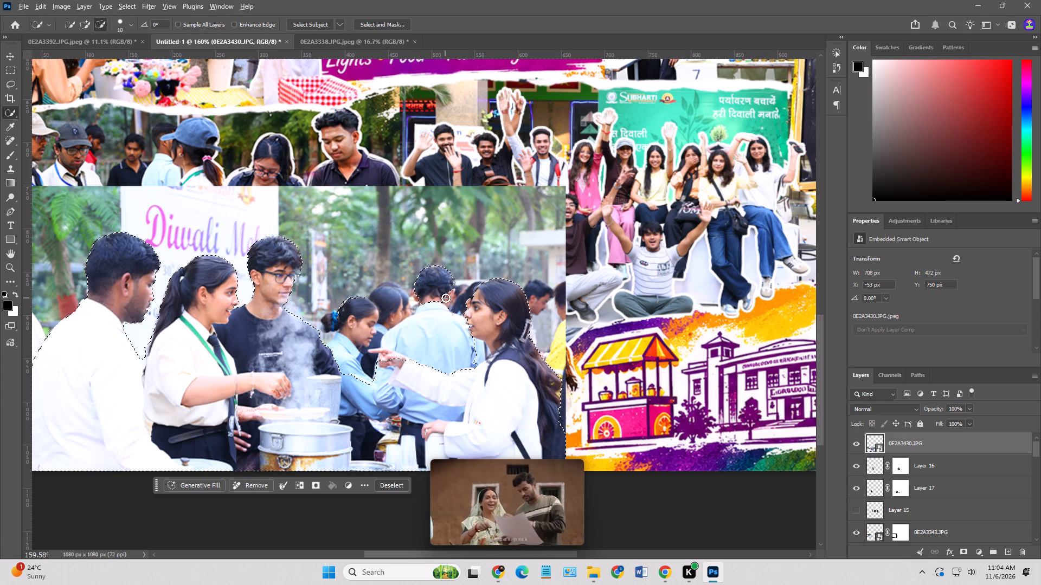
{"action": "left_click_drag", "start_coordinate": [446, 304], "coordinate": [416, 297], "text": "alt"}
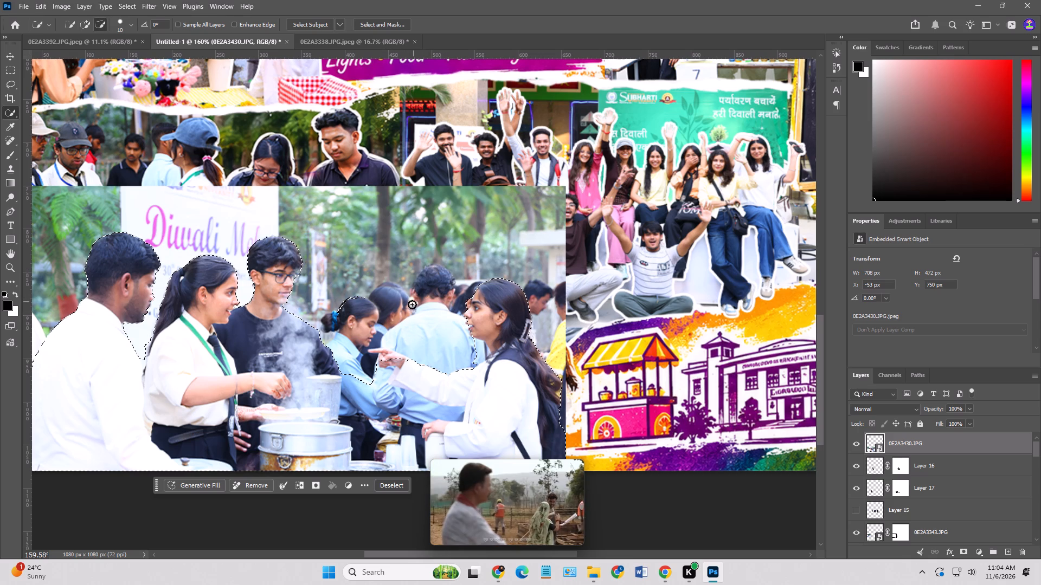
{"action": "left_click", "coordinate": [561, 394], "text": "alt"}
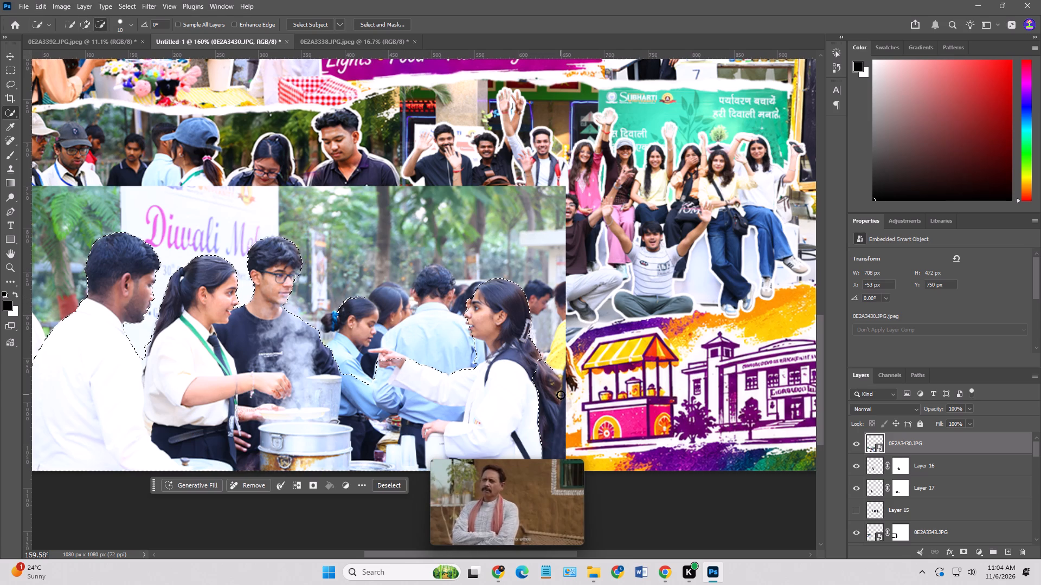
{"action": "key", "text": "ctrl+z"}
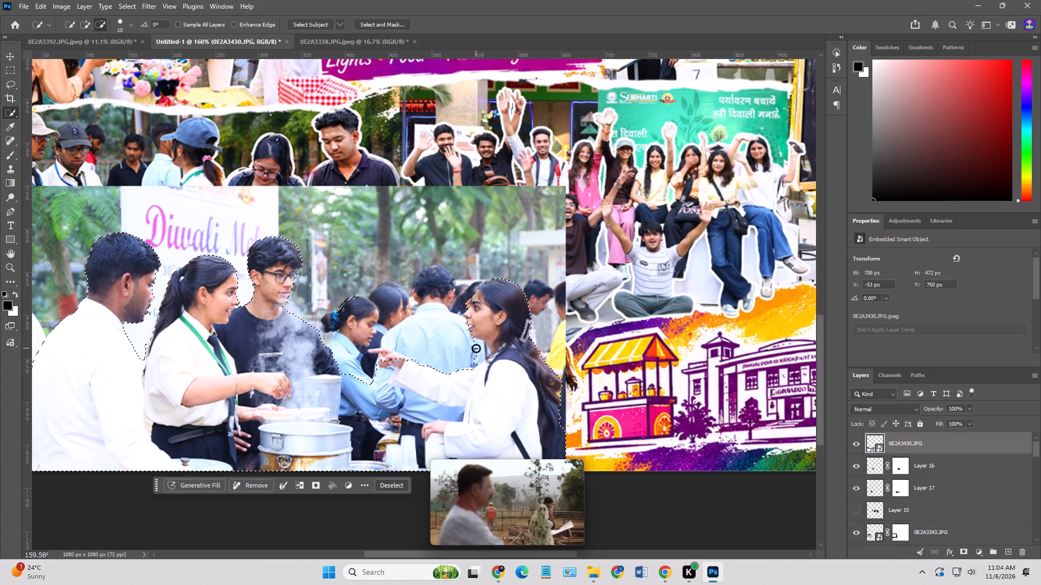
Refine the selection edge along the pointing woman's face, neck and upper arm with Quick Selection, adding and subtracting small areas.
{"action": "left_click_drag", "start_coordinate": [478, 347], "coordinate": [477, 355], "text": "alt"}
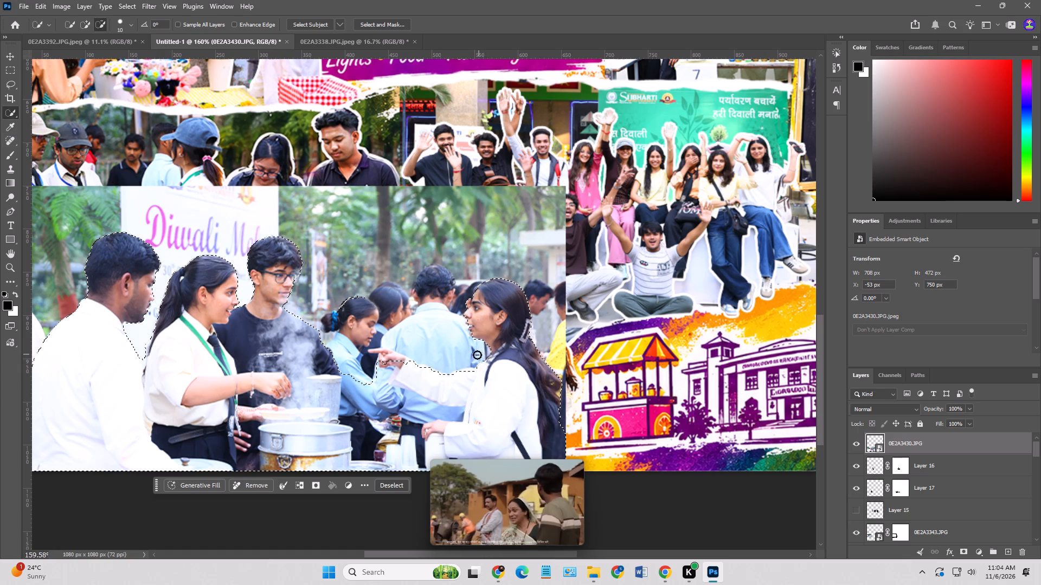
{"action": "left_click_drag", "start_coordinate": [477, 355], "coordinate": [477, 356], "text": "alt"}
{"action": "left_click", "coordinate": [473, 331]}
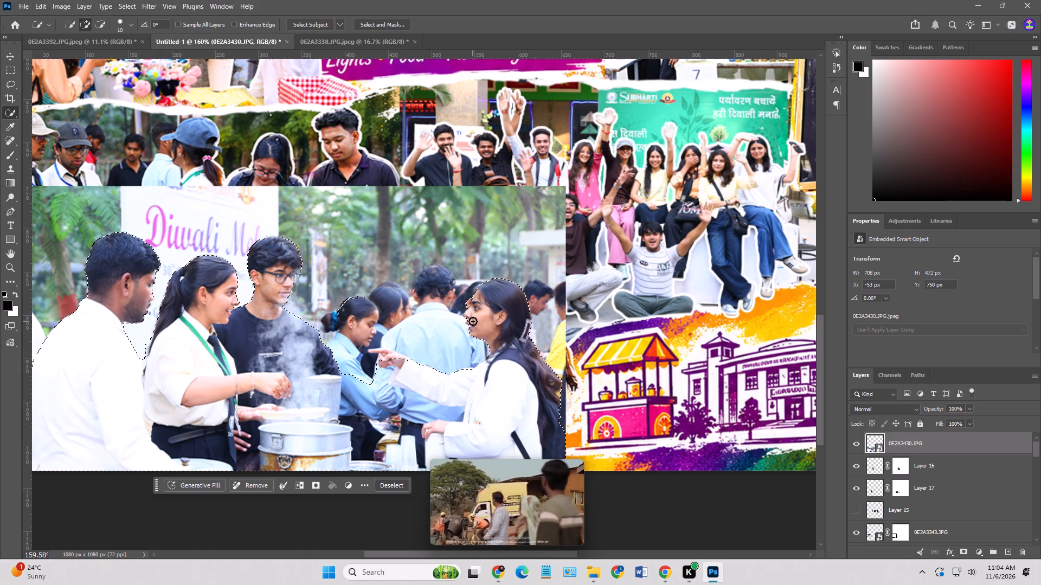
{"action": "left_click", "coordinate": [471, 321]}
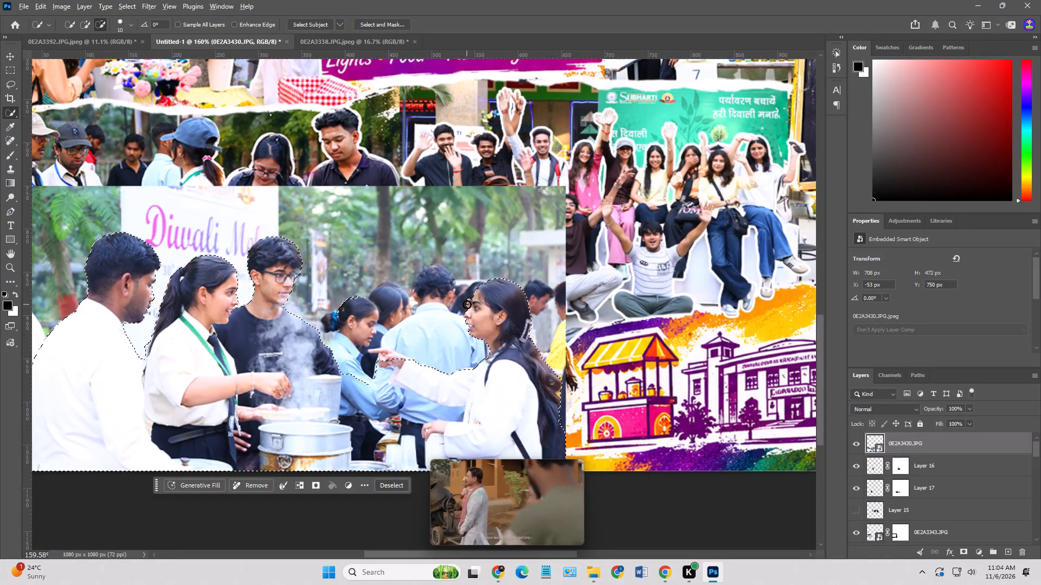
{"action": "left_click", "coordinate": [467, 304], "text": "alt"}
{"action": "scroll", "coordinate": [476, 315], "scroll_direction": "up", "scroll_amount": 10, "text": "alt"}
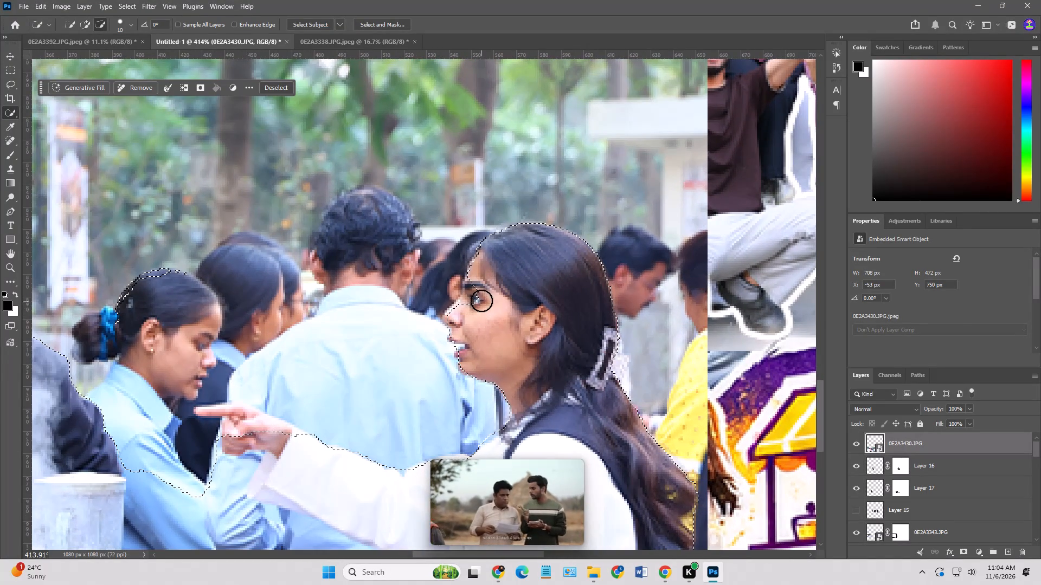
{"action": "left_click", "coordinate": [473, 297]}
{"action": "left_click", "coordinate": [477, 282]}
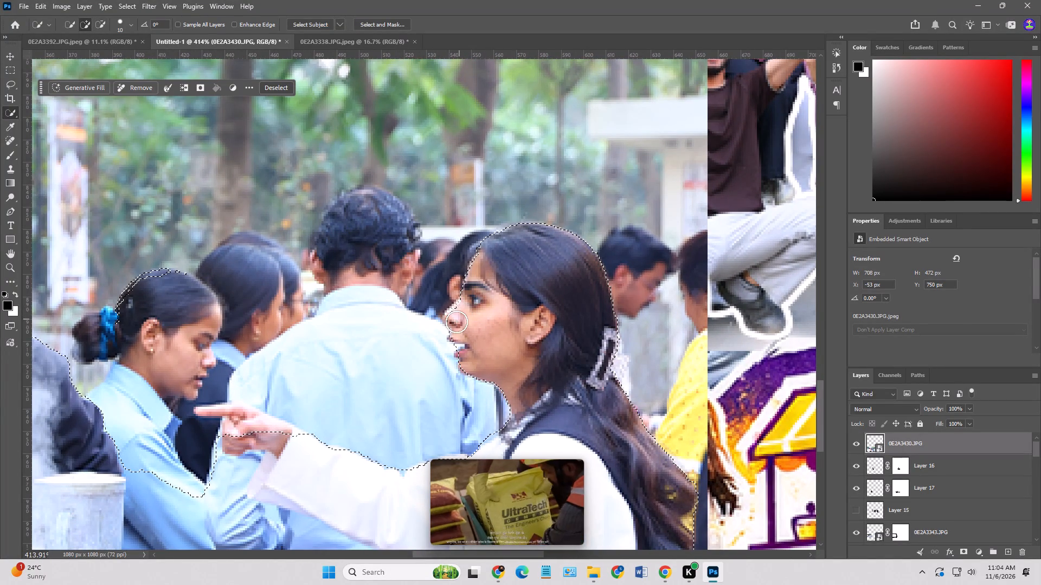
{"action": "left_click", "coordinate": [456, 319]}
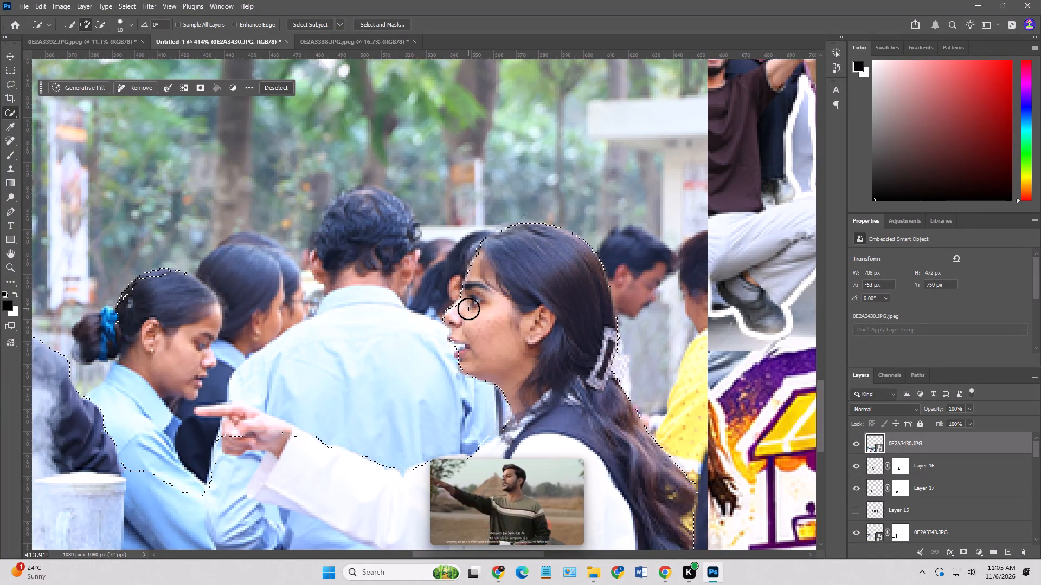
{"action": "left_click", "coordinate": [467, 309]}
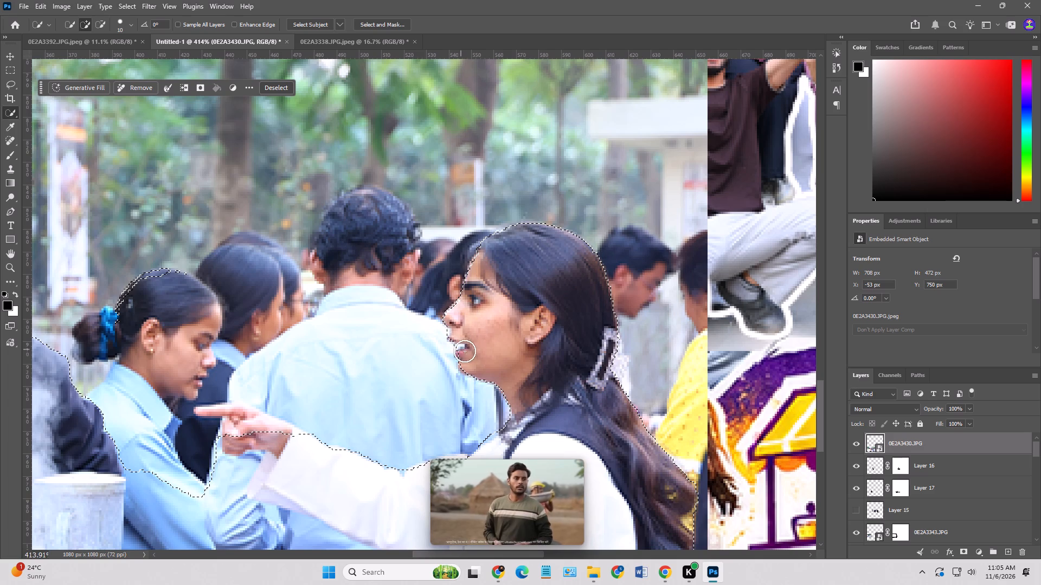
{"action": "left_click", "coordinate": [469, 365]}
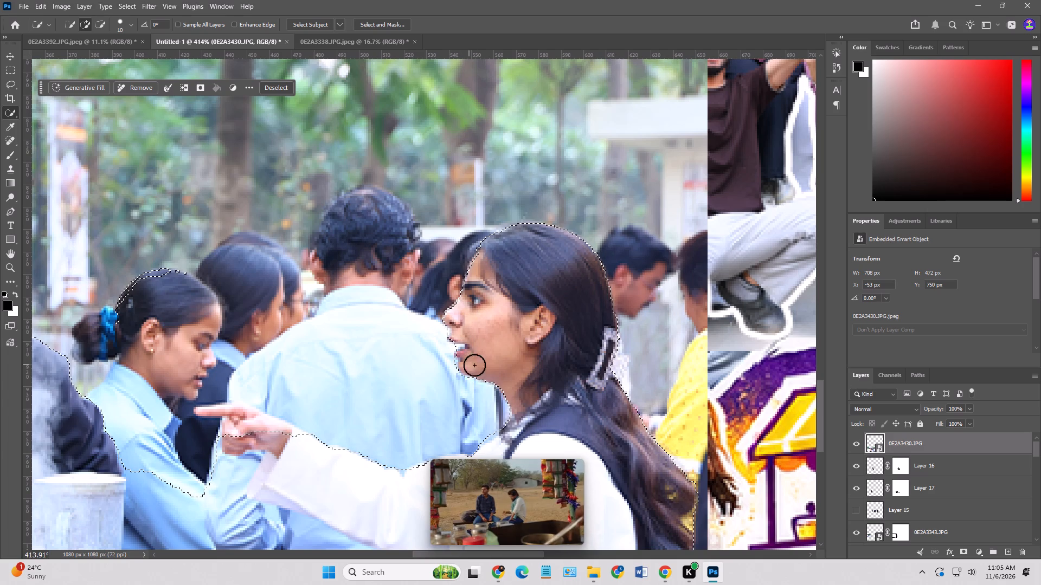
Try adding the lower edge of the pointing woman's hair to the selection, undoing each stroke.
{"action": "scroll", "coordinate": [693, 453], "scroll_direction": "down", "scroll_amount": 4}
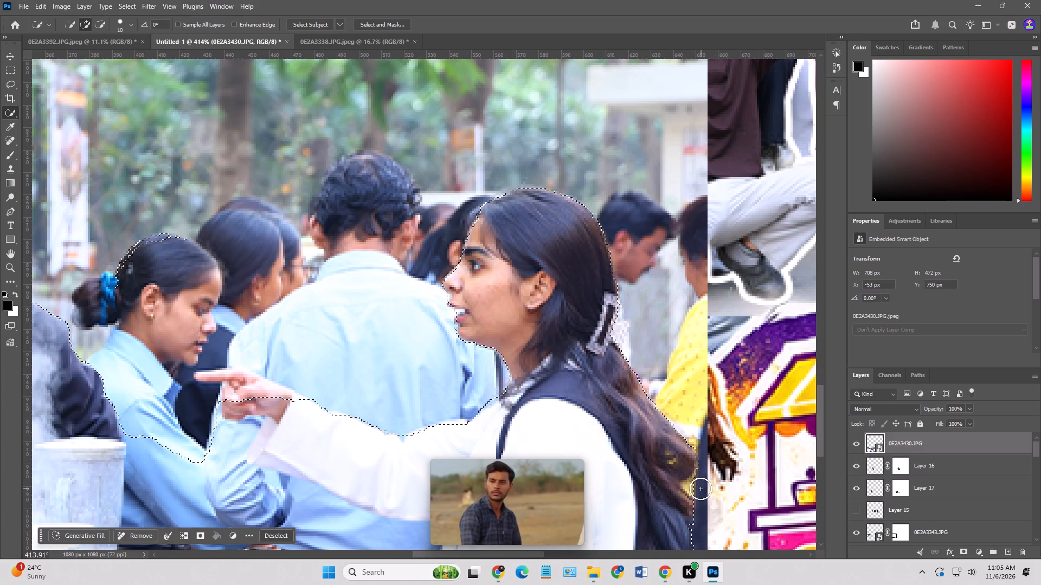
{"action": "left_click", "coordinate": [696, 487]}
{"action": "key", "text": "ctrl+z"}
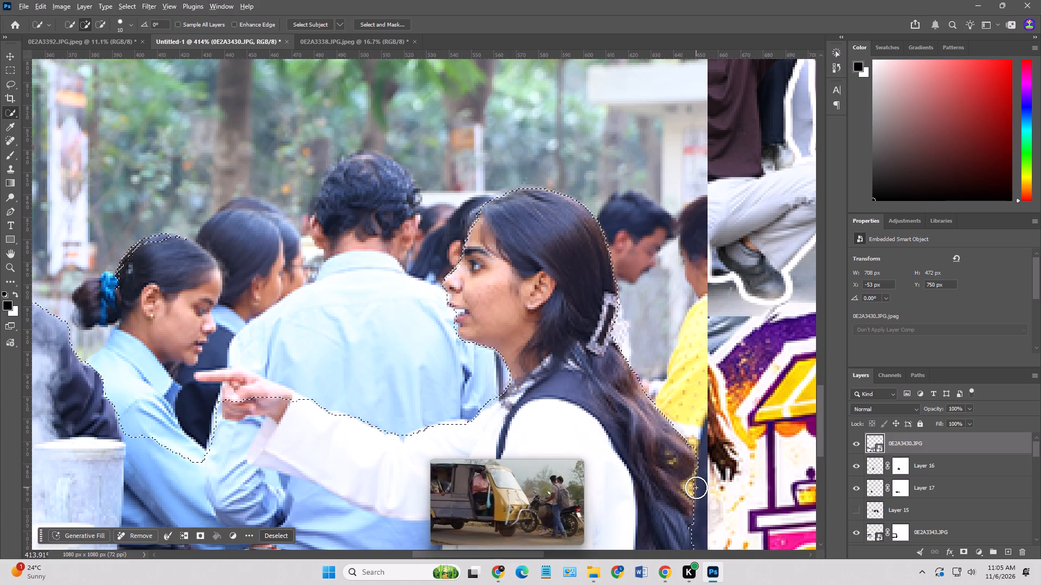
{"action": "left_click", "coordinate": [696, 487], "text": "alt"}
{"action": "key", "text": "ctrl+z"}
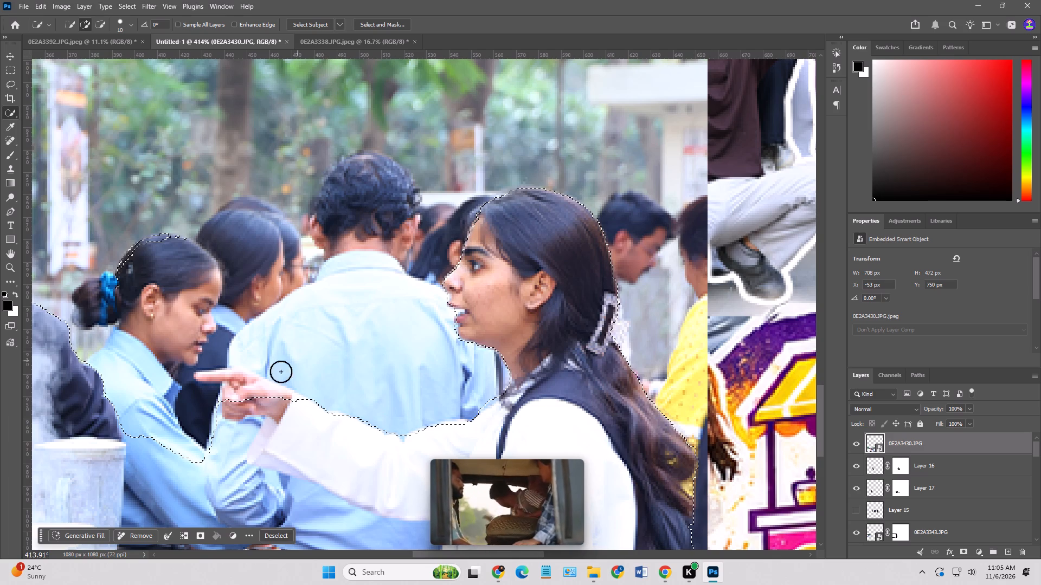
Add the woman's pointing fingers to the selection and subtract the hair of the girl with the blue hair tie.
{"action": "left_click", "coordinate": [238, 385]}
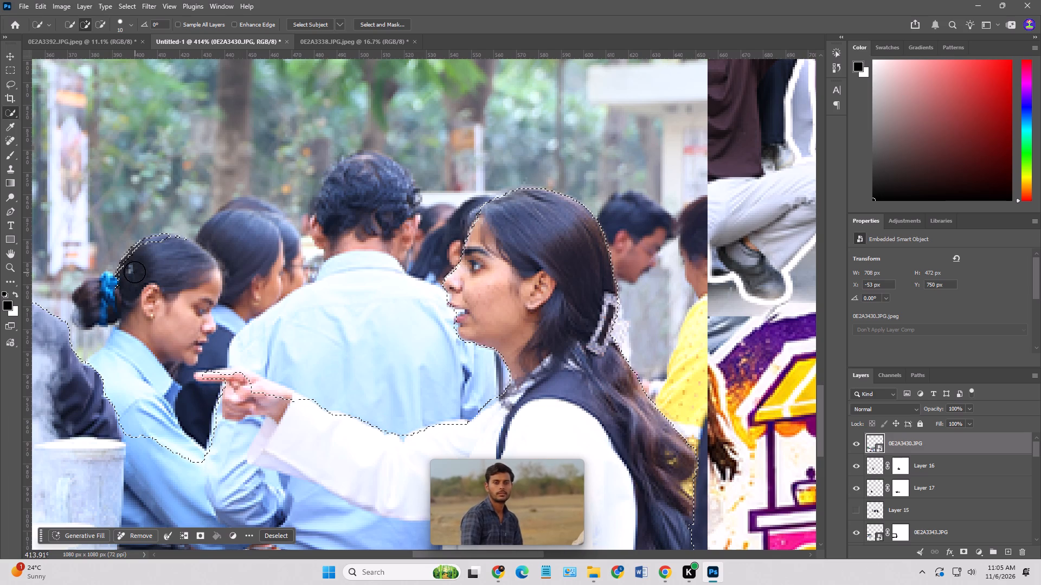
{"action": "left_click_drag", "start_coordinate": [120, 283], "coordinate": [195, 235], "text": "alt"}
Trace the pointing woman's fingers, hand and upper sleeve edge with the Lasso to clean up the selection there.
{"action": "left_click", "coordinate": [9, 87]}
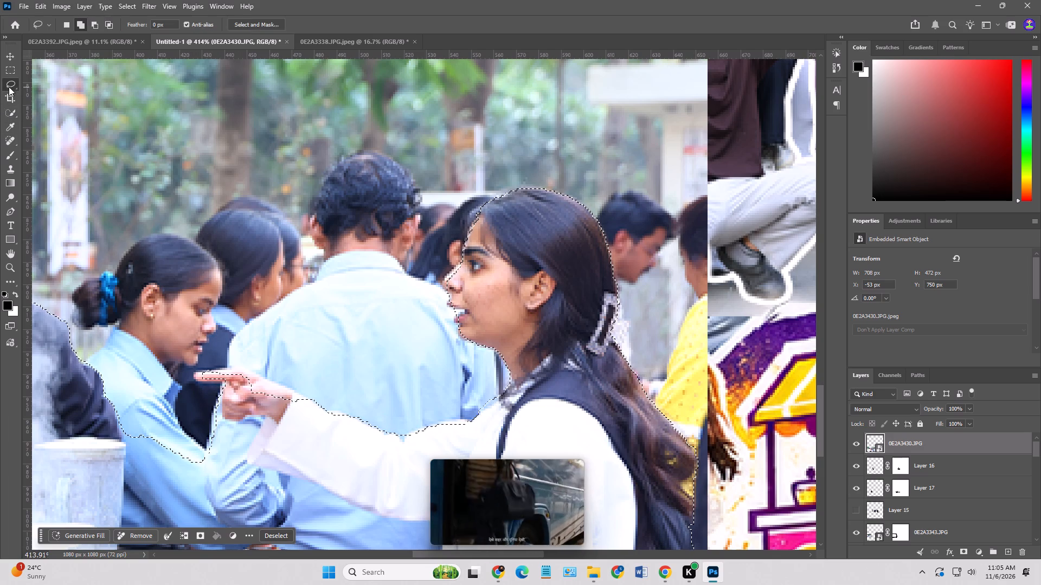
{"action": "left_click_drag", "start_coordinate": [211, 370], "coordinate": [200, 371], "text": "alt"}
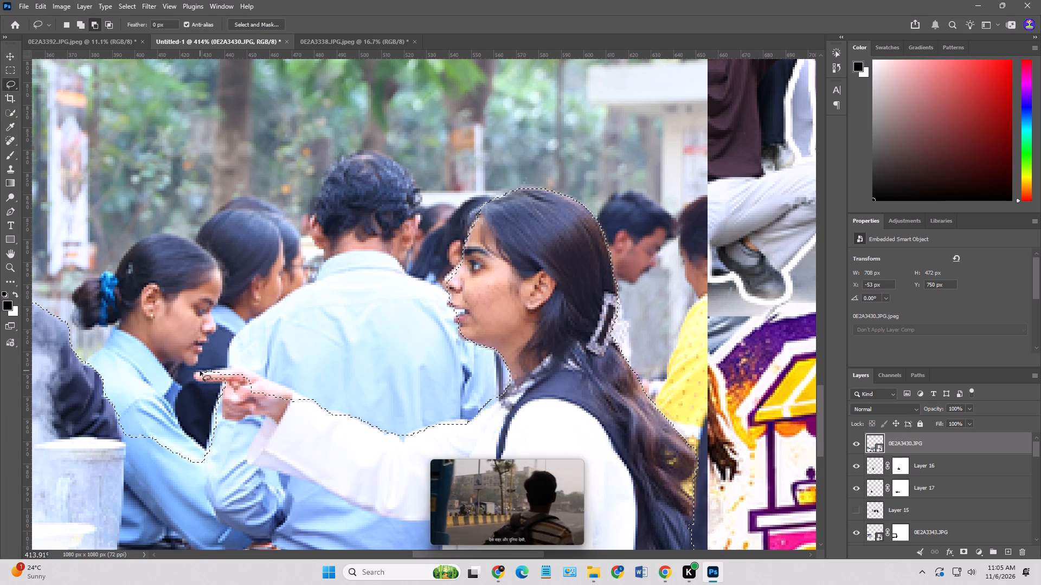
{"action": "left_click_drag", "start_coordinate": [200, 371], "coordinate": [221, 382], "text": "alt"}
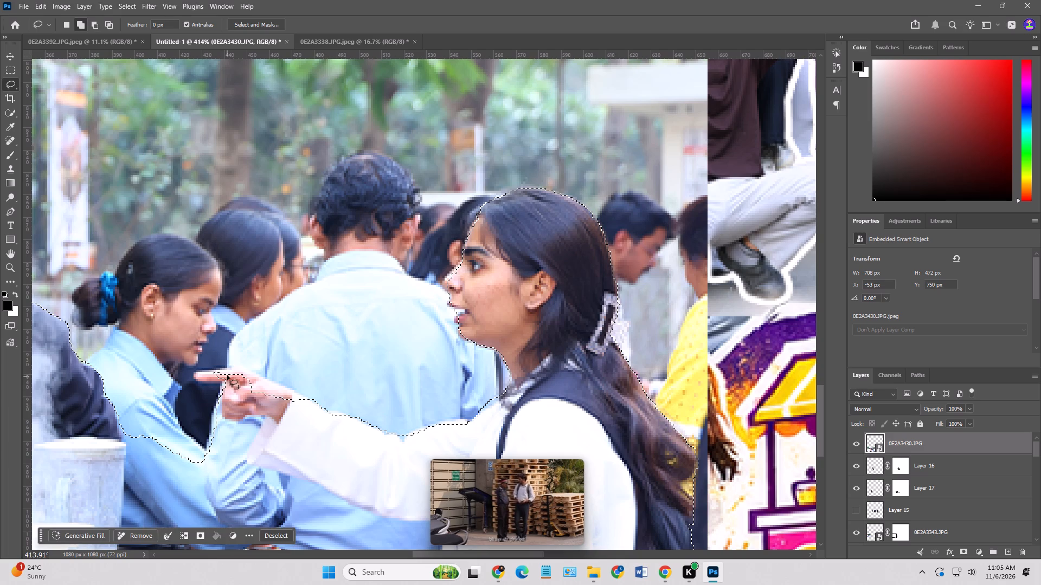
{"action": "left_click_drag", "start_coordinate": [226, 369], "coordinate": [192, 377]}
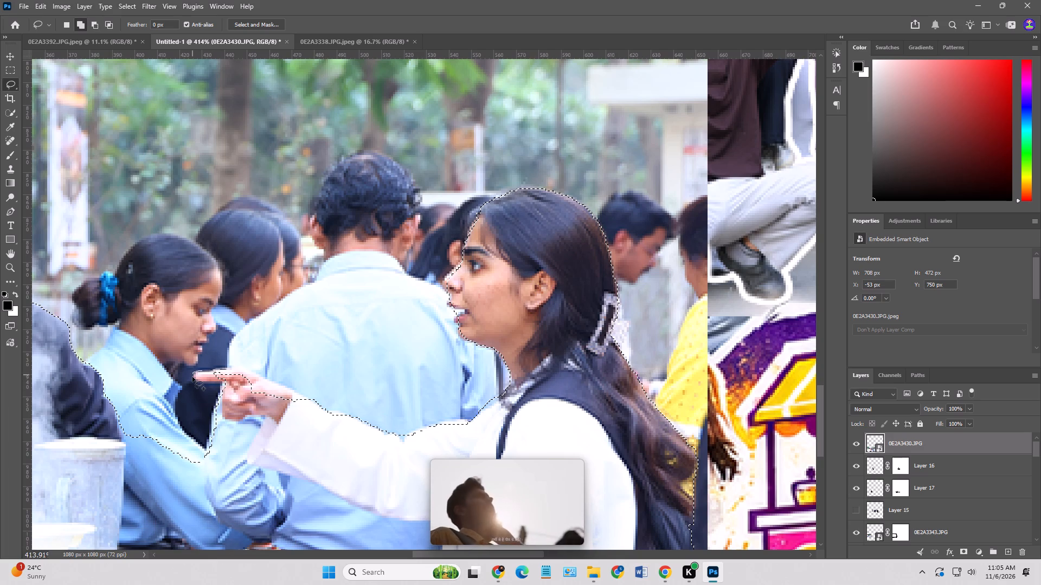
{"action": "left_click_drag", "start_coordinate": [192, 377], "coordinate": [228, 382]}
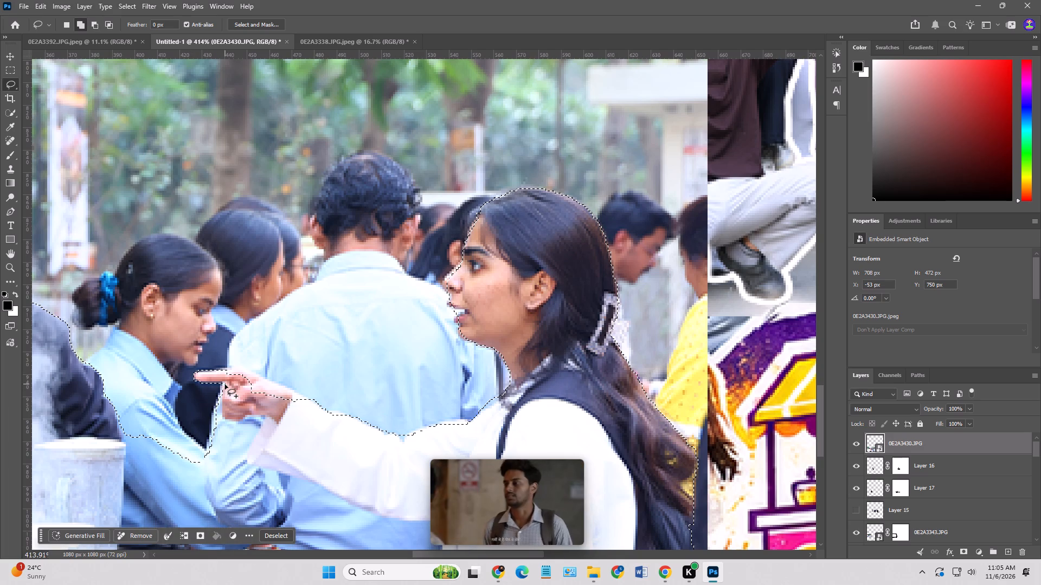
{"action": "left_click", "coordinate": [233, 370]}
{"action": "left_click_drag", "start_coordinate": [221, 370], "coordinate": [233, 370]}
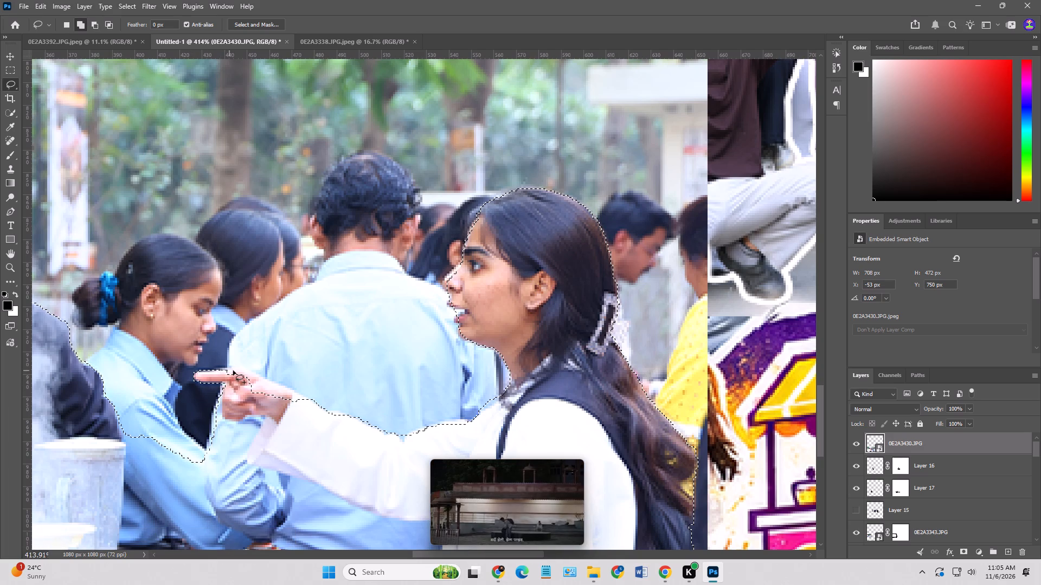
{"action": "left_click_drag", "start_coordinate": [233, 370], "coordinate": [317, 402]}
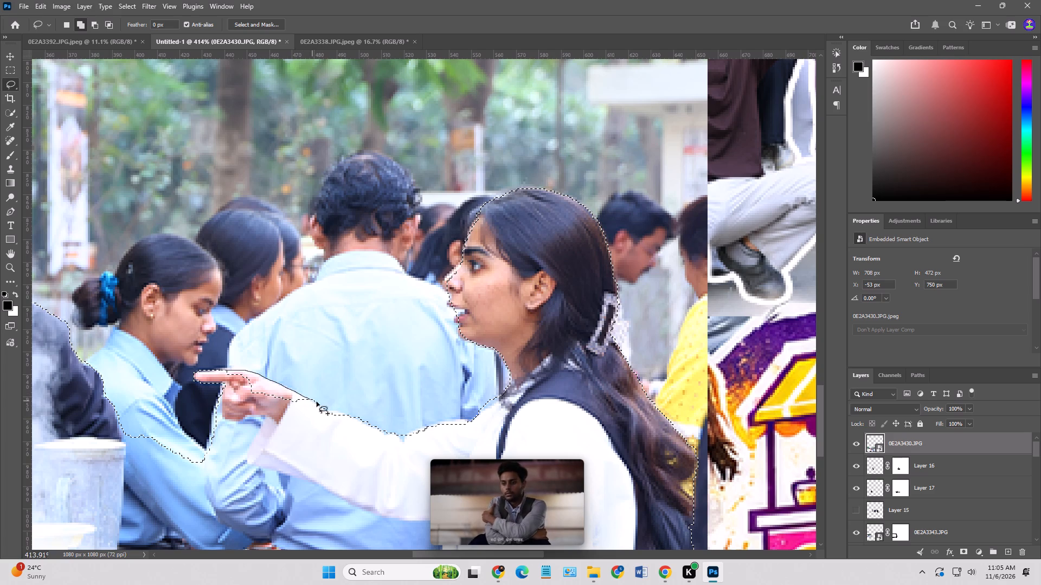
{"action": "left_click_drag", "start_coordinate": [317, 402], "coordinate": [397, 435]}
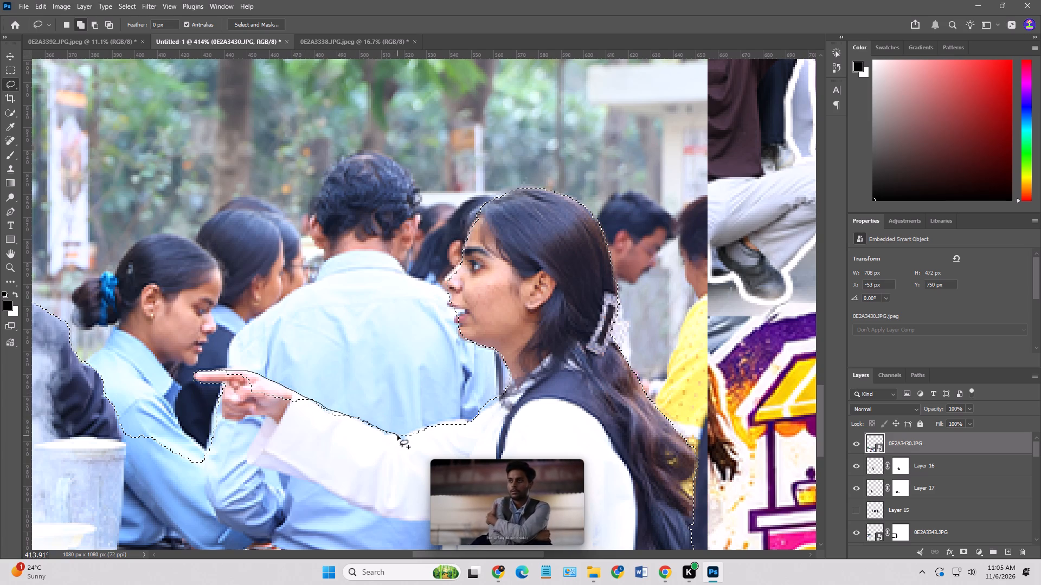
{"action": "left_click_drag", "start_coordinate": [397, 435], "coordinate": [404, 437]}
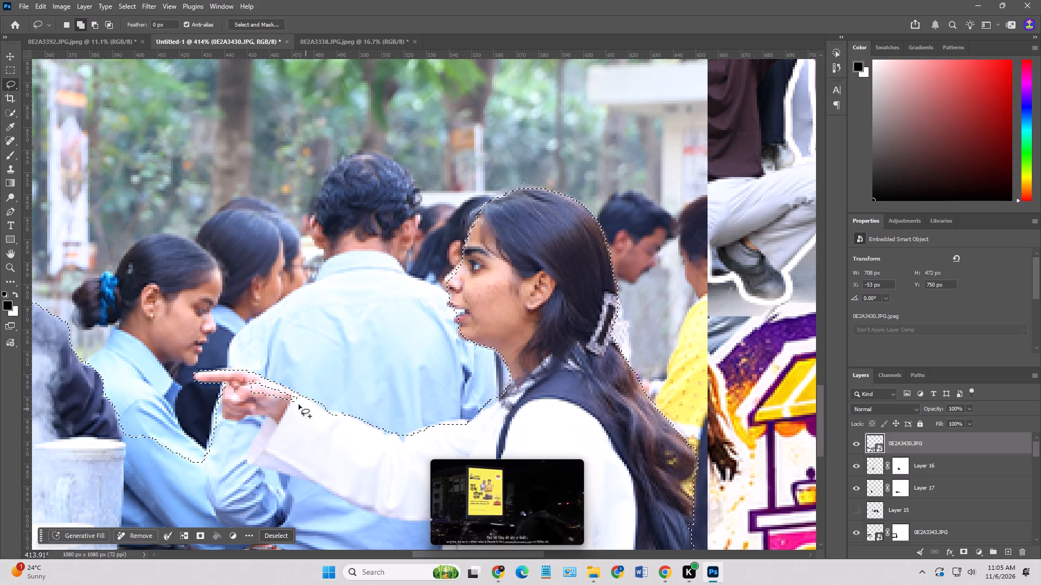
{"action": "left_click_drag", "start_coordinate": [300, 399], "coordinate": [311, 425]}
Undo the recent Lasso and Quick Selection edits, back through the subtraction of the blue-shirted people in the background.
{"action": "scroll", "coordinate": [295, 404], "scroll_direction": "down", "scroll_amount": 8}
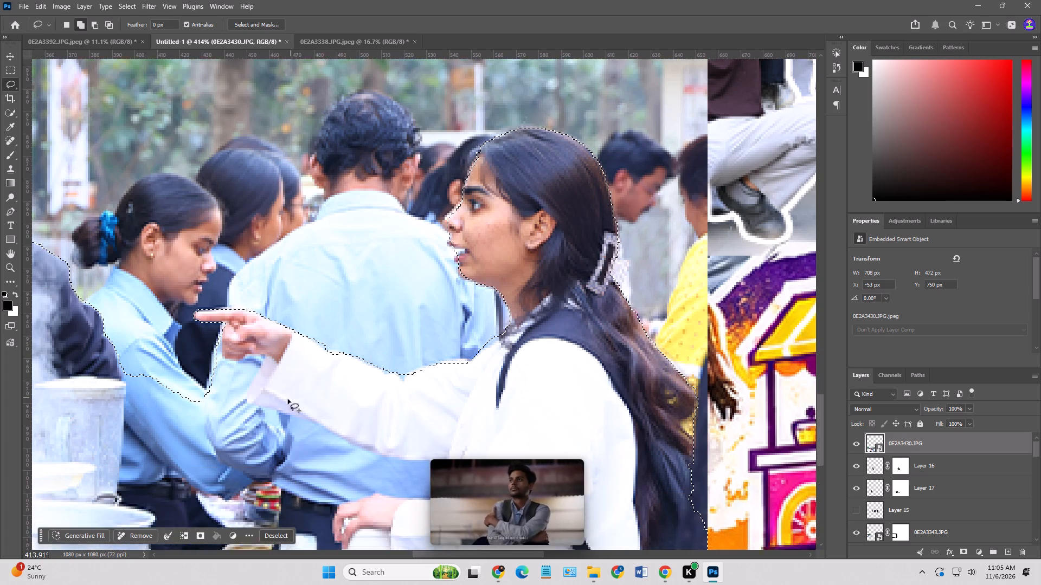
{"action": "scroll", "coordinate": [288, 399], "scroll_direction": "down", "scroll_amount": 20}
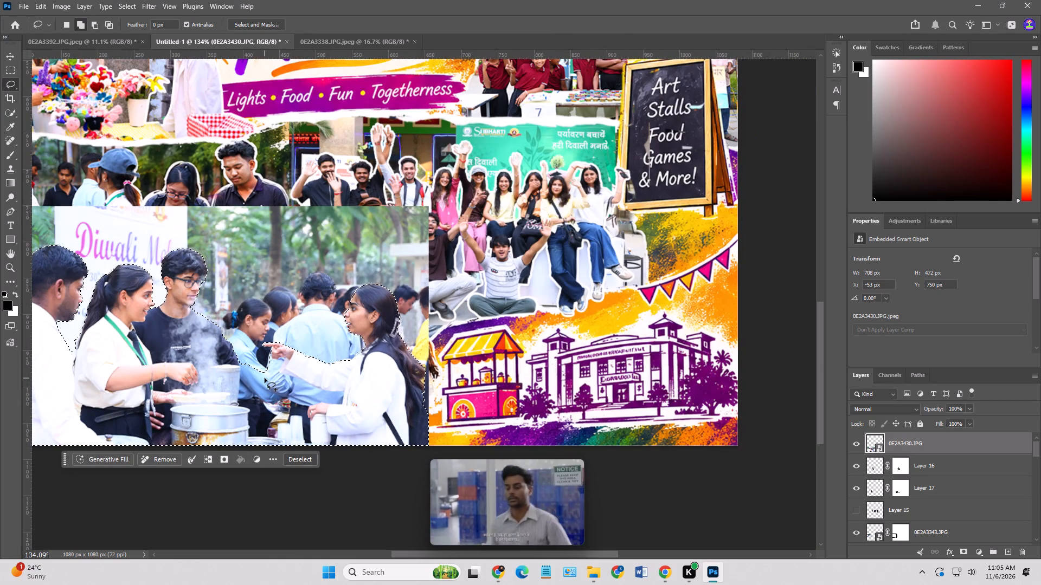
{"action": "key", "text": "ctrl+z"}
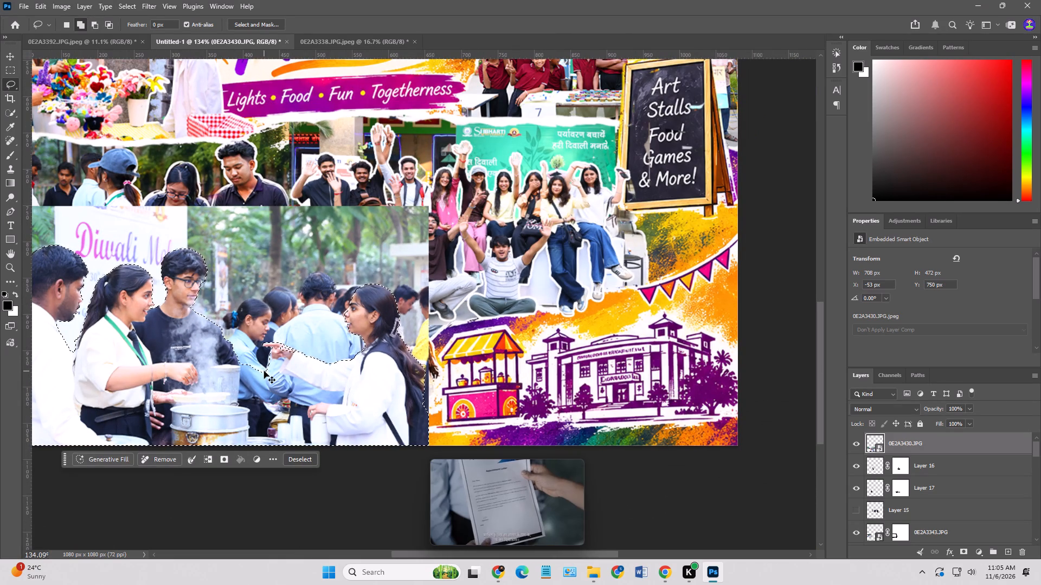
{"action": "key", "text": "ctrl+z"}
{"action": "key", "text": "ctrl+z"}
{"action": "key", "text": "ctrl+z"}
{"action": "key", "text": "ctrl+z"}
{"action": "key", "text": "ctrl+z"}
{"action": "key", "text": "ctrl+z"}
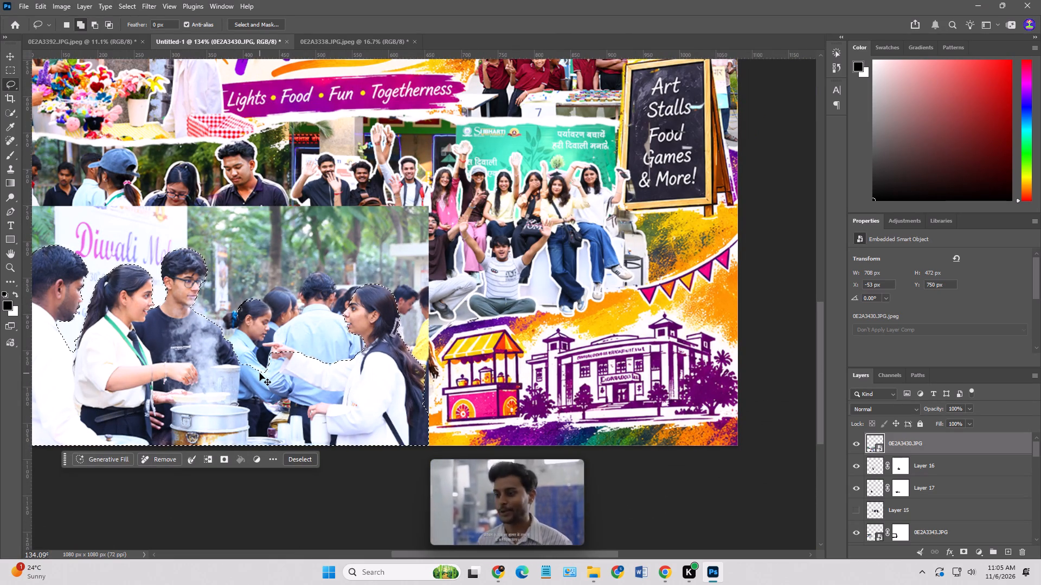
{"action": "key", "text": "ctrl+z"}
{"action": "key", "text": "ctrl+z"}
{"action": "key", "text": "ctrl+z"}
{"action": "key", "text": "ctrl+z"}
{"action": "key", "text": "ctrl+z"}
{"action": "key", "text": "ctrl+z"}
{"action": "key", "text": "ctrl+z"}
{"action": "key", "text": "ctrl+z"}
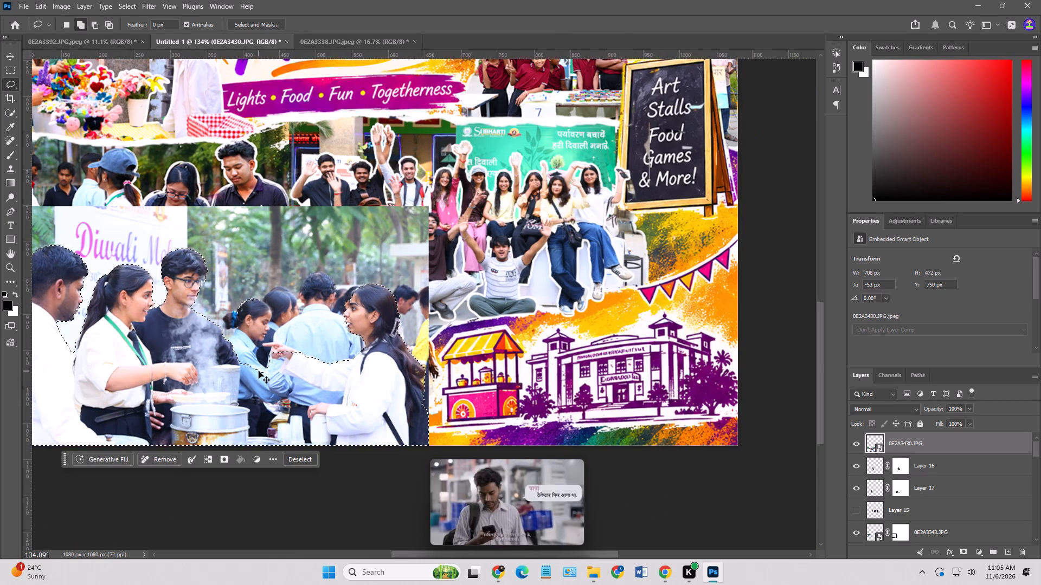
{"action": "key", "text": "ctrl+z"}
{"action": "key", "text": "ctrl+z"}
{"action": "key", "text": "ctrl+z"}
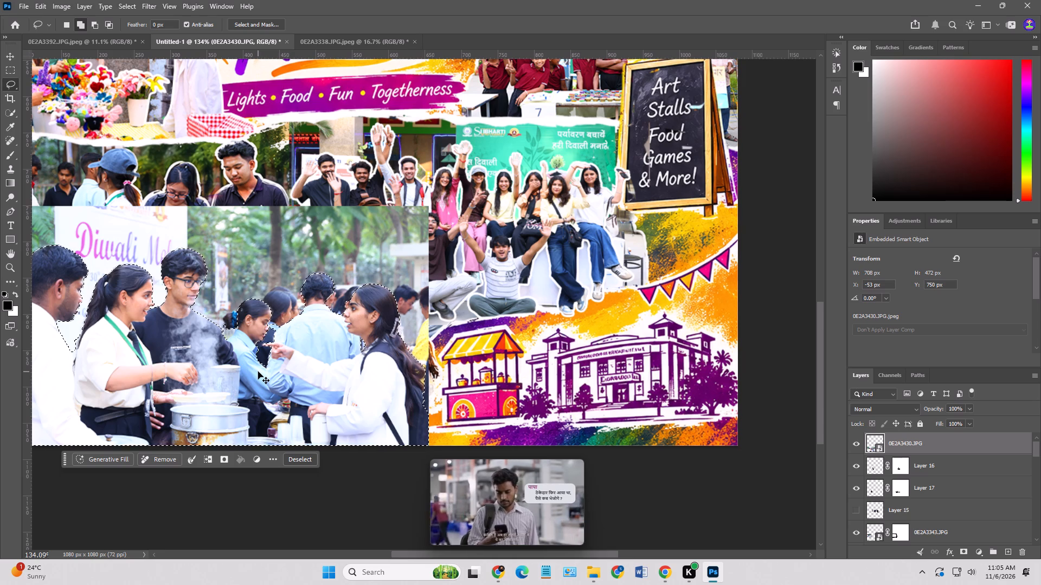
Refine the selection with the Lasso around the bun and collar of the girl with the blue hair tie and the neighbouring woman's collar.
{"action": "scroll", "coordinate": [266, 350], "scroll_direction": "up", "scroll_amount": 9, "text": "alt"}
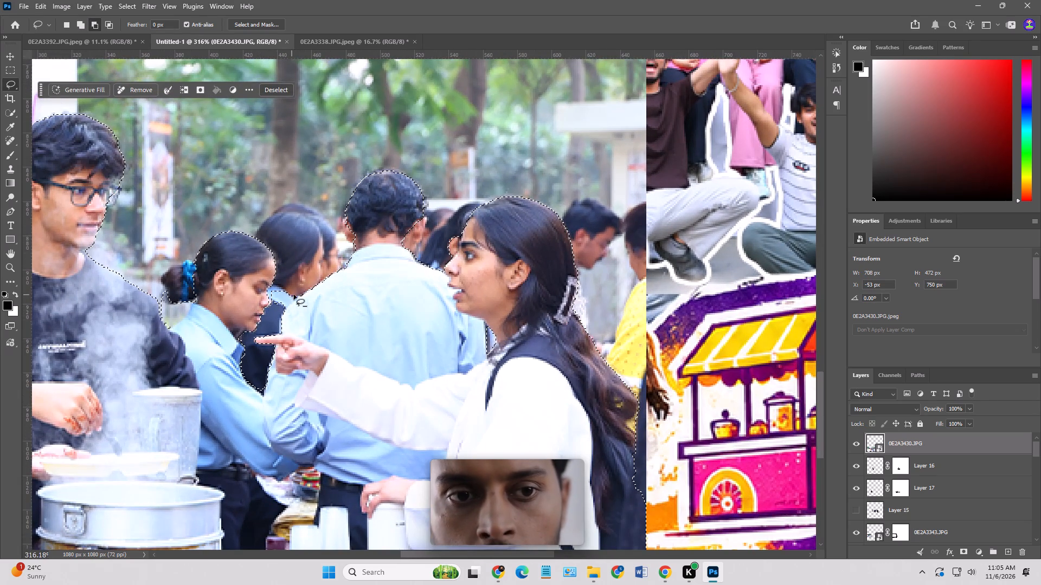
{"action": "left_click_drag", "start_coordinate": [299, 296], "coordinate": [271, 303], "text": "alt"}
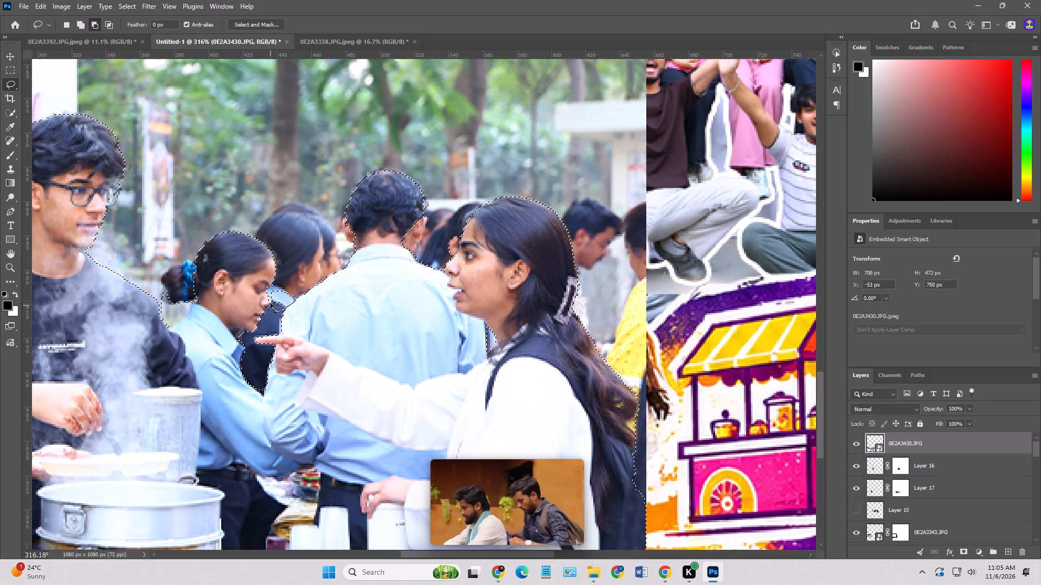
{"action": "left_click_drag", "start_coordinate": [271, 303], "coordinate": [313, 290], "text": "alt"}
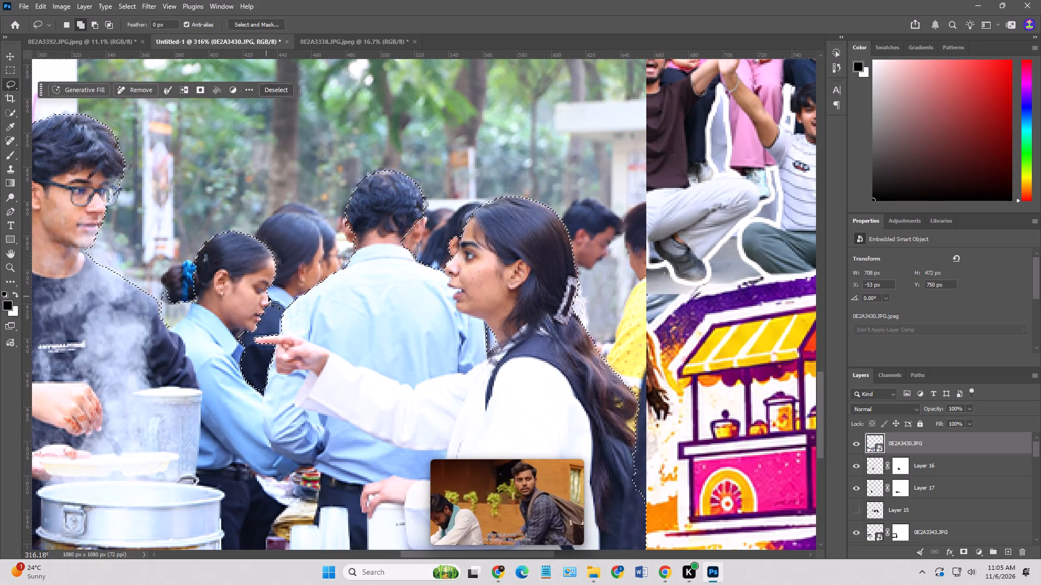
{"action": "left_click_drag", "start_coordinate": [269, 297], "coordinate": [266, 307]}
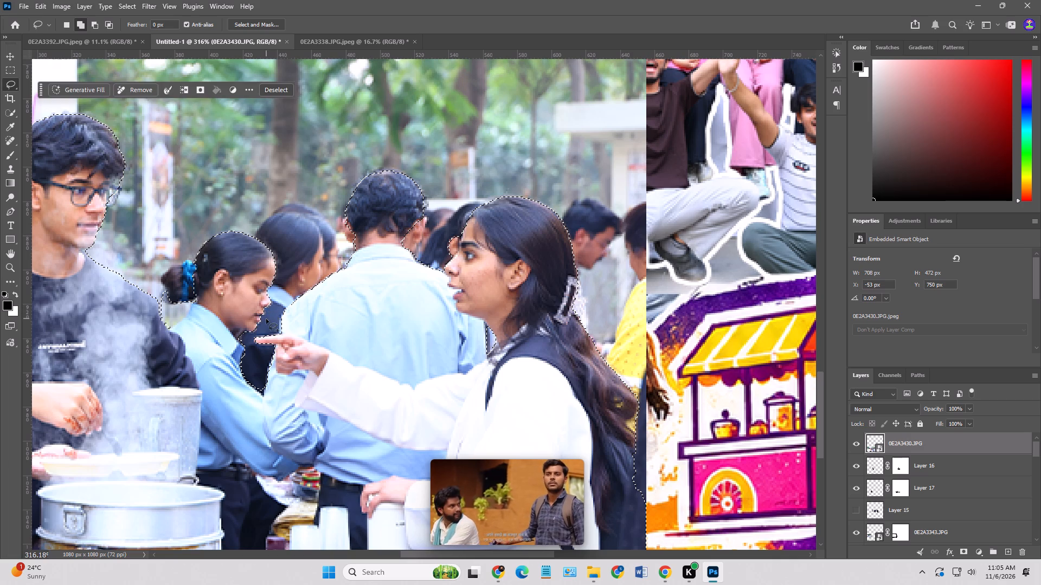
{"action": "left_click_drag", "start_coordinate": [194, 262], "coordinate": [185, 259]}
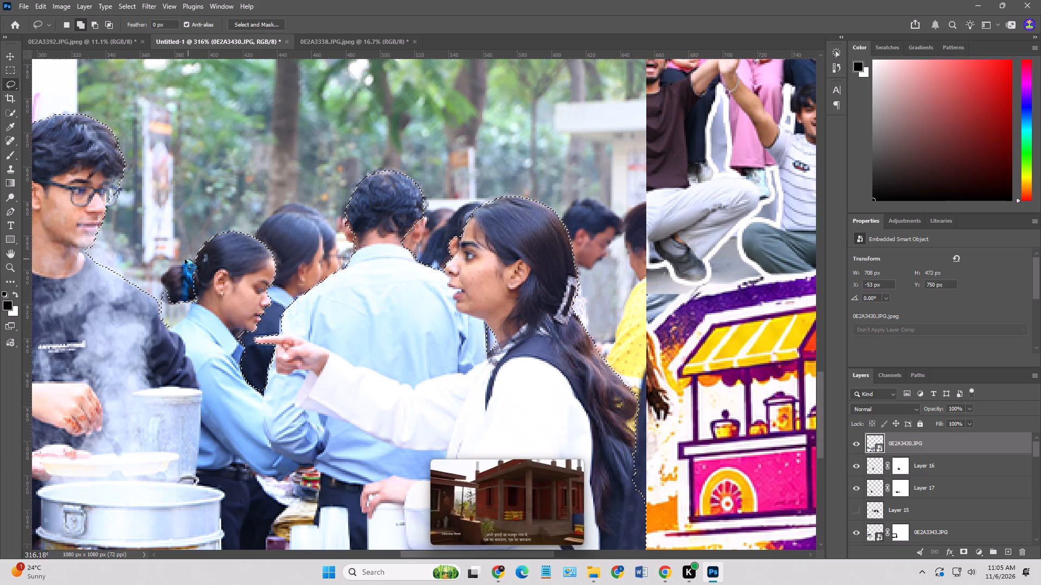
{"action": "left_click_drag", "start_coordinate": [185, 259], "coordinate": [176, 304]}
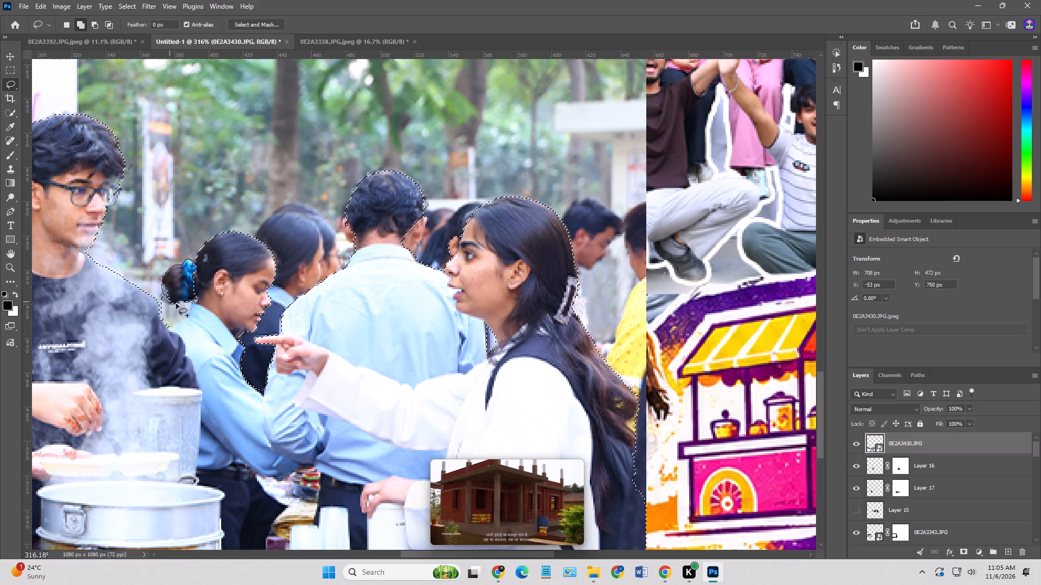
{"action": "left_click_drag", "start_coordinate": [176, 304], "coordinate": [219, 291]}
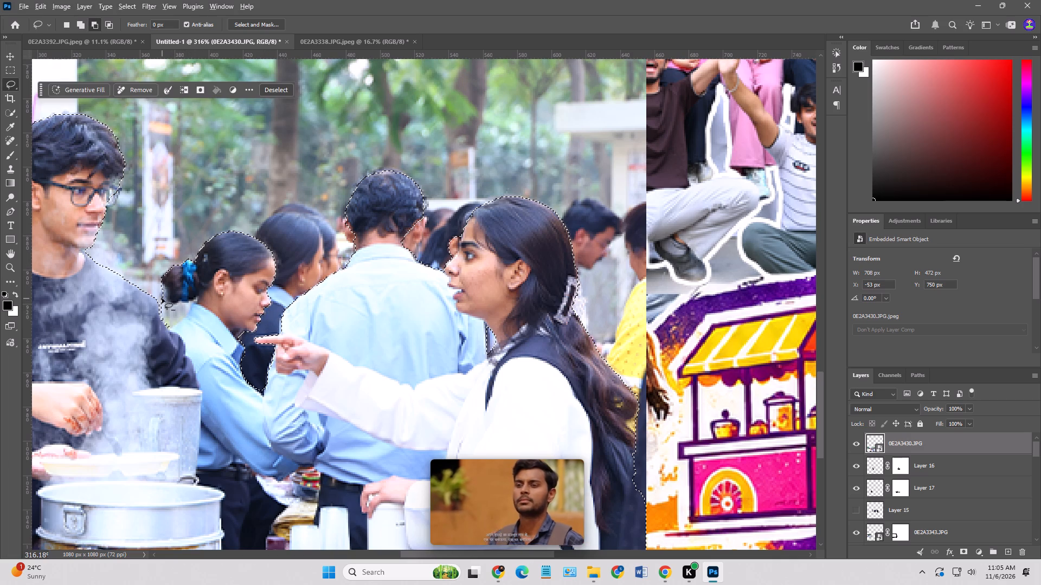
{"action": "left_click", "coordinate": [162, 298], "text": "alt"}
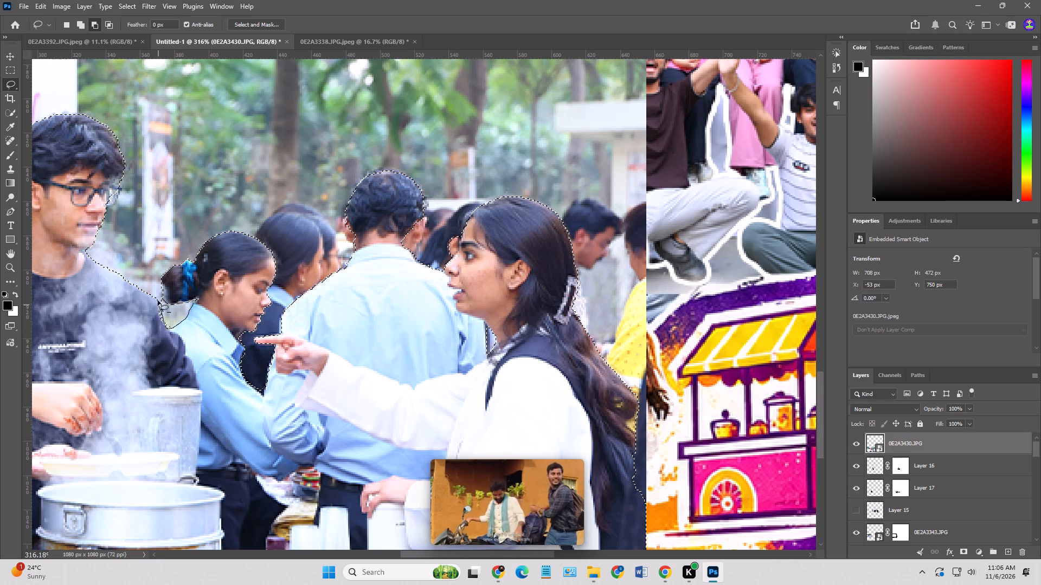
{"action": "left_click_drag", "start_coordinate": [160, 312], "coordinate": [175, 318], "text": "alt"}
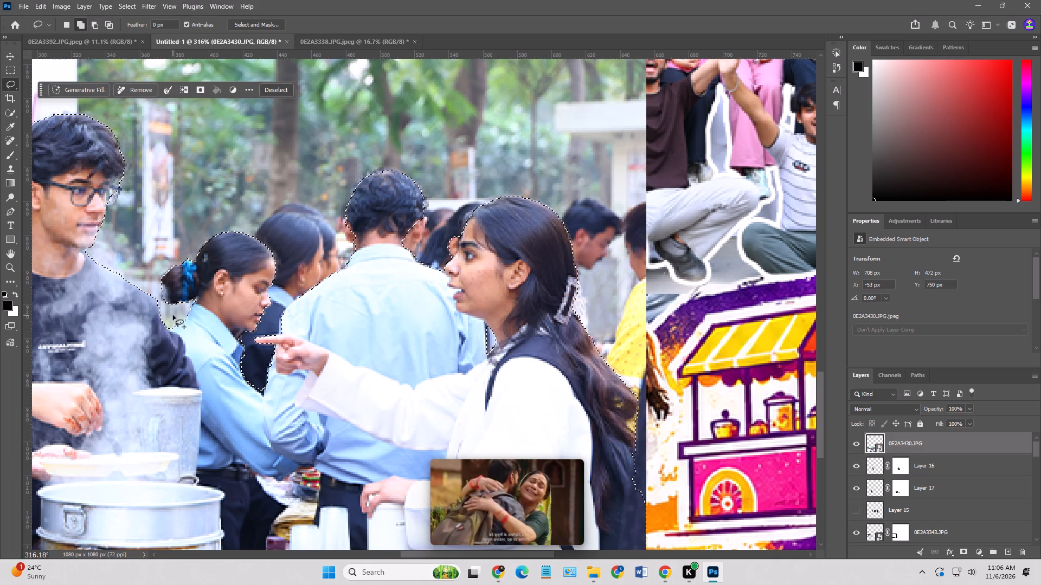
Add the missing edge of the blue-shirted man's head and neck to the selection with the Lasso.
{"action": "scroll", "coordinate": [182, 308], "scroll_direction": "down", "scroll_amount": 3, "text": "alt"}
{"action": "scroll", "coordinate": [365, 247], "scroll_direction": "up", "scroll_amount": 1, "text": "alt"}
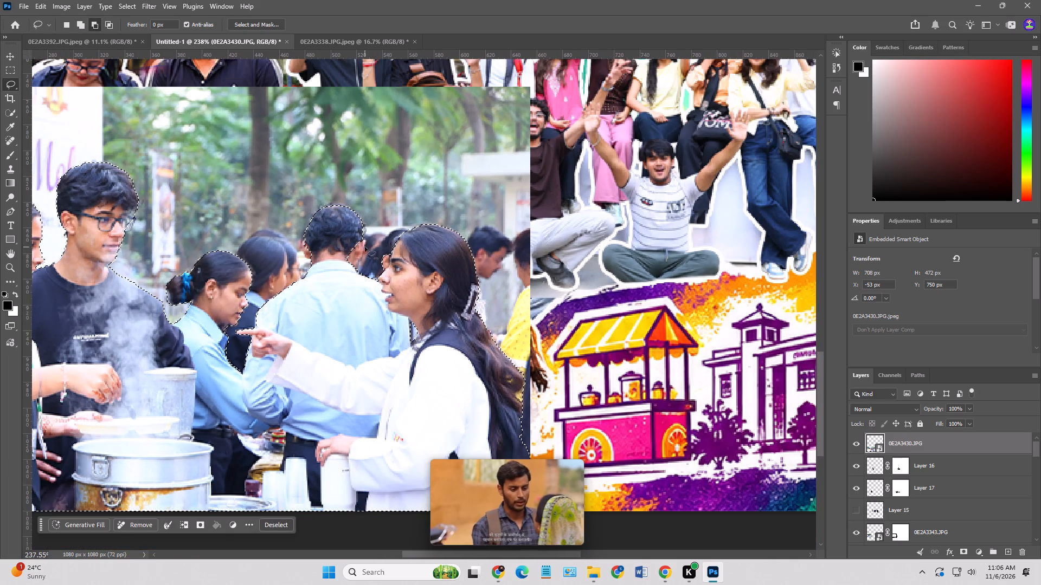
{"action": "scroll", "coordinate": [365, 247], "scroll_direction": "up", "scroll_amount": 3, "text": "alt"}
{"action": "left_click_drag", "start_coordinate": [358, 233], "coordinate": [365, 248]}
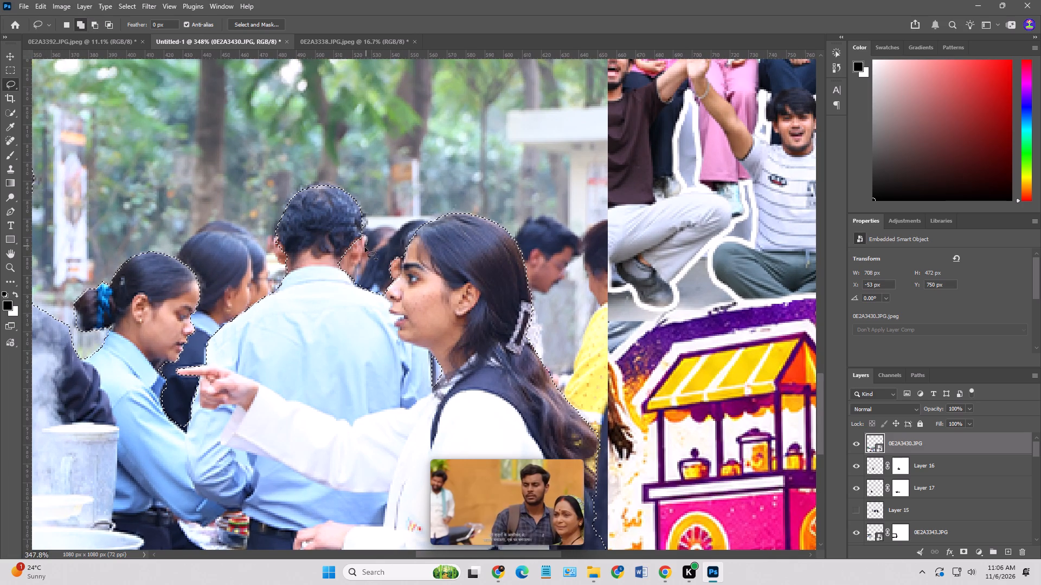
{"action": "left_click_drag", "start_coordinate": [365, 248], "coordinate": [332, 219]}
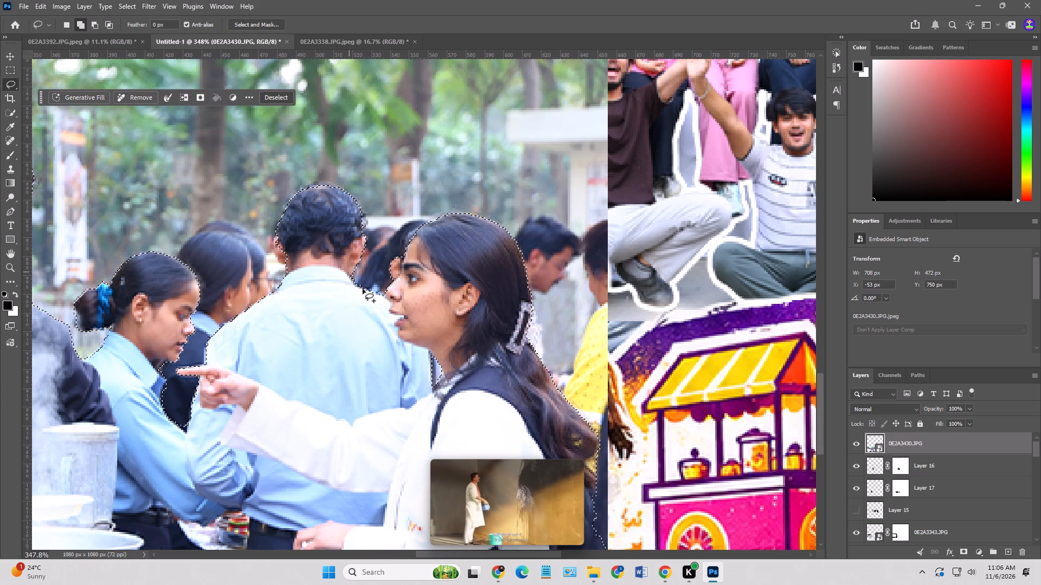
Refine the selection with the Lasso around the blue-shirted man's head and collar and the dark-haired person between him and the pointing woman.
{"action": "left_click_drag", "start_coordinate": [359, 212], "coordinate": [361, 230]}
{"action": "left_click_drag", "start_coordinate": [276, 235], "coordinate": [286, 266]}
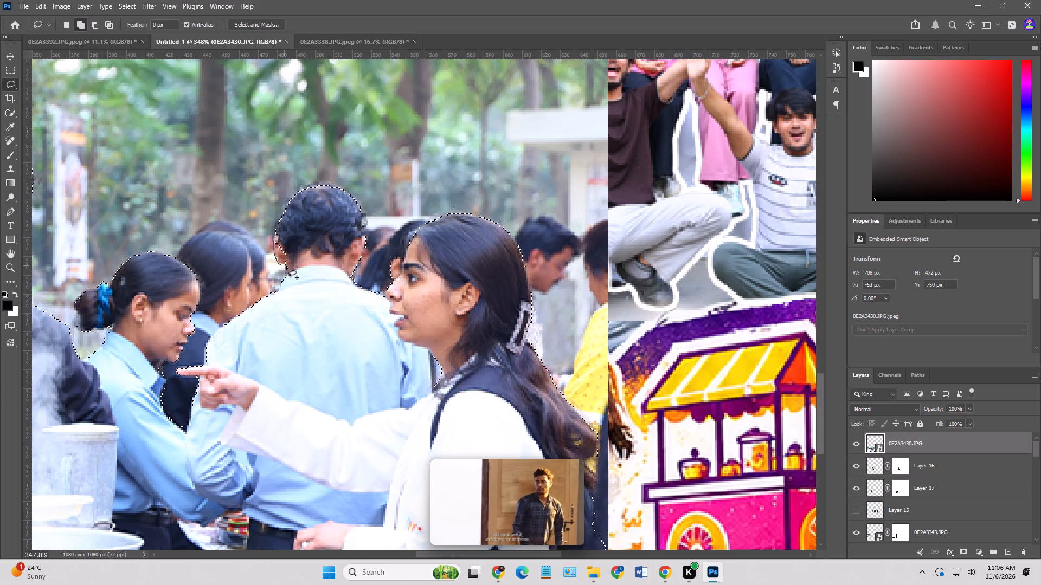
{"action": "left_click_drag", "start_coordinate": [286, 266], "coordinate": [297, 264]}
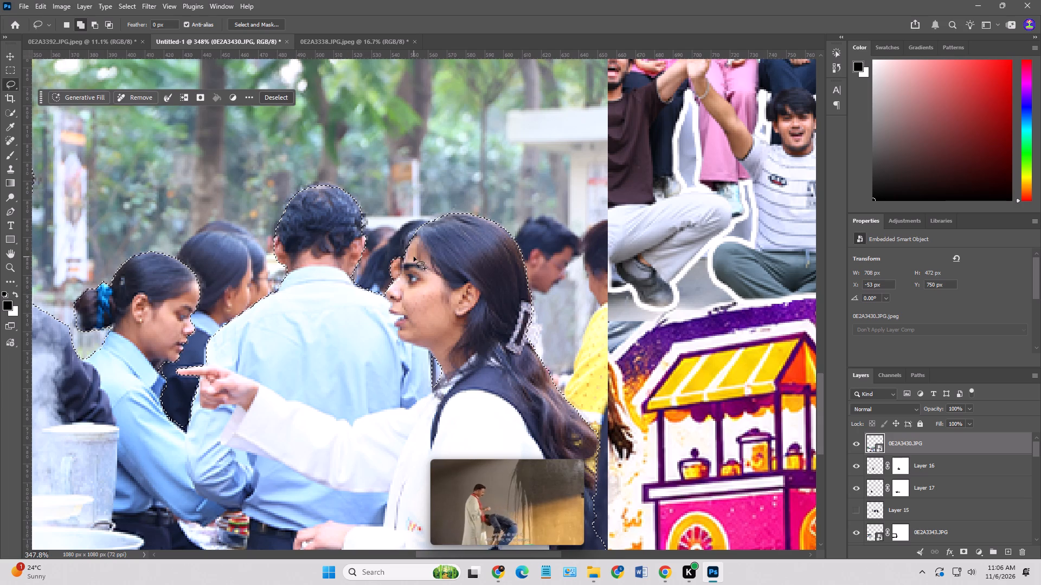
{"action": "left_click_drag", "start_coordinate": [402, 256], "coordinate": [381, 282], "text": "alt"}
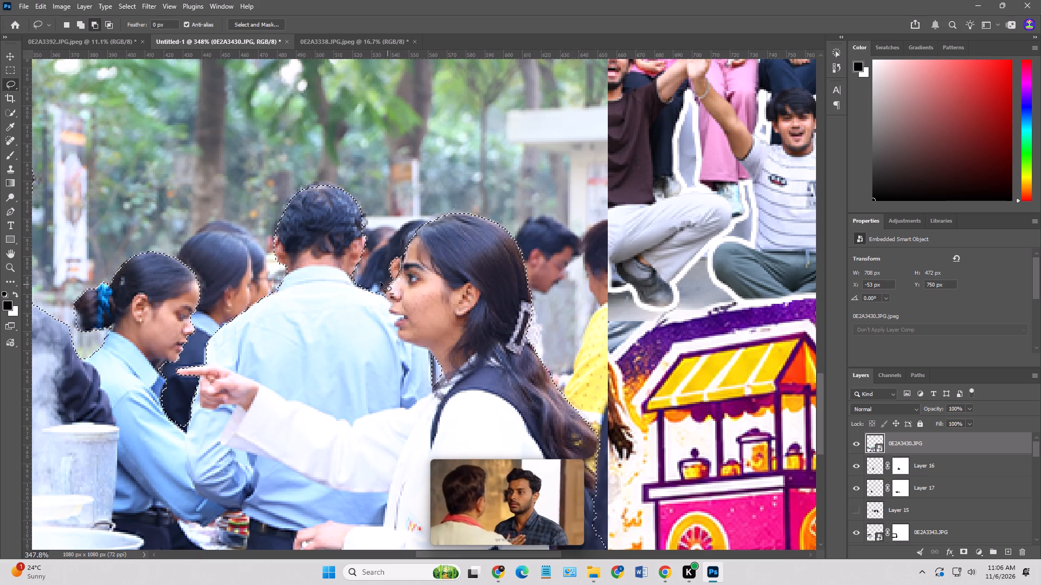
{"action": "left_click_drag", "start_coordinate": [381, 282], "coordinate": [384, 237], "text": "alt"}
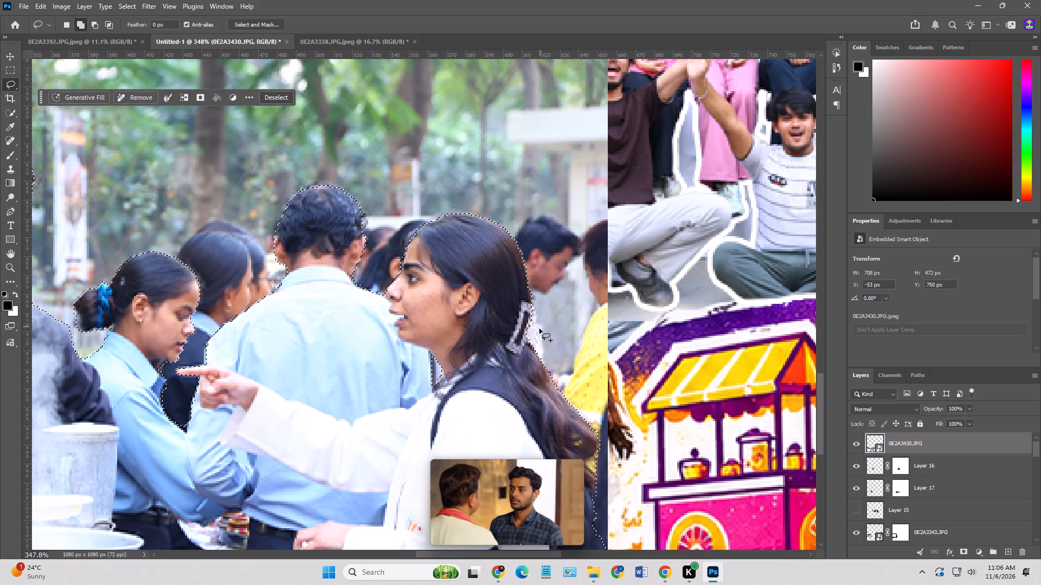
Subtract the stray area beside the pointing woman's long hair and backpack, at the photo's edge, from the selection with the Lasso.
{"action": "scroll", "coordinate": [497, 315], "scroll_direction": "down", "scroll_amount": 5, "text": "alt"}
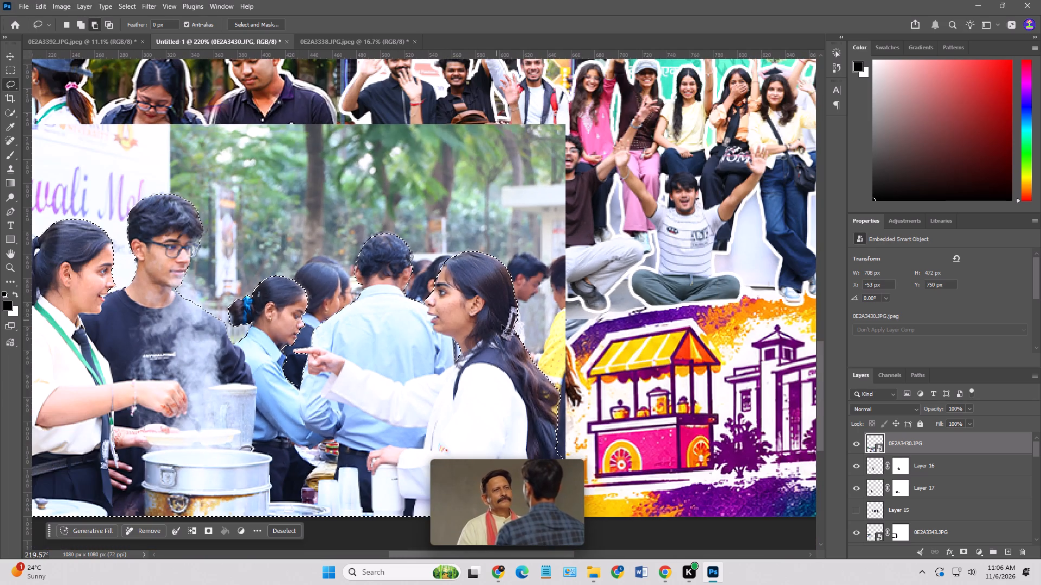
{"action": "left_click_drag", "start_coordinate": [560, 398], "coordinate": [556, 407], "text": "alt"}
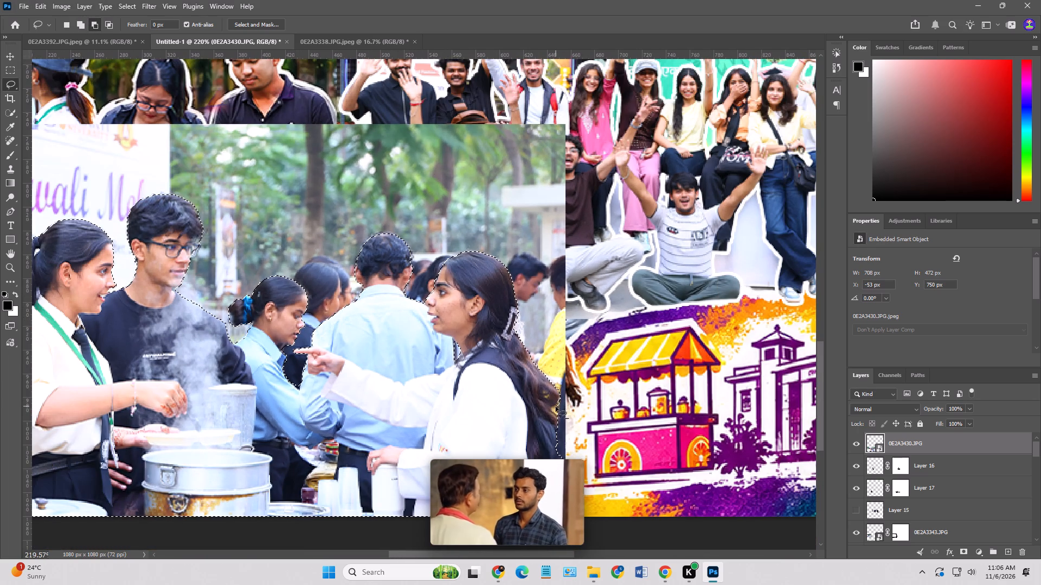
{"action": "left_click_drag", "start_coordinate": [556, 407], "coordinate": [567, 421], "text": "alt"}
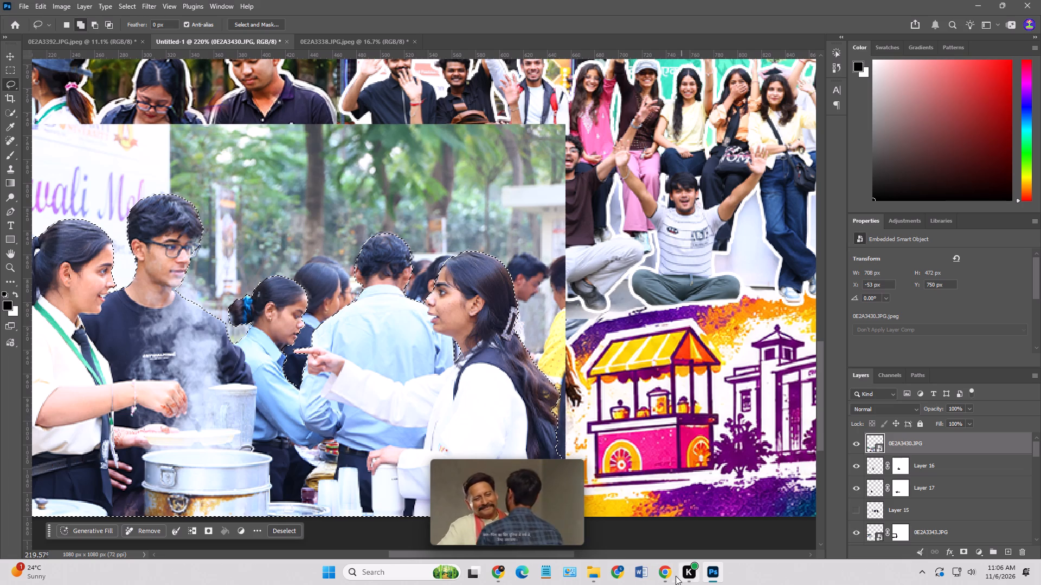
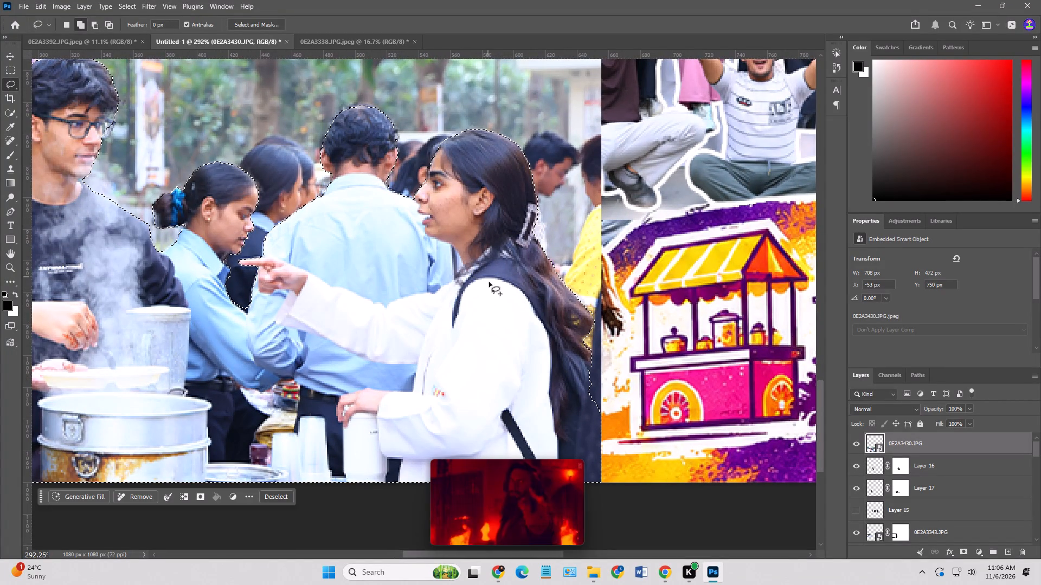
Add the partly cropped white-shirted person at the photo's left edge to the selection with the Lasso, tracing the head, neck and shirt.
{"action": "scroll", "coordinate": [470, 313], "scroll_direction": "down", "scroll_amount": 9, "text": "alt"}
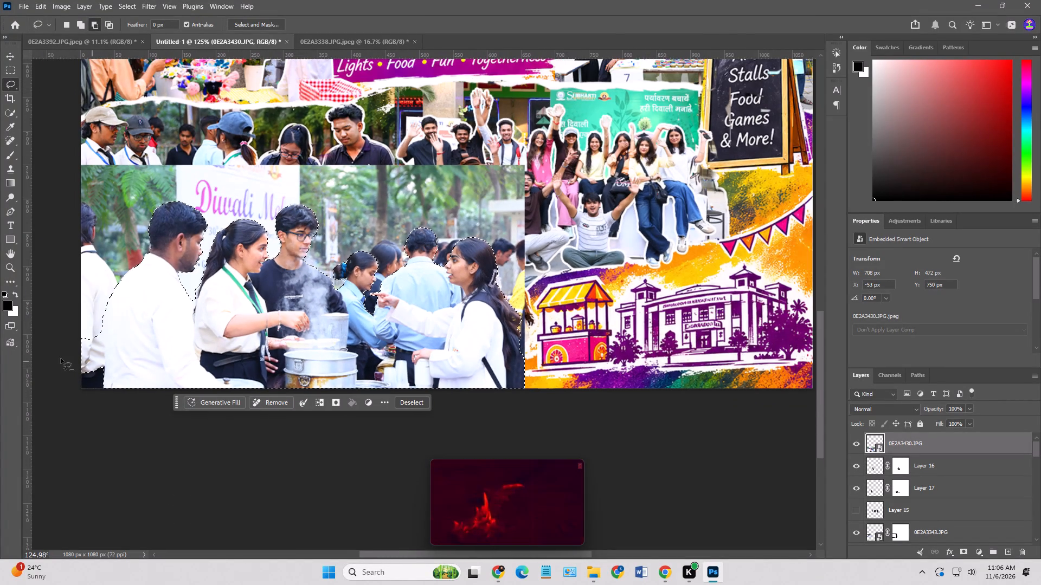
{"action": "scroll", "coordinate": [61, 354], "scroll_direction": "up", "scroll_amount": 2, "text": "alt"}
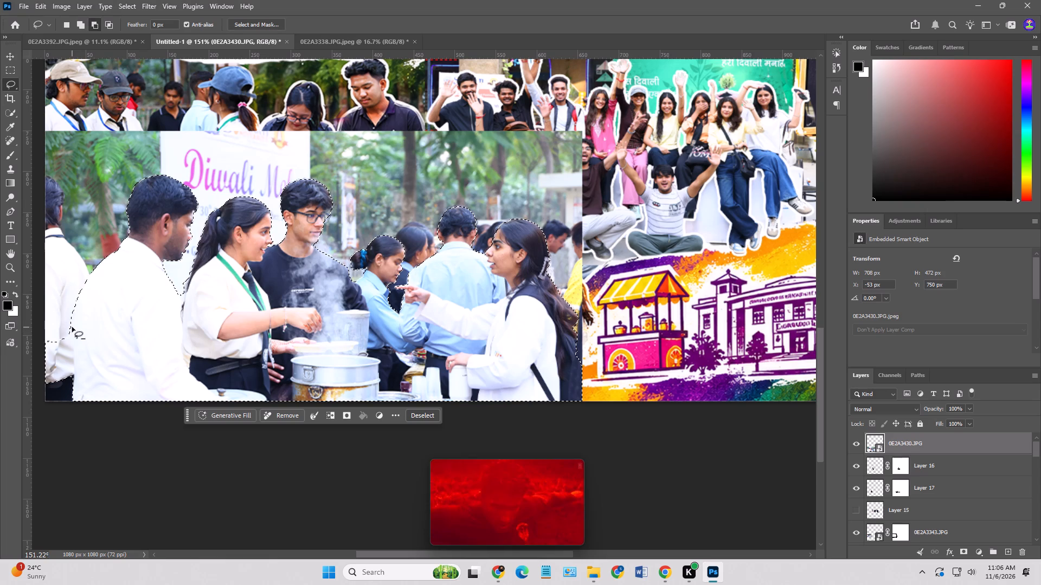
{"action": "left_click_drag", "start_coordinate": [44, 174], "coordinate": [52, 177], "text": "alt"}
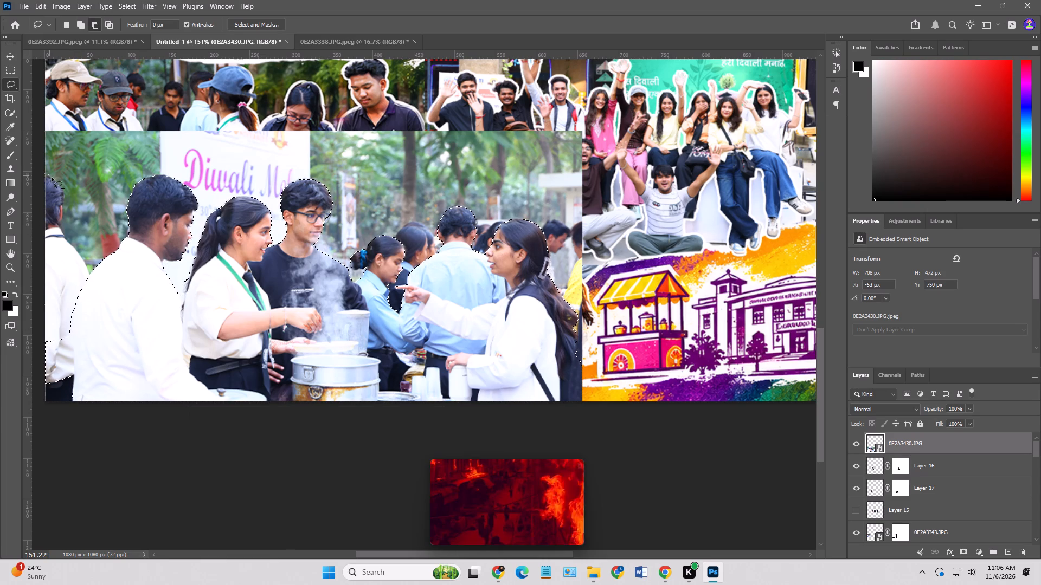
{"action": "left_click_drag", "start_coordinate": [52, 177], "coordinate": [63, 210], "text": "alt"}
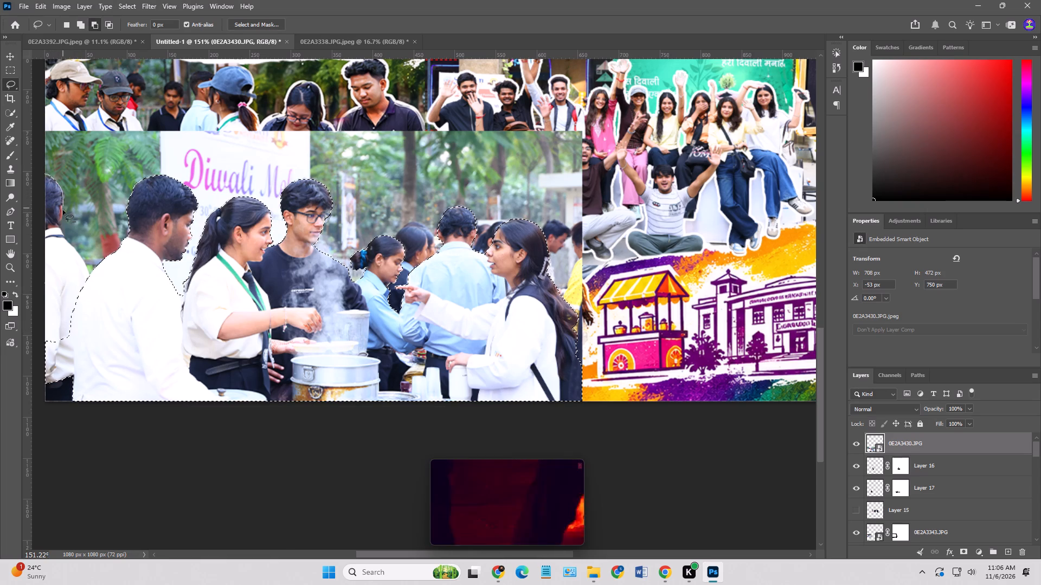
{"action": "left_click_drag", "start_coordinate": [63, 210], "coordinate": [63, 212], "text": "alt"}
{"action": "left_click_drag", "start_coordinate": [42, 174], "coordinate": [59, 186]}
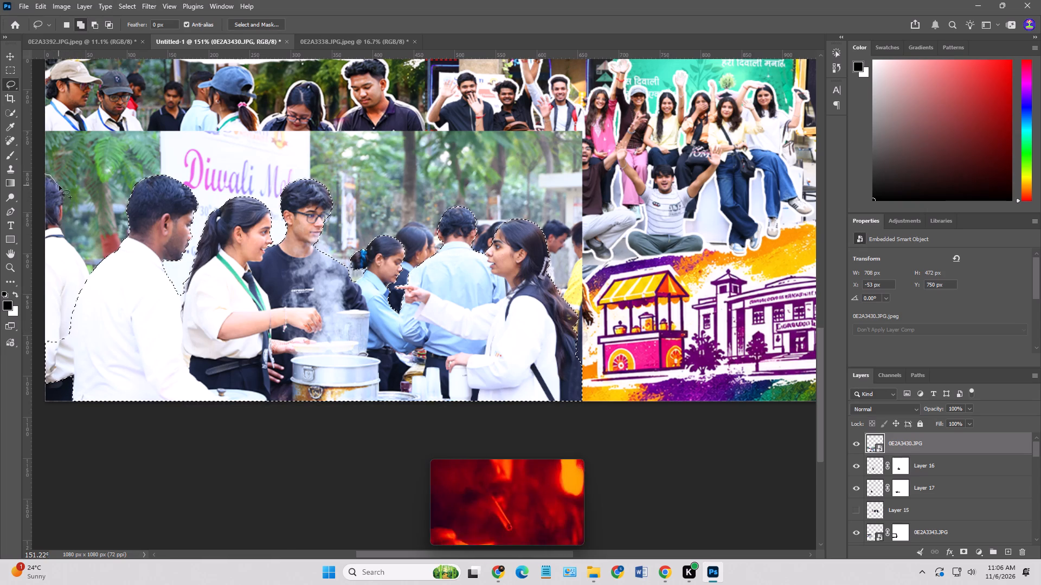
{"action": "left_click_drag", "start_coordinate": [59, 186], "coordinate": [66, 236]}
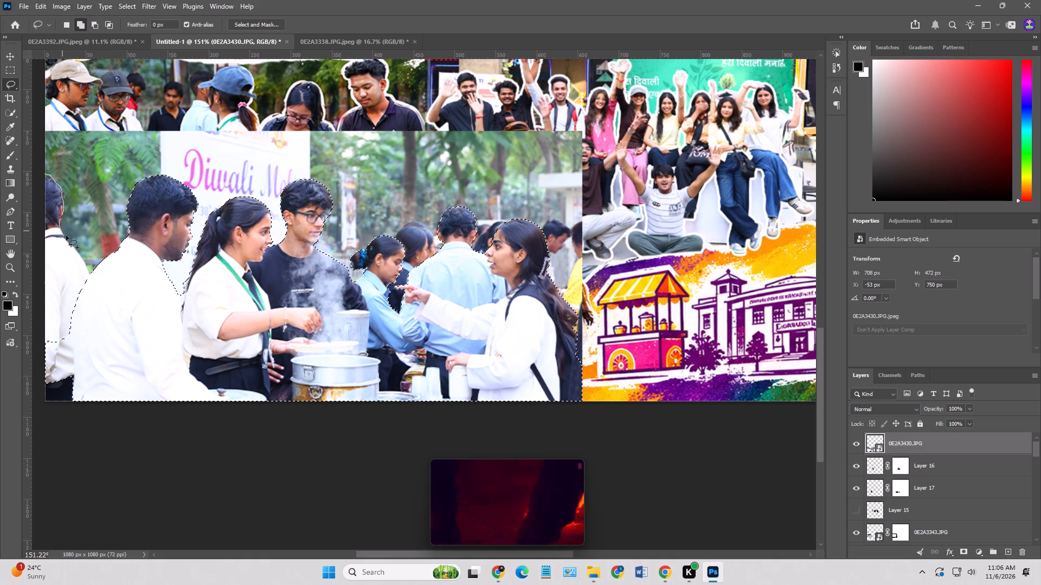
{"action": "left_click_drag", "start_coordinate": [66, 236], "coordinate": [7, 348]}
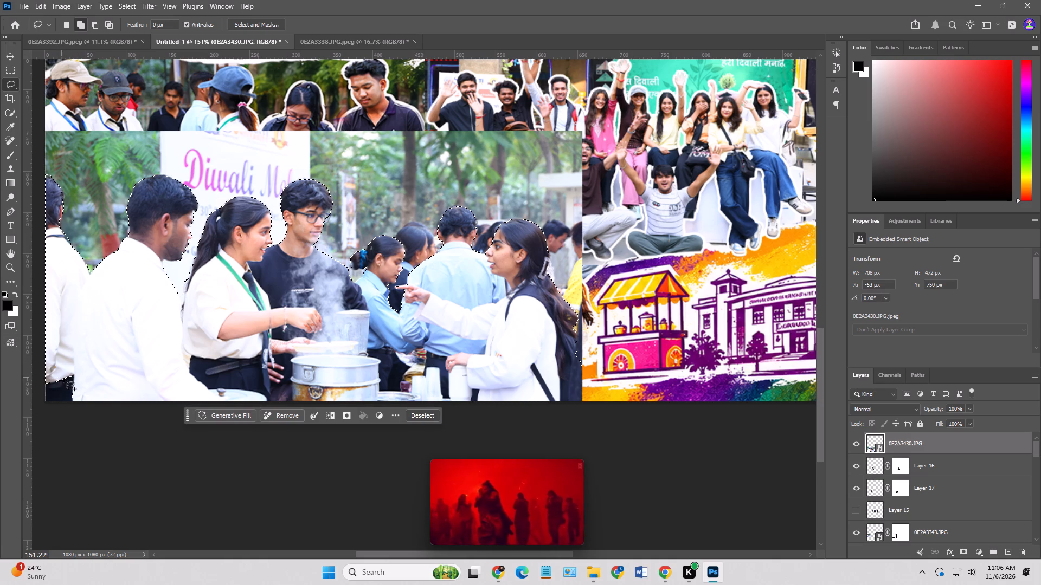
Correct the selection with the Lasso at the leftmost man's trousers and in the gap between the two white-shirted men's shoulders.
{"action": "left_click_drag", "start_coordinate": [57, 375], "coordinate": [94, 365]}
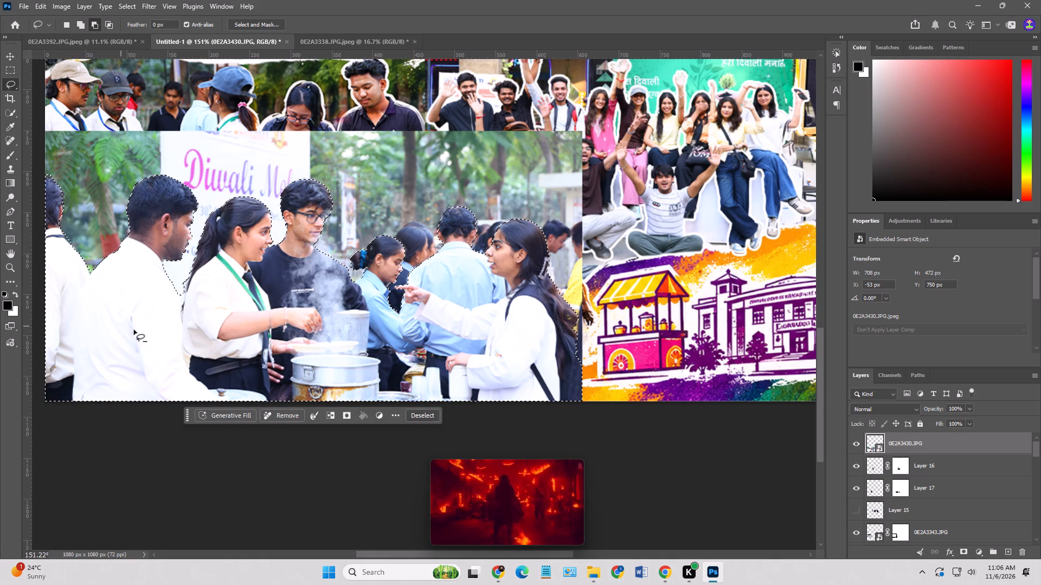
{"action": "scroll", "coordinate": [139, 342], "scroll_direction": "down", "scroll_amount": 2, "text": "alt"}
{"action": "scroll", "coordinate": [80, 251], "scroll_direction": "up", "scroll_amount": 12, "text": "alt"}
{"action": "left_click_drag", "start_coordinate": [109, 285], "coordinate": [109, 290], "text": "alt"}
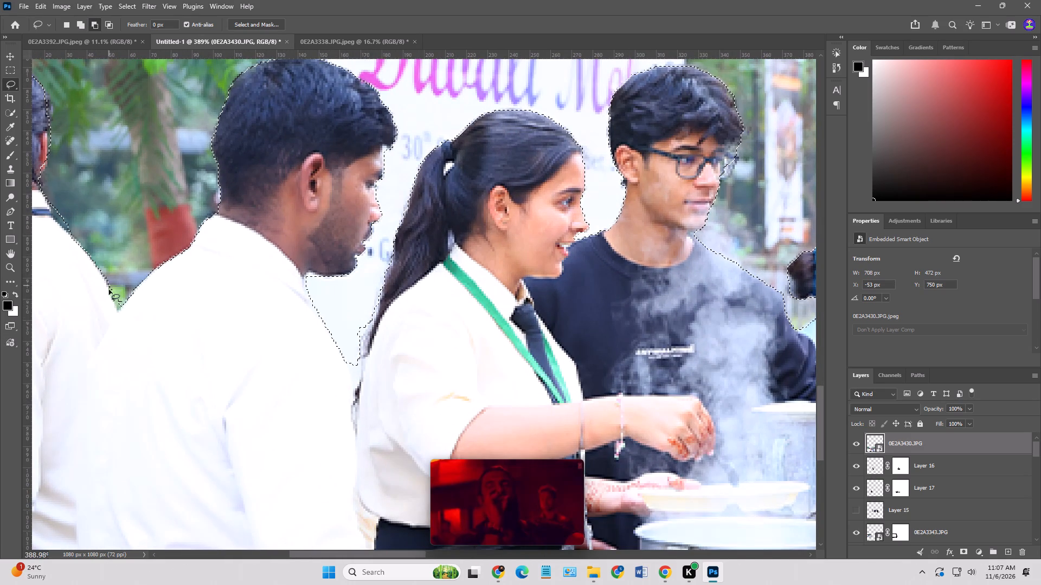
{"action": "left_click_drag", "start_coordinate": [109, 290], "coordinate": [132, 287], "text": "alt"}
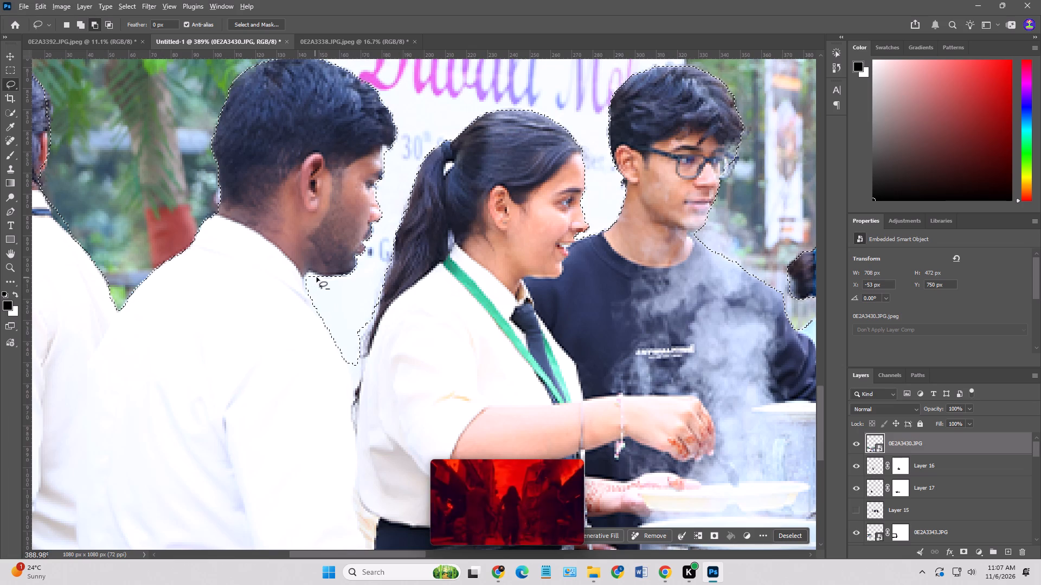
Refine the selection with the Lasso around the background gap between the white-shirted man's jaw and shoulder and the woman's ponytail.
{"action": "left_click_drag", "start_coordinate": [318, 273], "coordinate": [313, 293], "text": "alt"}
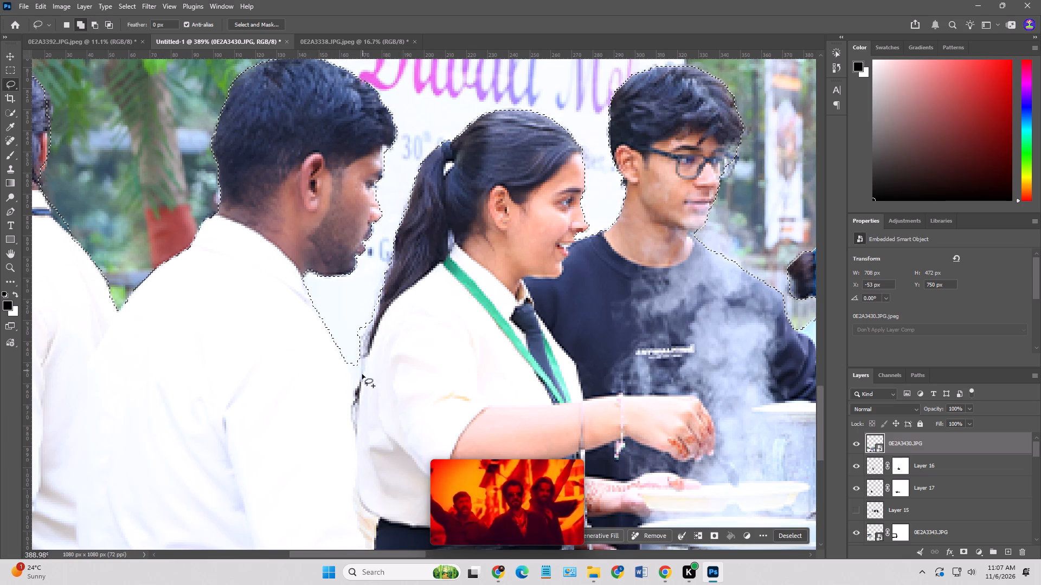
{"action": "left_click_drag", "start_coordinate": [376, 310], "coordinate": [374, 318], "text": "alt"}
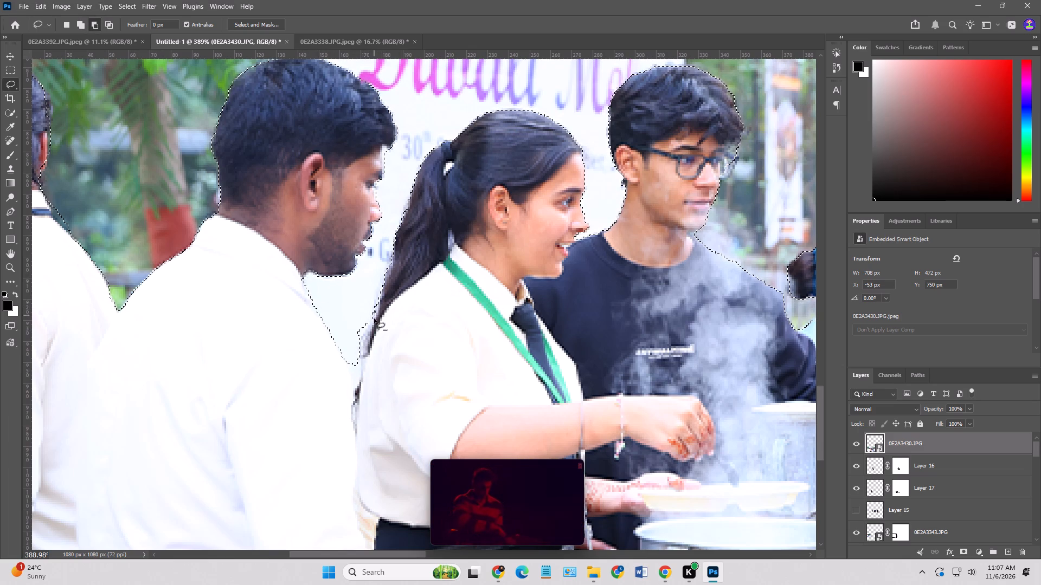
{"action": "left_click_drag", "start_coordinate": [374, 318], "coordinate": [349, 321], "text": "alt"}
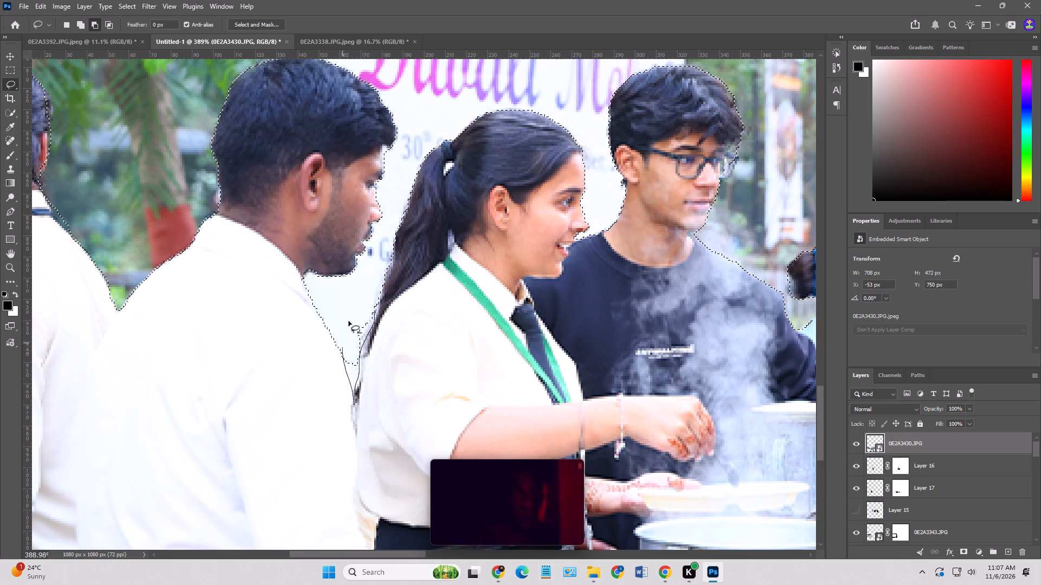
{"action": "left_click_drag", "start_coordinate": [349, 321], "coordinate": [350, 317], "text": "alt"}
{"action": "left_click_drag", "start_coordinate": [379, 302], "coordinate": [368, 292], "text": "alt"}
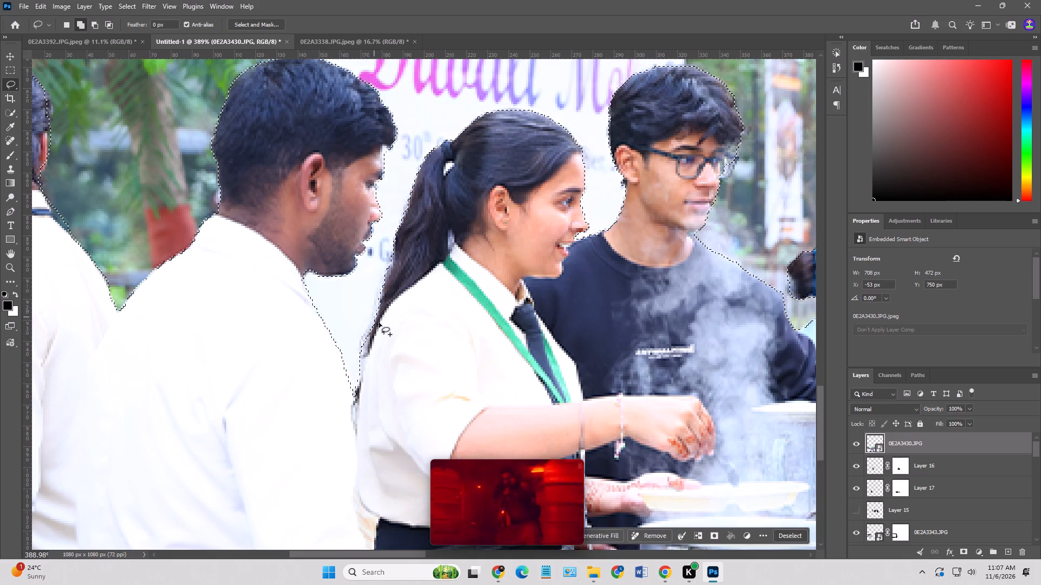
Tidy the selection with the Lasso along the leftmost man's hair, face edge and collar at the photo's edge.
{"action": "scroll", "coordinate": [381, 333], "scroll_direction": "down", "scroll_amount": 10, "text": "alt"}
{"action": "scroll", "coordinate": [258, 267], "scroll_direction": "up", "scroll_amount": 6, "text": "alt"}
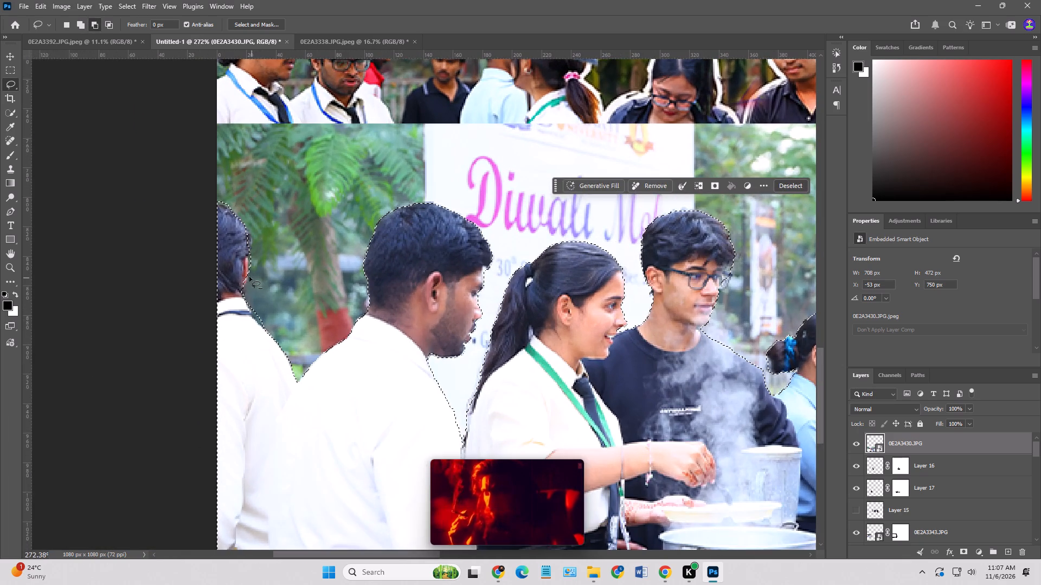
{"action": "scroll", "coordinate": [249, 277], "scroll_direction": "up", "scroll_amount": 4, "text": "alt"}
{"action": "left_click_drag", "start_coordinate": [248, 277], "coordinate": [232, 268]}
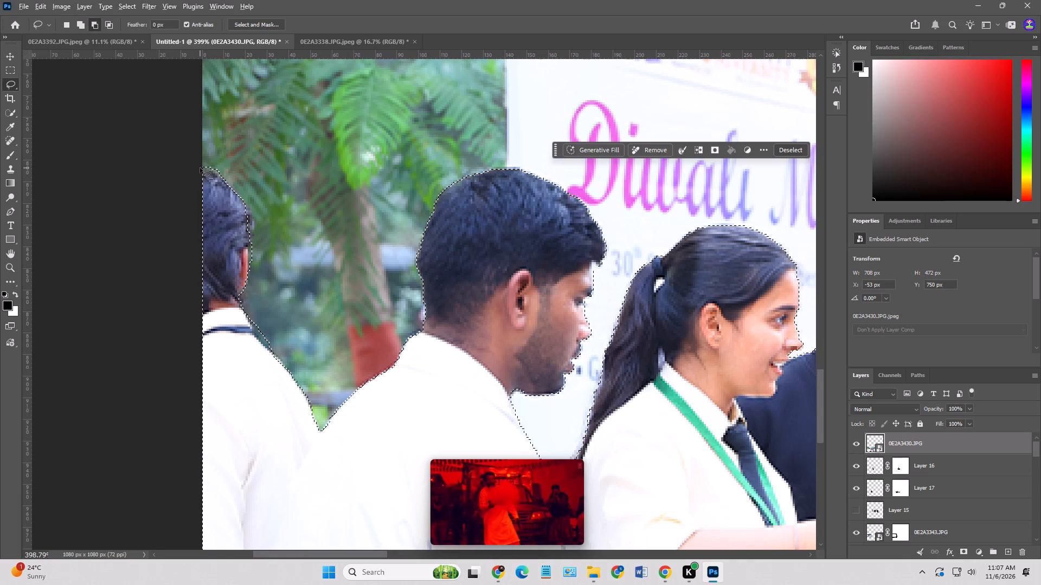
{"action": "left_click_drag", "start_coordinate": [200, 168], "coordinate": [213, 159], "text": "alt"}
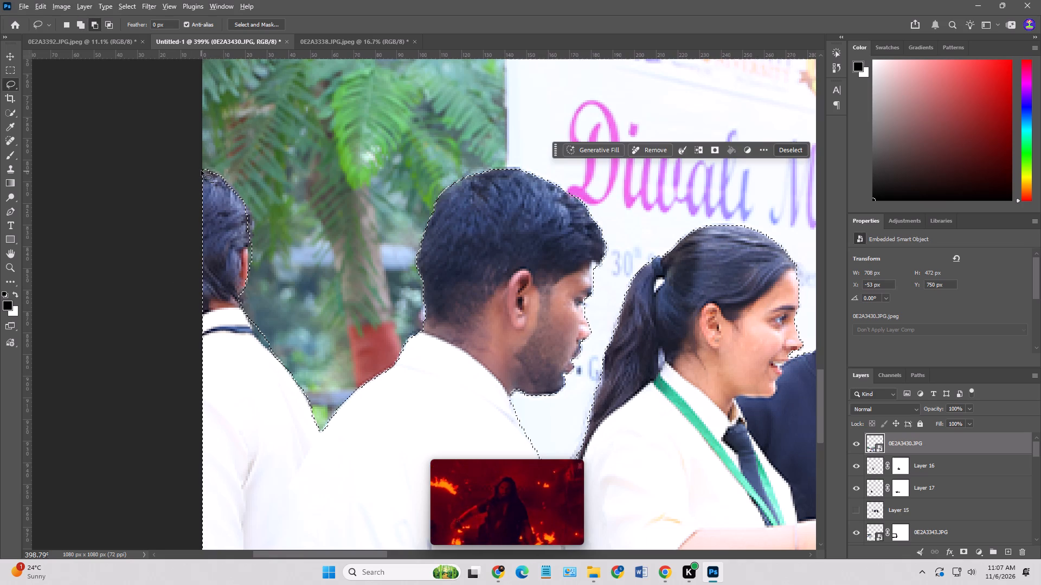
{"action": "left_click_drag", "start_coordinate": [201, 171], "coordinate": [205, 159], "text": "alt"}
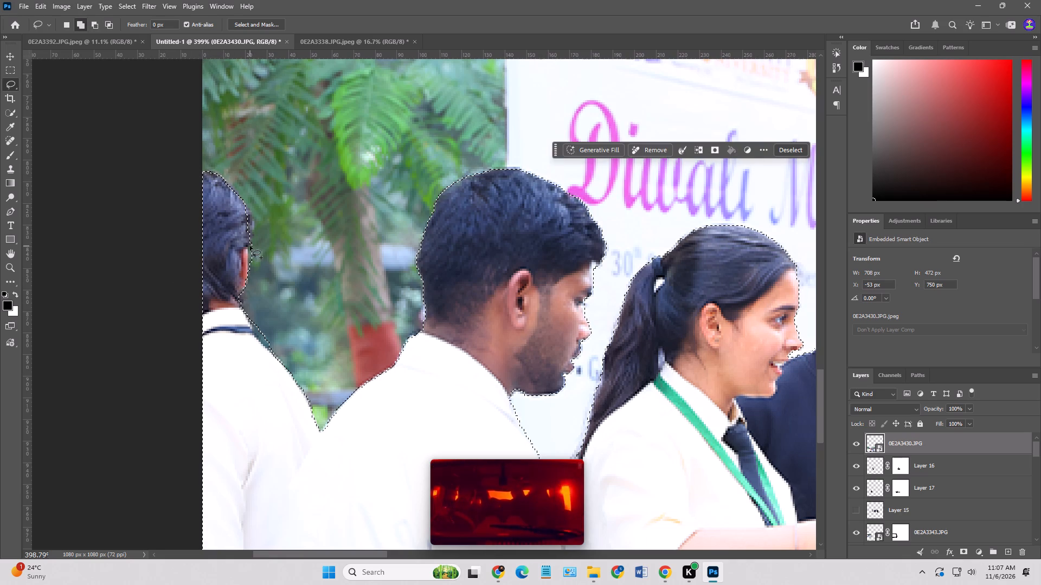
{"action": "left_click_drag", "start_coordinate": [250, 246], "coordinate": [260, 255], "text": "alt"}
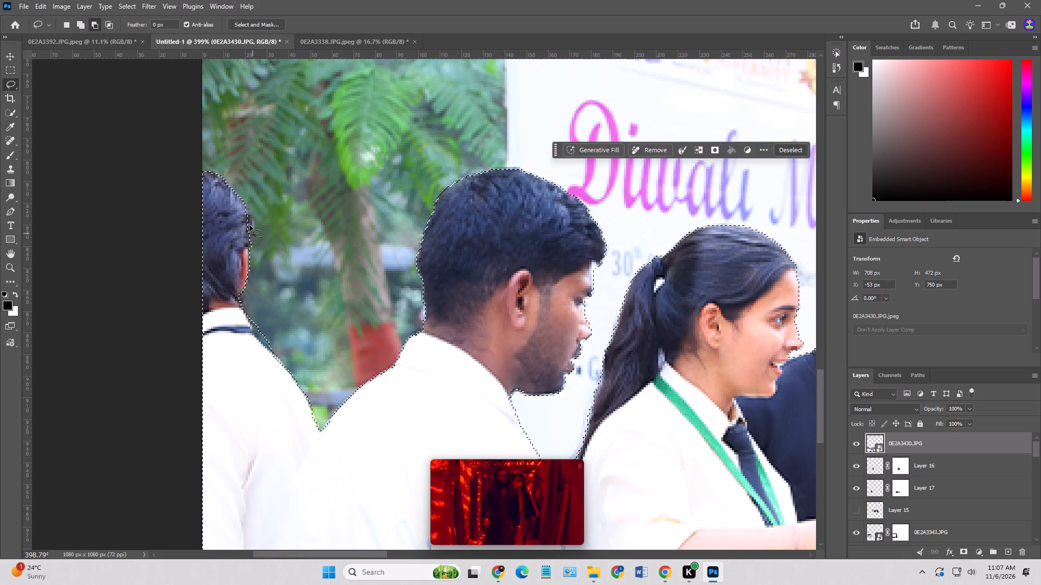
{"action": "left_click_drag", "start_coordinate": [245, 205], "coordinate": [229, 218]}
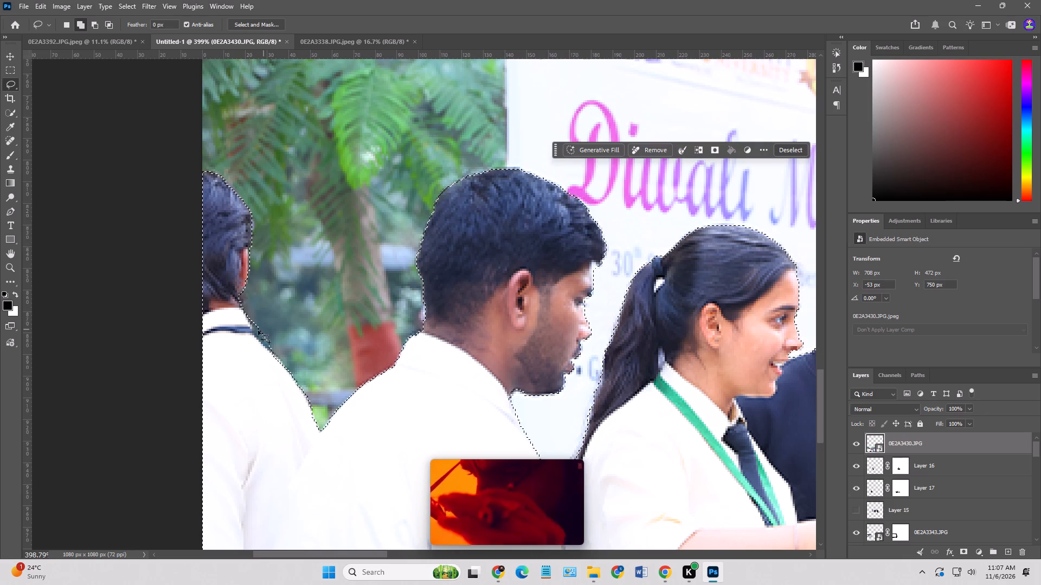
{"action": "left_click_drag", "start_coordinate": [248, 317], "coordinate": [250, 321], "text": "alt"}
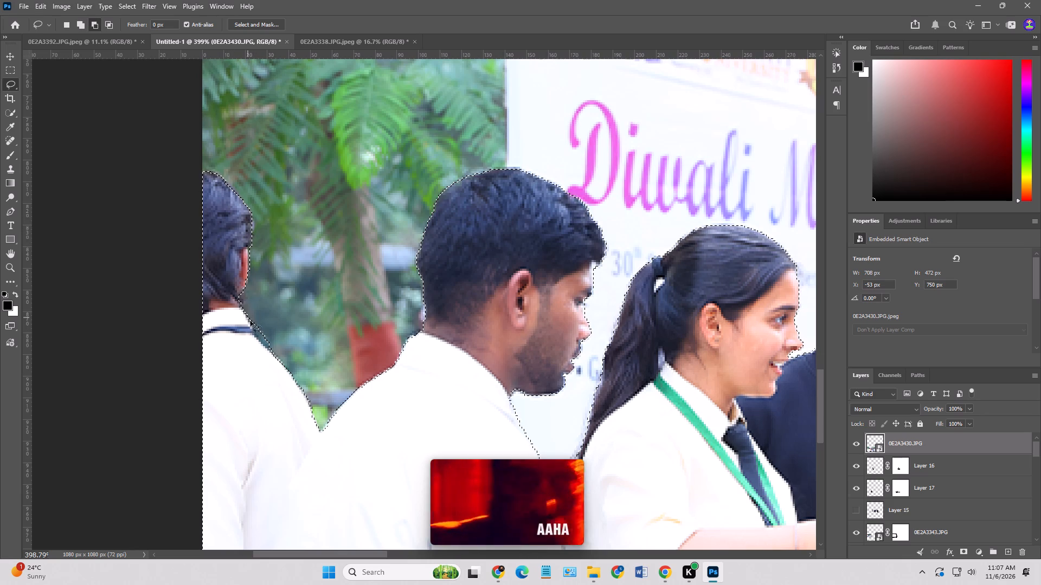
{"action": "left_click_drag", "start_coordinate": [250, 321], "coordinate": [274, 307], "text": "alt"}
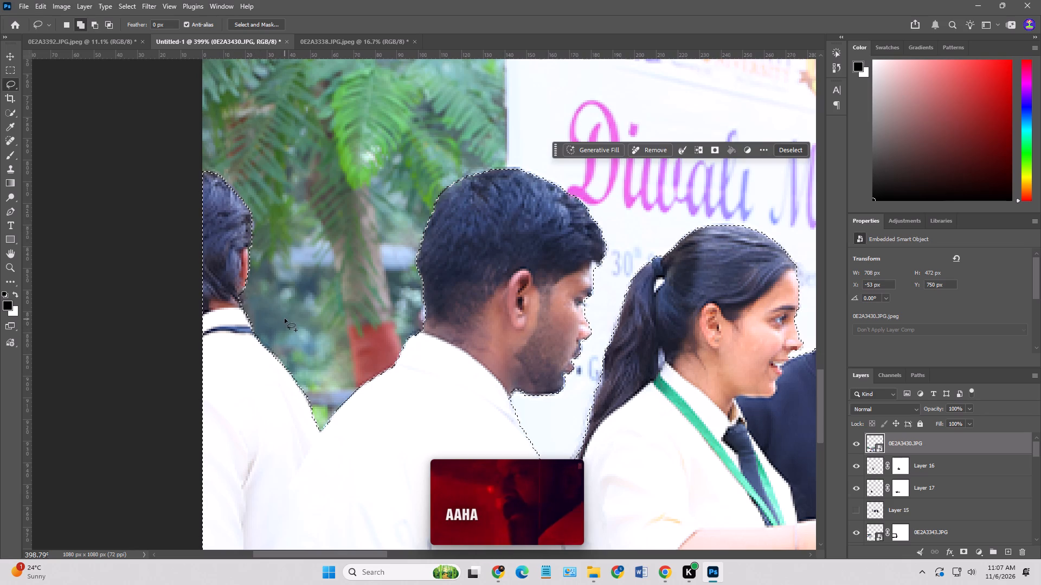
Refine the selection with the Lasso around the glasses, cheek, chin and neckline of the young man in the black sweatshirt.
{"action": "scroll", "coordinate": [255, 282], "scroll_direction": "down", "scroll_amount": 4, "text": "alt"}
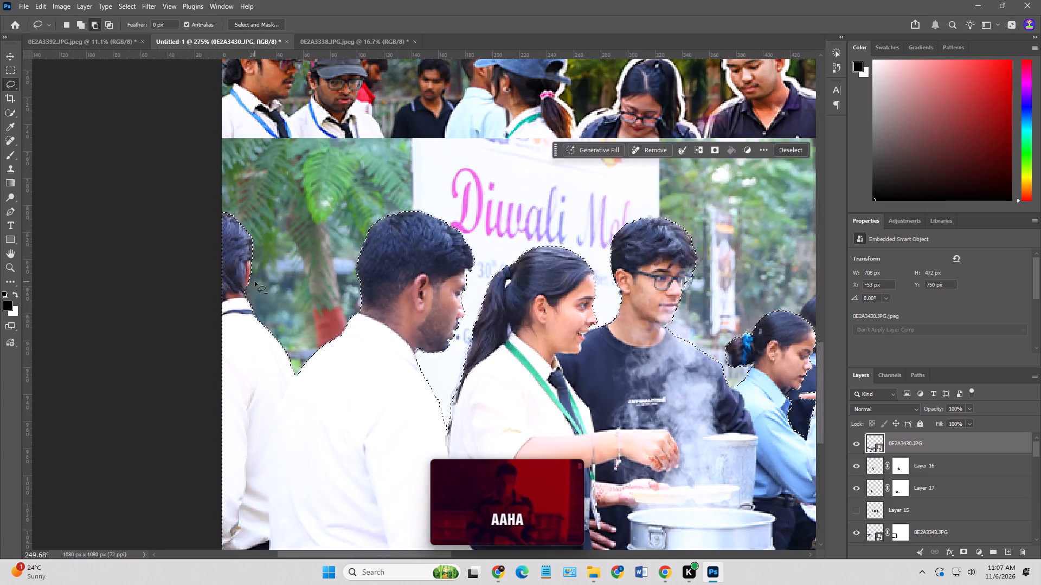
{"action": "scroll", "coordinate": [255, 282], "scroll_direction": "down", "scroll_amount": 5, "text": "alt"}
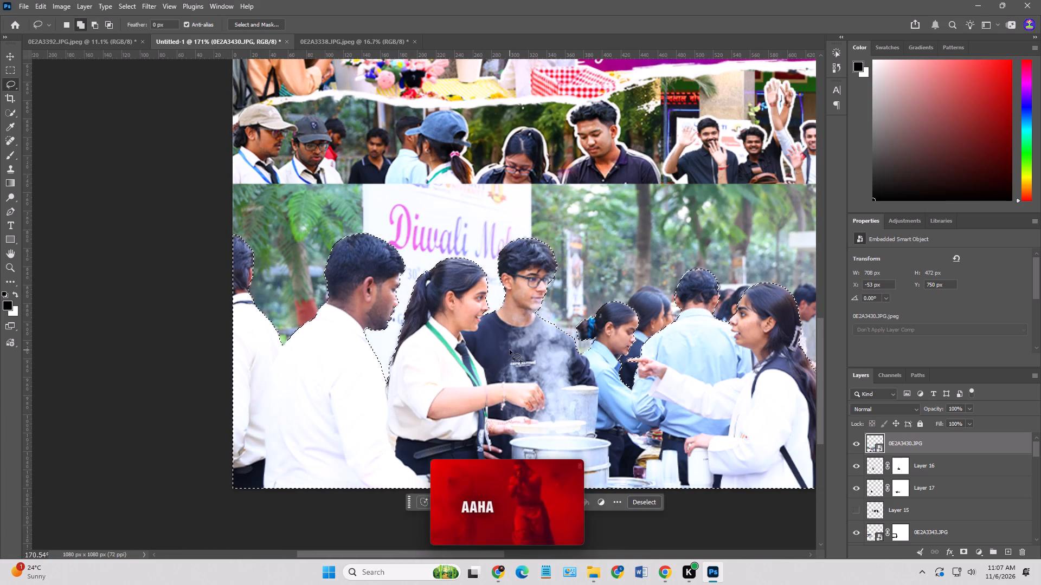
{"action": "scroll", "coordinate": [567, 294], "scroll_direction": "up", "scroll_amount": 8, "text": "alt"}
{"action": "left_click_drag", "start_coordinate": [542, 262], "coordinate": [544, 263]}
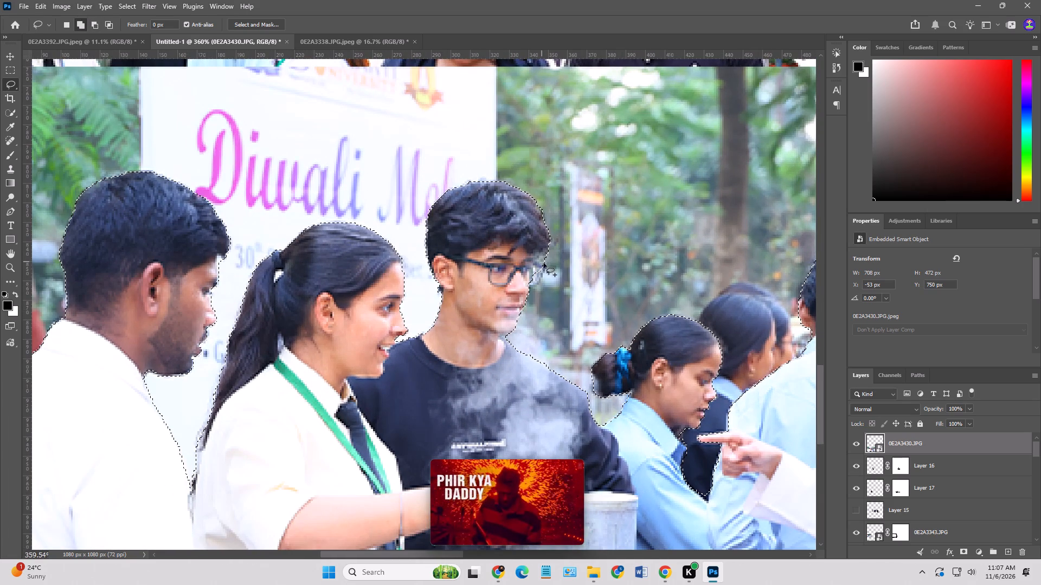
{"action": "left_click_drag", "start_coordinate": [544, 263], "coordinate": [534, 287]}
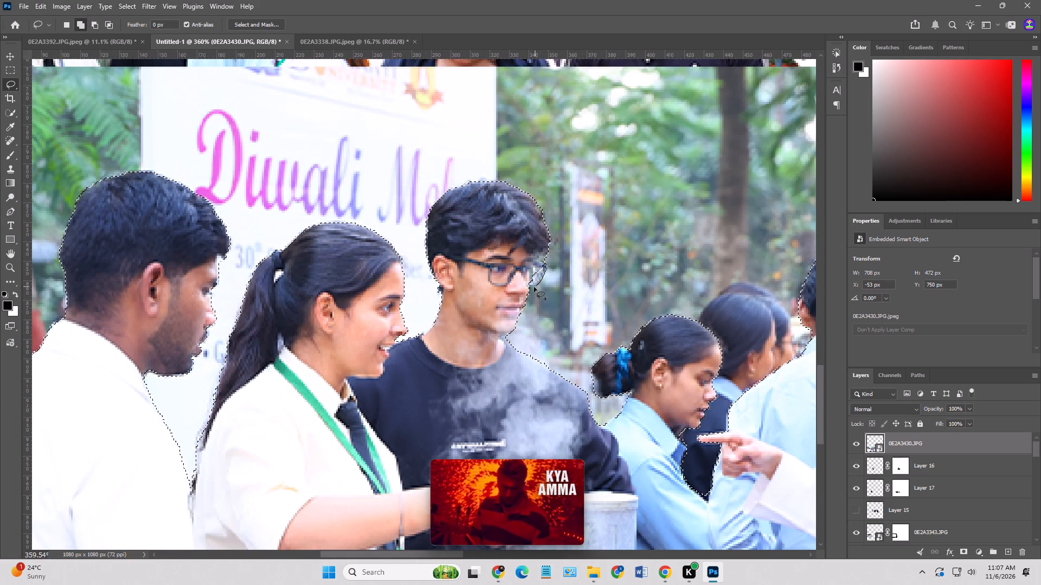
{"action": "left_click_drag", "start_coordinate": [534, 287], "coordinate": [518, 265]}
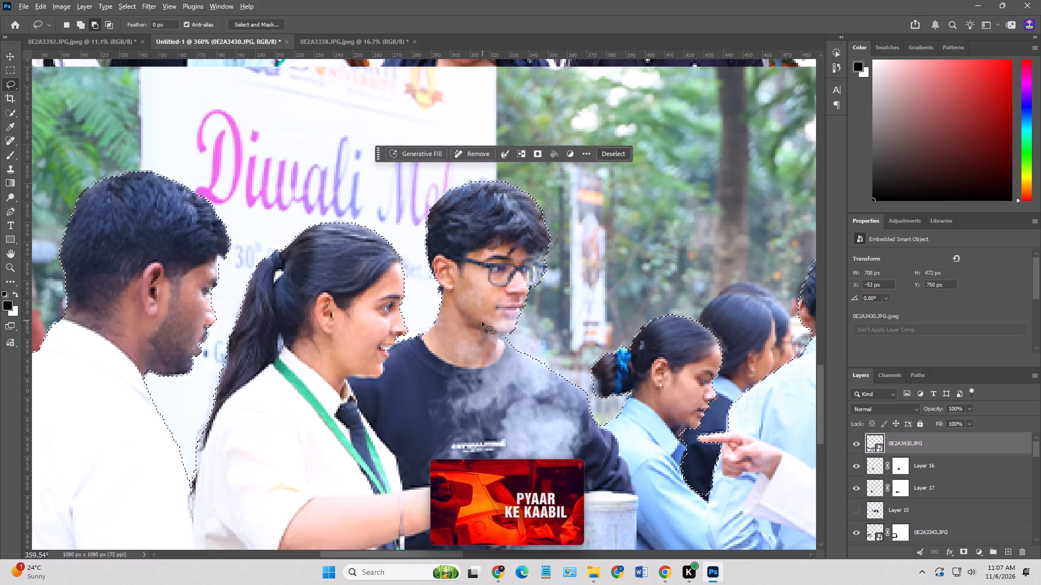
{"action": "left_click_drag", "start_coordinate": [505, 334], "coordinate": [510, 342], "text": "alt"}
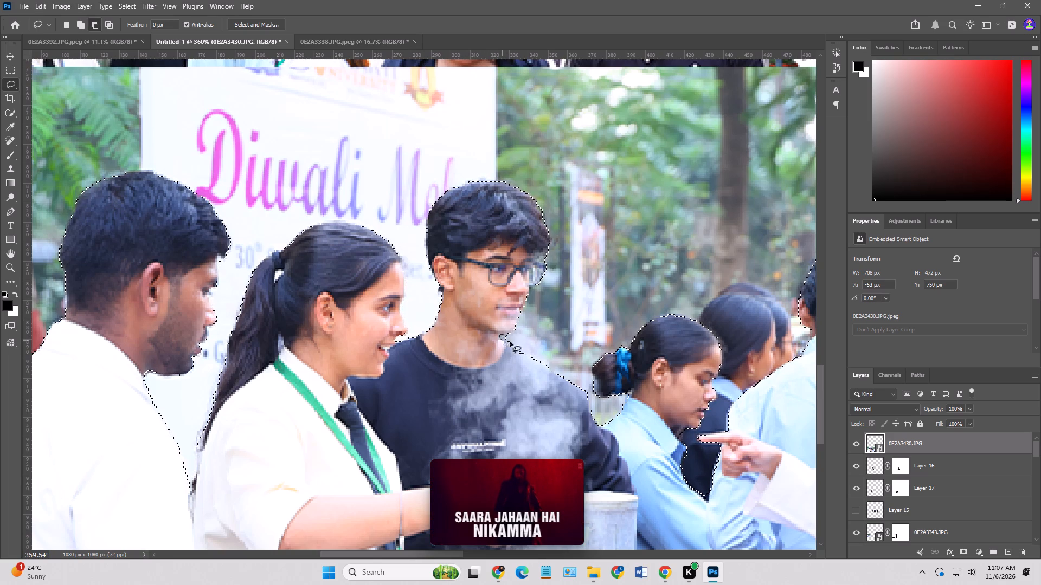
{"action": "left_click_drag", "start_coordinate": [510, 342], "coordinate": [514, 342], "text": "alt"}
Copy the selected people from 0E2A3430.JPG onto a new layer.
{"action": "scroll", "coordinate": [503, 333], "scroll_direction": "down", "scroll_amount": 3, "text": "alt"}
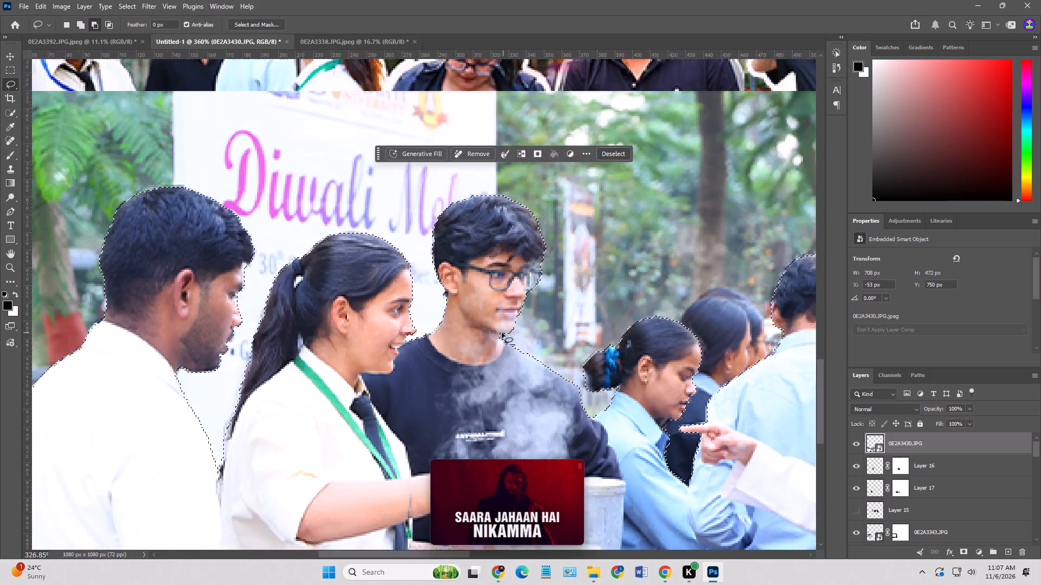
{"action": "scroll", "coordinate": [502, 333], "scroll_direction": "down", "scroll_amount": 8, "text": "alt"}
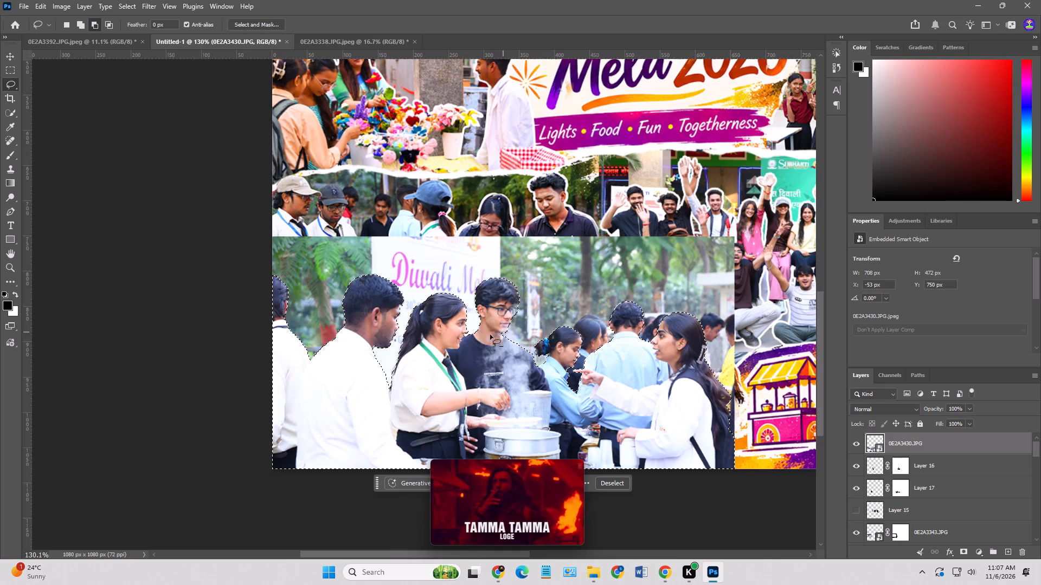
{"action": "scroll", "coordinate": [442, 335], "scroll_direction": "up", "scroll_amount": 11, "text": "alt"}
{"action": "scroll", "coordinate": [459, 340], "scroll_direction": "down", "scroll_amount": 6, "text": "alt"}
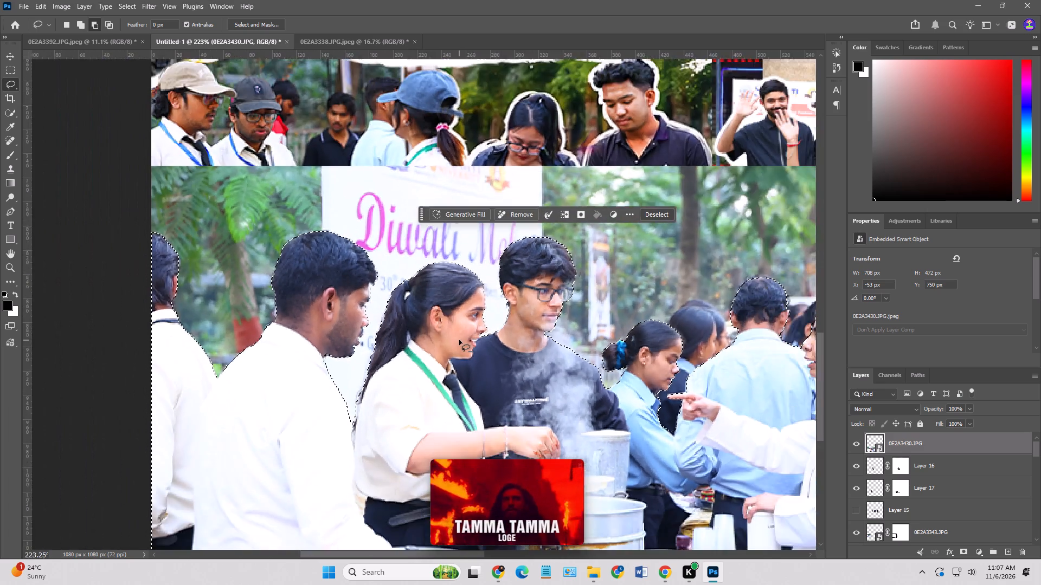
{"action": "scroll", "coordinate": [459, 340], "scroll_direction": "down", "scroll_amount": 9, "text": "alt"}
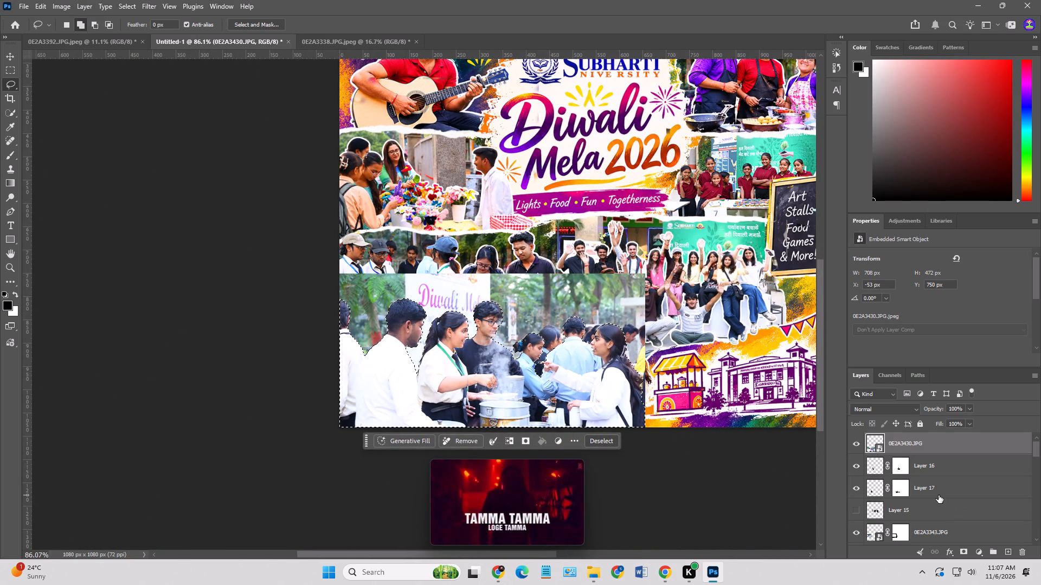
{"action": "key", "text": "ctrl+j"}
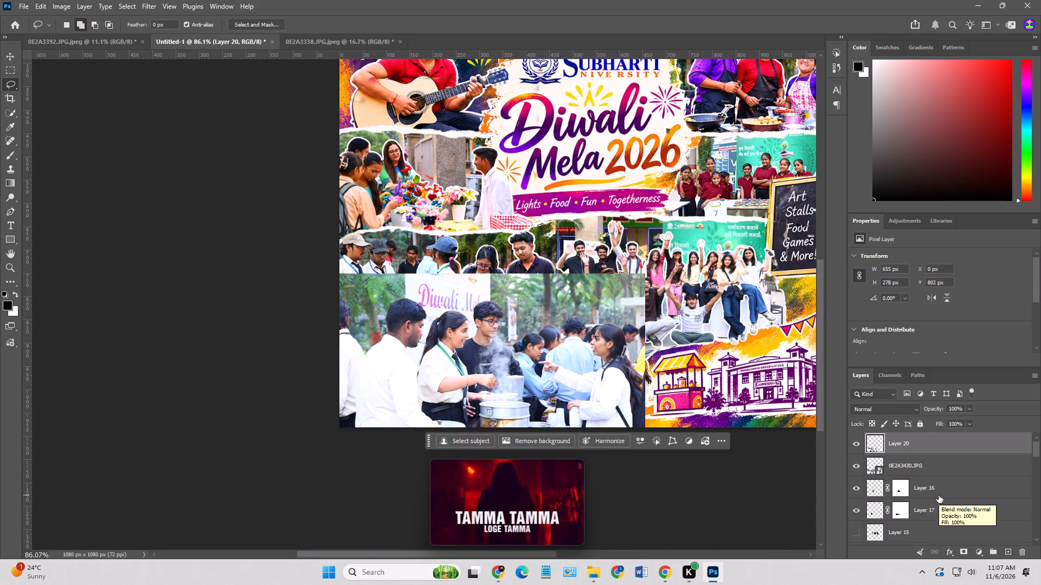
Hide the new people cutout layer and add a layer mask to the 0E2A3430.JPG layer.
{"action": "left_click", "coordinate": [896, 470]}
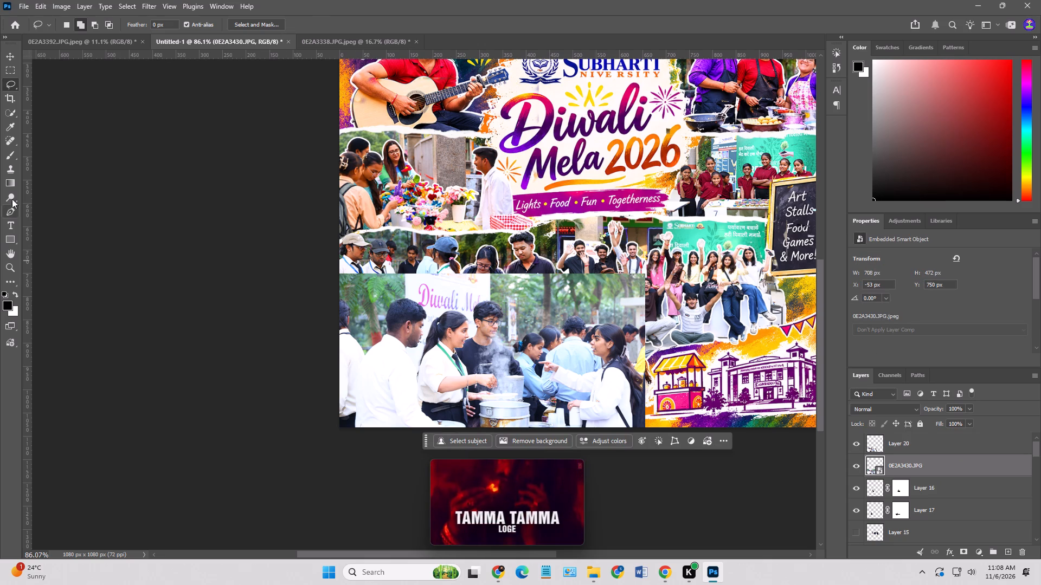
{"action": "left_click", "coordinate": [13, 154]}
{"action": "left_click", "coordinate": [857, 441]}
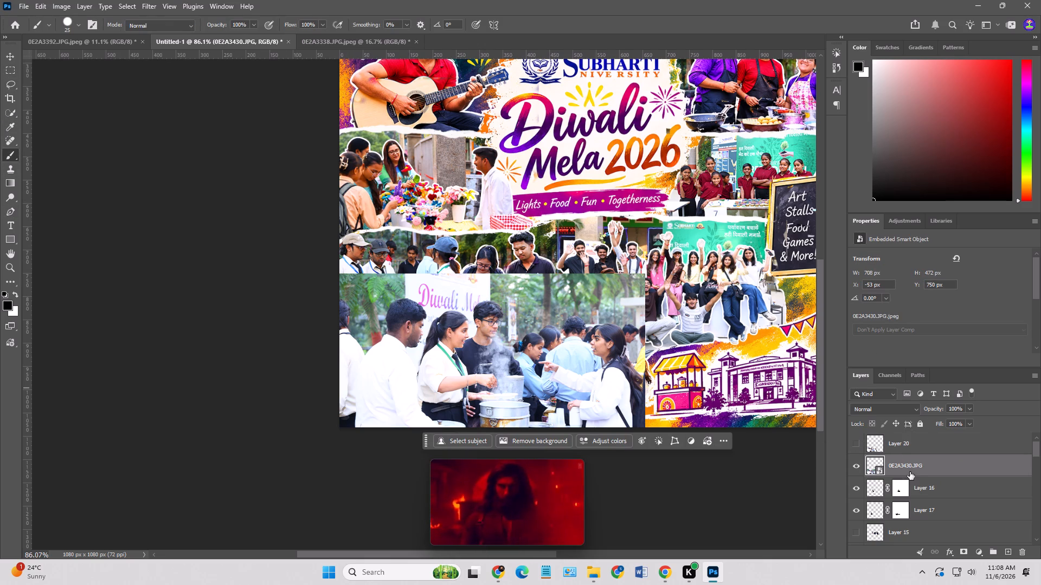
{"action": "left_click", "coordinate": [966, 552]}
Paint black on the 0E2A3430.JPG mask along the photo's top edge with the 25 px brush, undoing the long first stroke.
{"action": "left_click", "coordinate": [356, 280]}
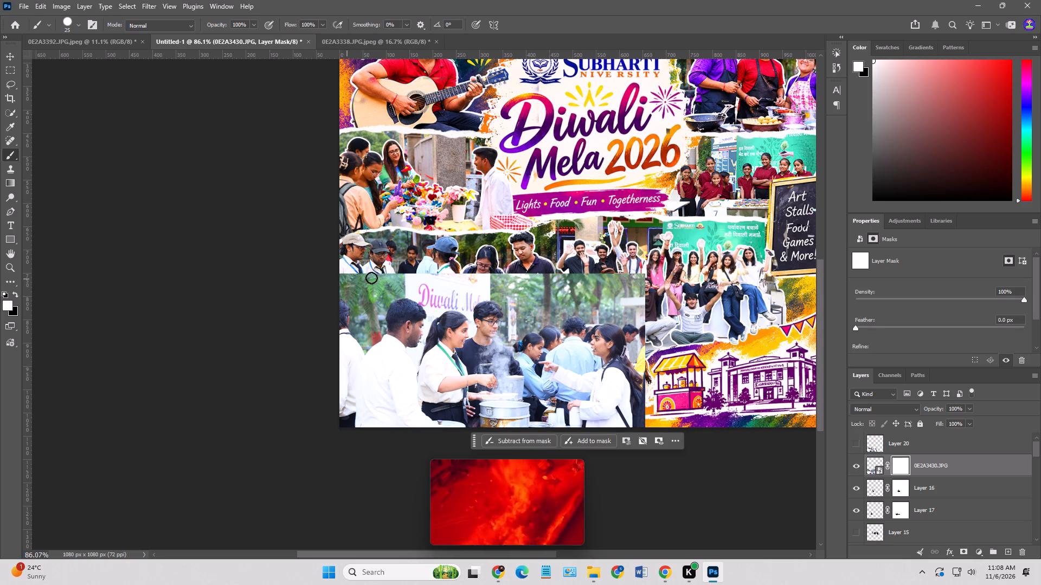
{"action": "left_click", "coordinate": [14, 294]}
{"action": "left_click_drag", "start_coordinate": [327, 273], "coordinate": [352, 275]}
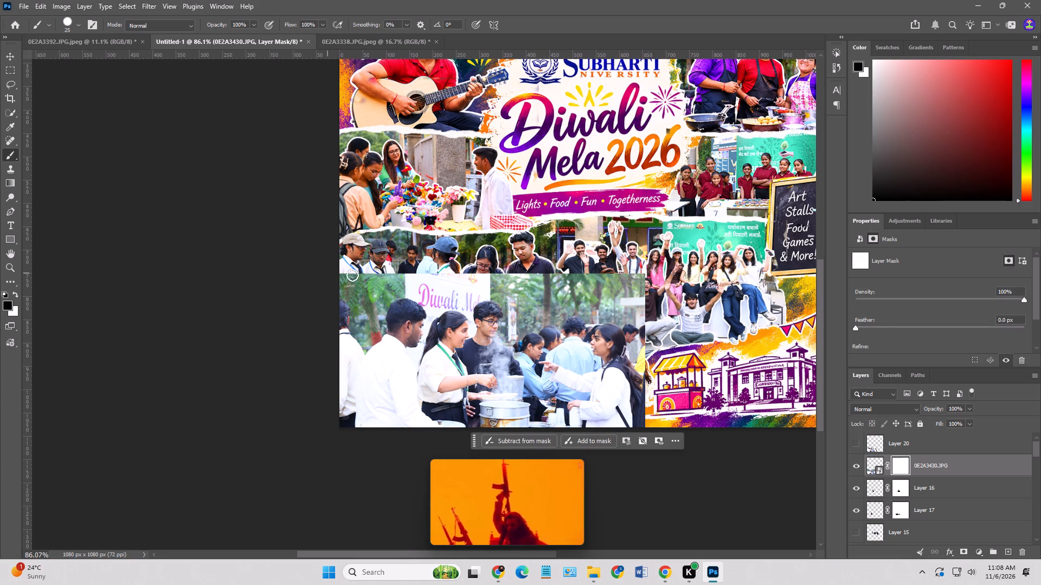
{"action": "left_click_drag", "start_coordinate": [352, 275], "coordinate": [401, 278]}
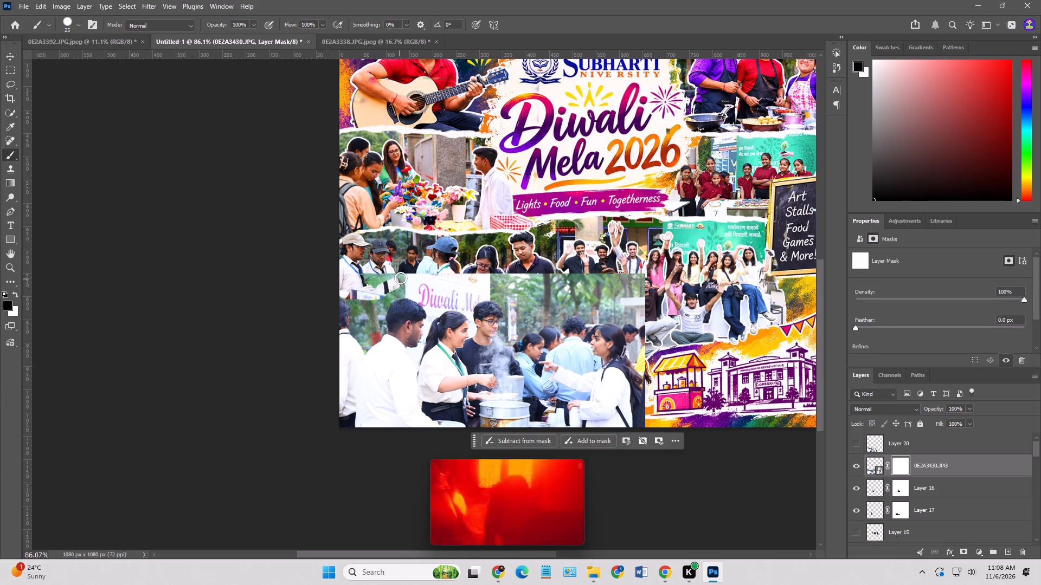
{"action": "left_click_drag", "start_coordinate": [401, 278], "coordinate": [377, 315]}
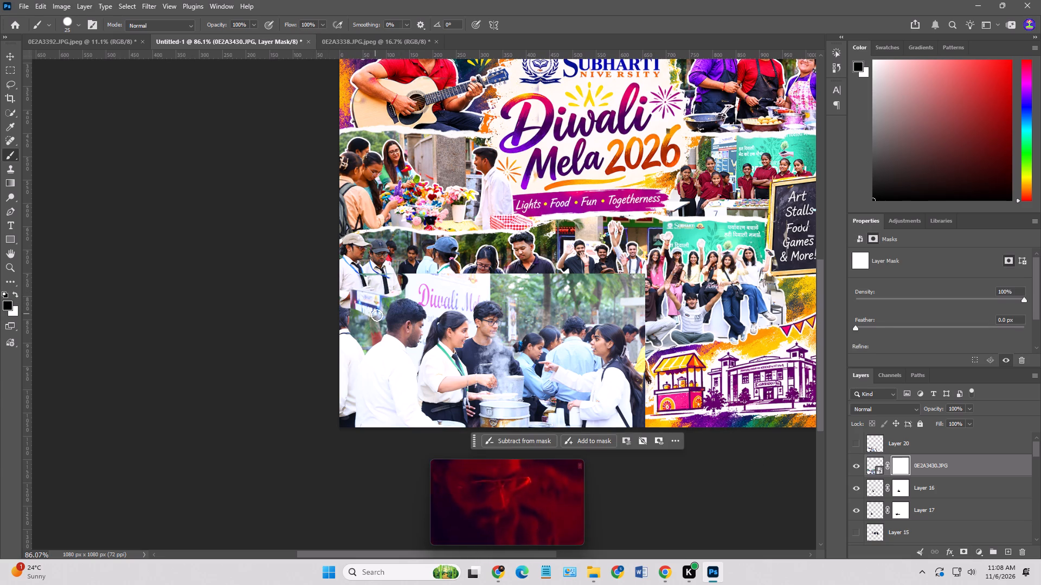
{"action": "left_click_drag", "start_coordinate": [377, 315], "coordinate": [357, 318]}
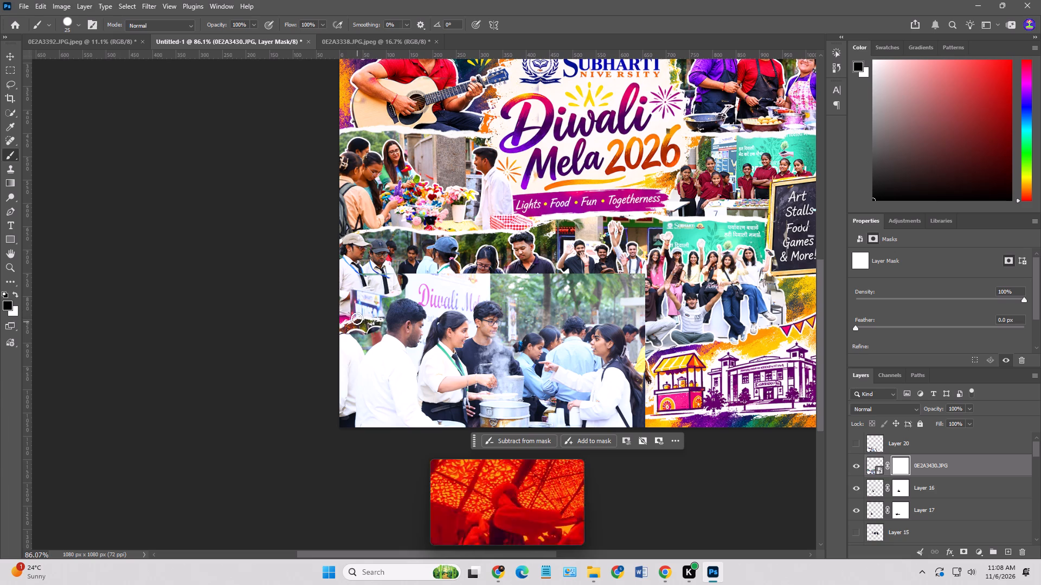
{"action": "left_click_drag", "start_coordinate": [357, 318], "coordinate": [445, 291]}
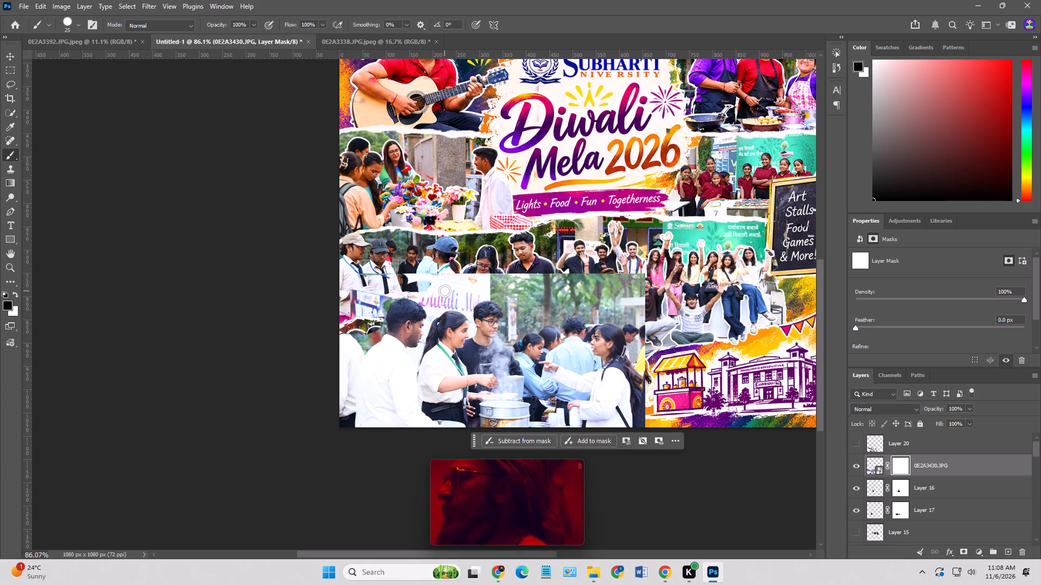
{"action": "left_click_drag", "start_coordinate": [445, 291], "coordinate": [494, 290]}
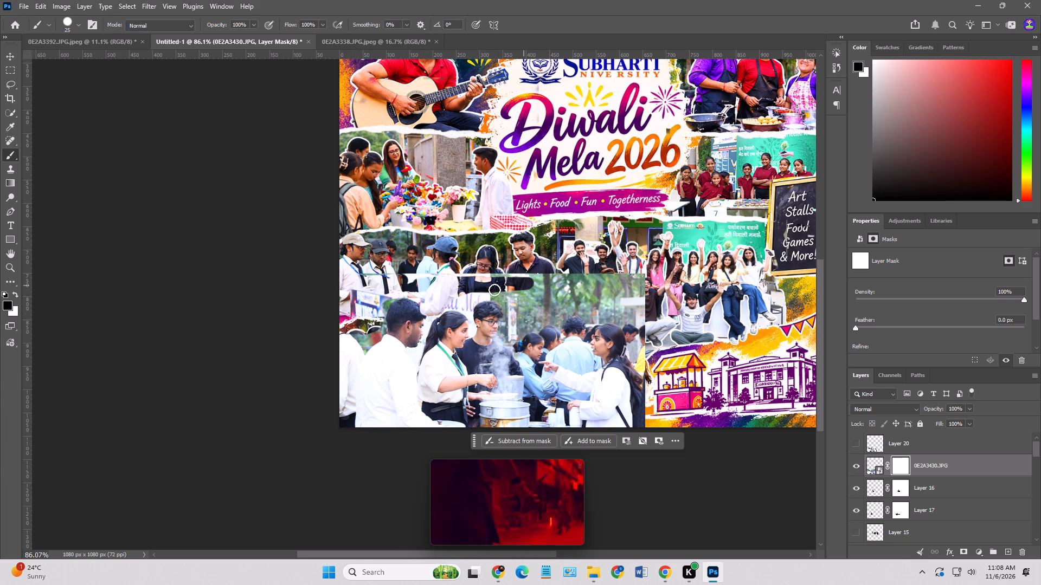
{"action": "left_click_drag", "start_coordinate": [494, 290], "coordinate": [467, 294]}
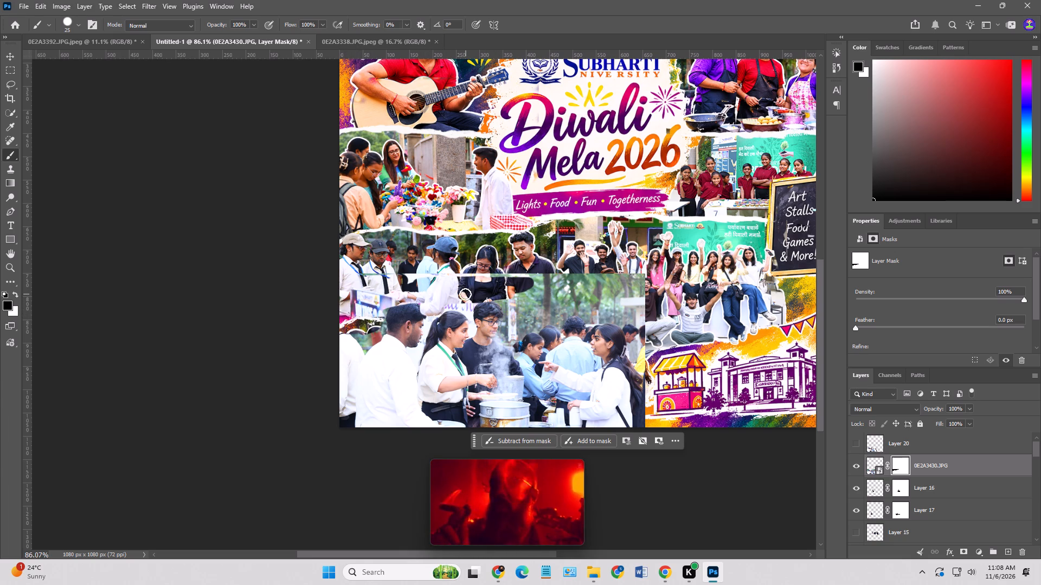
{"action": "key", "text": "ctrl+z"}
{"action": "left_click_drag", "start_coordinate": [421, 278], "coordinate": [440, 290]}
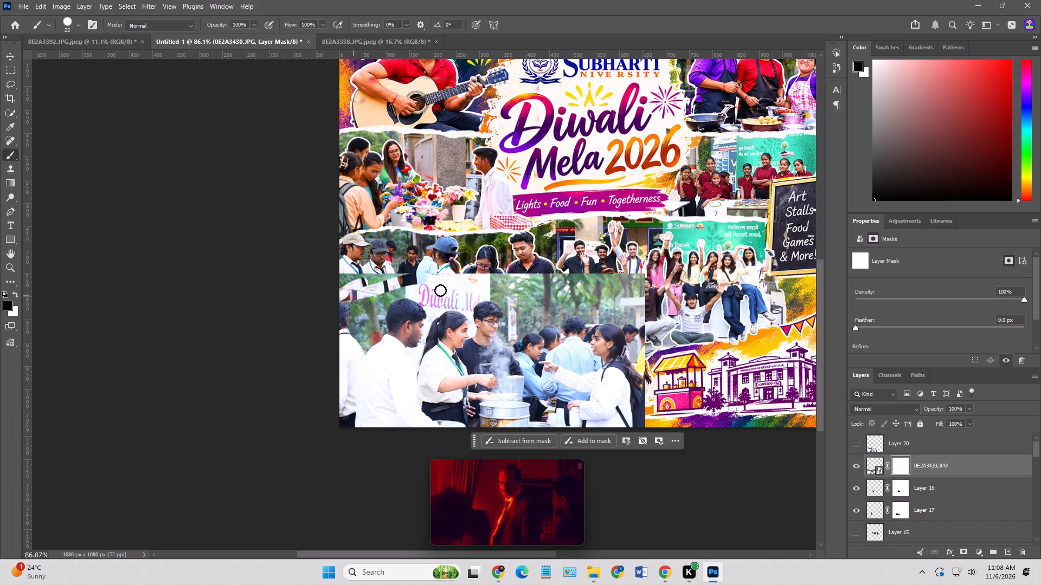
{"action": "left_click_drag", "start_coordinate": [440, 290], "coordinate": [510, 292]}
Enlarge the brush to 60 px and mask out the photo's whole top band down to the level of the people's heads.
{"action": "key", "text": "bracketright"}
{"action": "key", "text": "bracketright"}
{"action": "key", "text": "bracketright"}
{"action": "key", "text": "bracketright"}
{"action": "key", "text": "bracketright"}
{"action": "key", "text": "bracketright"}
{"action": "key", "text": "bracketright"}
{"action": "key", "text": "bracketright"}
{"action": "key", "text": "bracketright"}
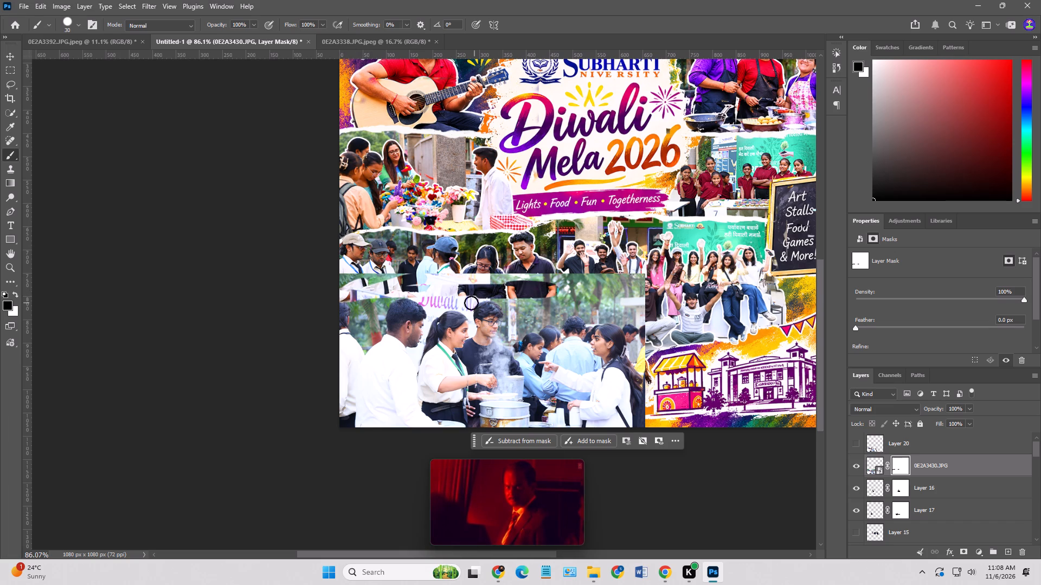
{"action": "key", "text": "bracketright"}
{"action": "left_click_drag", "start_coordinate": [338, 289], "coordinate": [635, 298]}
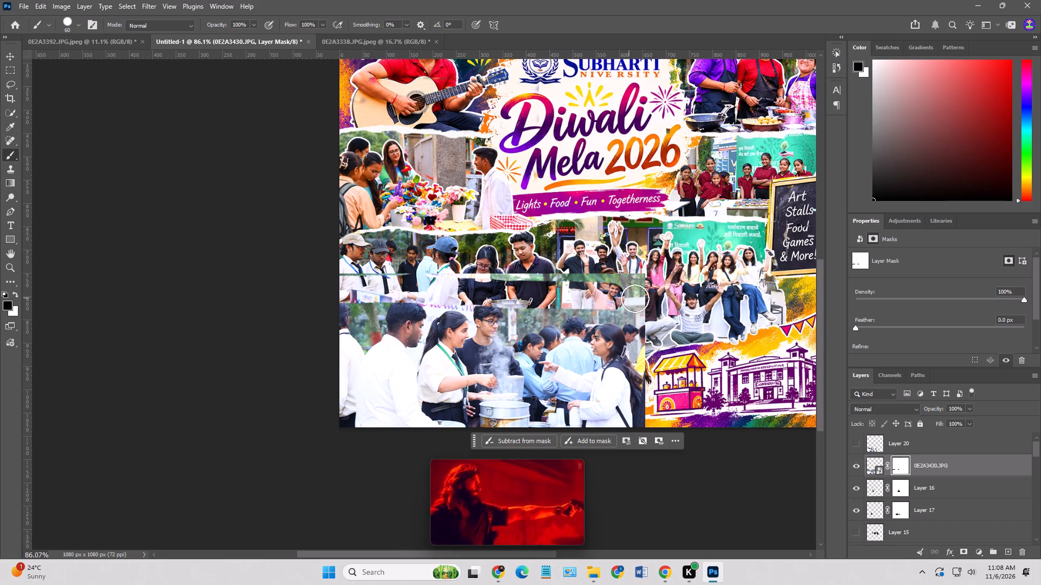
{"action": "left_click_drag", "start_coordinate": [635, 298], "coordinate": [419, 310]}
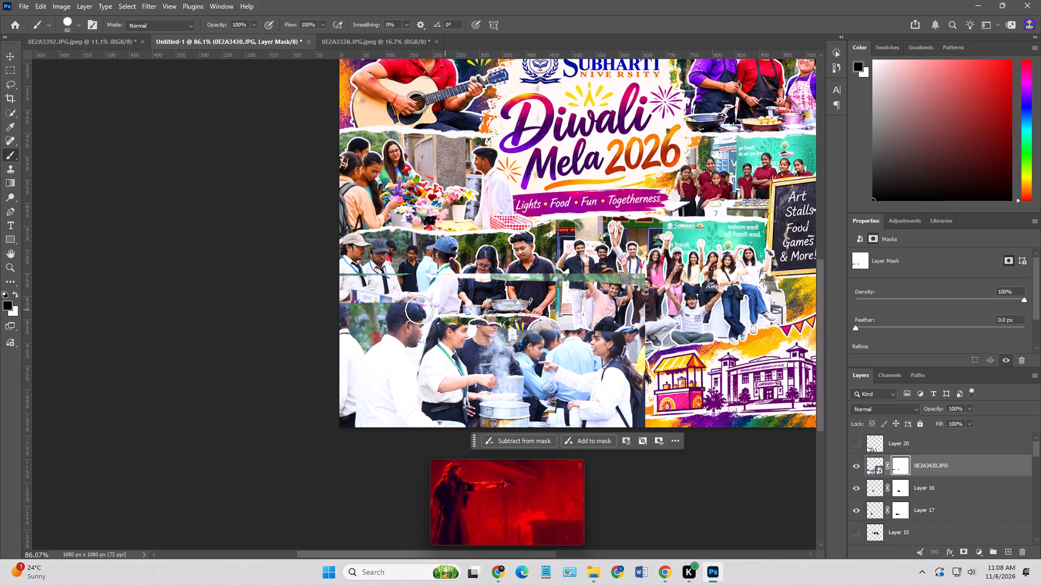
{"action": "left_click_drag", "start_coordinate": [419, 310], "coordinate": [615, 321]}
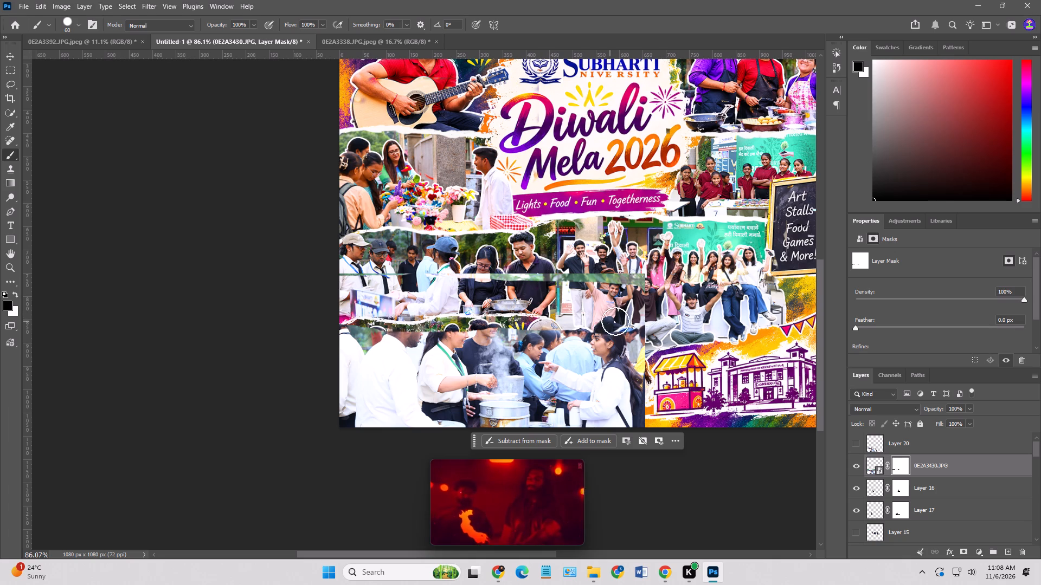
{"action": "left_click_drag", "start_coordinate": [615, 321], "coordinate": [359, 284]}
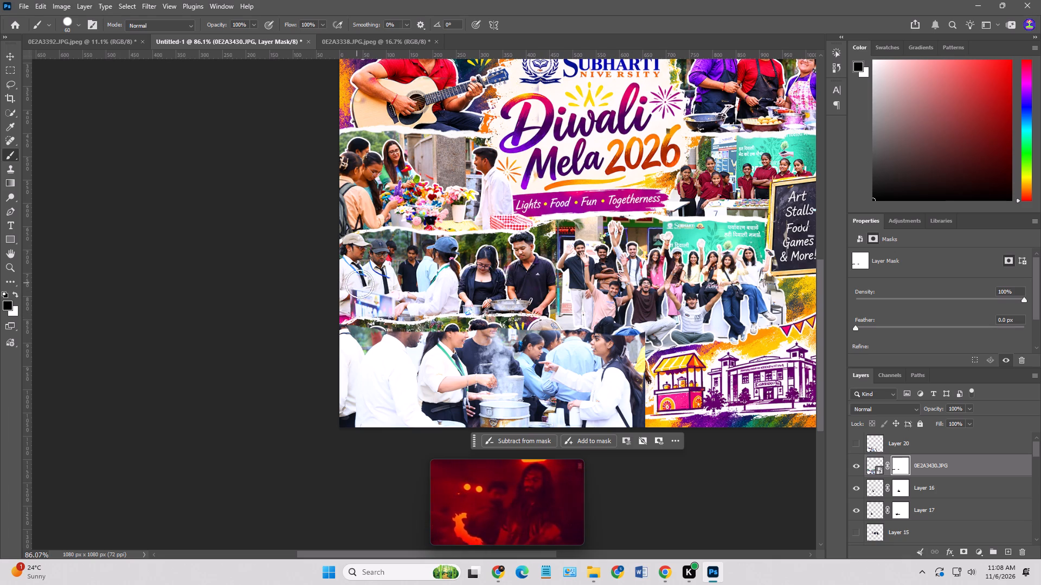
{"action": "left_click_drag", "start_coordinate": [359, 284], "coordinate": [349, 291]}
Show the people cutout on Layer 20 again above the masked photo.
{"action": "left_click", "coordinate": [857, 441]}
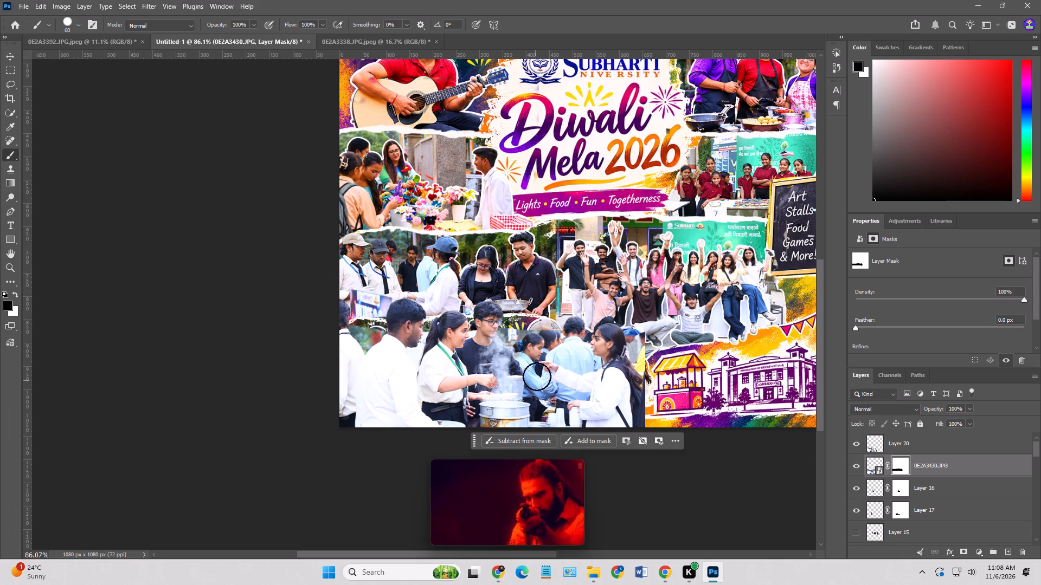
Restore the photo background in white on the mask between the young man in glasses and the women in blue behind.
{"action": "scroll", "coordinate": [541, 351], "scroll_direction": "up", "scroll_amount": 8, "text": "alt"}
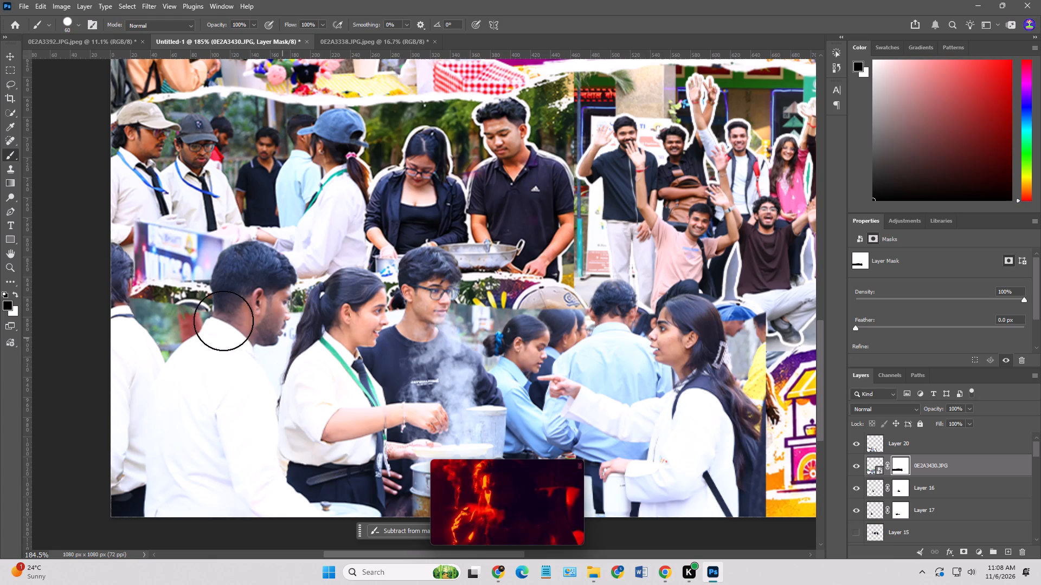
{"action": "left_click_drag", "start_coordinate": [16, 295], "coordinate": [25, 297]}
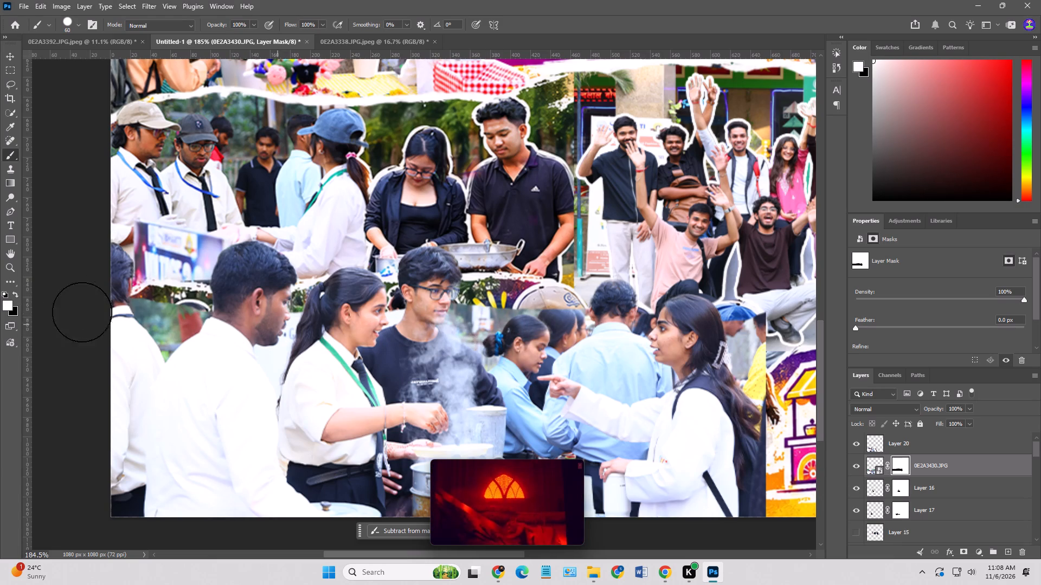
{"action": "left_click", "coordinate": [491, 311]}
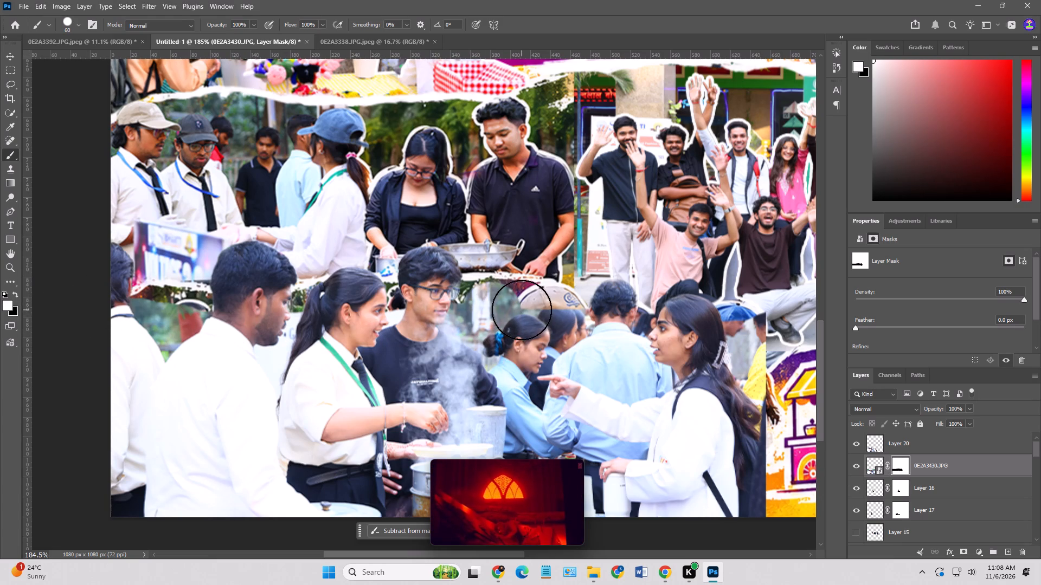
{"action": "left_click", "coordinate": [522, 310]}
{"action": "left_click", "coordinate": [548, 314]}
{"action": "left_click", "coordinate": [564, 320]}
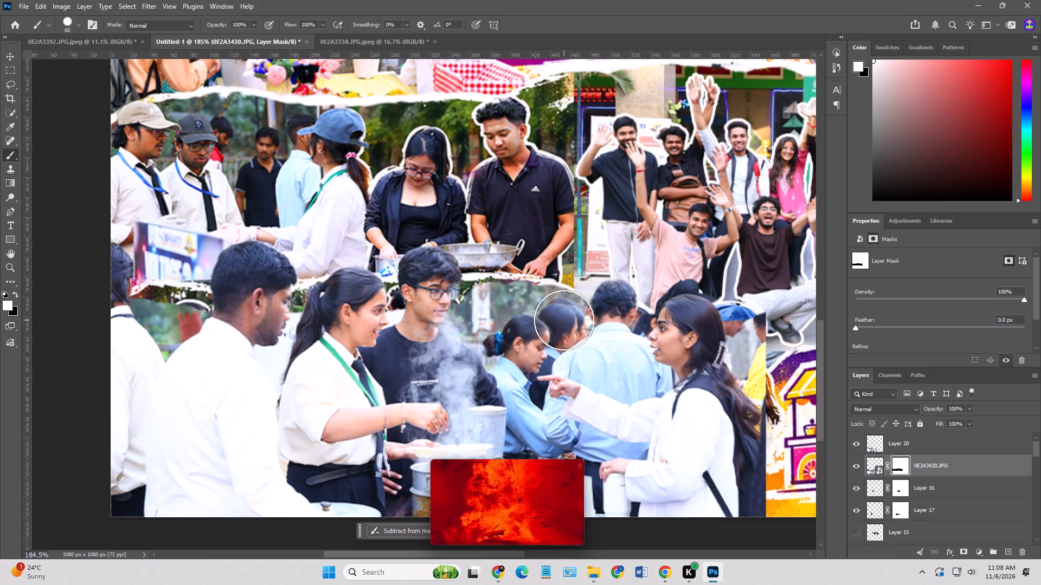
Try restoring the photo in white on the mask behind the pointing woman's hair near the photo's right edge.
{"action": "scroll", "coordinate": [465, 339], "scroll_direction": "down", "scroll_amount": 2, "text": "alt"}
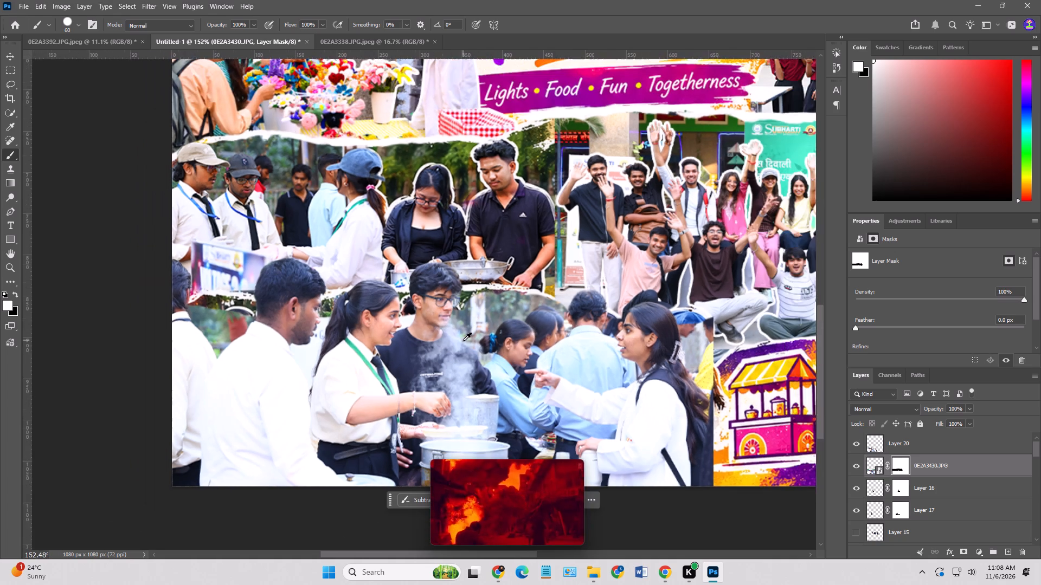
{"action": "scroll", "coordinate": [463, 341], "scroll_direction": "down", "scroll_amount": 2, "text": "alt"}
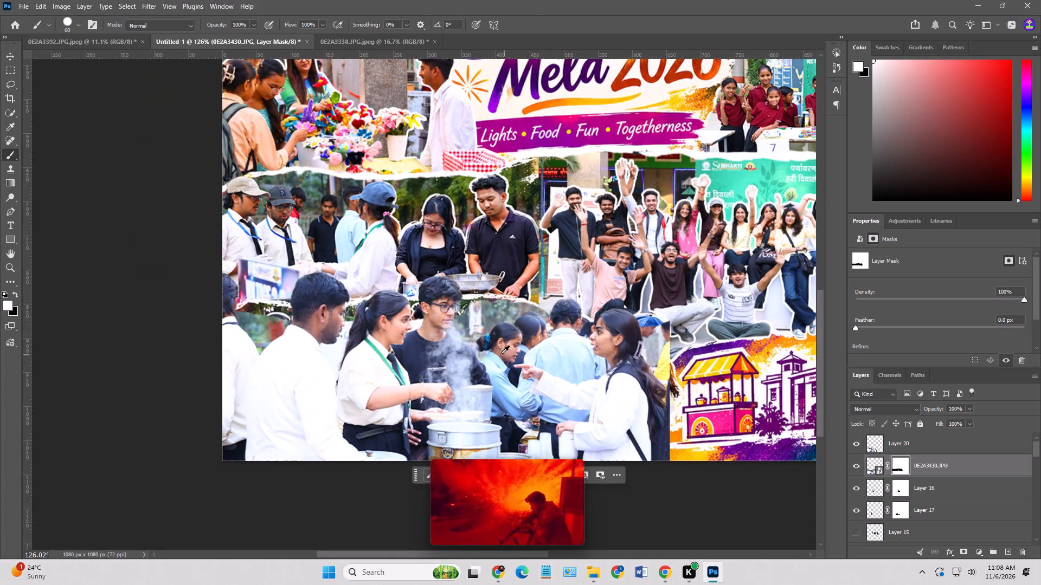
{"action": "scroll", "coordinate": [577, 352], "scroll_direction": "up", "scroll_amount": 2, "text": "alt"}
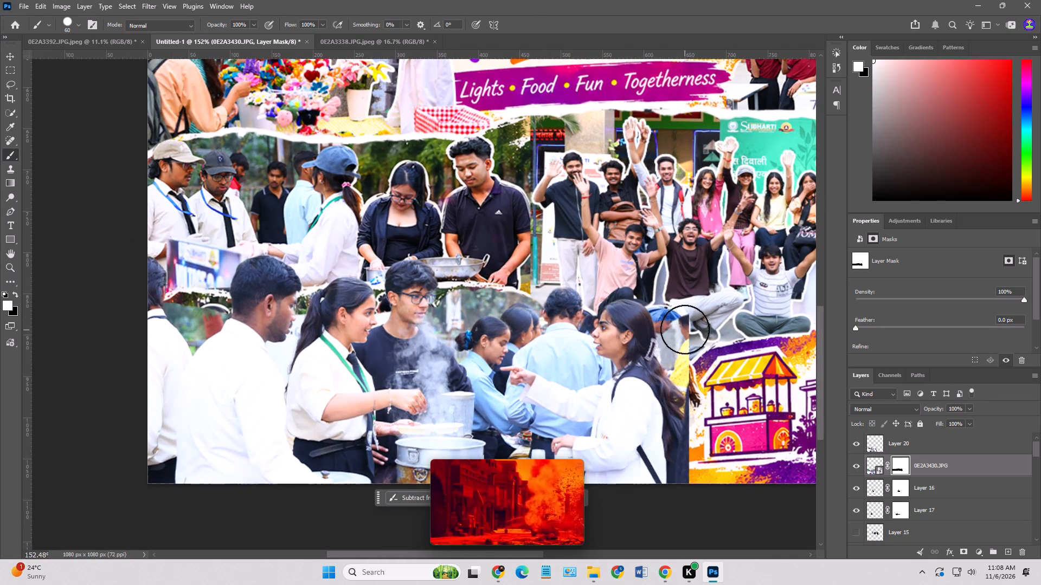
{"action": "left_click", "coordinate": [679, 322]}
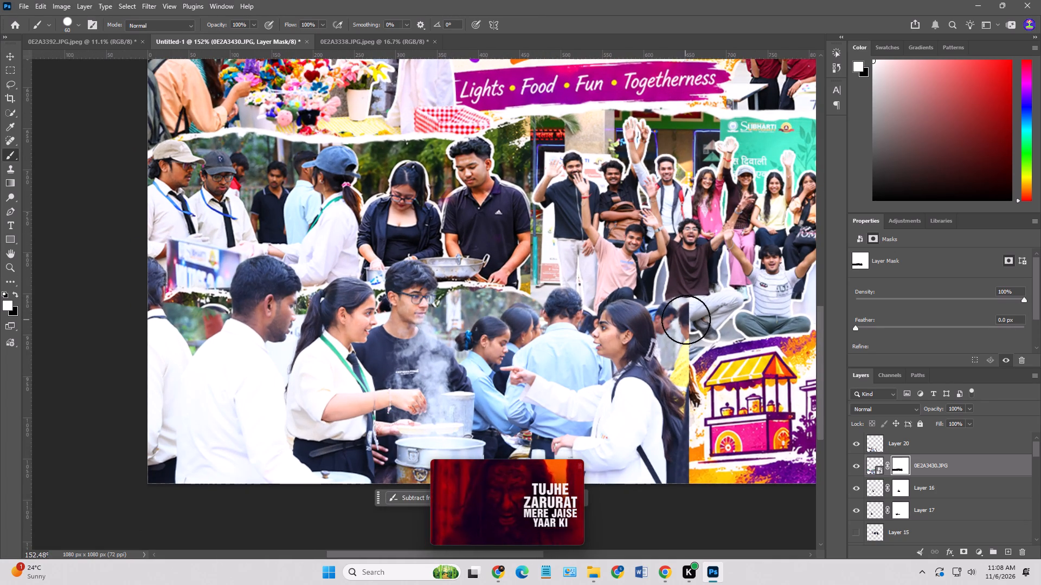
Mask out the photo's right edge in black, from behind the pointing woman's head down to the bottom corner.
{"action": "left_click", "coordinate": [16, 293]}
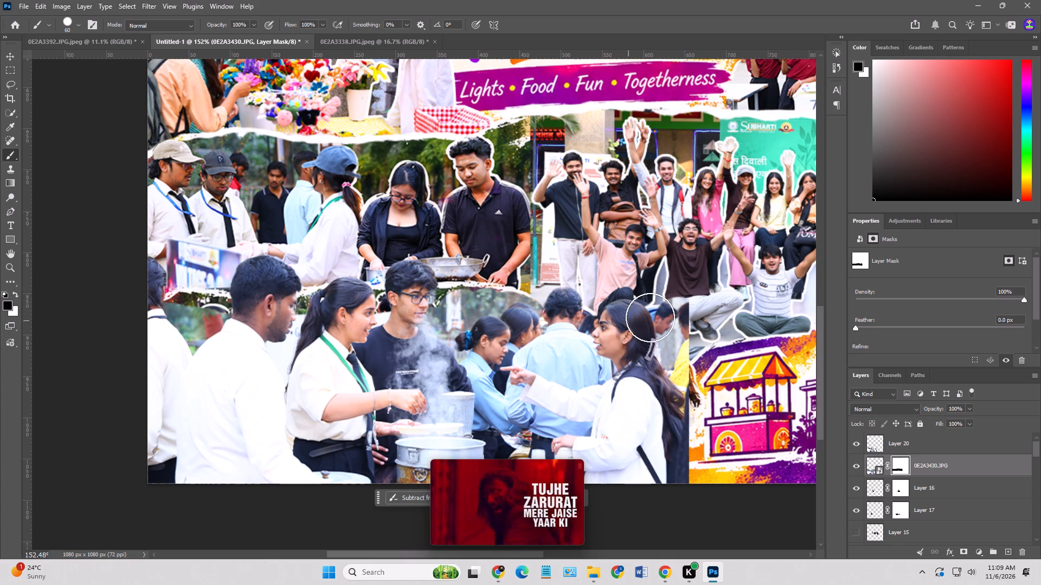
{"action": "left_click_drag", "start_coordinate": [673, 304], "coordinate": [691, 352]}
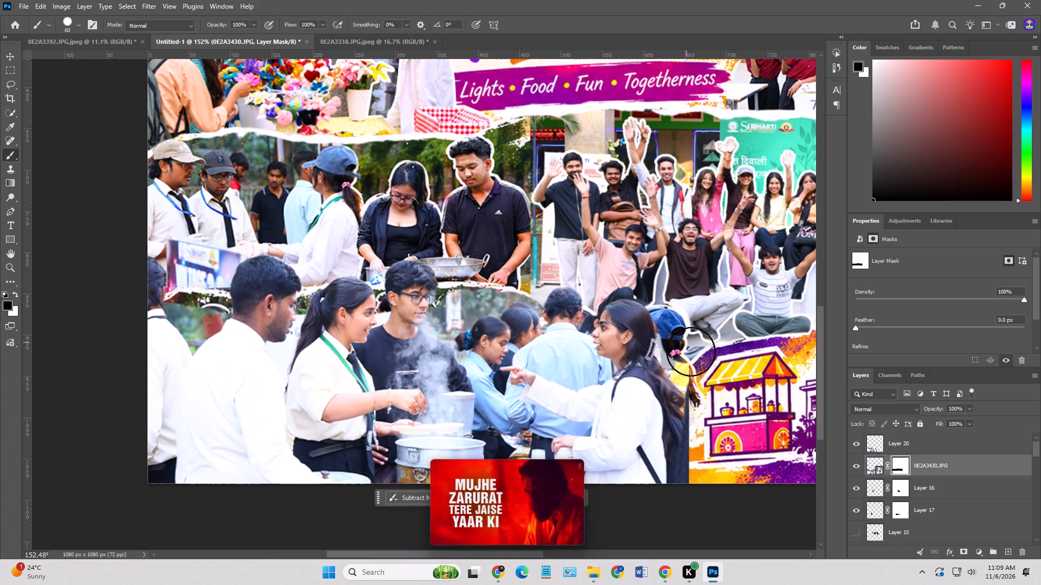
{"action": "left_click_drag", "start_coordinate": [691, 352], "coordinate": [684, 338]}
{"action": "left_click_drag", "start_coordinate": [683, 338], "coordinate": [684, 359]}
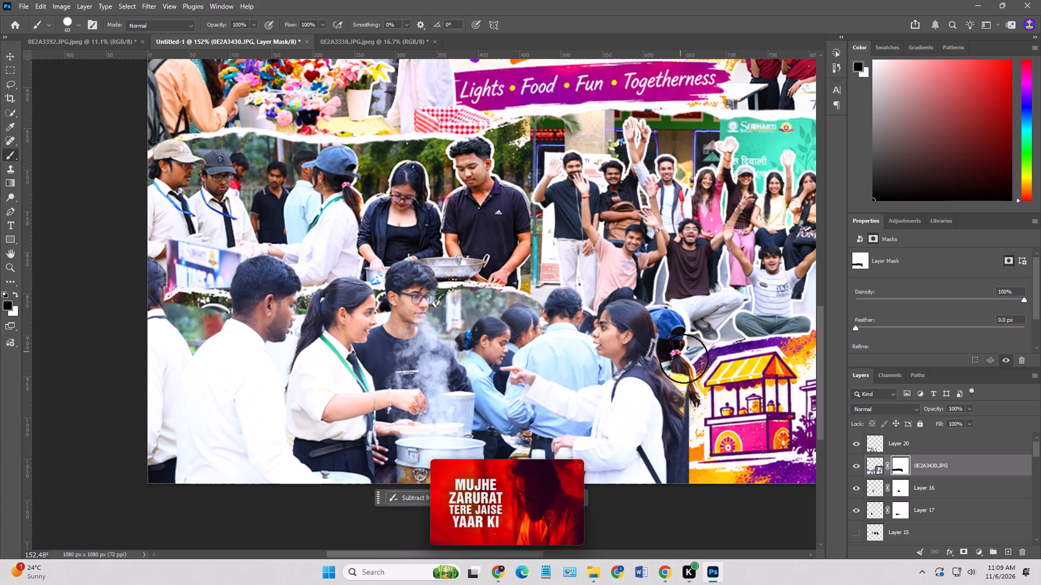
{"action": "left_click_drag", "start_coordinate": [684, 359], "coordinate": [721, 440]}
{"action": "left_click_drag", "start_coordinate": [711, 417], "coordinate": [703, 458]}
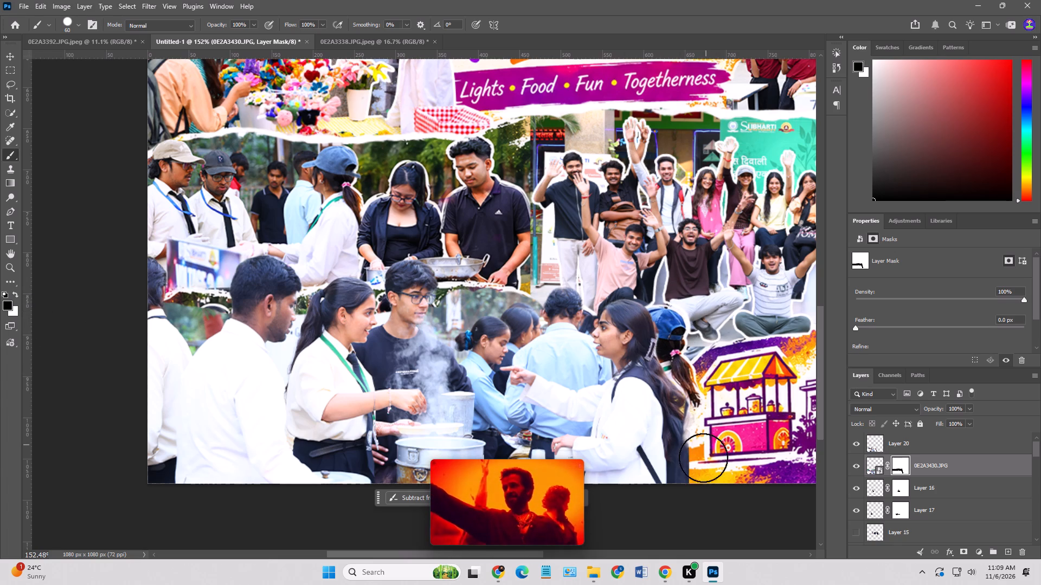
{"action": "left_click_drag", "start_coordinate": [703, 458], "coordinate": [716, 469]}
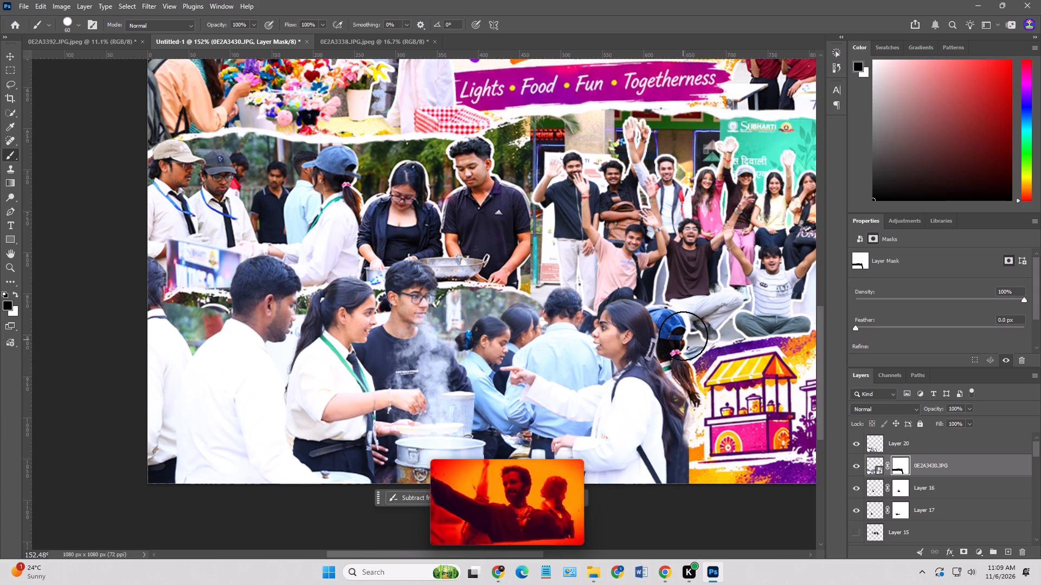
Clean up leftover photo background in black on the mask around the blue cap and ponytail behind the pointing woman.
{"action": "left_click", "coordinate": [681, 330]}
{"action": "left_click", "coordinate": [678, 323]}
{"action": "left_click", "coordinate": [682, 339]}
{"action": "left_click", "coordinate": [682, 352]}
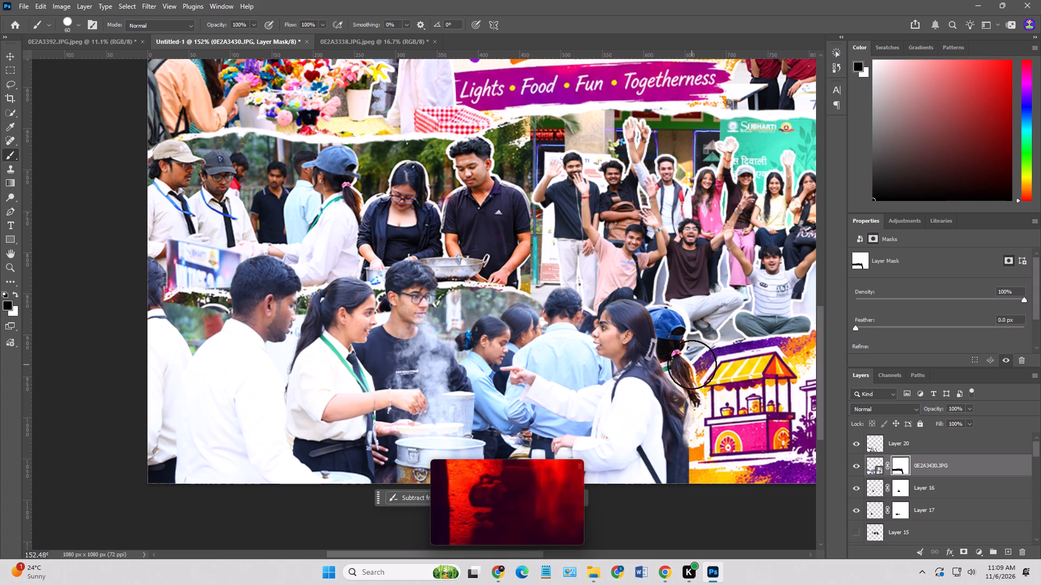
{"action": "left_click", "coordinate": [695, 363]}
{"action": "left_click", "coordinate": [671, 302]}
{"action": "left_click", "coordinate": [678, 334]}
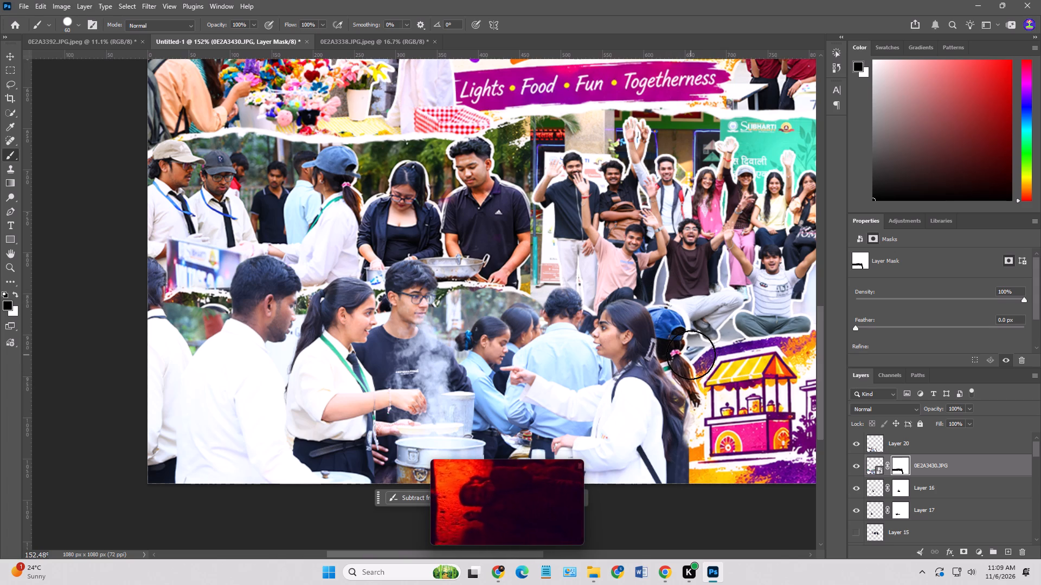
{"action": "left_click", "coordinate": [691, 355]}
Mask the photo's upper boundary in black beneath the cooking pan and the man in the black polo.
{"action": "left_click_drag", "start_coordinate": [562, 259], "coordinate": [557, 259]}
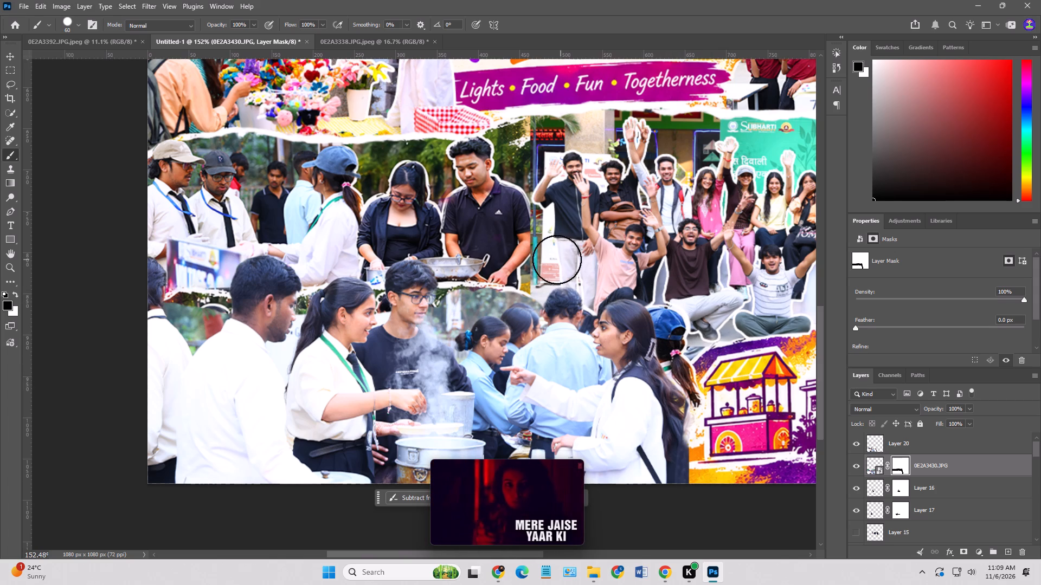
{"action": "left_click_drag", "start_coordinate": [557, 259], "coordinate": [505, 268]}
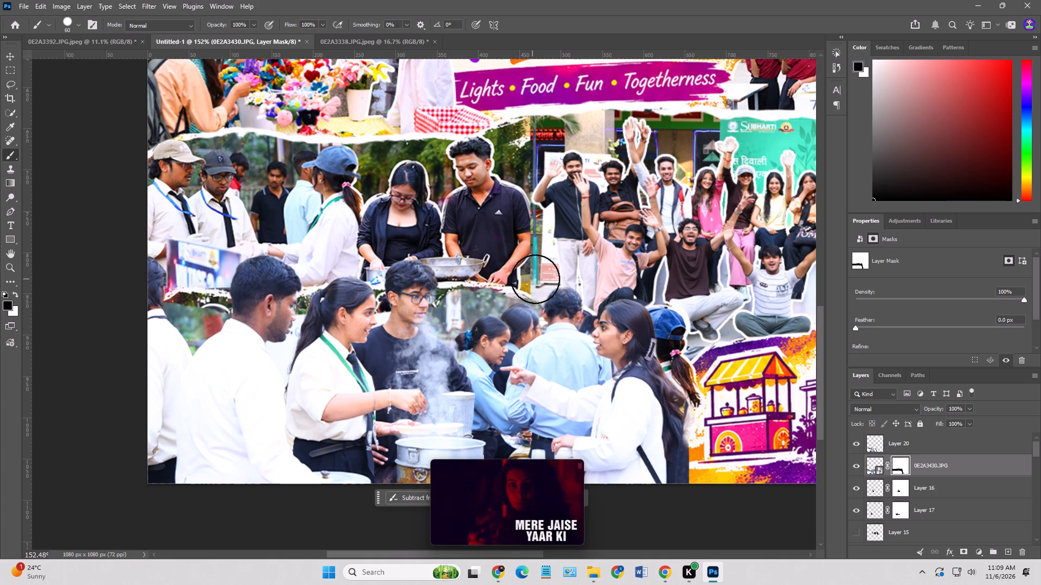
{"action": "left_click", "coordinate": [490, 269]}
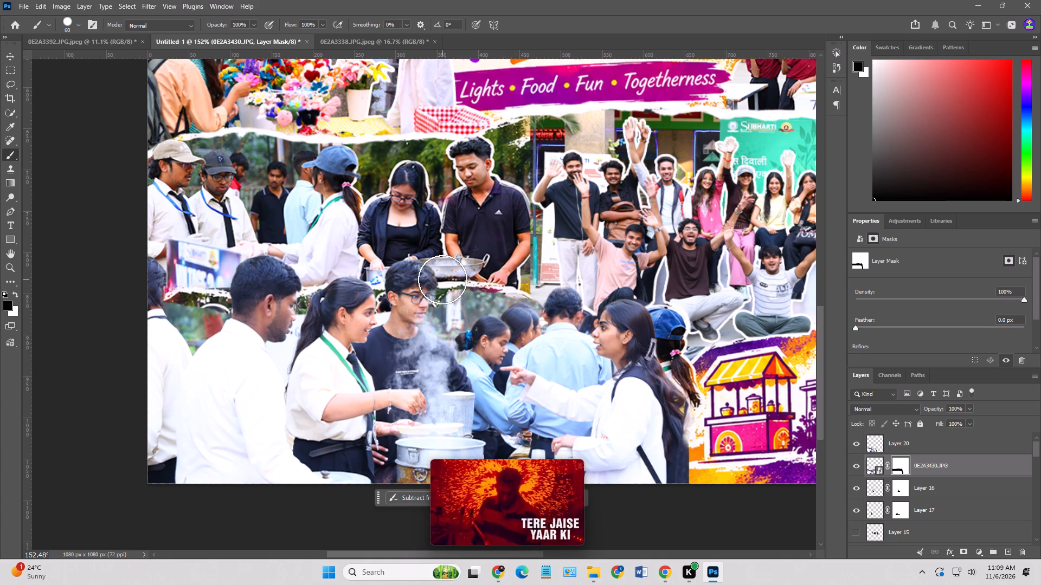
Reduce the brush to 7 px and restore the photo in white on the mask below the pan, from the bespectacled man to the blue-shirted man.
{"action": "key", "text": "bracketleft"}
{"action": "key", "text": "bracketleft"}
{"action": "key", "text": "bracketleft"}
{"action": "key", "text": "bracketleft"}
{"action": "key", "text": "bracketleft"}
{"action": "key", "text": "bracketleft"}
{"action": "key", "text": "bracketleft"}
{"action": "key", "text": "bracketleft"}
{"action": "key", "text": "bracketleft"}
{"action": "key", "text": "bracketleft"}
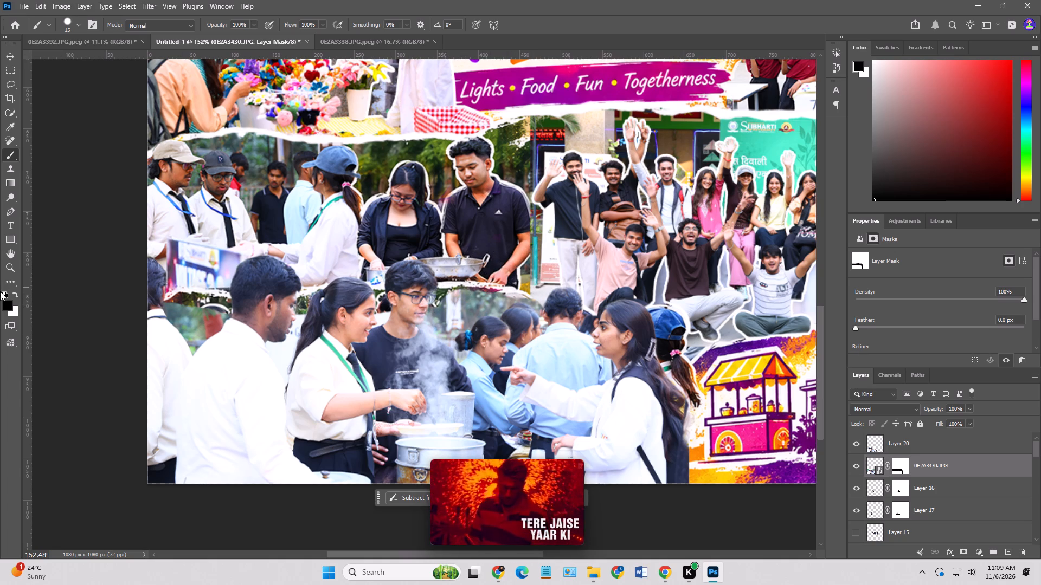
{"action": "left_click", "coordinate": [12, 293]}
{"action": "key", "text": "bracketleft"}
{"action": "key", "text": "bracketleft"}
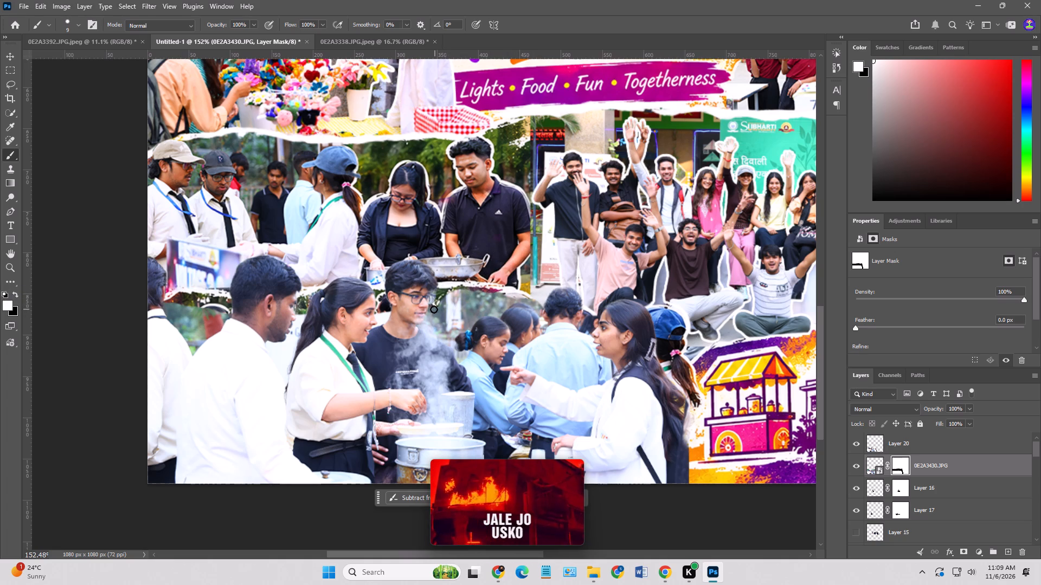
{"action": "key", "text": "bracketleft"}
{"action": "key", "text": "bracketleft"}
{"action": "left_click", "coordinate": [430, 307]}
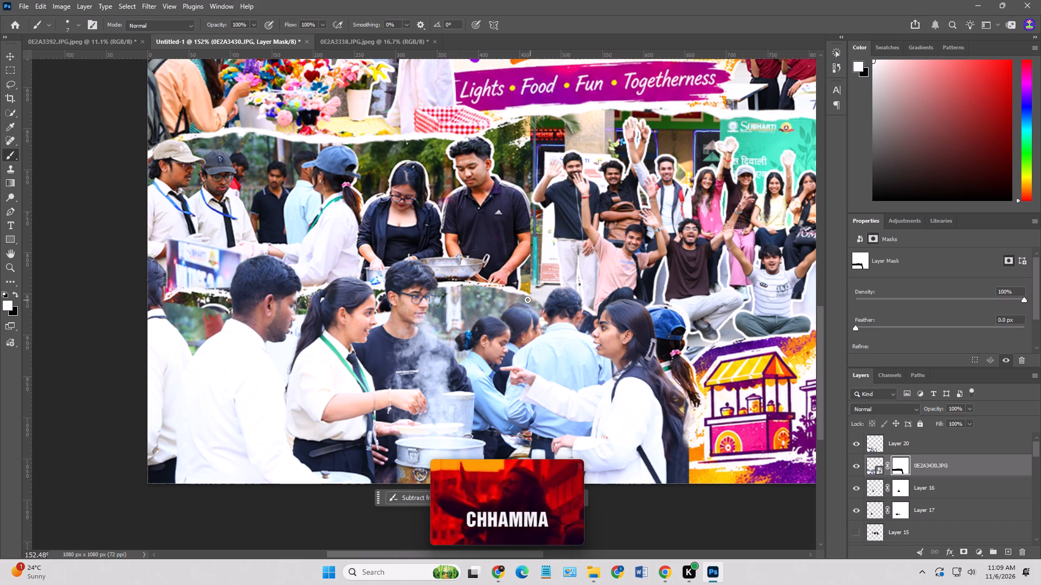
{"action": "left_click", "coordinate": [431, 307]}
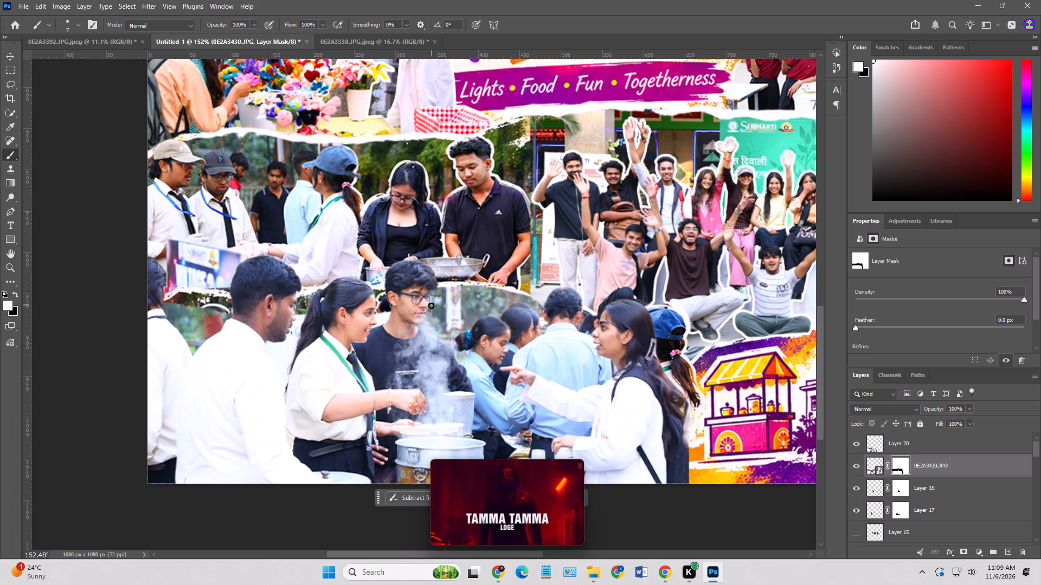
{"action": "left_click", "coordinate": [431, 305]}
{"action": "left_click_drag", "start_coordinate": [453, 290], "coordinate": [461, 288]}
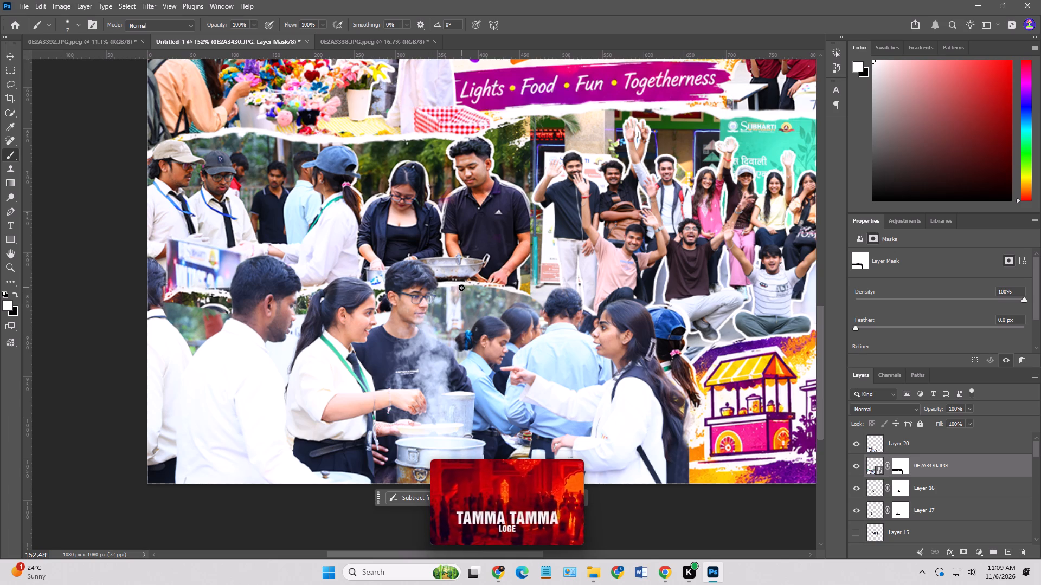
{"action": "left_click_drag", "start_coordinate": [461, 288], "coordinate": [522, 300]}
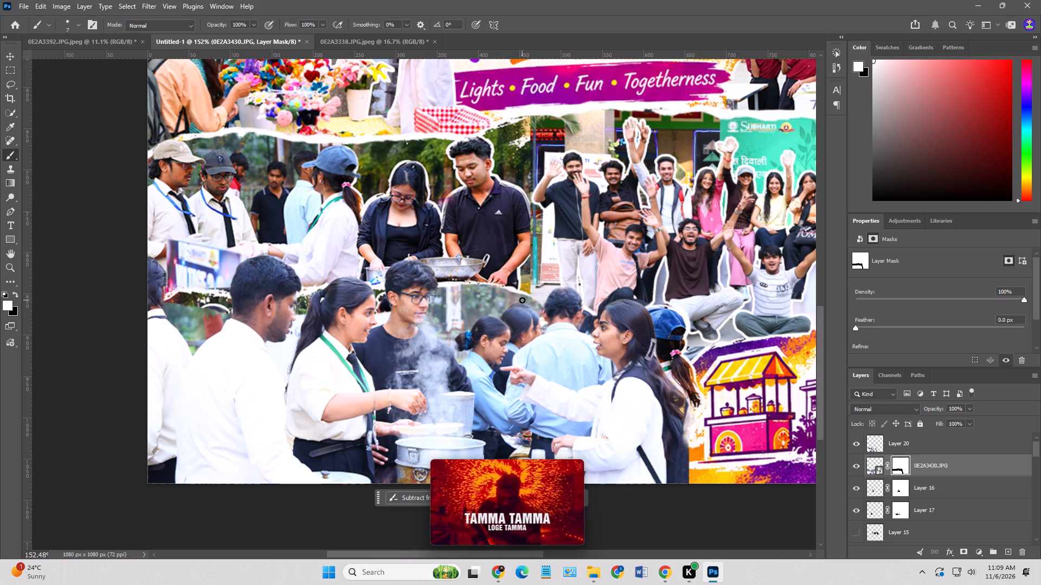
{"action": "left_click_drag", "start_coordinate": [522, 300], "coordinate": [537, 310]}
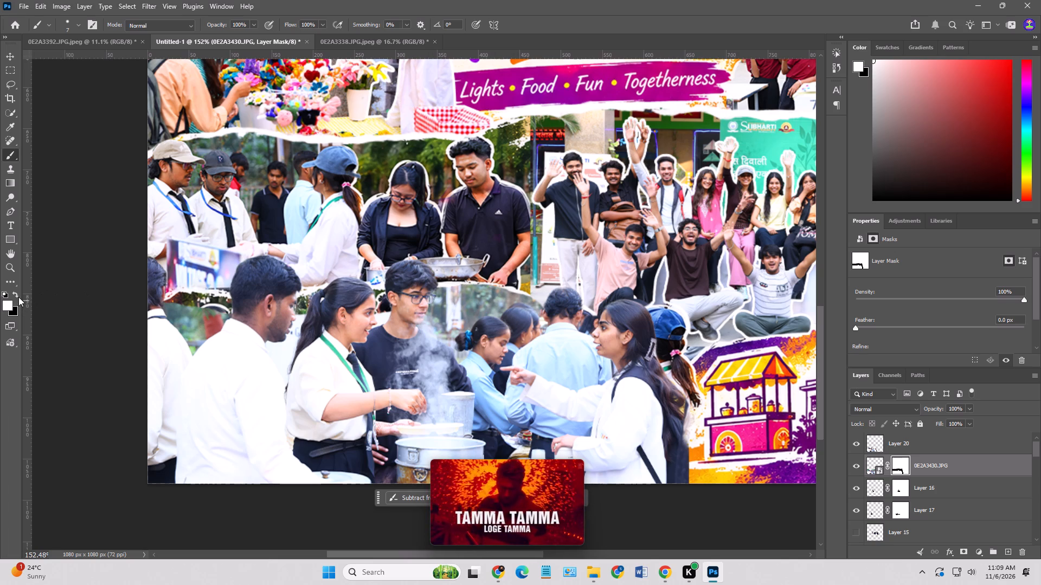
Trim the photo's upper boundary in black on the mask between the black-polo man's hand and the blue-shirted man's head.
{"action": "left_click", "coordinate": [14, 294]}
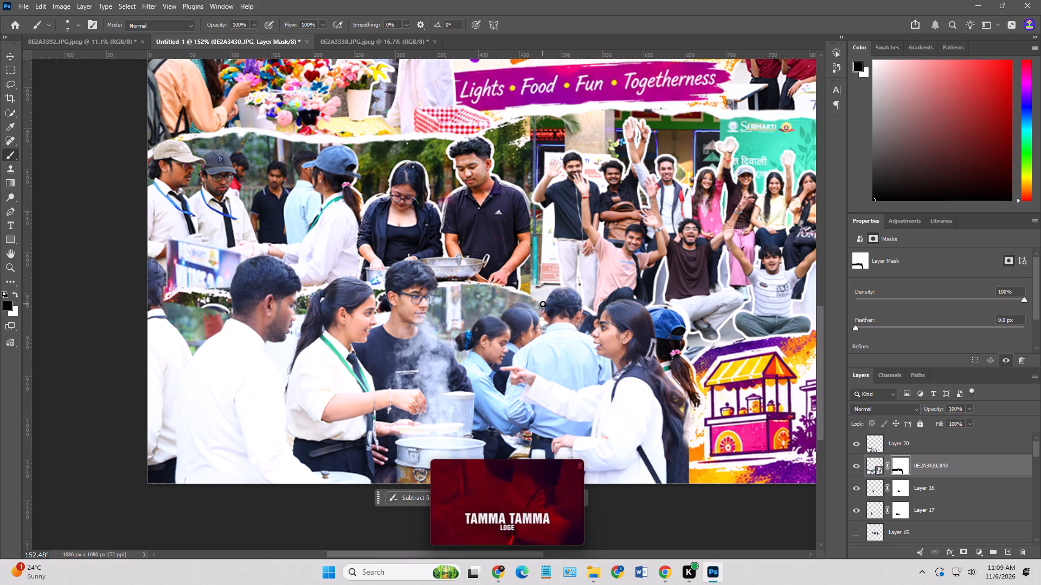
{"action": "left_click_drag", "start_coordinate": [543, 304], "coordinate": [537, 301]}
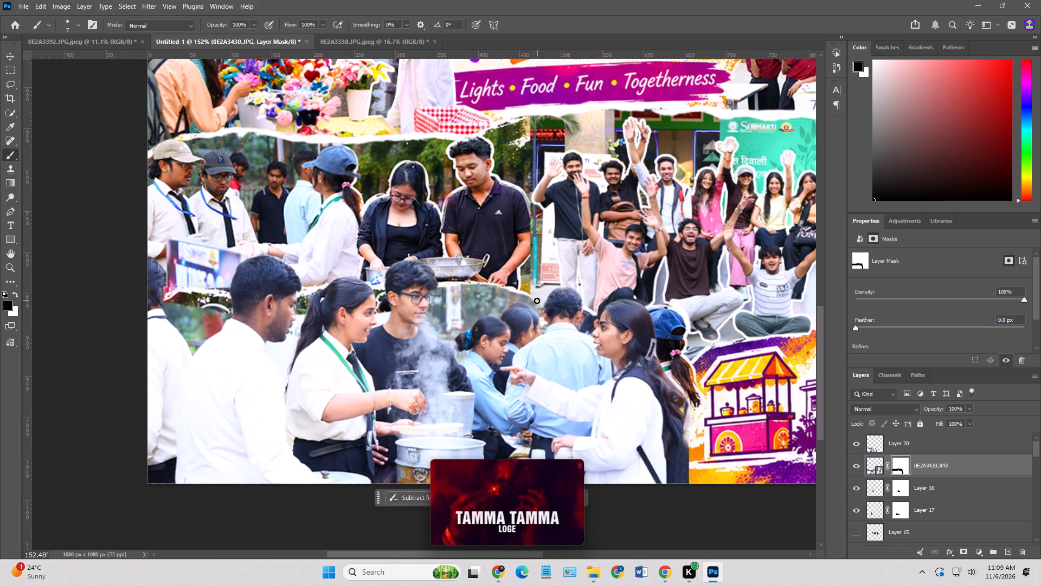
{"action": "left_click_drag", "start_coordinate": [537, 301], "coordinate": [521, 290]}
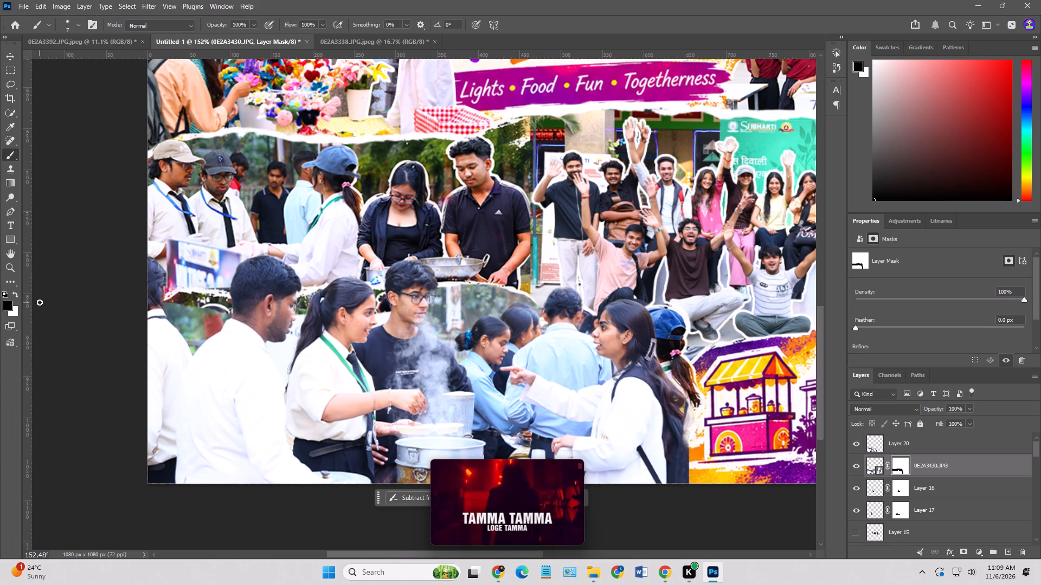
{"action": "key", "text": "ctrl+z"}
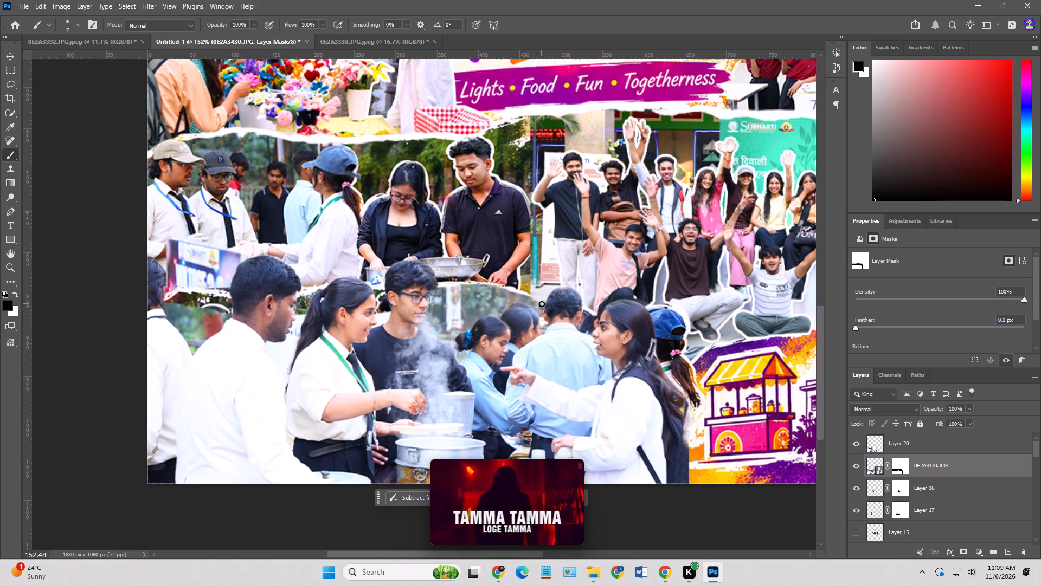
{"action": "left_click_drag", "start_coordinate": [542, 304], "coordinate": [518, 288]}
{"action": "key", "text": "ctrl+z"}
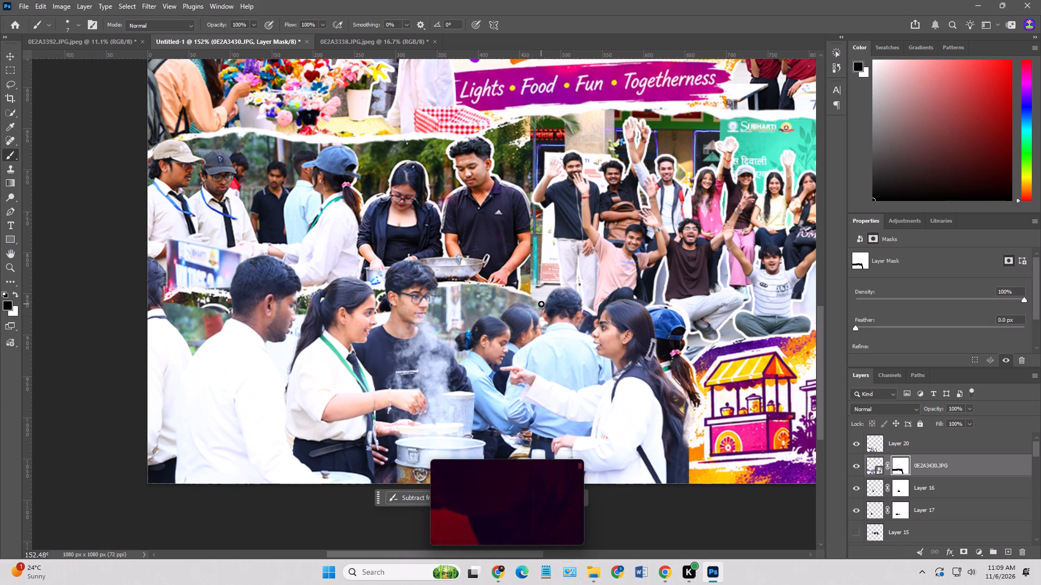
{"action": "left_click_drag", "start_coordinate": [542, 304], "coordinate": [523, 292]}
{"action": "key", "text": "ctrl+z"}
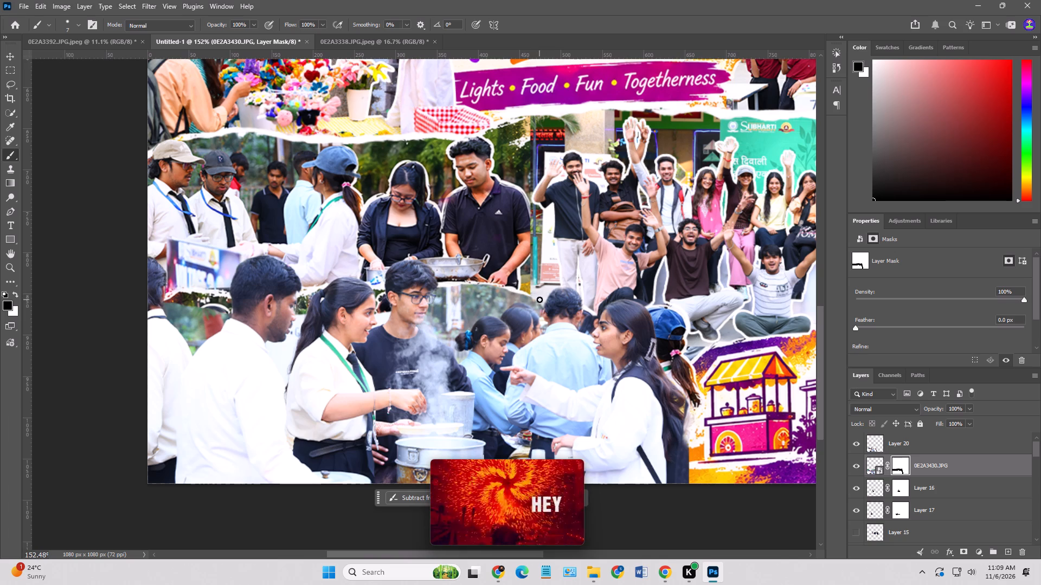
{"action": "left_click", "coordinate": [542, 302]}
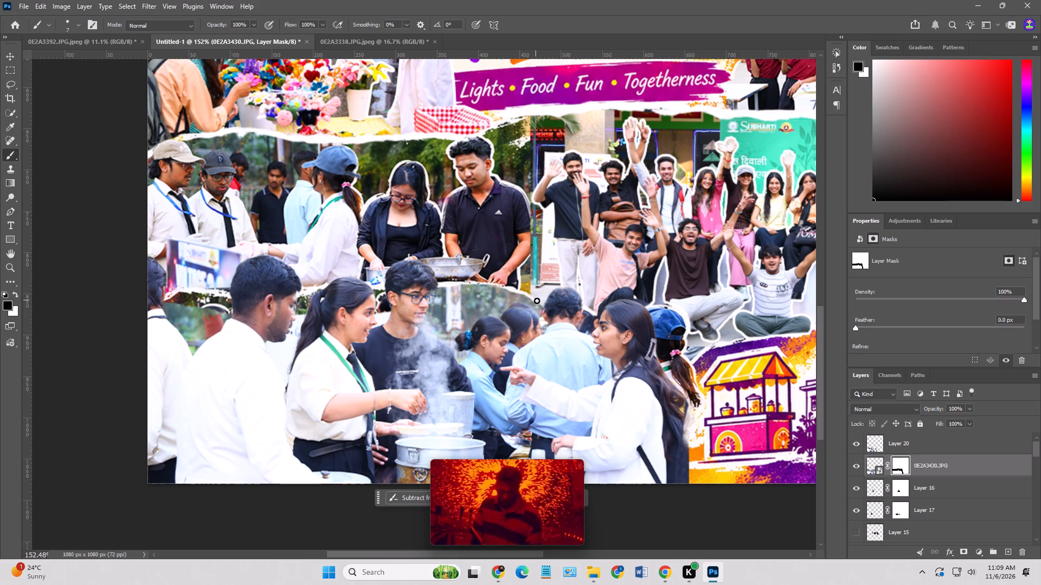
{"action": "key", "text": "ctrl+z"}
{"action": "left_click_drag", "start_coordinate": [542, 303], "coordinate": [528, 294]}
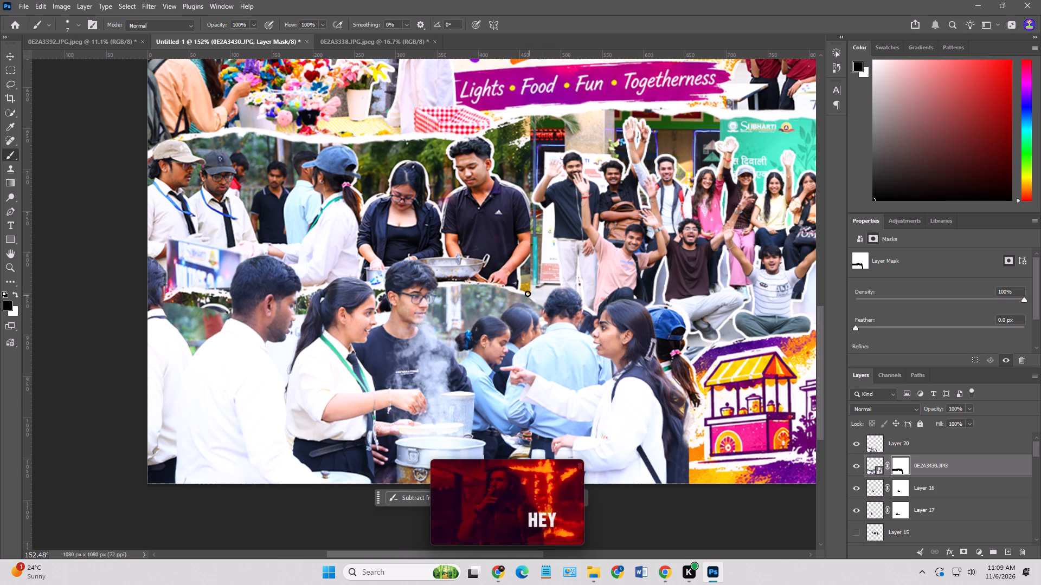
{"action": "left_click_drag", "start_coordinate": [528, 294], "coordinate": [513, 286]}
{"action": "key", "text": "ctrl+z"}
{"action": "left_click_drag", "start_coordinate": [542, 301], "coordinate": [519, 287]}
Restore the photo in white on the mask below the purple banner, beside the head of the front man in the white shirt.
{"action": "scroll", "coordinate": [539, 309], "scroll_direction": "down", "scroll_amount": 10, "text": "alt"}
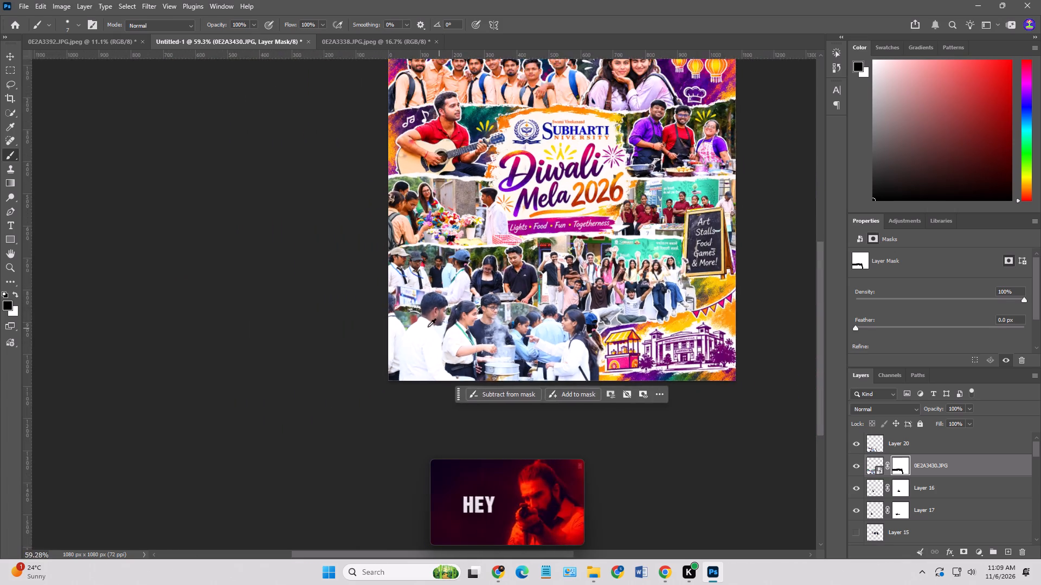
{"action": "scroll", "coordinate": [425, 325], "scroll_direction": "up", "scroll_amount": 8, "text": "alt"}
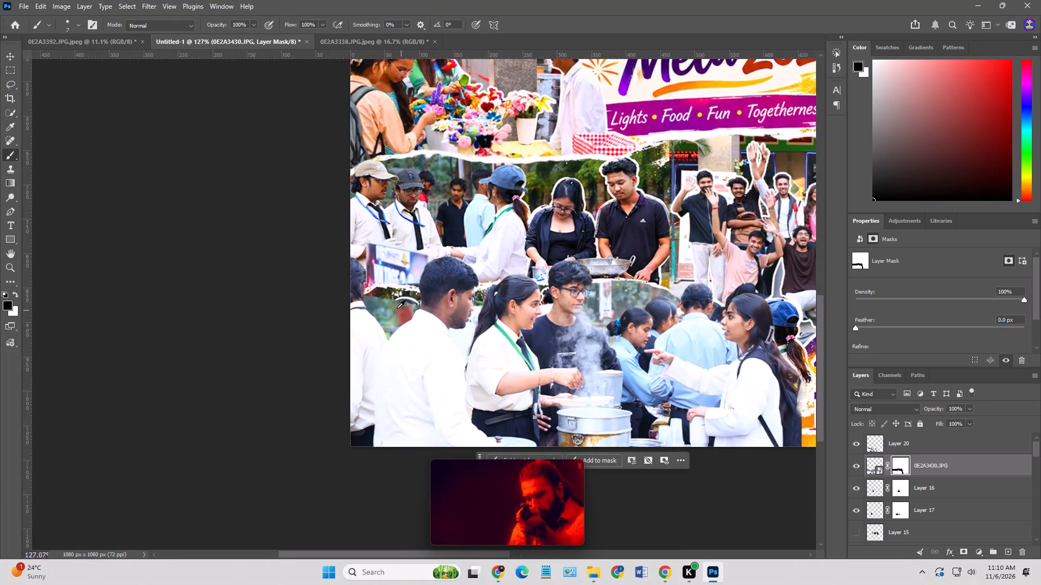
{"action": "left_click", "coordinate": [15, 292]}
{"action": "scroll", "coordinate": [371, 300], "scroll_direction": "up", "scroll_amount": 2, "text": "alt"}
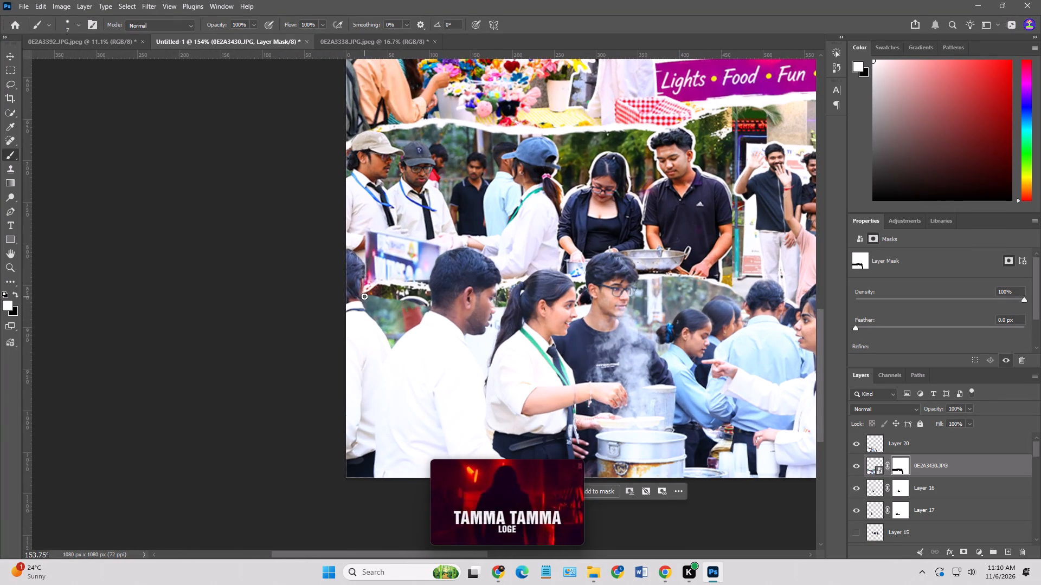
{"action": "left_click_drag", "start_coordinate": [365, 296], "coordinate": [403, 288]}
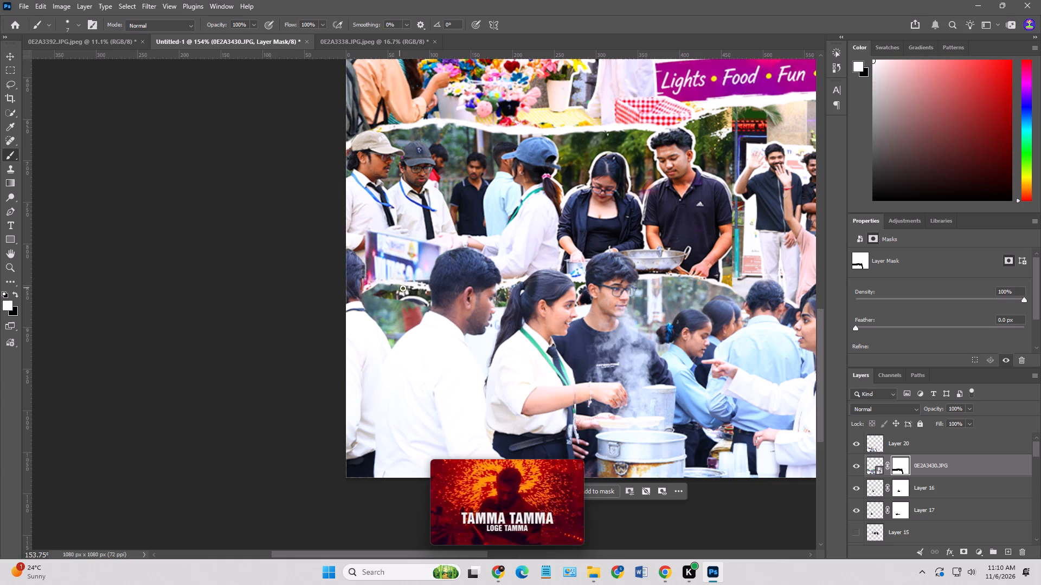
{"action": "left_click_drag", "start_coordinate": [403, 288], "coordinate": [425, 300]}
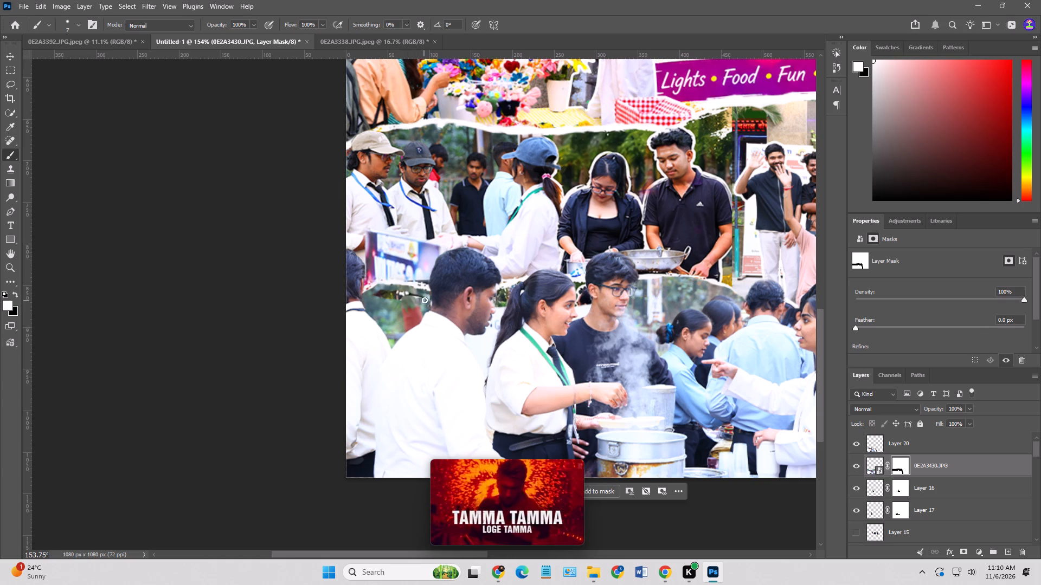
{"action": "left_click_drag", "start_coordinate": [425, 300], "coordinate": [372, 291]}
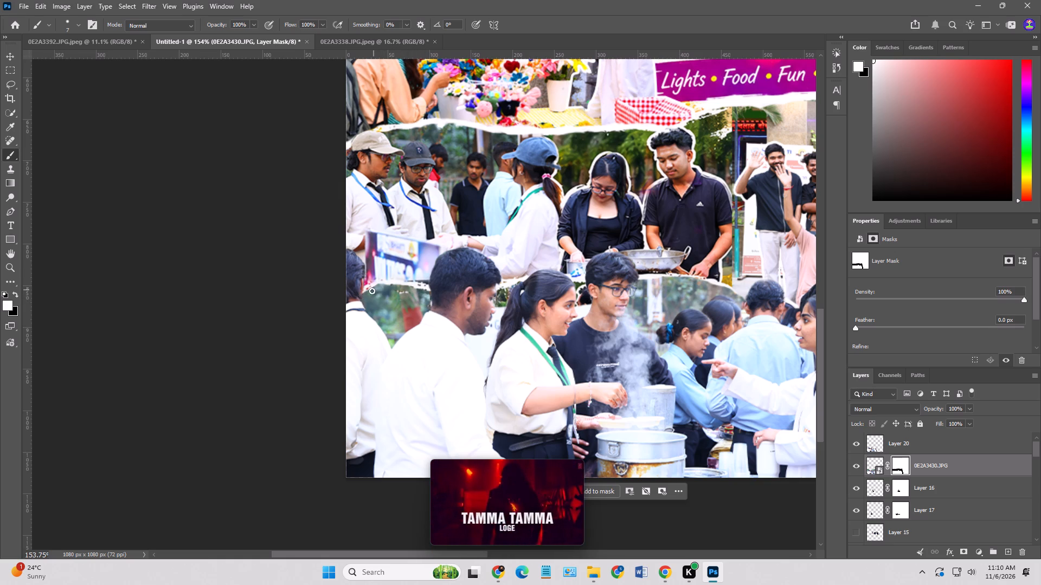
{"action": "left_click_drag", "start_coordinate": [372, 291], "coordinate": [429, 303]}
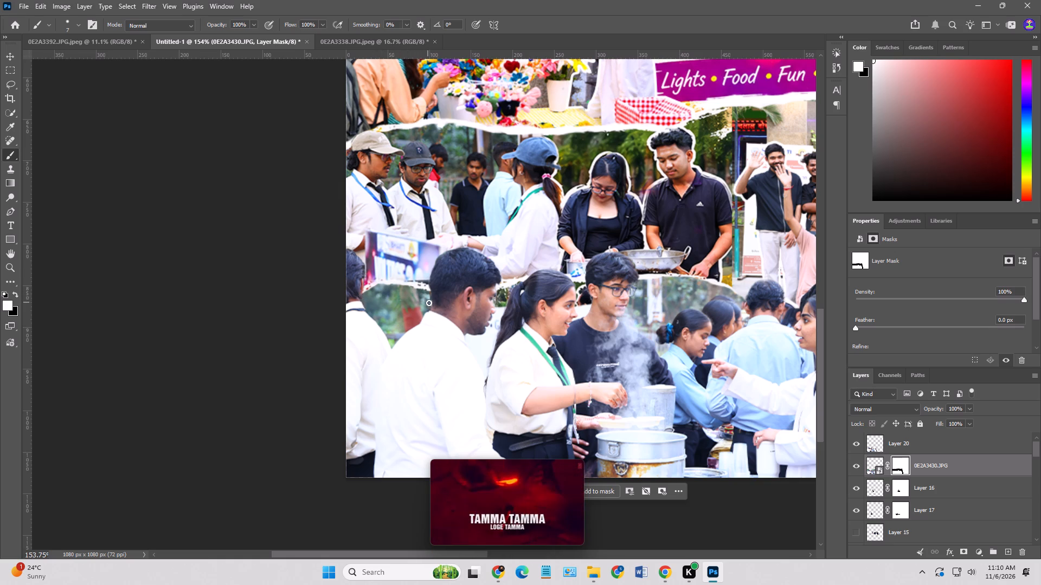
{"action": "left_click_drag", "start_coordinate": [429, 303], "coordinate": [427, 307]}
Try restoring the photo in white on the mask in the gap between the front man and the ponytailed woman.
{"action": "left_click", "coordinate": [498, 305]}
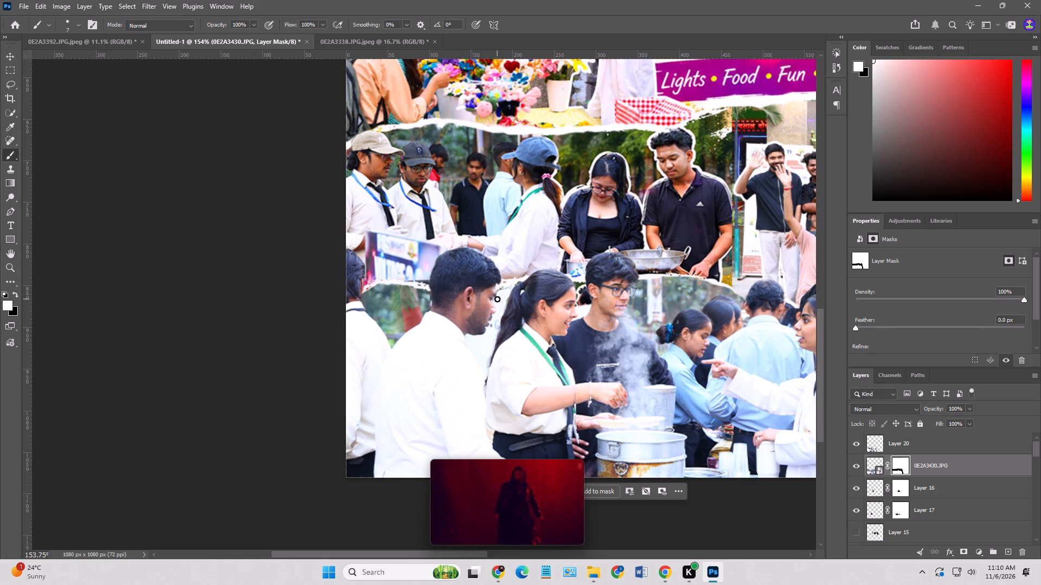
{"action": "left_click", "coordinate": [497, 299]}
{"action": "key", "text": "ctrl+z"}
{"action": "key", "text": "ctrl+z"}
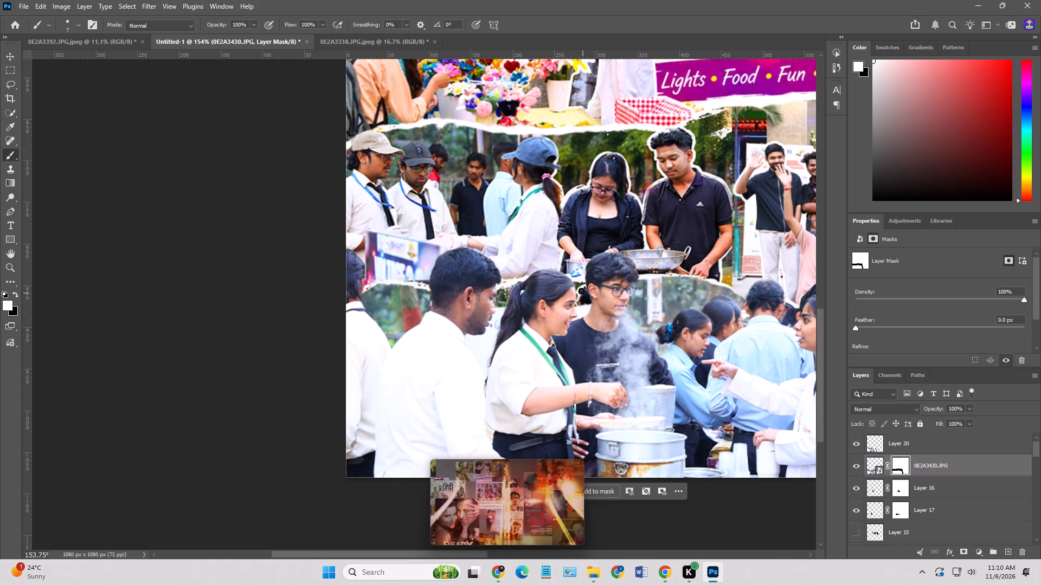
Restore the photo in white on the mask in the gaps on both sides of the ponytailed woman's head.
{"action": "left_click_drag", "start_coordinate": [579, 288], "coordinate": [589, 301]}
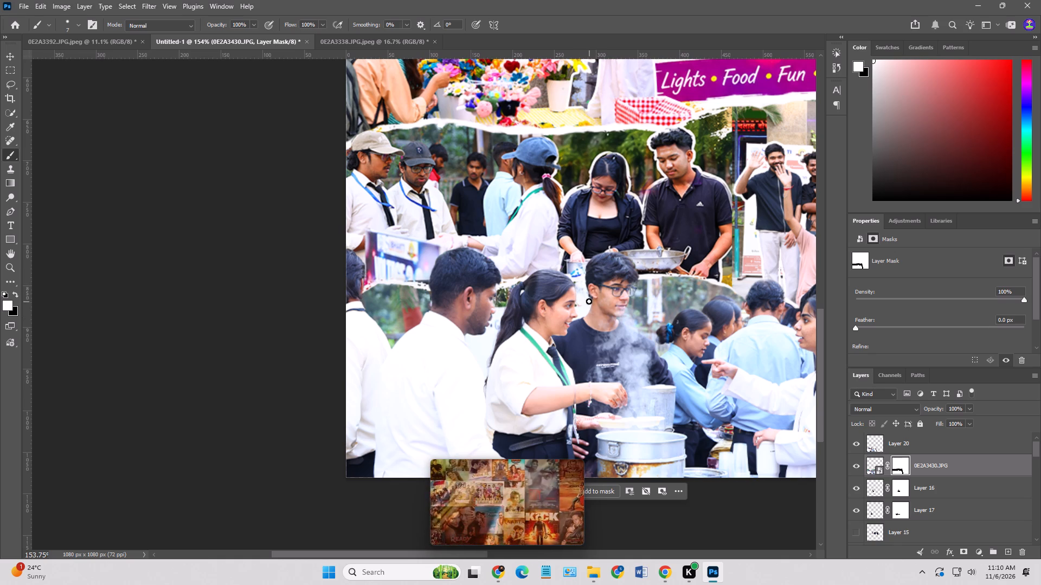
{"action": "left_click_drag", "start_coordinate": [589, 301], "coordinate": [579, 306]}
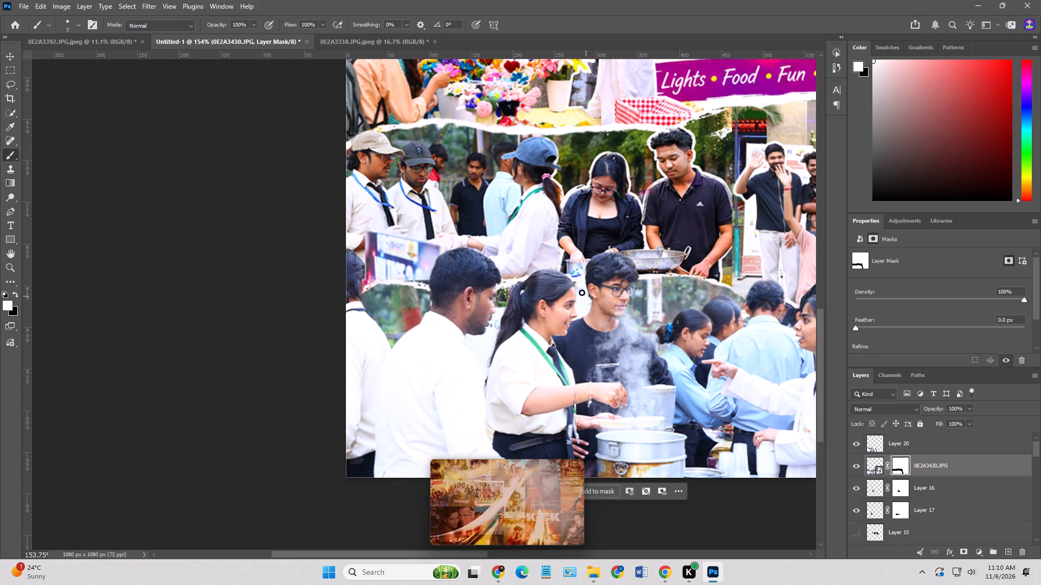
{"action": "left_click", "coordinate": [575, 283]}
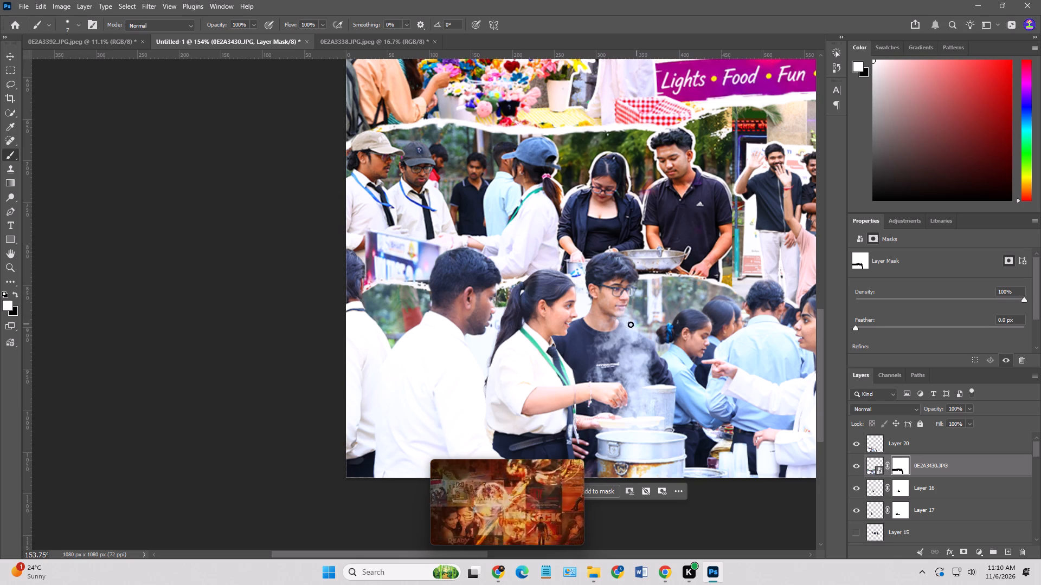
{"action": "left_click_drag", "start_coordinate": [514, 285], "coordinate": [511, 290]}
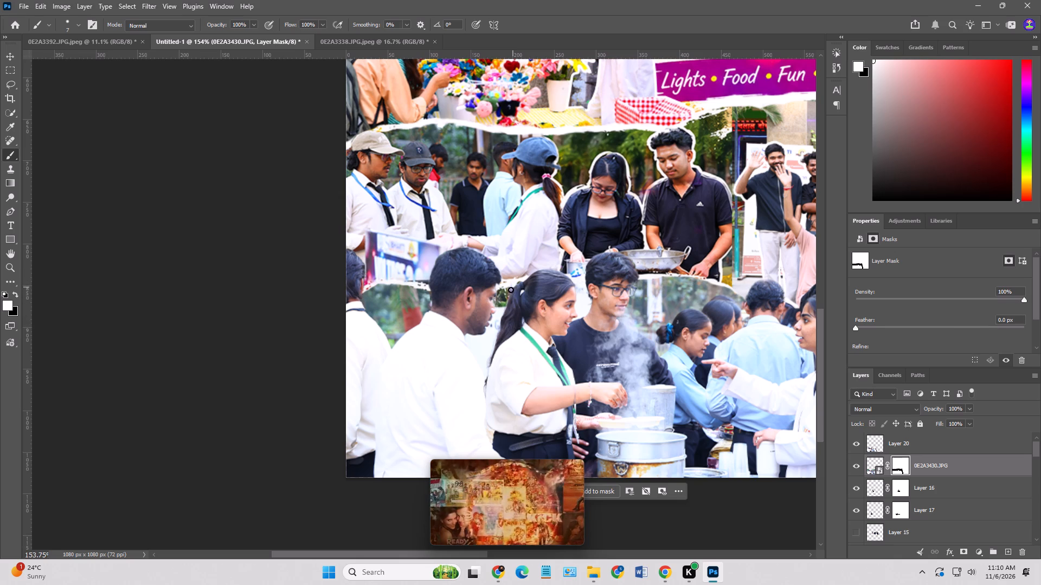
{"action": "left_click_drag", "start_coordinate": [511, 290], "coordinate": [498, 294]}
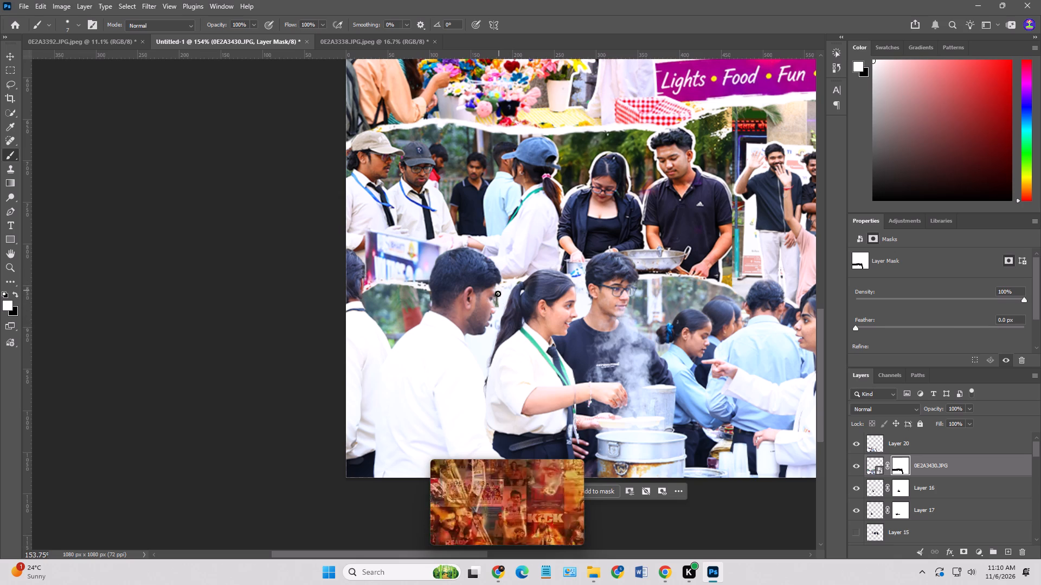
{"action": "left_click_drag", "start_coordinate": [498, 294], "coordinate": [497, 298]}
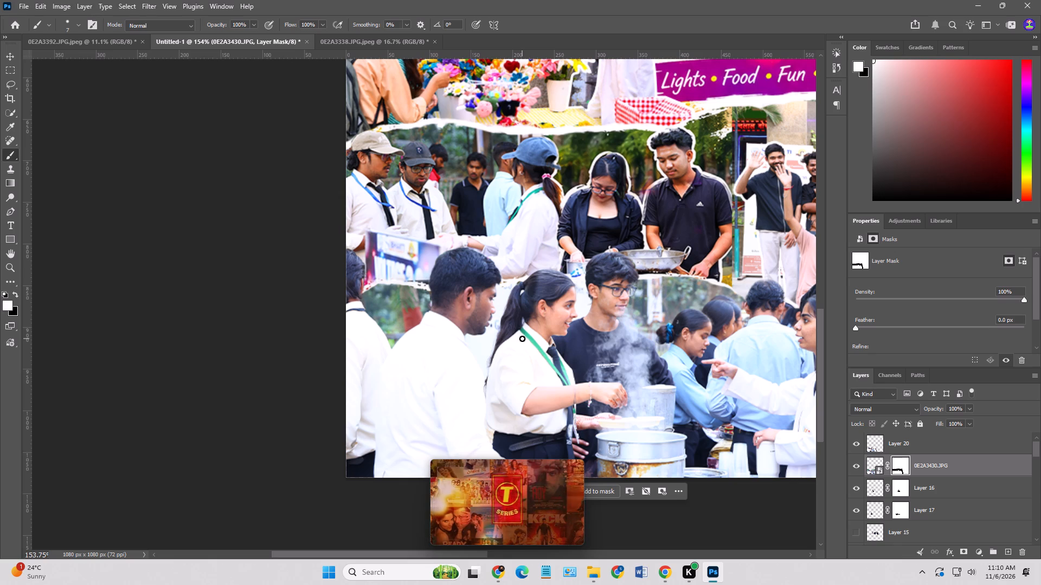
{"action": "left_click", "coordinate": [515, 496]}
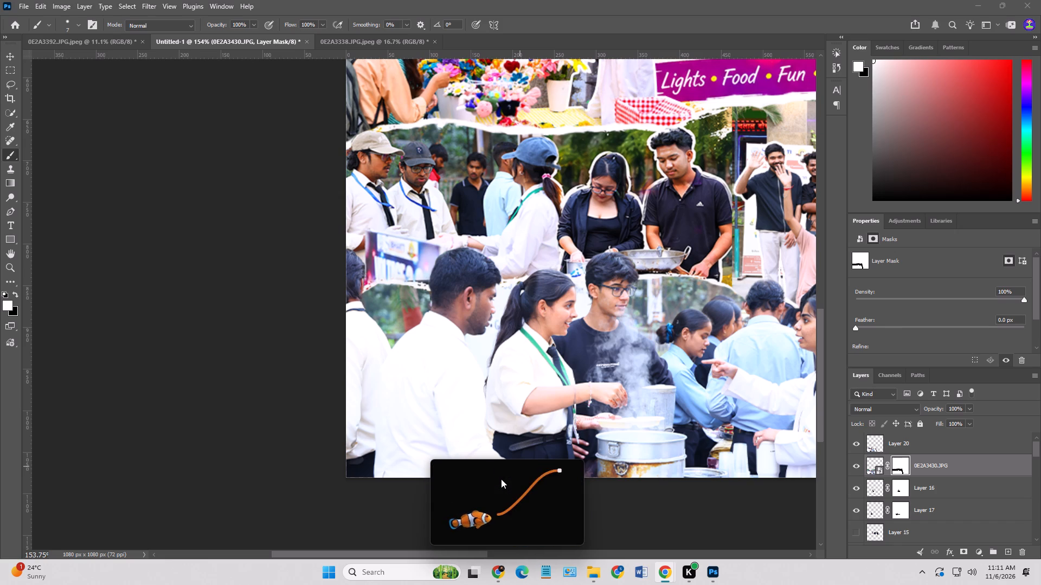
Add a 3 px white outside stroke to the food-stall people cutout on Layer 20.
{"action": "scroll", "coordinate": [228, 342], "scroll_direction": "down", "scroll_amount": 3, "text": "alt"}
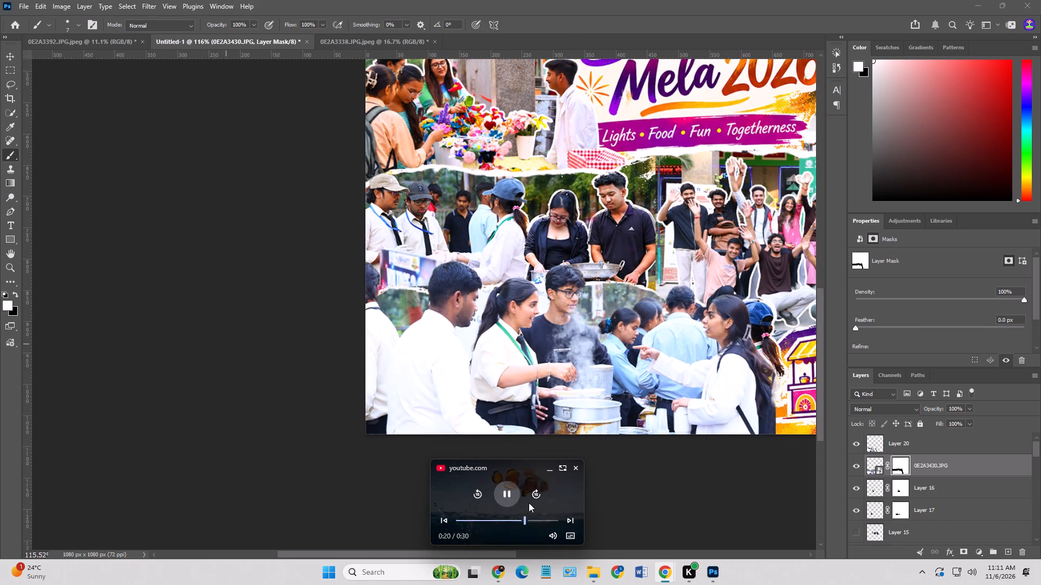
{"action": "left_click", "coordinate": [870, 446]}
{"action": "right_click", "coordinate": [872, 446]}
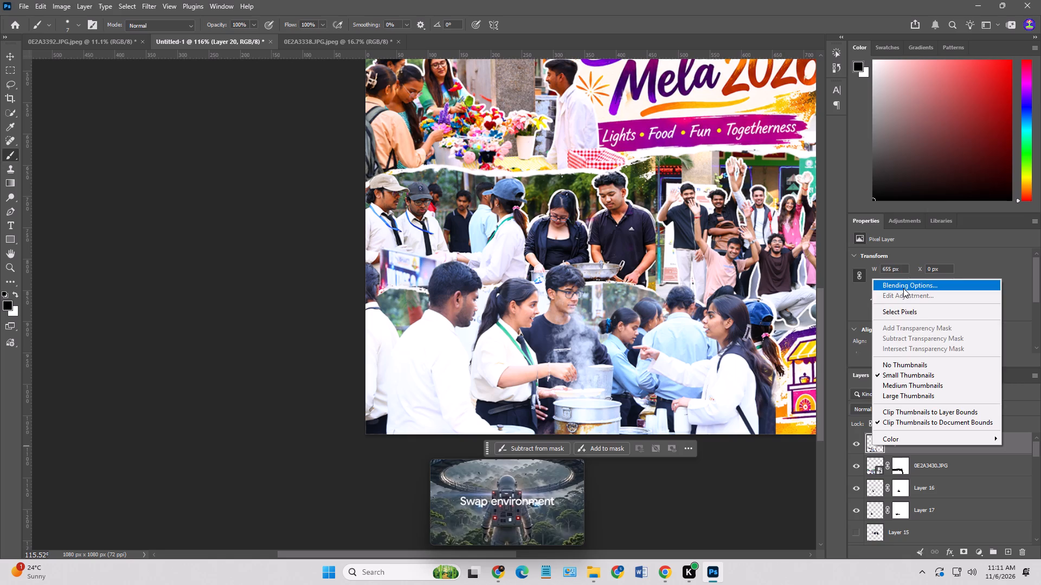
{"action": "left_click", "coordinate": [903, 288]}
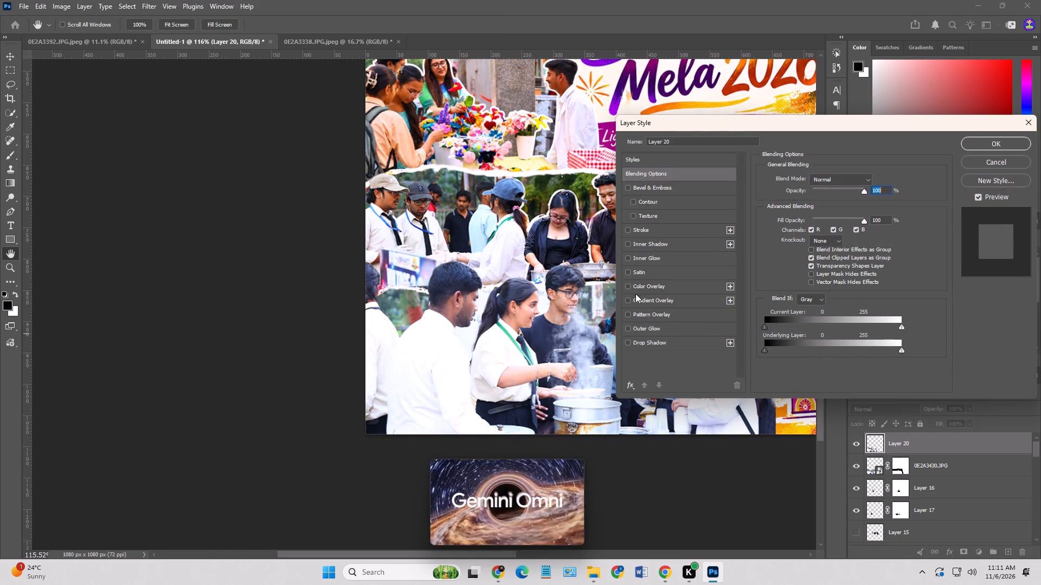
{"action": "left_click", "coordinate": [643, 231]}
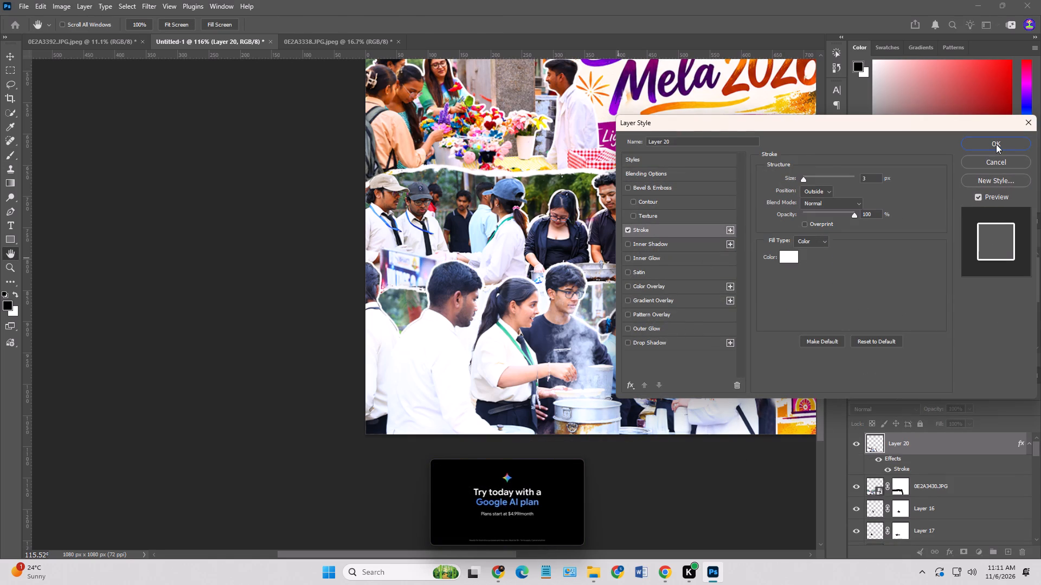
{"action": "left_click", "coordinate": [996, 144]}
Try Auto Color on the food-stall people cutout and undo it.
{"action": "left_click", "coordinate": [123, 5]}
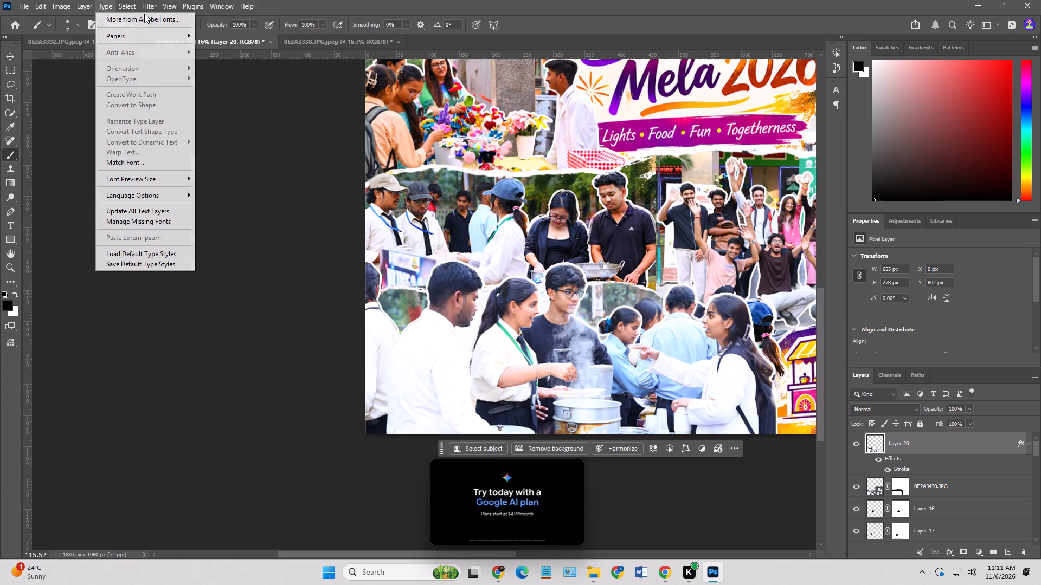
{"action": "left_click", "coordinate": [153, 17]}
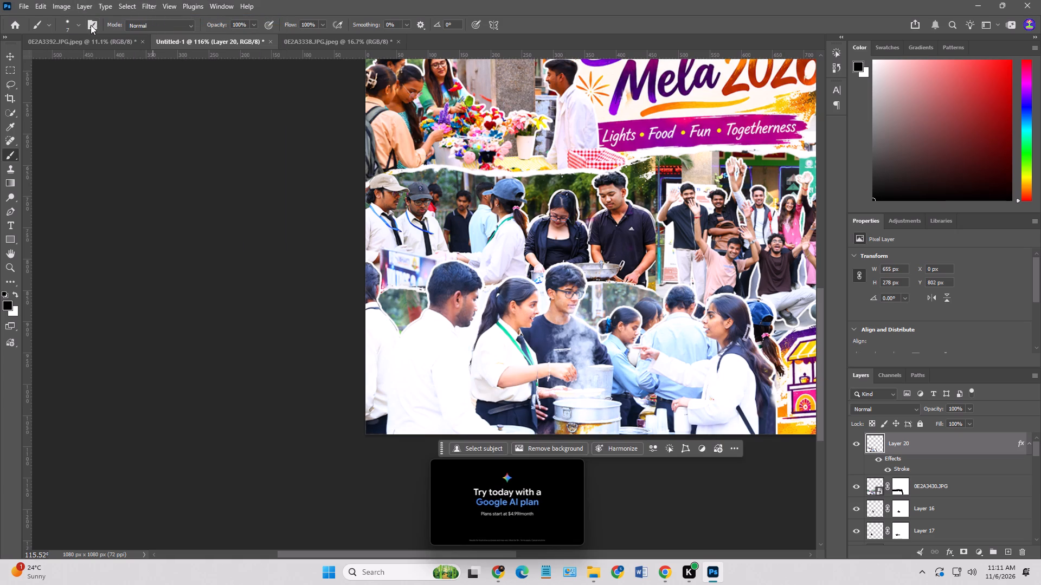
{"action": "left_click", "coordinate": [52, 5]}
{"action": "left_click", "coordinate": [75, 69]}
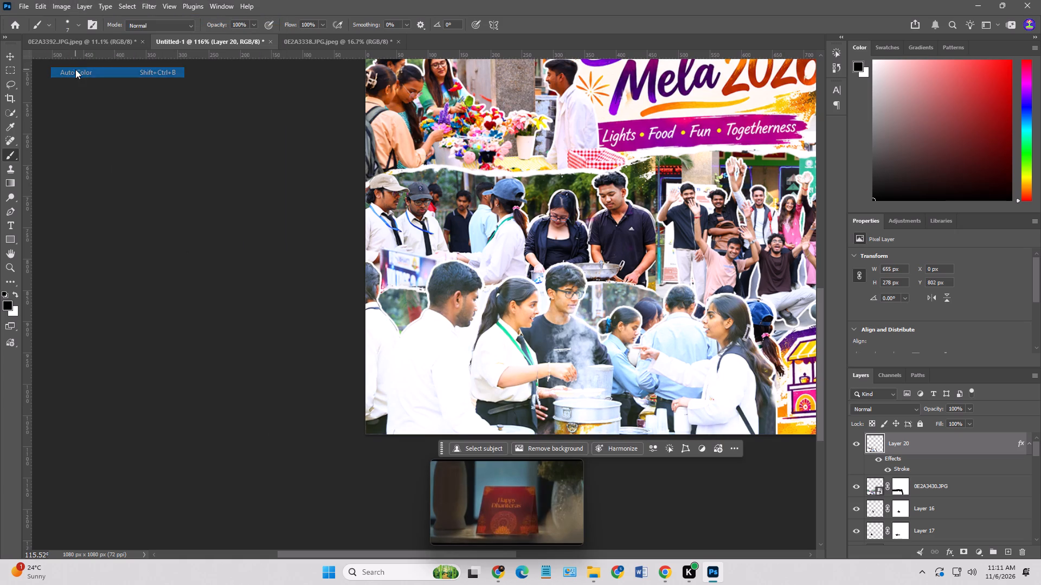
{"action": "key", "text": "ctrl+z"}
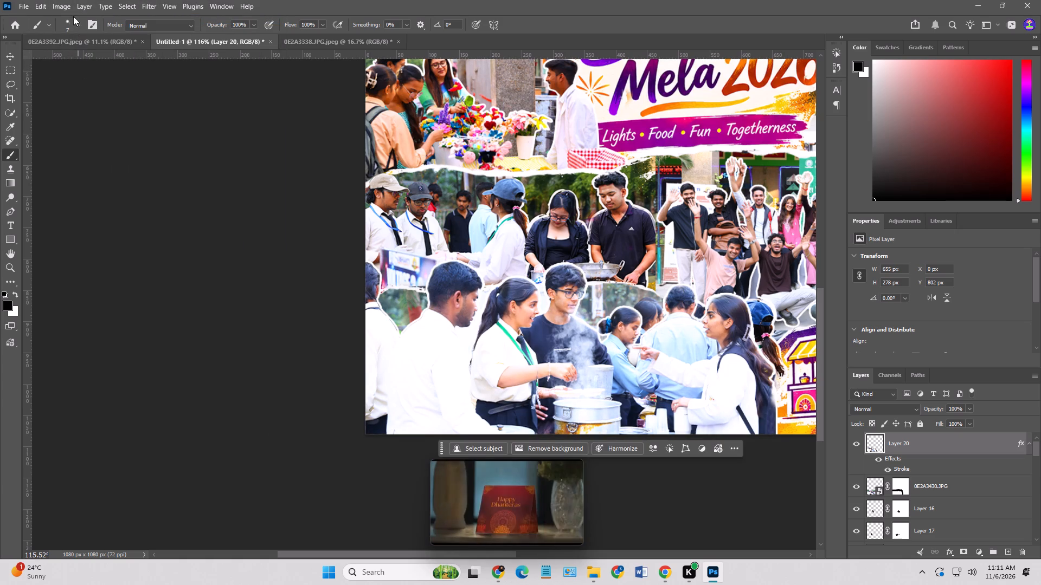
Apply automatic tone and contrast corrections to the food-stall people cutout on Layer 20.
{"action": "left_click", "coordinate": [63, 7]}
{"action": "left_click", "coordinate": [73, 55]}
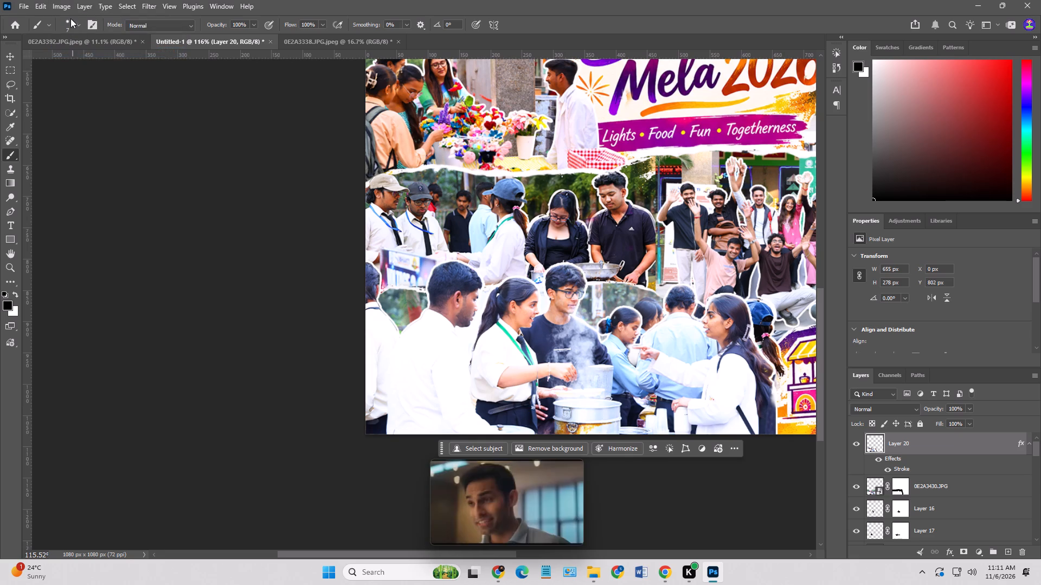
{"action": "left_click", "coordinate": [64, 6]}
{"action": "left_click", "coordinate": [77, 59]}
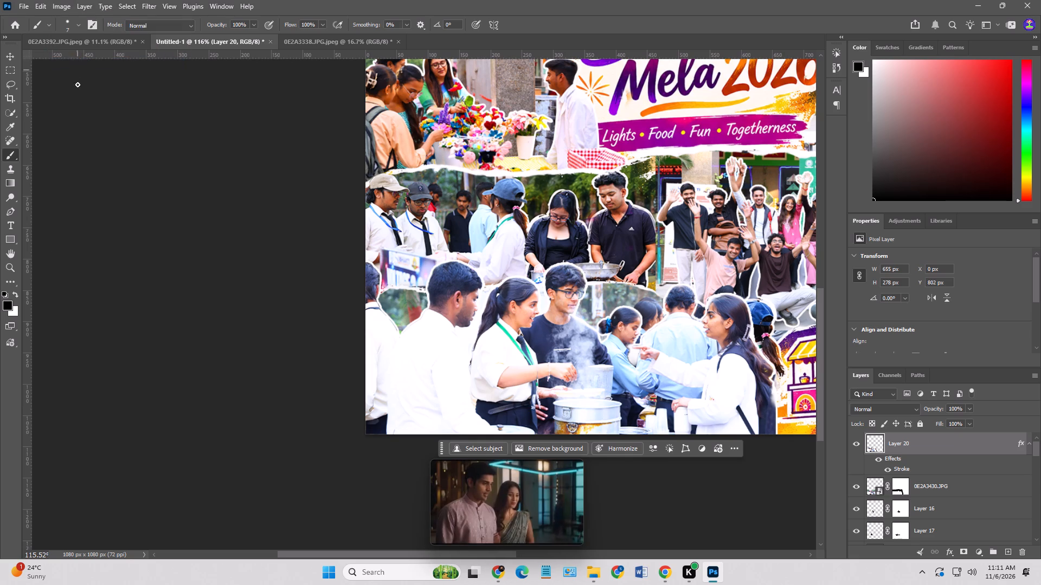
Examine the outlined food-stall cutout up close and within the whole poster.
{"action": "scroll", "coordinate": [140, 184], "scroll_direction": "down", "scroll_amount": 9, "text": "alt"}
{"action": "scroll", "coordinate": [581, 332], "scroll_direction": "up", "scroll_amount": 5, "text": "alt"}
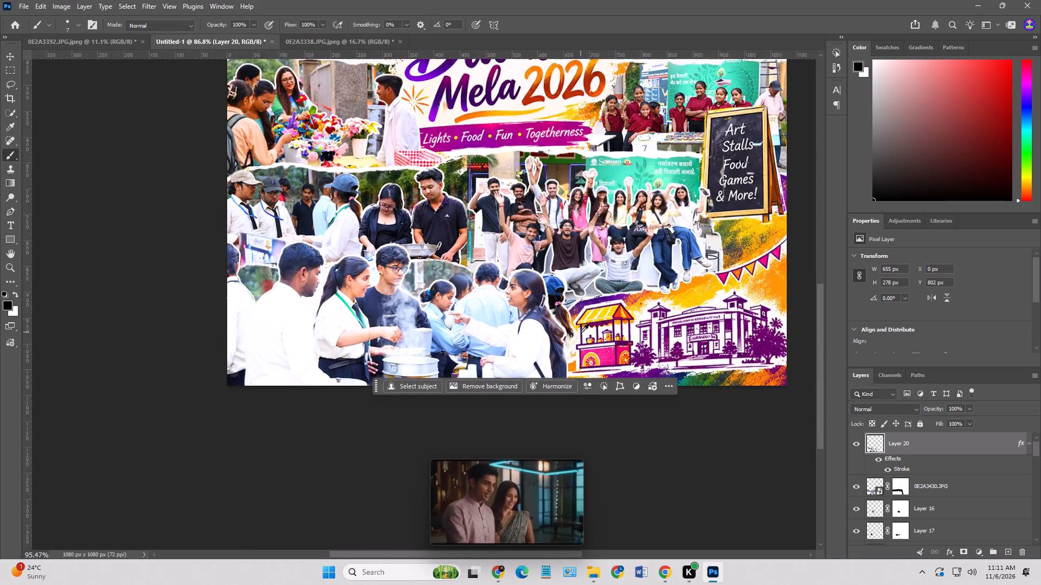
{"action": "scroll", "coordinate": [581, 332], "scroll_direction": "up", "scroll_amount": 4, "text": "alt"}
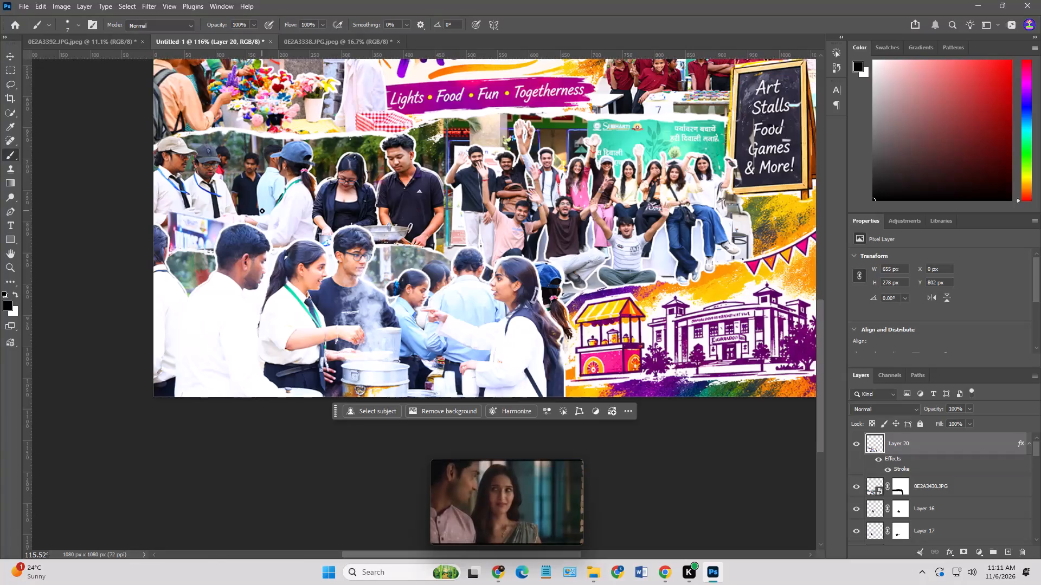
{"action": "scroll", "coordinate": [556, 288], "scroll_direction": "up", "scroll_amount": 4, "text": "alt"}
{"action": "scroll", "coordinate": [543, 300], "scroll_direction": "down", "scroll_amount": 3, "text": "alt"}
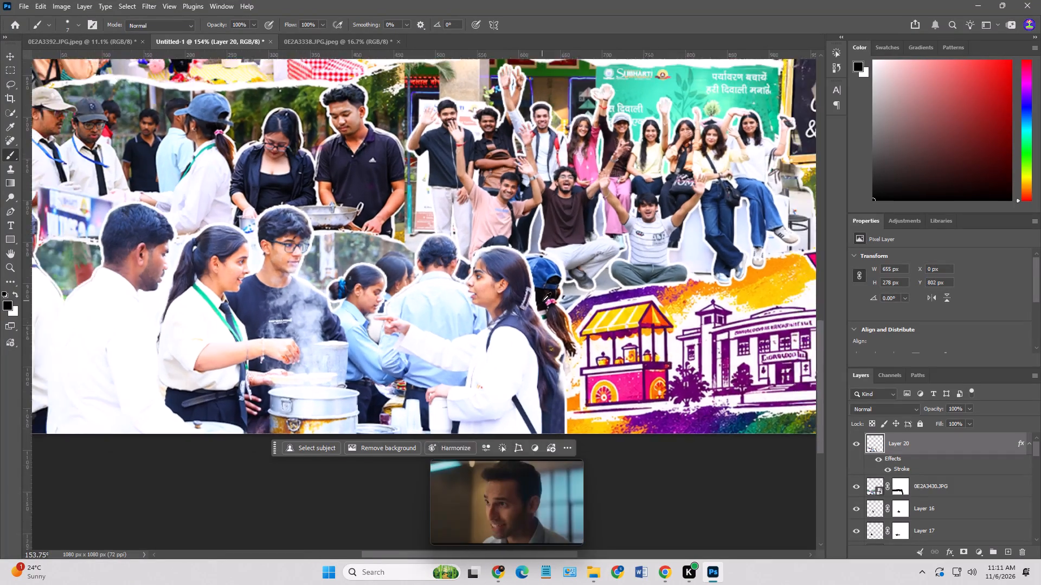
{"action": "scroll", "coordinate": [543, 301], "scroll_direction": "down", "scroll_amount": 8, "text": "alt"}
{"action": "scroll", "coordinate": [457, 304], "scroll_direction": "down", "scroll_amount": 3, "text": "alt"}
{"action": "scroll", "coordinate": [457, 308], "scroll_direction": "up", "scroll_amount": 4}
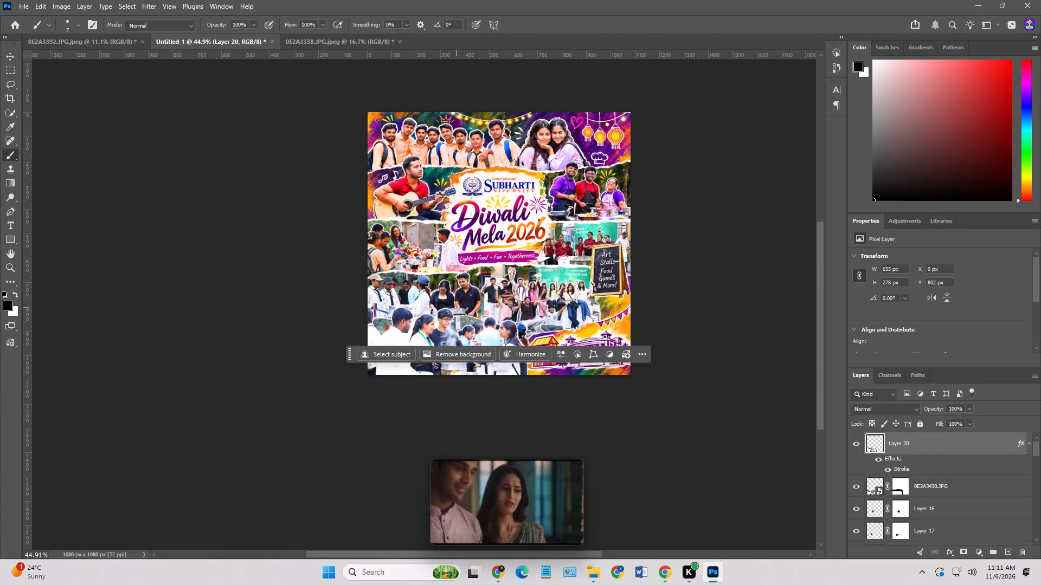
{"action": "scroll", "coordinate": [505, 263], "scroll_direction": "up", "scroll_amount": 2, "text": "alt"}
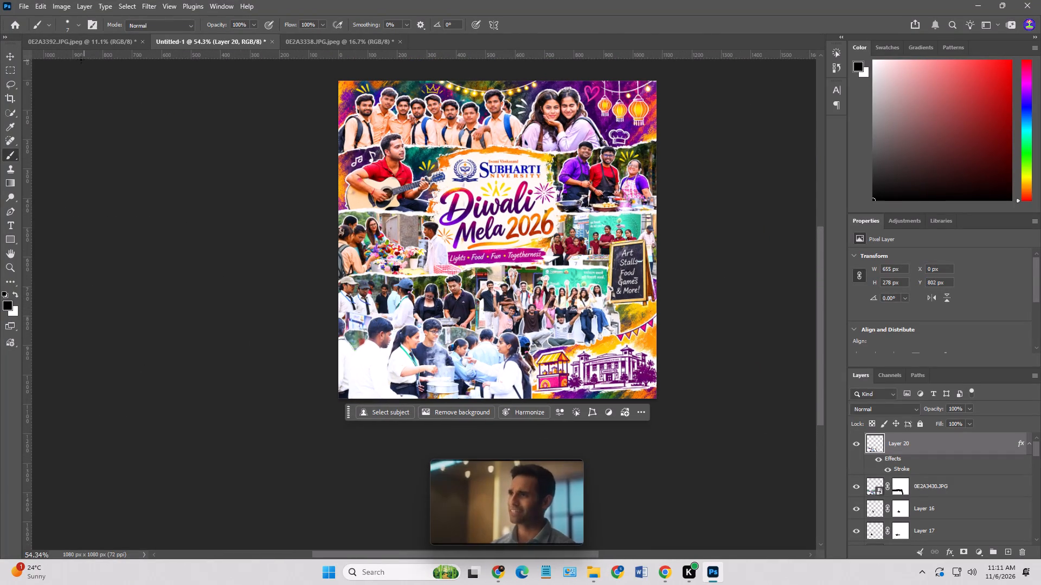
Enlarge Layer 20 and photo 0E2A3430.JPG together to about 105.4%, extending them toward the food-cart illustration.
{"action": "left_click", "coordinate": [10, 55]}
{"action": "left_click", "coordinate": [924, 488], "text": "shift"}
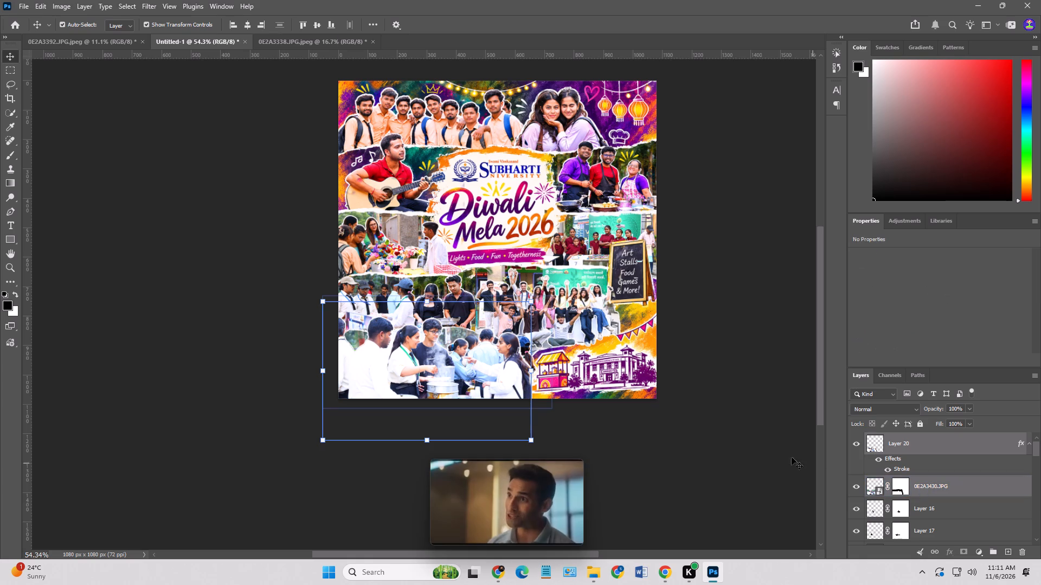
{"action": "scroll", "coordinate": [547, 370], "scroll_direction": "up", "scroll_amount": 3, "text": "alt"}
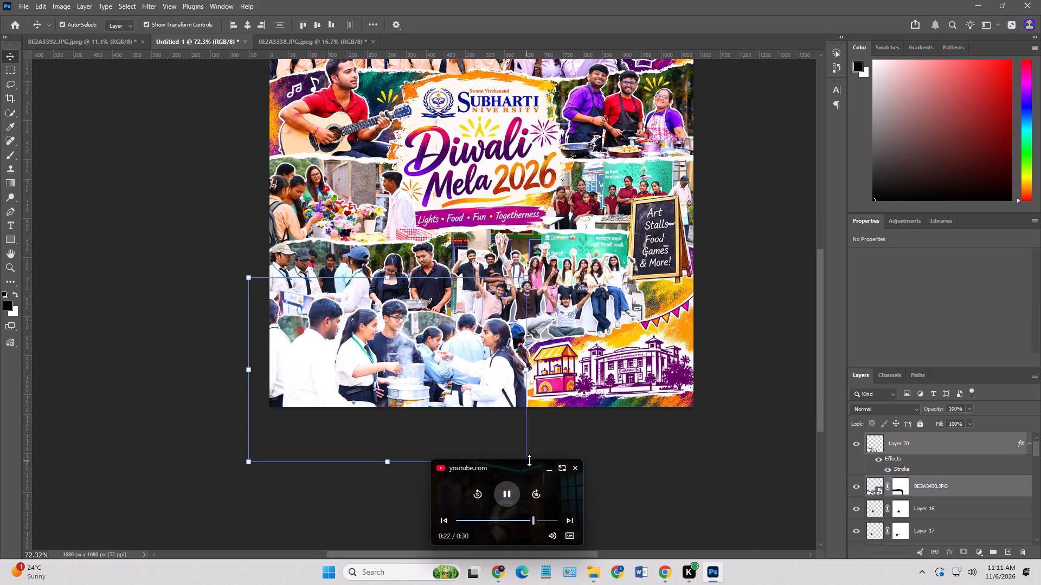
{"action": "scroll", "coordinate": [551, 344], "scroll_direction": "down", "scroll_amount": 8}
{"action": "left_click_drag", "start_coordinate": [531, 392], "coordinate": [549, 399]}
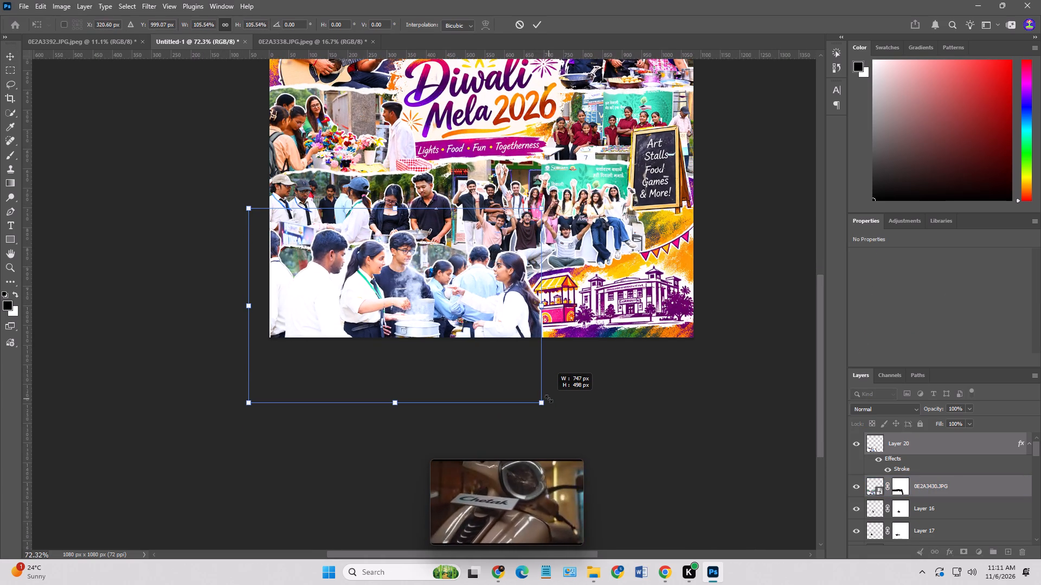
{"action": "left_click_drag", "start_coordinate": [549, 399], "coordinate": [548, 399]}
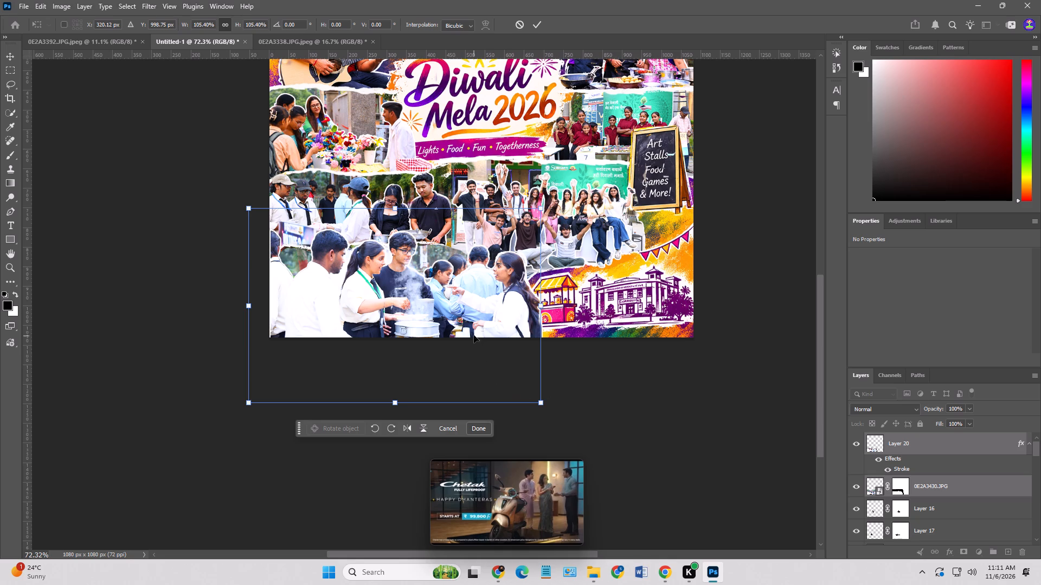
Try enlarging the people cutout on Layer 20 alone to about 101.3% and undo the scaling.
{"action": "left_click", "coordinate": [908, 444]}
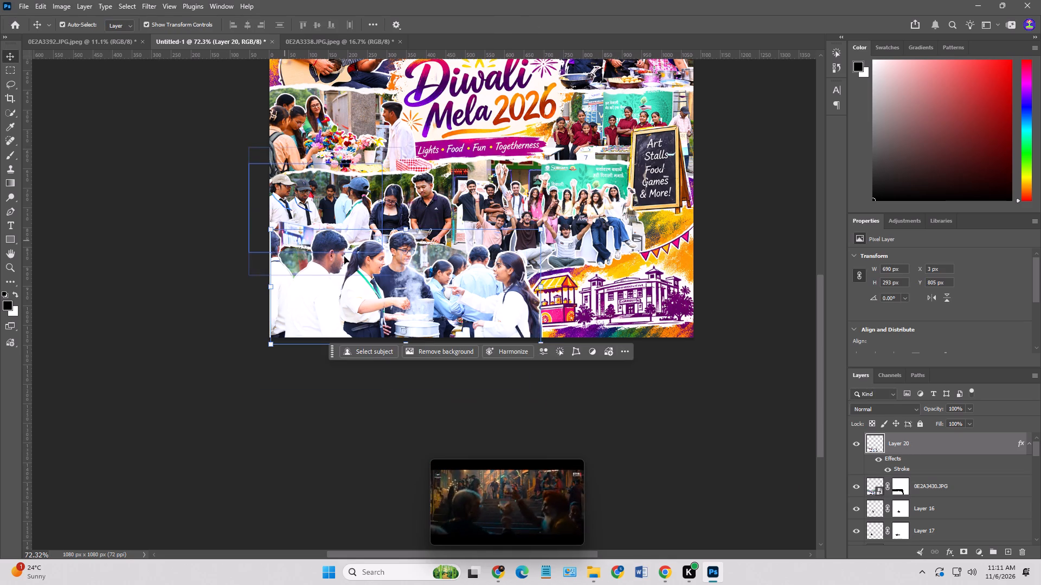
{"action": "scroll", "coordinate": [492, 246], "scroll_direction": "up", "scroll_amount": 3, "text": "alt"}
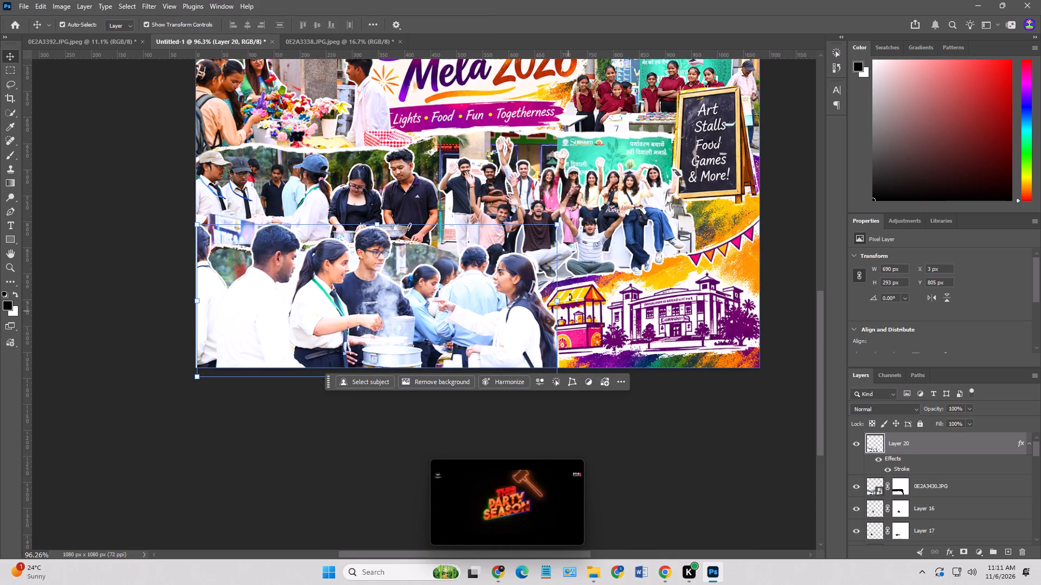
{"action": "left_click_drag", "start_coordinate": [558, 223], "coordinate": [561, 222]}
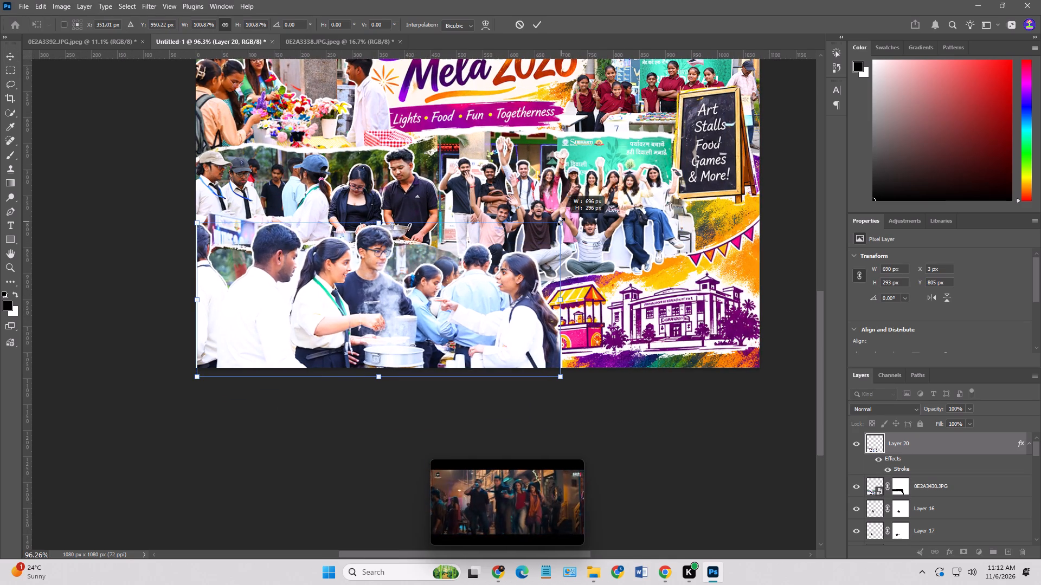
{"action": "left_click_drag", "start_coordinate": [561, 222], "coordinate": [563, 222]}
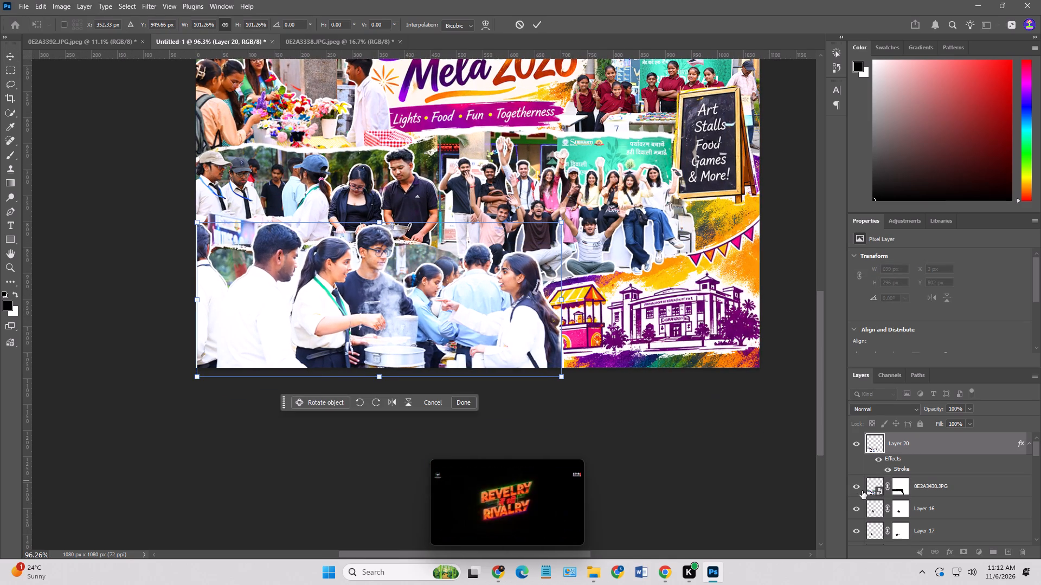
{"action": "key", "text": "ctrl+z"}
Enlarge Layer 20 and photo 0E2A3430.JPG together to about 100.6%, reaching a size of about 751 × 501 px.
{"action": "left_click", "coordinate": [926, 489], "text": "shift"}
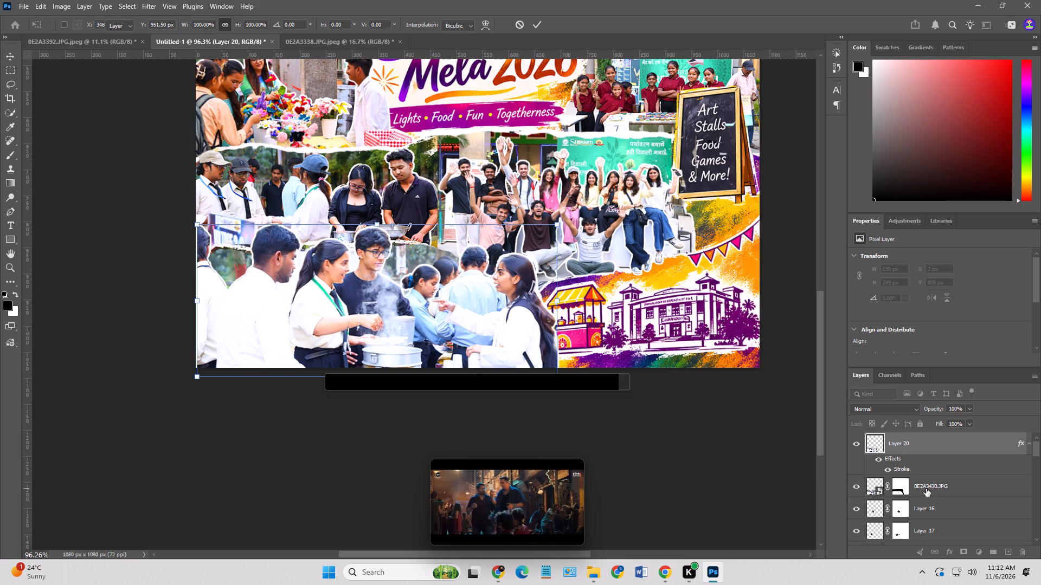
{"action": "left_click", "coordinate": [556, 193]}
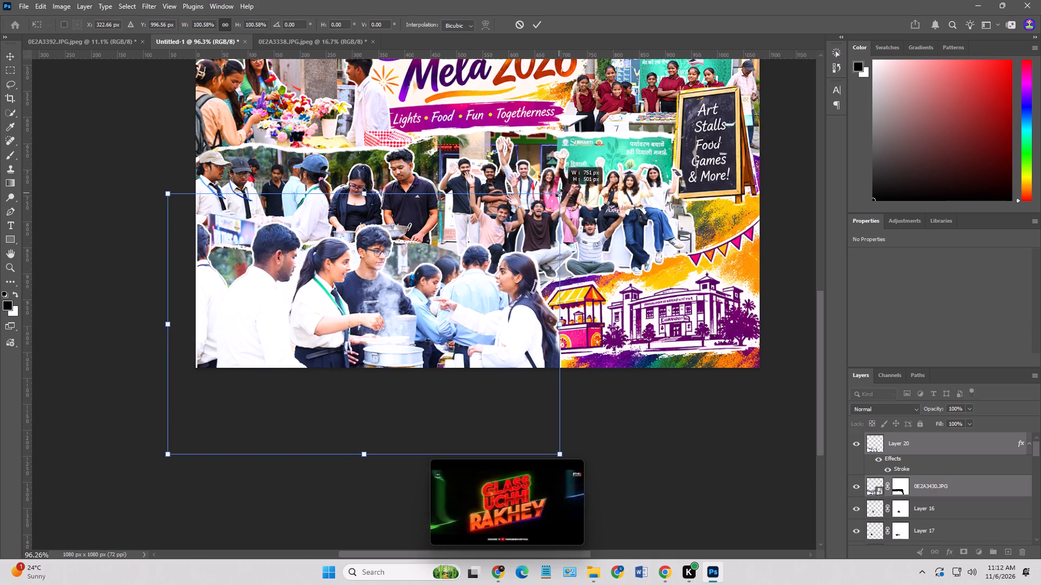
Restore the photo in white on 0E2A3430.JPG's mask along the edge below the purple banner, beside the front man's head.
{"action": "left_click", "coordinate": [899, 491]}
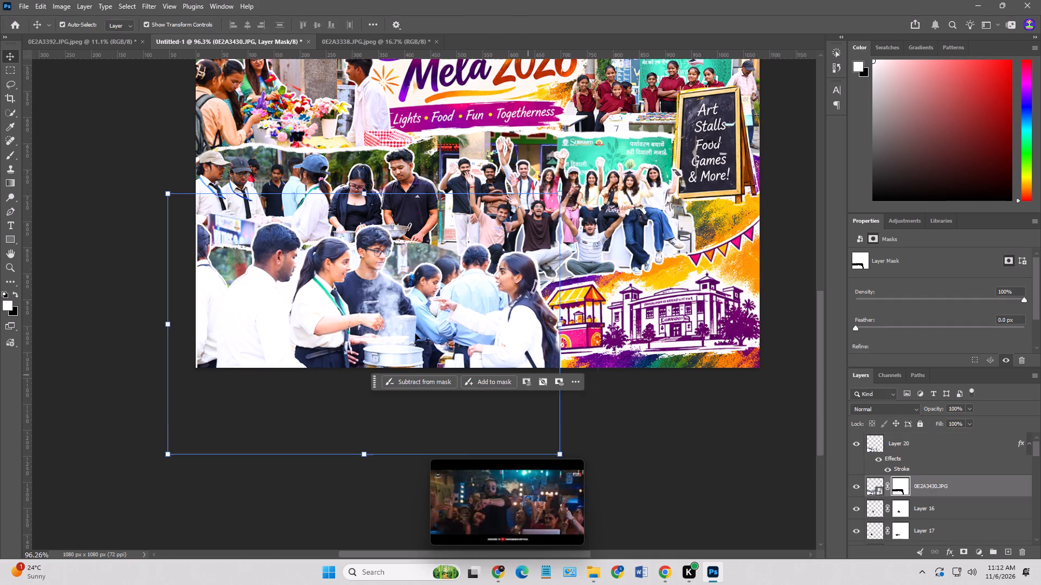
{"action": "left_click", "coordinate": [10, 155]}
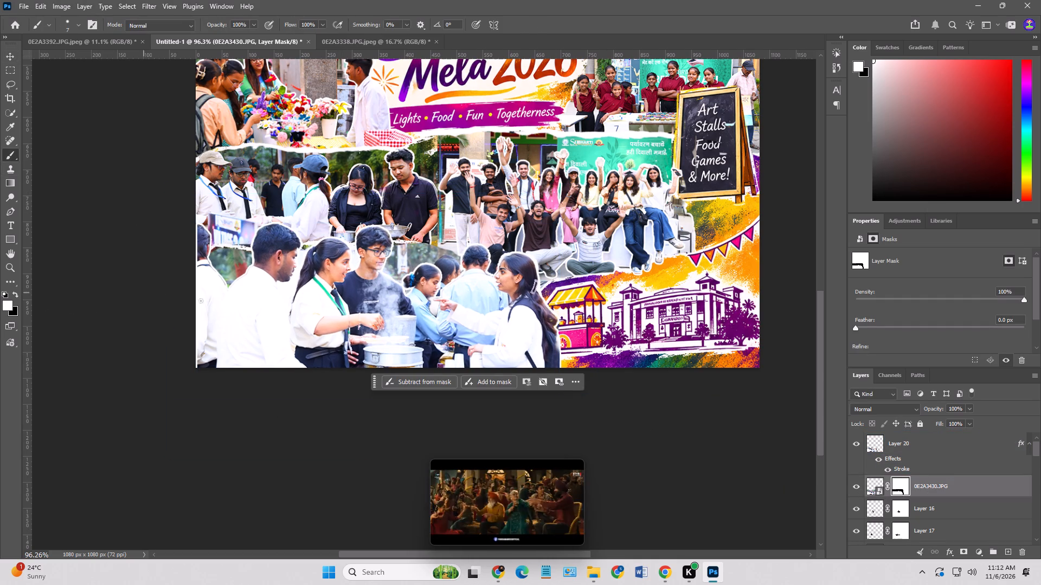
{"action": "scroll", "coordinate": [229, 262], "scroll_direction": "up", "scroll_amount": 7, "text": "alt"}
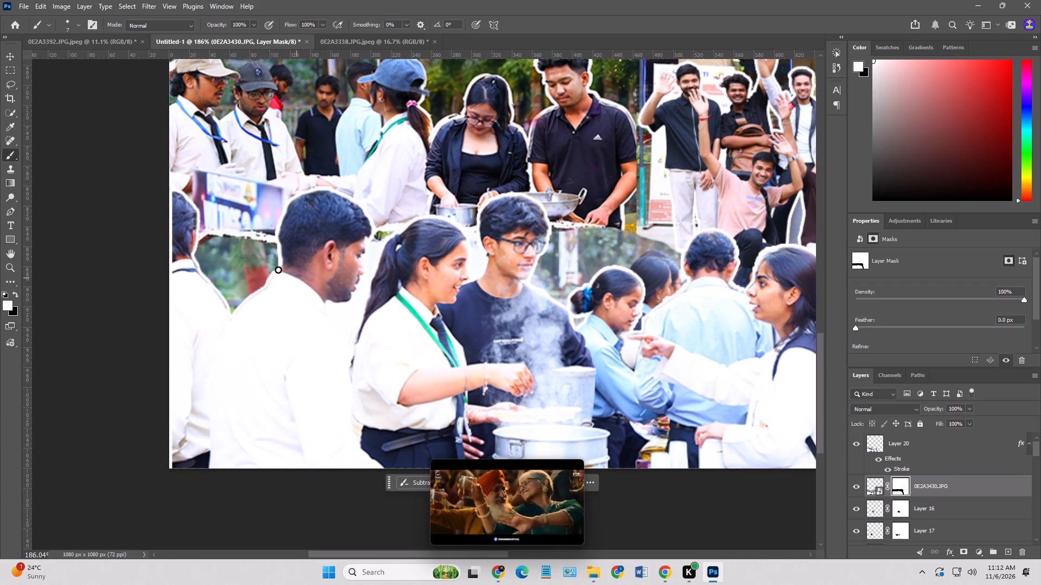
{"action": "left_click_drag", "start_coordinate": [201, 245], "coordinate": [211, 237]}
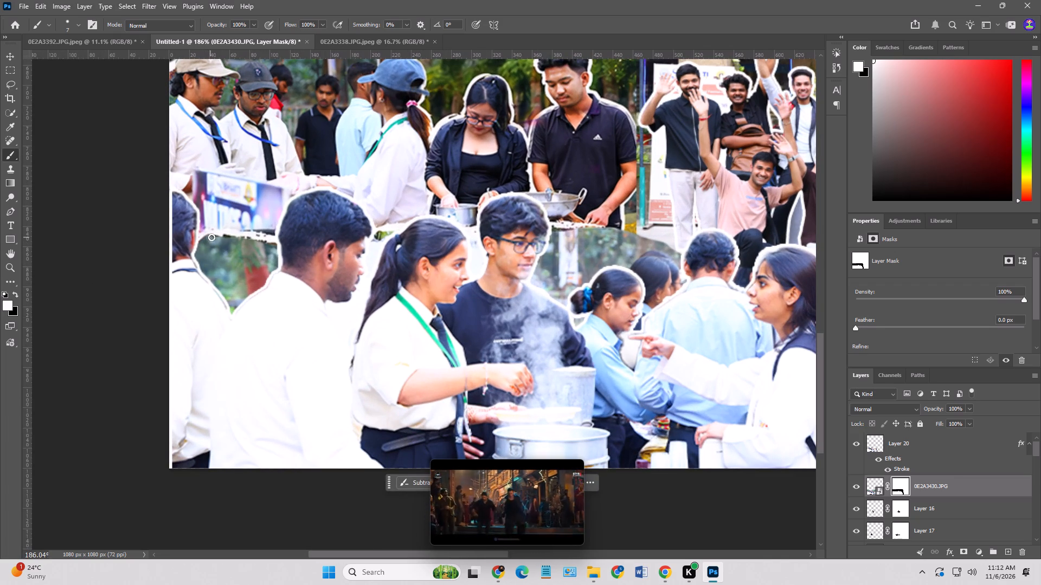
{"action": "left_click_drag", "start_coordinate": [211, 237], "coordinate": [249, 239]}
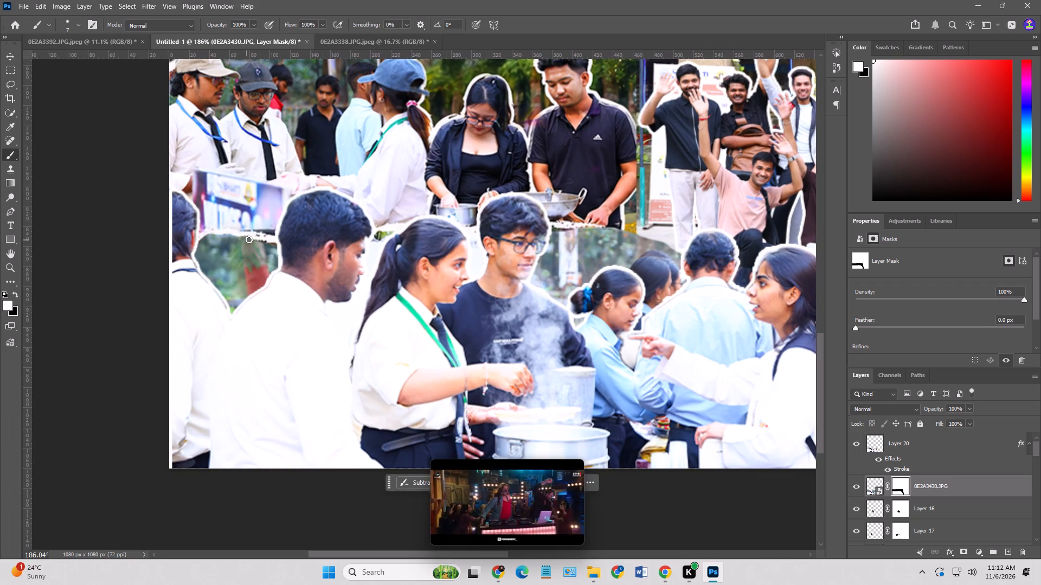
{"action": "left_click_drag", "start_coordinate": [249, 239], "coordinate": [272, 245]}
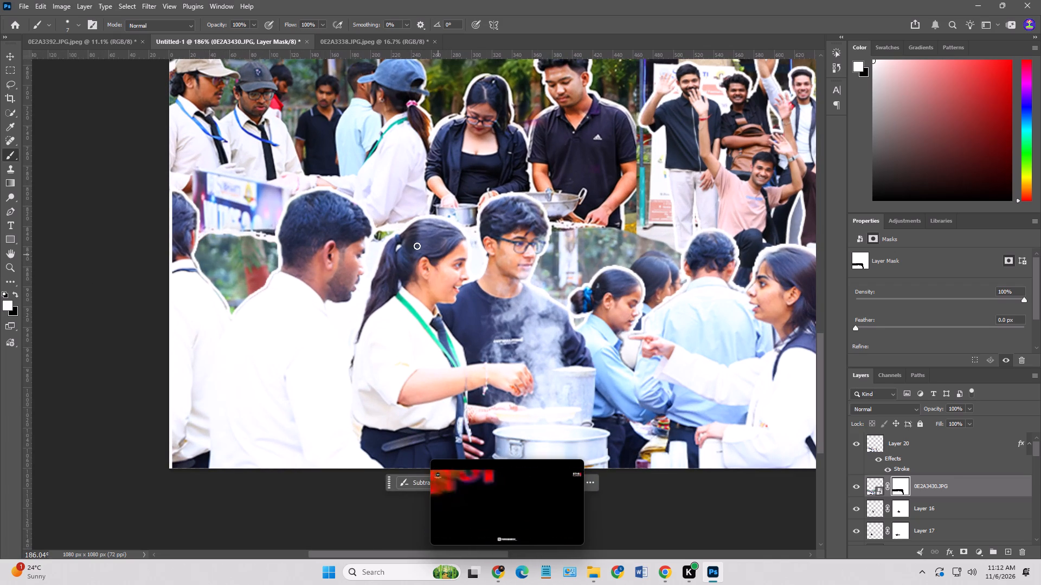
Restore the photo in white on the mask in the gaps on both sides of the ponytailed woman's head.
{"action": "left_click_drag", "start_coordinate": [376, 241], "coordinate": [384, 234]}
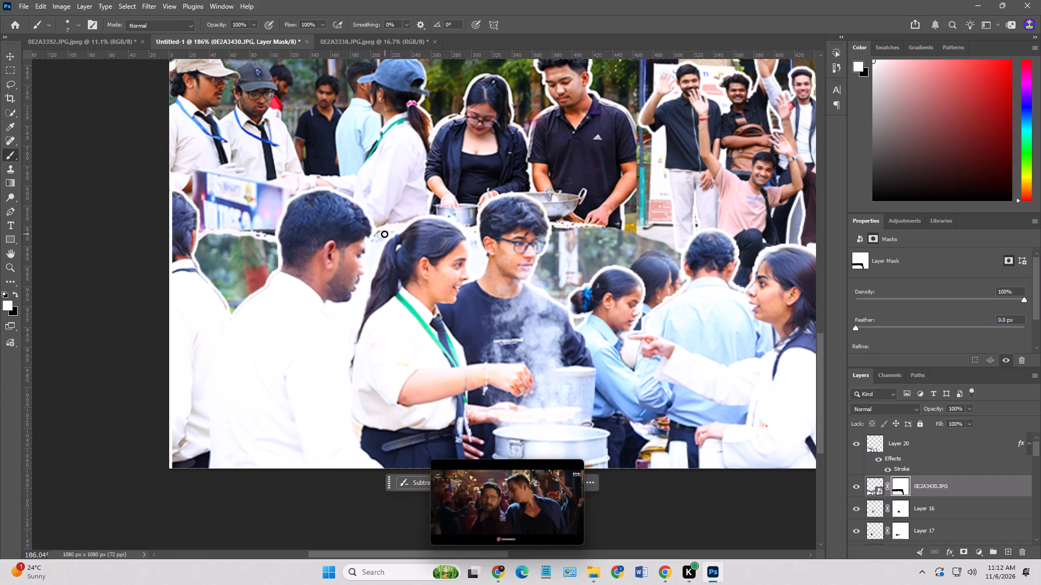
{"action": "left_click_drag", "start_coordinate": [384, 234], "coordinate": [394, 232]}
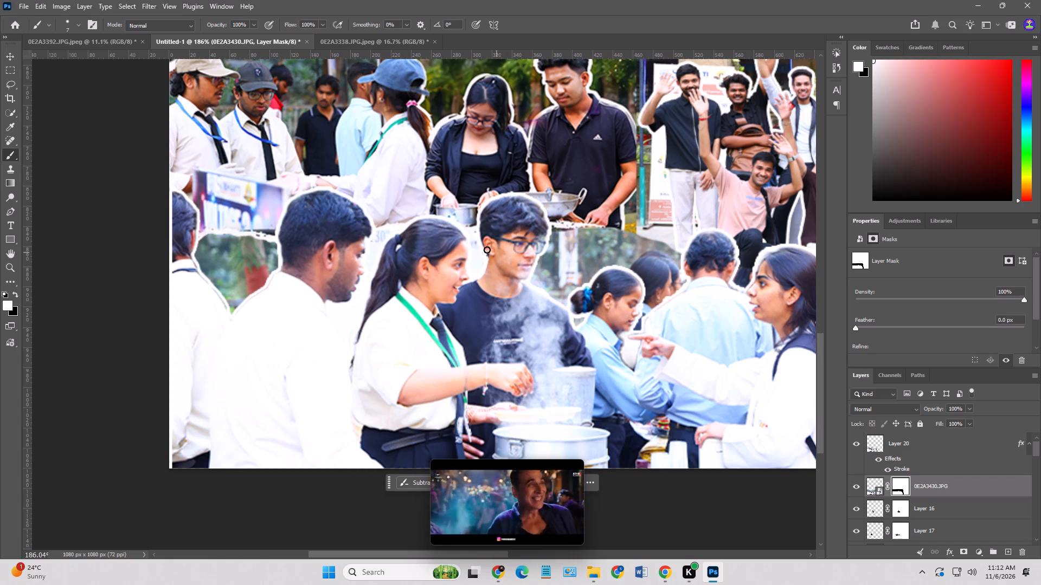
{"action": "left_click", "coordinate": [475, 242]}
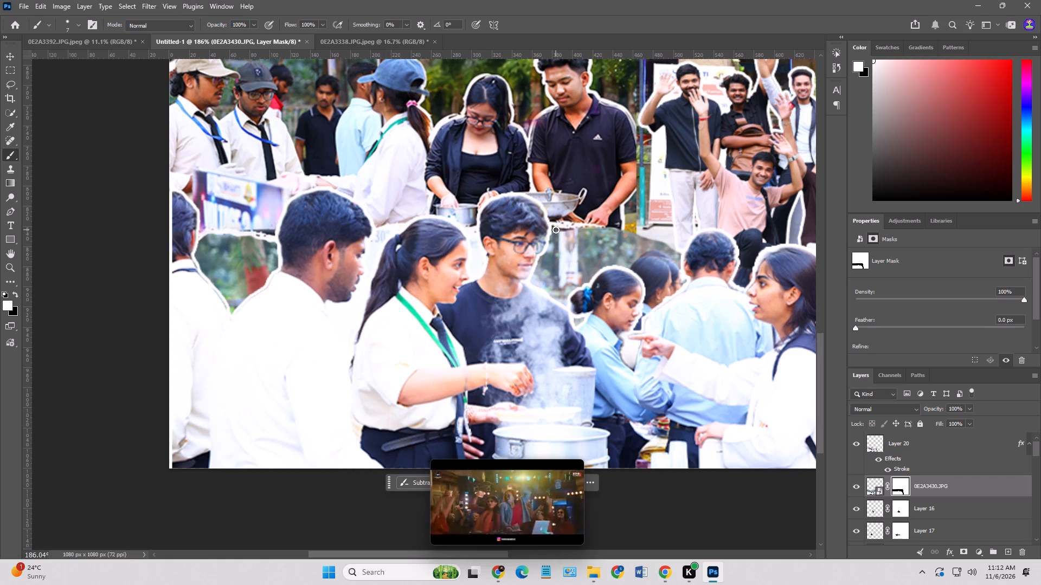
Restore the photo in white on 0E2A3430.JPG's mask along its upper edge, beside the head of the man in glasses.
{"action": "left_click_drag", "start_coordinate": [554, 229], "coordinate": [588, 229]}
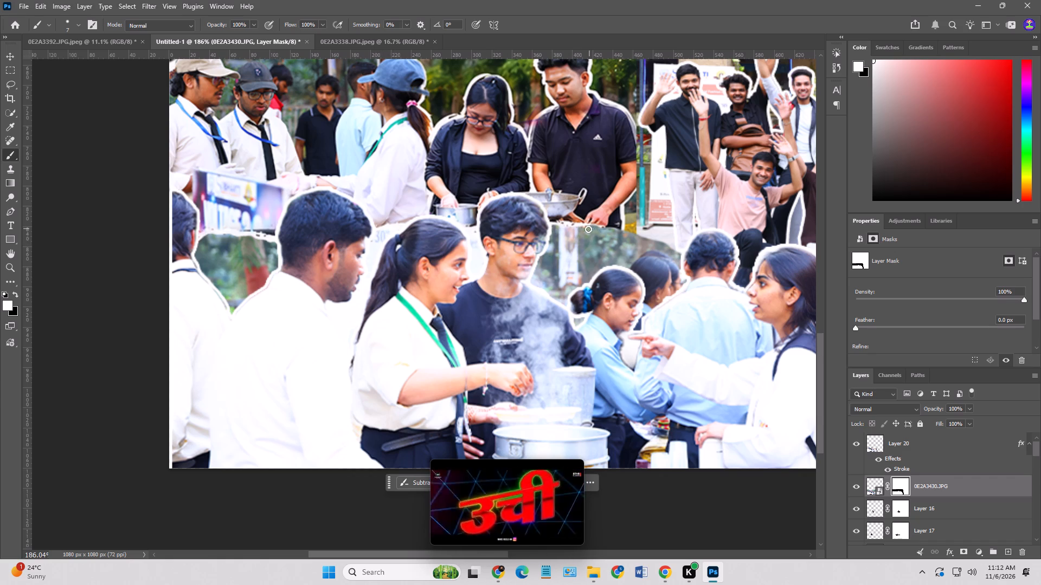
{"action": "left_click_drag", "start_coordinate": [588, 229], "coordinate": [621, 235]}
Pick the 100 px torn paper brush and create a new empty layer directly above photo 0E2A3430.JPG.
{"action": "scroll", "coordinate": [635, 267], "scroll_direction": "down", "scroll_amount": 4, "text": "alt"}
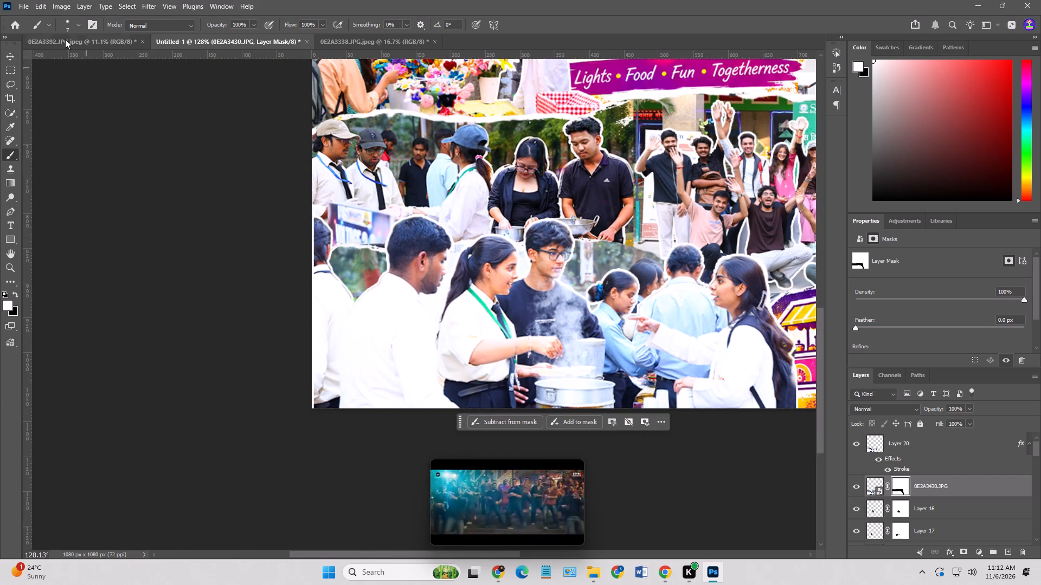
{"action": "left_click", "coordinate": [67, 22]}
{"action": "left_click", "coordinate": [61, 125]}
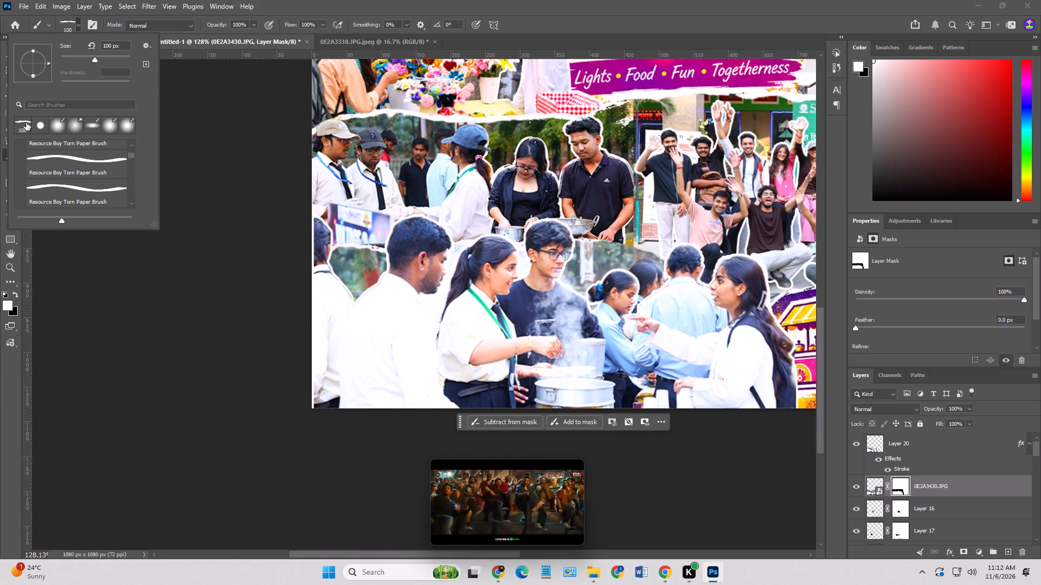
{"action": "double_click", "coordinate": [25, 122]}
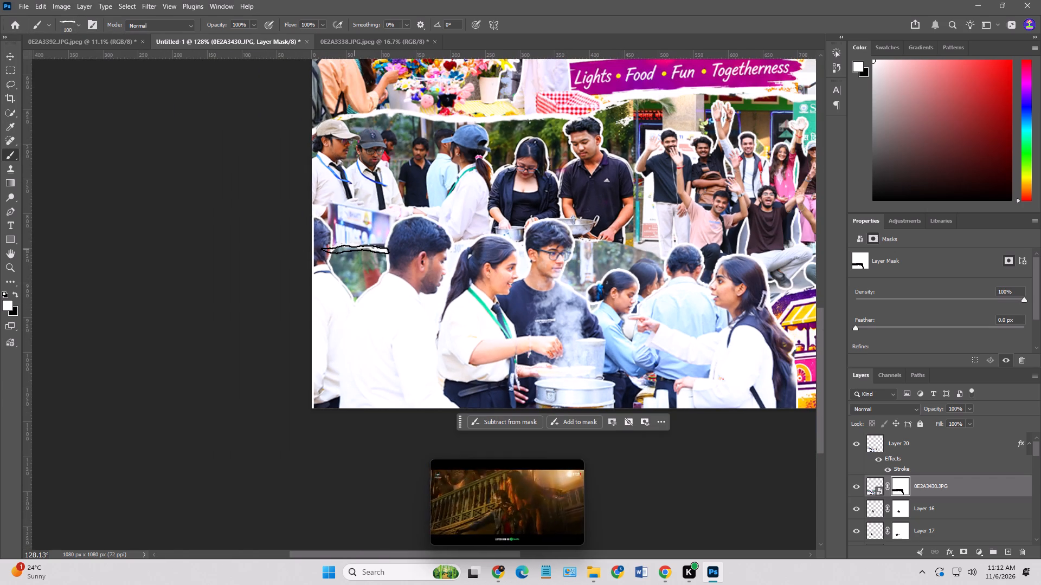
{"action": "left_click", "coordinate": [924, 512]}
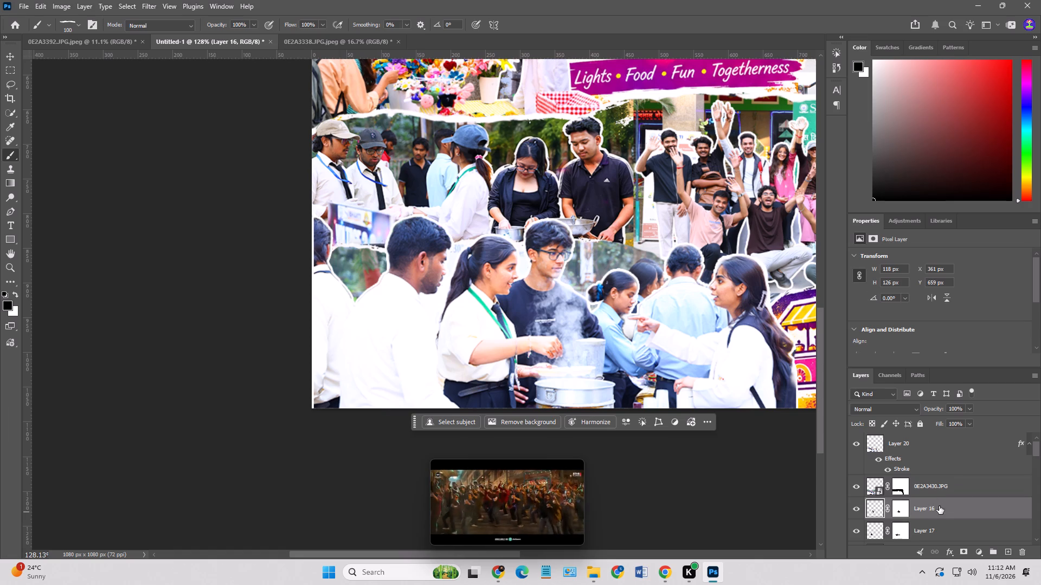
{"action": "left_click", "coordinate": [1006, 551]}
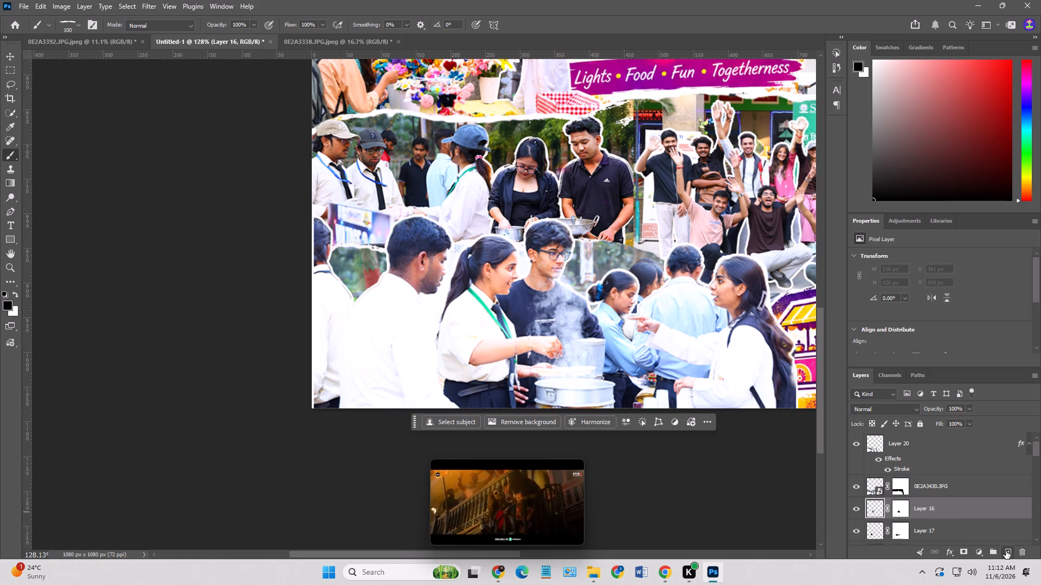
{"action": "left_click_drag", "start_coordinate": [934, 506], "coordinate": [928, 478]}
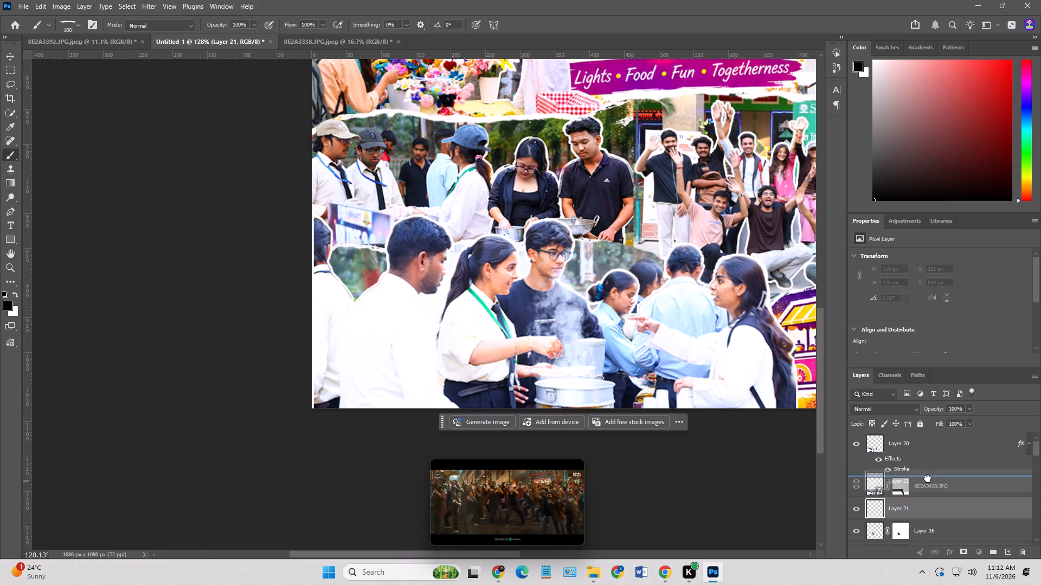
{"action": "left_click_drag", "start_coordinate": [928, 478], "coordinate": [928, 477]}
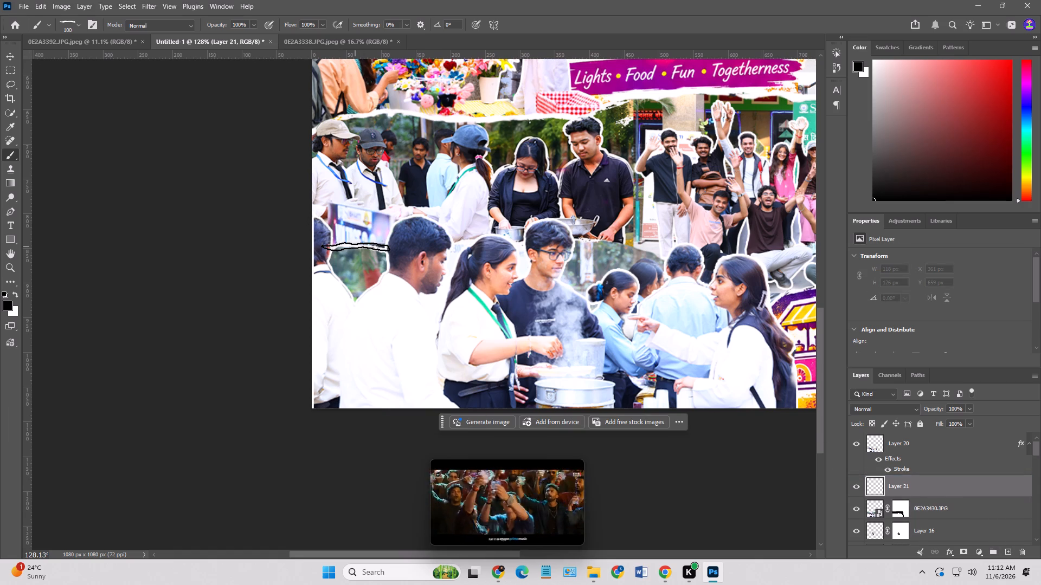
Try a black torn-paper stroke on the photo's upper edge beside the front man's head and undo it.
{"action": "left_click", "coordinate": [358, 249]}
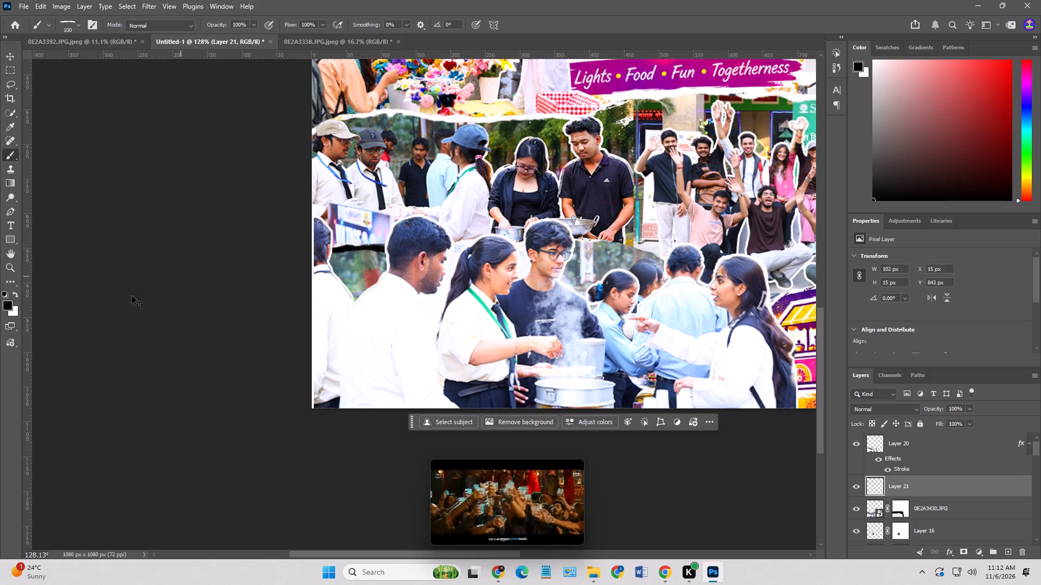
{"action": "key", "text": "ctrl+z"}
Stamp white torn-paper strokes along the food-stall photo's upper edge, from the poster's left side to just past the man in glasses.
{"action": "left_click", "coordinate": [16, 292]}
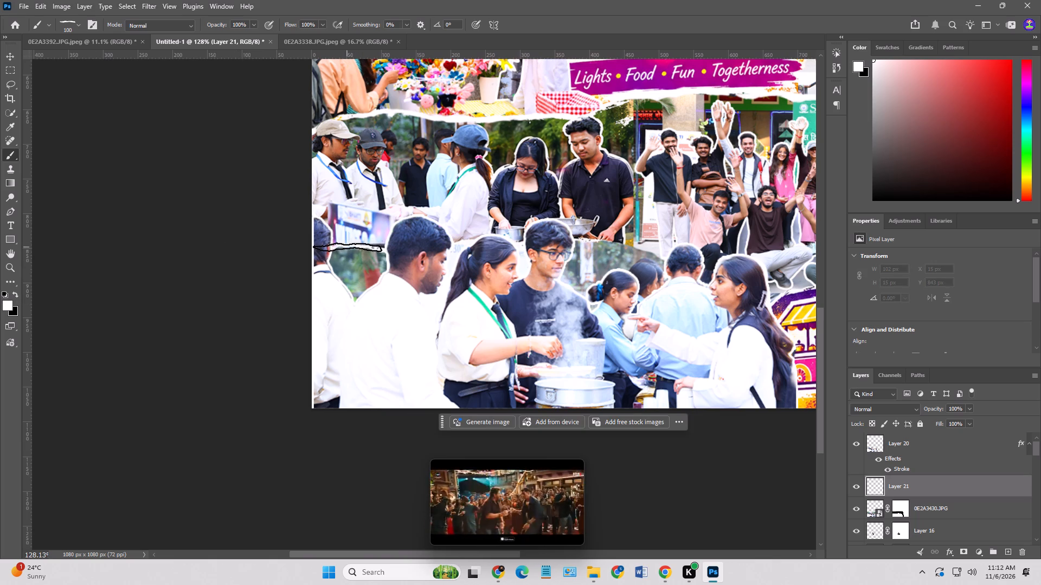
{"action": "left_click", "coordinate": [347, 247]}
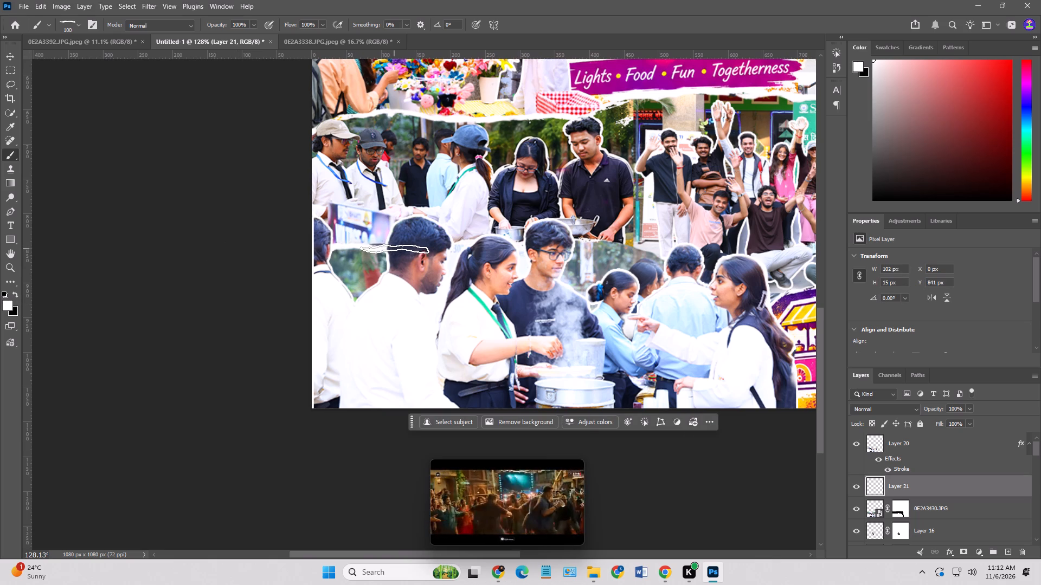
{"action": "left_click", "coordinate": [394, 249]}
{"action": "left_click", "coordinate": [439, 243]}
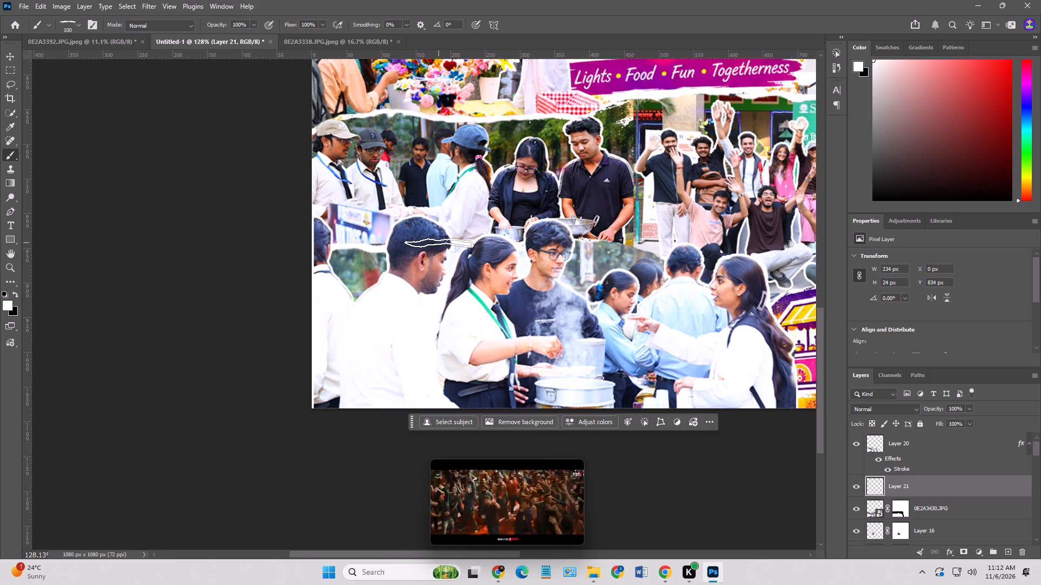
{"action": "left_click", "coordinate": [489, 242]}
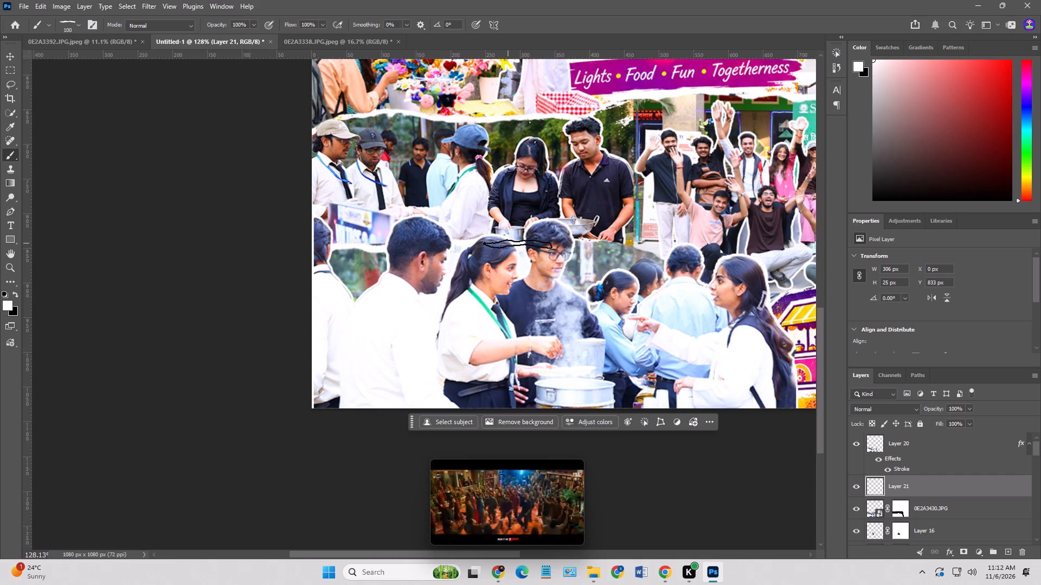
{"action": "left_click", "coordinate": [550, 239]}
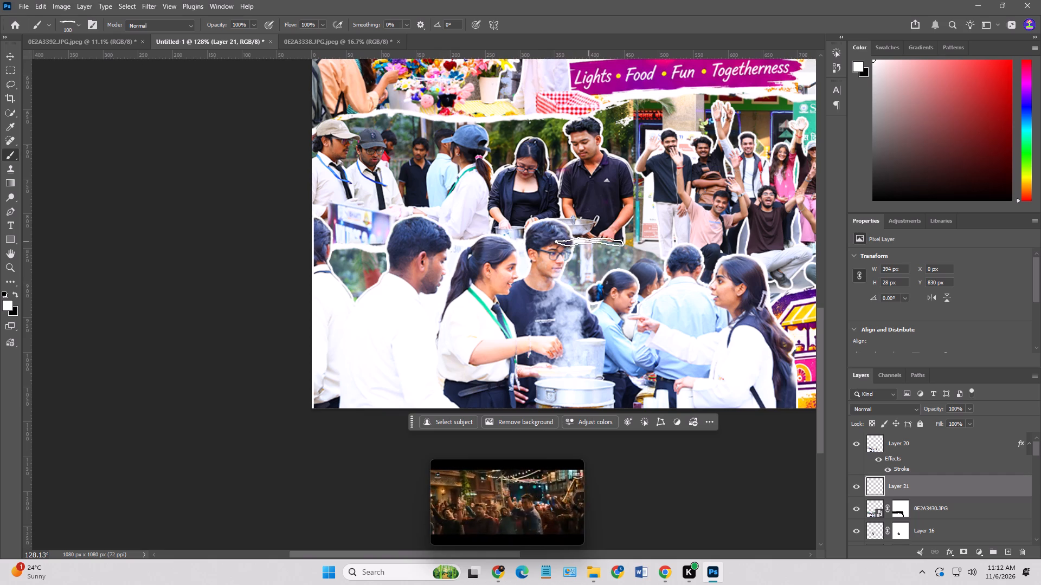
{"action": "left_click", "coordinate": [589, 242]}
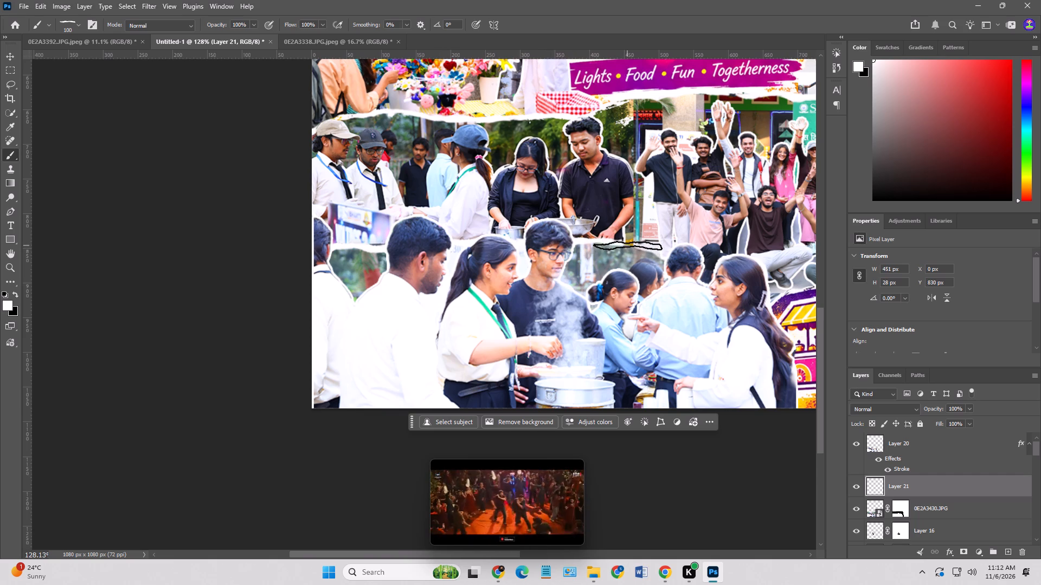
Stamp another white torn-paper stroke on a new layer beyond the man in glasses and rotate it about 9.1° to follow the edge.
{"action": "left_click", "coordinate": [1010, 551]}
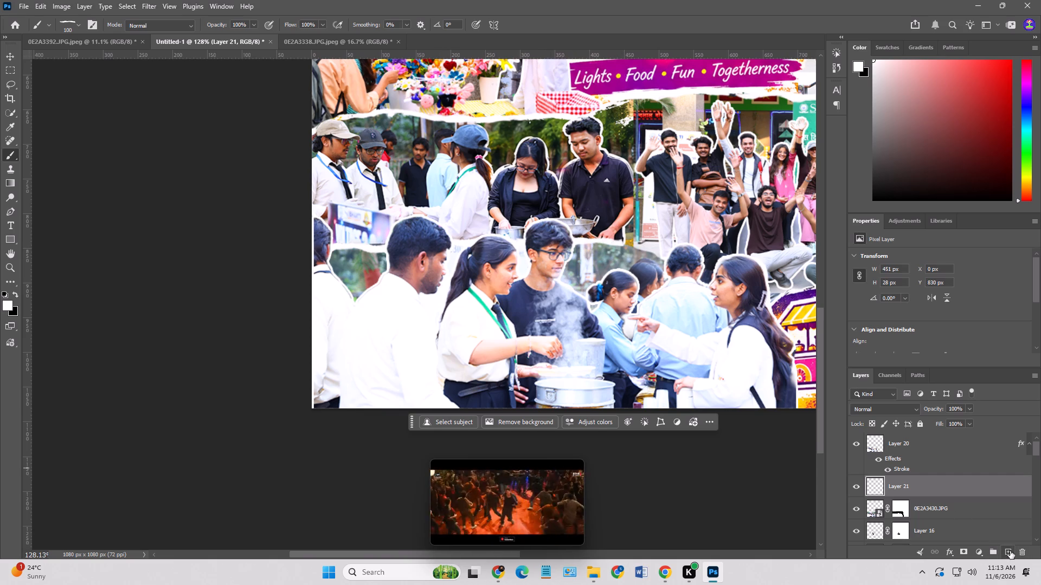
{"action": "left_click", "coordinate": [620, 244]}
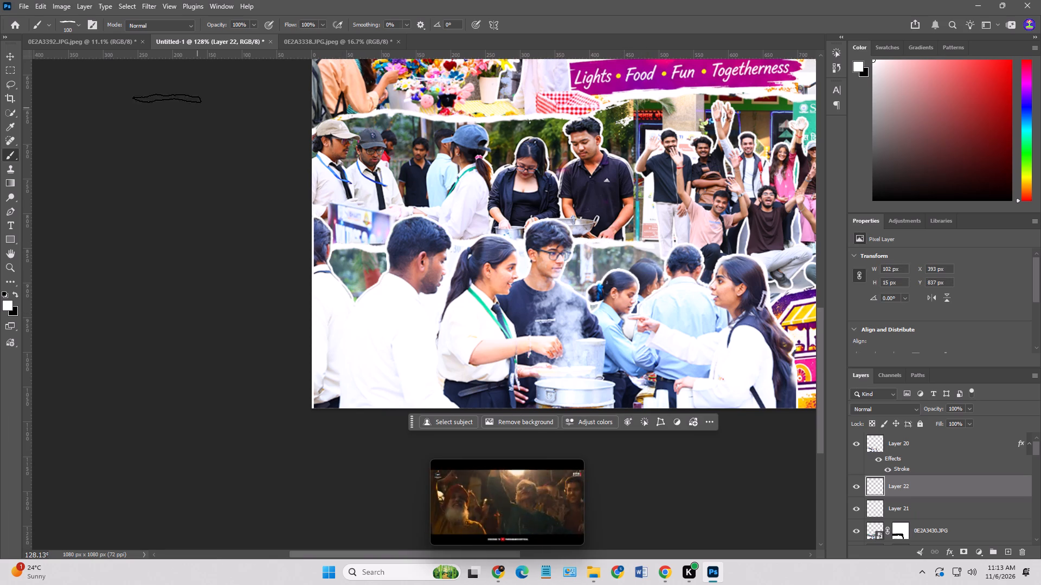
{"action": "left_click", "coordinate": [10, 57]}
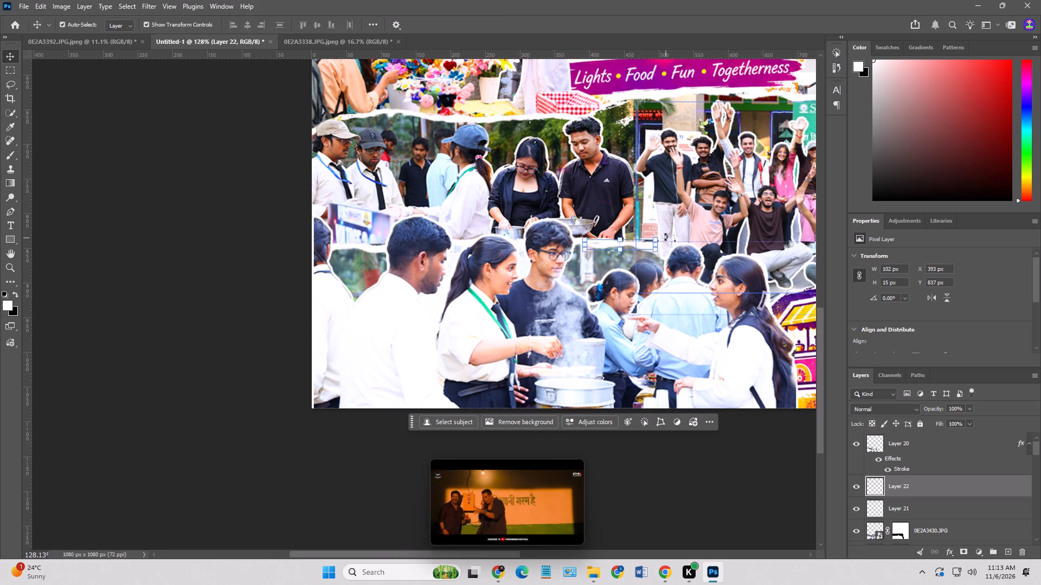
{"action": "left_click", "coordinate": [665, 233]}
{"action": "left_click_drag", "start_coordinate": [665, 235], "coordinate": [665, 238]}
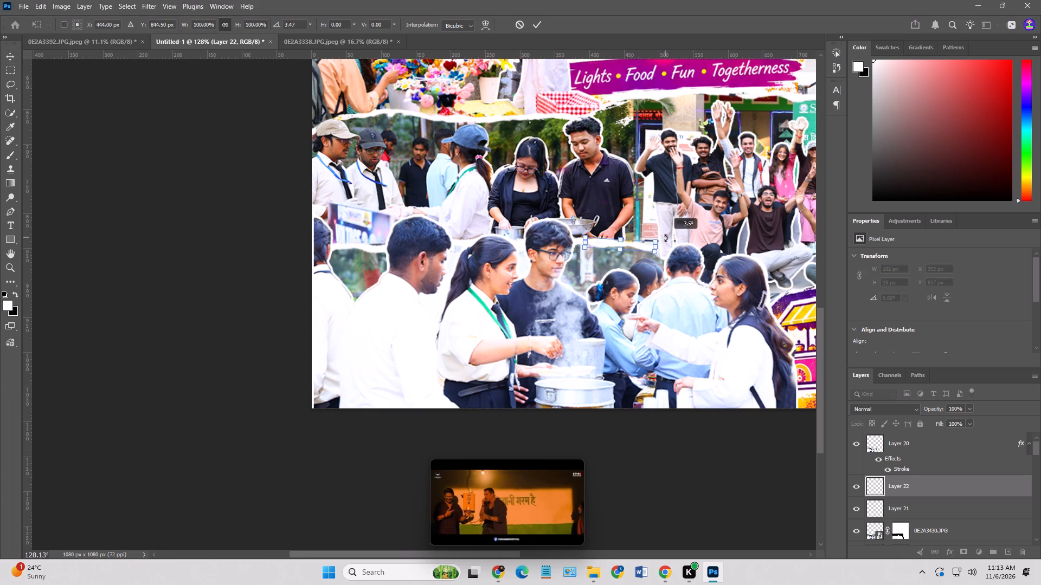
{"action": "left_click_drag", "start_coordinate": [665, 238], "coordinate": [667, 242]}
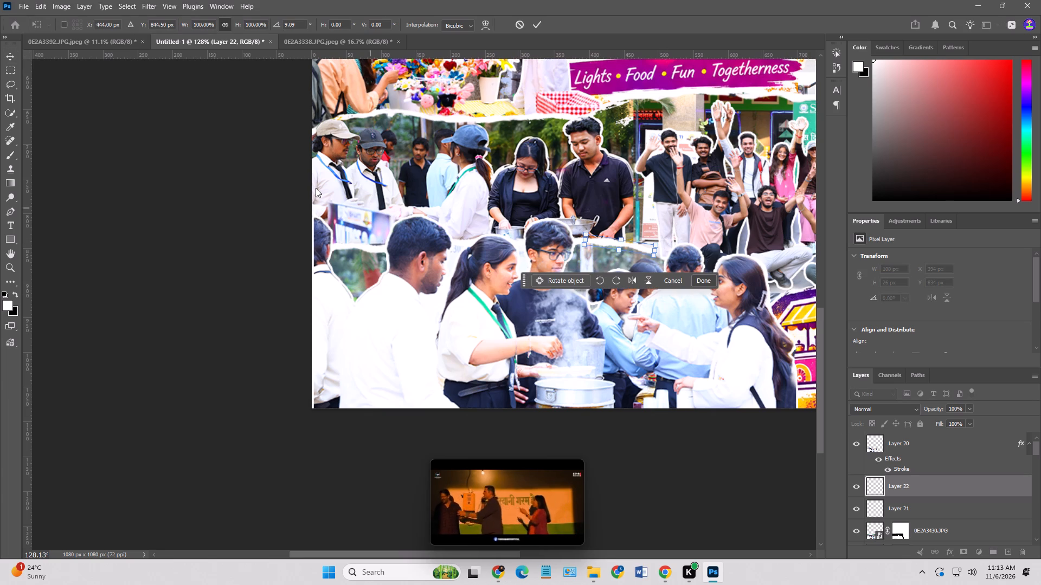
{"action": "left_click", "coordinate": [12, 154]}
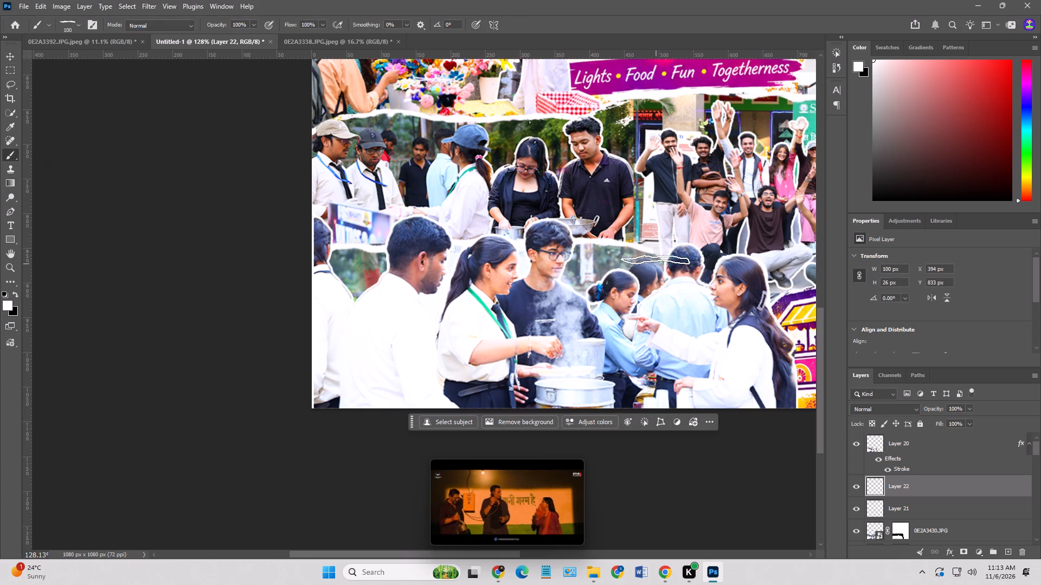
Extend the white torn-paper edge on Layer 21 with a stroke just above the heads of the two women in the background.
{"action": "left_click", "coordinate": [897, 506]}
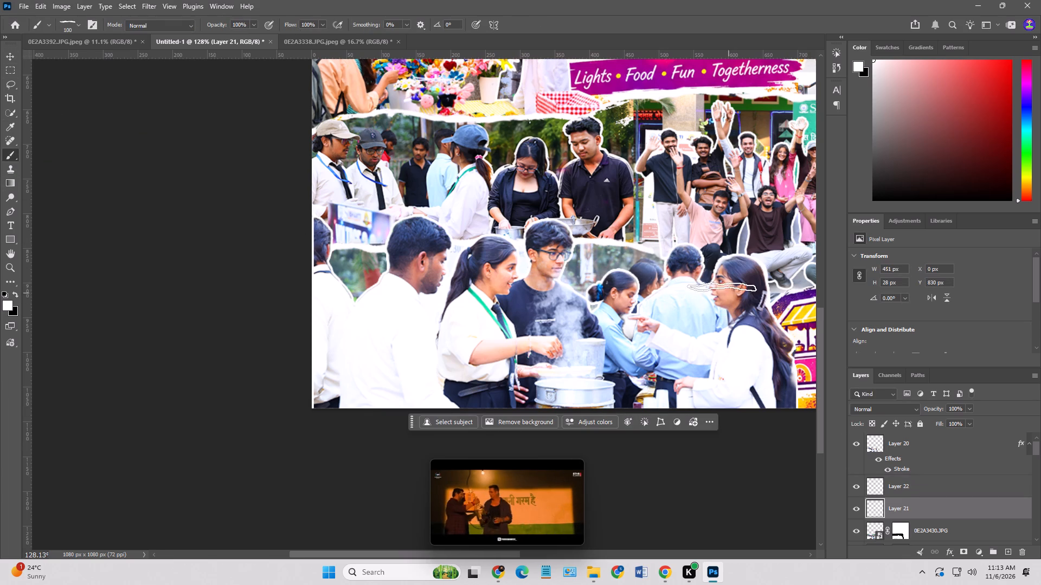
{"action": "left_click", "coordinate": [639, 256]}
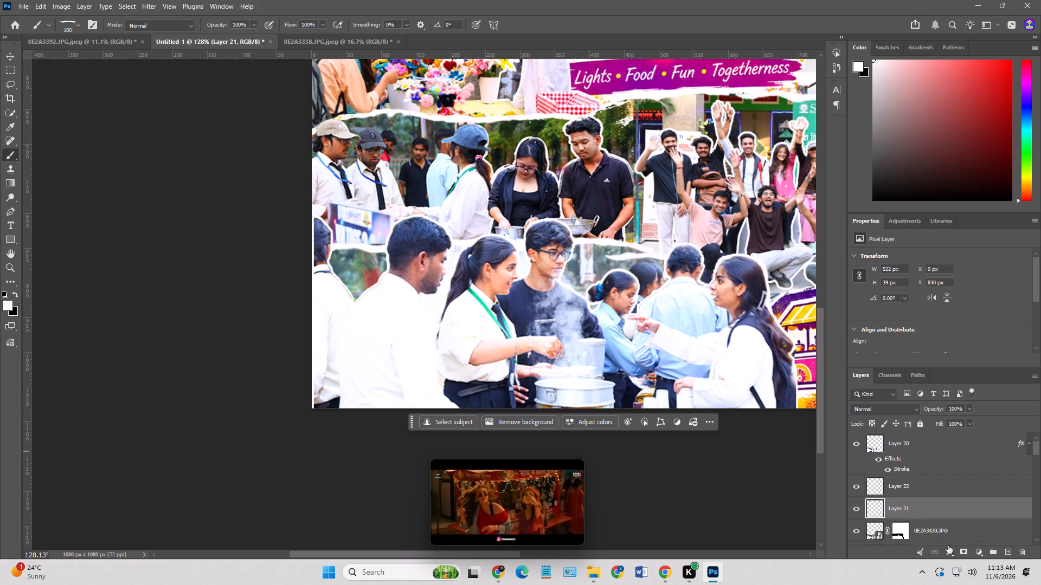
Add a mask to Layer 21 and hide stray torn-paper marks around the background women's heads with a 100 px hard round brush in black.
{"action": "left_click", "coordinate": [961, 552]}
{"action": "left_click", "coordinate": [62, 21]}
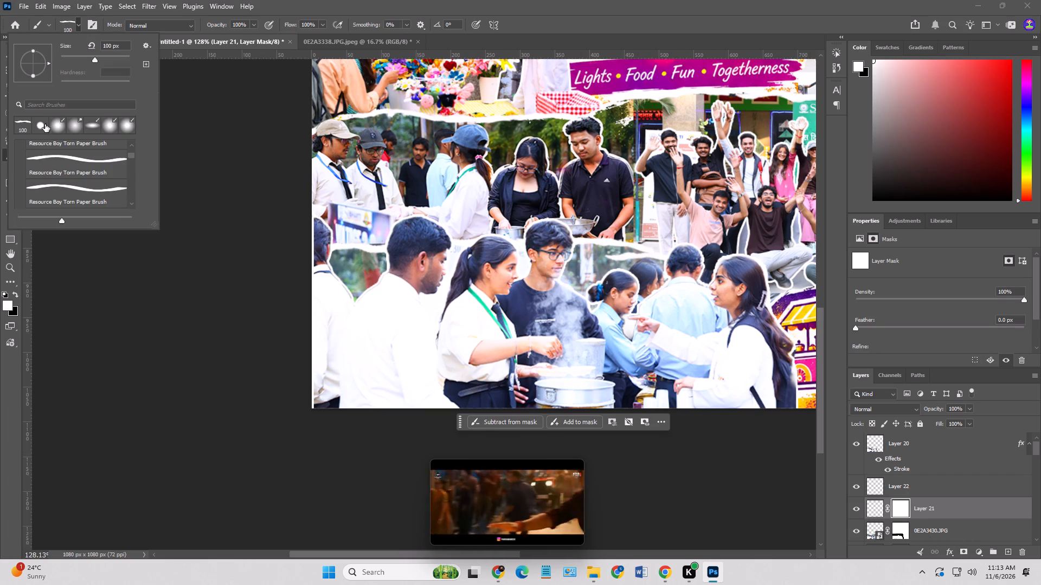
{"action": "left_click", "coordinate": [42, 125]}
{"action": "double_click", "coordinate": [24, 126]}
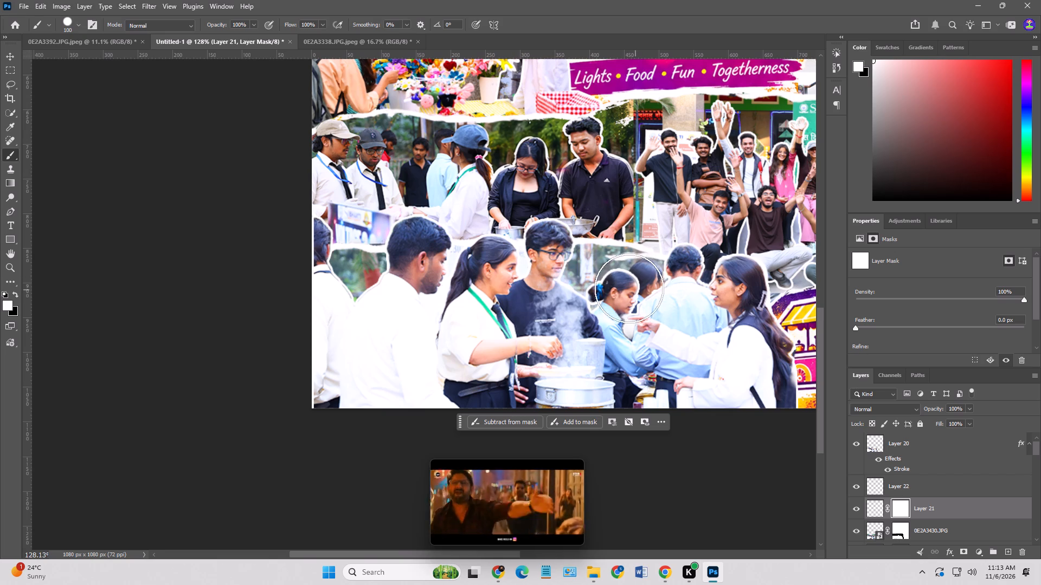
{"action": "left_click", "coordinate": [635, 285]}
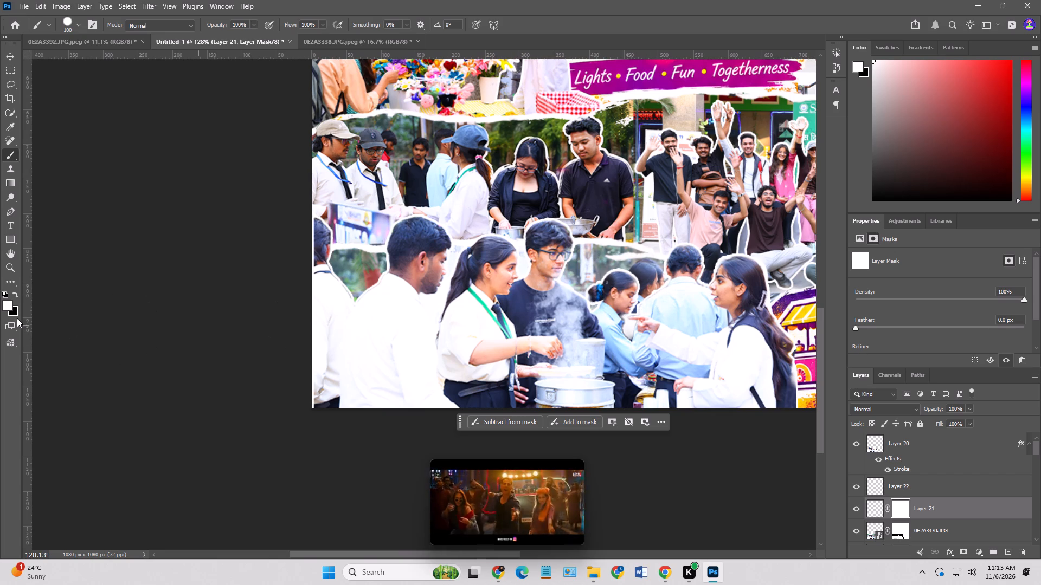
{"action": "left_click", "coordinate": [15, 295]}
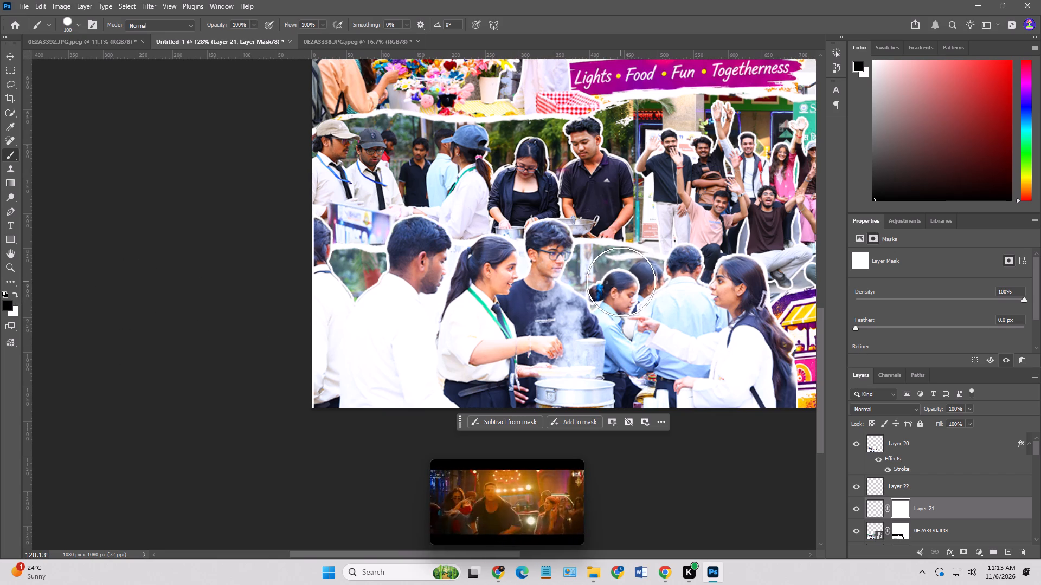
{"action": "left_click", "coordinate": [621, 282]}
{"action": "left_click", "coordinate": [637, 286]}
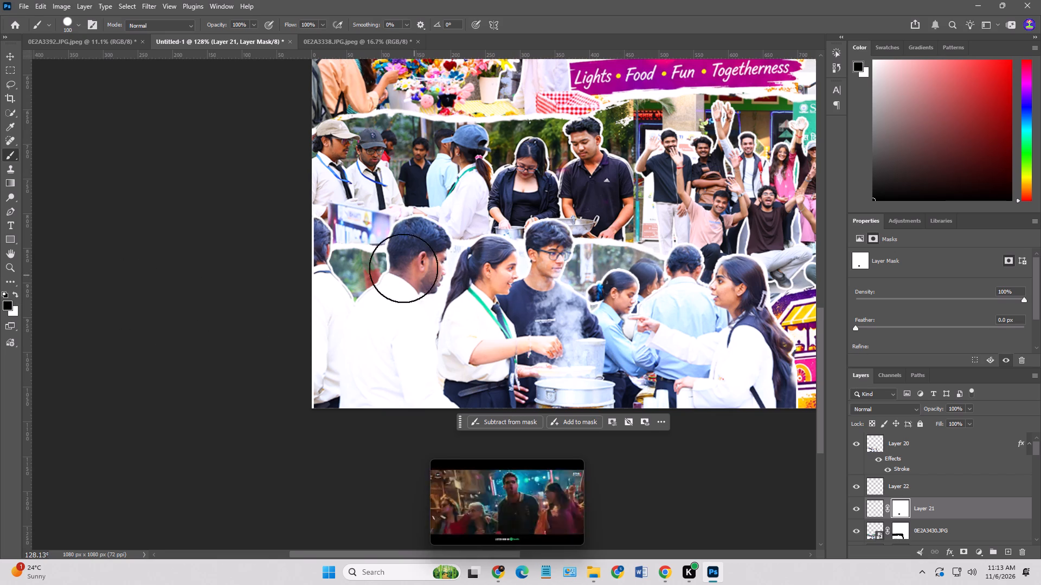
Stamp a white torn-paper stroke with the 100 px torn-paper brush on Layer 22, across the shoulders of the background man facing away.
{"action": "scroll", "coordinate": [394, 264], "scroll_direction": "down", "scroll_amount": 5, "text": "alt"}
{"action": "scroll", "coordinate": [647, 304], "scroll_direction": "up", "scroll_amount": 3, "text": "alt"}
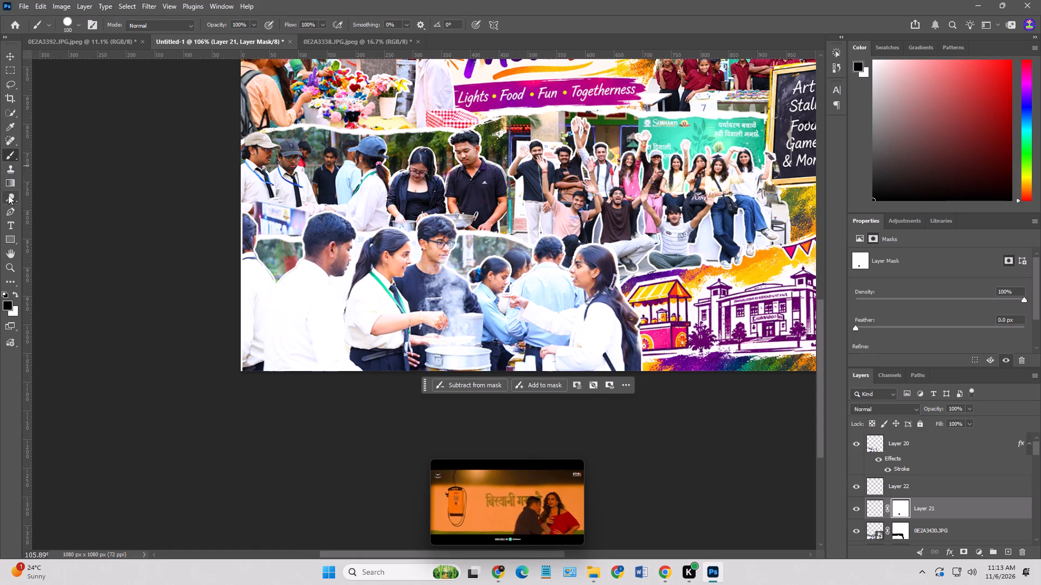
{"action": "left_click", "coordinate": [63, 18]}
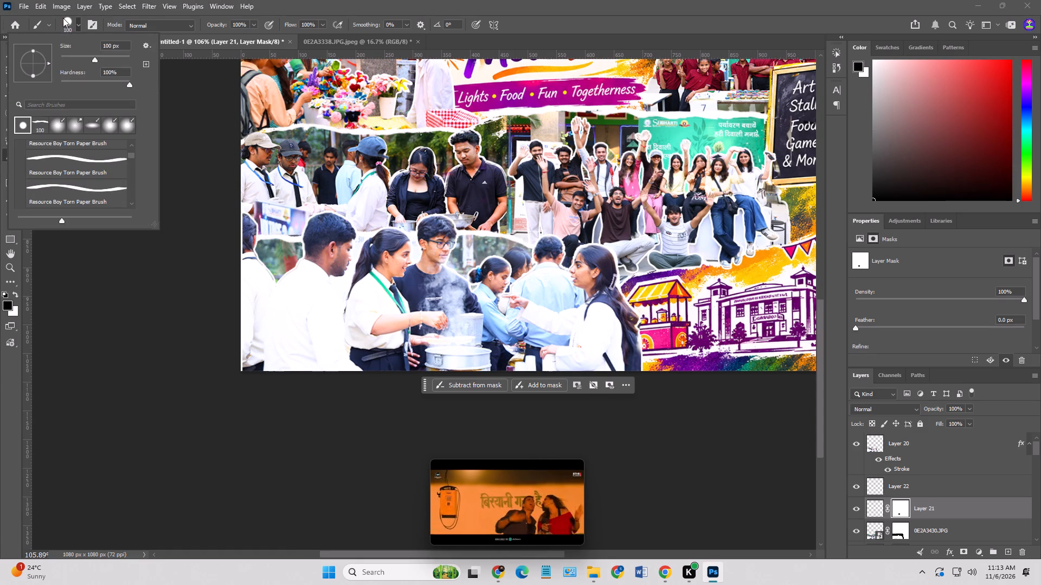
{"action": "left_click", "coordinate": [43, 126]}
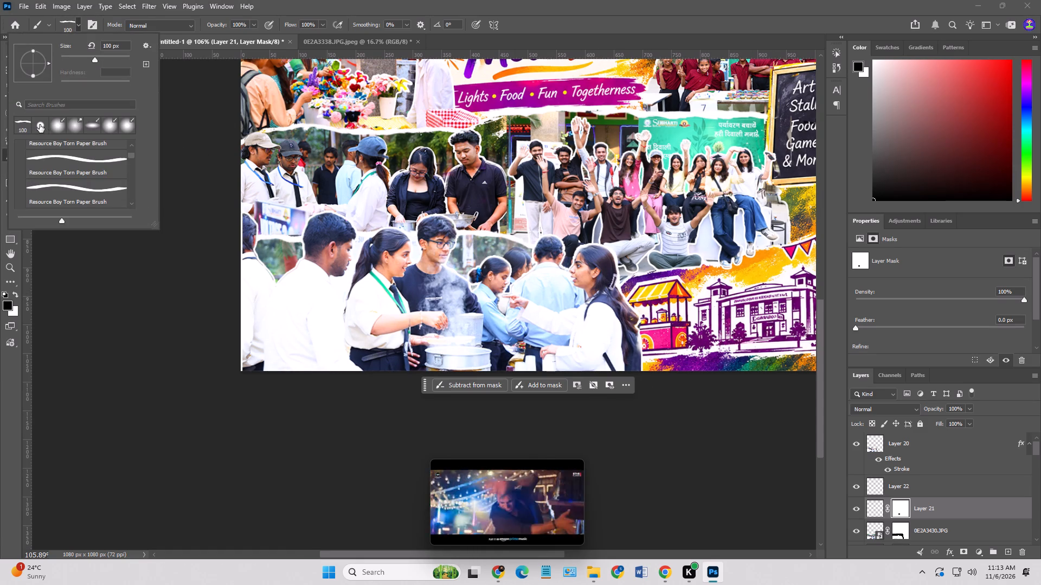
{"action": "double_click", "coordinate": [23, 126]}
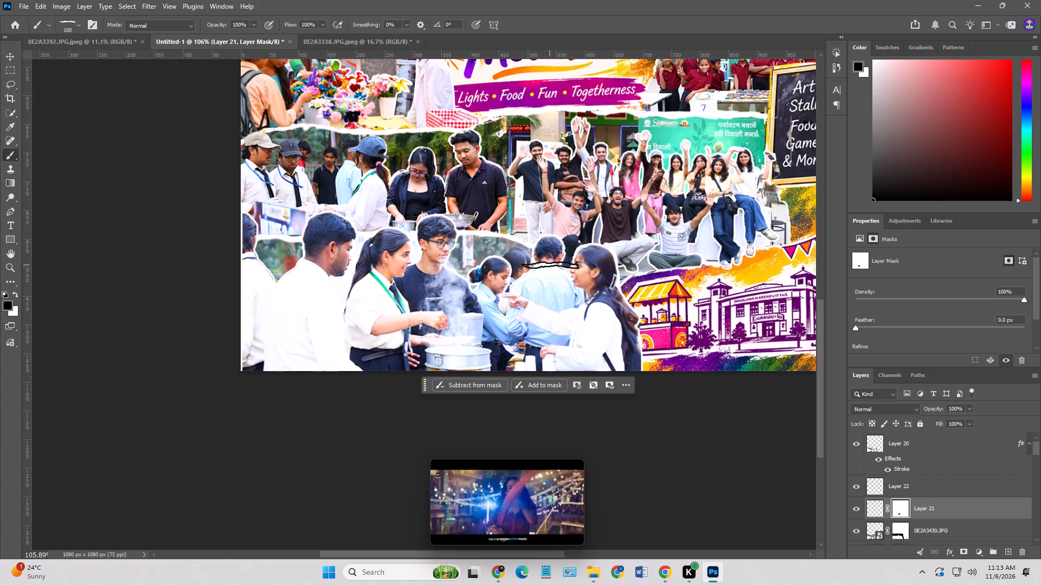
{"action": "left_click", "coordinate": [545, 267]}
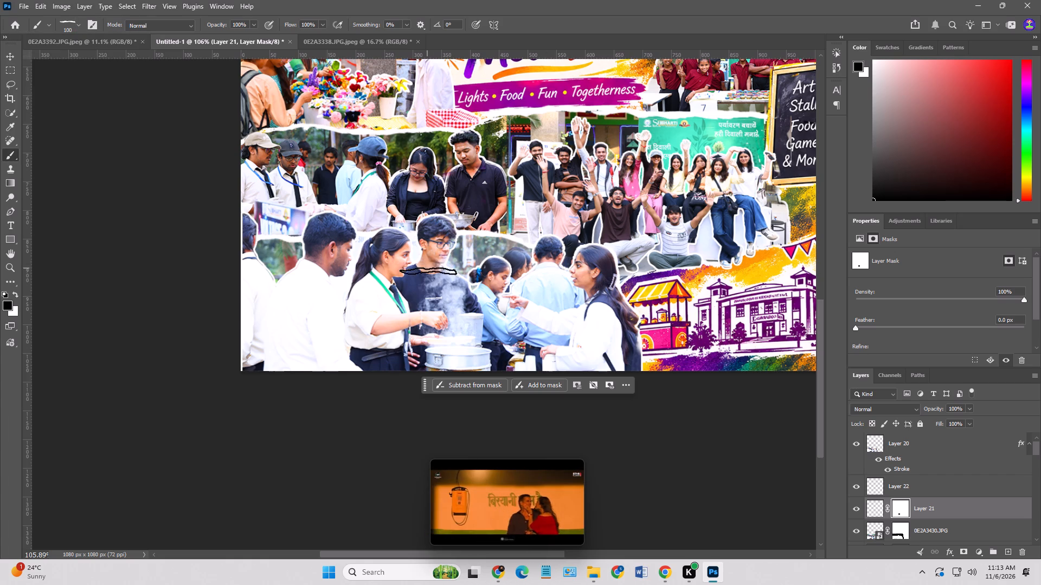
{"action": "left_click", "coordinate": [871, 509]}
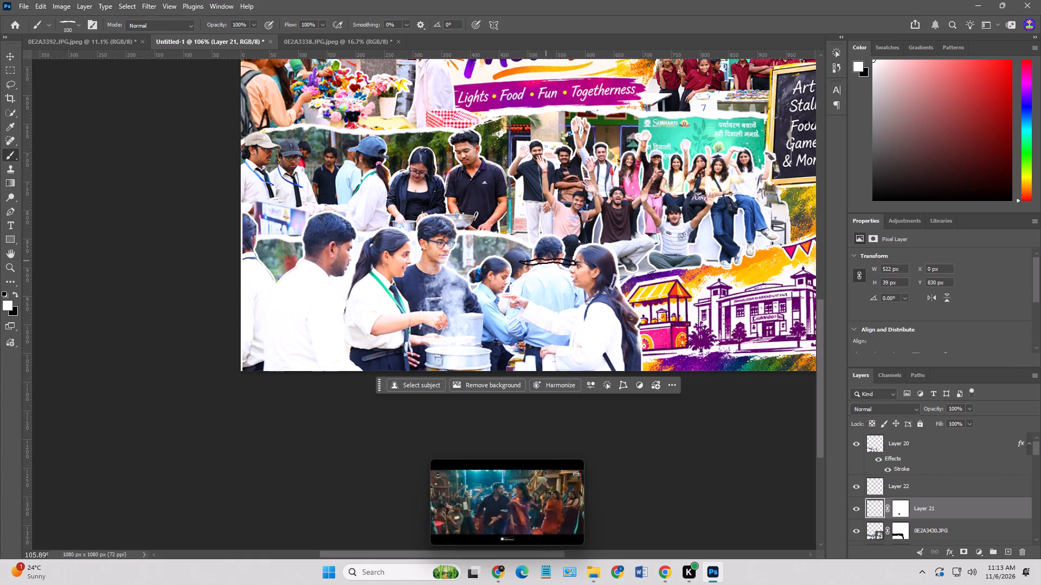
{"action": "left_click", "coordinate": [552, 268]}
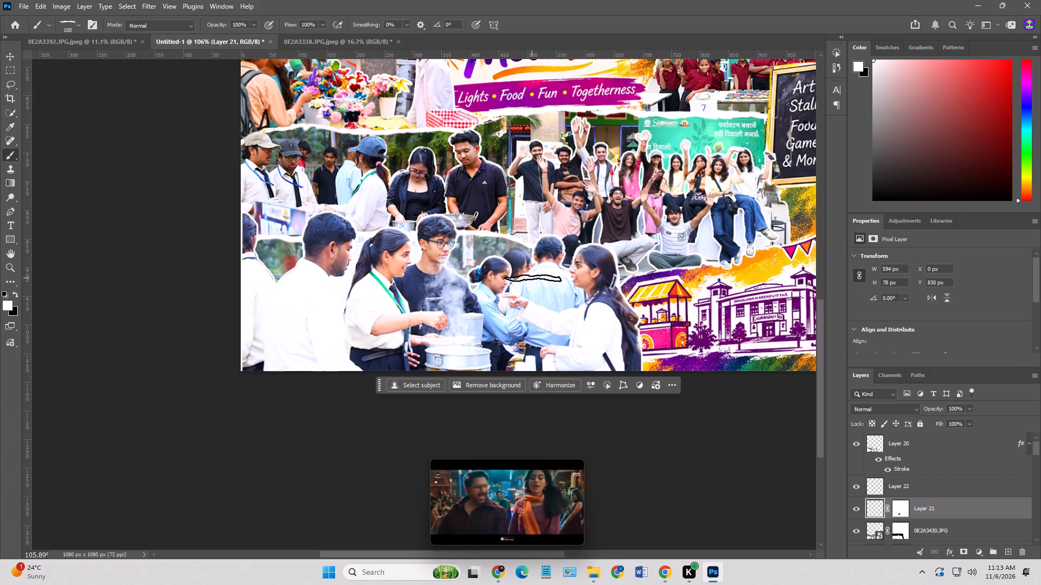
{"action": "key", "text": "ctrl+z"}
{"action": "left_click", "coordinate": [891, 491]}
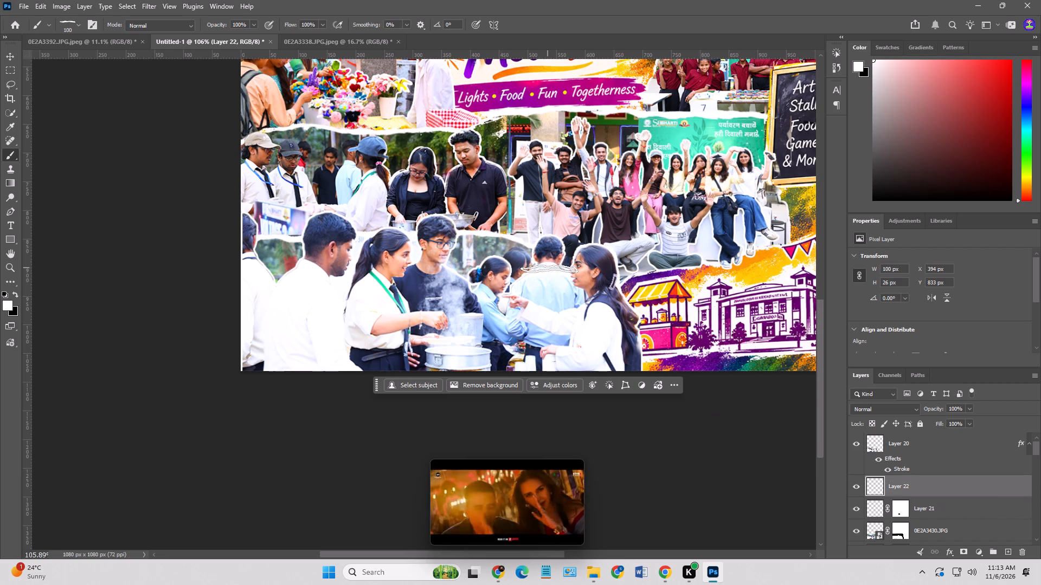
{"action": "left_click", "coordinate": [549, 268]}
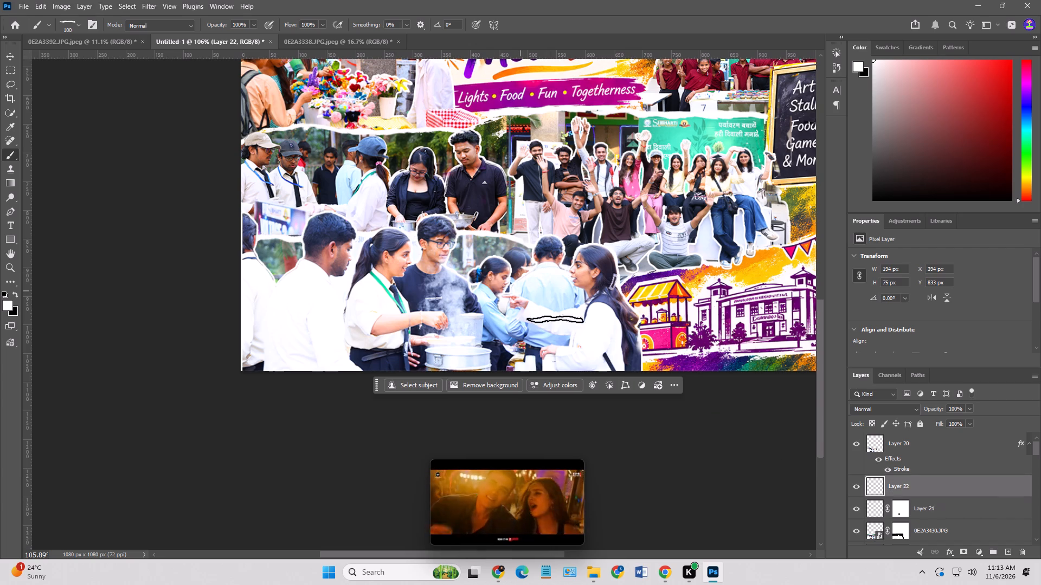
Add a mask to Layer 22 and hide the torn-paper marks over the background people using a 100 px hard round brush in black.
{"action": "left_click", "coordinate": [961, 551]}
{"action": "left_click", "coordinate": [66, 25]}
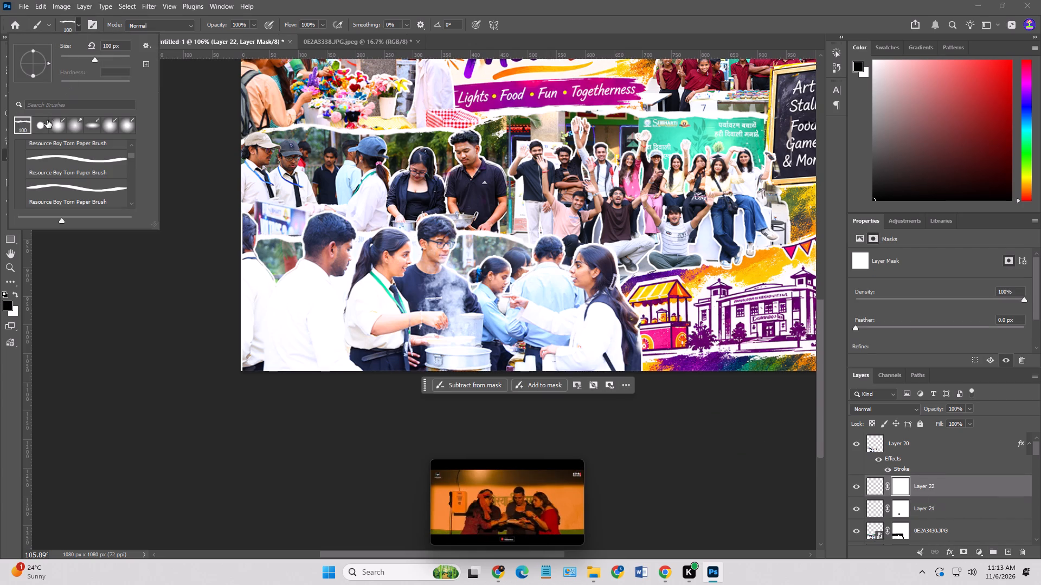
{"action": "double_click", "coordinate": [42, 125]}
{"action": "left_click", "coordinate": [40, 129]}
{"action": "double_click", "coordinate": [22, 126]}
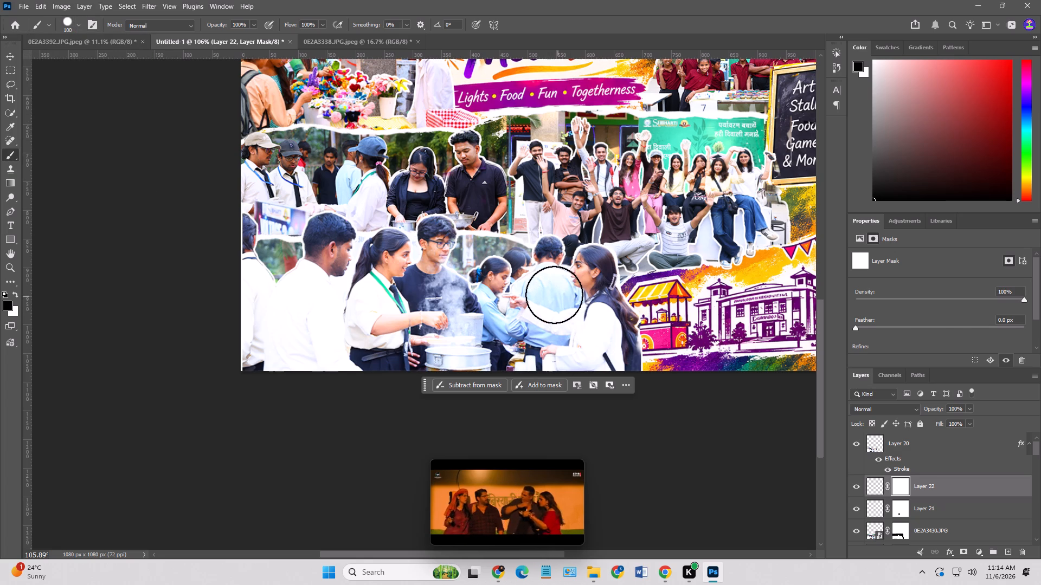
{"action": "left_click", "coordinate": [518, 282]}
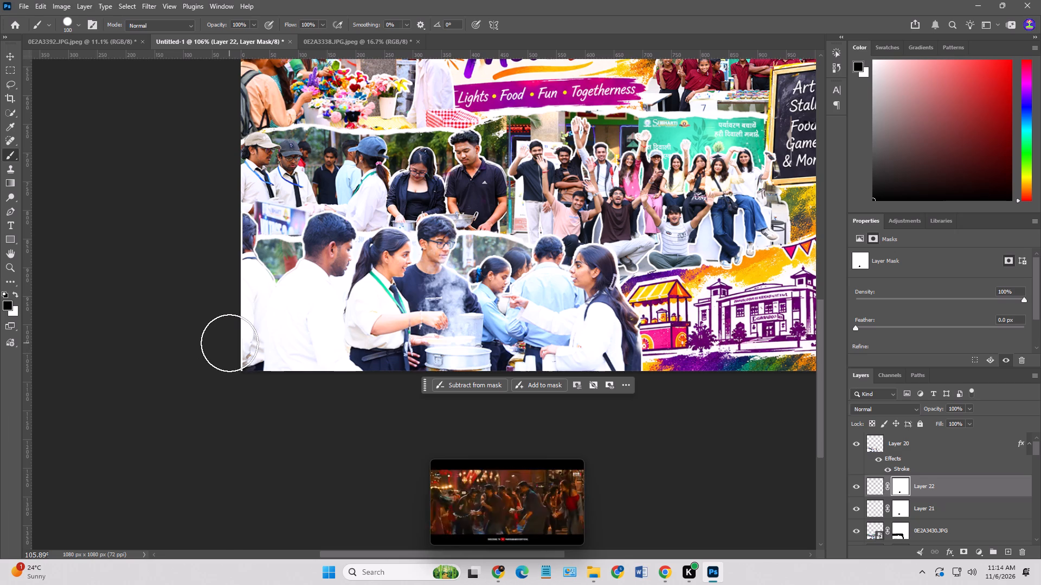
Paint black on Layer 13's mask with the 100 px hard round brush, down the Diwali Mela lettering and along the tagline banner.
{"action": "scroll", "coordinate": [383, 274], "scroll_direction": "down", "scroll_amount": 1, "text": "alt"}
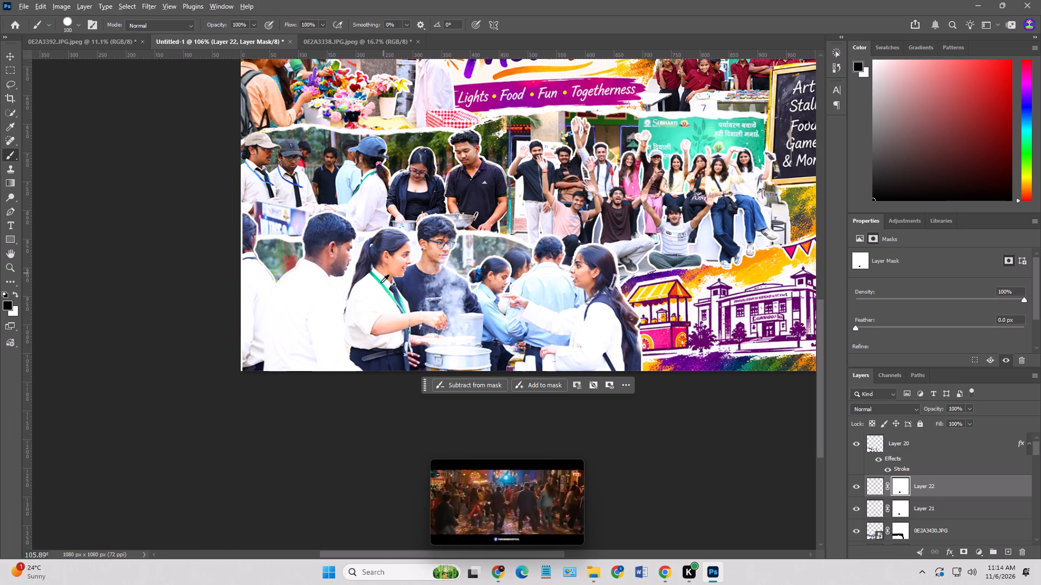
{"action": "scroll", "coordinate": [381, 283], "scroll_direction": "down", "scroll_amount": 9, "text": "alt"}
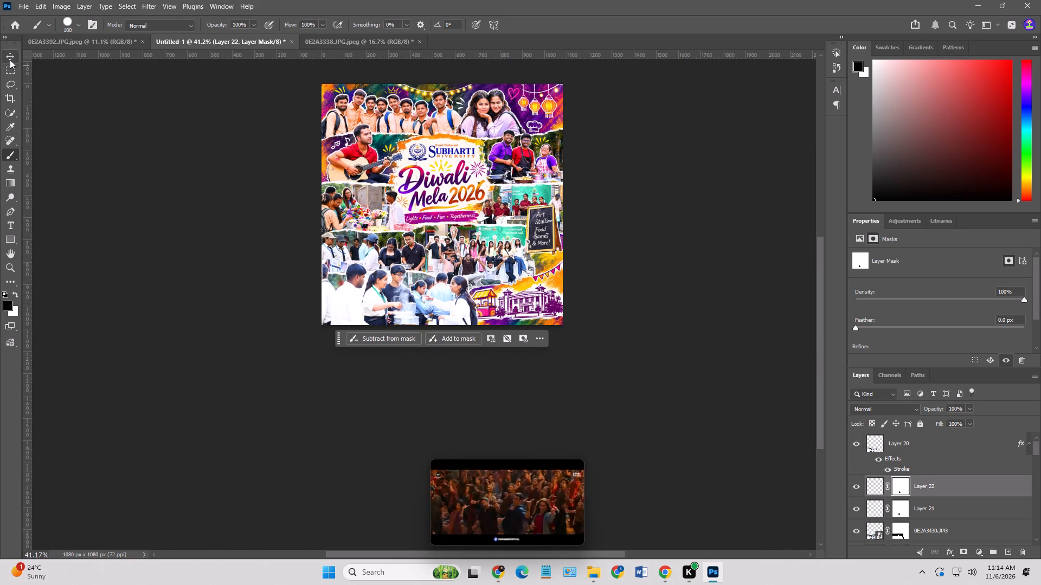
{"action": "left_click", "coordinate": [10, 60]}
{"action": "left_click", "coordinate": [192, 212]}
{"action": "scroll", "coordinate": [435, 167], "scroll_direction": "up", "scroll_amount": 8}
{"action": "scroll", "coordinate": [439, 216], "scroll_direction": "up", "scroll_amount": 2, "text": "alt"}
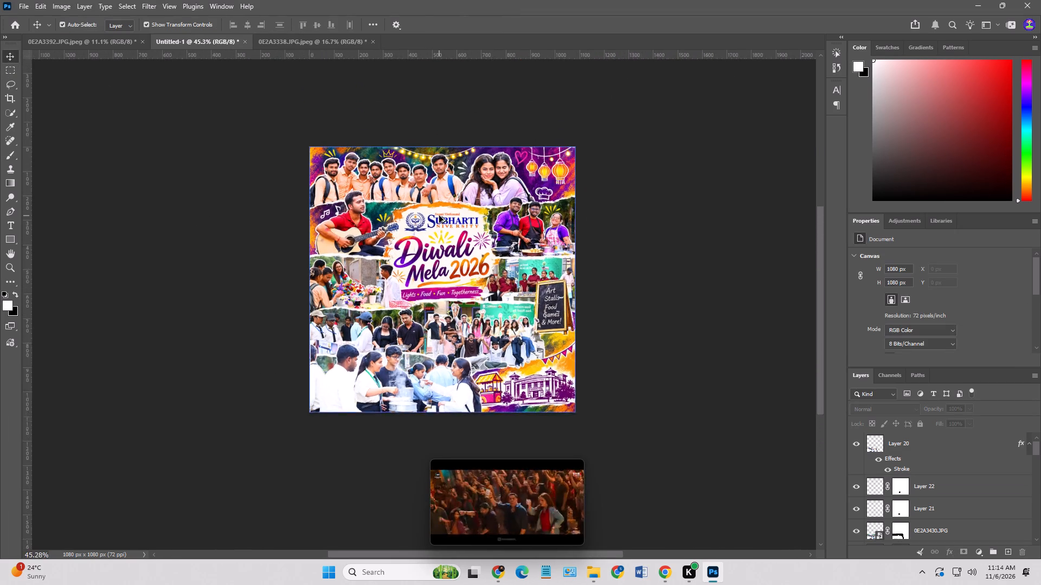
{"action": "scroll", "coordinate": [439, 216], "scroll_direction": "up", "scroll_amount": 6, "text": "alt"}
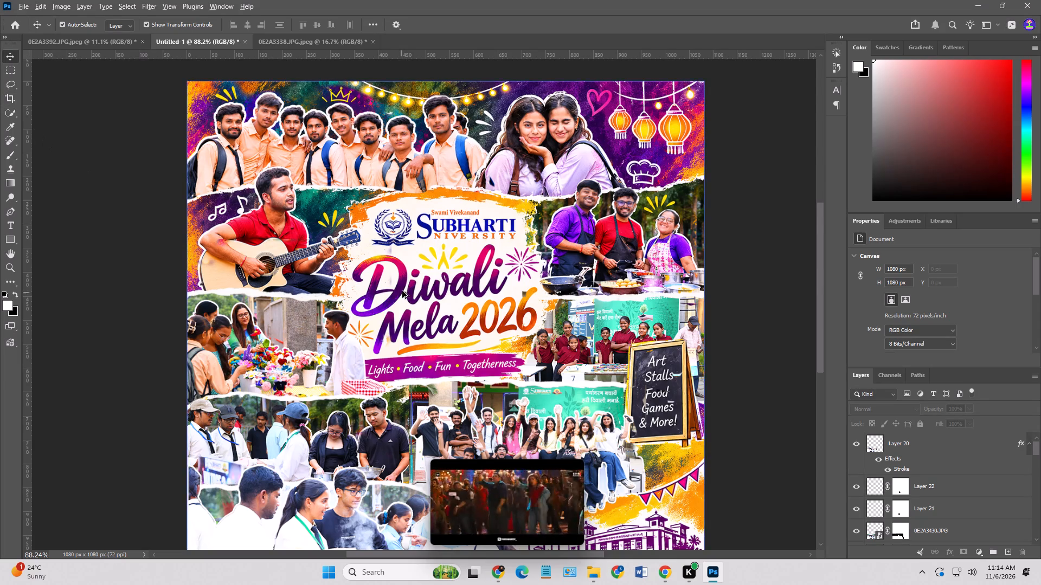
{"action": "scroll", "coordinate": [401, 254], "scroll_direction": "up", "scroll_amount": 3, "text": "alt"}
{"action": "left_click", "coordinate": [386, 291]}
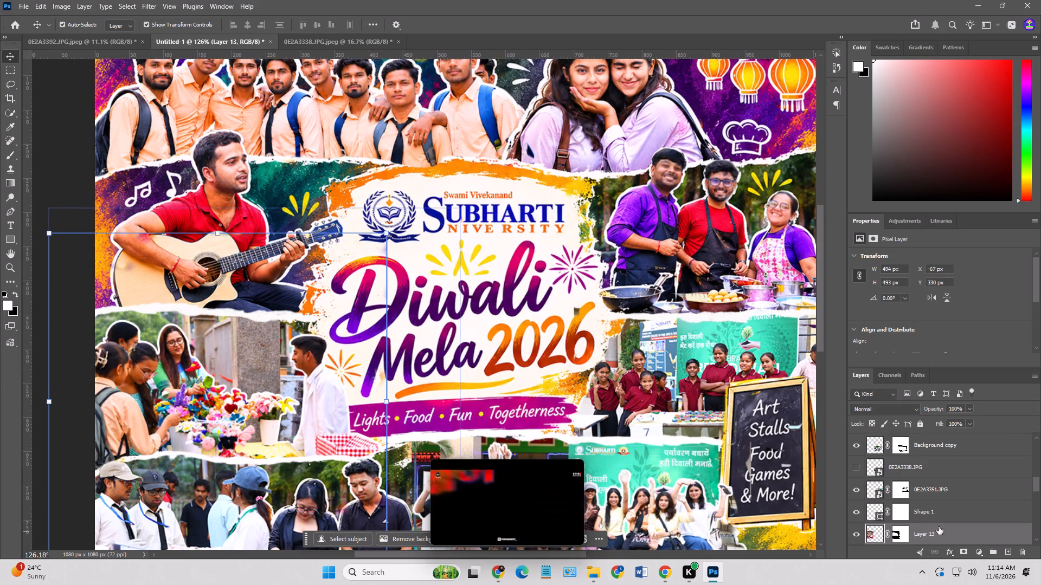
{"action": "left_click", "coordinate": [904, 537]}
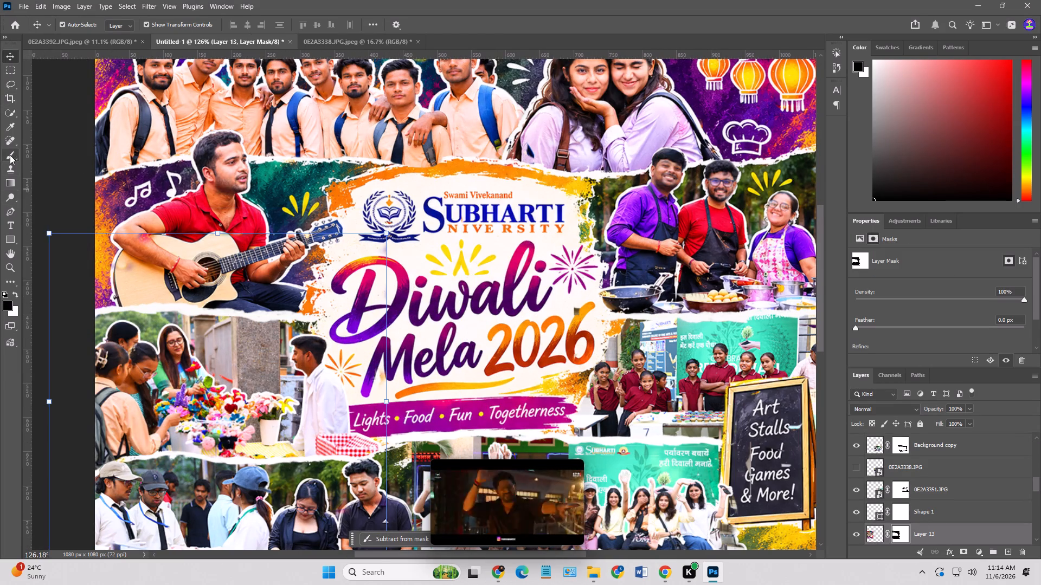
{"action": "left_click", "coordinate": [10, 155]}
{"action": "left_click", "coordinate": [395, 244]}
{"action": "left_click_drag", "start_coordinate": [393, 249], "coordinate": [397, 422]}
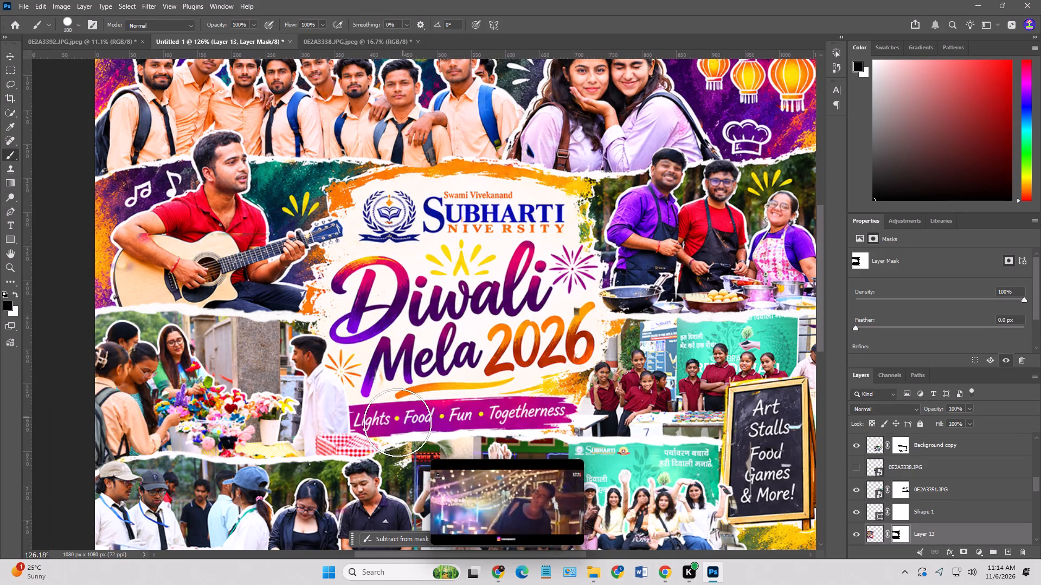
{"action": "left_click_drag", "start_coordinate": [397, 422], "coordinate": [465, 402]}
Continue painting black on Layer 13's mask just below the tagline banner and across the Diwali Mela lettering.
{"action": "scroll", "coordinate": [484, 361], "scroll_direction": "down", "scroll_amount": 11}
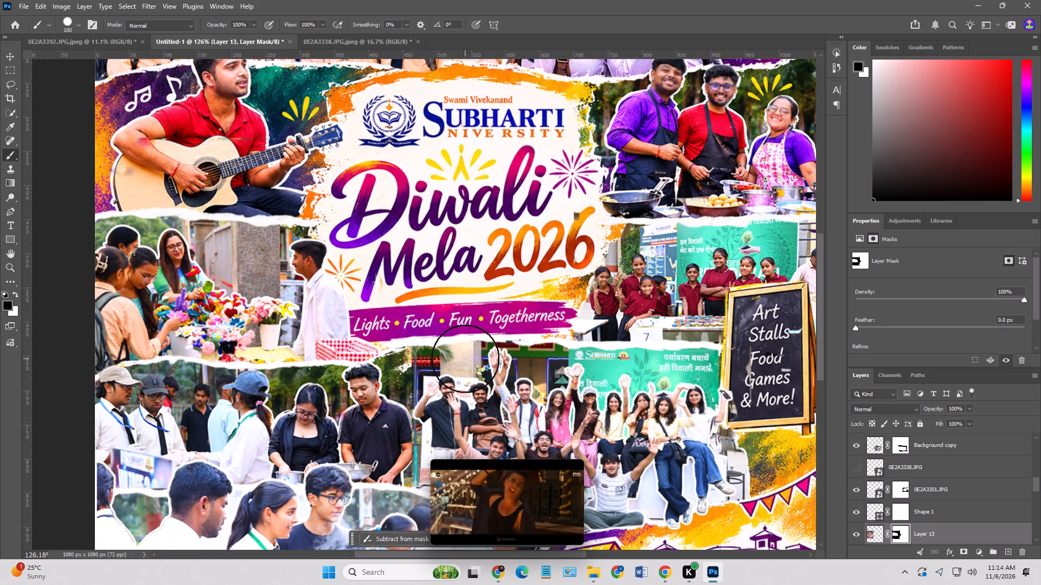
{"action": "left_click", "coordinate": [545, 356]}
{"action": "scroll", "coordinate": [510, 359], "scroll_direction": "down", "scroll_amount": 5}
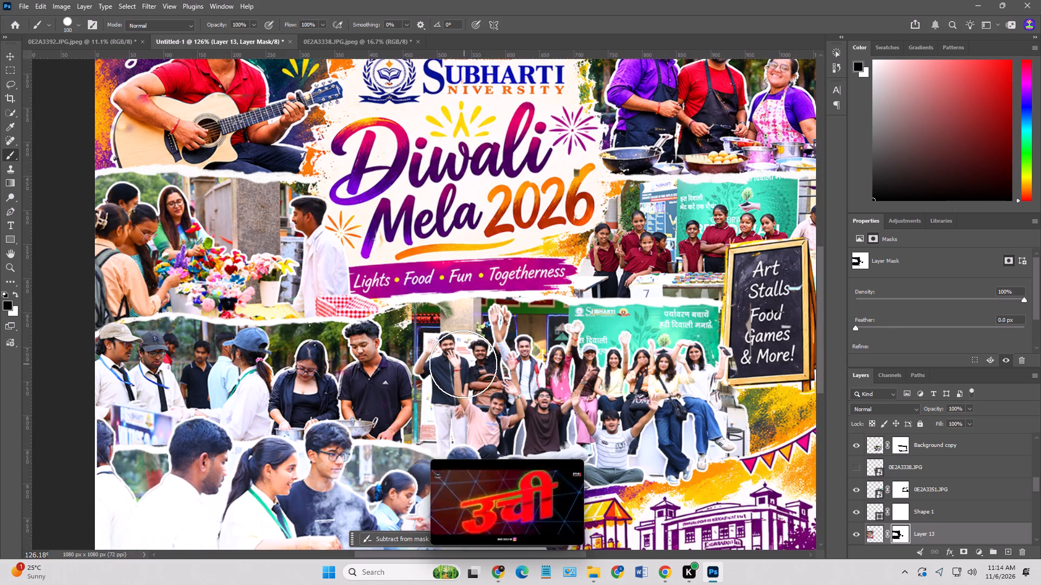
{"action": "left_click_drag", "start_coordinate": [425, 306], "coordinate": [437, 314]}
{"action": "left_click", "coordinate": [366, 257]}
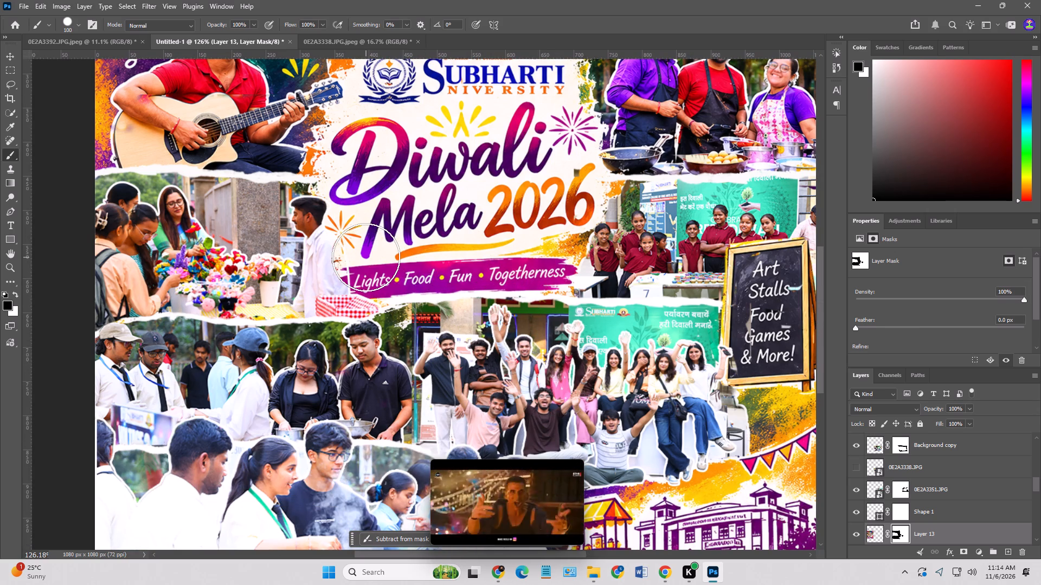
{"action": "key", "text": "ctrl+z"}
{"action": "left_click_drag", "start_coordinate": [395, 248], "coordinate": [389, 232]}
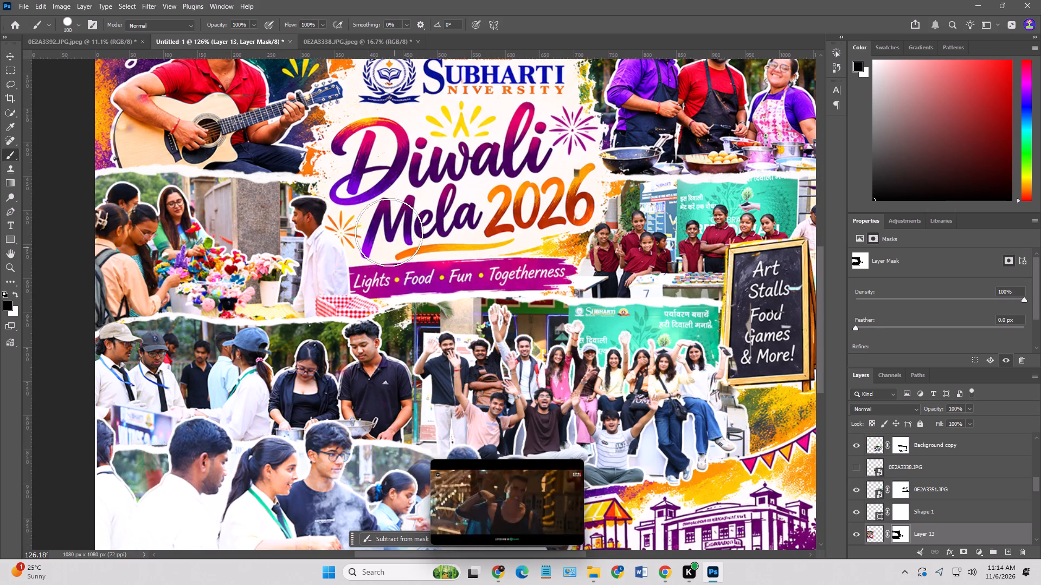
{"action": "left_click_drag", "start_coordinate": [389, 232], "coordinate": [445, 160]}
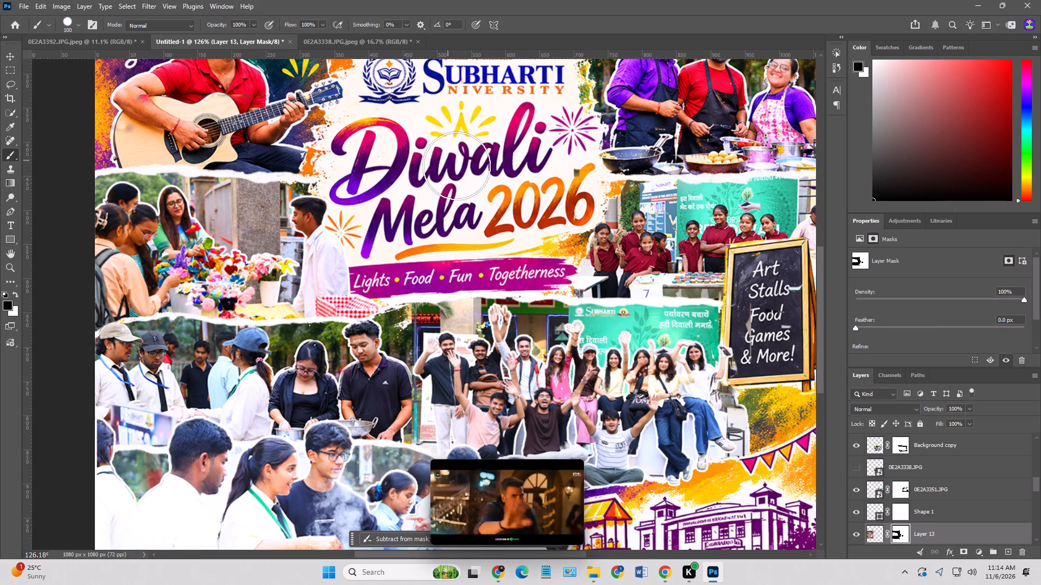
Paint black on Layer 13's mask across the cooking pair and the waving student group, and deselect the layer.
{"action": "scroll", "coordinate": [419, 228], "scroll_direction": "down", "scroll_amount": 2, "text": "alt"}
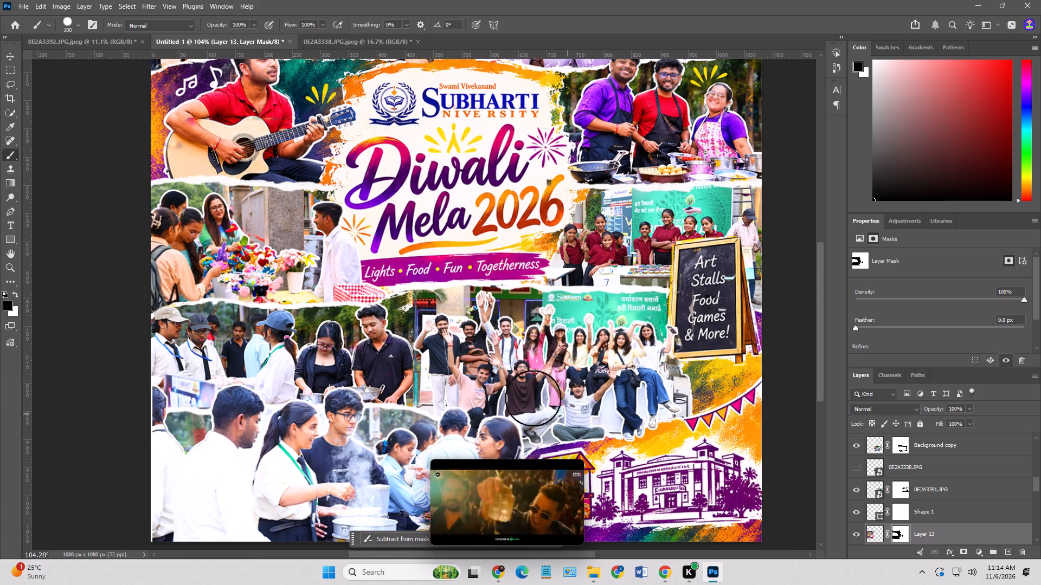
{"action": "left_click", "coordinate": [355, 356]}
{"action": "left_click", "coordinate": [356, 344]}
{"action": "left_click", "coordinate": [348, 341]}
{"action": "left_click_drag", "start_coordinate": [335, 336], "coordinate": [323, 342]}
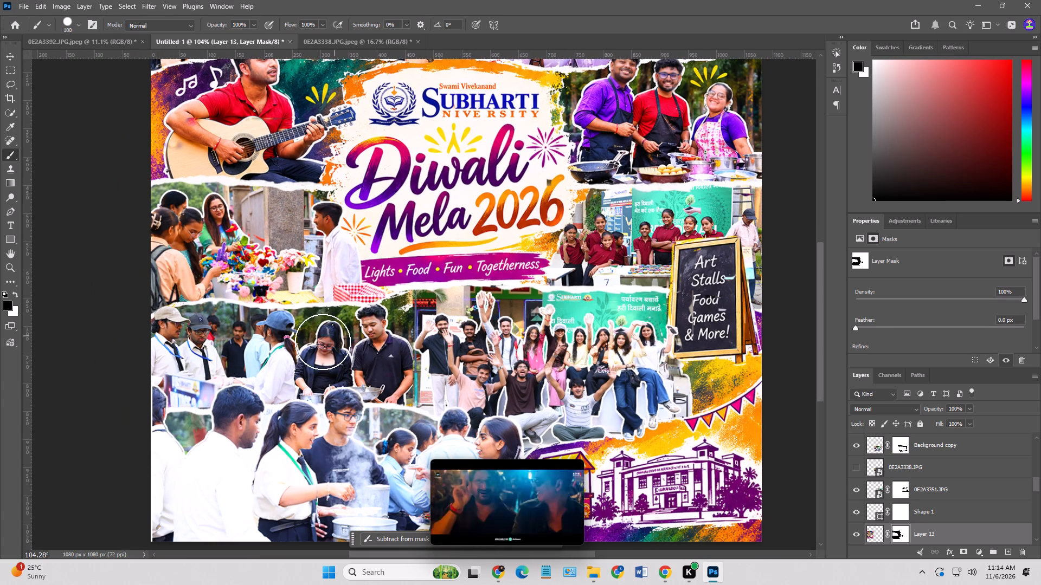
{"action": "left_click_drag", "start_coordinate": [323, 342], "coordinate": [417, 337]}
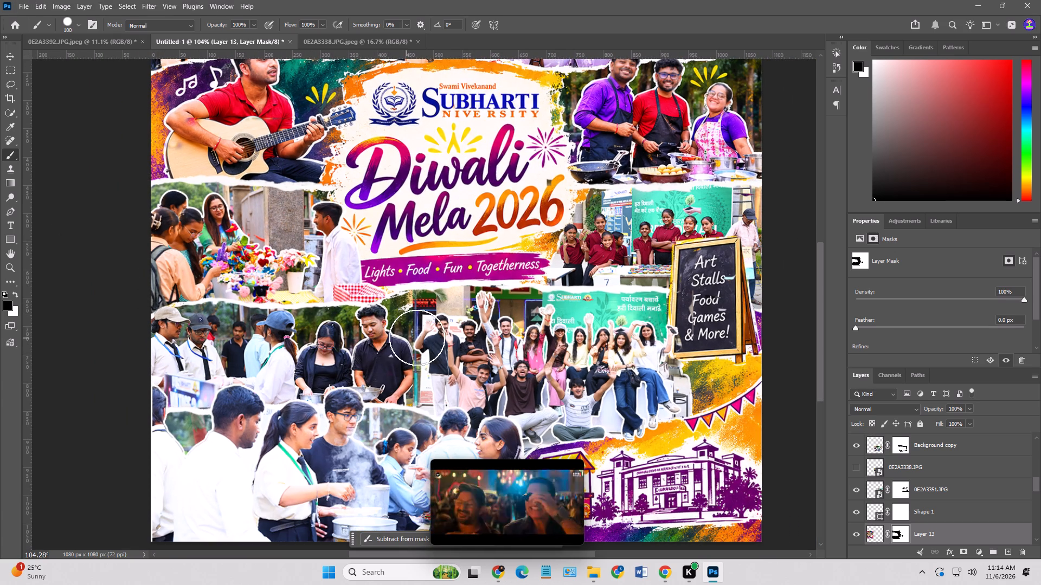
{"action": "left_click_drag", "start_coordinate": [417, 337], "coordinate": [473, 333]}
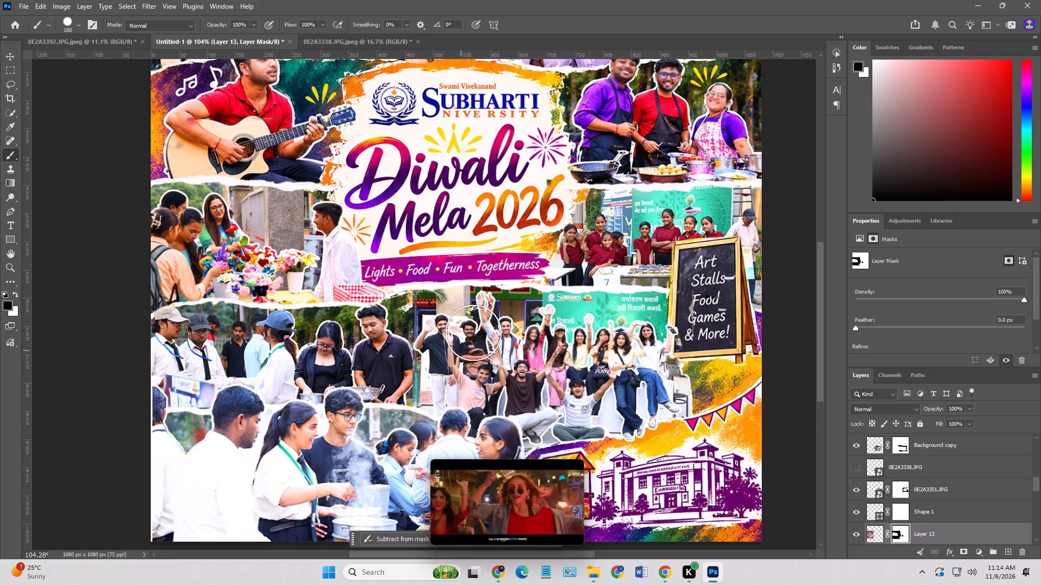
{"action": "left_click_drag", "start_coordinate": [473, 333], "coordinate": [535, 316]}
{"action": "scroll", "coordinate": [563, 335], "scroll_direction": "up", "scroll_amount": 5, "text": "alt"}
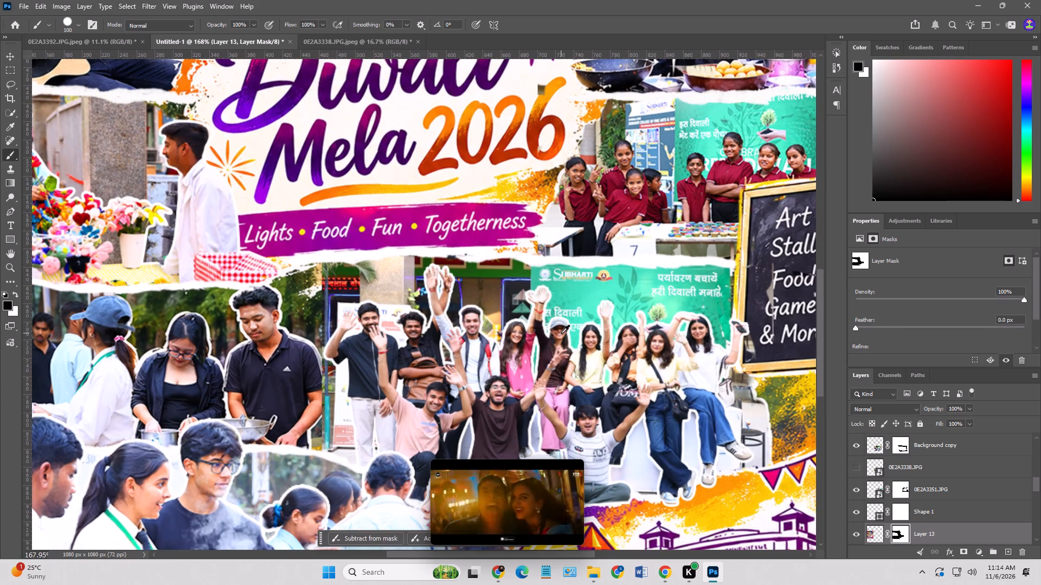
{"action": "scroll", "coordinate": [558, 334], "scroll_direction": "down", "scroll_amount": 9, "text": "alt"}
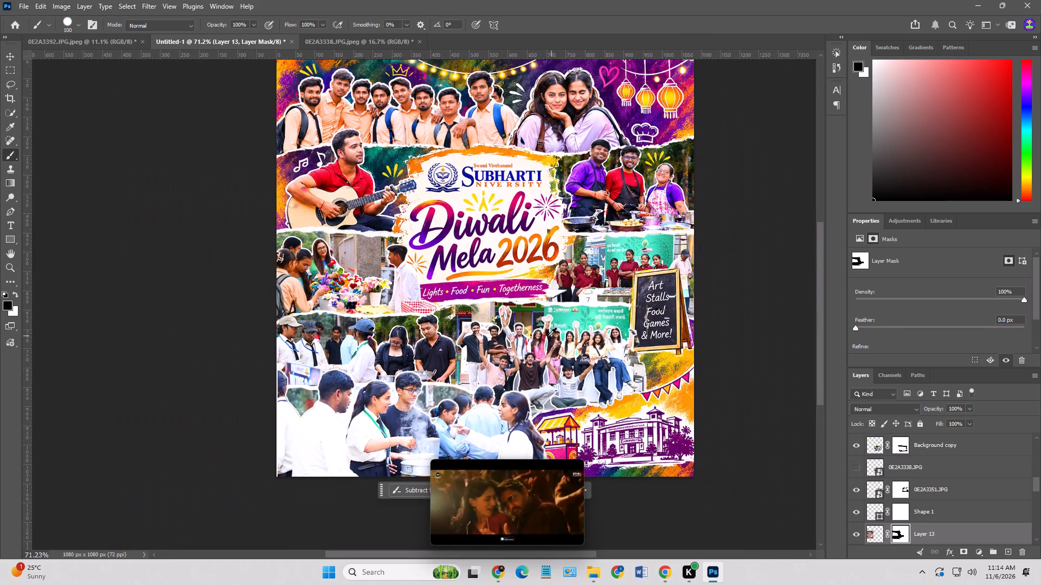
{"action": "left_click", "coordinate": [8, 52]}
{"action": "left_click", "coordinate": [60, 134]}
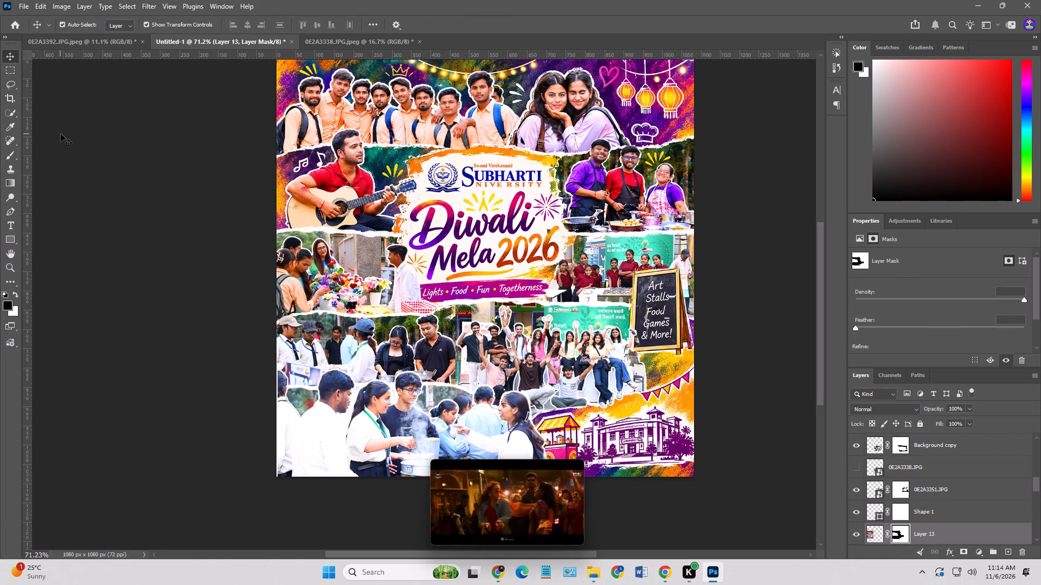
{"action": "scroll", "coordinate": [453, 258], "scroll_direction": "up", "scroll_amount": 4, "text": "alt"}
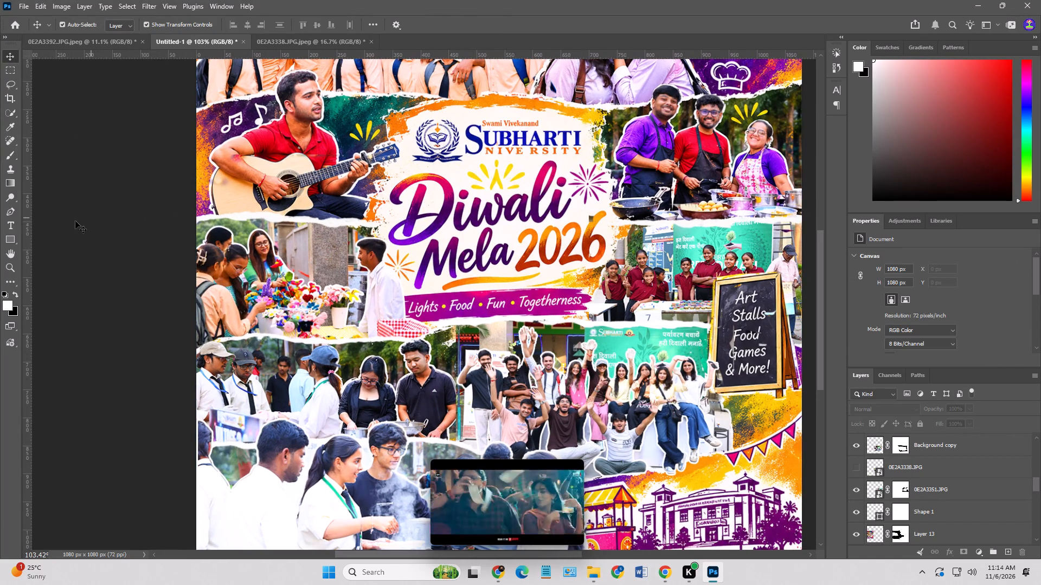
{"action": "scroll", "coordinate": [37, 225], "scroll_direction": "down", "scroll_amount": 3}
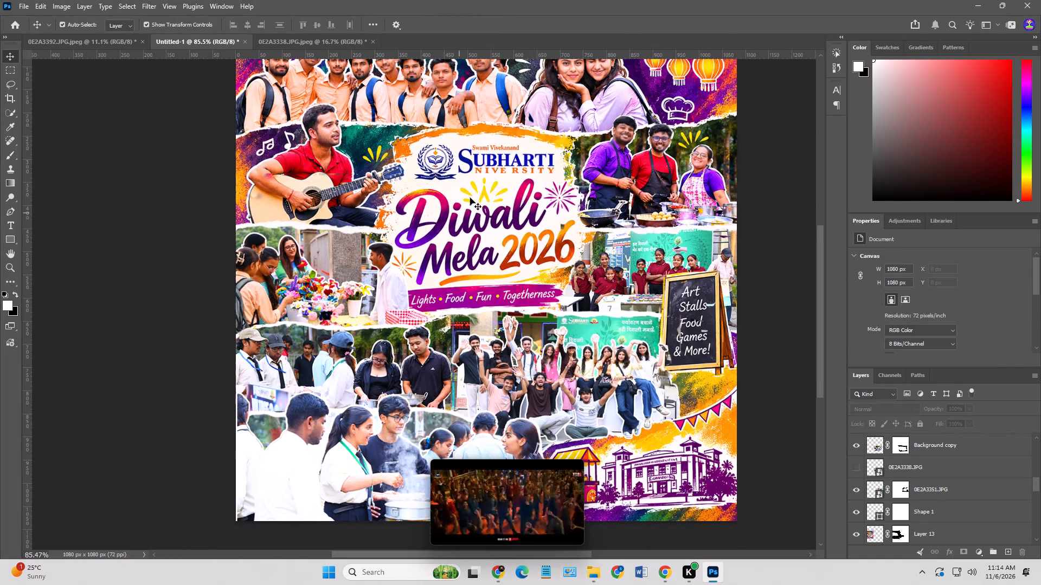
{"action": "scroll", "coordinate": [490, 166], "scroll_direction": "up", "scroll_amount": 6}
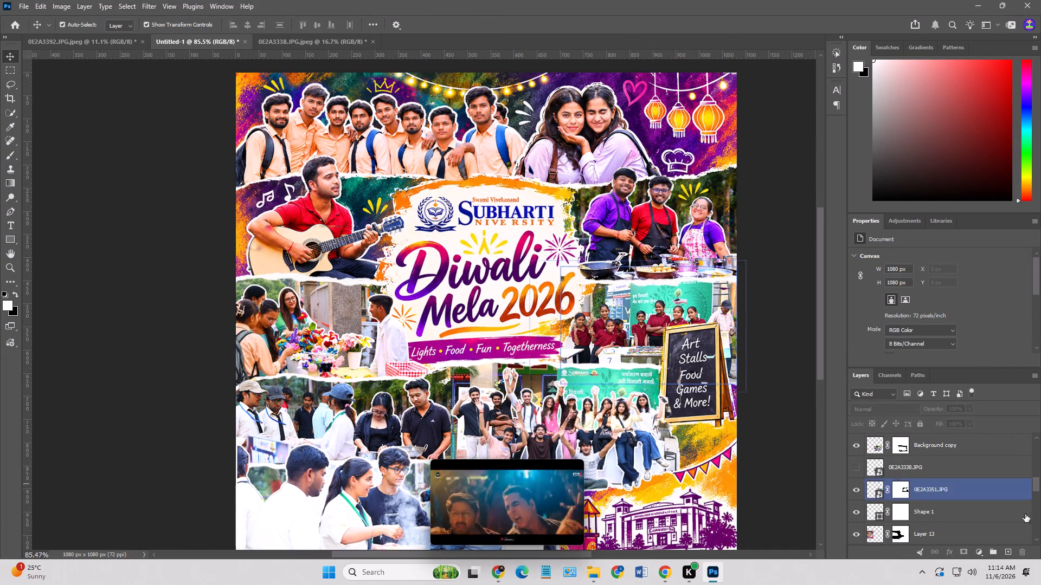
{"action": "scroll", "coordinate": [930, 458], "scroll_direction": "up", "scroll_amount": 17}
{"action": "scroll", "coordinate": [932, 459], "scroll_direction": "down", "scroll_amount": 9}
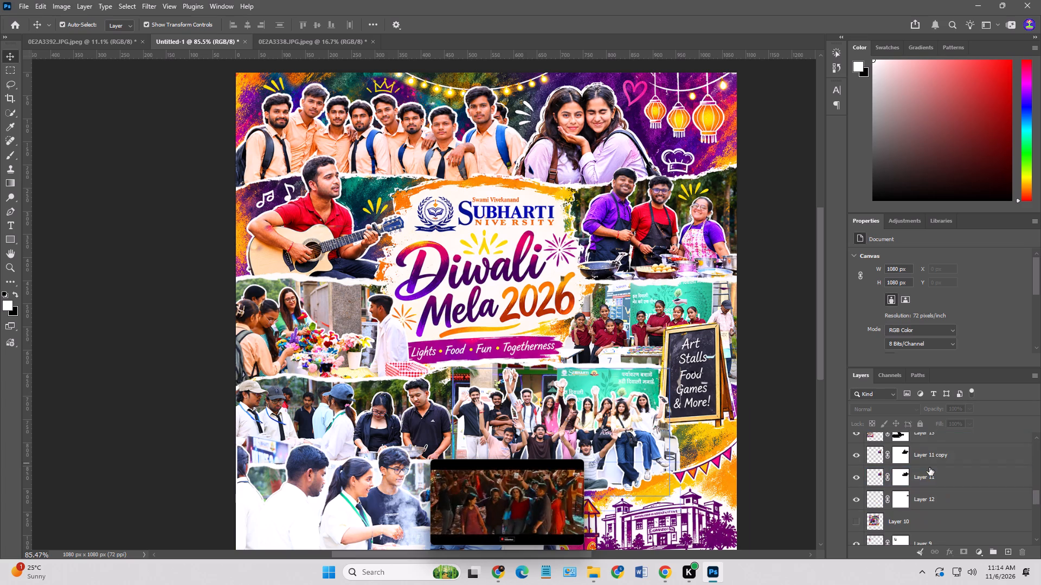
Check the 0E2A3338.JPG photo layer by showing and hiding it, and delete that layer.
{"action": "scroll", "coordinate": [928, 470], "scroll_direction": "up", "scroll_amount": 2}
{"action": "left_click", "coordinate": [856, 451]}
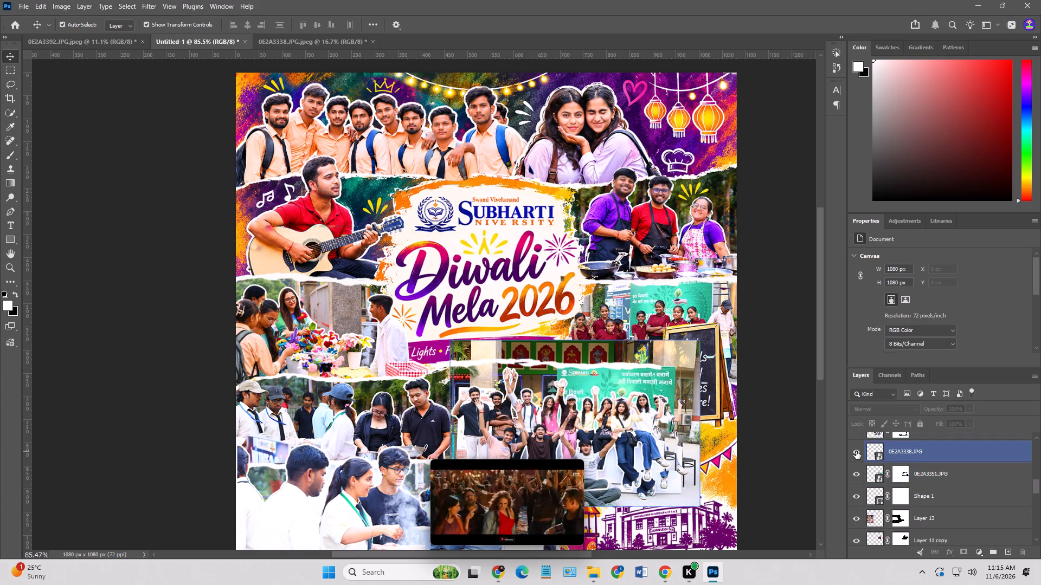
{"action": "left_click", "coordinate": [856, 451]}
{"action": "left_click", "coordinate": [916, 450]}
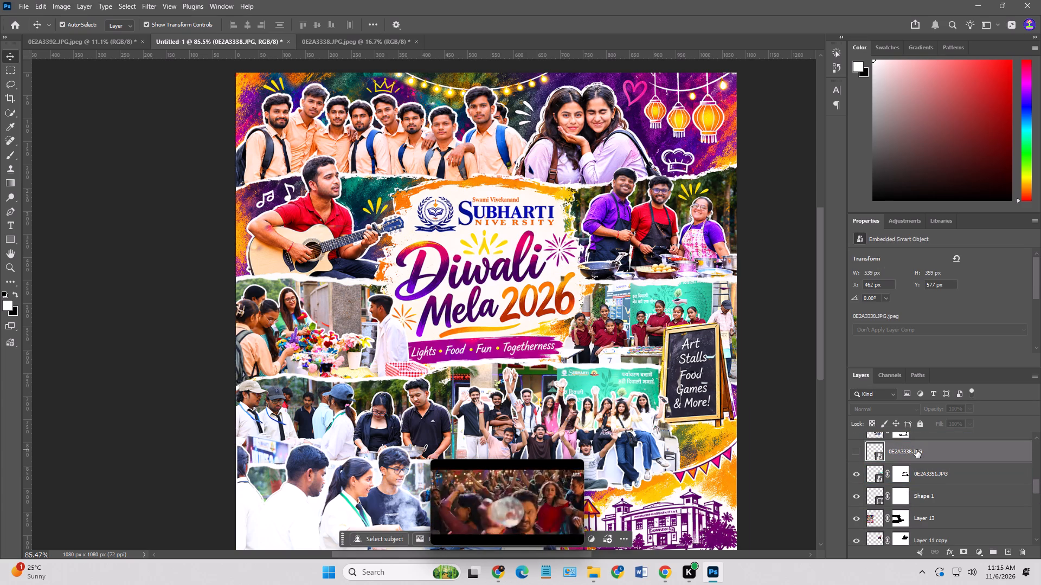
{"action": "key", "text": "Delete"}
Compare the poster with Layer 3 shown and hidden, and move the Subharti Diwali Mela 2026 Collage layer above Layer 3.
{"action": "scroll", "coordinate": [926, 498], "scroll_direction": "down", "scroll_amount": 5}
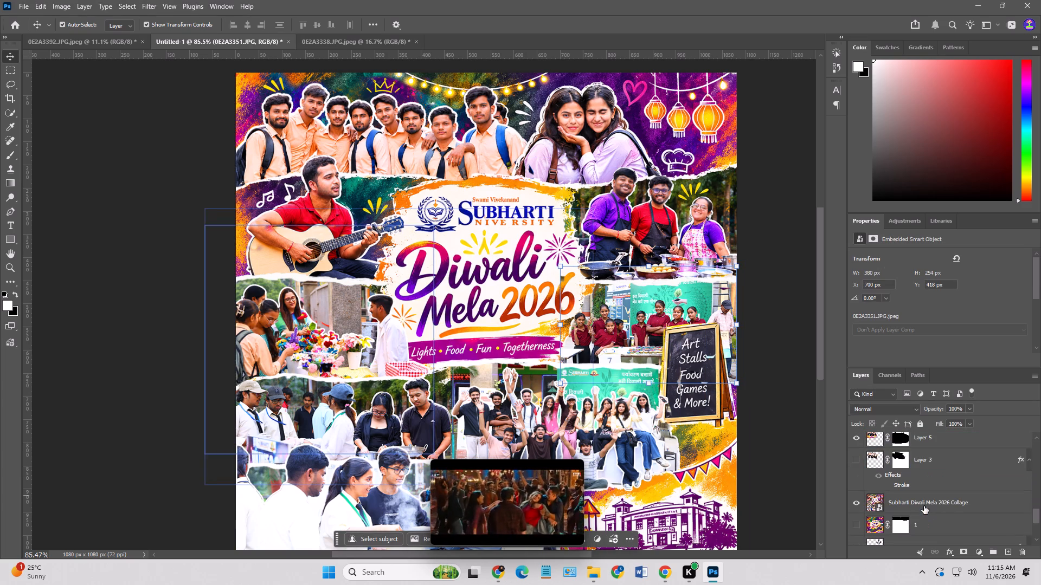
{"action": "left_click", "coordinate": [856, 460]}
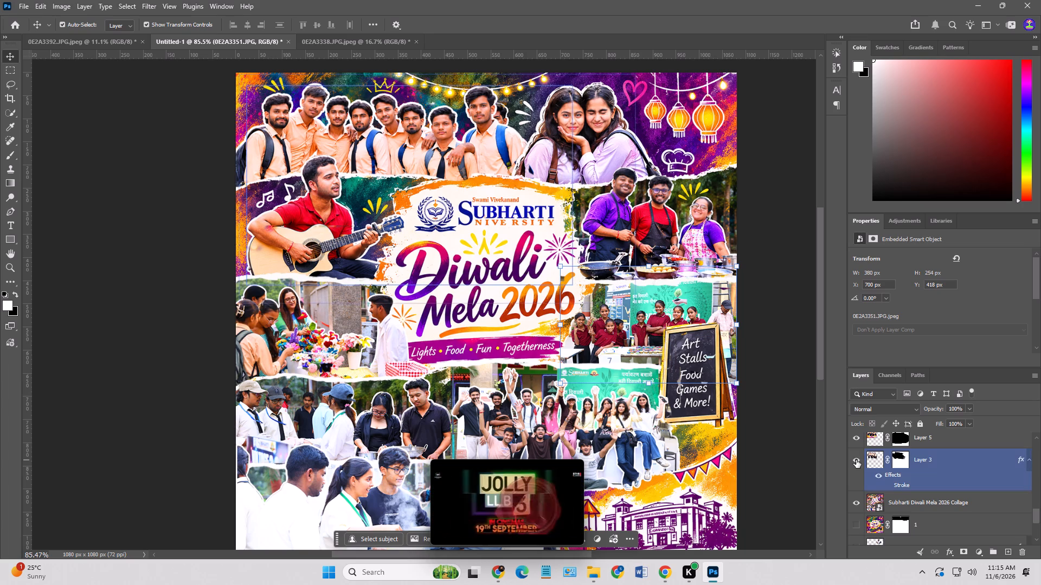
{"action": "left_click", "coordinate": [856, 460]}
{"action": "left_click", "coordinate": [856, 460]}
{"action": "left_click", "coordinate": [856, 460]}
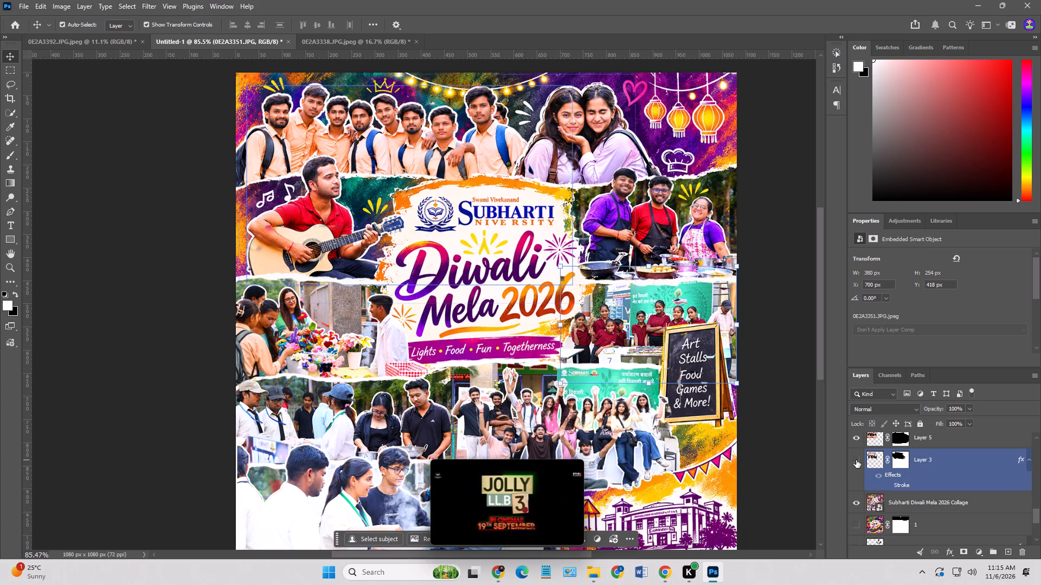
{"action": "left_click", "coordinate": [933, 463]}
{"action": "left_click", "coordinate": [926, 504]}
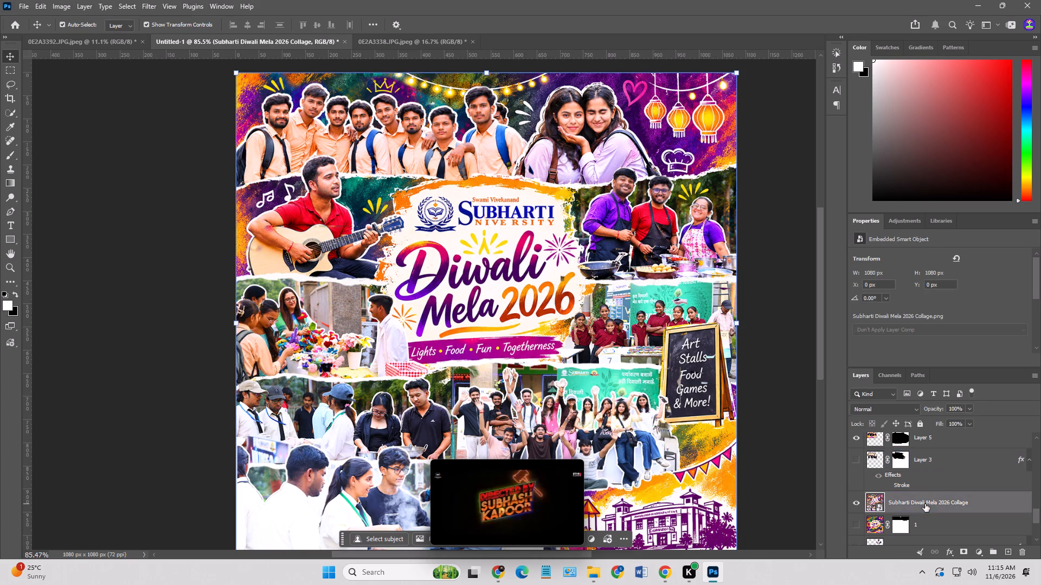
{"action": "left_click_drag", "start_coordinate": [925, 504], "coordinate": [917, 455]}
Group all layers from the Subharti Diwali Mela 2026 Collage layer up to Layer 20.
{"action": "scroll", "coordinate": [920, 493], "scroll_direction": "down", "scroll_amount": 3}
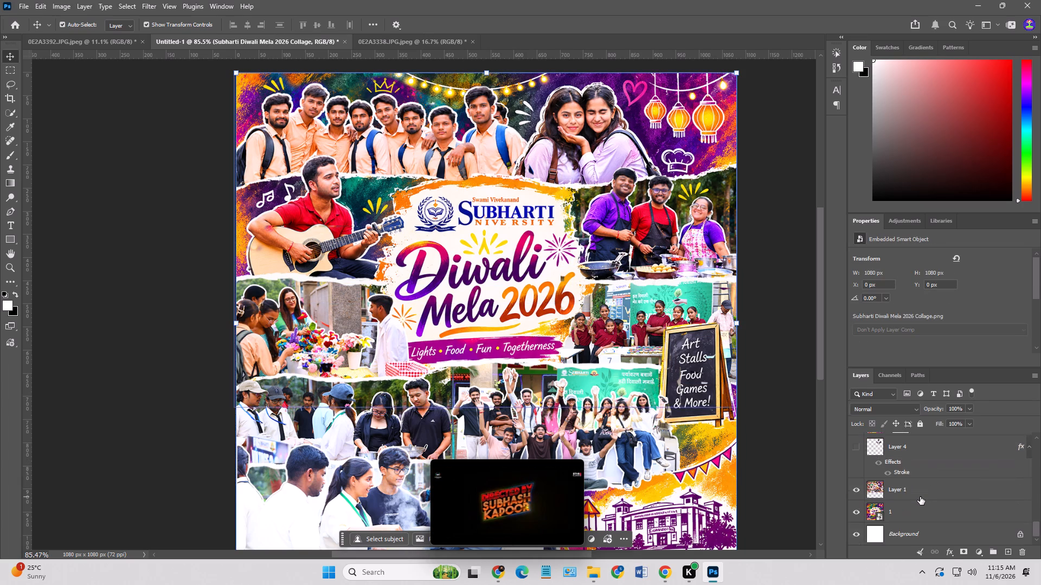
{"action": "scroll", "coordinate": [920, 497], "scroll_direction": "up", "scroll_amount": 6}
{"action": "scroll", "coordinate": [937, 511], "scroll_direction": "down", "scroll_amount": 2}
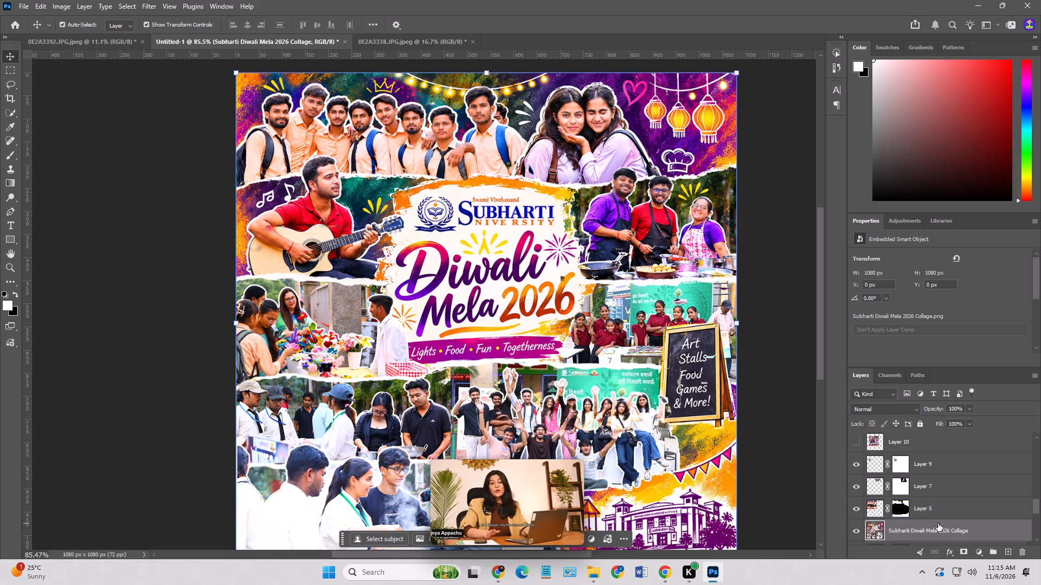
{"action": "left_click", "coordinate": [940, 528]}
{"action": "scroll", "coordinate": [941, 528], "scroll_direction": "up", "scroll_amount": 20}
{"action": "scroll", "coordinate": [941, 528], "scroll_direction": "up", "scroll_amount": 3}
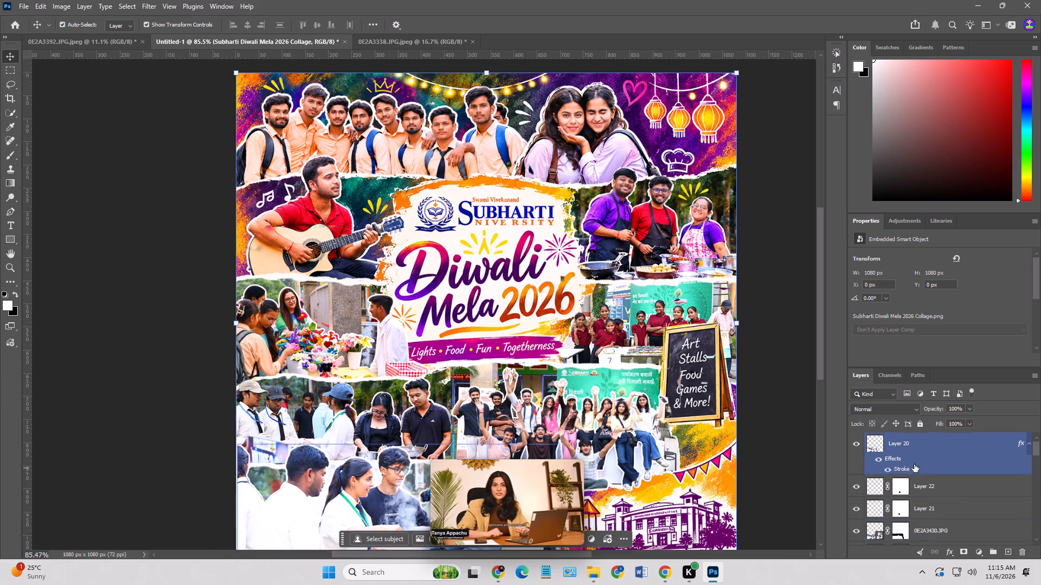
{"action": "left_click", "coordinate": [914, 450], "text": "shift"}
{"action": "key", "text": "ctrl+g"}
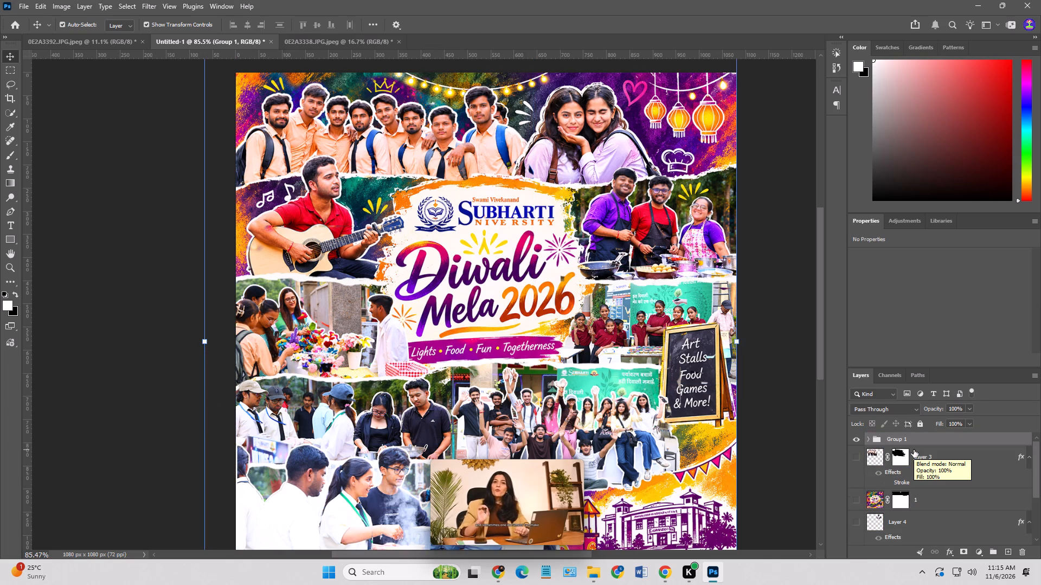
Group the leftover layers from Layer 3 down to layer 1 just above the Background, and hide that group.
{"action": "left_click", "coordinate": [949, 461]}
{"action": "scroll", "coordinate": [954, 498], "scroll_direction": "down", "scroll_amount": 9}
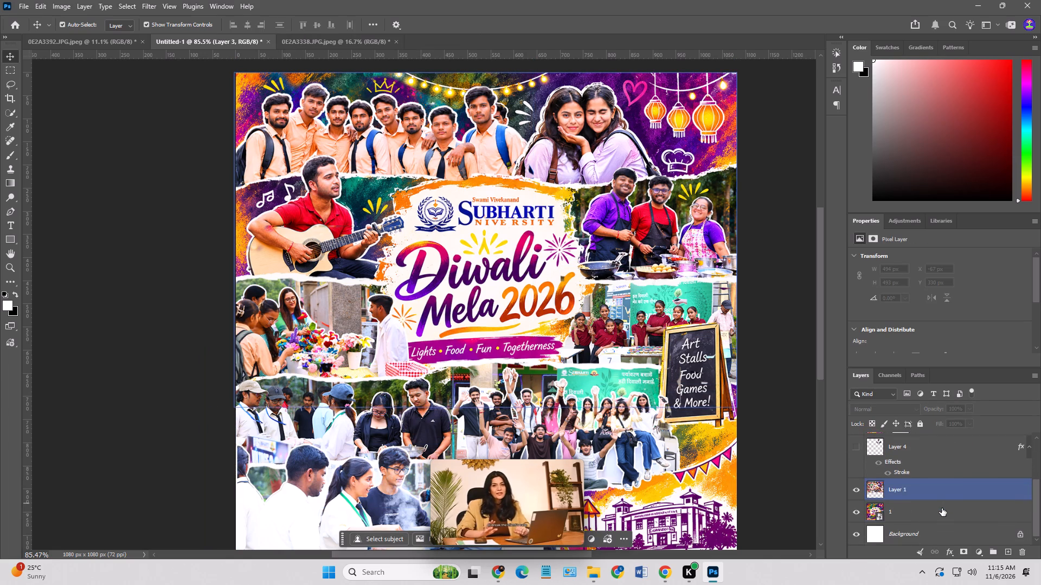
{"action": "left_click", "coordinate": [924, 511], "text": "shift"}
{"action": "key", "text": "ctrl+g"}
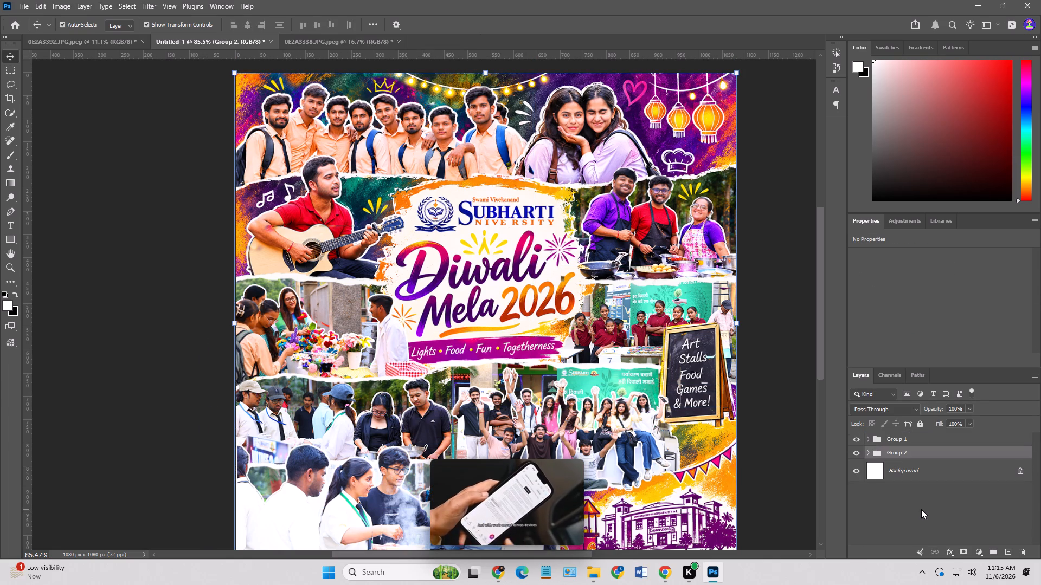
{"action": "left_click", "coordinate": [856, 450]}
Stamp the visible artwork into a new merged layer above Group 1, and hide Group 1.
{"action": "left_click", "coordinate": [898, 437]}
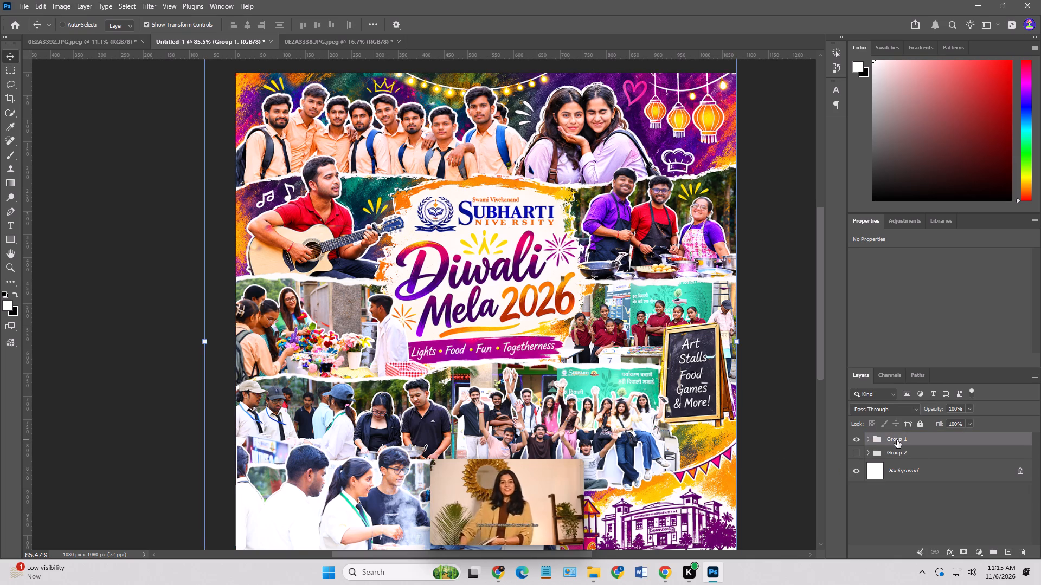
{"action": "key", "text": "ctrl+alt+shift+e"}
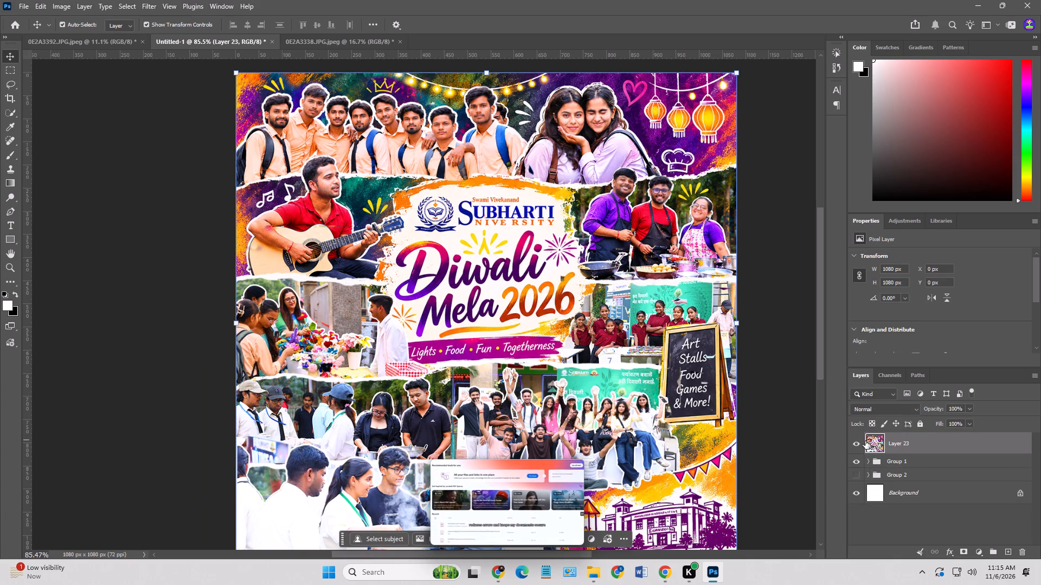
{"action": "left_click", "coordinate": [861, 464]}
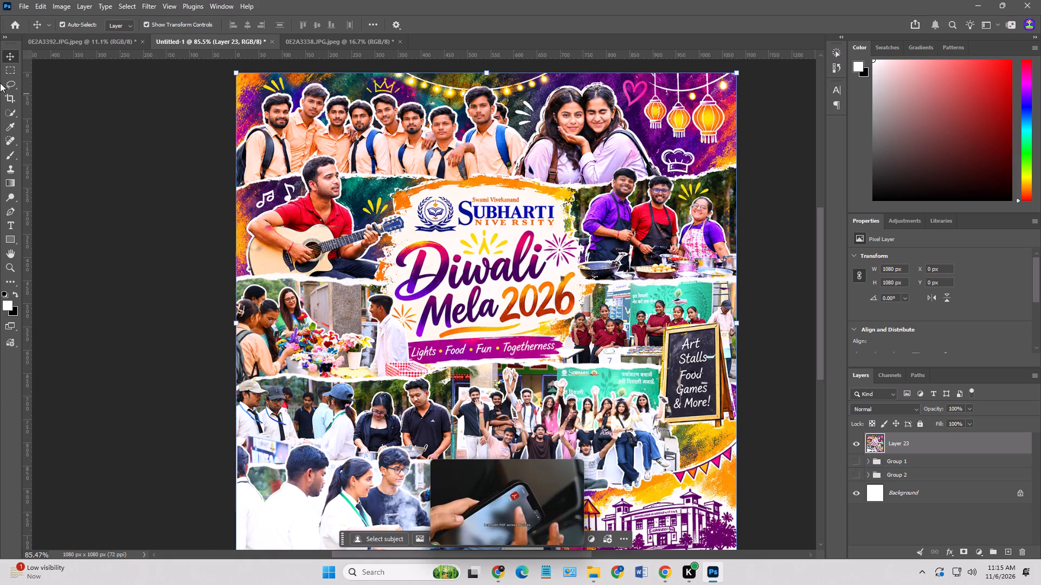
Select the Swami Vivekanand Subharti University emblem and lettering with combined rectangular marquees, about 312 × 90 px overall, and apply Remove.
{"action": "left_click", "coordinate": [14, 73]}
{"action": "scroll", "coordinate": [493, 226], "scroll_direction": "up", "scroll_amount": 7, "text": "alt"}
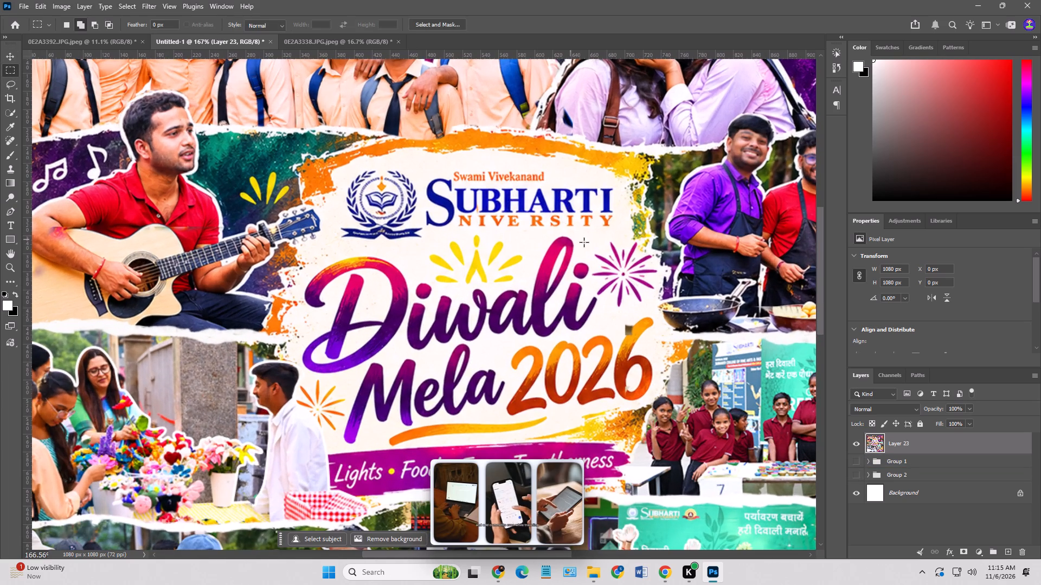
{"action": "left_click_drag", "start_coordinate": [617, 231], "coordinate": [420, 189]}
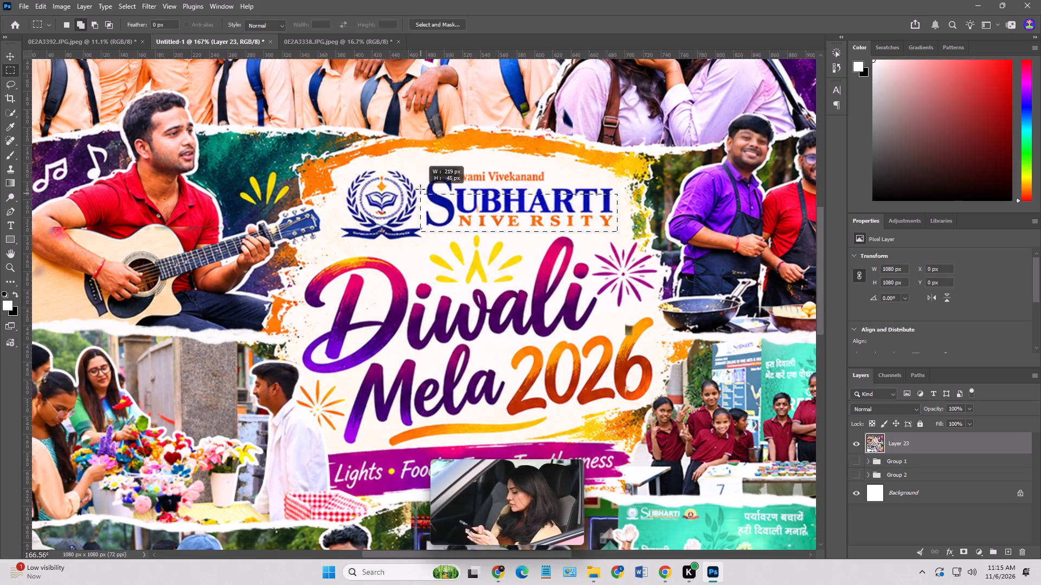
{"action": "left_click_drag", "start_coordinate": [420, 189], "coordinate": [421, 164]}
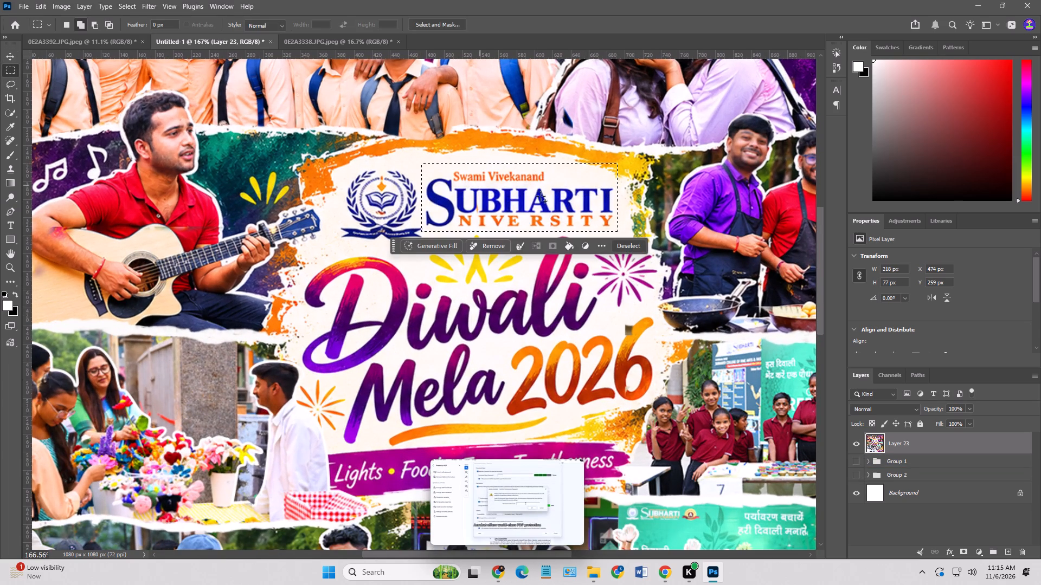
{"action": "left_click_drag", "start_coordinate": [576, 156], "coordinate": [635, 180], "text": "alt"}
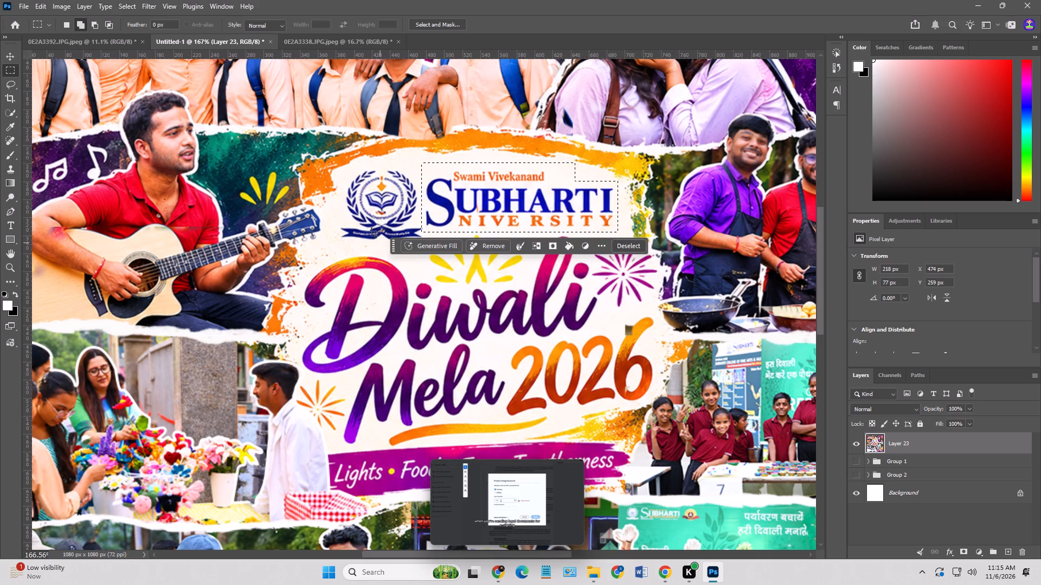
{"action": "left_click_drag", "start_coordinate": [350, 166], "coordinate": [413, 198]}
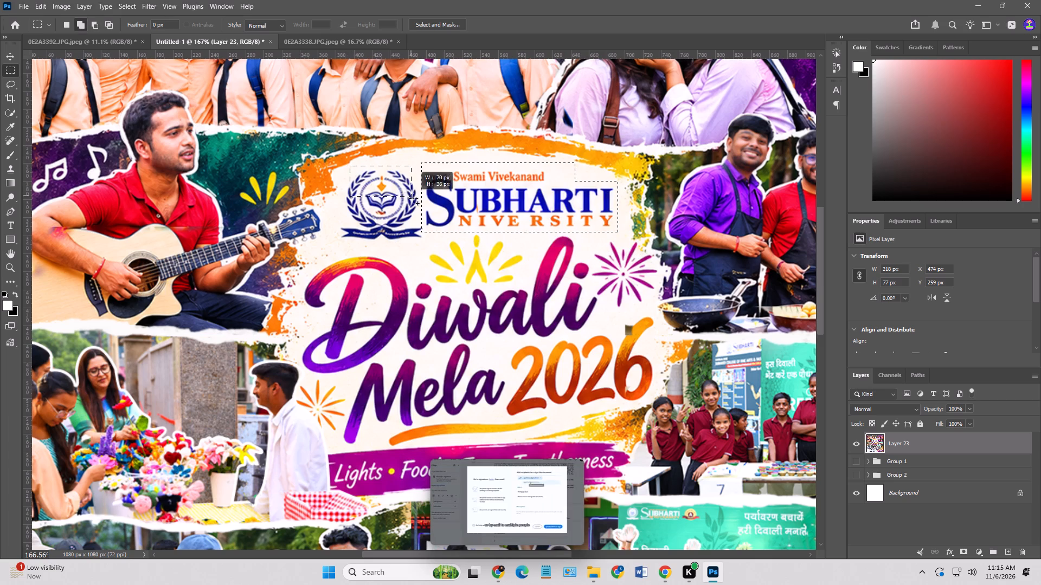
{"action": "left_click_drag", "start_coordinate": [413, 198], "coordinate": [427, 241]}
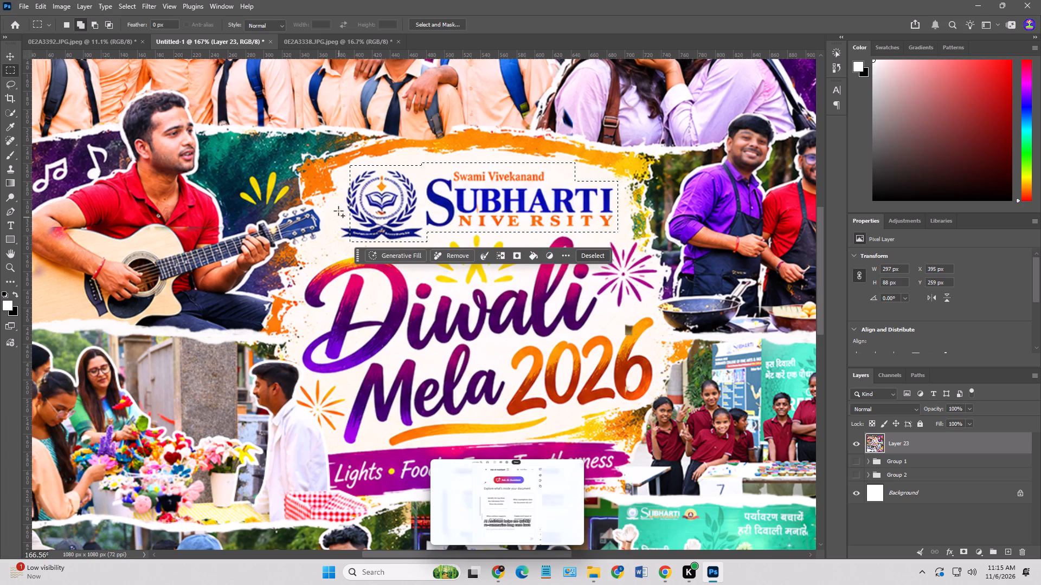
{"action": "left_click_drag", "start_coordinate": [342, 181], "coordinate": [361, 222]}
{"action": "left_click_drag", "start_coordinate": [337, 219], "coordinate": [351, 235]}
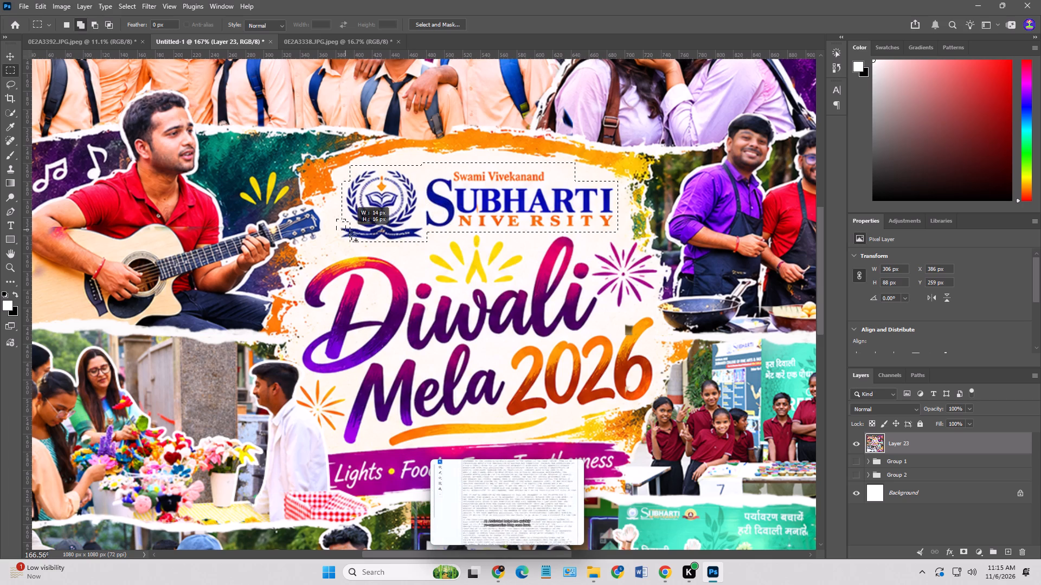
{"action": "left_click_drag", "start_coordinate": [351, 235], "coordinate": [370, 243]}
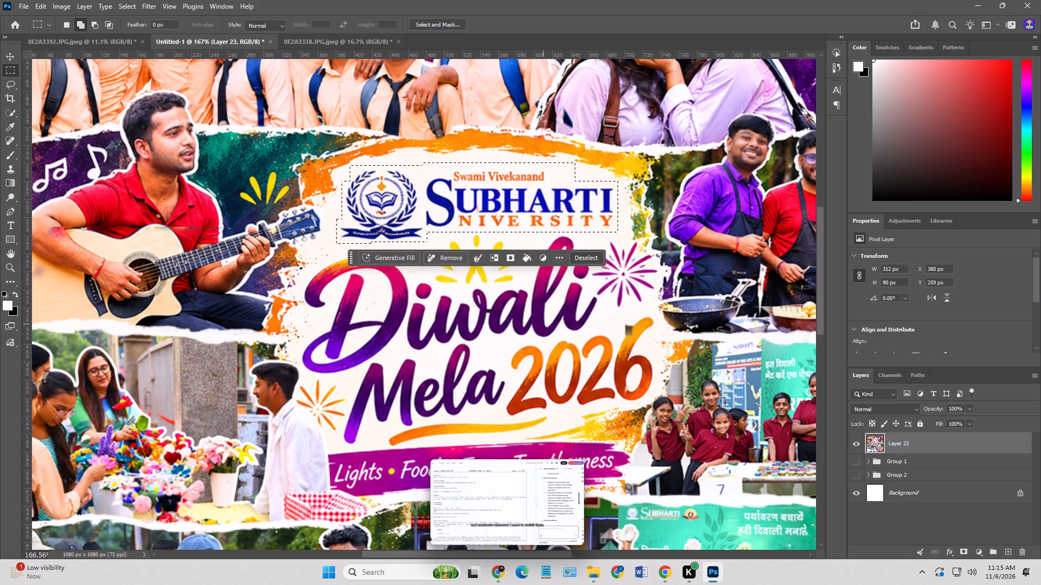
{"action": "left_click", "coordinate": [454, 257]}
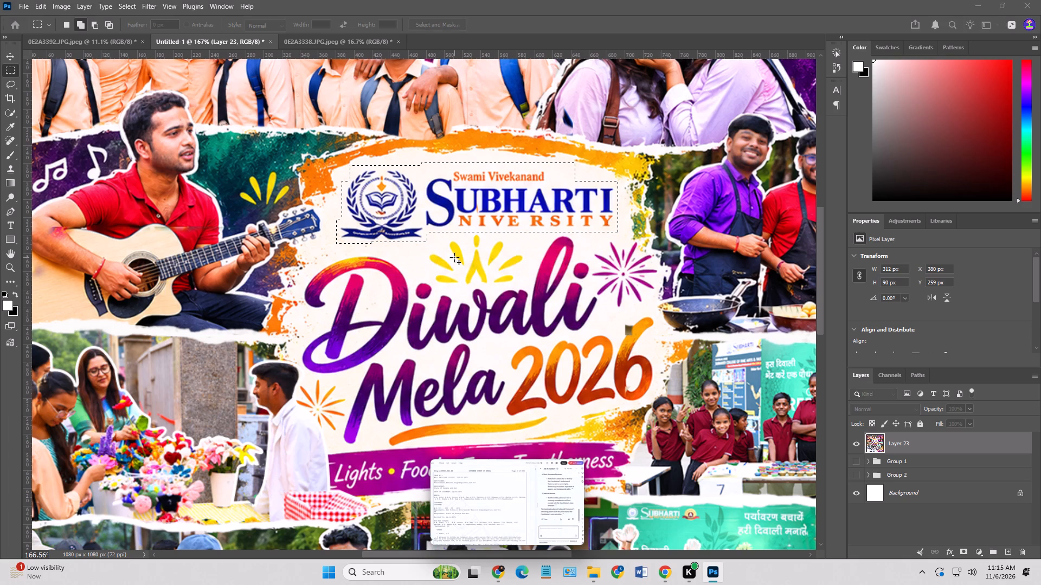
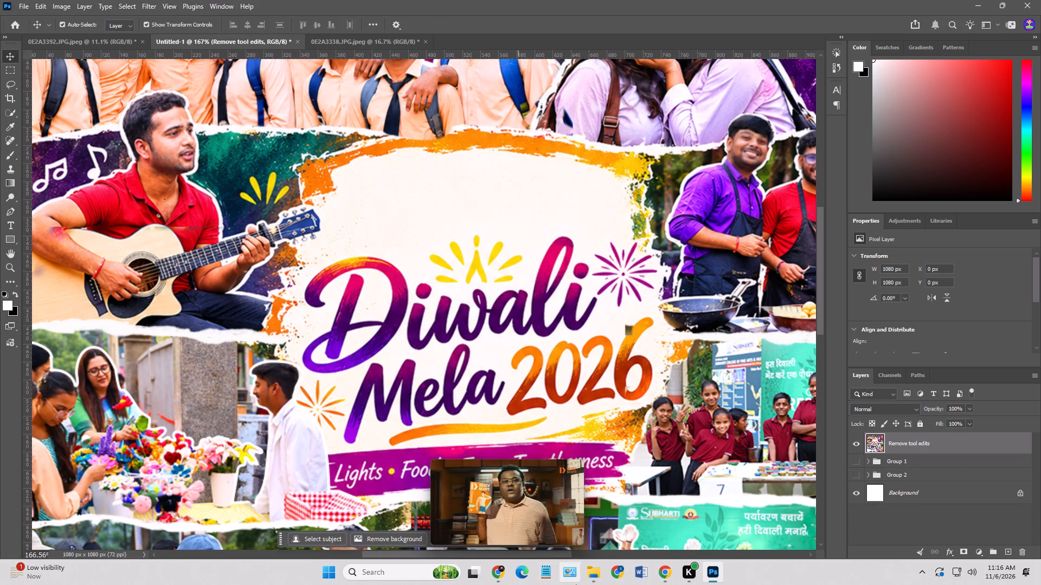
Switch to File Explorer and look through the Doctor Strange (Z:) drive and its University all data folder for a logo file.
{"action": "left_click", "coordinate": [587, 571]}
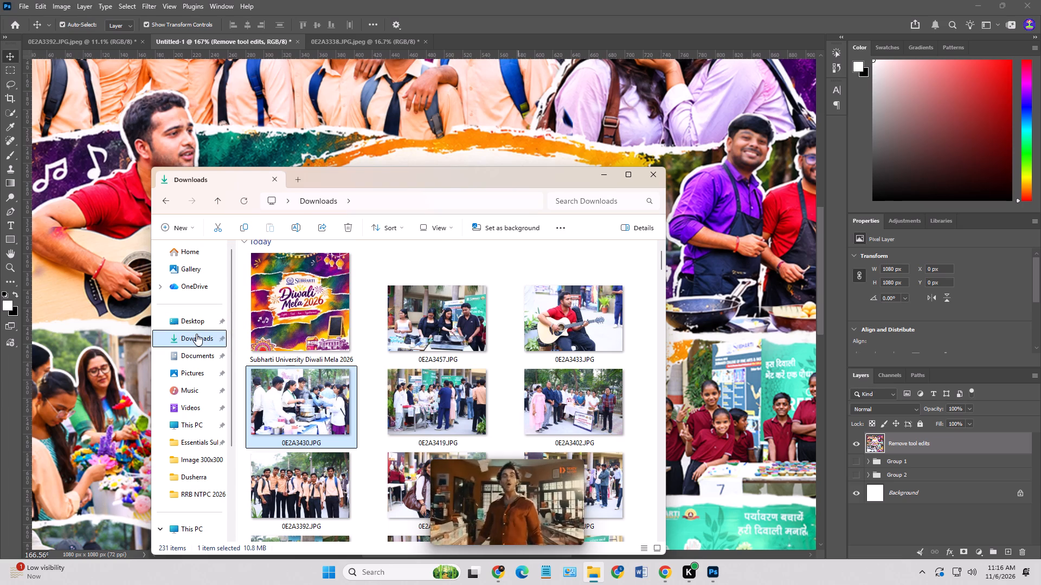
{"action": "scroll", "coordinate": [421, 343], "scroll_direction": "down", "scroll_amount": 3}
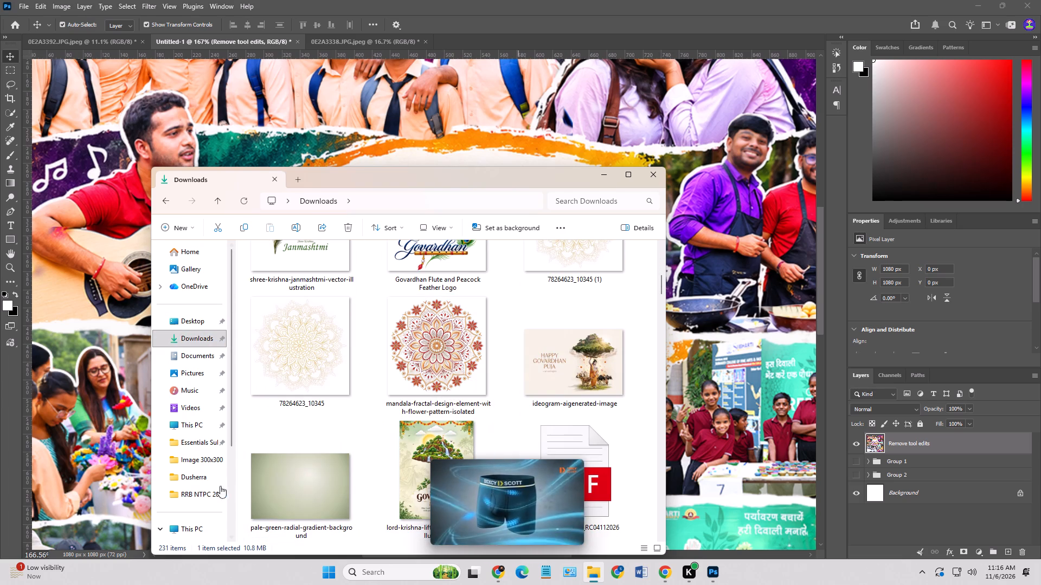
{"action": "scroll", "coordinate": [194, 504], "scroll_direction": "down", "scroll_amount": 2}
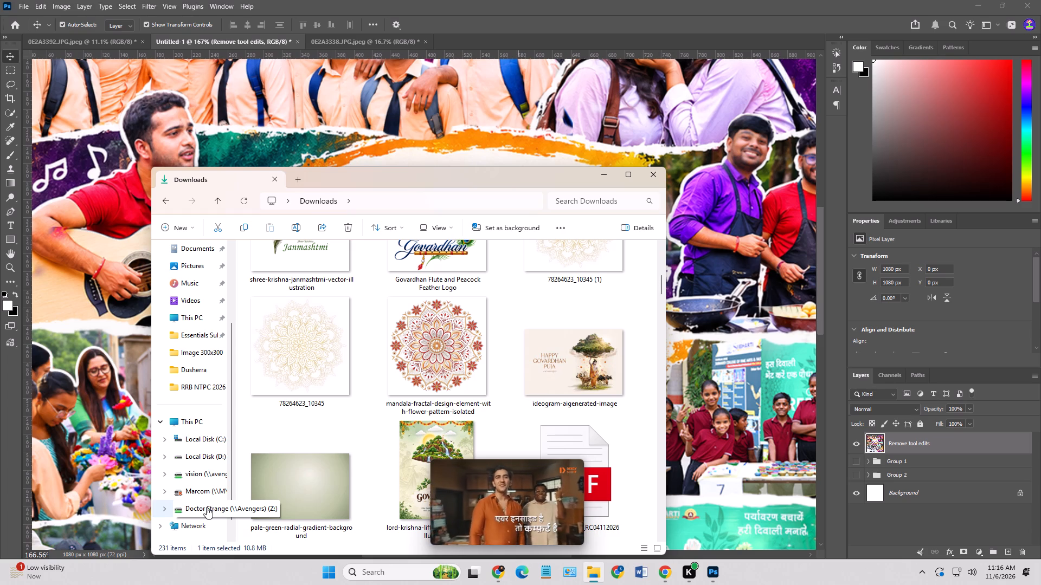
{"action": "left_click", "coordinate": [207, 507]}
{"action": "scroll", "coordinate": [429, 360], "scroll_direction": "down", "scroll_amount": 1}
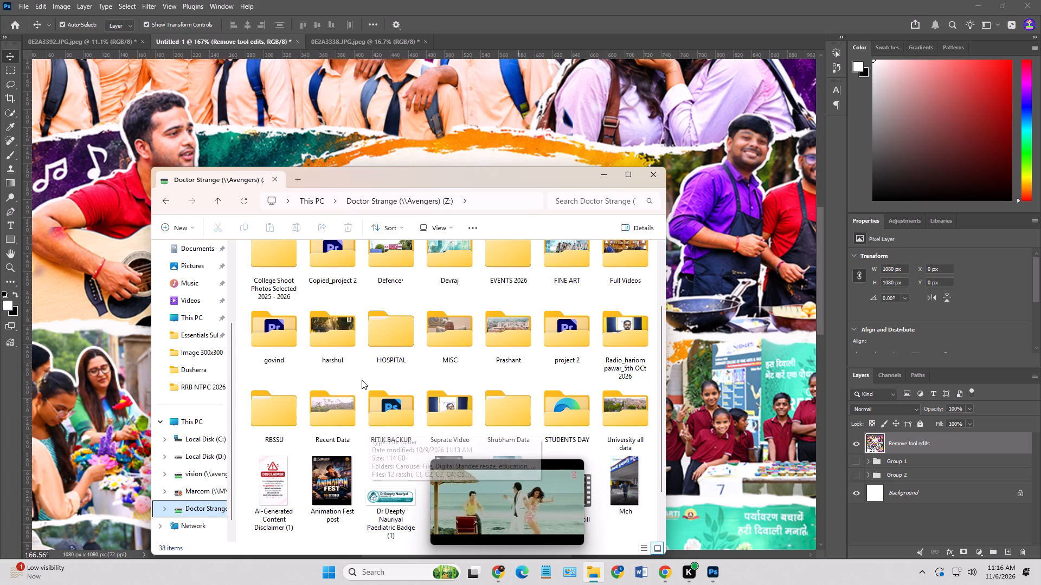
{"action": "scroll", "coordinate": [506, 409], "scroll_direction": "down", "scroll_amount": 1}
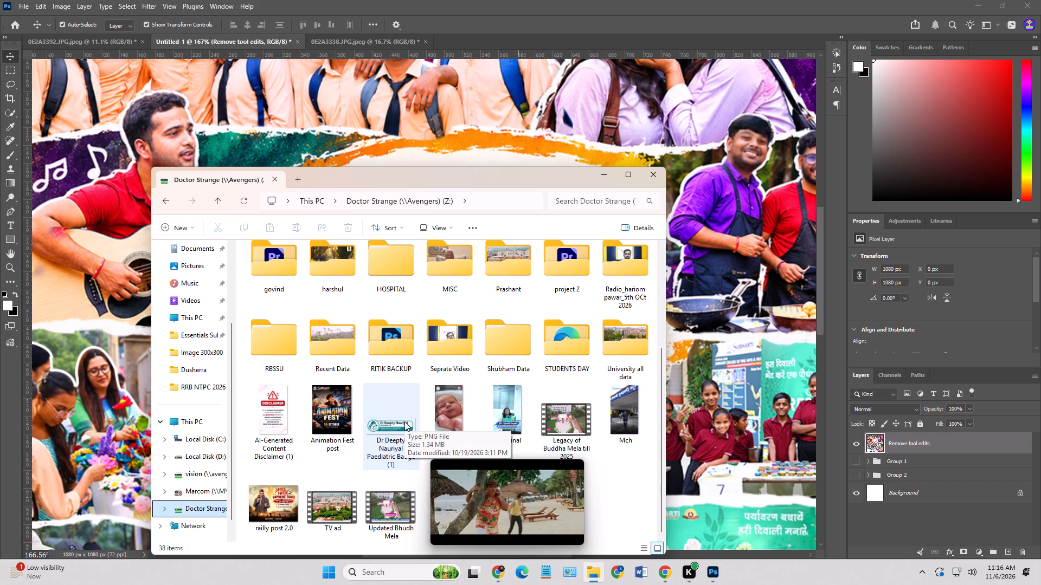
{"action": "scroll", "coordinate": [404, 421], "scroll_direction": "up", "scroll_amount": 1}
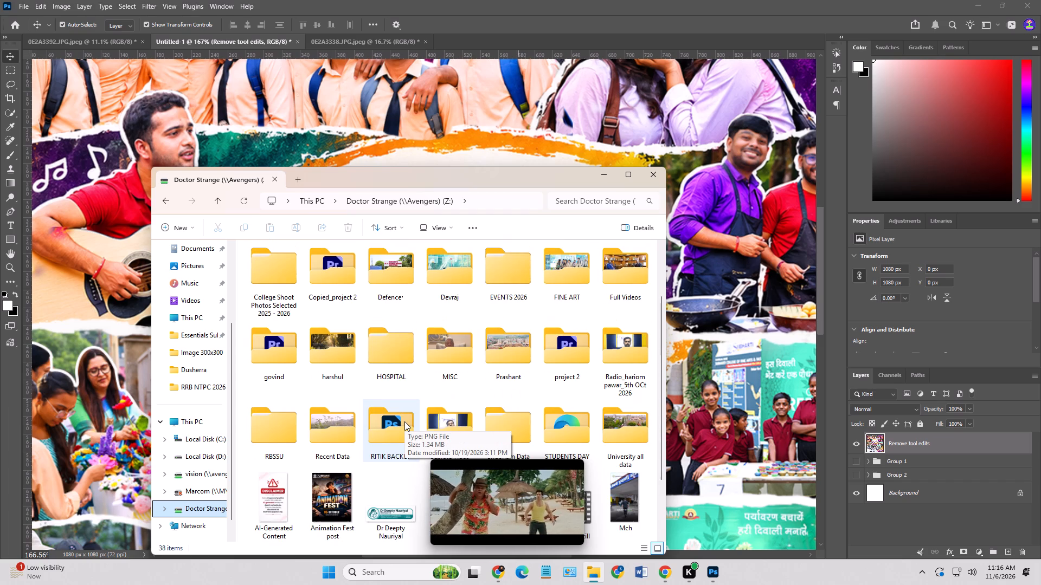
{"action": "scroll", "coordinate": [404, 421], "scroll_direction": "up", "scroll_amount": 3}
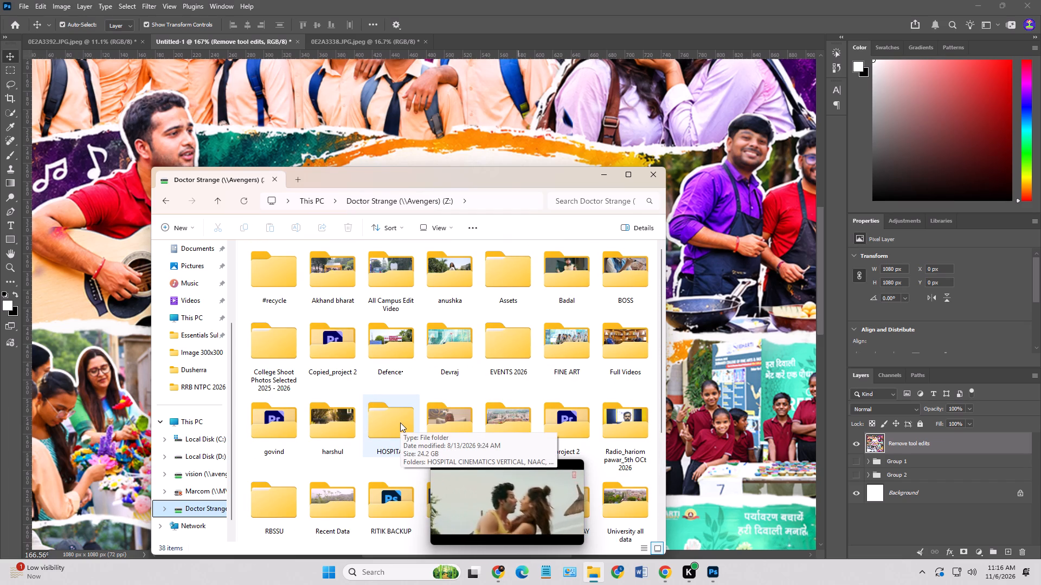
{"action": "scroll", "coordinate": [400, 423], "scroll_direction": "down", "scroll_amount": 1}
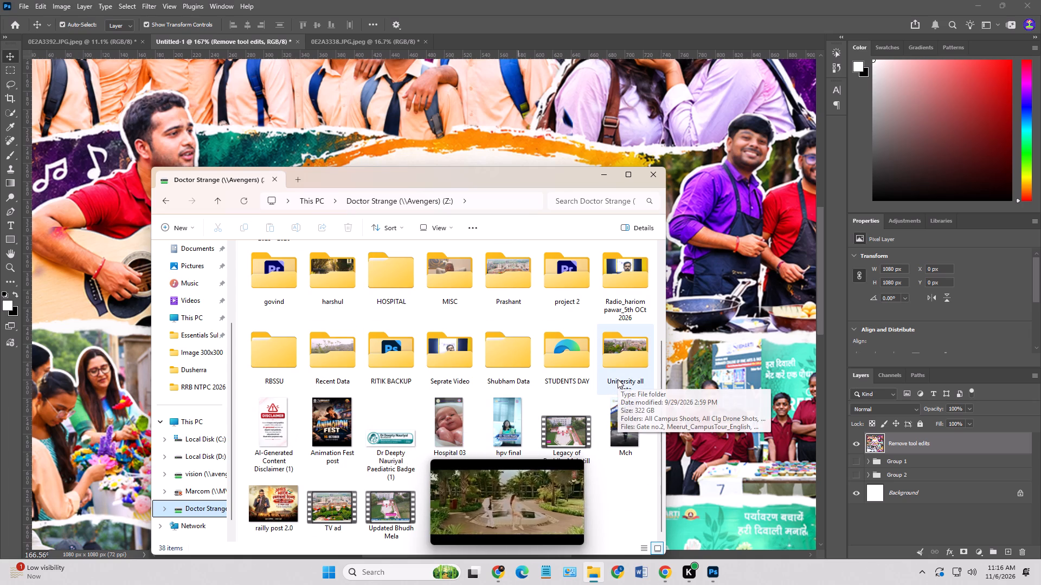
{"action": "scroll", "coordinate": [618, 379], "scroll_direction": "up", "scroll_amount": 1}
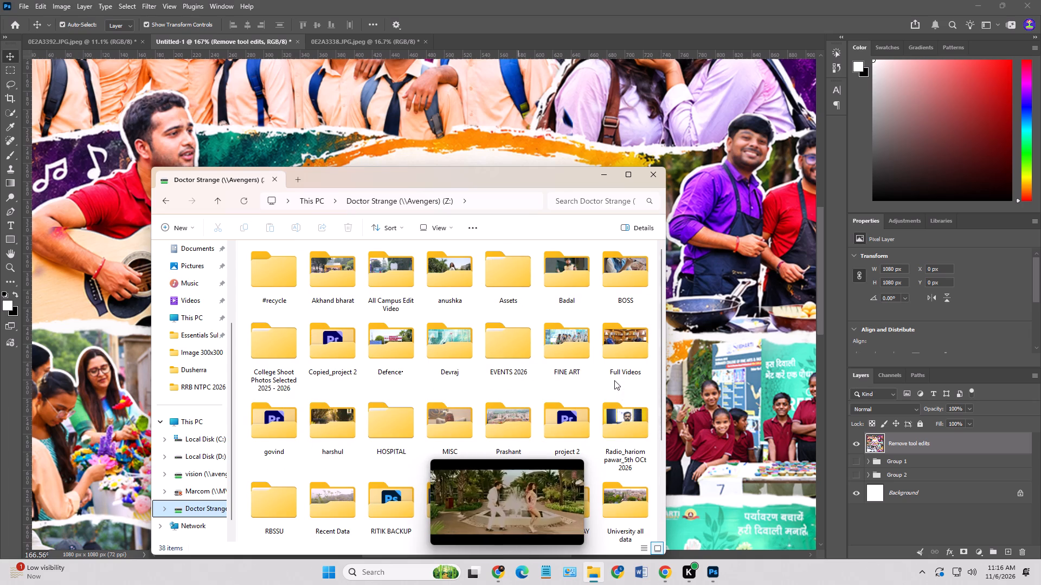
{"action": "scroll", "coordinate": [614, 380], "scroll_direction": "up", "scroll_amount": 2}
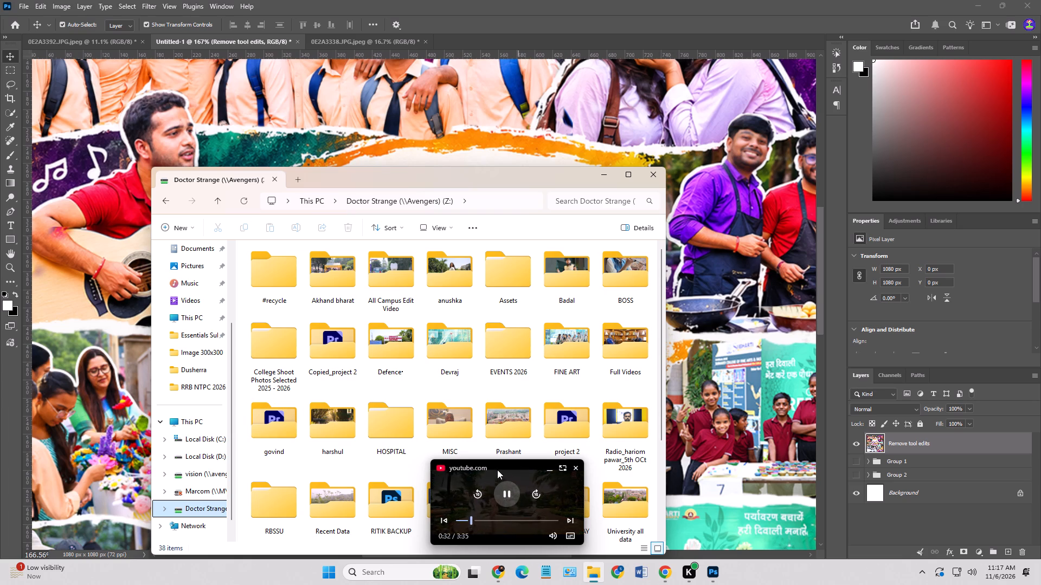
{"action": "left_click_drag", "start_coordinate": [497, 469], "coordinate": [826, 451]}
{"action": "scroll", "coordinate": [572, 452], "scroll_direction": "down", "scroll_amount": 1}
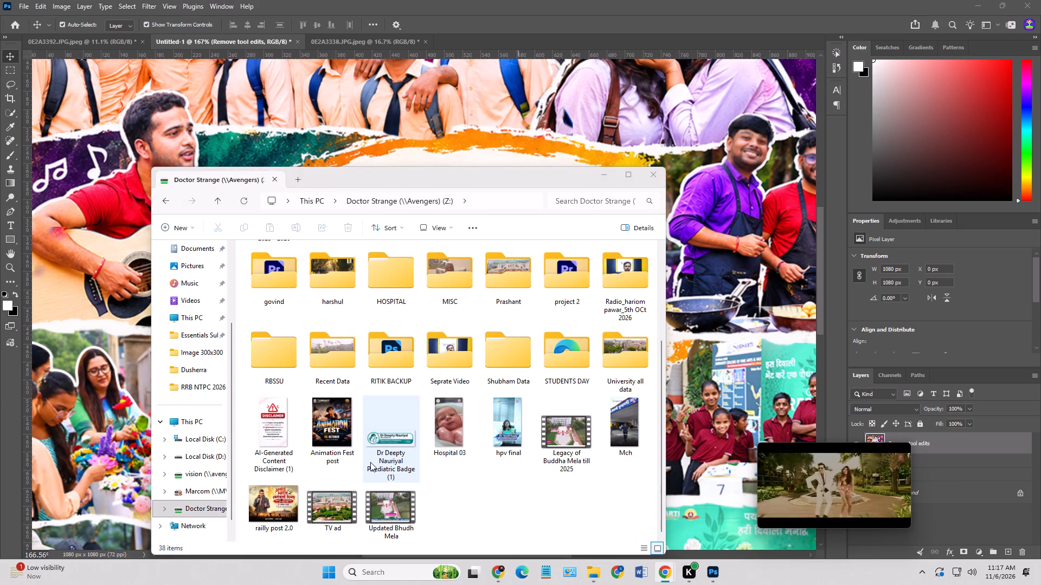
{"action": "scroll", "coordinate": [370, 462], "scroll_direction": "up", "scroll_amount": 1}
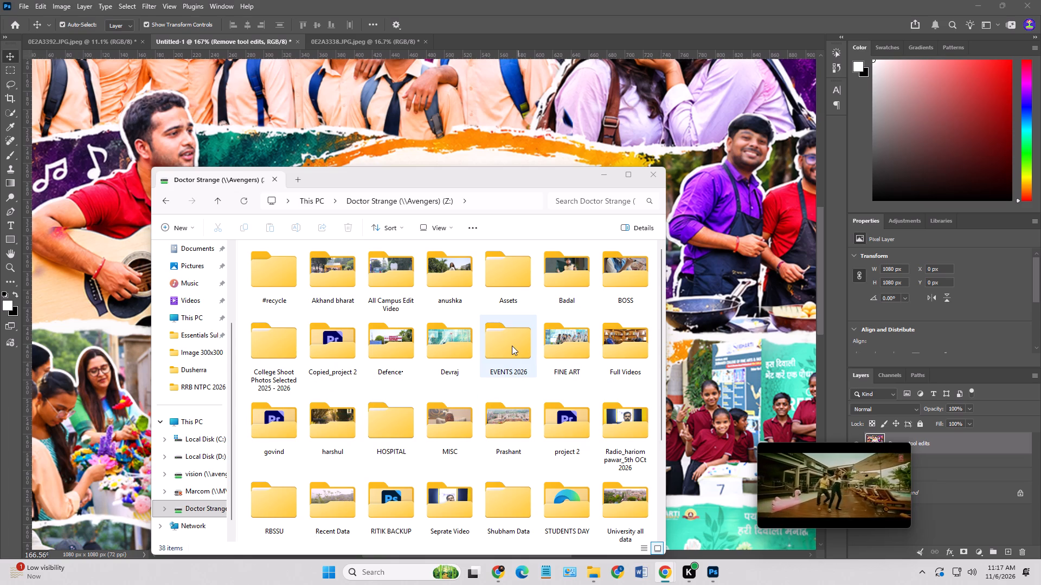
{"action": "double_click", "coordinate": [610, 495]}
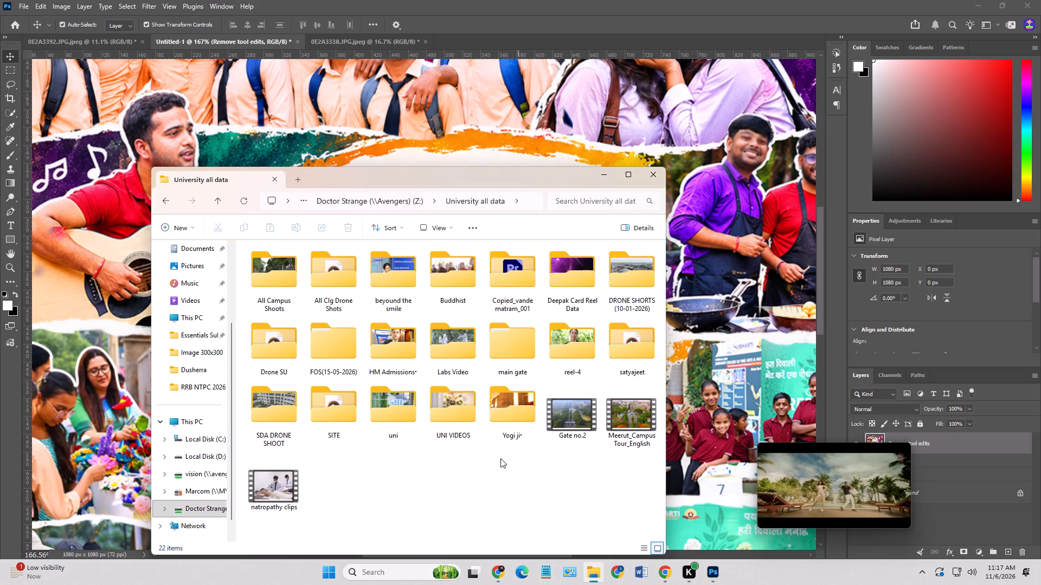
{"action": "left_click", "coordinate": [216, 200]}
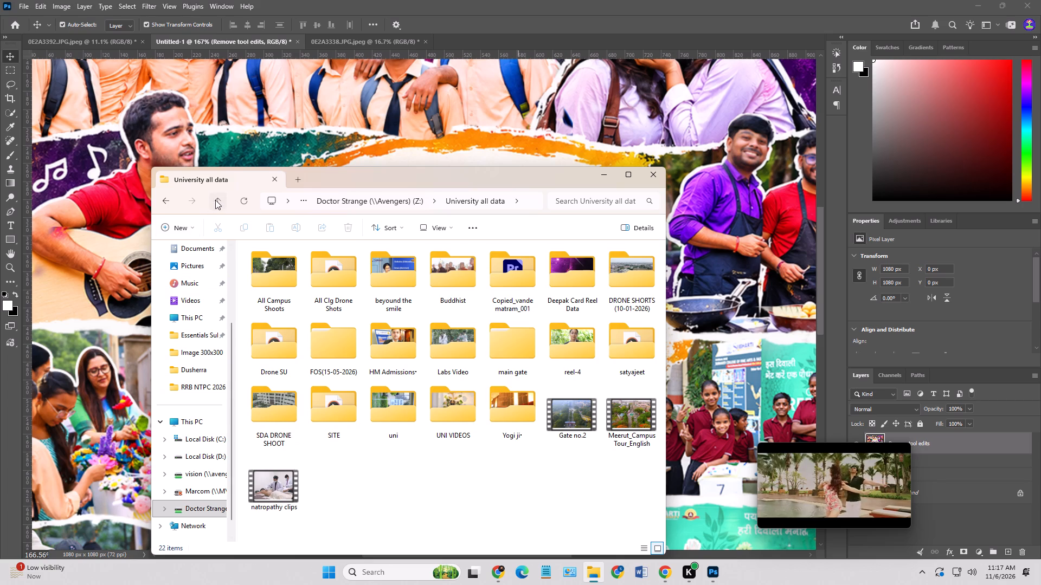
Search the Doctor Strange (Z:) drive for "logo" and look through the results for the university logo.
{"action": "left_click", "coordinate": [588, 199]}
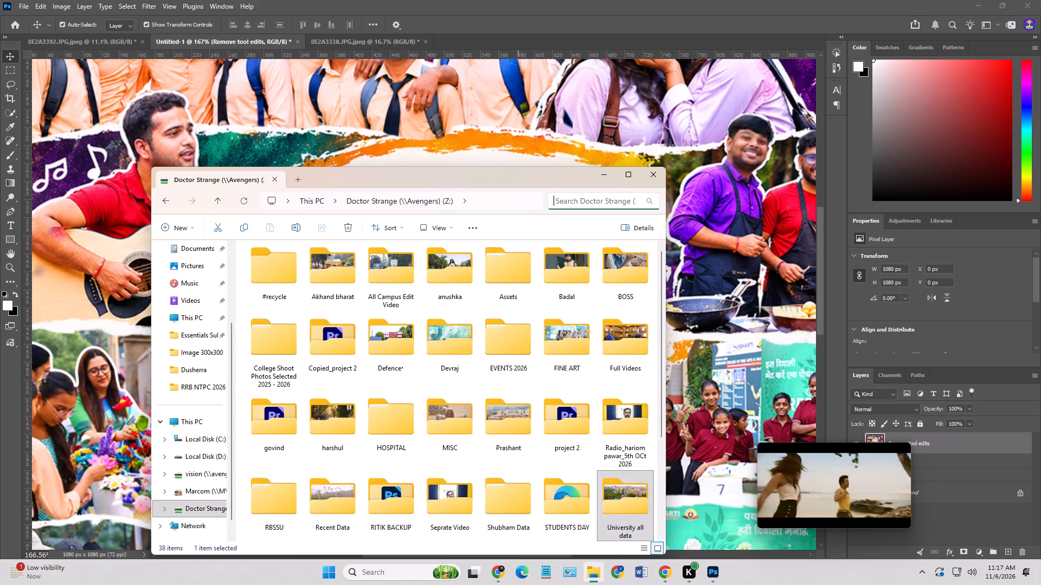
{"action": "type", "text": "logo"}
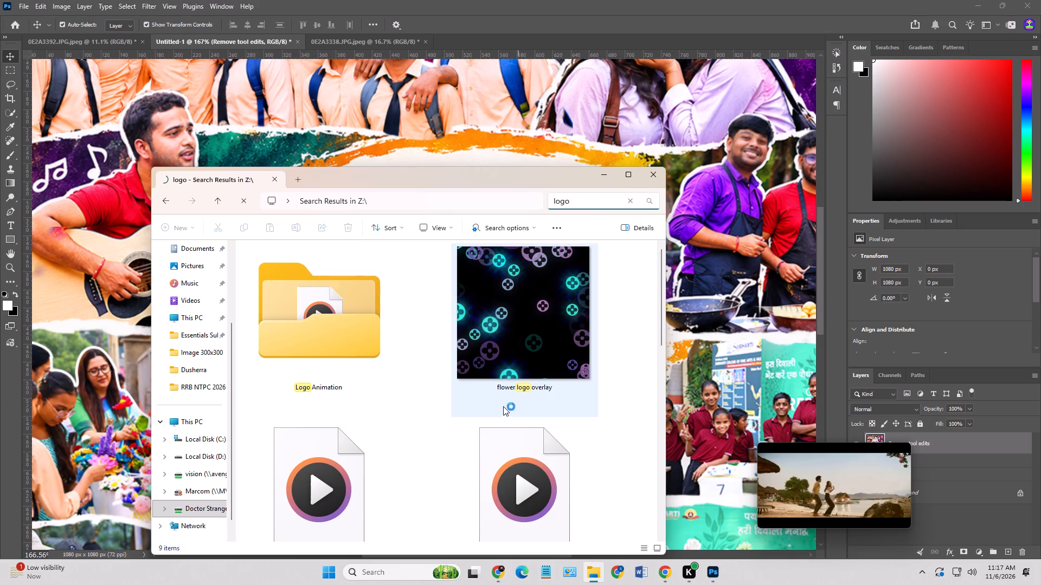
{"action": "scroll", "coordinate": [503, 405], "scroll_direction": "down", "scroll_amount": 18}
{"action": "scroll", "coordinate": [494, 405], "scroll_direction": "down", "scroll_amount": 6}
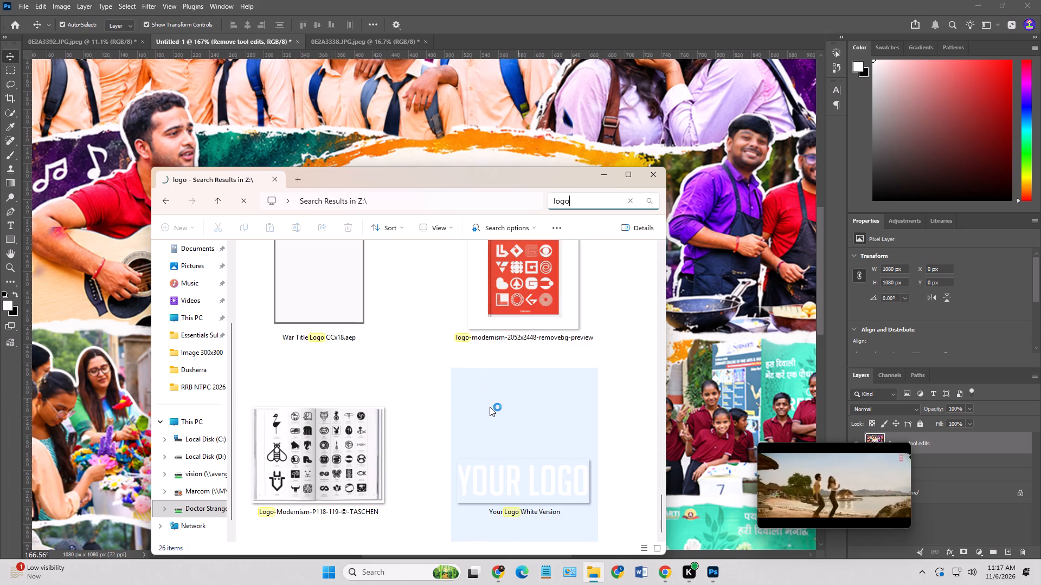
{"action": "scroll", "coordinate": [490, 407], "scroll_direction": "up", "scroll_amount": 3}
{"action": "scroll", "coordinate": [490, 407], "scroll_direction": "down", "scroll_amount": 17}
{"action": "scroll", "coordinate": [490, 406], "scroll_direction": "down", "scroll_amount": 15}
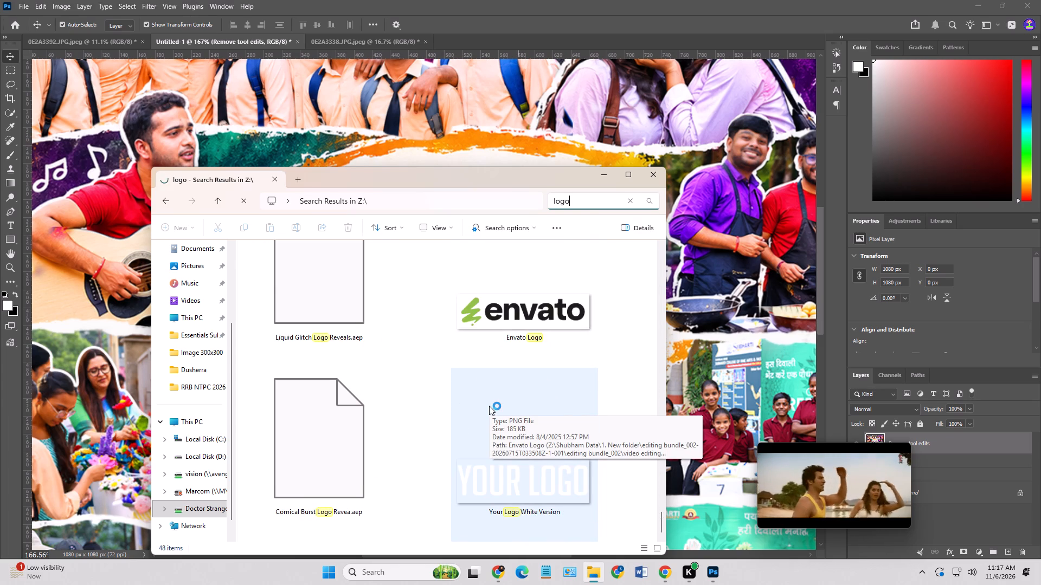
{"action": "scroll", "coordinate": [486, 407], "scroll_direction": "down", "scroll_amount": 12}
{"action": "scroll", "coordinate": [487, 407], "scroll_direction": "up", "scroll_amount": 13}
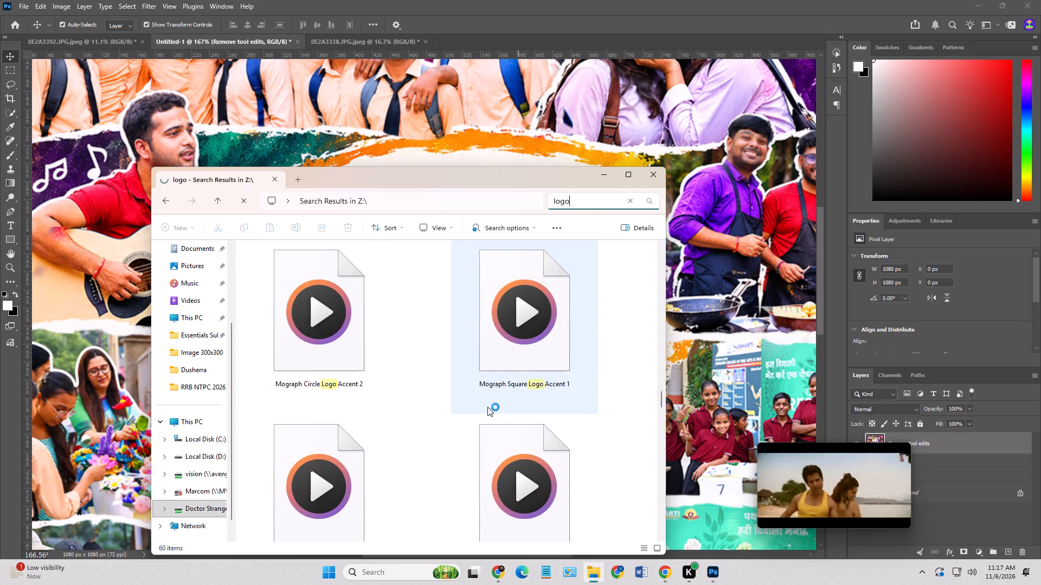
{"action": "scroll", "coordinate": [487, 407], "scroll_direction": "up", "scroll_amount": 12}
{"action": "scroll", "coordinate": [487, 407], "scroll_direction": "up", "scroll_amount": 11}
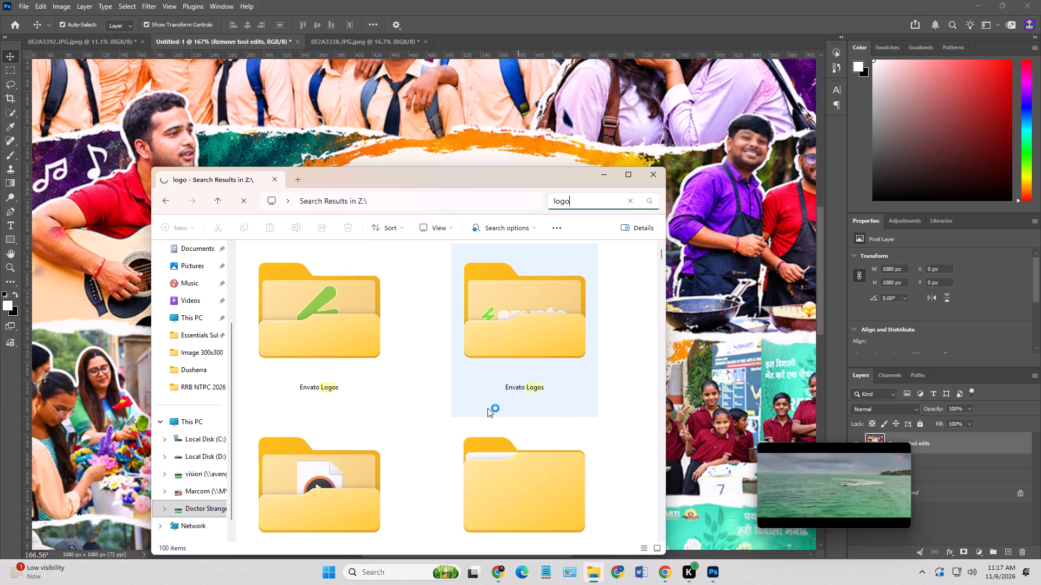
{"action": "scroll", "coordinate": [487, 408], "scroll_direction": "up", "scroll_amount": 4}
{"action": "scroll", "coordinate": [487, 408], "scroll_direction": "down", "scroll_amount": 1}
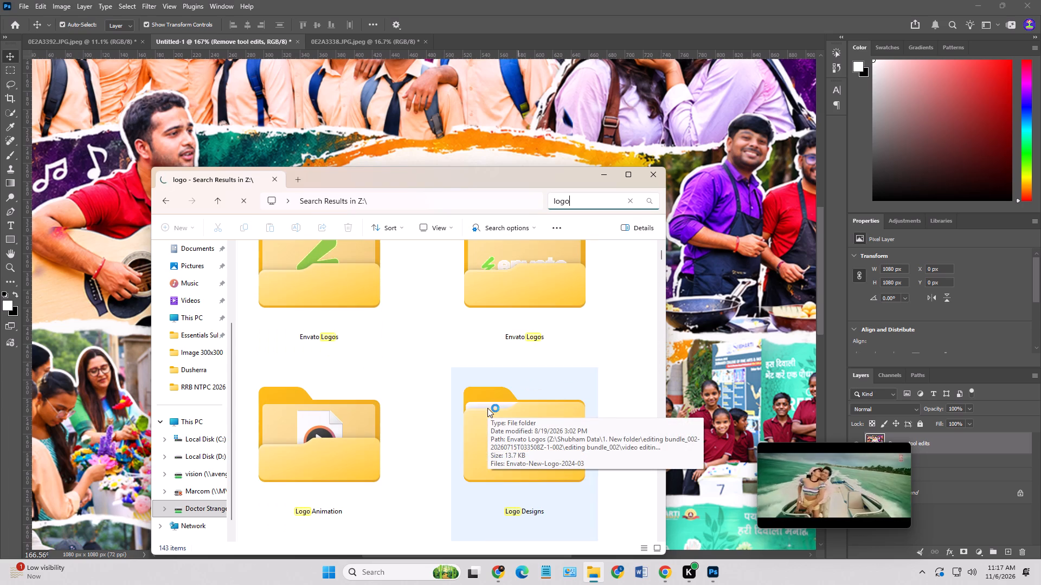
{"action": "left_click", "coordinate": [224, 202]}
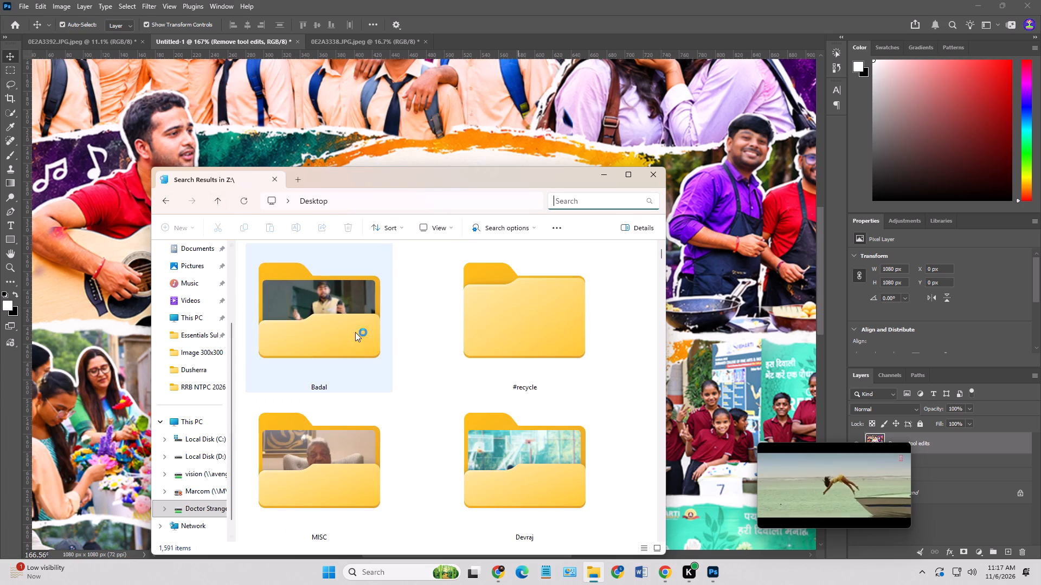
Look through the Devraj folder and the ritik folder inside RITIK BACKUP on the Z: drive for the logo.
{"action": "left_click", "coordinate": [194, 509]}
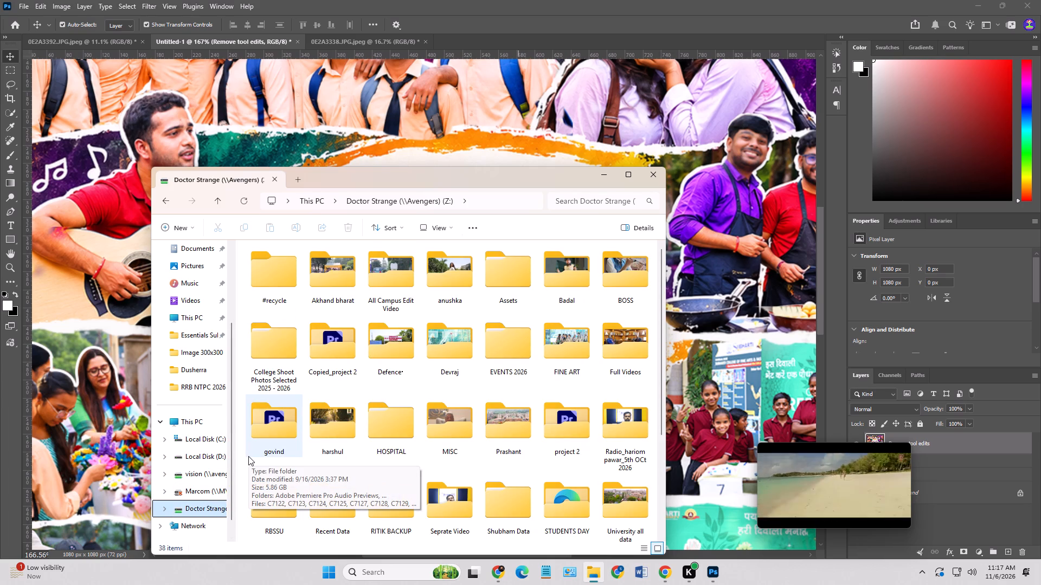
{"action": "double_click", "coordinate": [439, 346]}
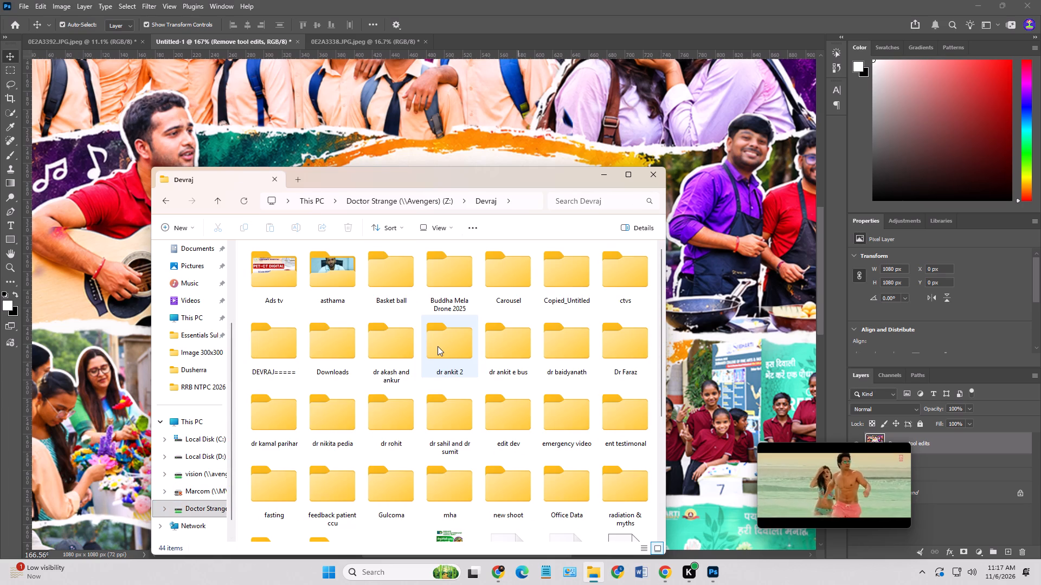
{"action": "scroll", "coordinate": [438, 346], "scroll_direction": "down", "scroll_amount": 2}
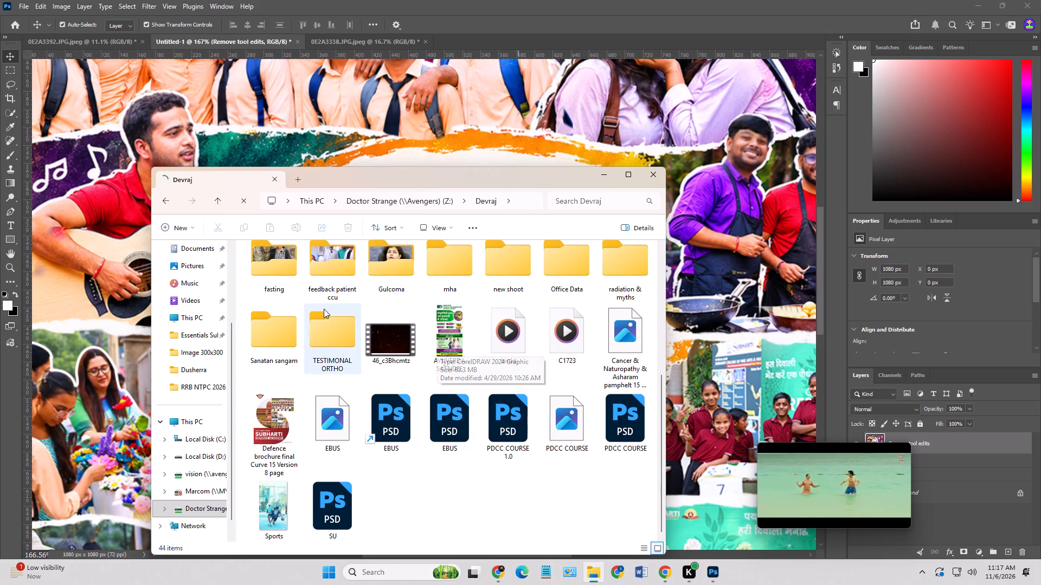
{"action": "left_click", "coordinate": [220, 197]}
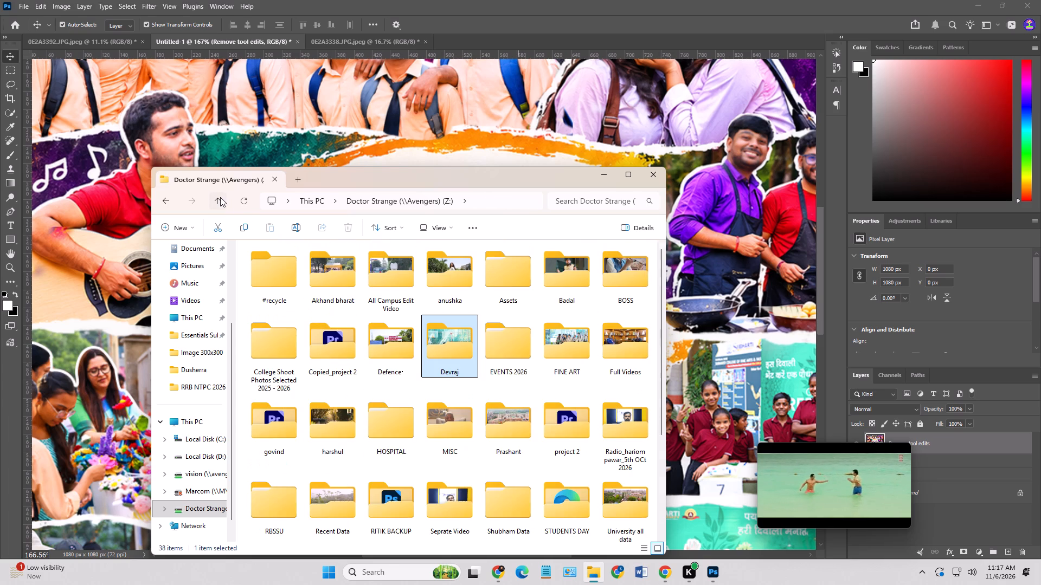
{"action": "scroll", "coordinate": [413, 374], "scroll_direction": "down", "scroll_amount": 1}
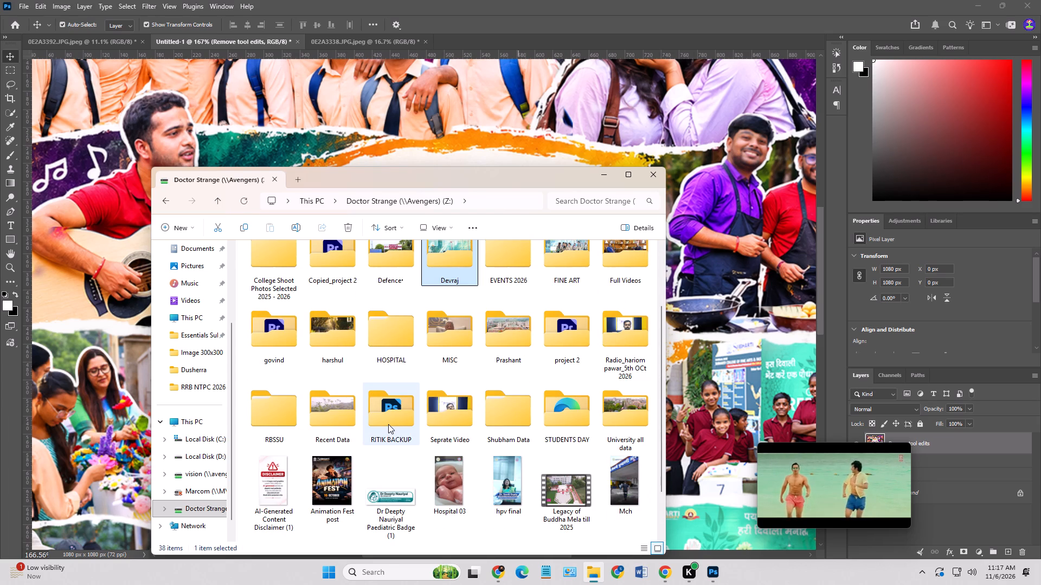
{"action": "double_click", "coordinate": [388, 424]}
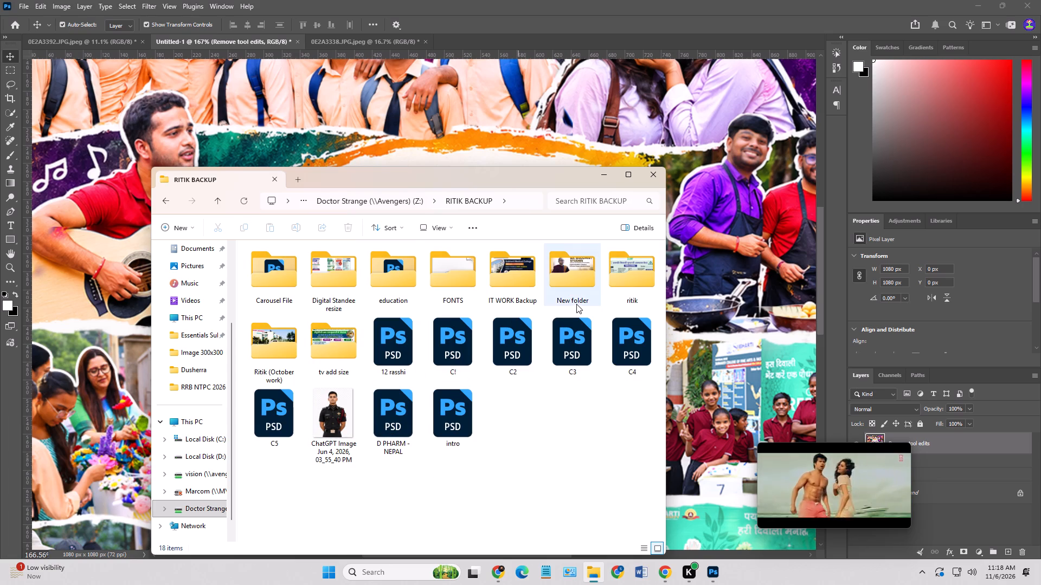
{"action": "double_click", "coordinate": [629, 287]}
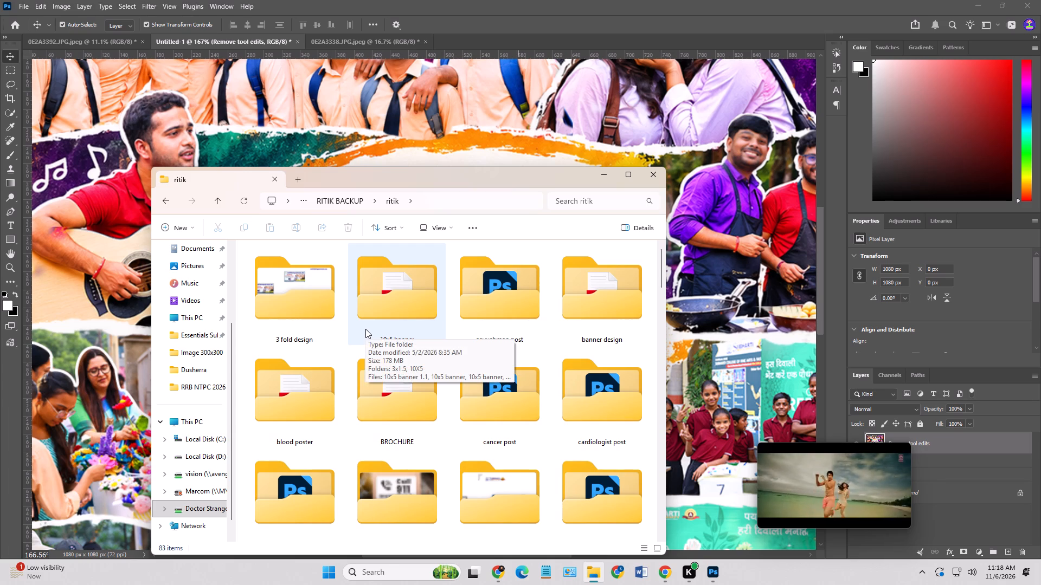
{"action": "left_click", "coordinate": [219, 201]}
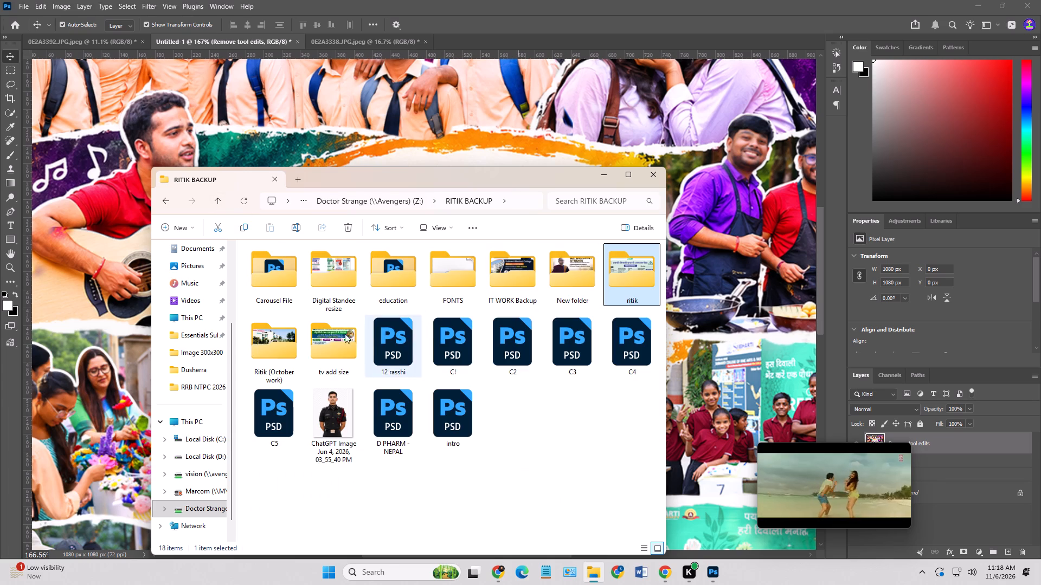
Look through the download backup folder inside Ritik (October work) for a usable university logo.
{"action": "double_click", "coordinate": [287, 343]}
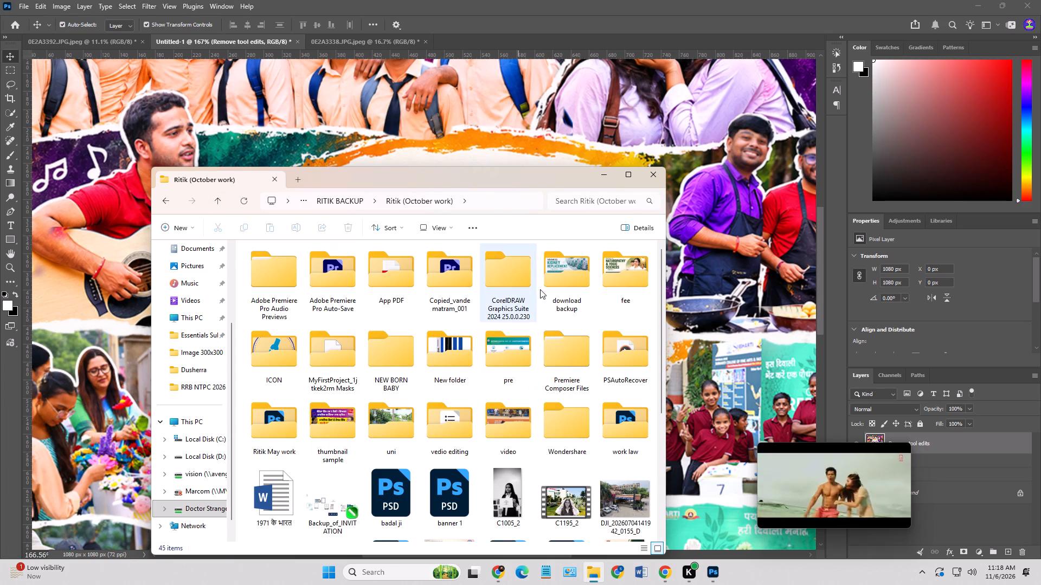
{"action": "double_click", "coordinate": [575, 271]}
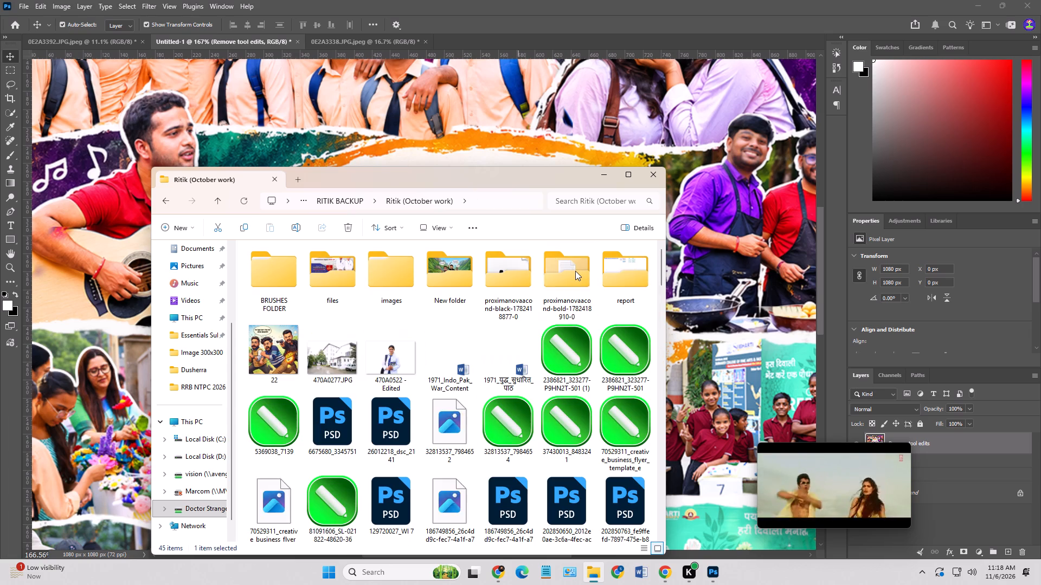
{"action": "scroll", "coordinate": [514, 317], "scroll_direction": "down", "scroll_amount": 8}
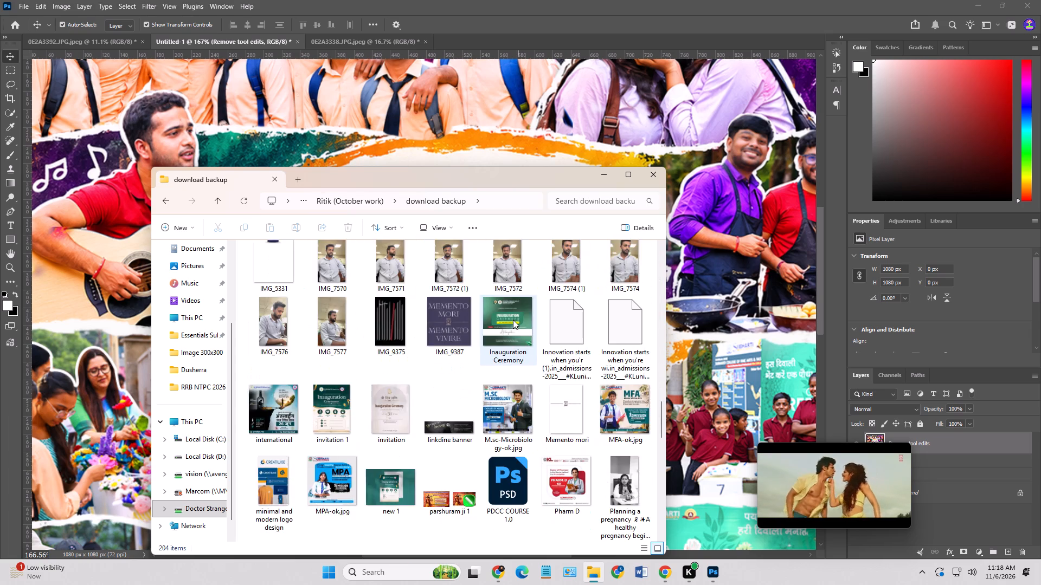
{"action": "scroll", "coordinate": [513, 320], "scroll_direction": "down", "scroll_amount": 2}
{"action": "scroll", "coordinate": [512, 321], "scroll_direction": "up", "scroll_amount": 1}
{"action": "scroll", "coordinate": [512, 321], "scroll_direction": "down", "scroll_amount": 1}
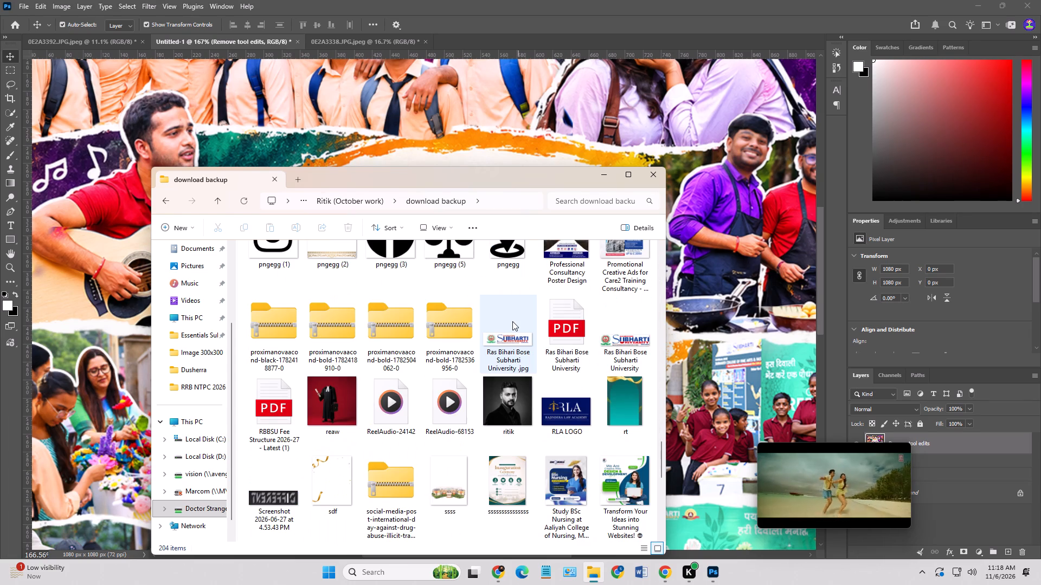
{"action": "scroll", "coordinate": [512, 321], "scroll_direction": "down", "scroll_amount": 5}
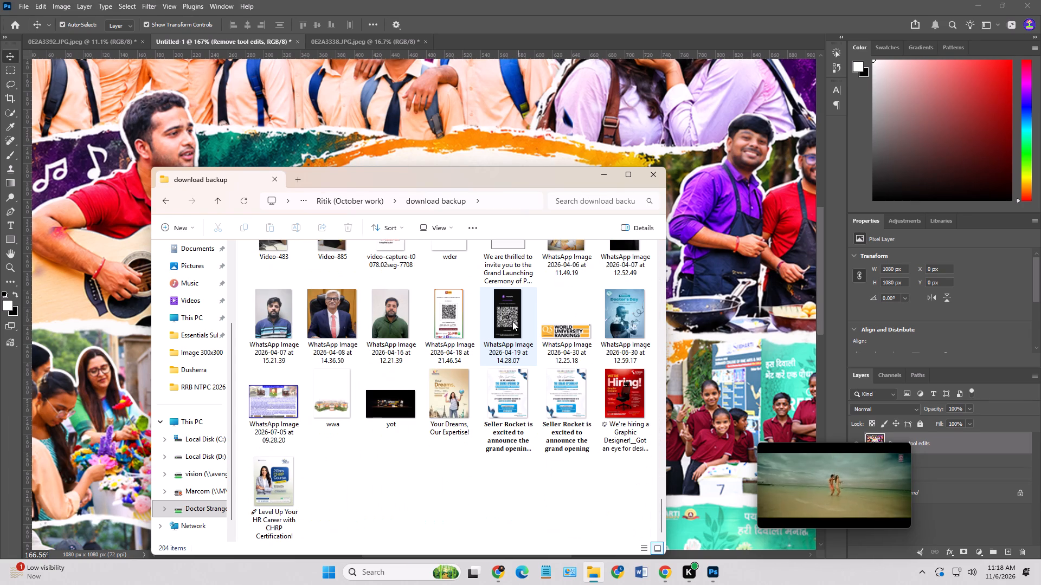
{"action": "scroll", "coordinate": [512, 321], "scroll_direction": "up", "scroll_amount": 6}
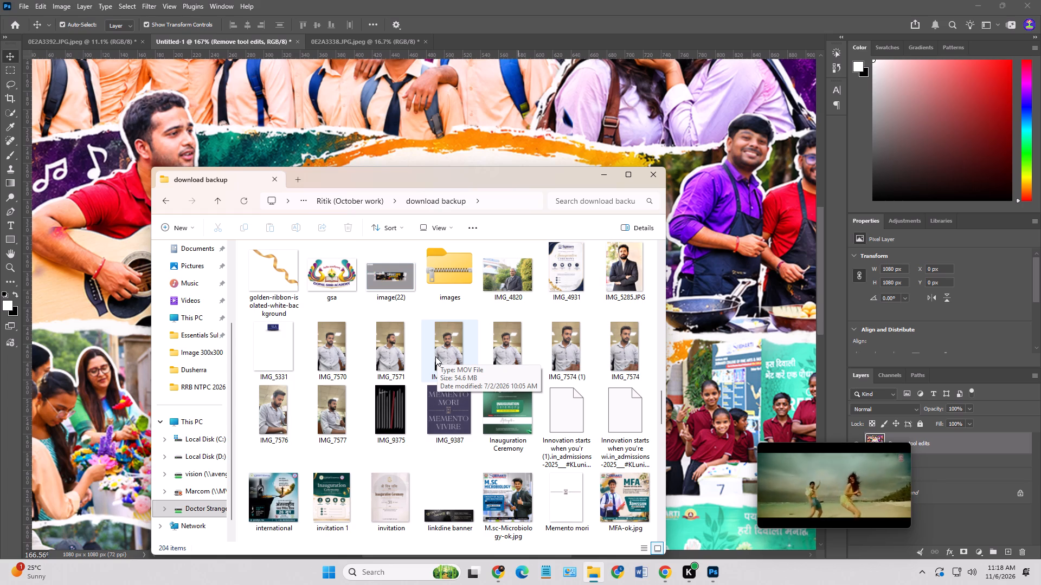
{"action": "scroll", "coordinate": [435, 356], "scroll_direction": "up", "scroll_amount": 11}
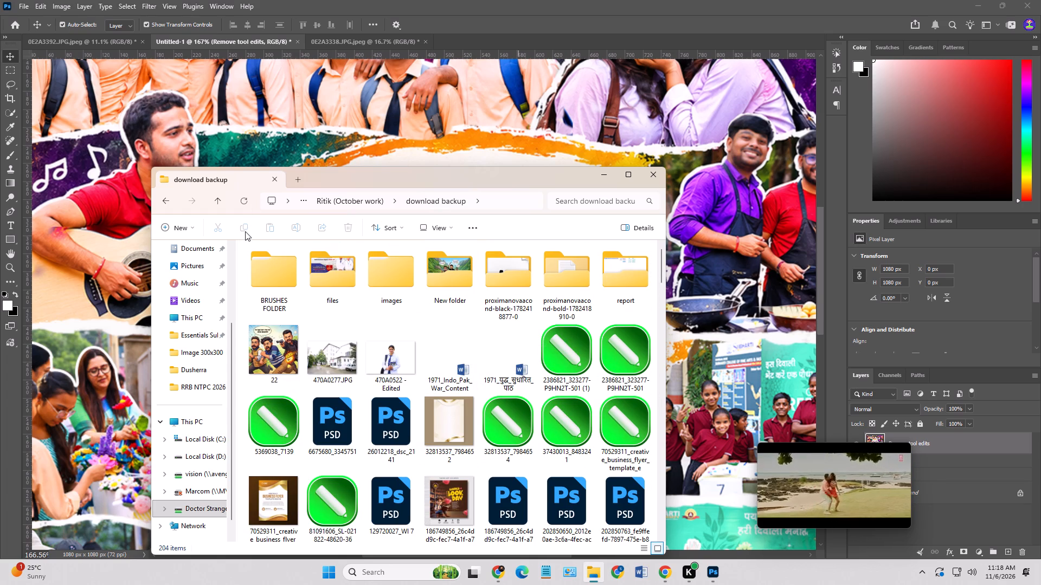
Open B PHARMA.psd from the Ritik May work folder to check its university logo, and close it.
{"action": "left_click", "coordinate": [222, 203]}
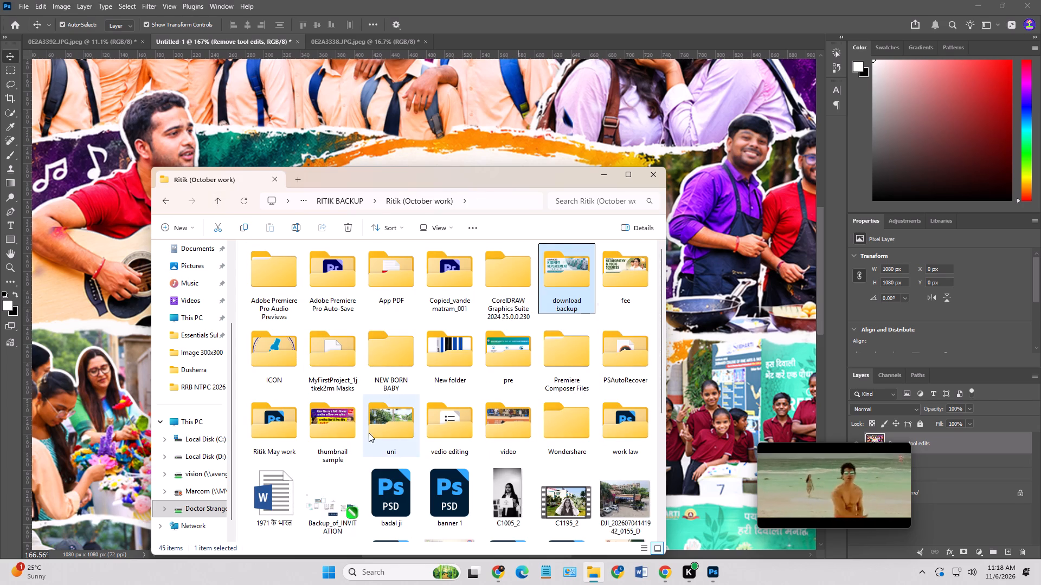
{"action": "double_click", "coordinate": [274, 422]}
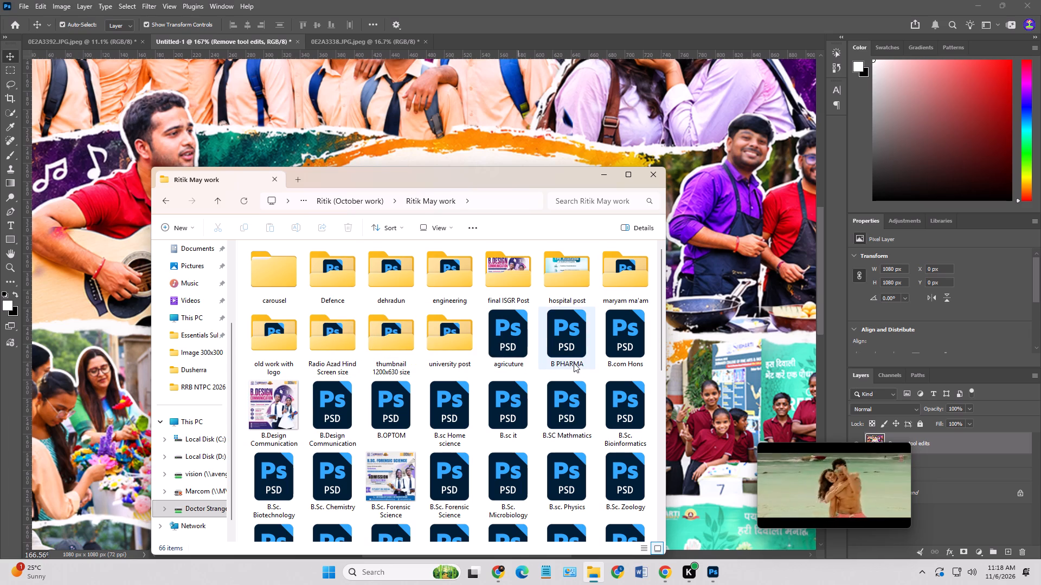
{"action": "double_click", "coordinate": [576, 347]}
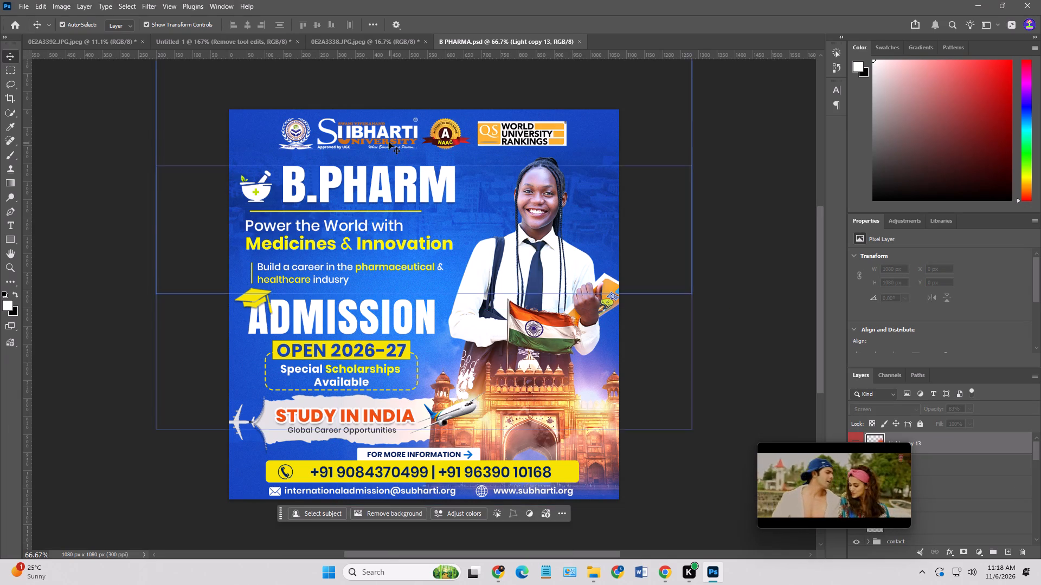
{"action": "left_click", "coordinate": [580, 44]}
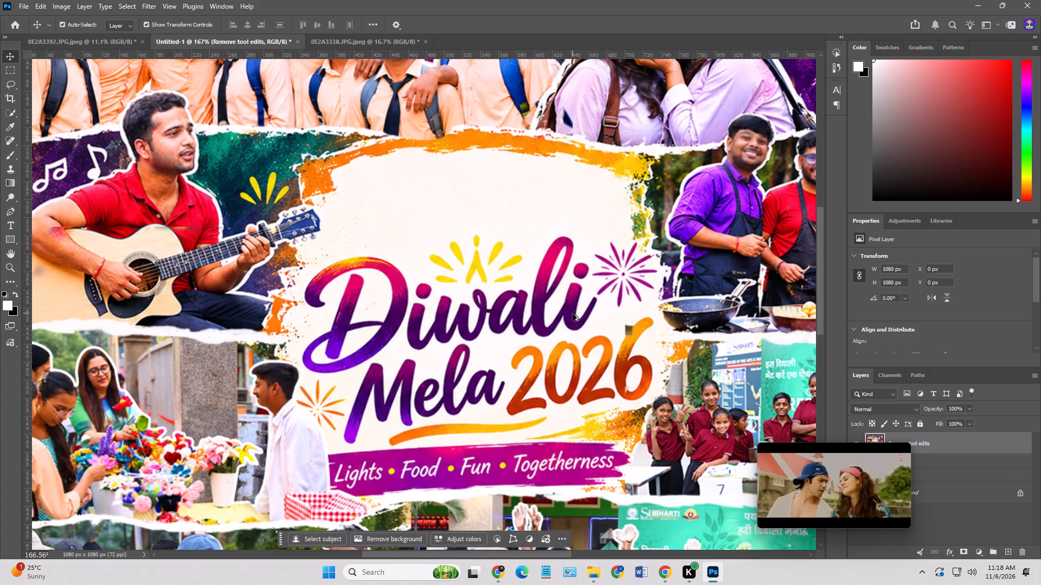
Open B.SC Mathmatics.psd from the same folder and copy its Subharti University logo with NAAC badge into the Untitled-1 poster.
{"action": "key", "text": "alt+Tab"}
{"action": "double_click", "coordinate": [579, 404]}
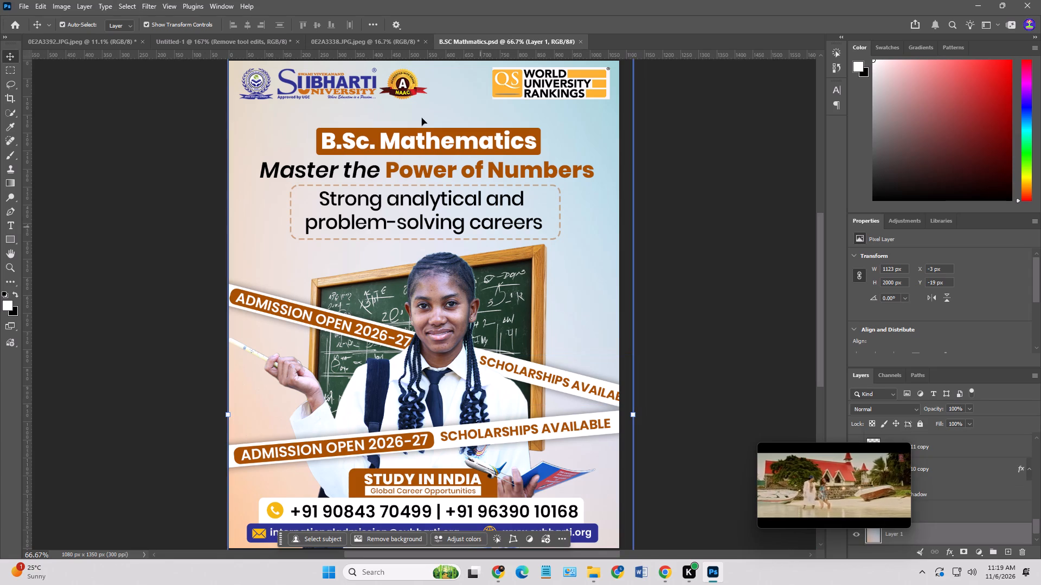
{"action": "left_click", "coordinate": [352, 81]}
{"action": "key", "text": "ctrl+c"}
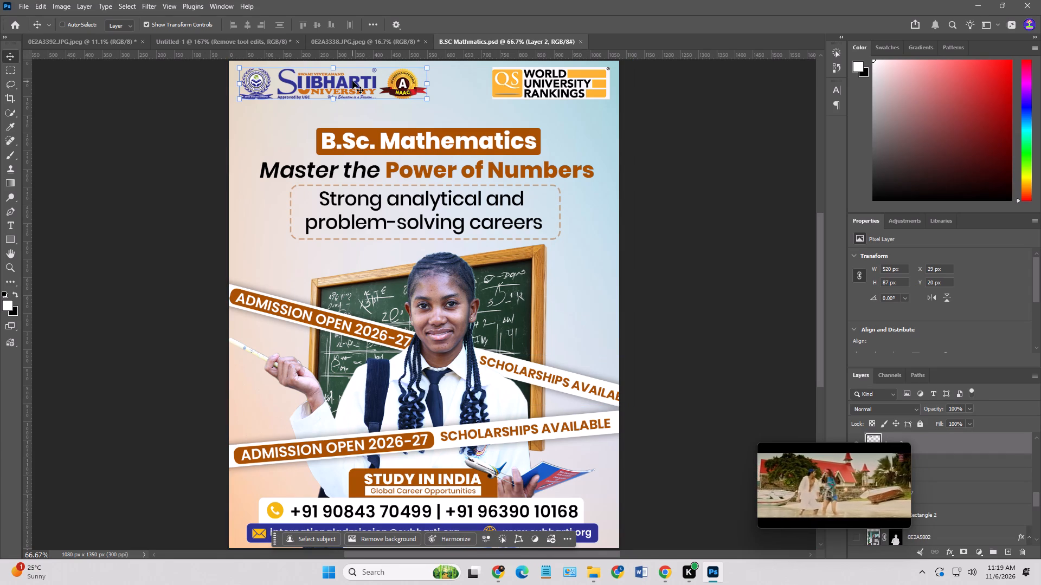
{"action": "left_click", "coordinate": [248, 39]}
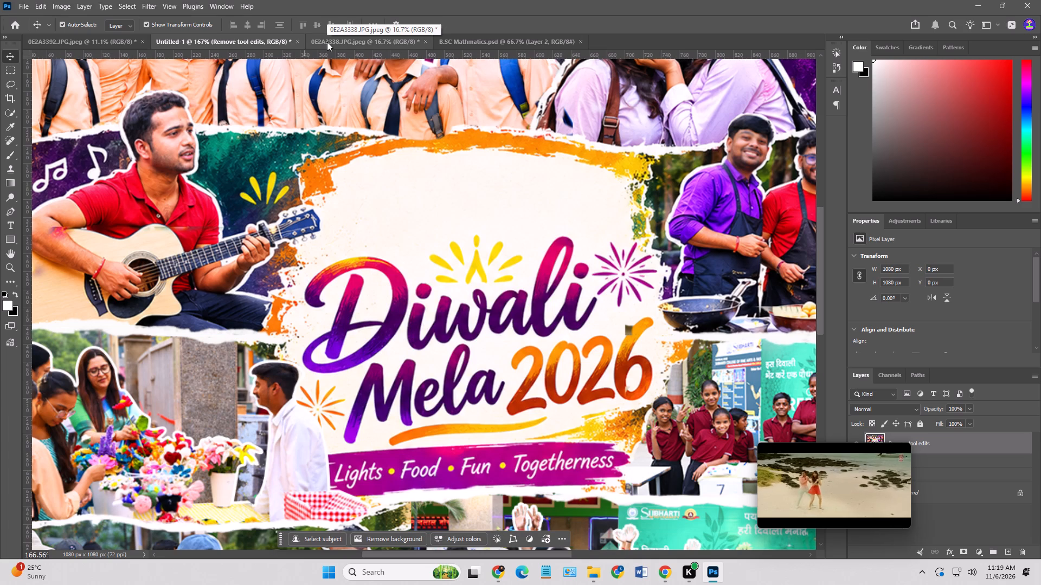
{"action": "key", "text": "ctrl+v"}
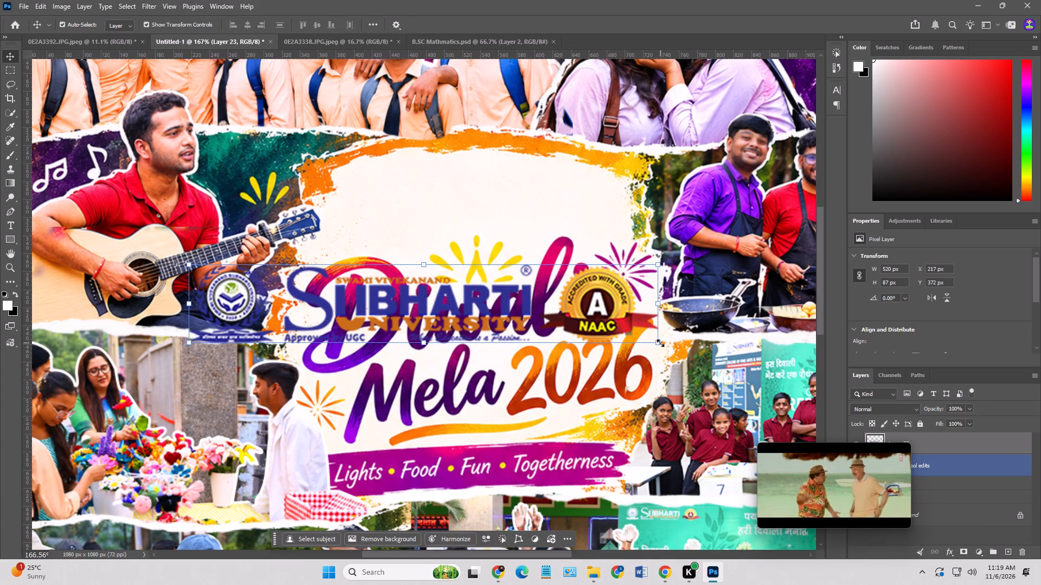
Scale the pasted logo to about 300 × 50 px, centre it in the blank area above the Diwali Mela title, and deselect it.
{"action": "left_click_drag", "start_coordinate": [660, 343], "coordinate": [517, 313]}
{"action": "left_click_drag", "start_coordinate": [479, 300], "coordinate": [612, 207]}
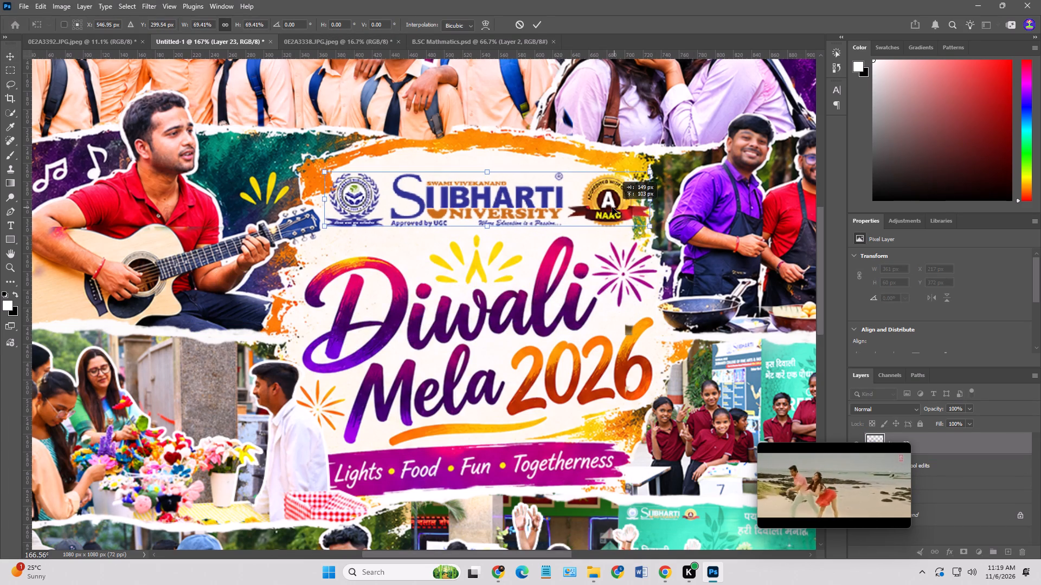
{"action": "left_click_drag", "start_coordinate": [612, 207], "coordinate": [599, 207]}
{"action": "left_click_drag", "start_coordinate": [638, 229], "coordinate": [623, 227], "text": "alt"}
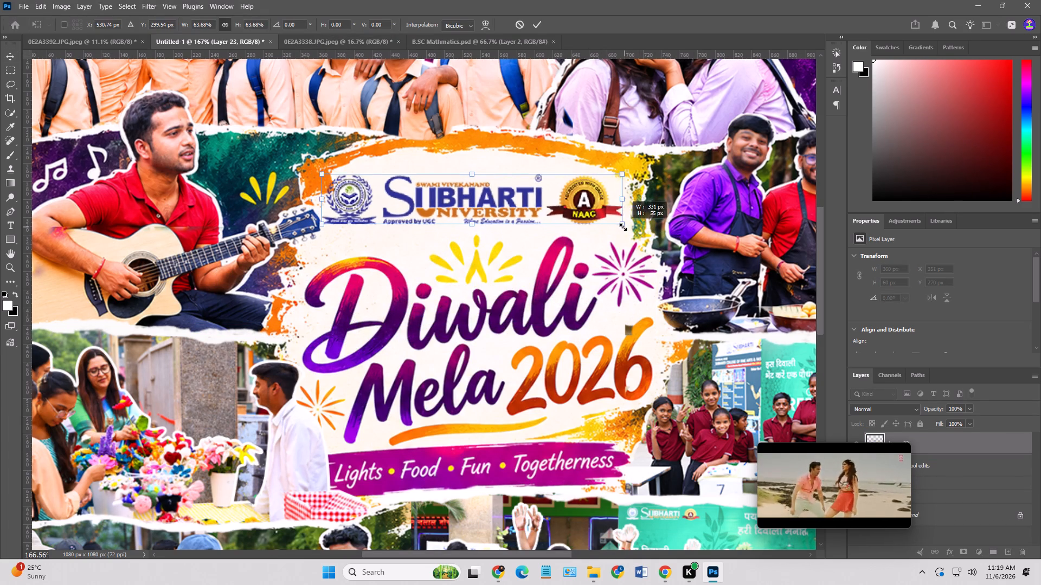
{"action": "left_click_drag", "start_coordinate": [623, 227], "coordinate": [610, 226], "text": "alt"}
{"action": "left_click", "coordinate": [597, 214]}
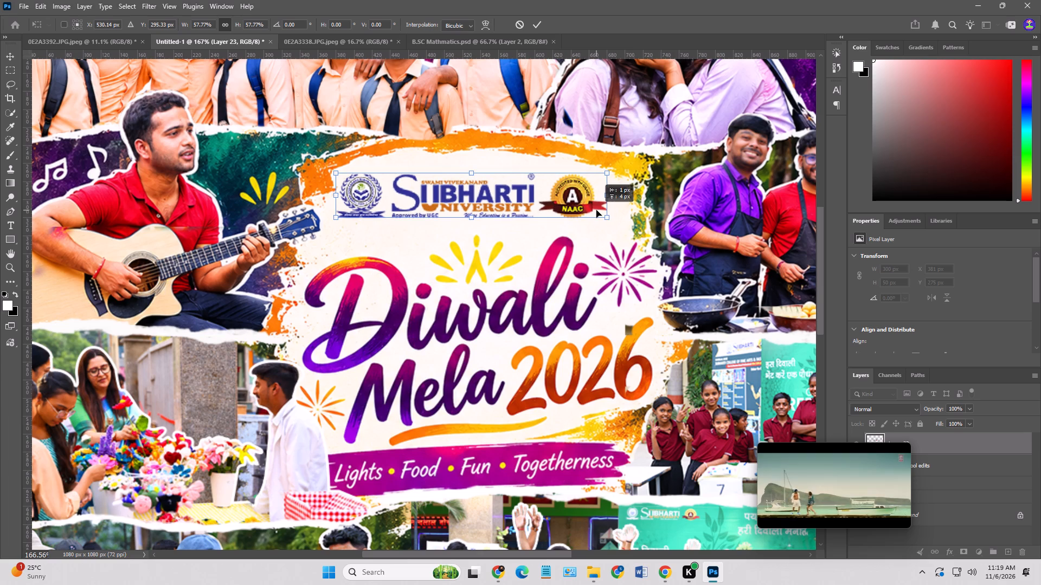
{"action": "key", "text": "Return"}
{"action": "scroll", "coordinate": [587, 209], "scroll_direction": "down", "scroll_amount": 11, "text": "alt"}
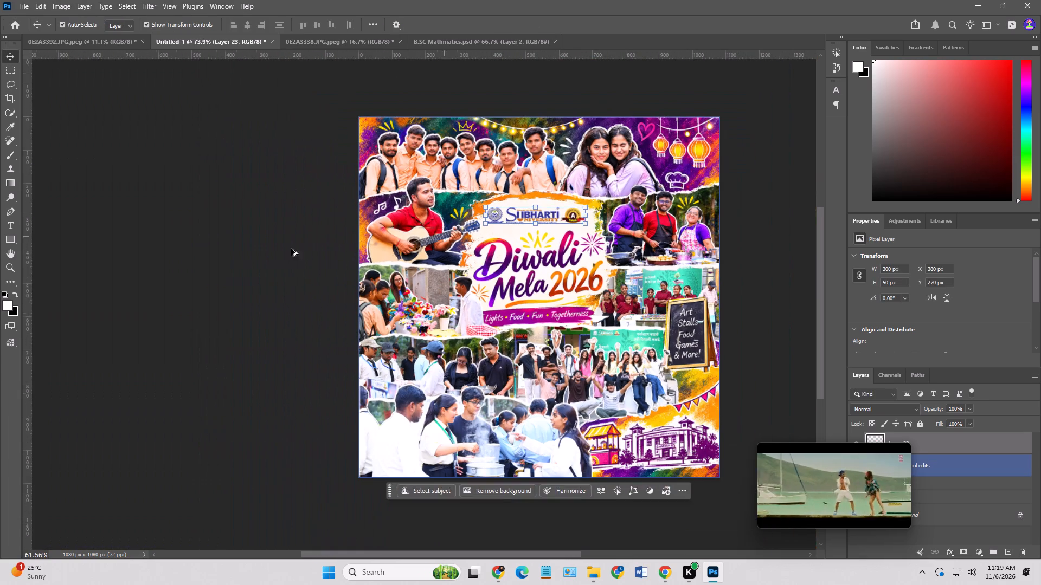
{"action": "left_click", "coordinate": [247, 264]}
{"action": "left_click", "coordinate": [236, 264]}
{"action": "scroll", "coordinate": [139, 254], "scroll_direction": "down", "scroll_amount": 3, "text": "alt"}
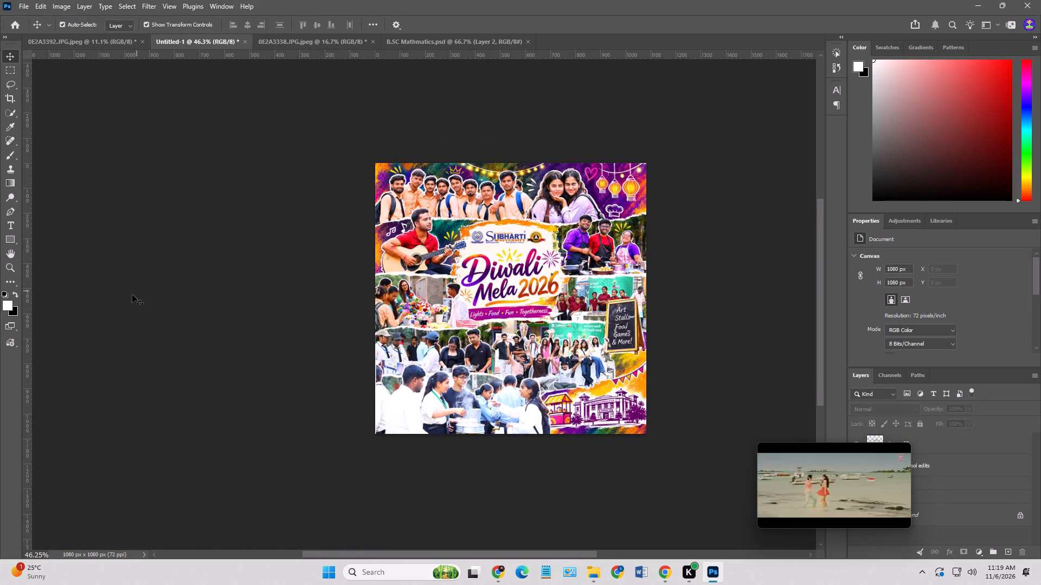
{"action": "left_click", "coordinate": [126, 301]}
{"action": "left_click", "coordinate": [707, 378]}
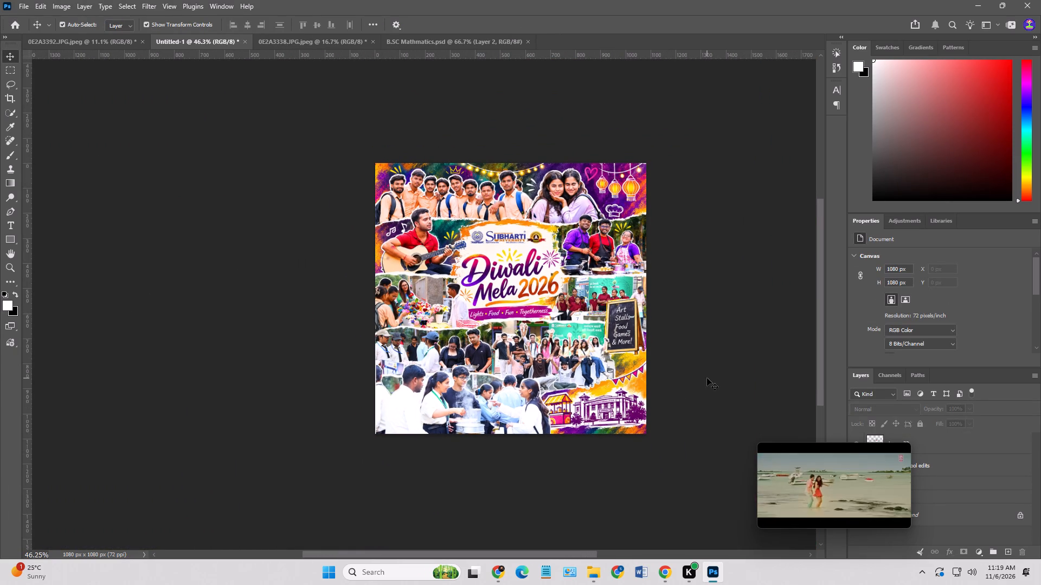
Close the 0E2A3338 group photo and the B.SC Mathmatics.psd document.
{"action": "left_click", "coordinate": [317, 42]}
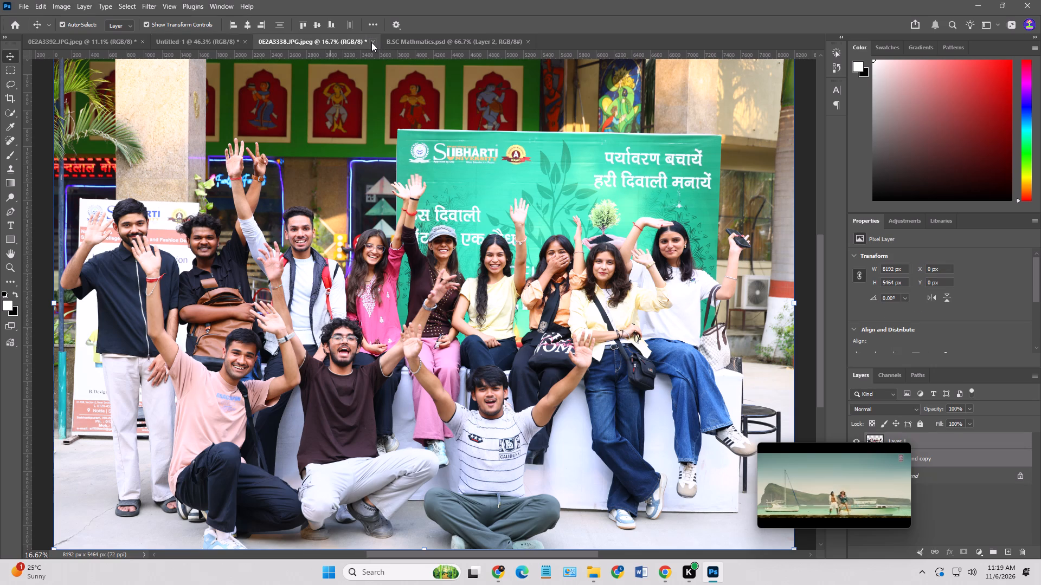
{"action": "left_click", "coordinate": [371, 42]}
{"action": "left_click", "coordinate": [513, 213]}
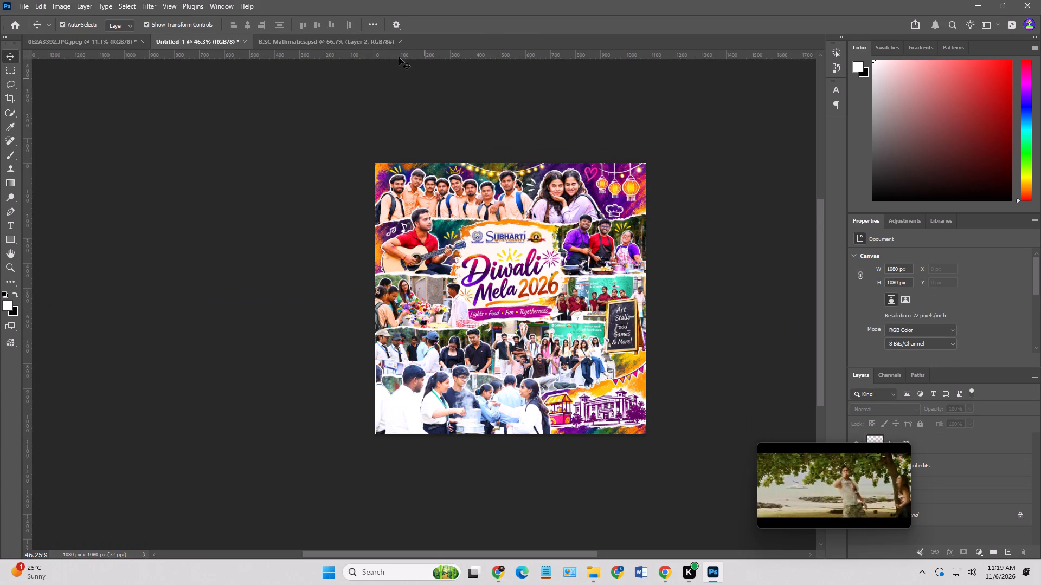
{"action": "left_click", "coordinate": [383, 37]}
{"action": "left_click", "coordinate": [399, 44]}
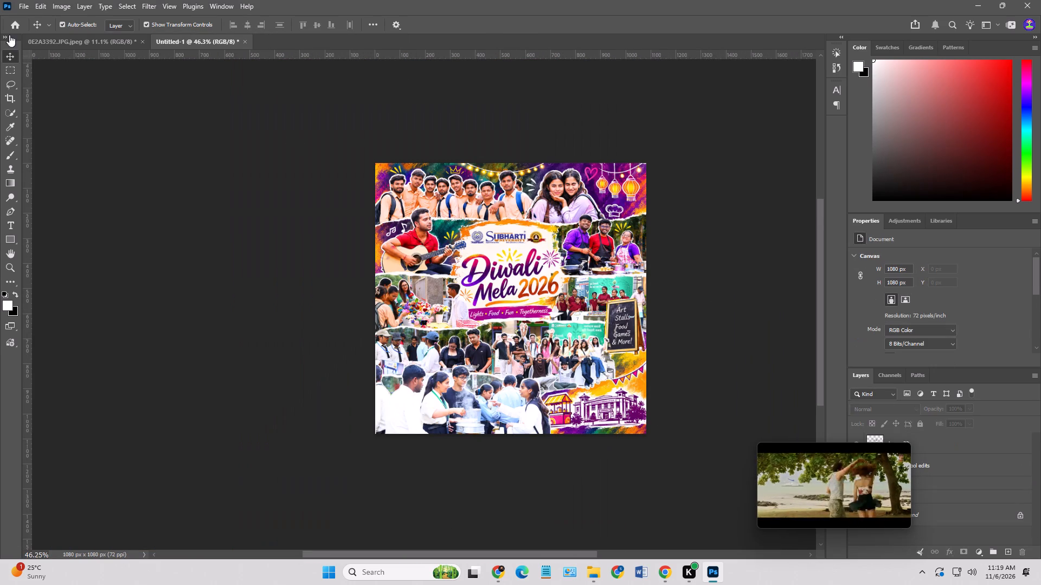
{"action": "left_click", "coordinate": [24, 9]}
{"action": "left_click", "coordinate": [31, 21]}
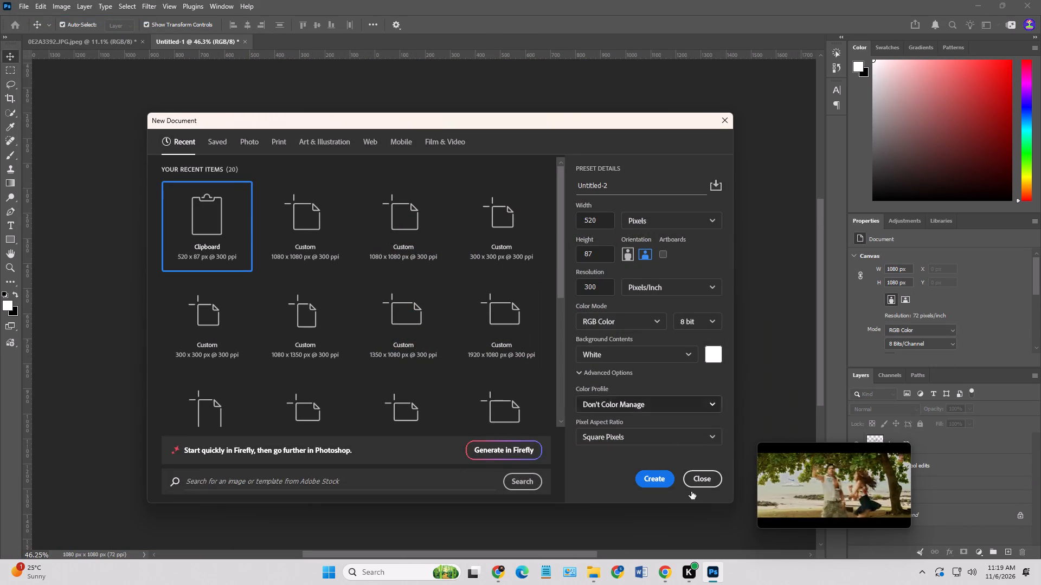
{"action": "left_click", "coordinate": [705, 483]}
Start saving the poster as a Photoshop file, choosing the University post folder inside Ritik (November) on Local Disk (D:).
{"action": "key", "text": "ctrl+s"}
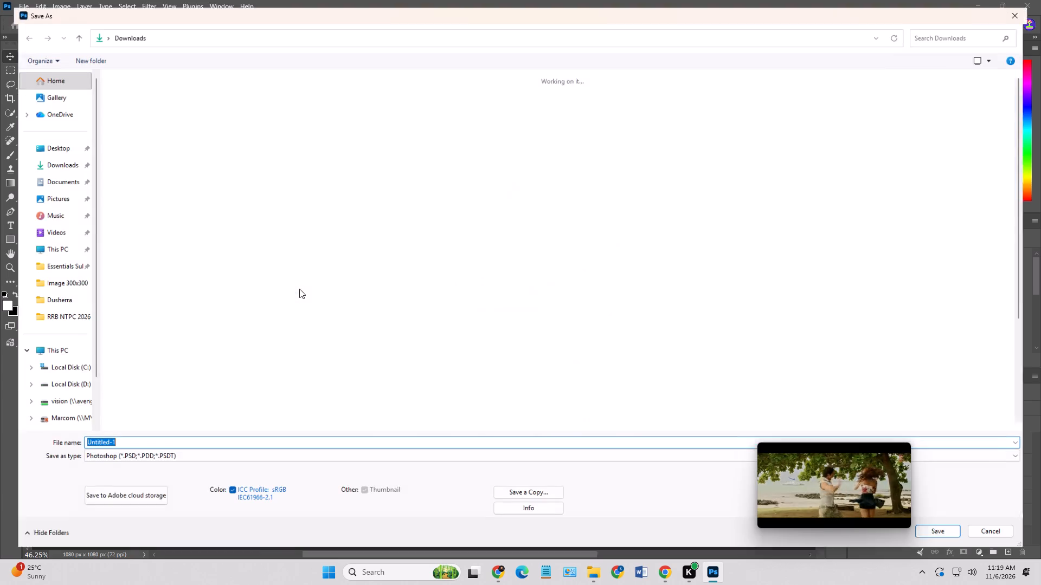
{"action": "left_click", "coordinate": [62, 388]}
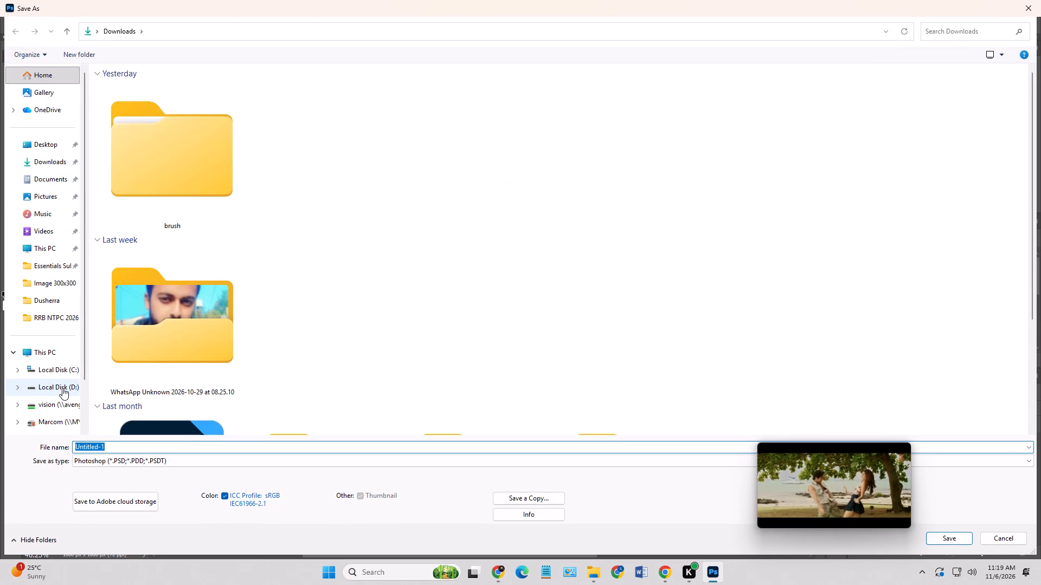
{"action": "double_click", "coordinate": [581, 105]}
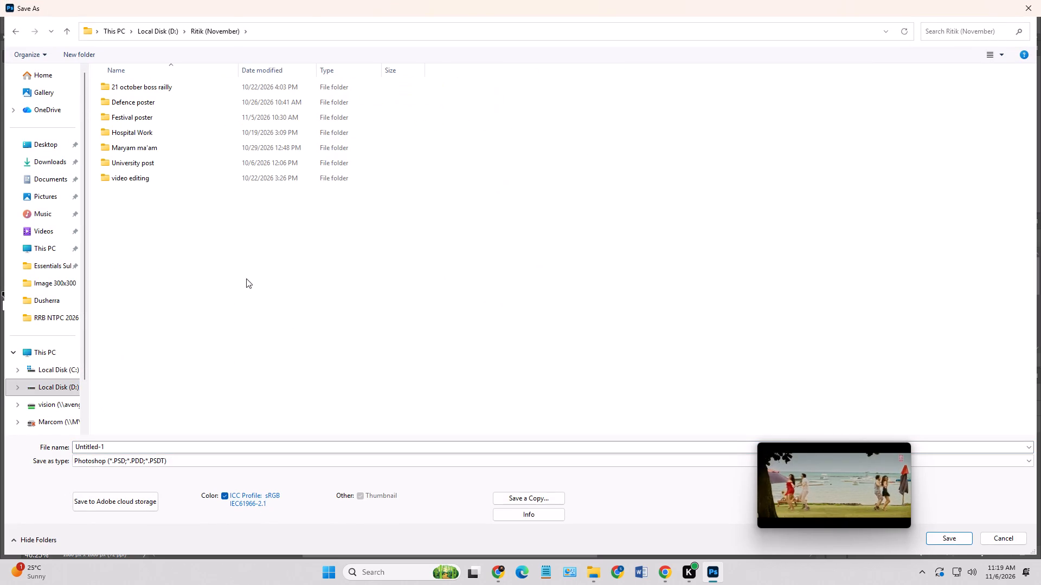
{"action": "double_click", "coordinate": [138, 161]}
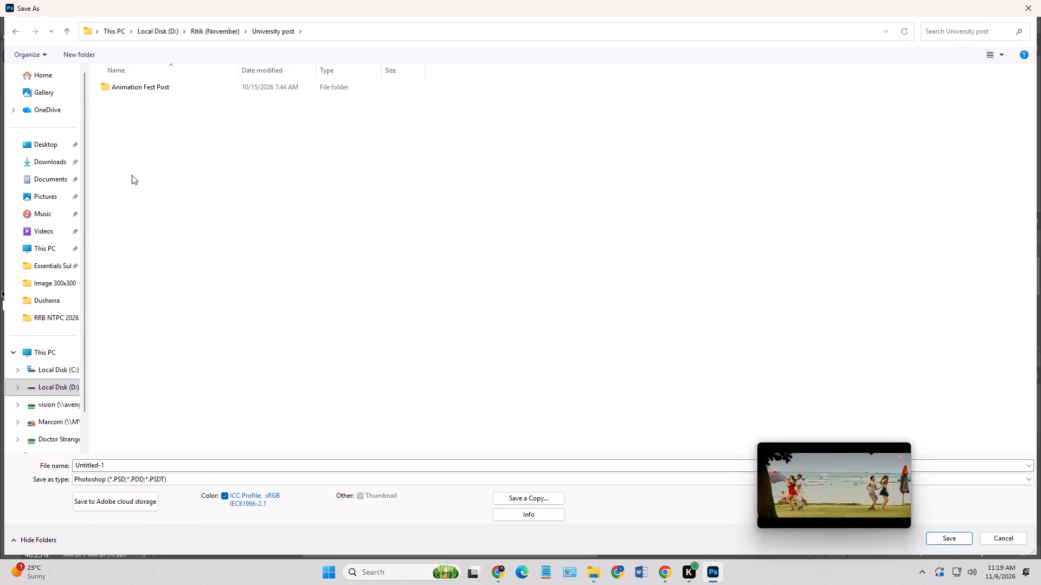
Create a folder named "Fine Art Diwali Mela Craousel" inside University post and open it as the save location.
{"action": "right_click", "coordinate": [130, 152]}
{"action": "left_click", "coordinate": [172, 251]}
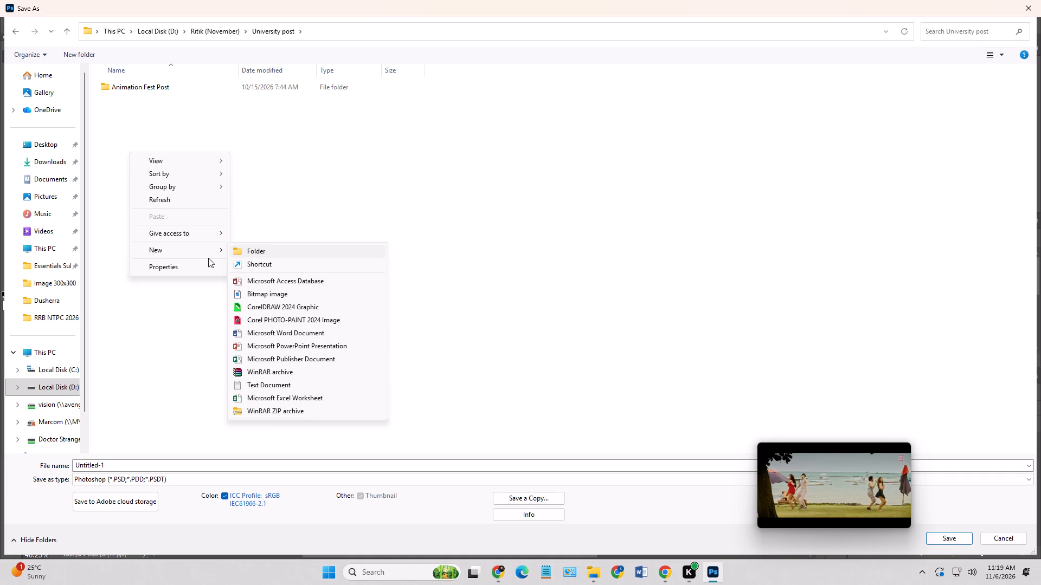
{"action": "left_click", "coordinate": [267, 251]}
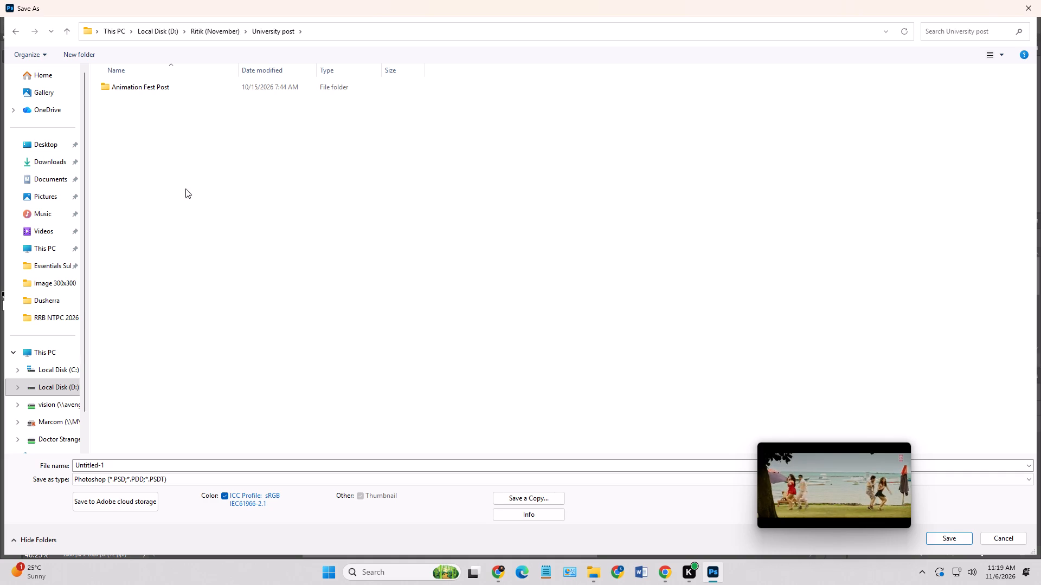
{"action": "right_click", "coordinate": [113, 116]}
{"action": "left_click", "coordinate": [149, 227]}
{"action": "left_click", "coordinate": [246, 226]}
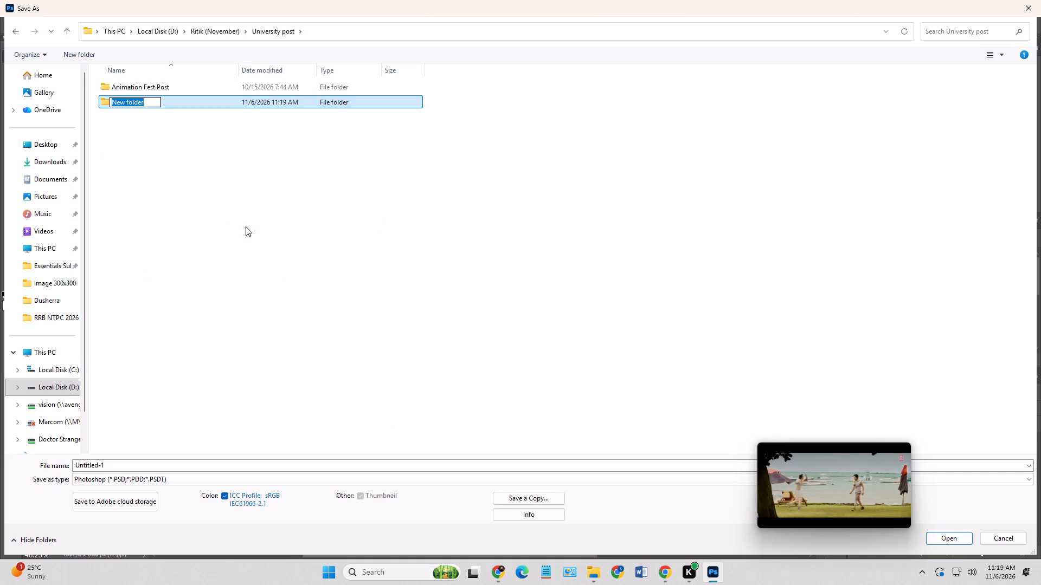
{"action": "type", "text": "Fine"}
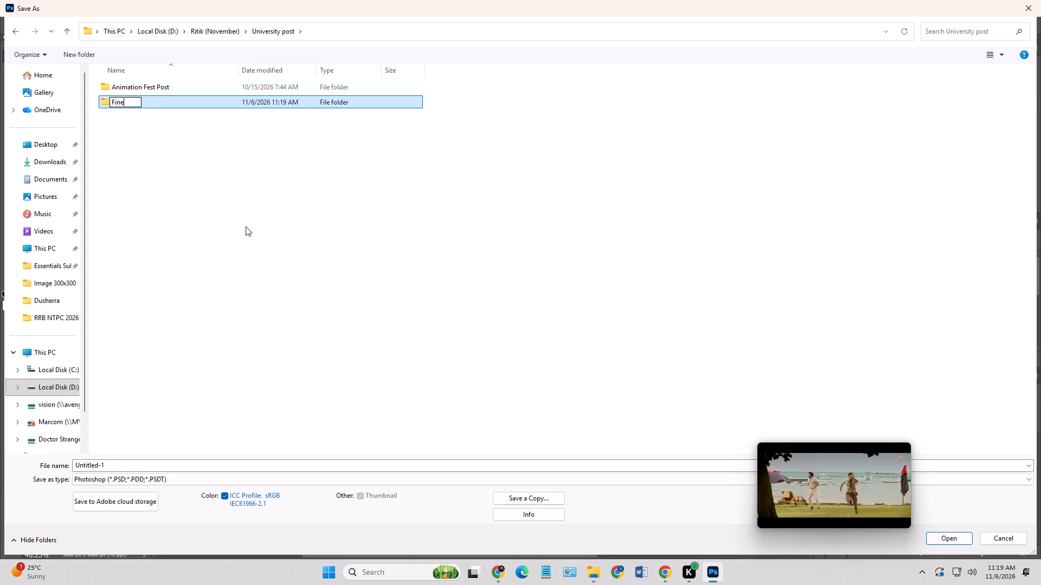
{"action": "key", "text": "space"}
{"action": "type", "text": "Arta"}
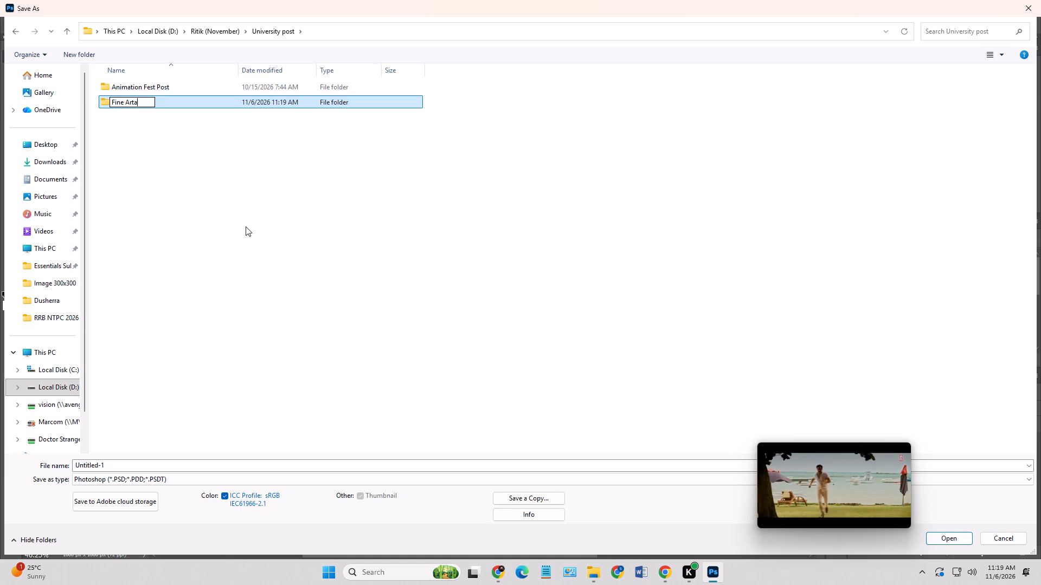
{"action": "key", "text": "BackSpace"}
{"action": "key", "text": "space"}
{"action": "type", "text": "Diwali Mela"}
{"action": "key", "text": "space"}
{"action": "type", "text": "Cra"}
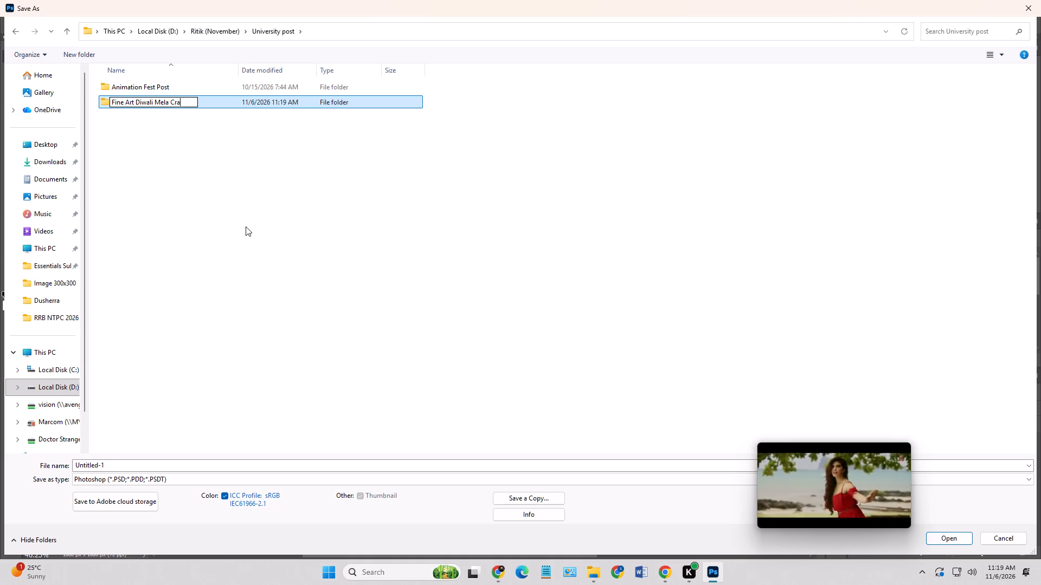
{"action": "key", "text": "o"}
{"action": "key", "text": "BackSpace"}
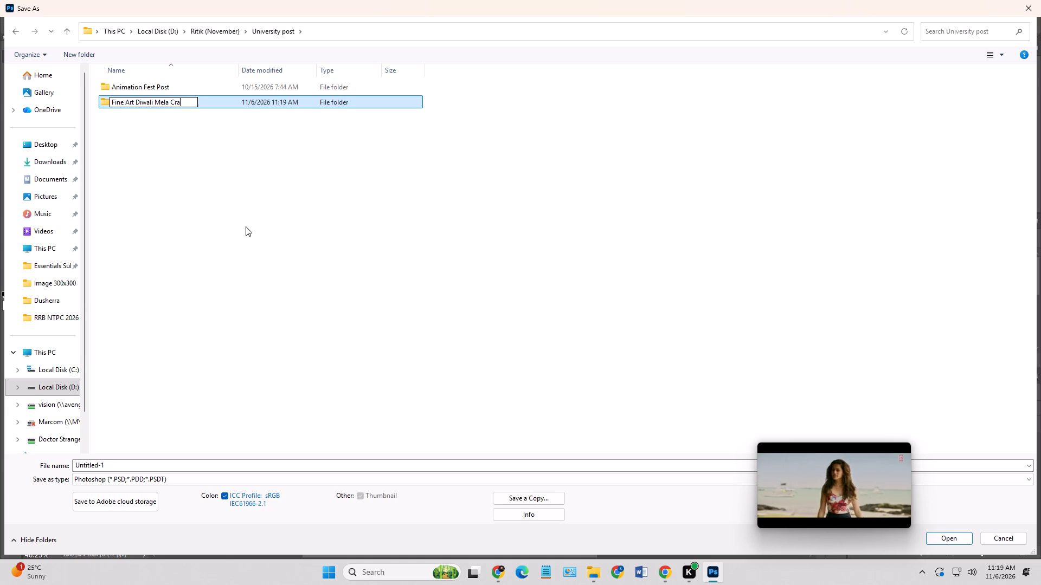
{"action": "type", "text": "ousel"}
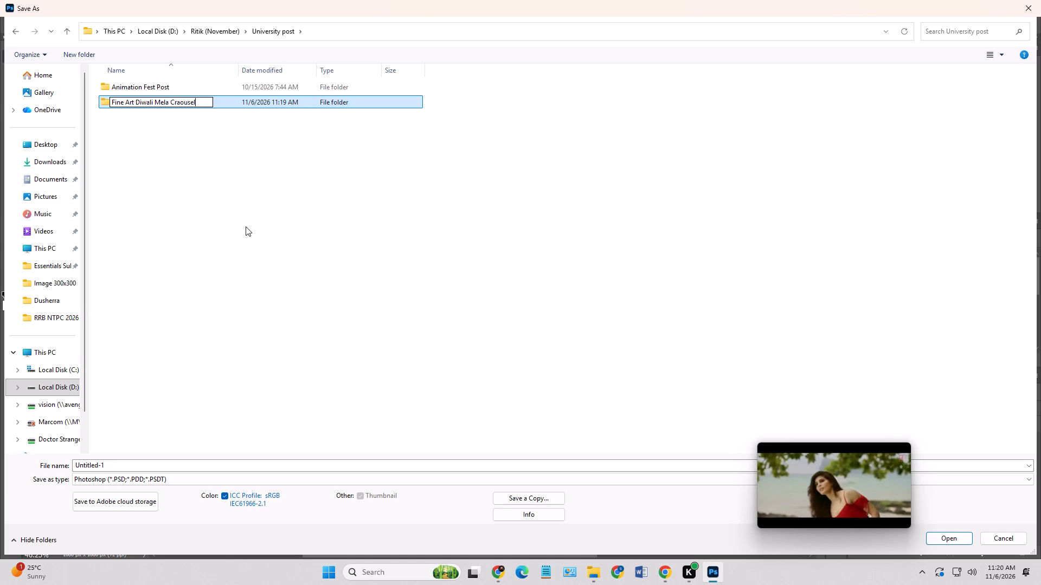
{"action": "left_click", "coordinate": [246, 226]}
{"action": "double_click", "coordinate": [209, 96]}
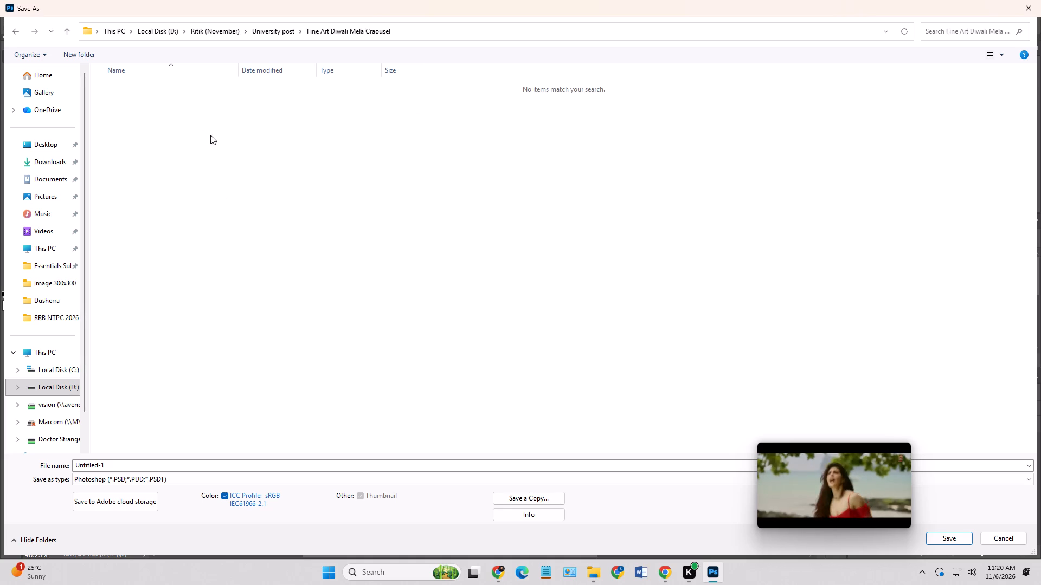
Save the poster there as a Photoshop file named "cover page", keeping Maximize Compatibility on.
{"action": "left_click", "coordinate": [185, 463]}
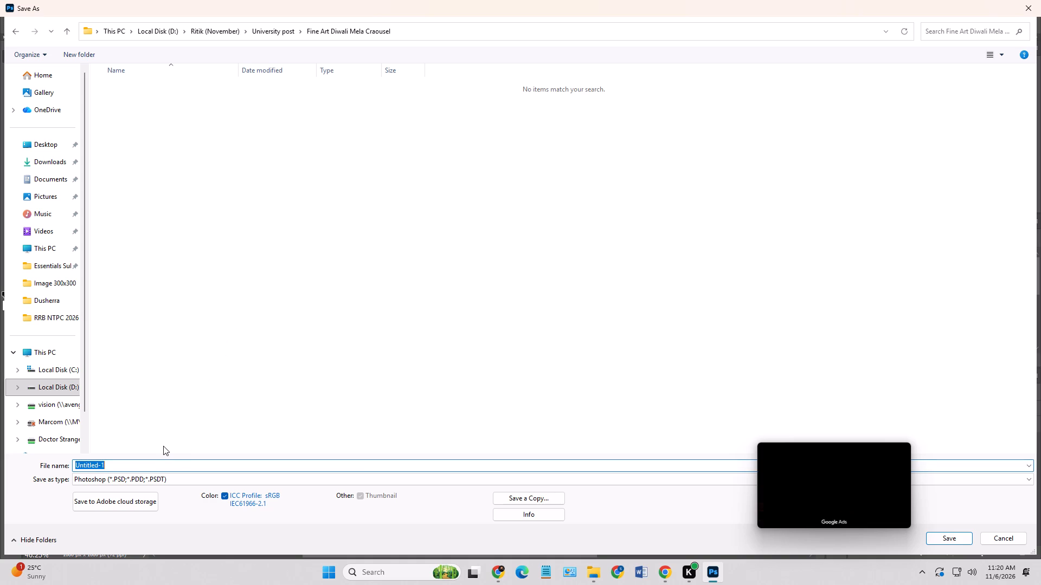
{"action": "type", "text": "cover page"}
{"action": "key", "text": "Return"}
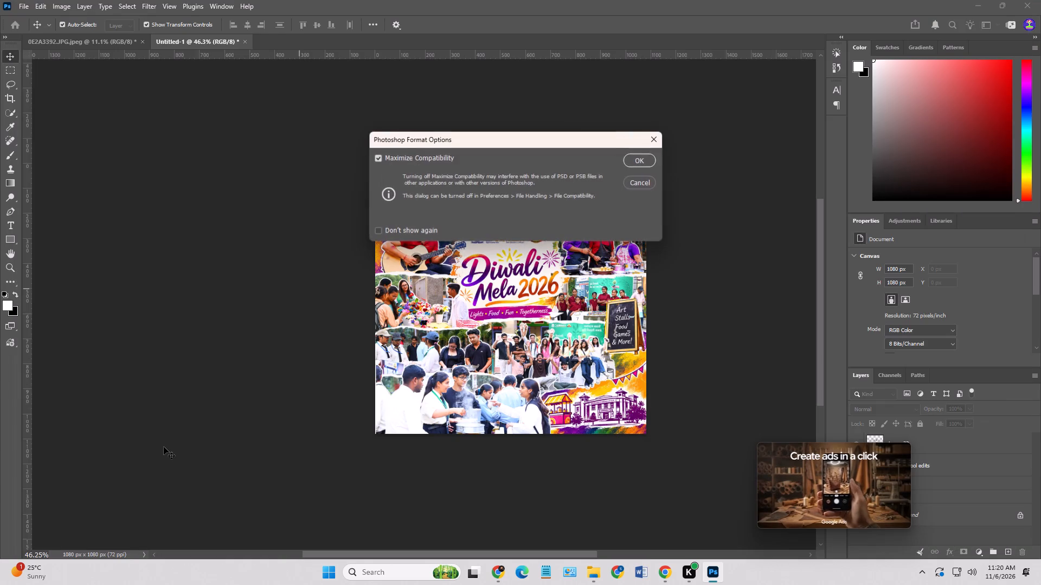
{"action": "key", "text": "Return"}
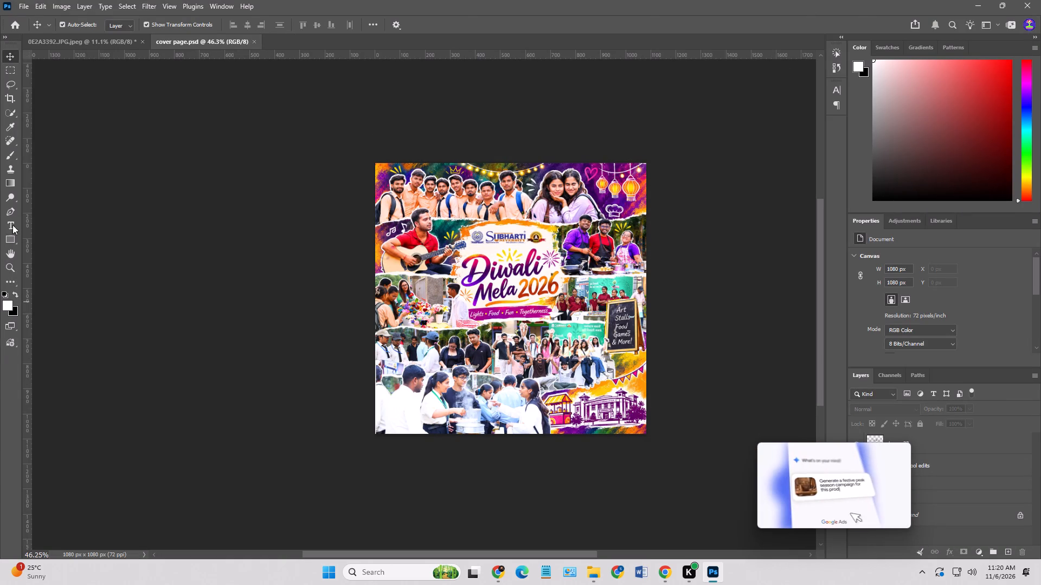
Start a new document with the recent custom 1080 × 1080 px preset at 300 ppi.
{"action": "left_click", "coordinate": [23, 8]}
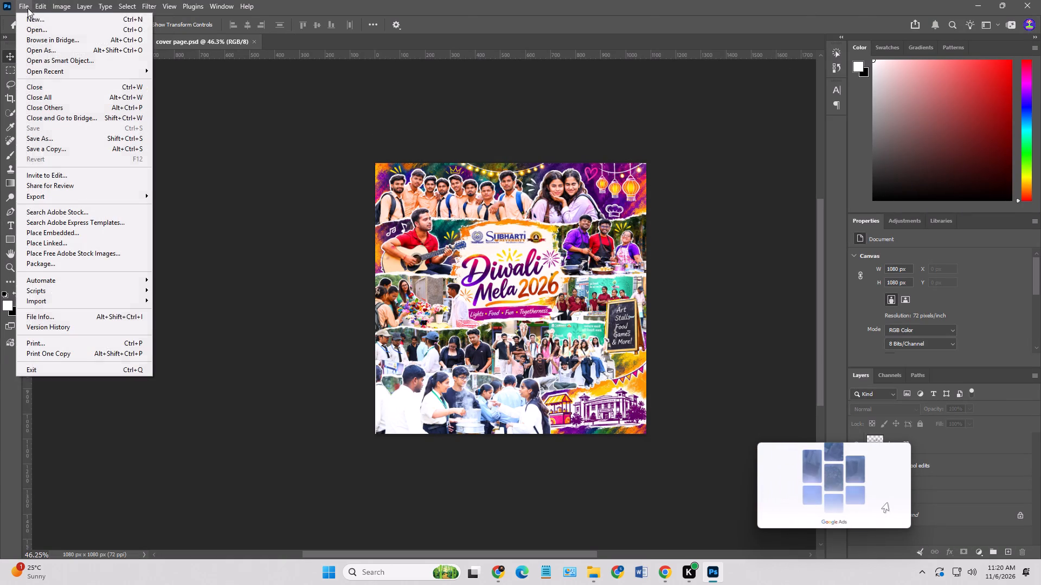
{"action": "left_click", "coordinate": [27, 17]}
{"action": "left_click", "coordinate": [311, 252]}
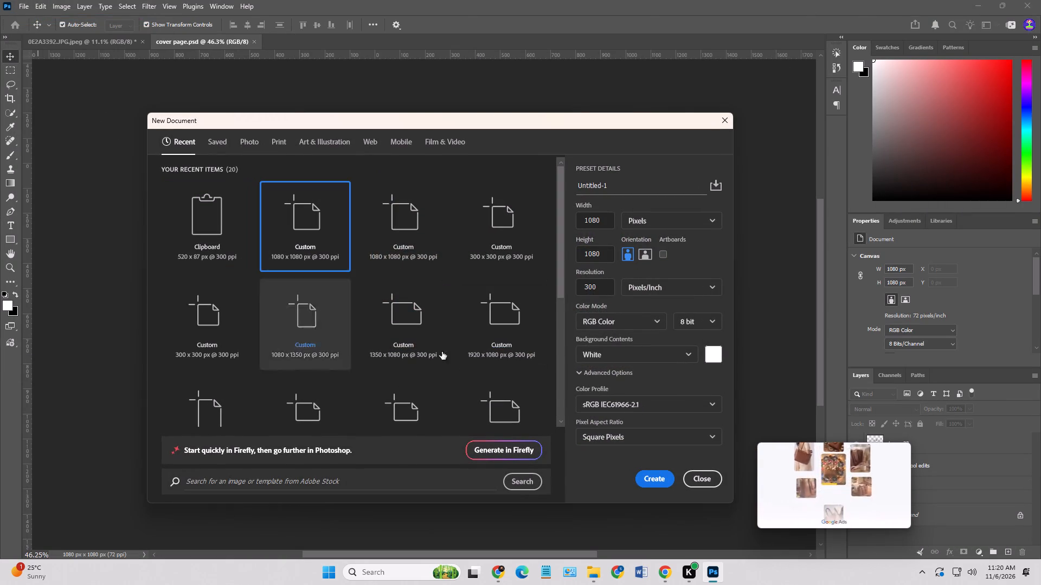
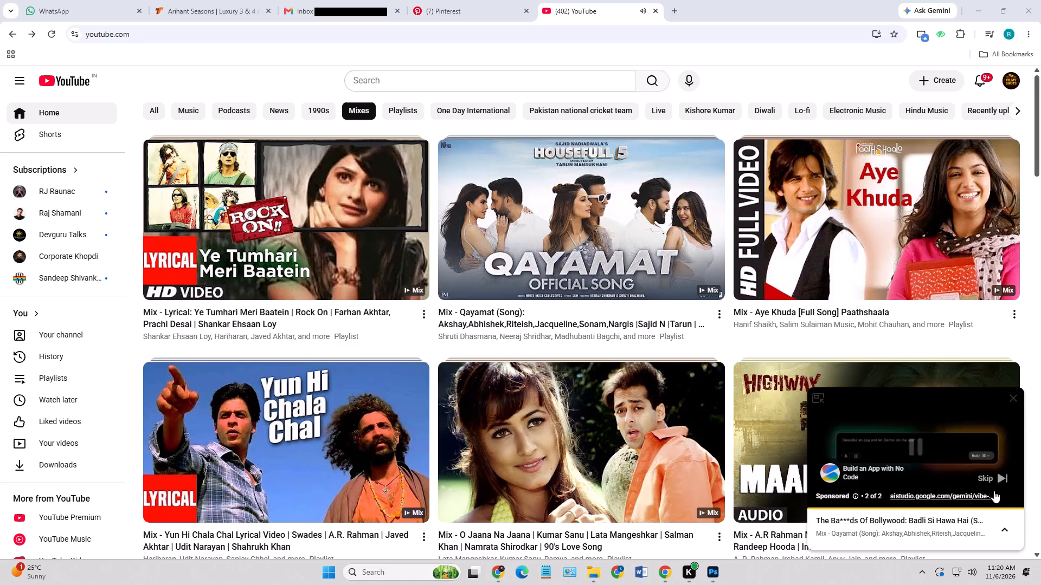
Skip the sponsored ad playing before the song in the YouTube mini player.
{"action": "left_click", "coordinate": [994, 480]}
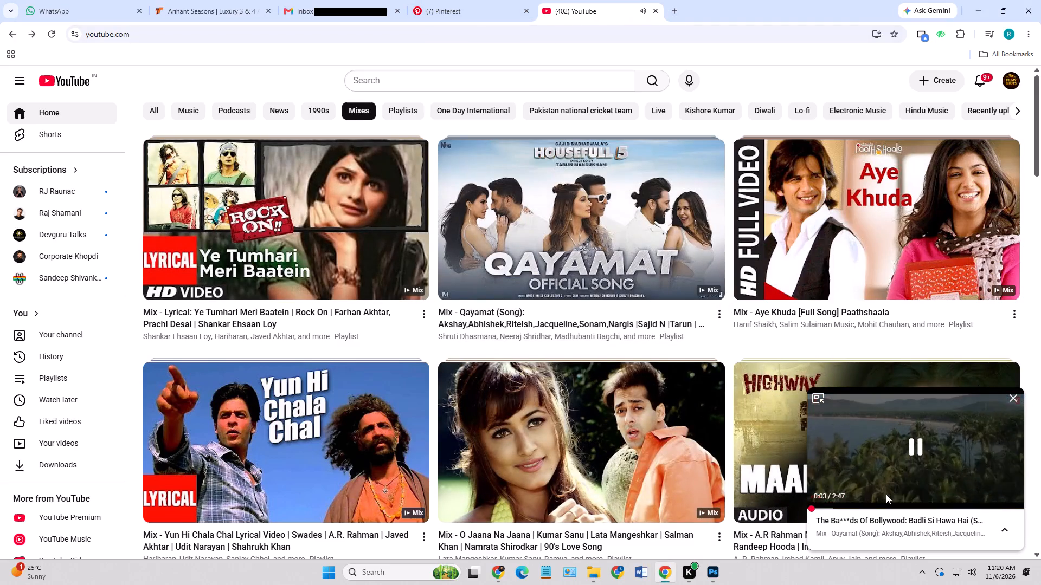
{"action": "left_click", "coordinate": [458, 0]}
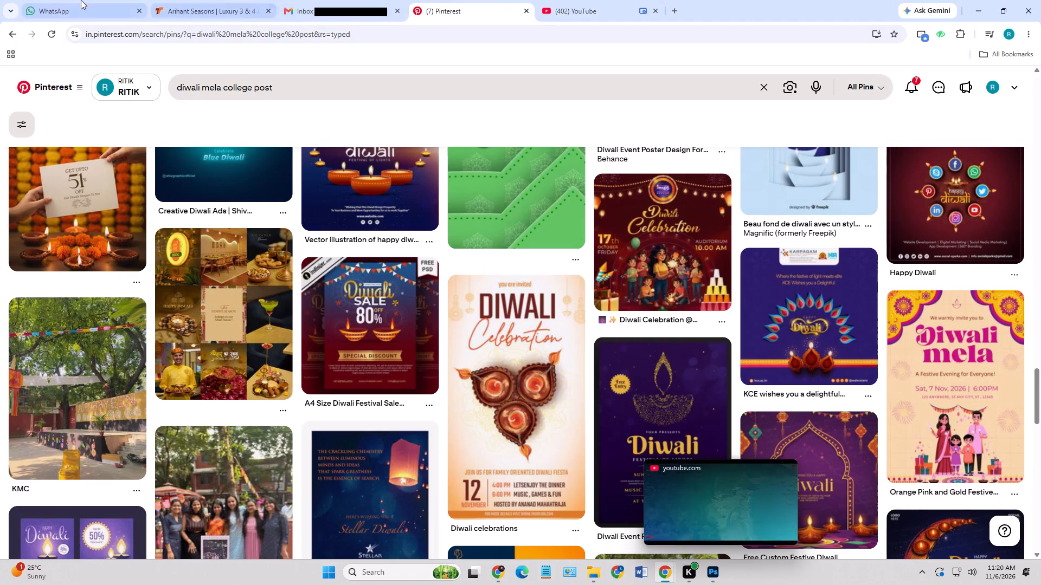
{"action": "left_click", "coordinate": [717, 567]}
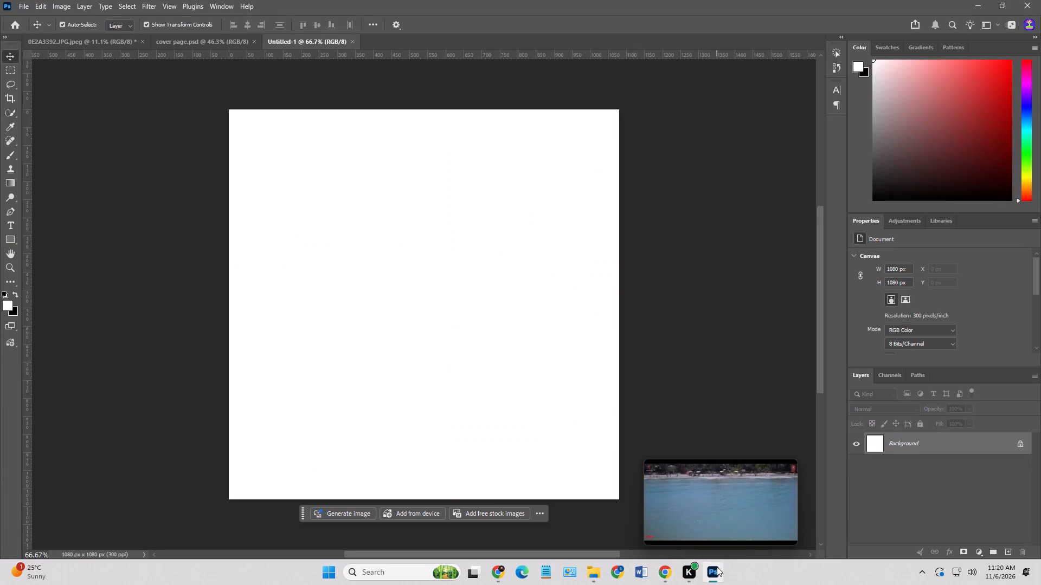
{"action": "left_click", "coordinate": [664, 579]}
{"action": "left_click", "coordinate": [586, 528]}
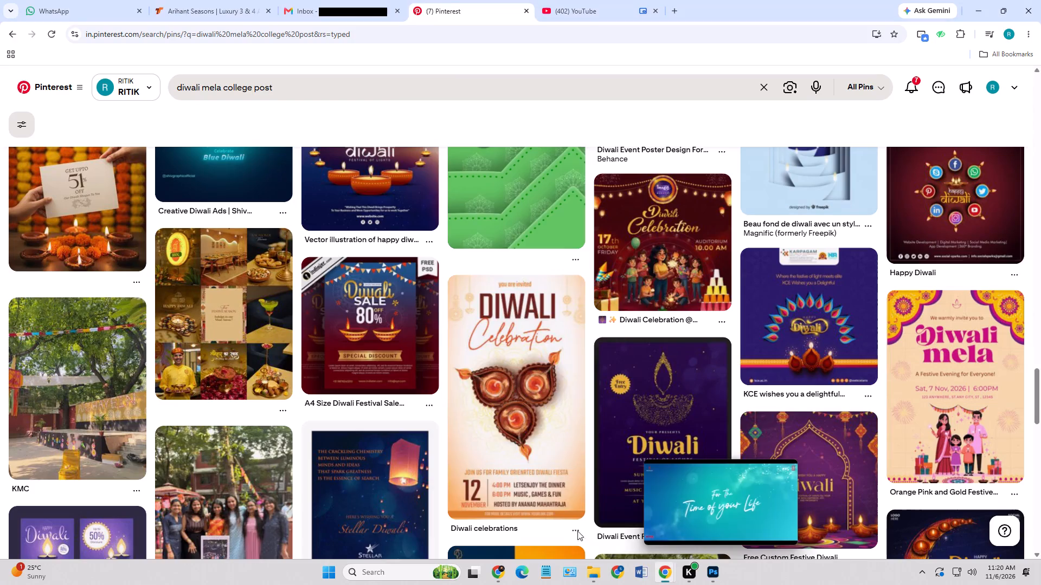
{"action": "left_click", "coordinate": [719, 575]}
{"action": "left_click", "coordinate": [499, 570]}
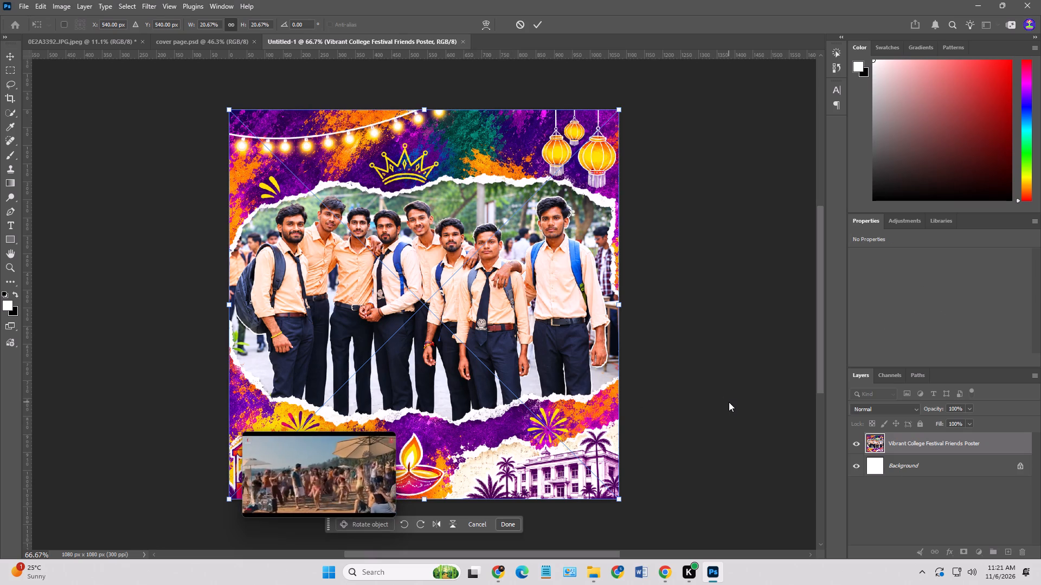
{"action": "left_click", "coordinate": [729, 402]}
{"action": "key", "text": "Return"}
Start a Lasso selection by the purple building illustration in the poster's lower-right corner.
{"action": "scroll", "coordinate": [626, 312], "scroll_direction": "down", "scroll_amount": 9}
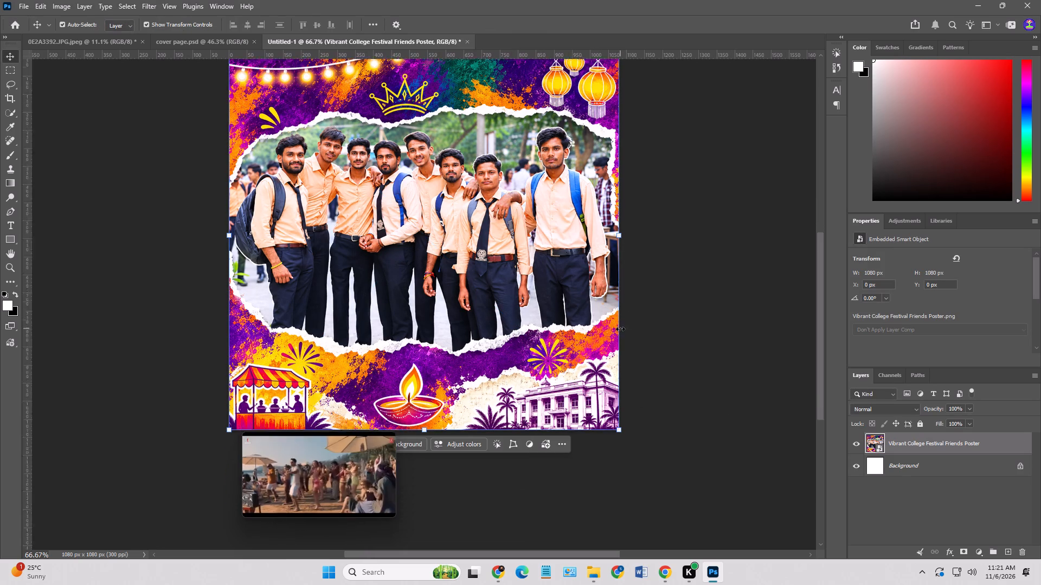
{"action": "scroll", "coordinate": [672, 350], "scroll_direction": "down", "scroll_amount": 3}
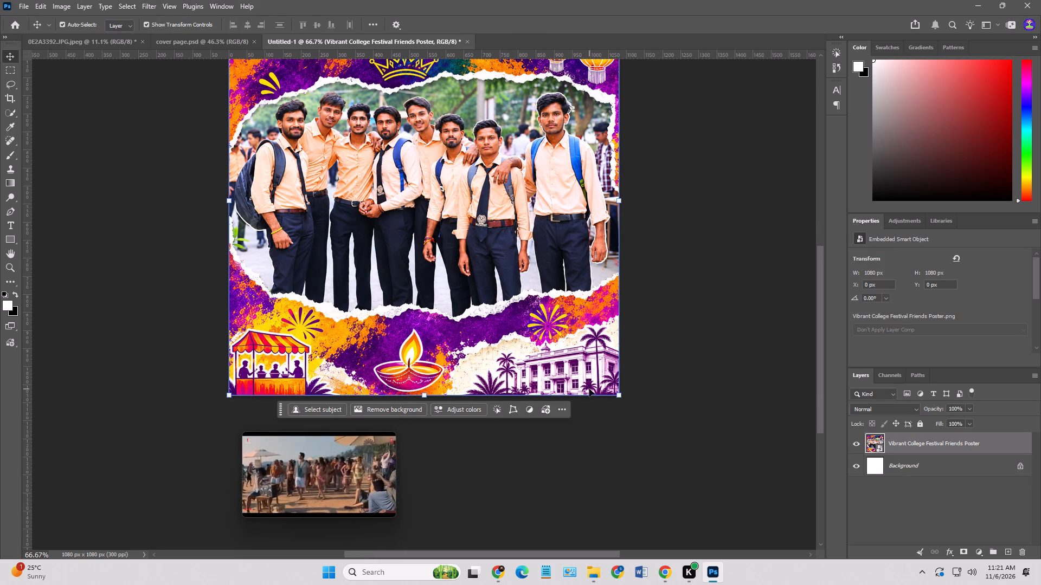
{"action": "left_click", "coordinate": [7, 138]}
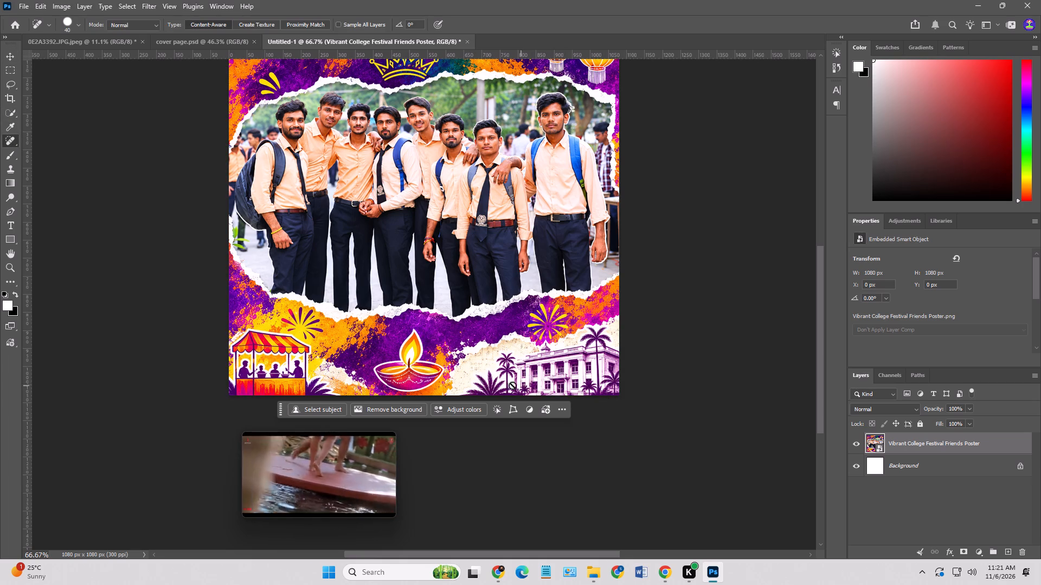
{"action": "left_click", "coordinate": [12, 86]}
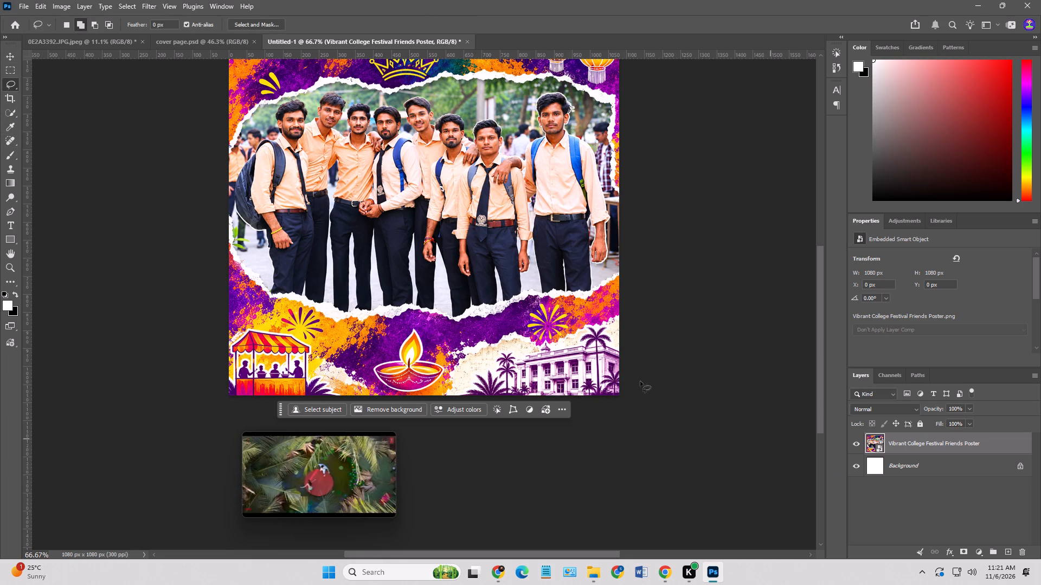
{"action": "scroll", "coordinate": [610, 330], "scroll_direction": "up", "scroll_amount": 6, "text": "alt"}
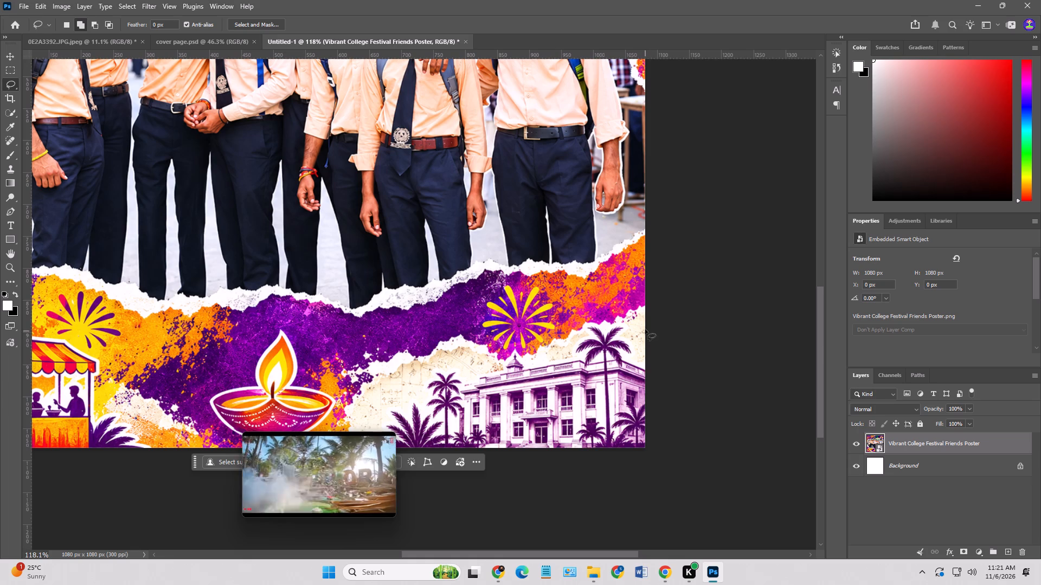
Lasso the purple building and palms in the poster's lower-right corner, adding the tall palm's crown, the building's rooftop peak and the lower-left palm edge.
{"action": "left_click", "coordinate": [646, 315]}
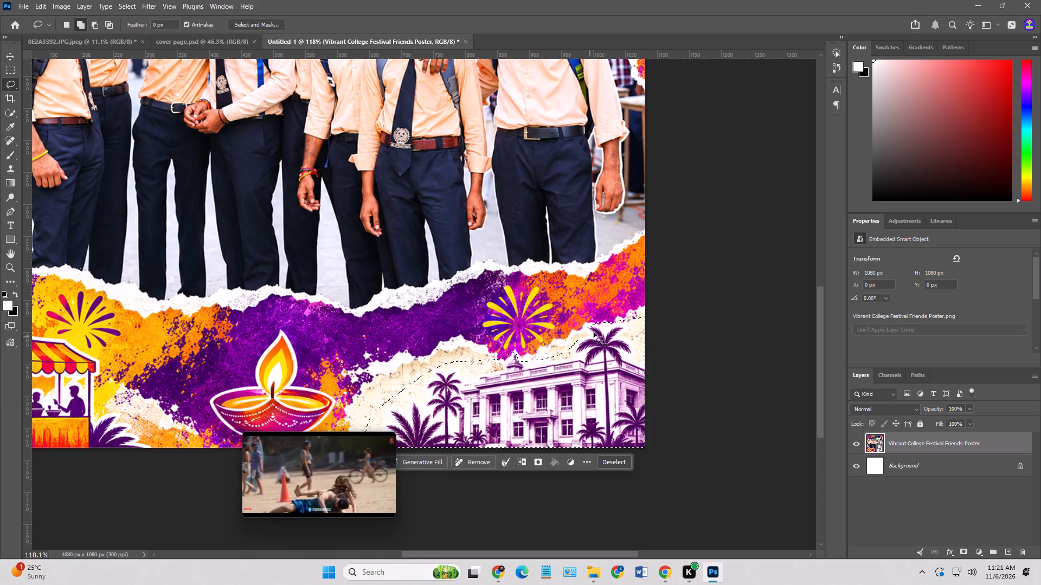
{"action": "left_click_drag", "start_coordinate": [601, 326], "coordinate": [586, 335]}
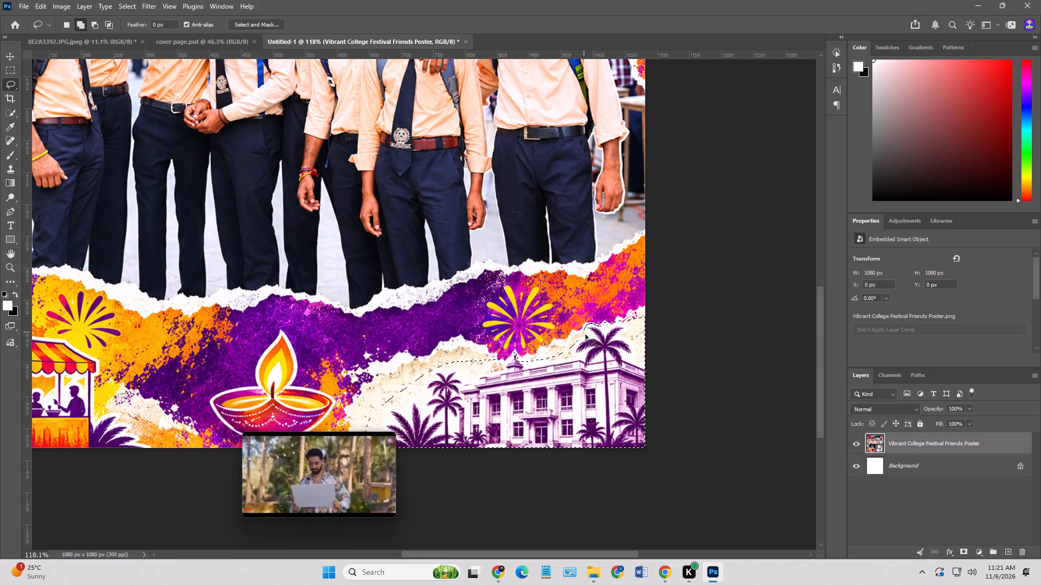
{"action": "left_click_drag", "start_coordinate": [586, 335], "coordinate": [587, 336]}
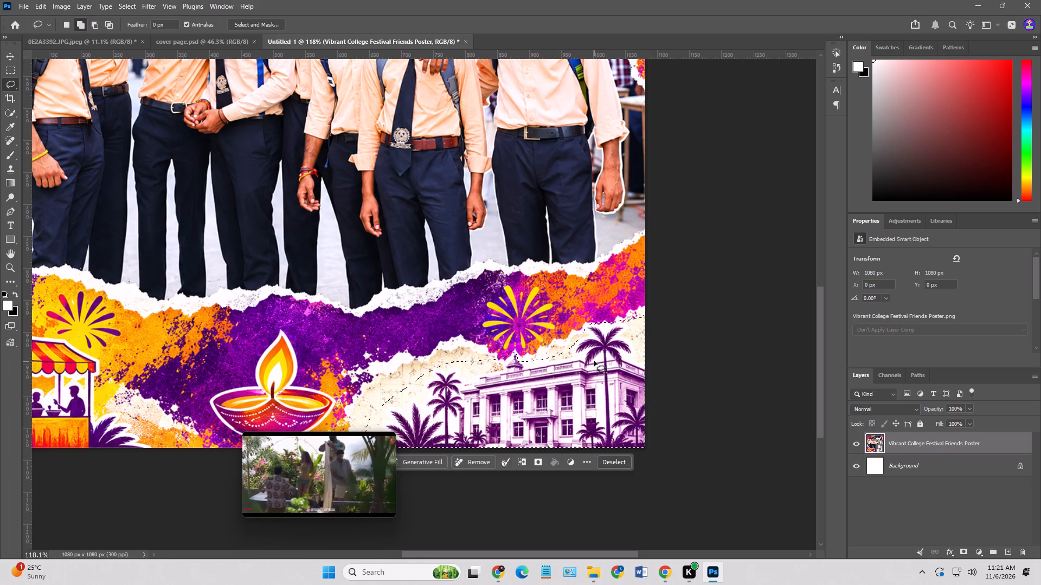
{"action": "left_click_drag", "start_coordinate": [511, 353], "coordinate": [518, 349]}
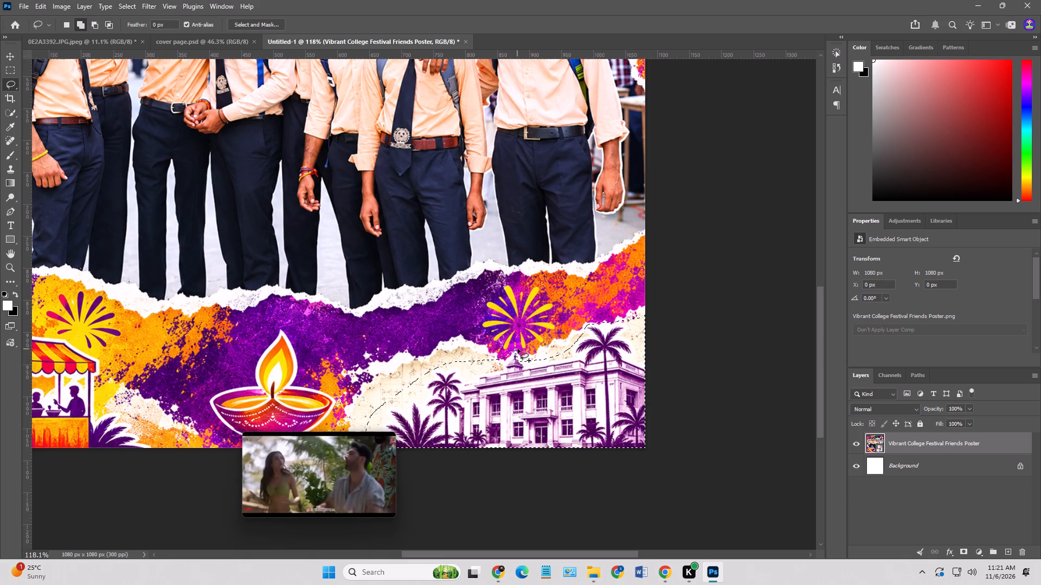
{"action": "left_click_drag", "start_coordinate": [518, 349], "coordinate": [521, 367]}
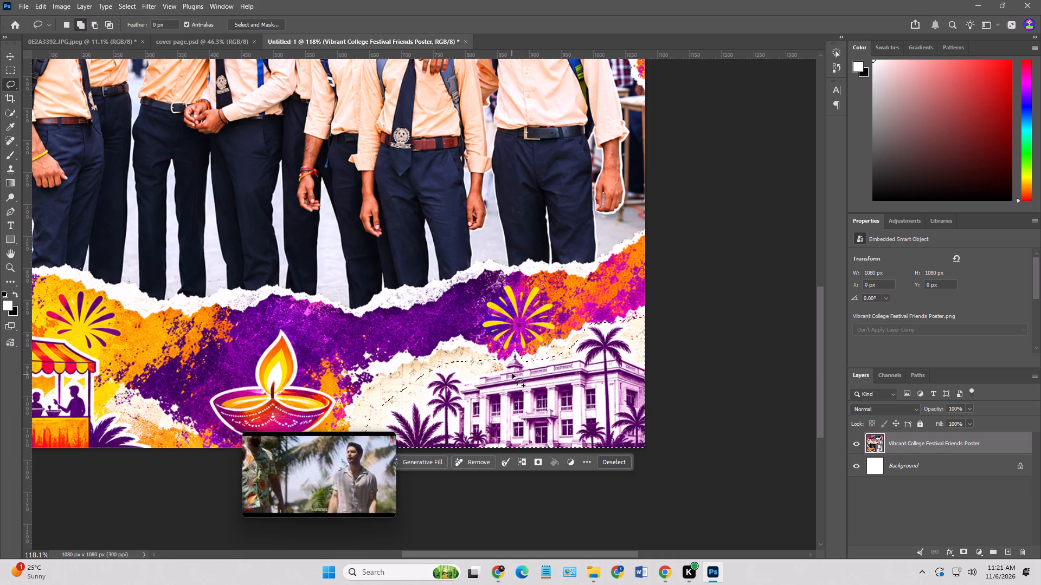
{"action": "scroll", "coordinate": [537, 343], "scroll_direction": "down", "scroll_amount": 6}
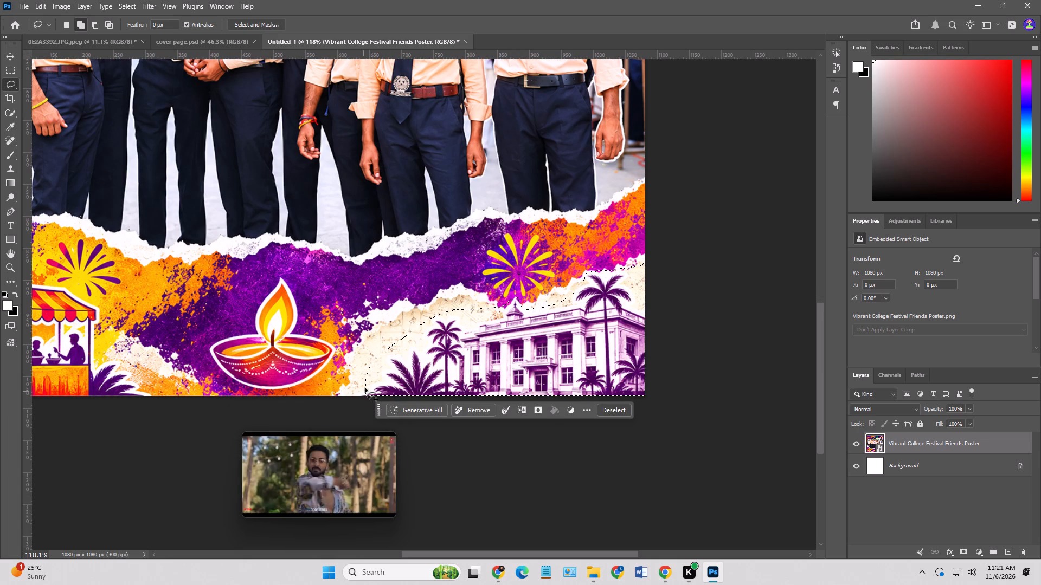
{"action": "left_click_drag", "start_coordinate": [369, 383], "coordinate": [401, 408]}
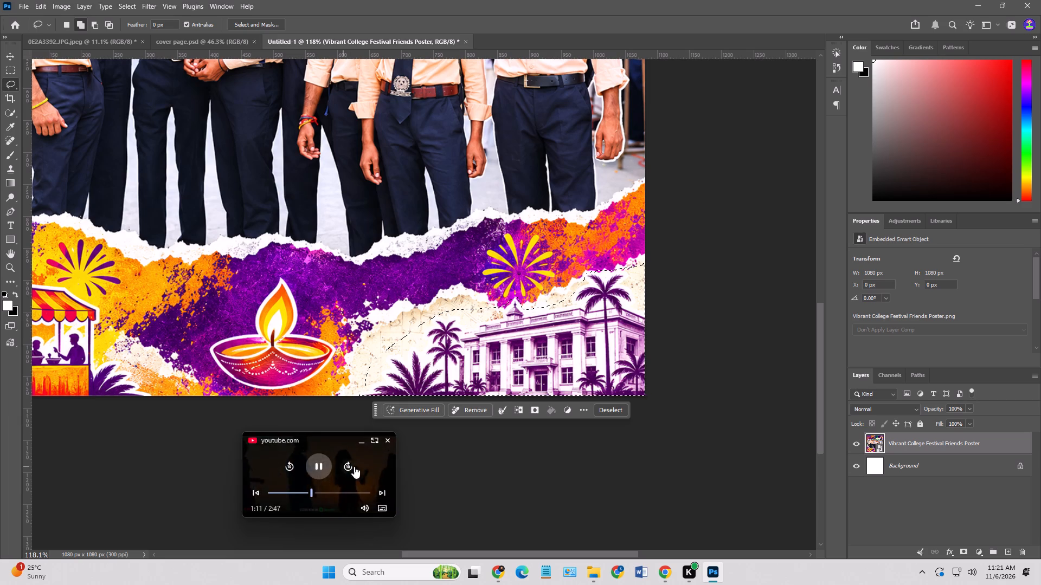
Switch to the Chrome window with the Pinterest search for diwali mela college post.
{"action": "left_click", "coordinate": [667, 570]}
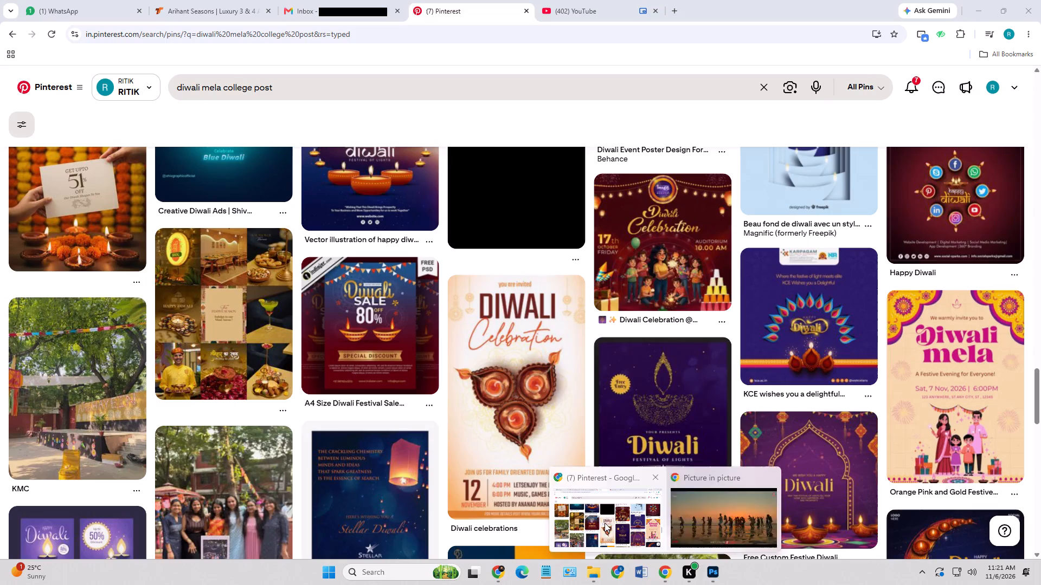
{"action": "left_click", "coordinate": [604, 523]}
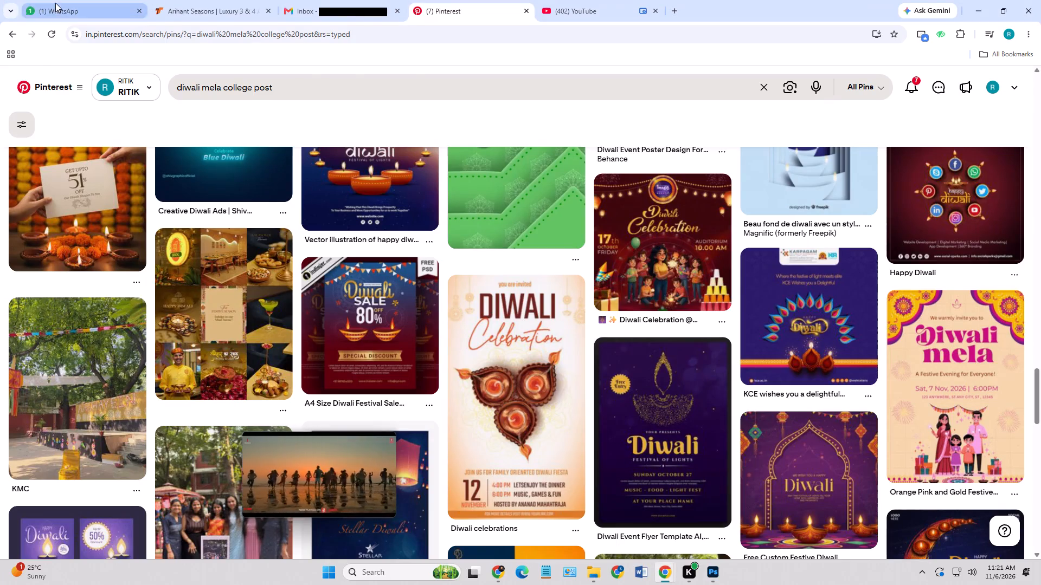